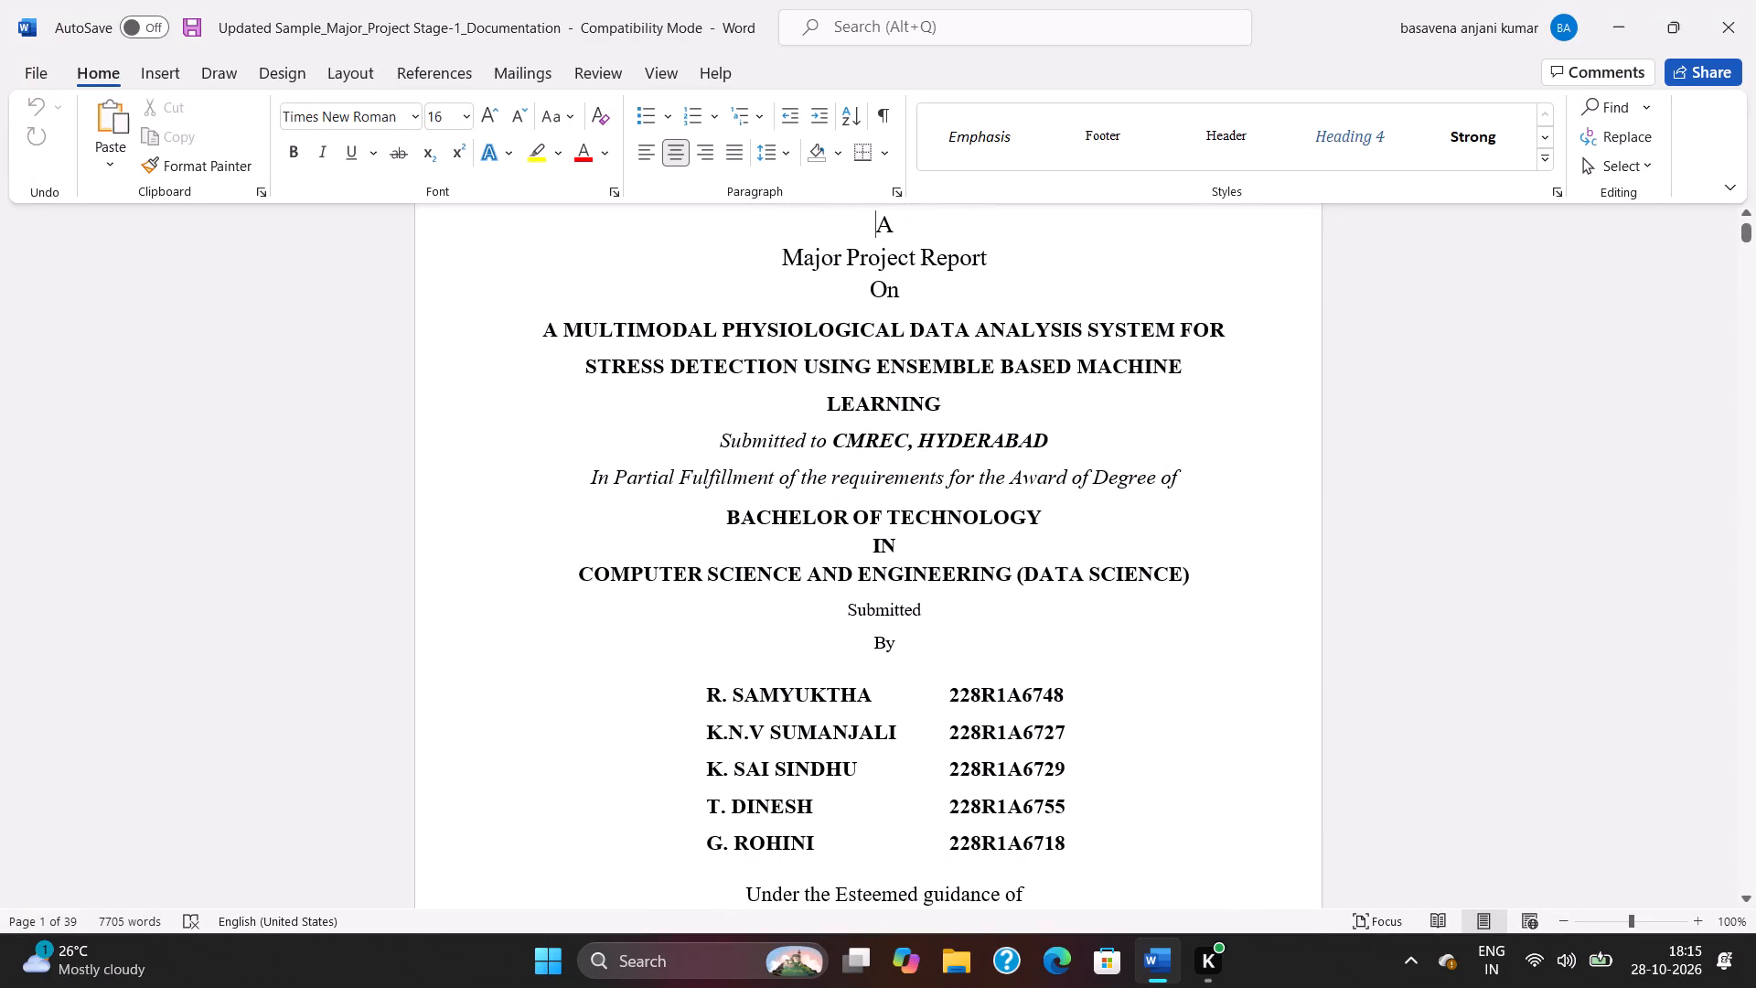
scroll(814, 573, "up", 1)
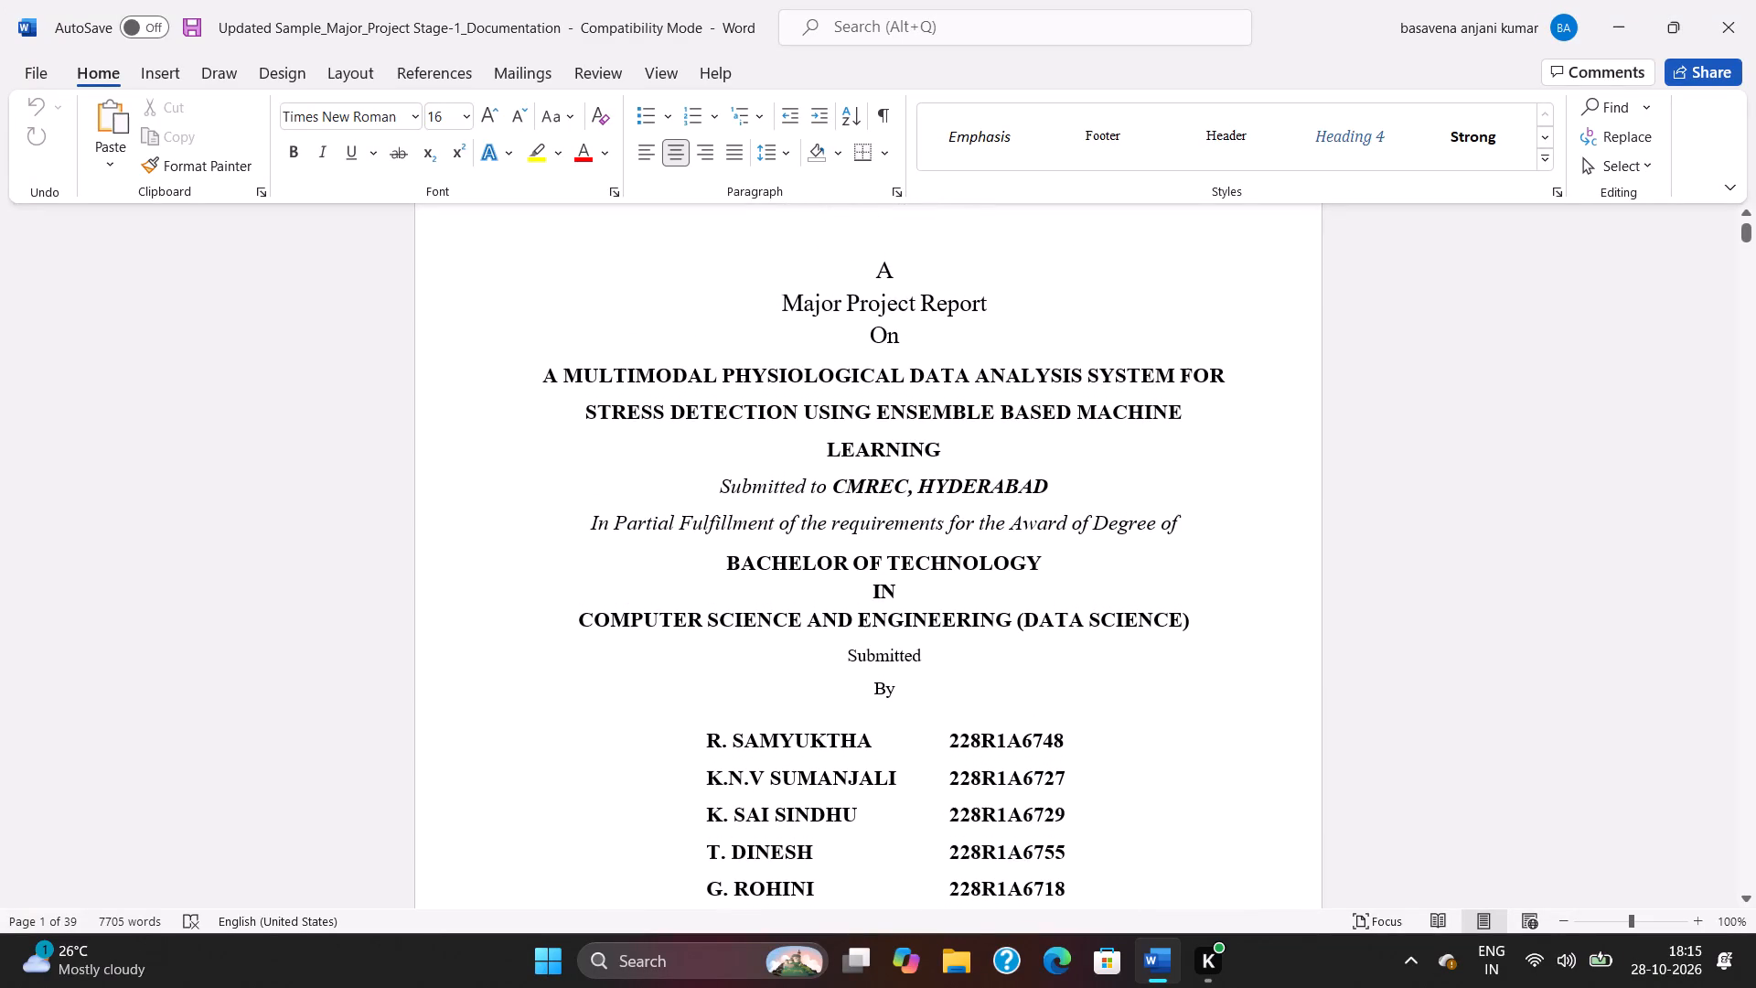
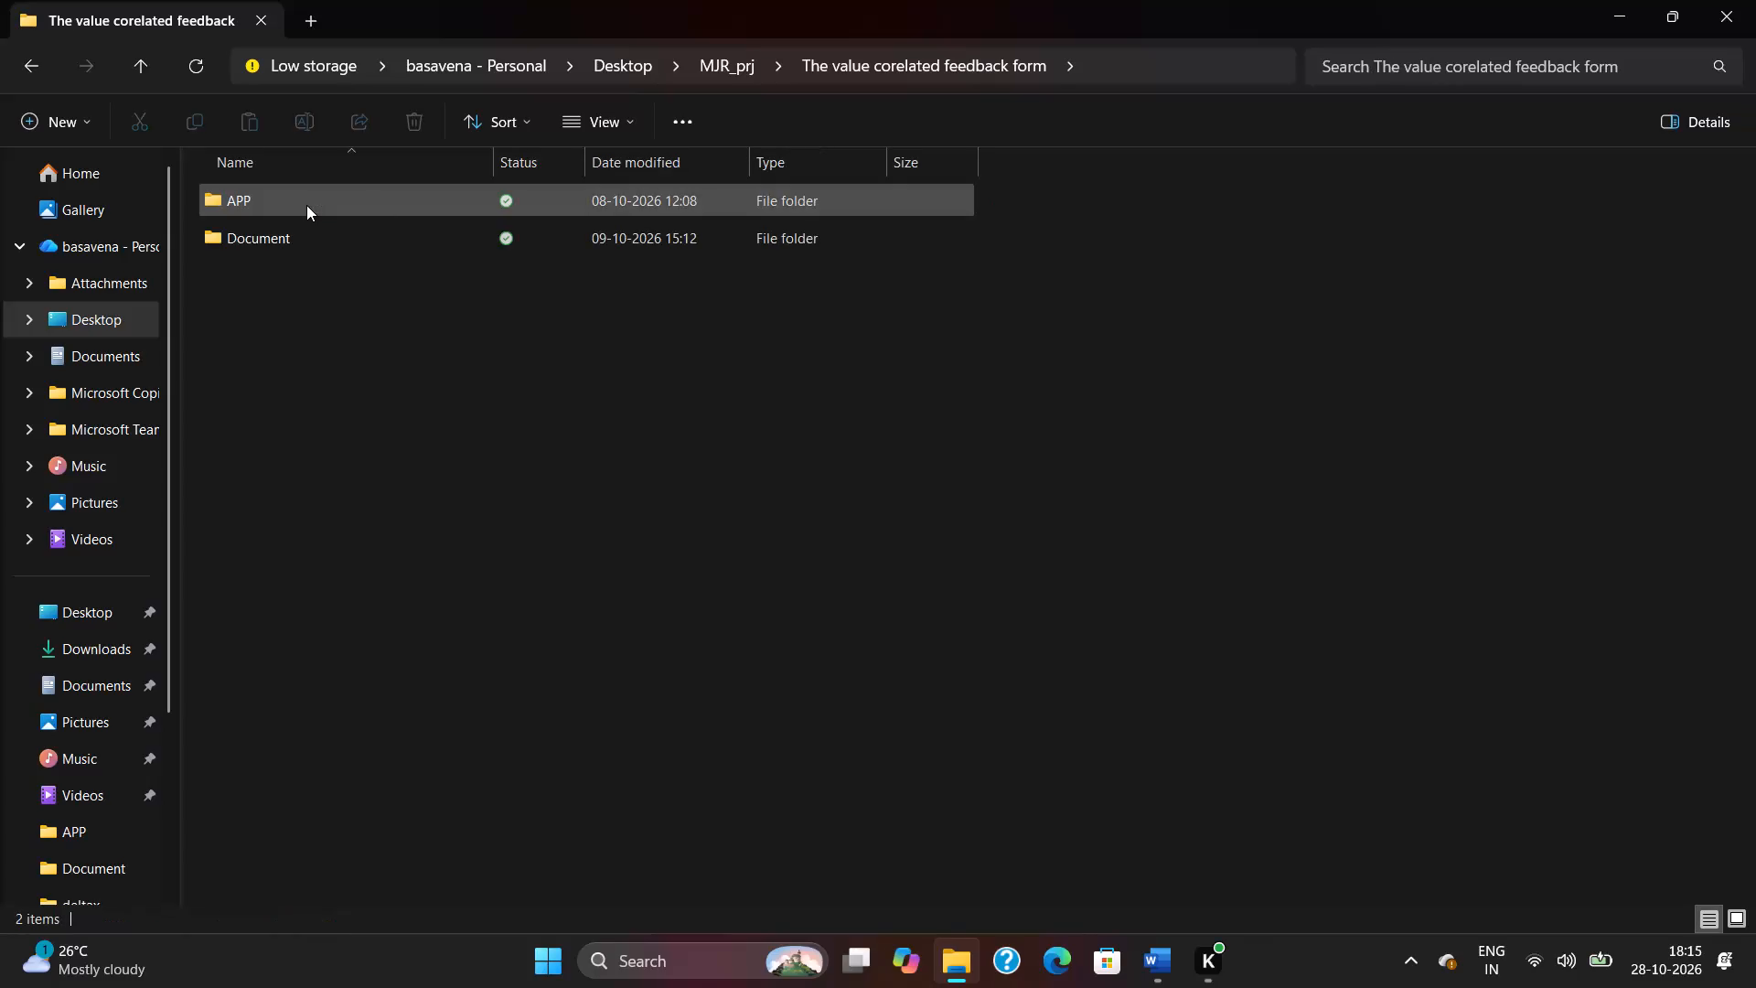
Open the Abstract Word document from the Document folder of The value corelated feedback form project.
double_click(351, 241)
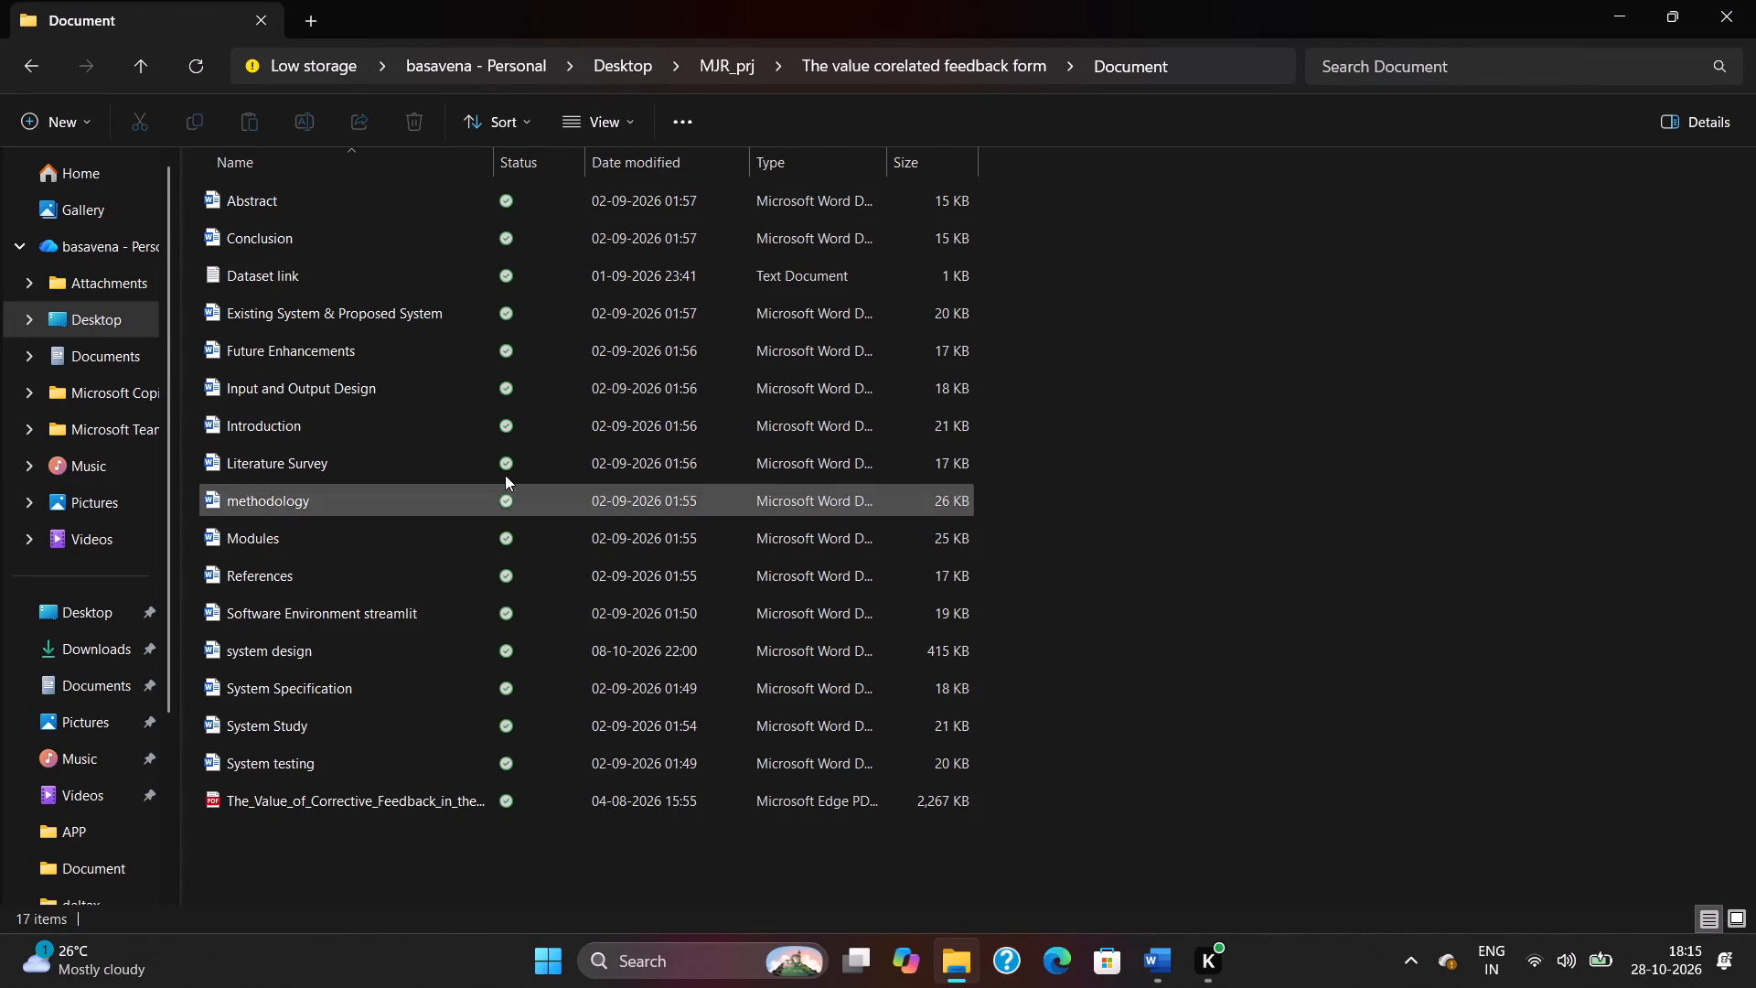
left_click(398, 211)
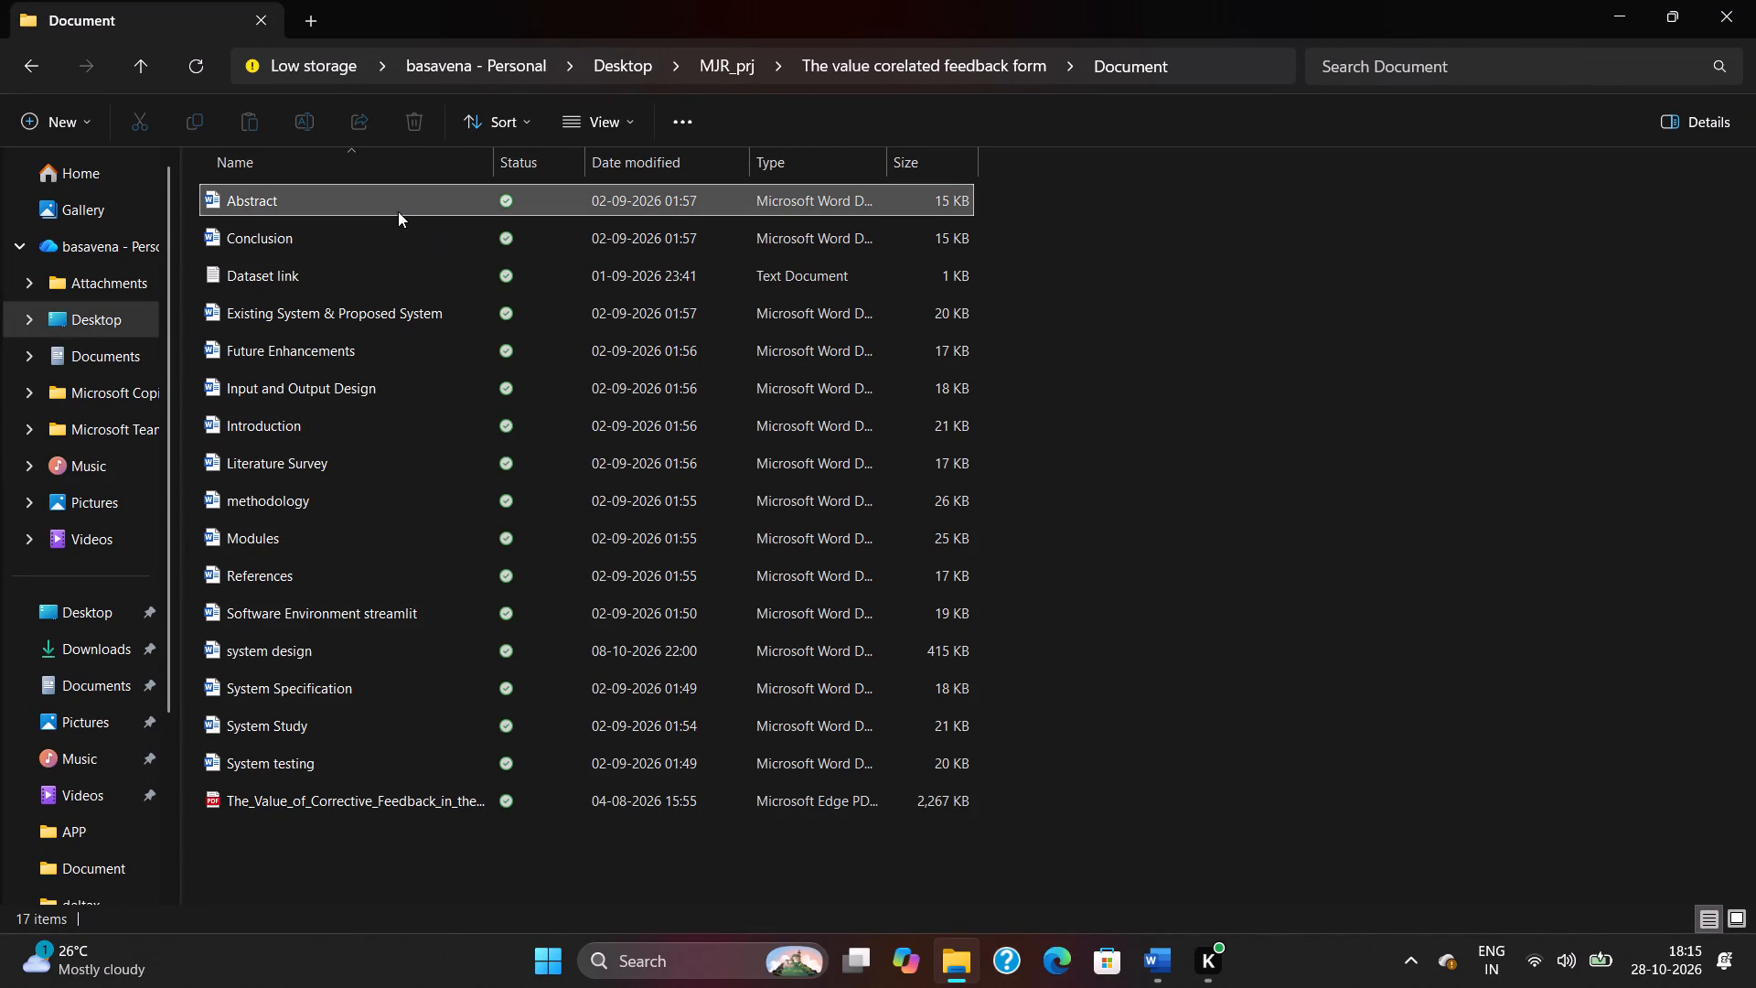
double_click(460, 195)
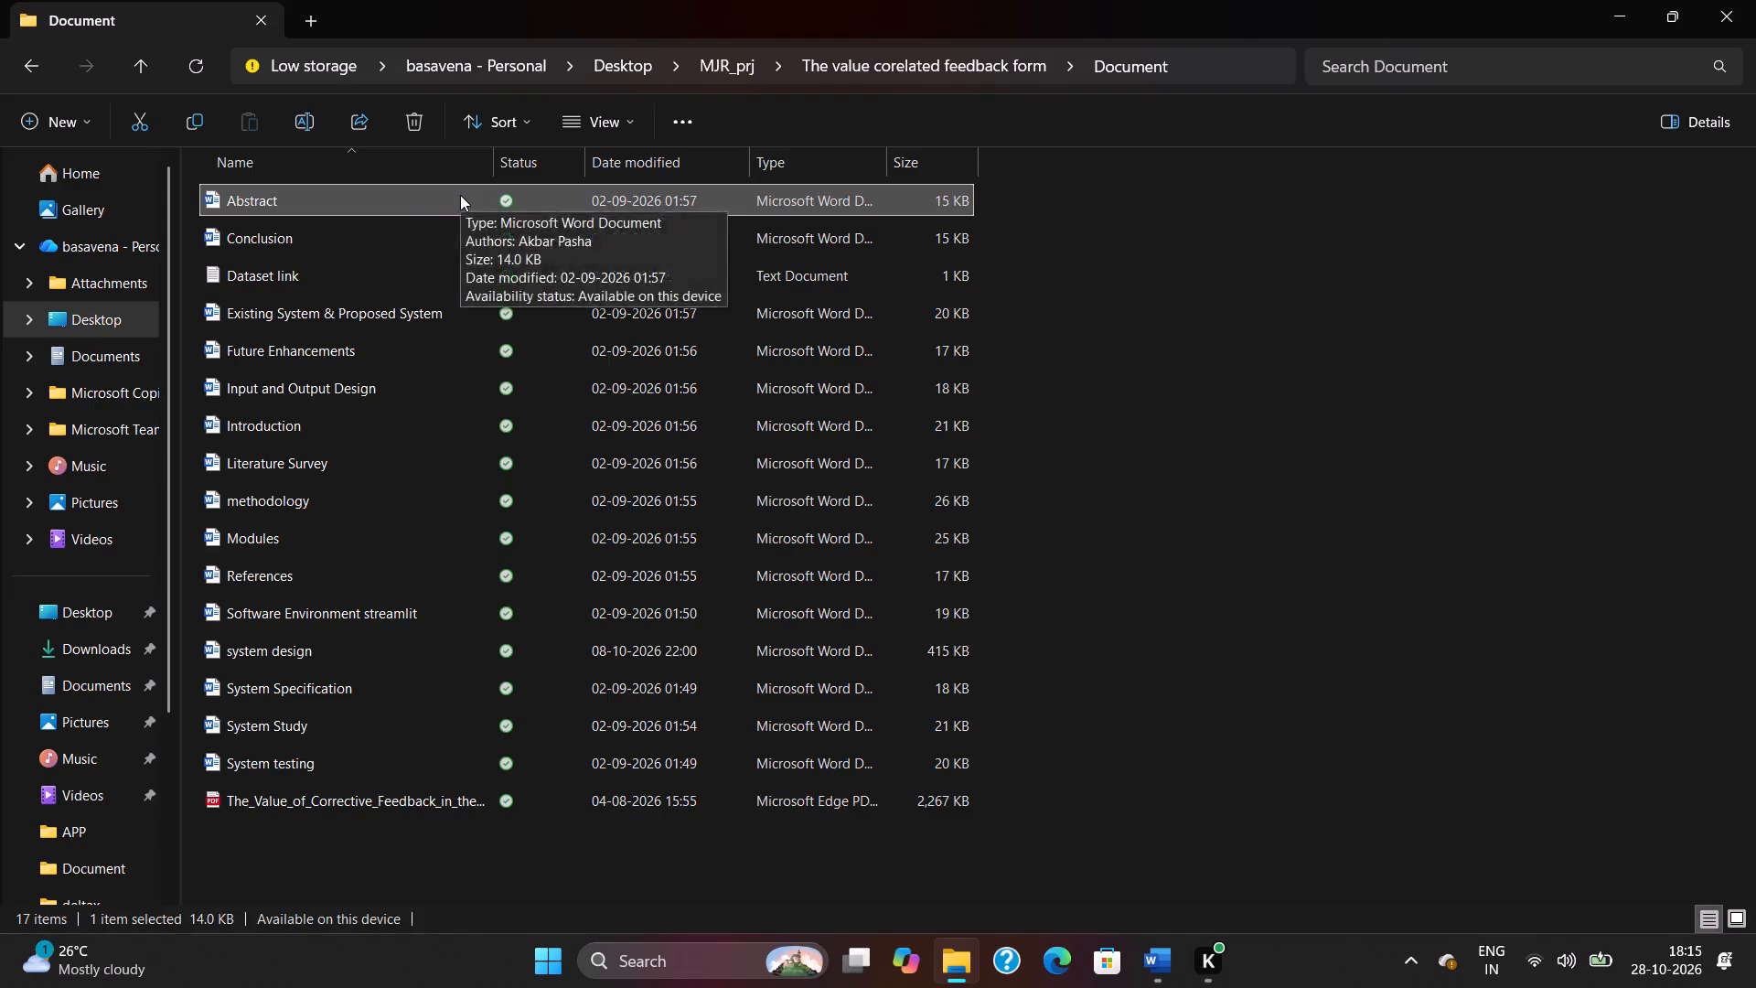
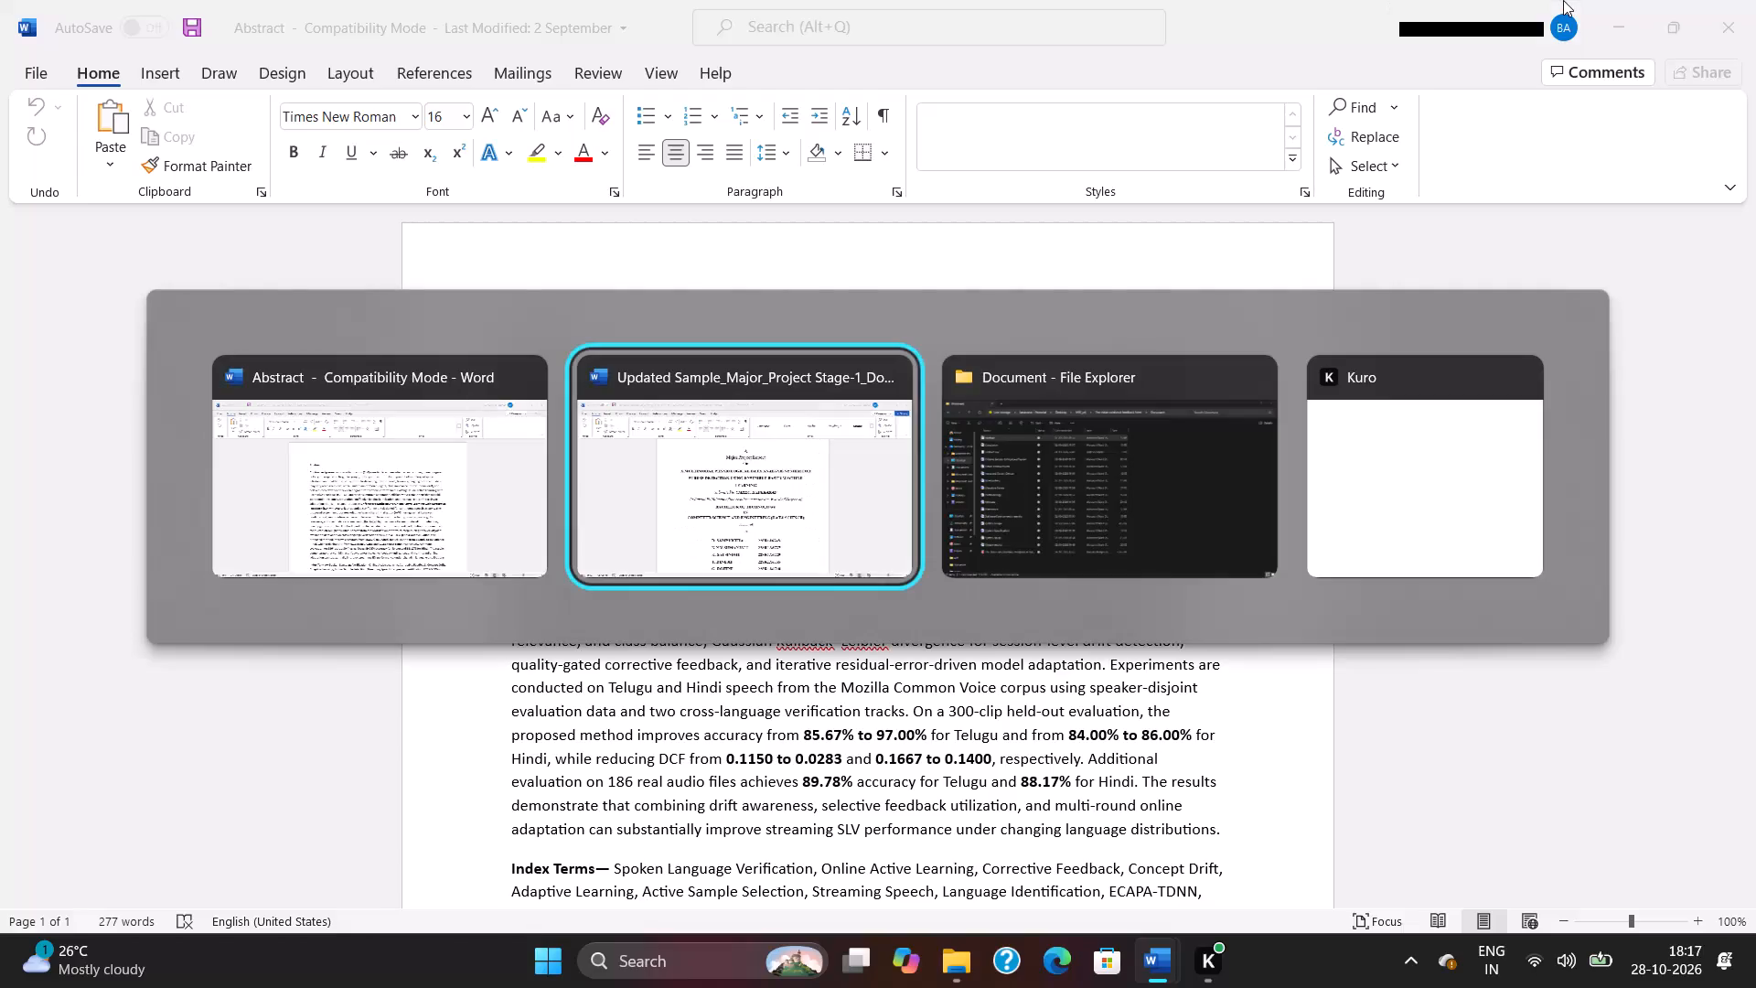
Switch from the Abstract document to the Updated Sample_Major_Project Stage-1 report in Word.
key("alt+Tab")
key("alt+Tab")
key("alt+Tab")
key("alt+Tab")
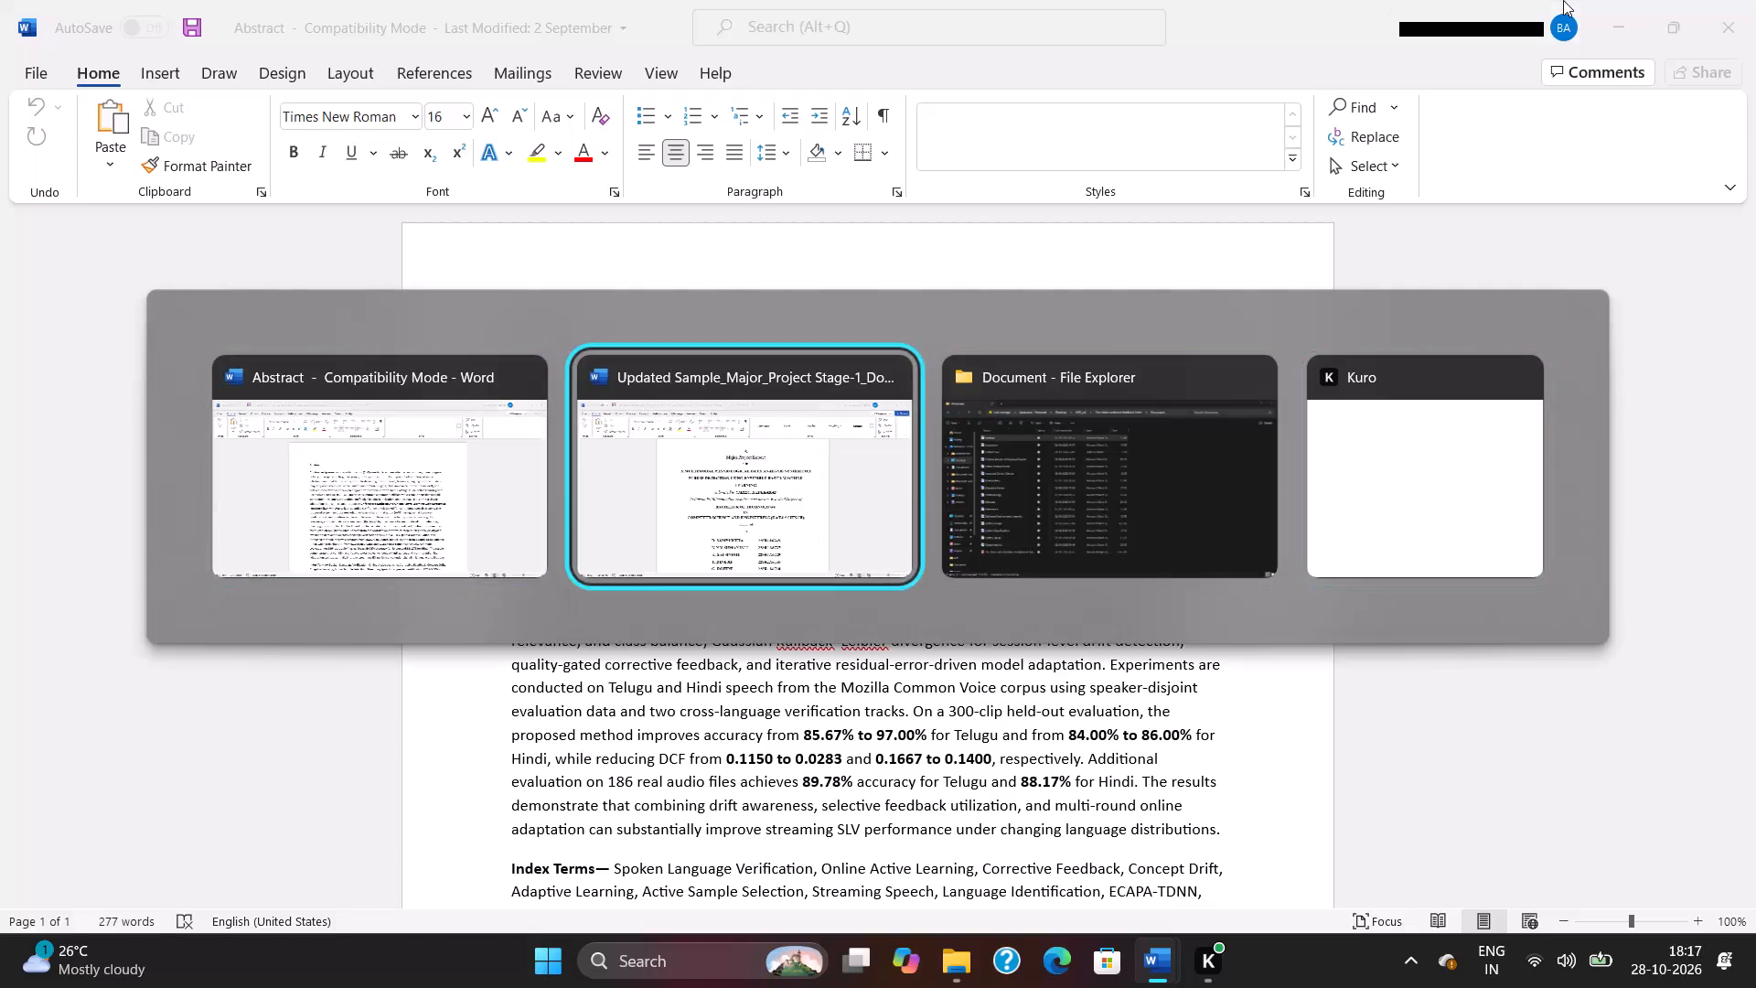
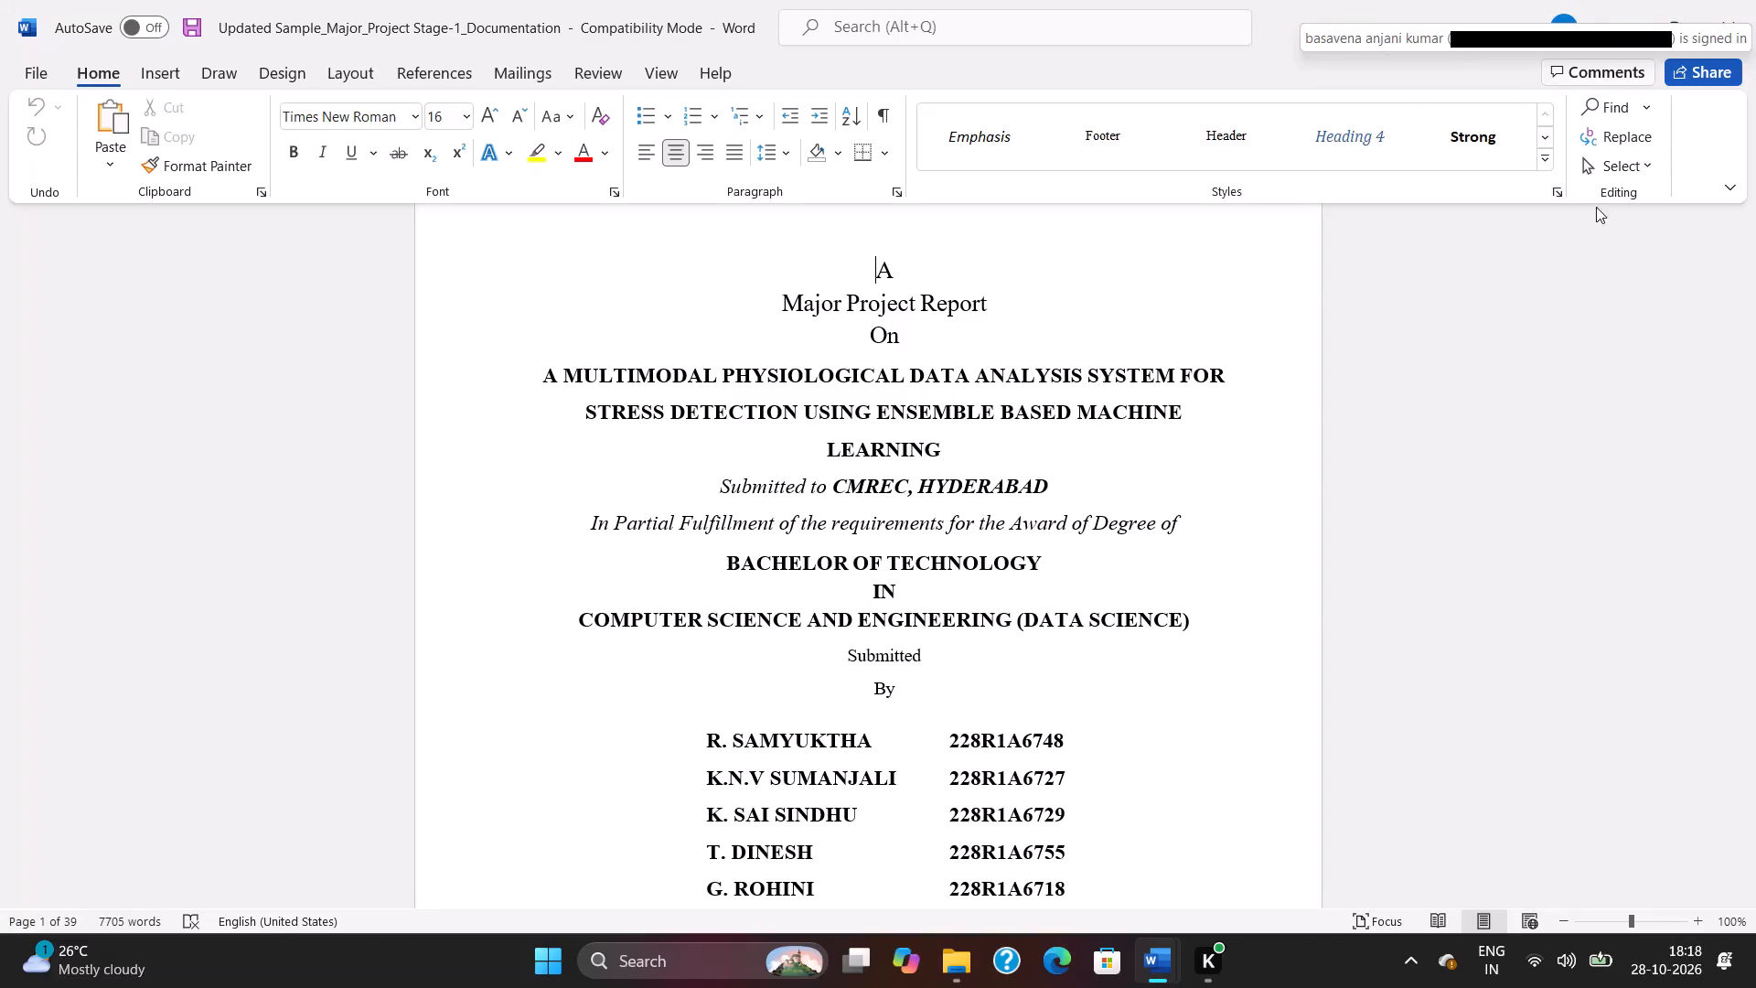
Delete the three-line stress detection project title below "On" on the cover page.
left_click_drag(1203, 409, 943, 426)
left_click(992, 456)
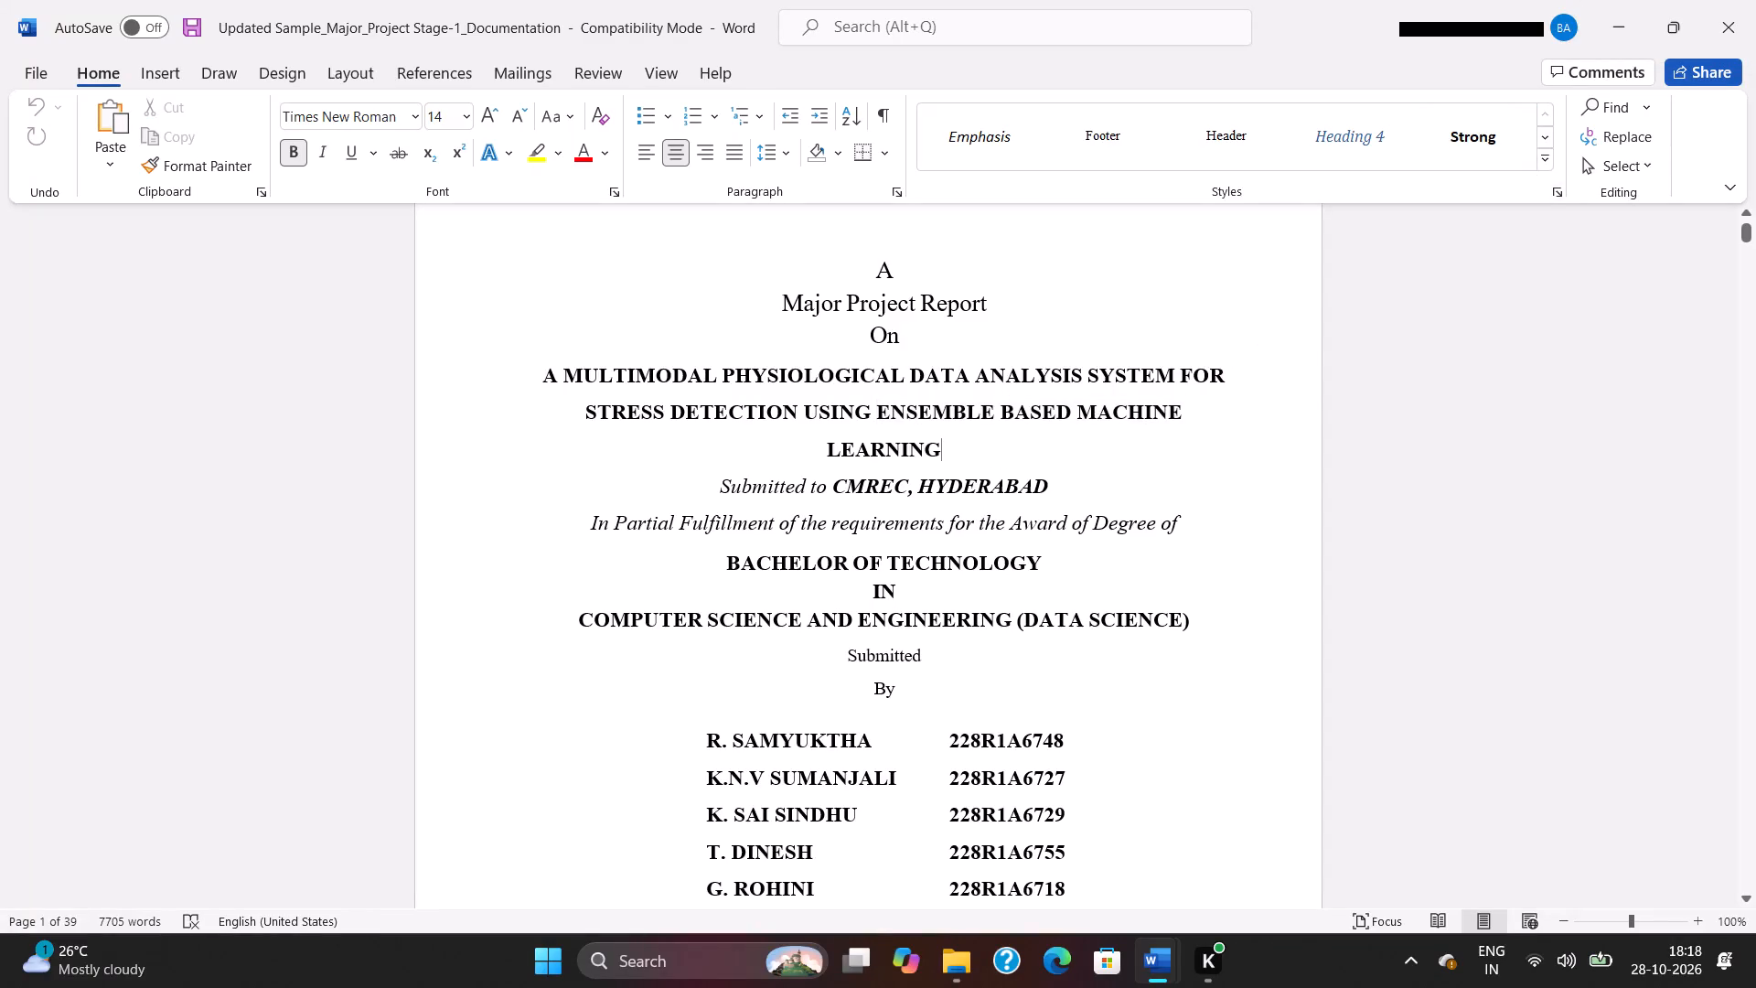
left_click_drag(968, 456, 507, 349)
left_click(712, 434)
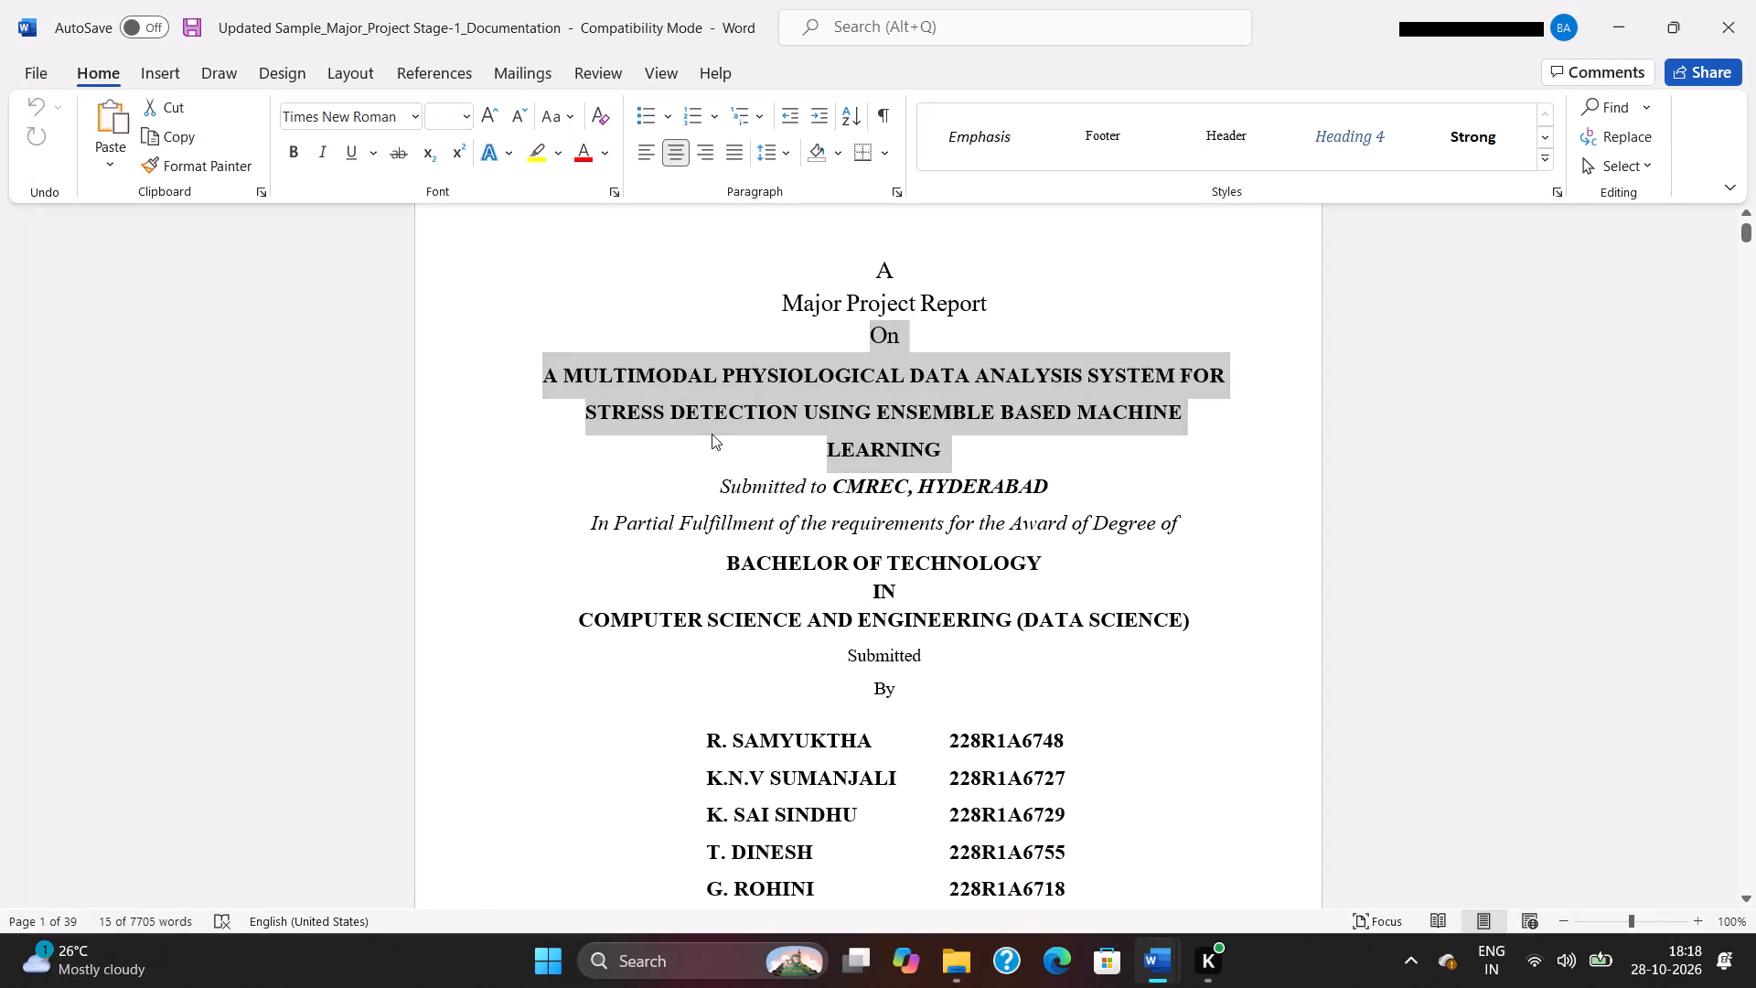
left_click_drag(967, 449, 593, 419)
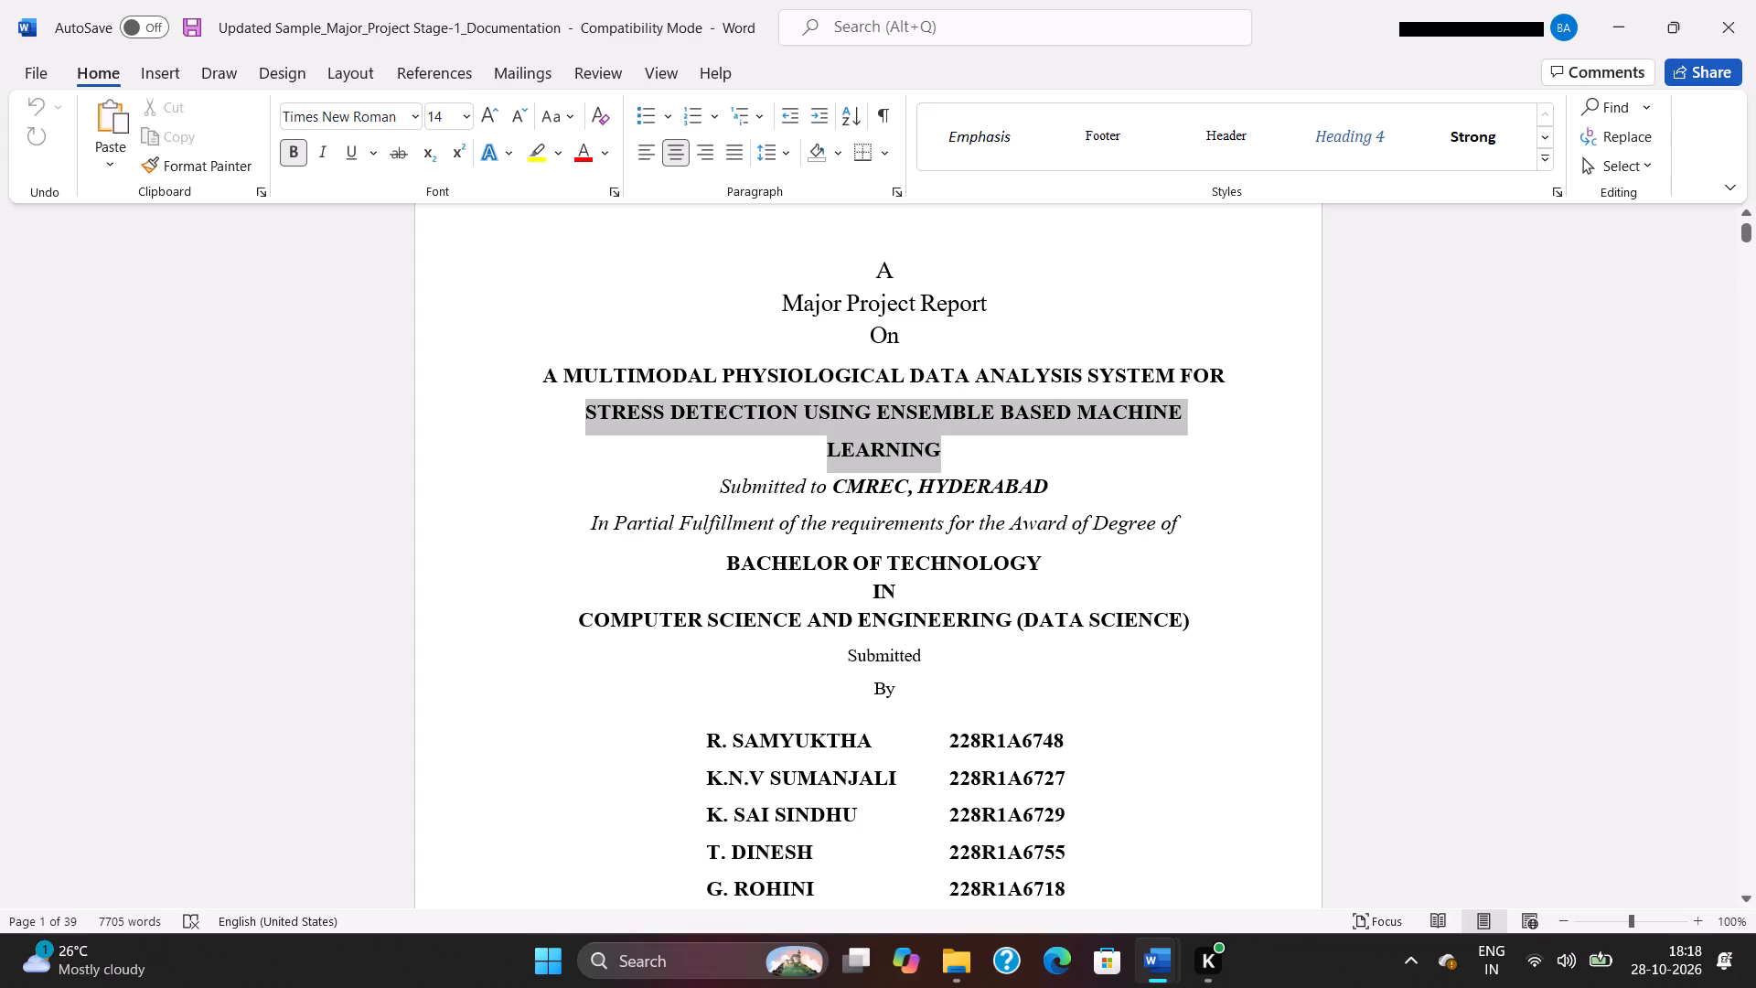
left_click_drag(593, 419, 545, 378)
key("BackSpace")
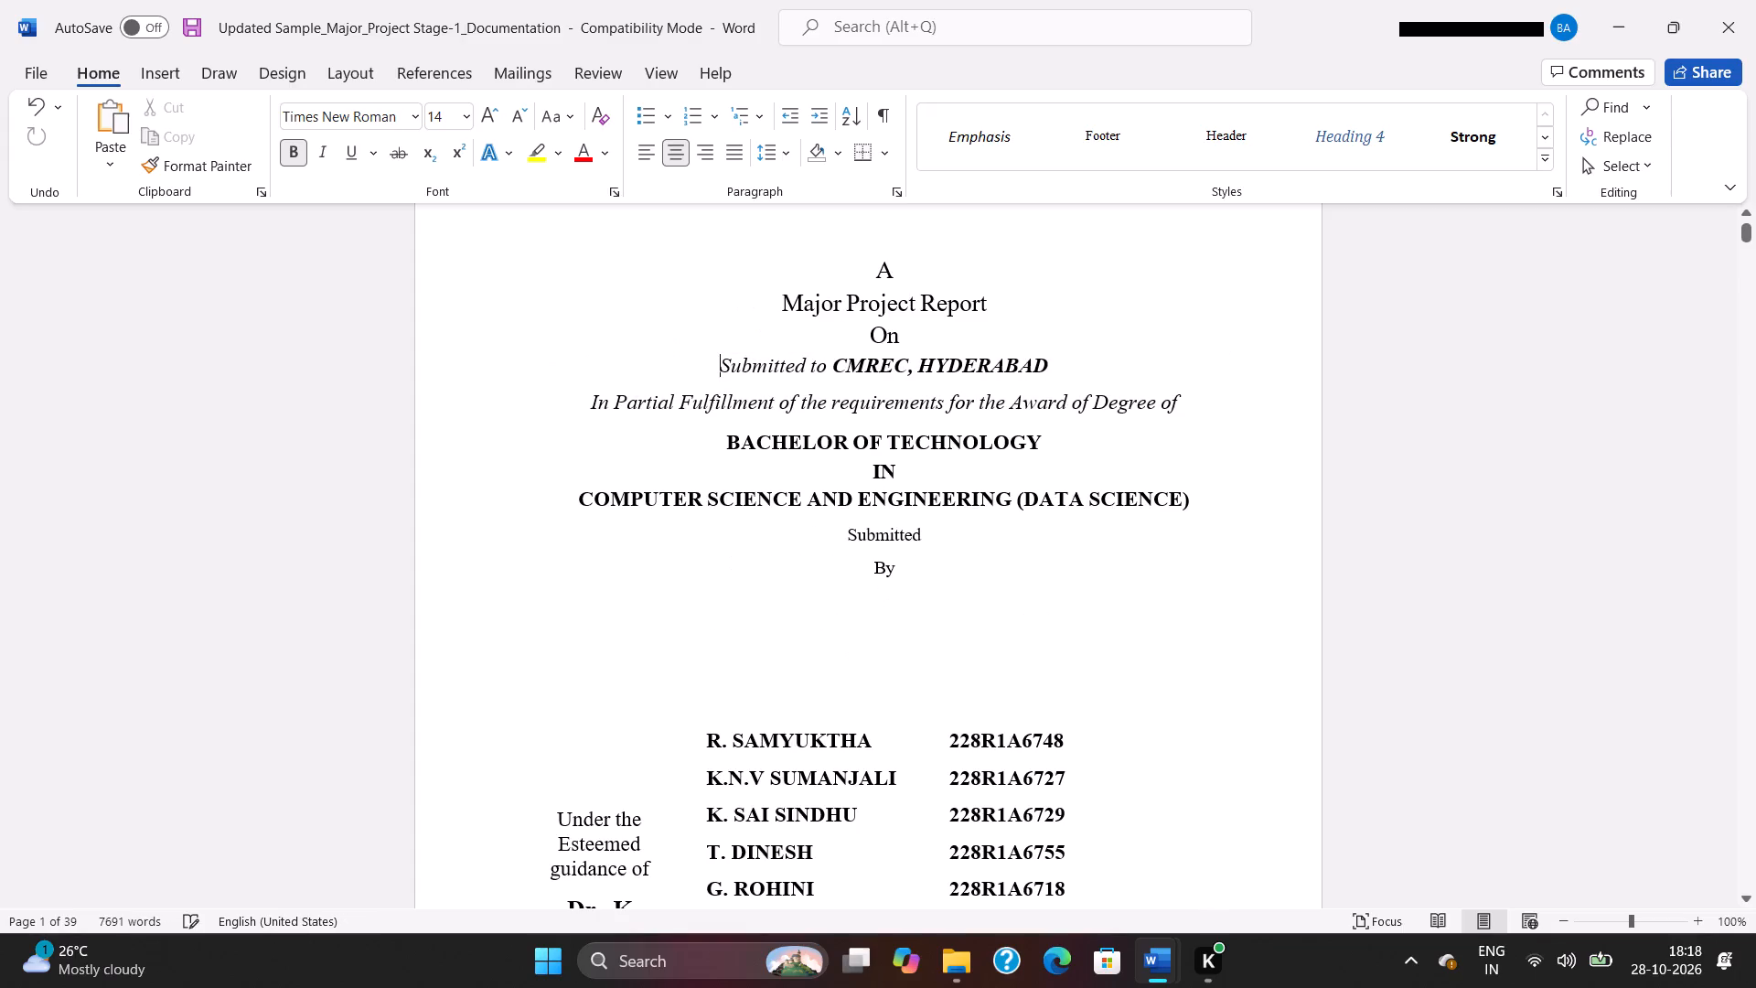
Start a new title on its own line, with a blank line after "On", reading "REAL-TIME MULTIMODAL ACTIVE MODERATION".
key("Return")
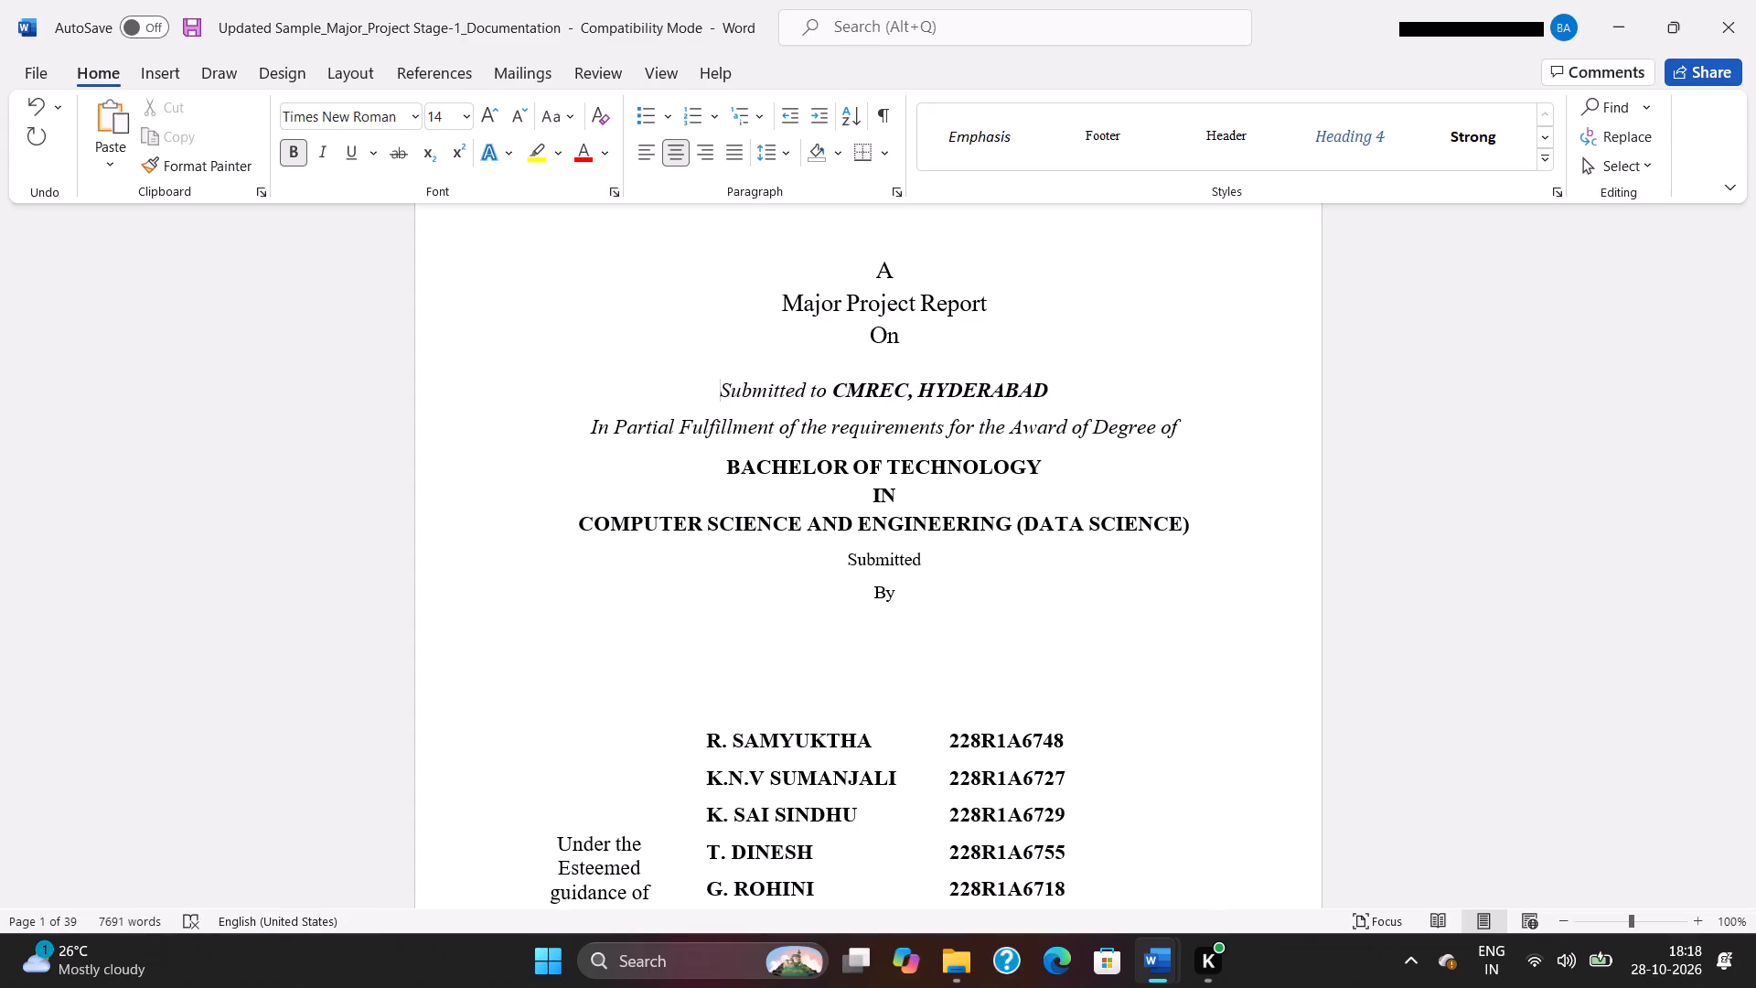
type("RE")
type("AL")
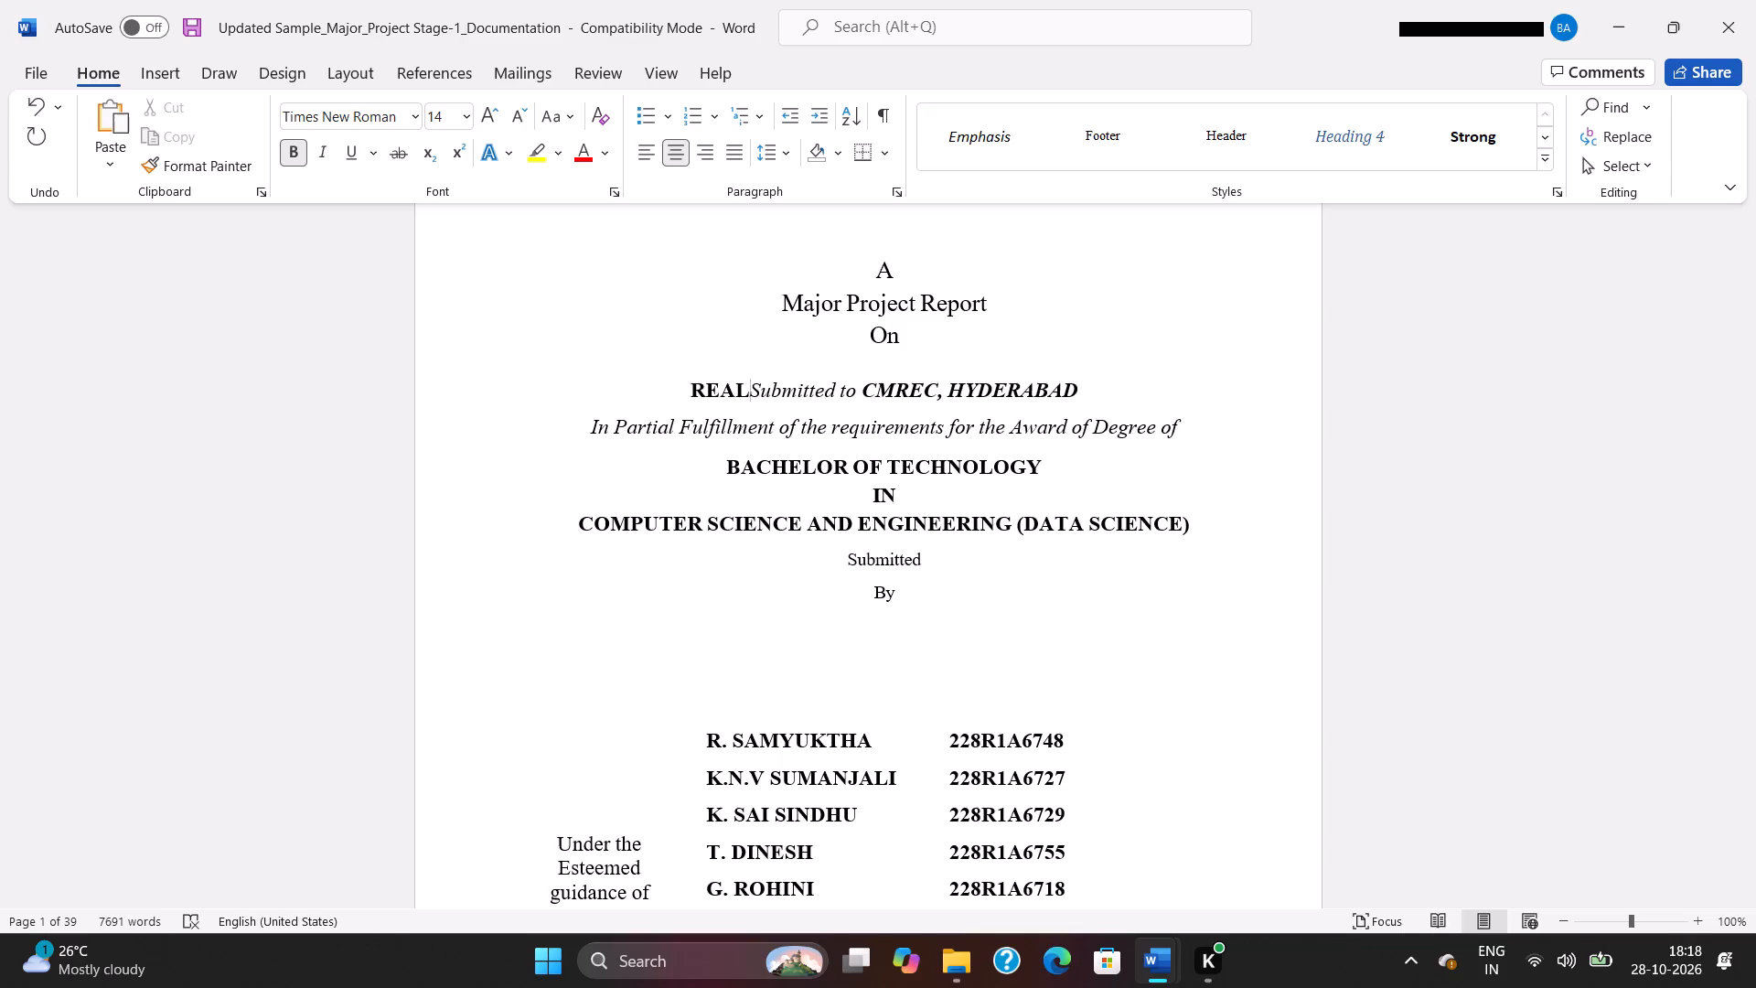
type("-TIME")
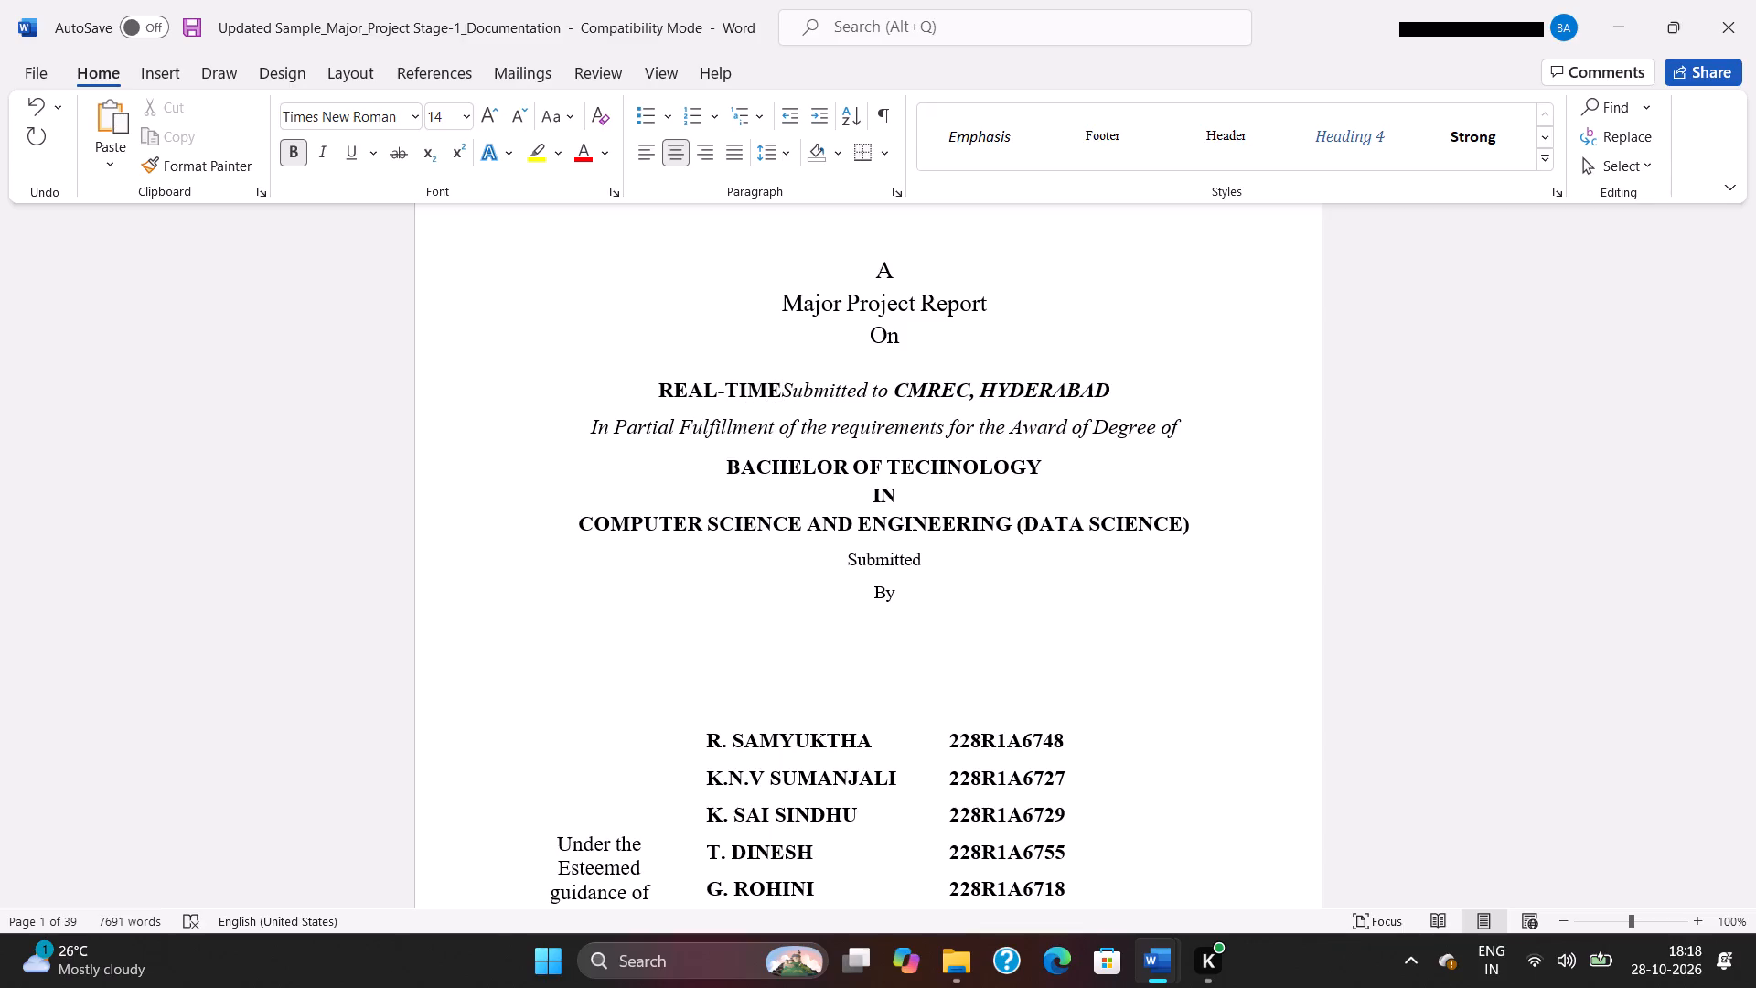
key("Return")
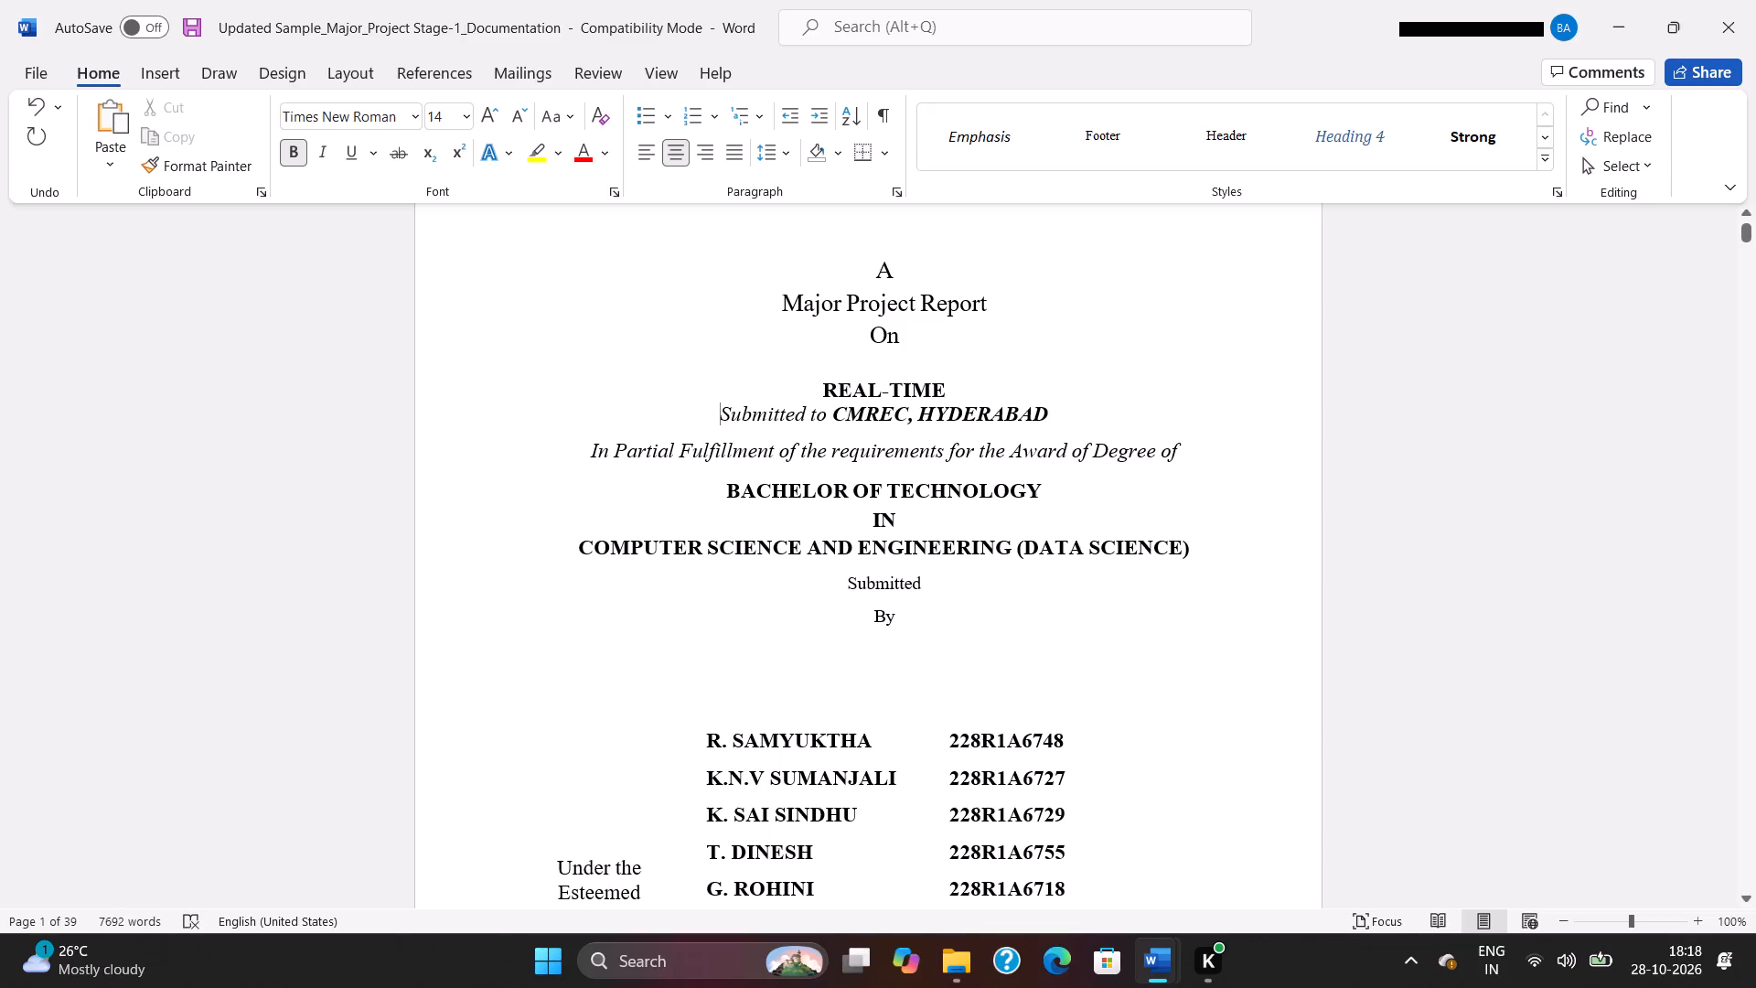
left_click(974, 390)
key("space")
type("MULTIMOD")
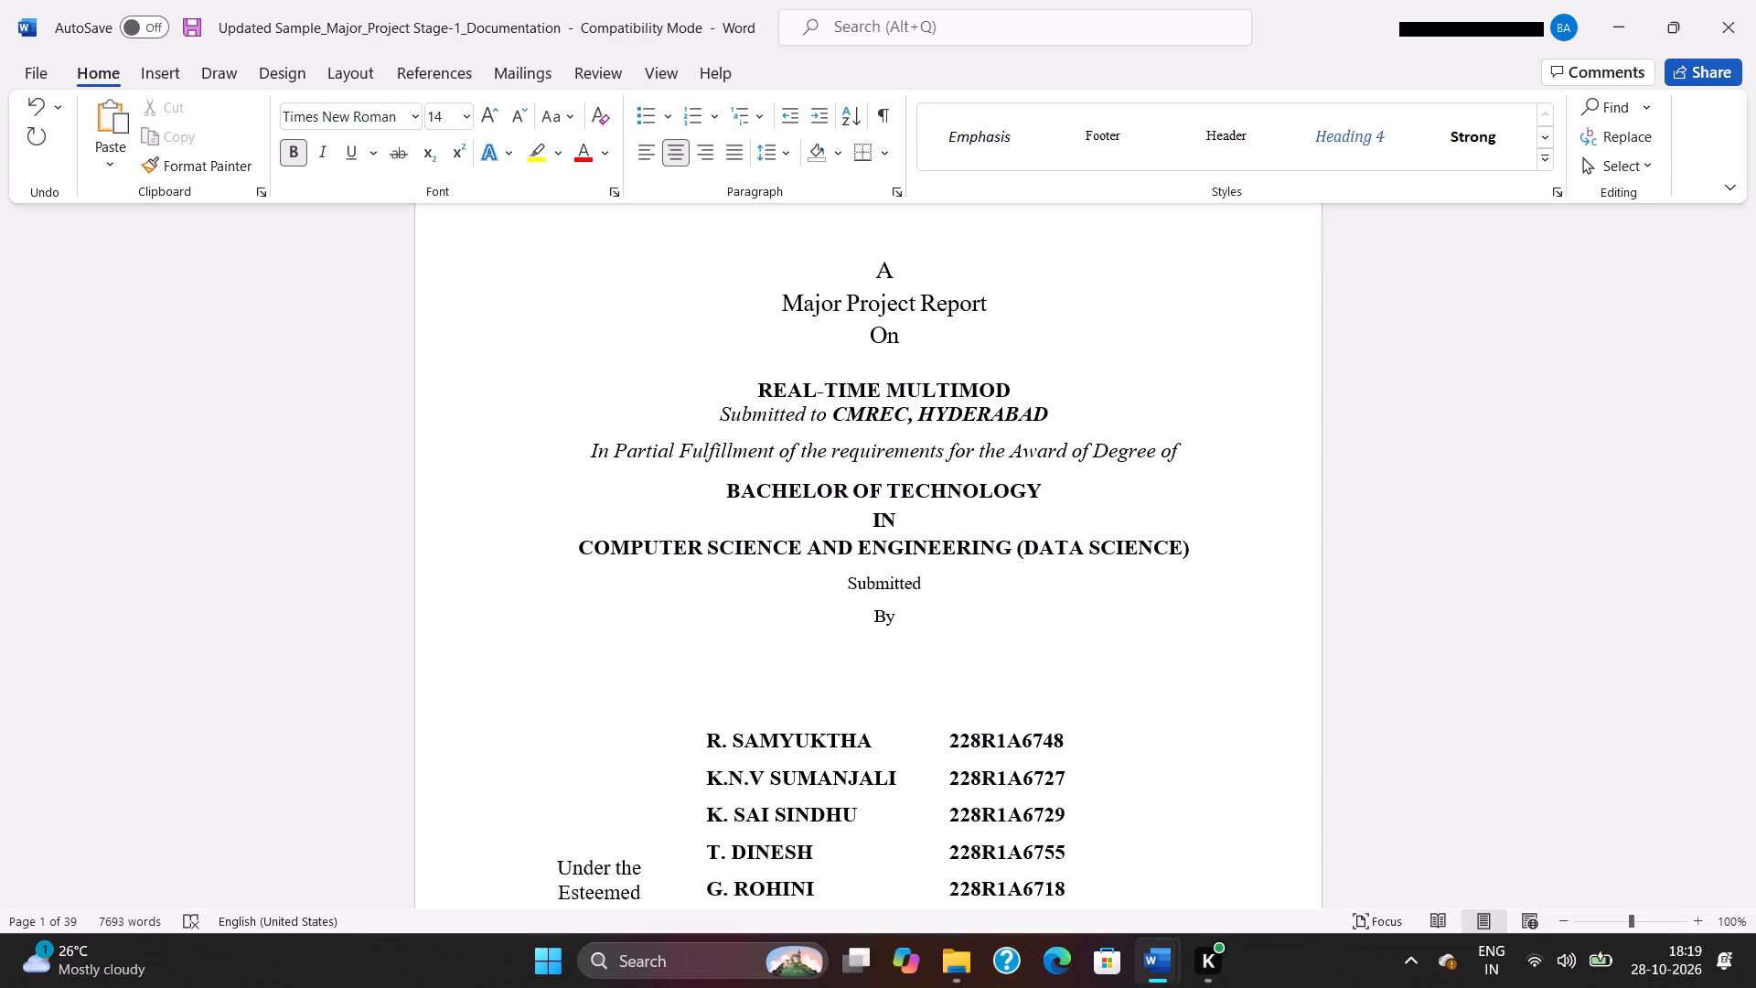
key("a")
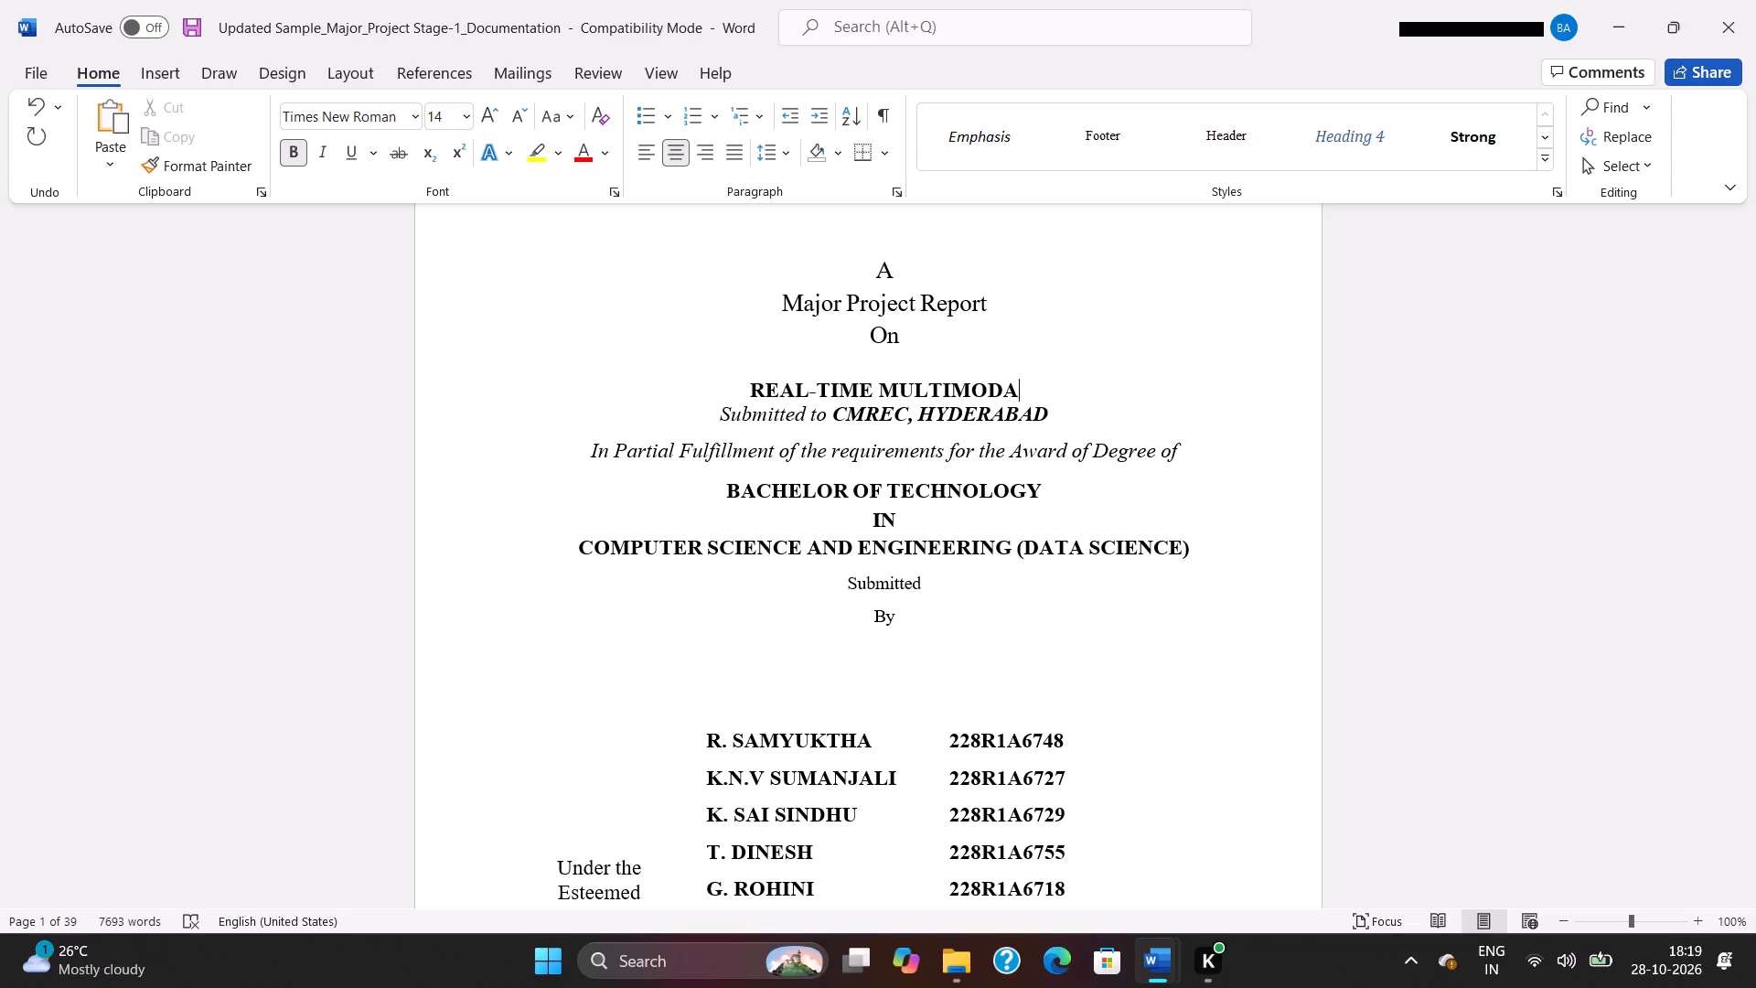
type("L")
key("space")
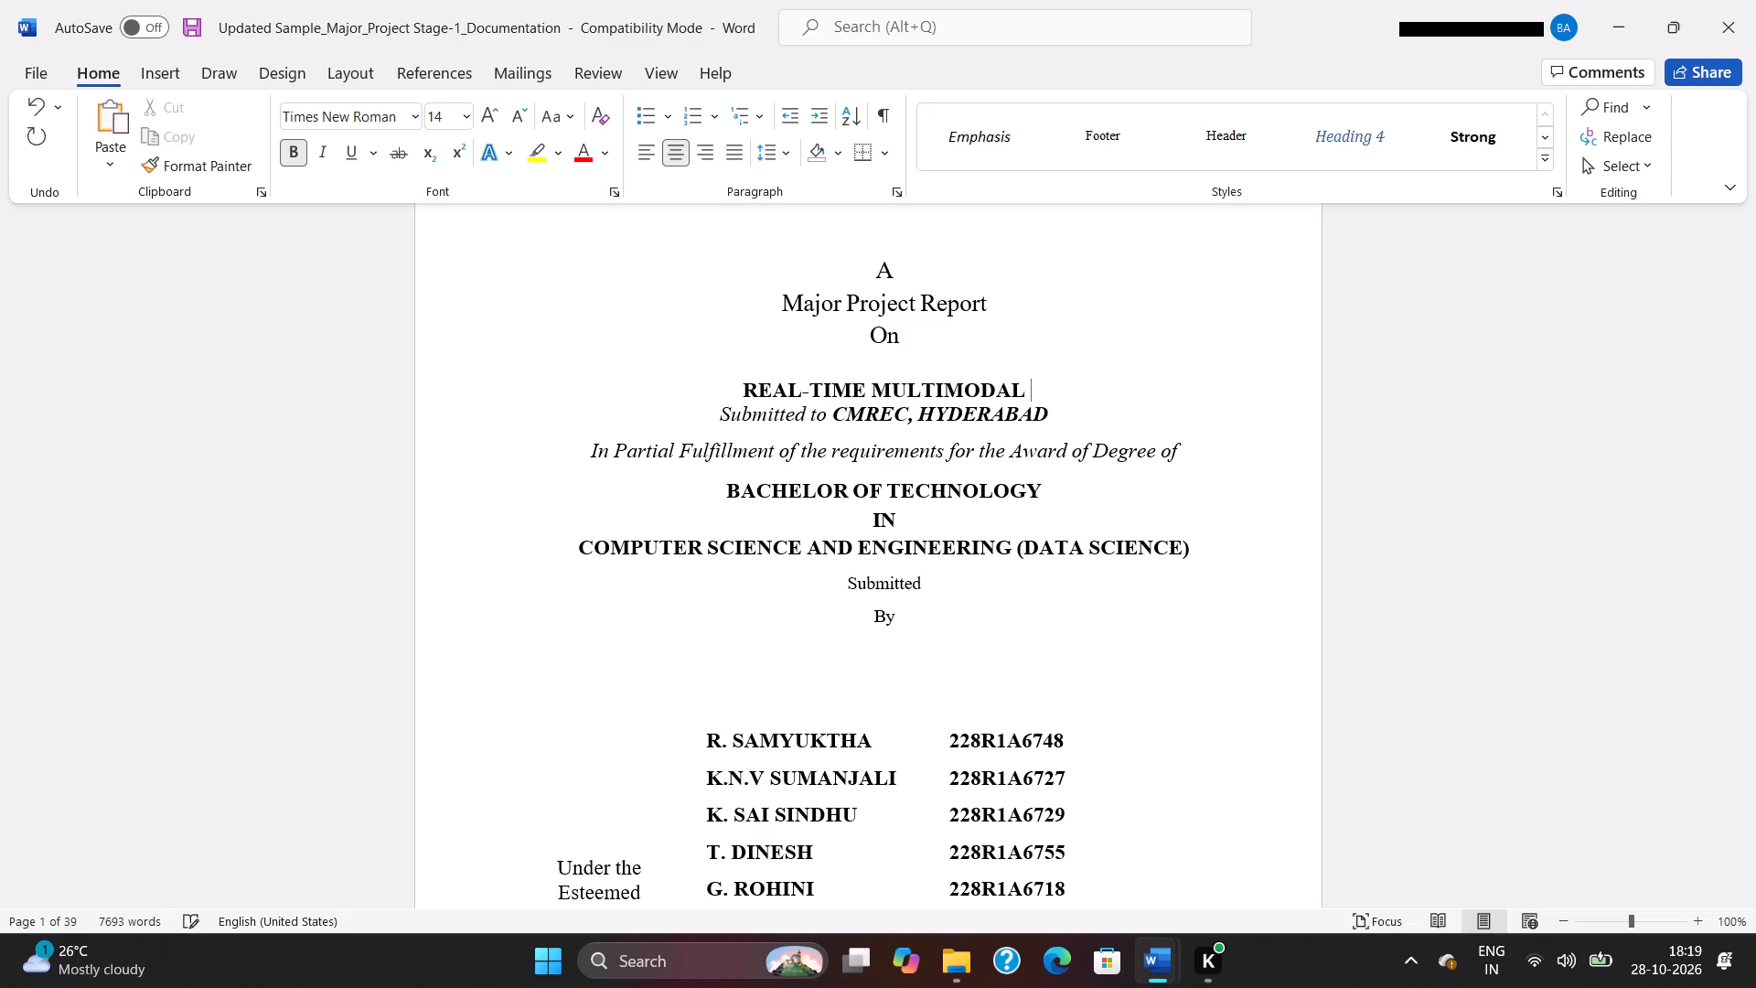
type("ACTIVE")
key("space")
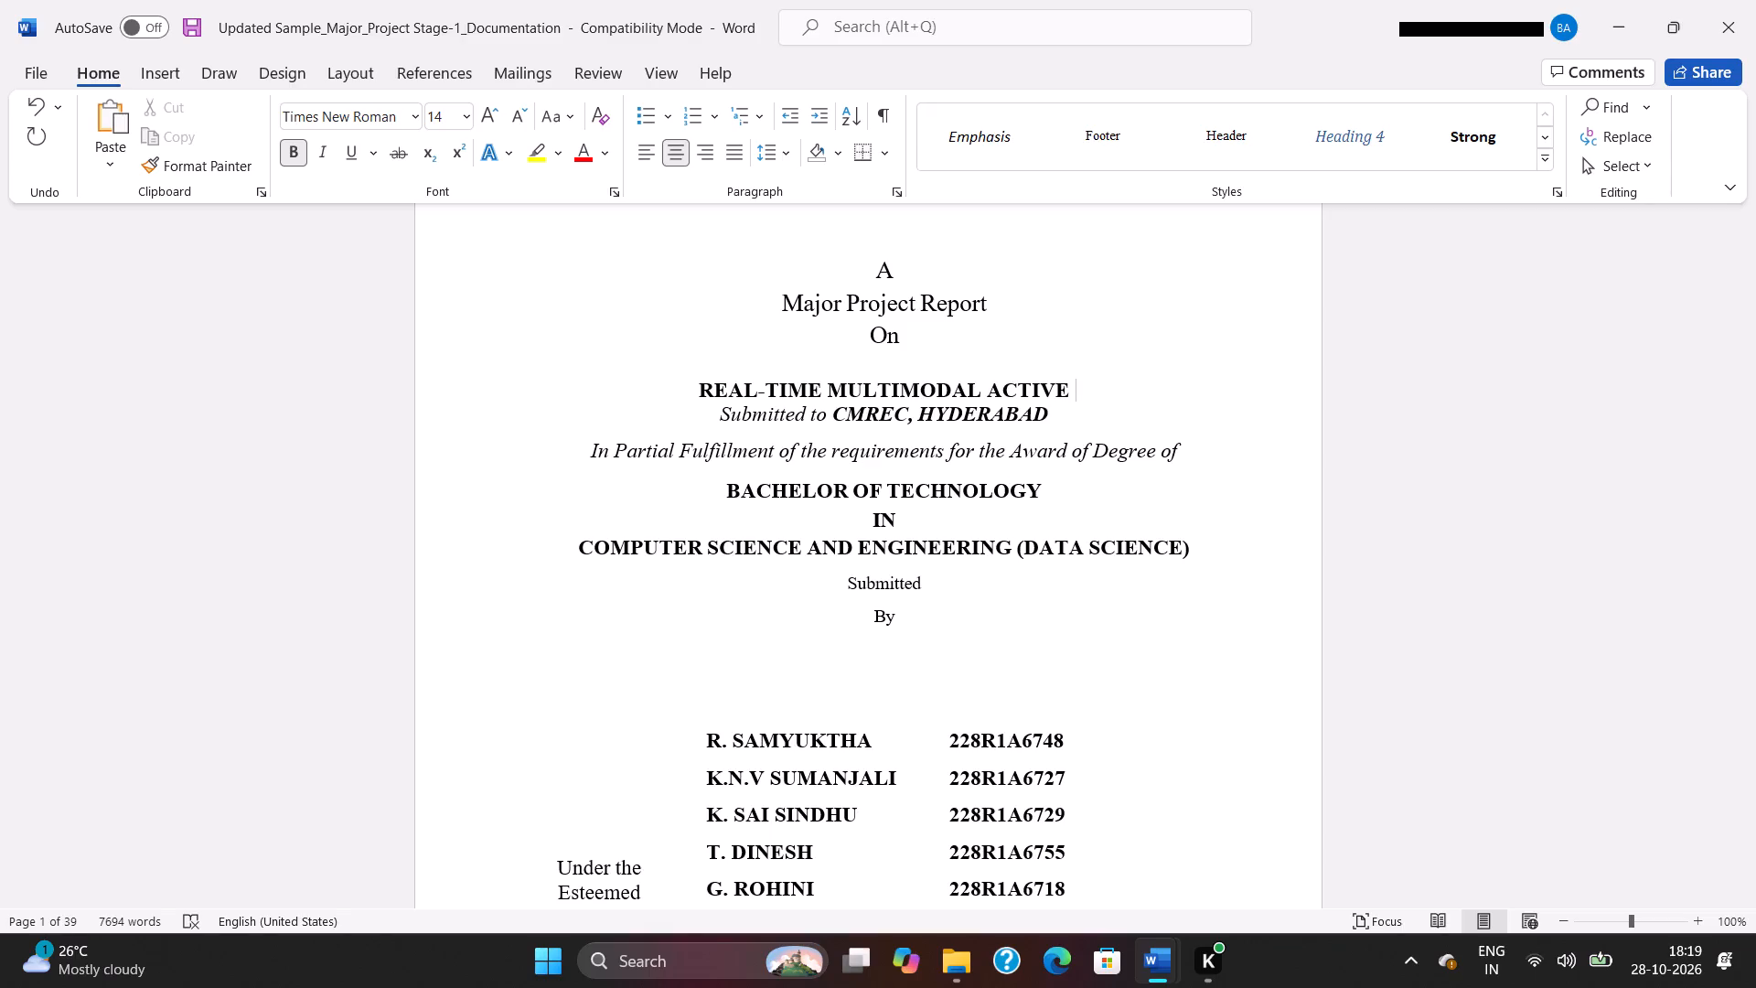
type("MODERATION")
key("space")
Complete the cover title with "WITH IN-SESSION DUAL LOOP CORRECTIVE FEEDBACK".
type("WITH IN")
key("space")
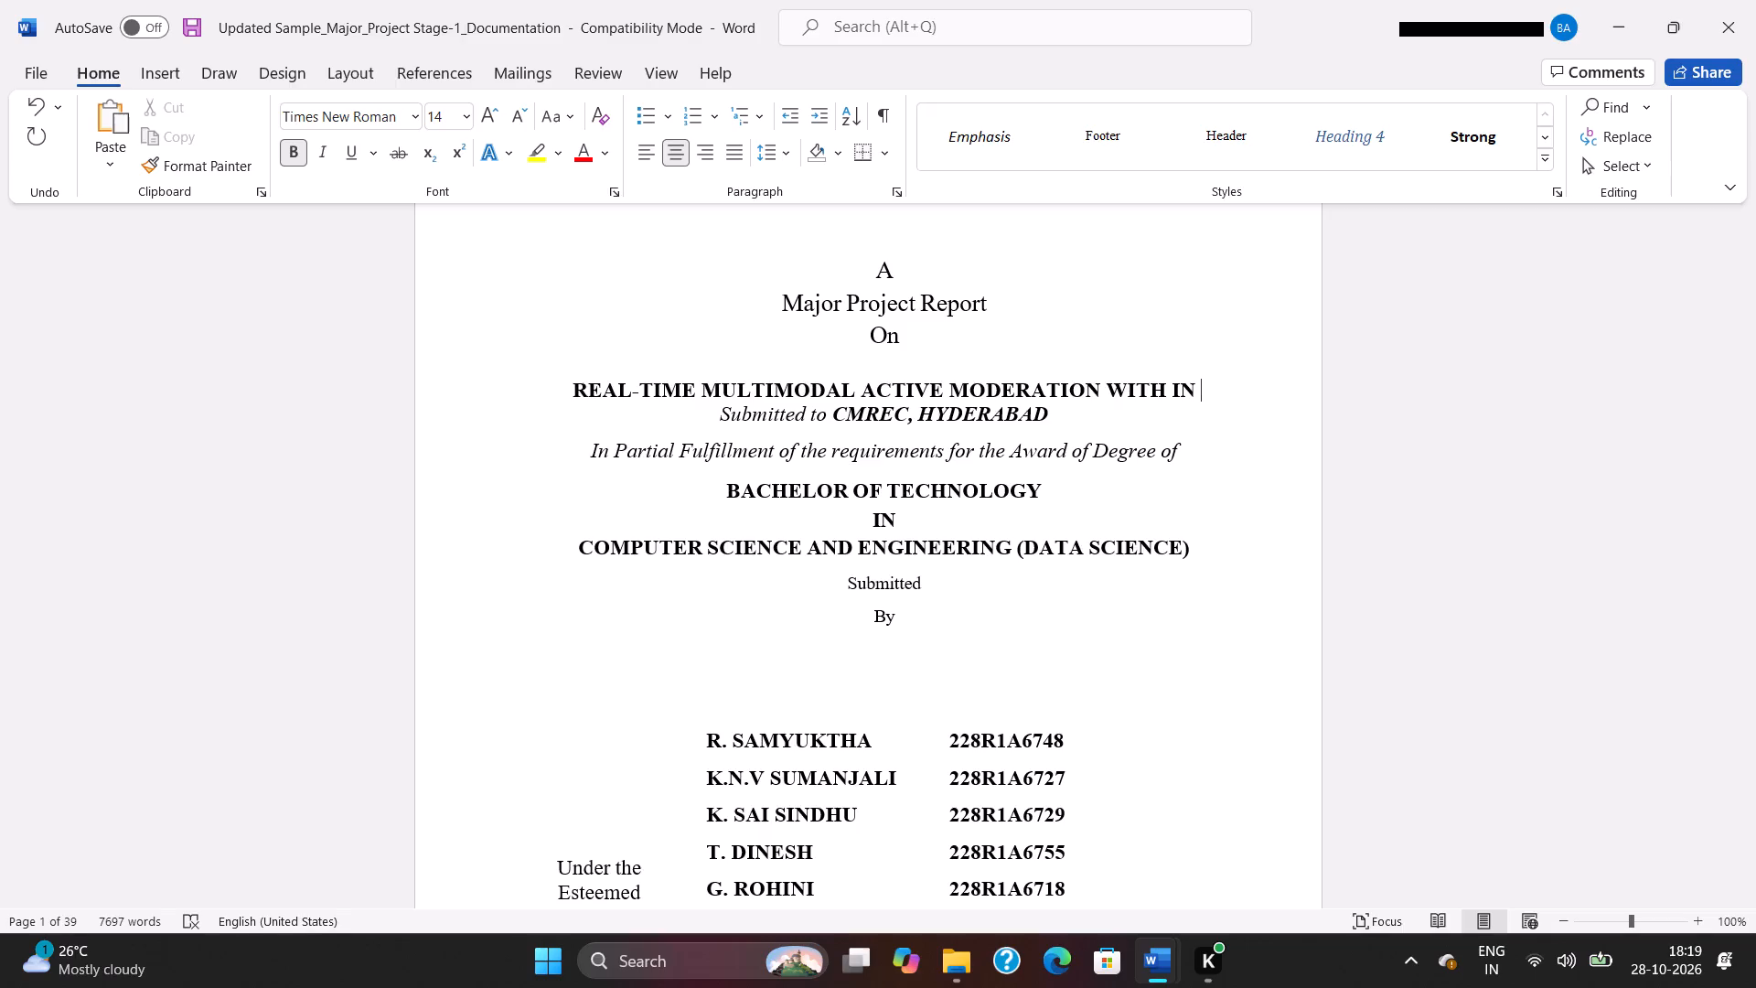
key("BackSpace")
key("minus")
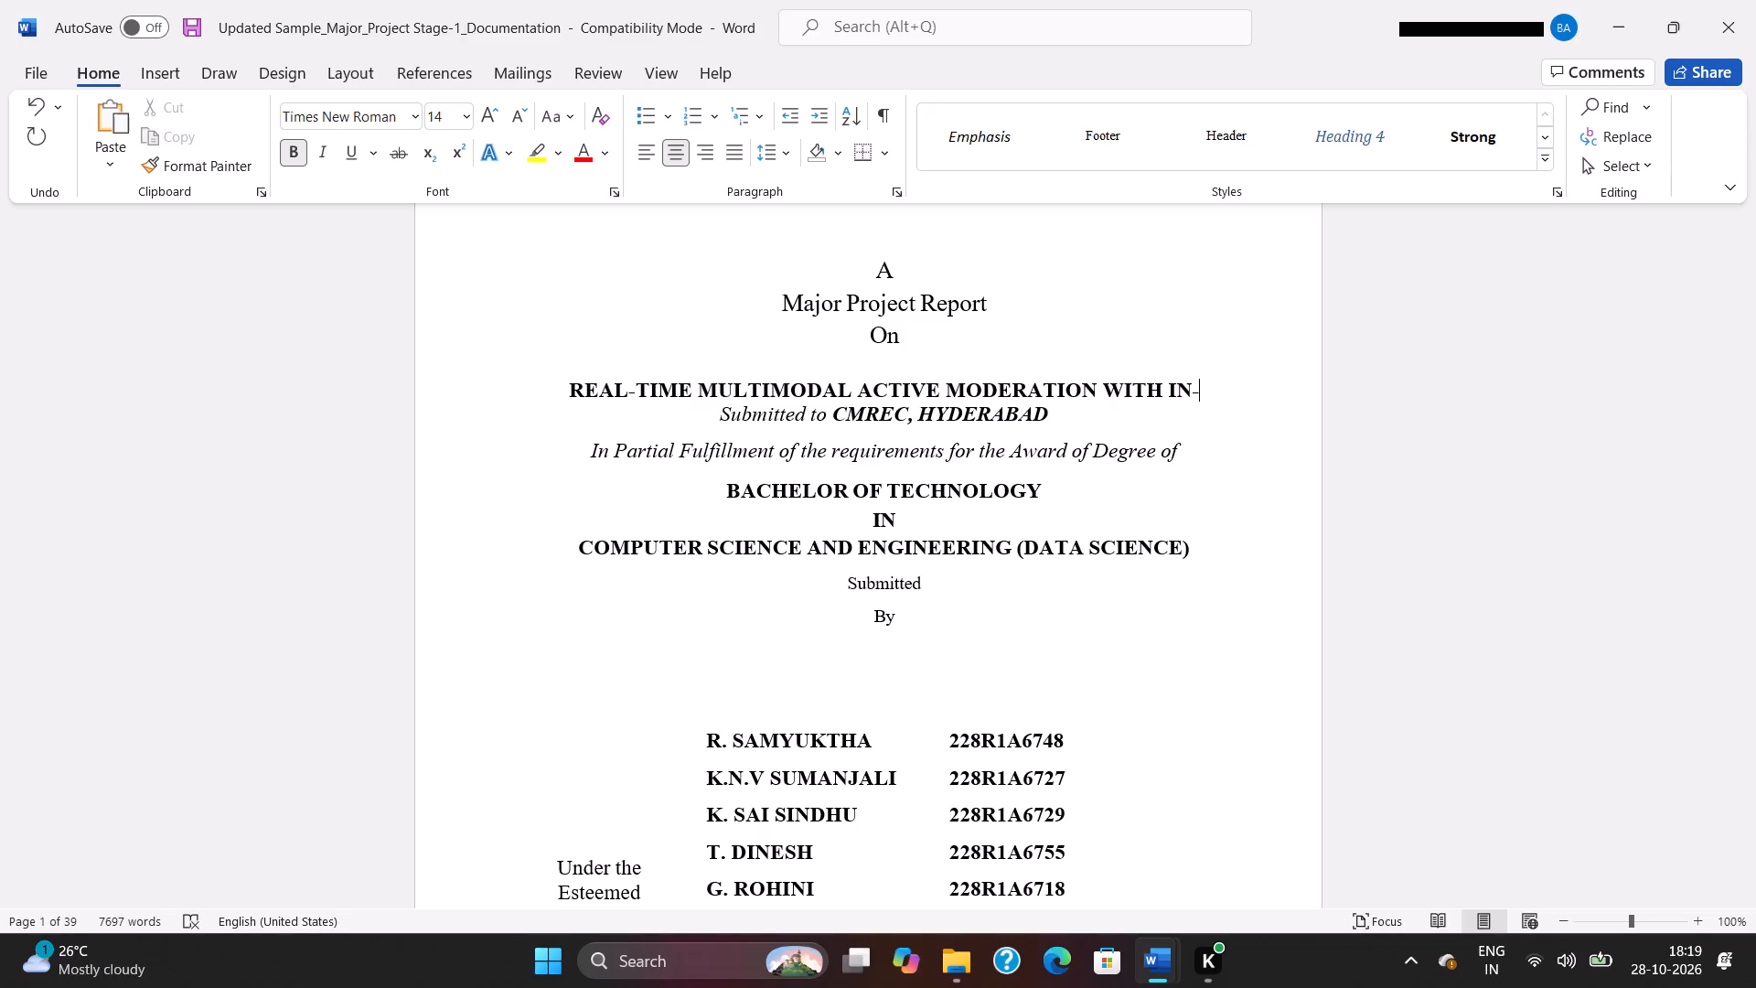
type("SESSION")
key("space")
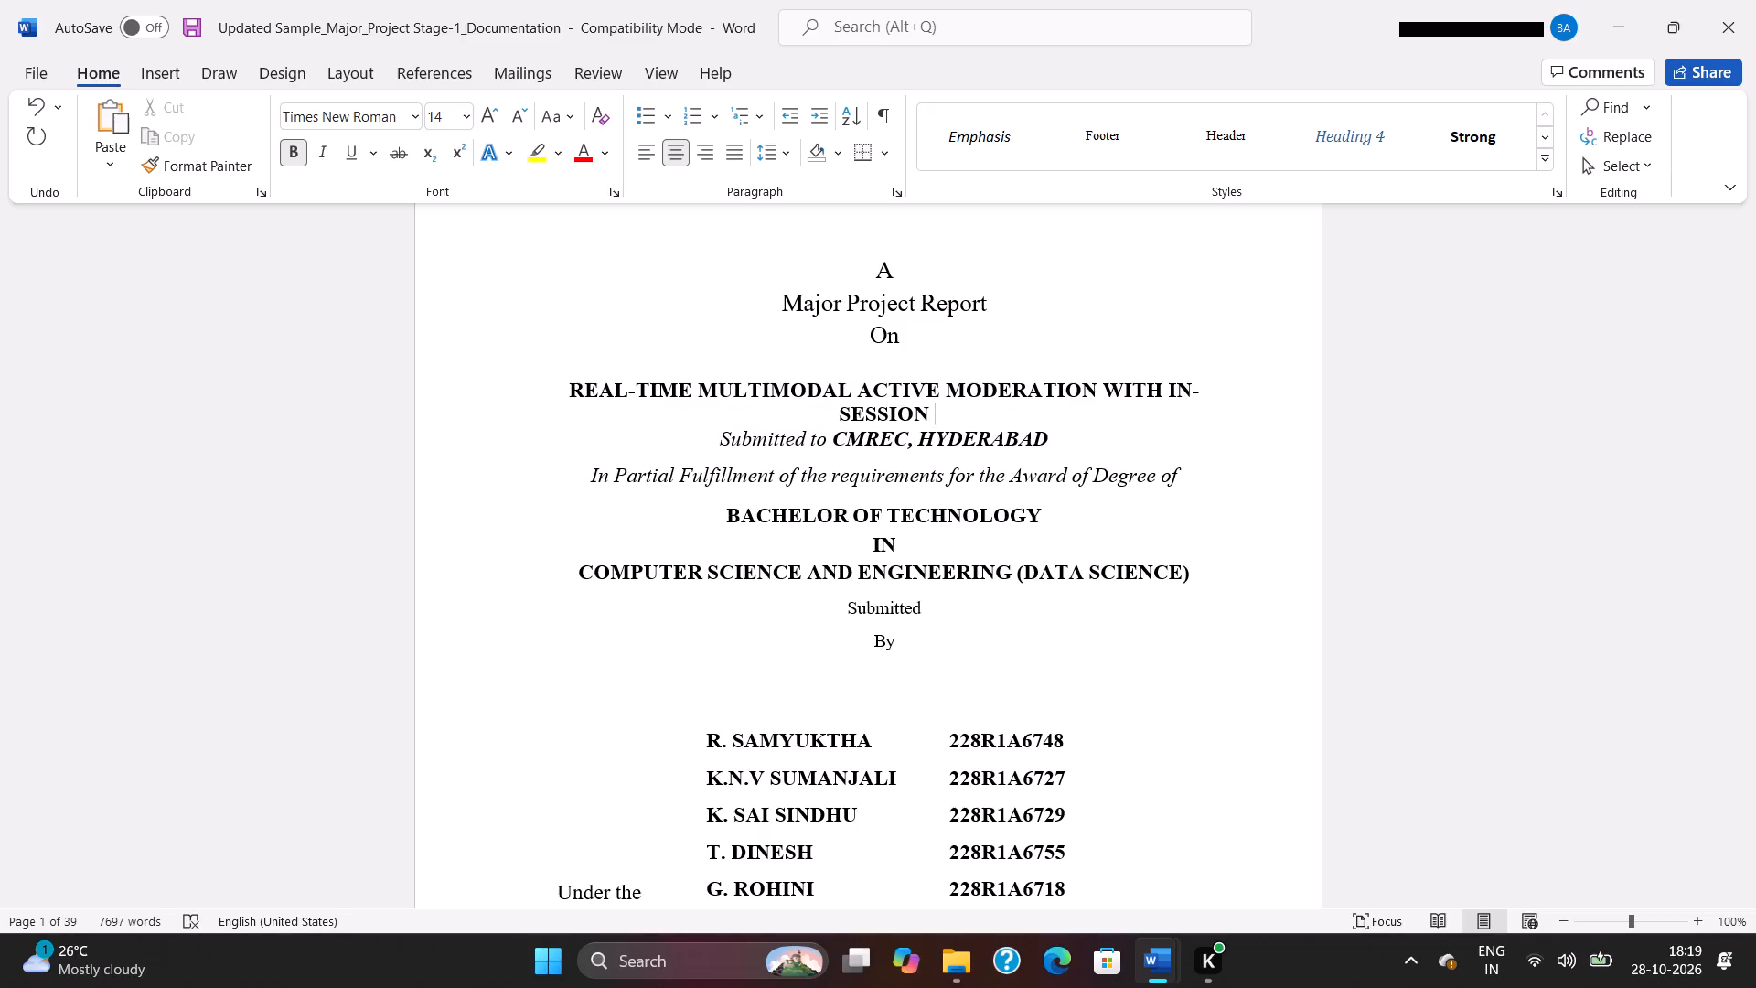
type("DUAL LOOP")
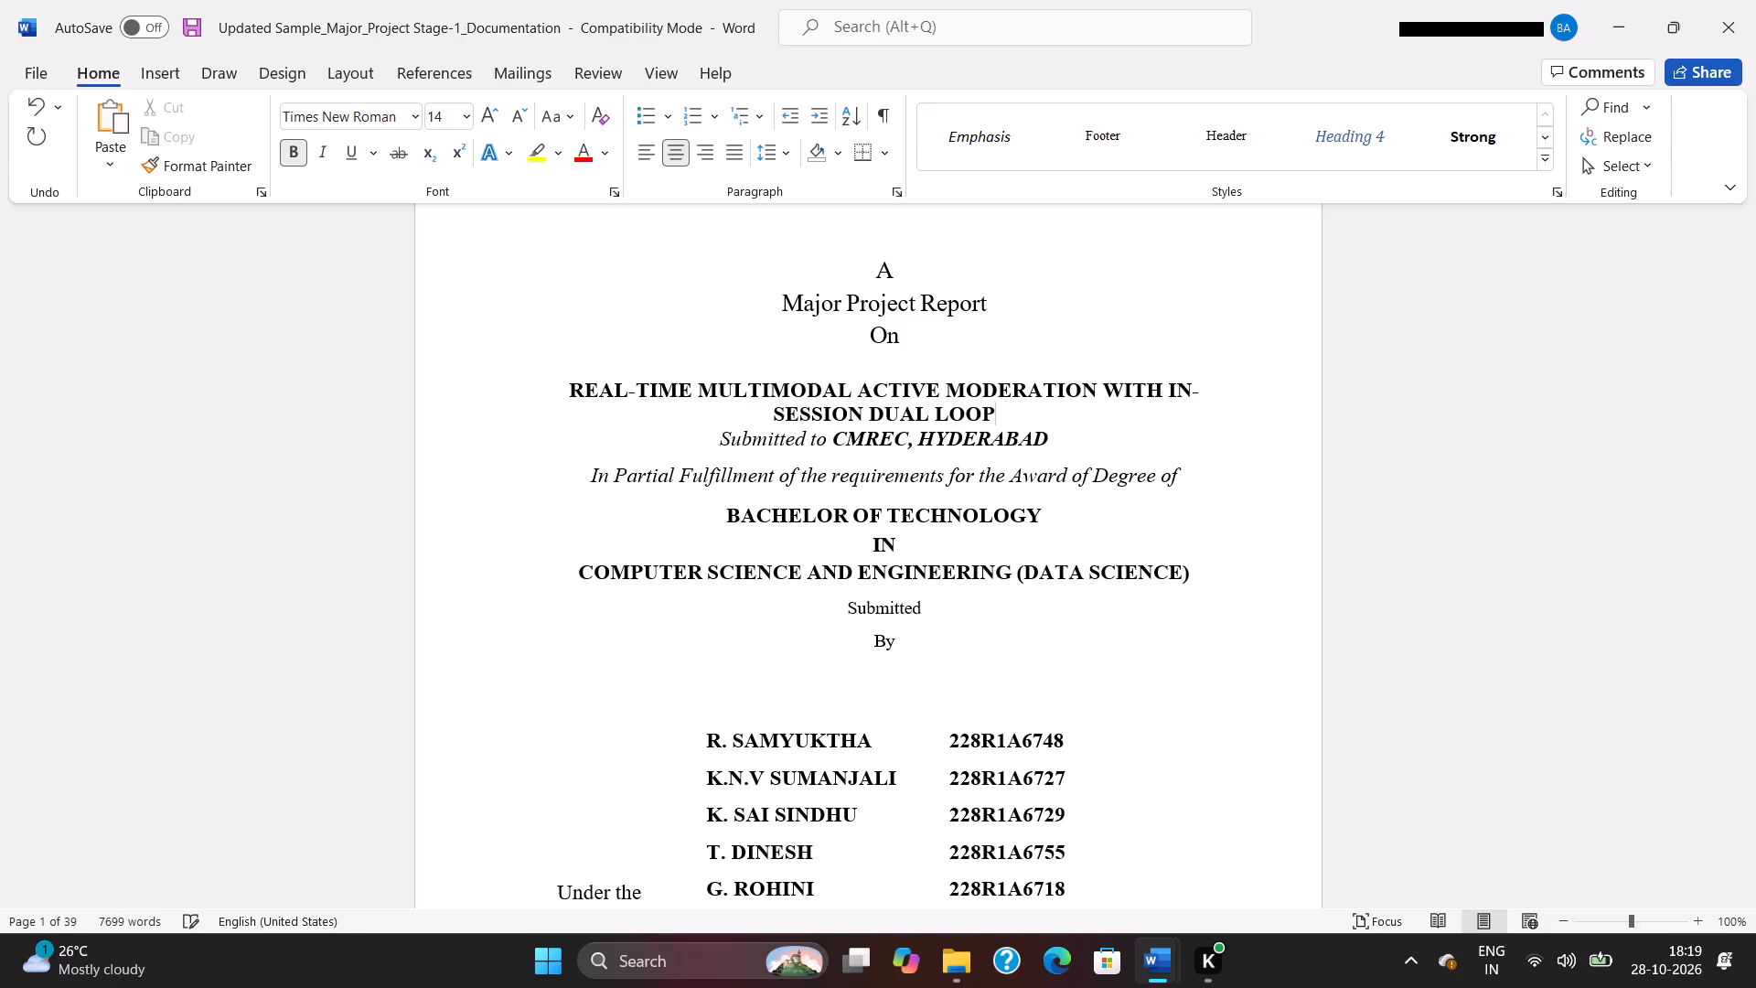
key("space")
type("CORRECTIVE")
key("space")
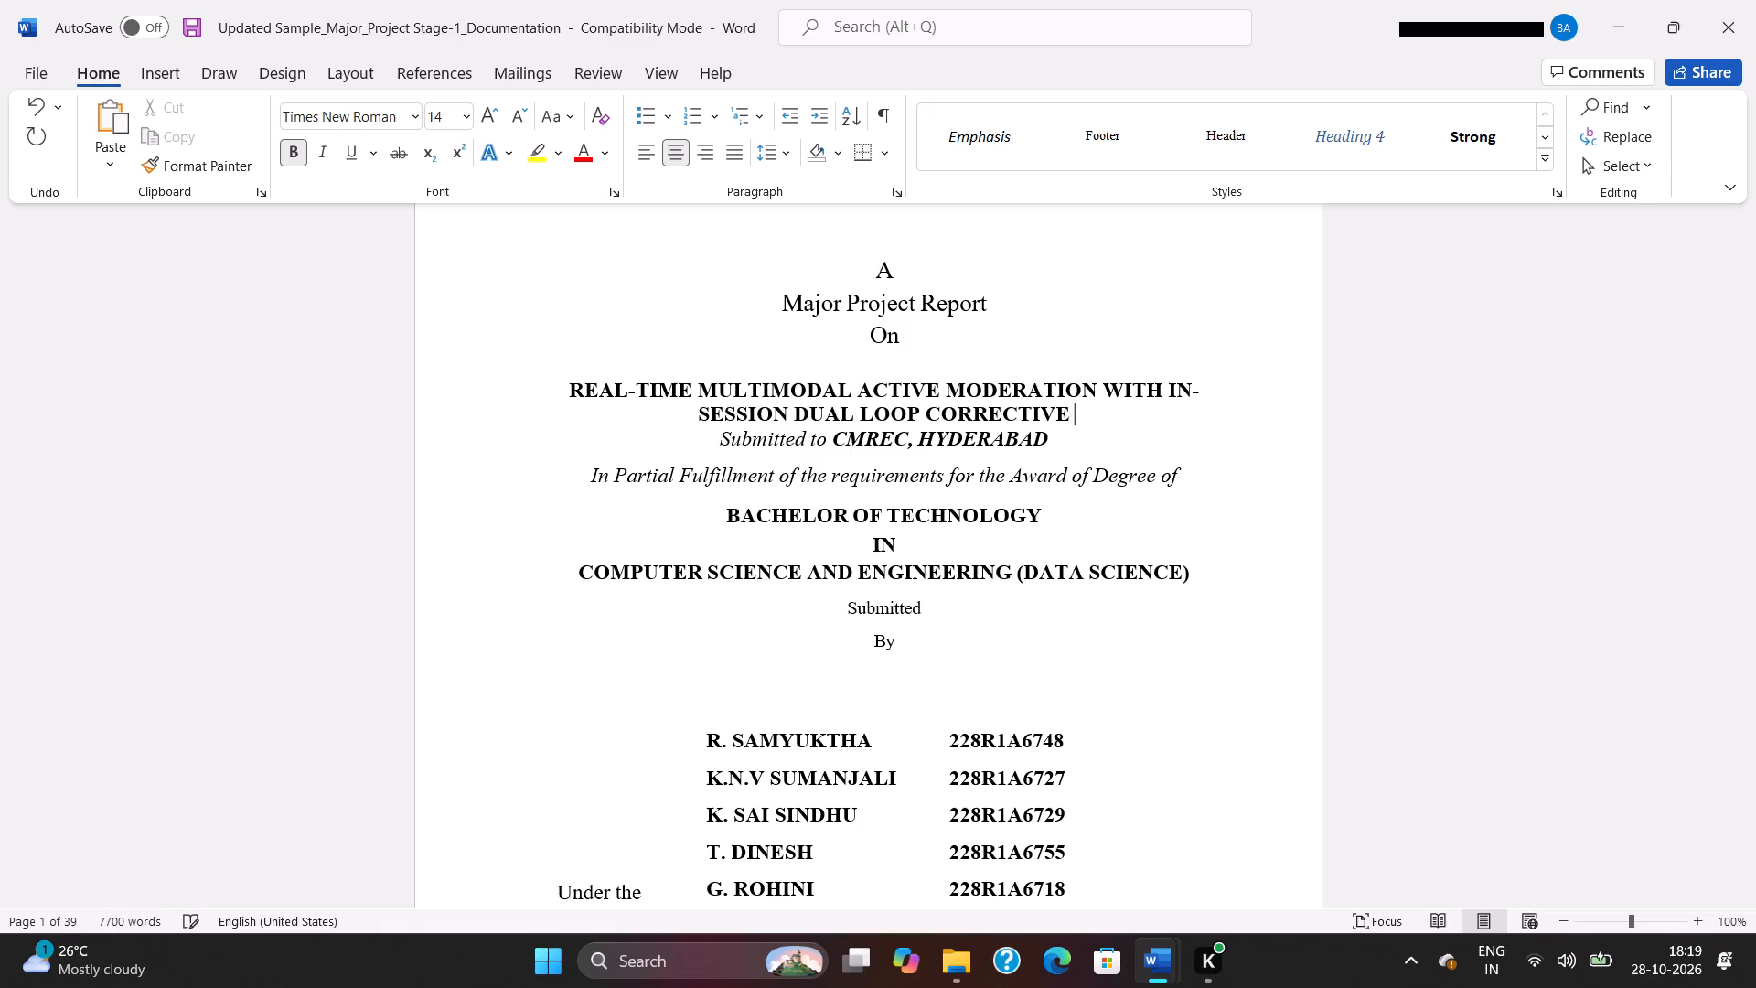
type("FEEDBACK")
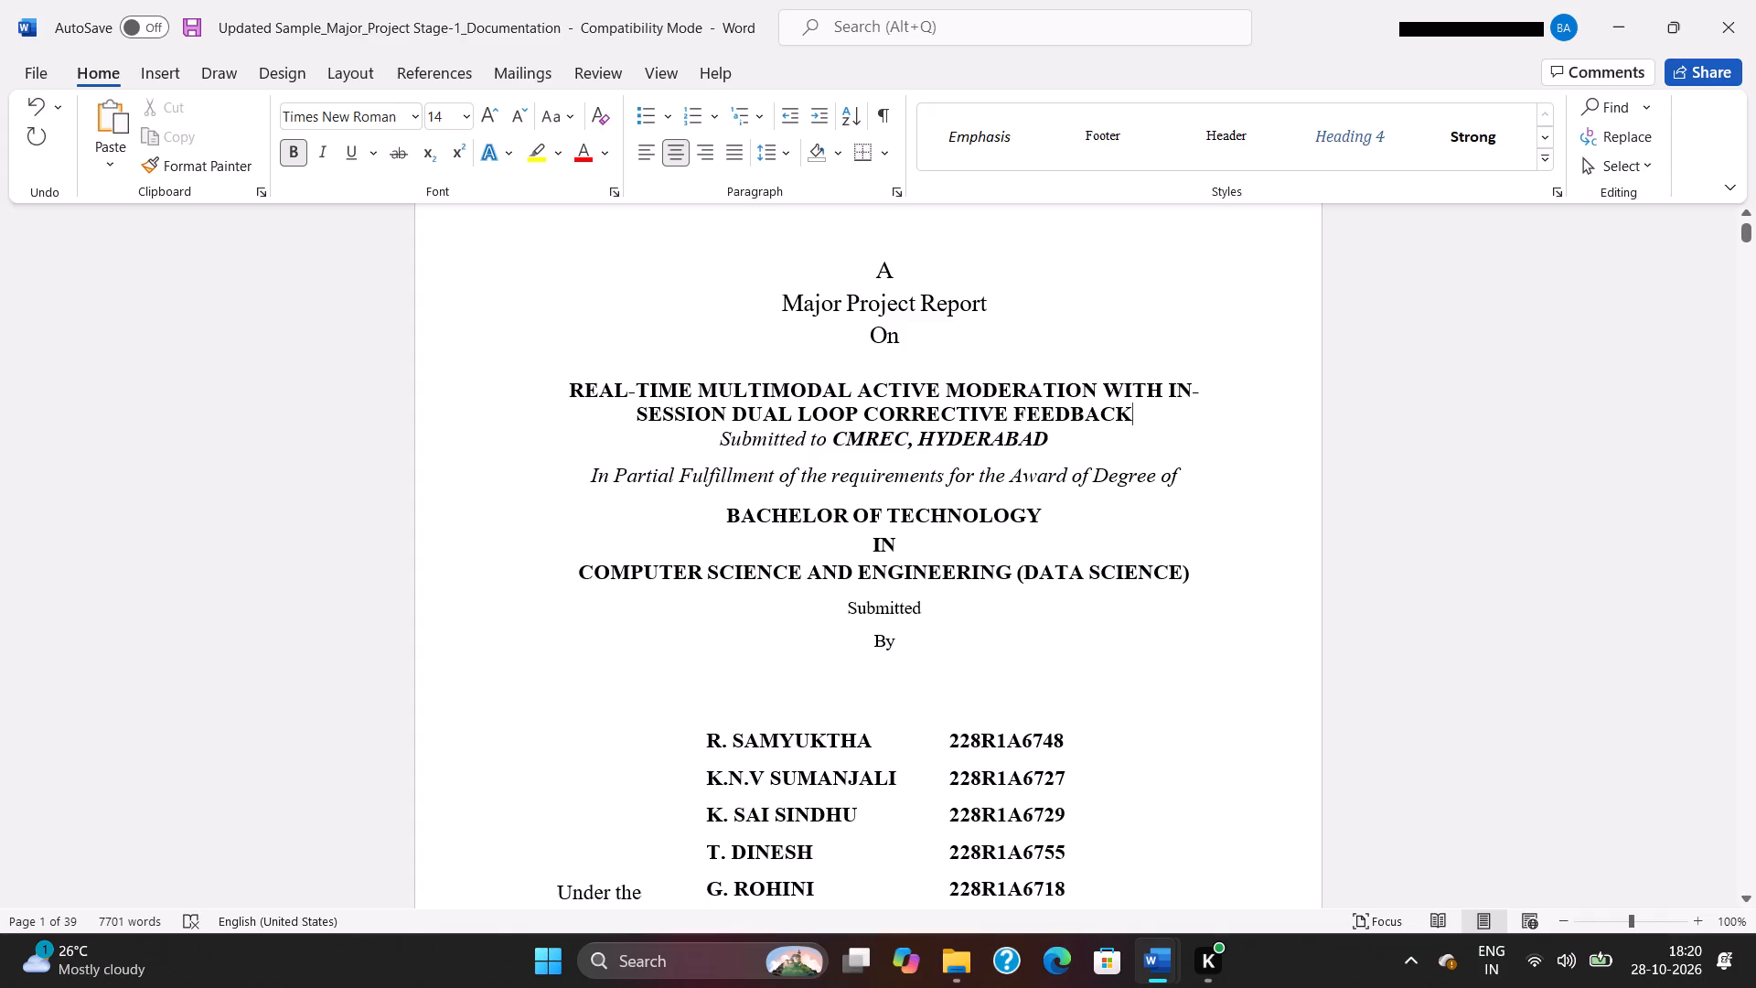
Set the line spacing of the new cover title to 1.5 lines.
left_click_drag(1148, 415, 790, 413)
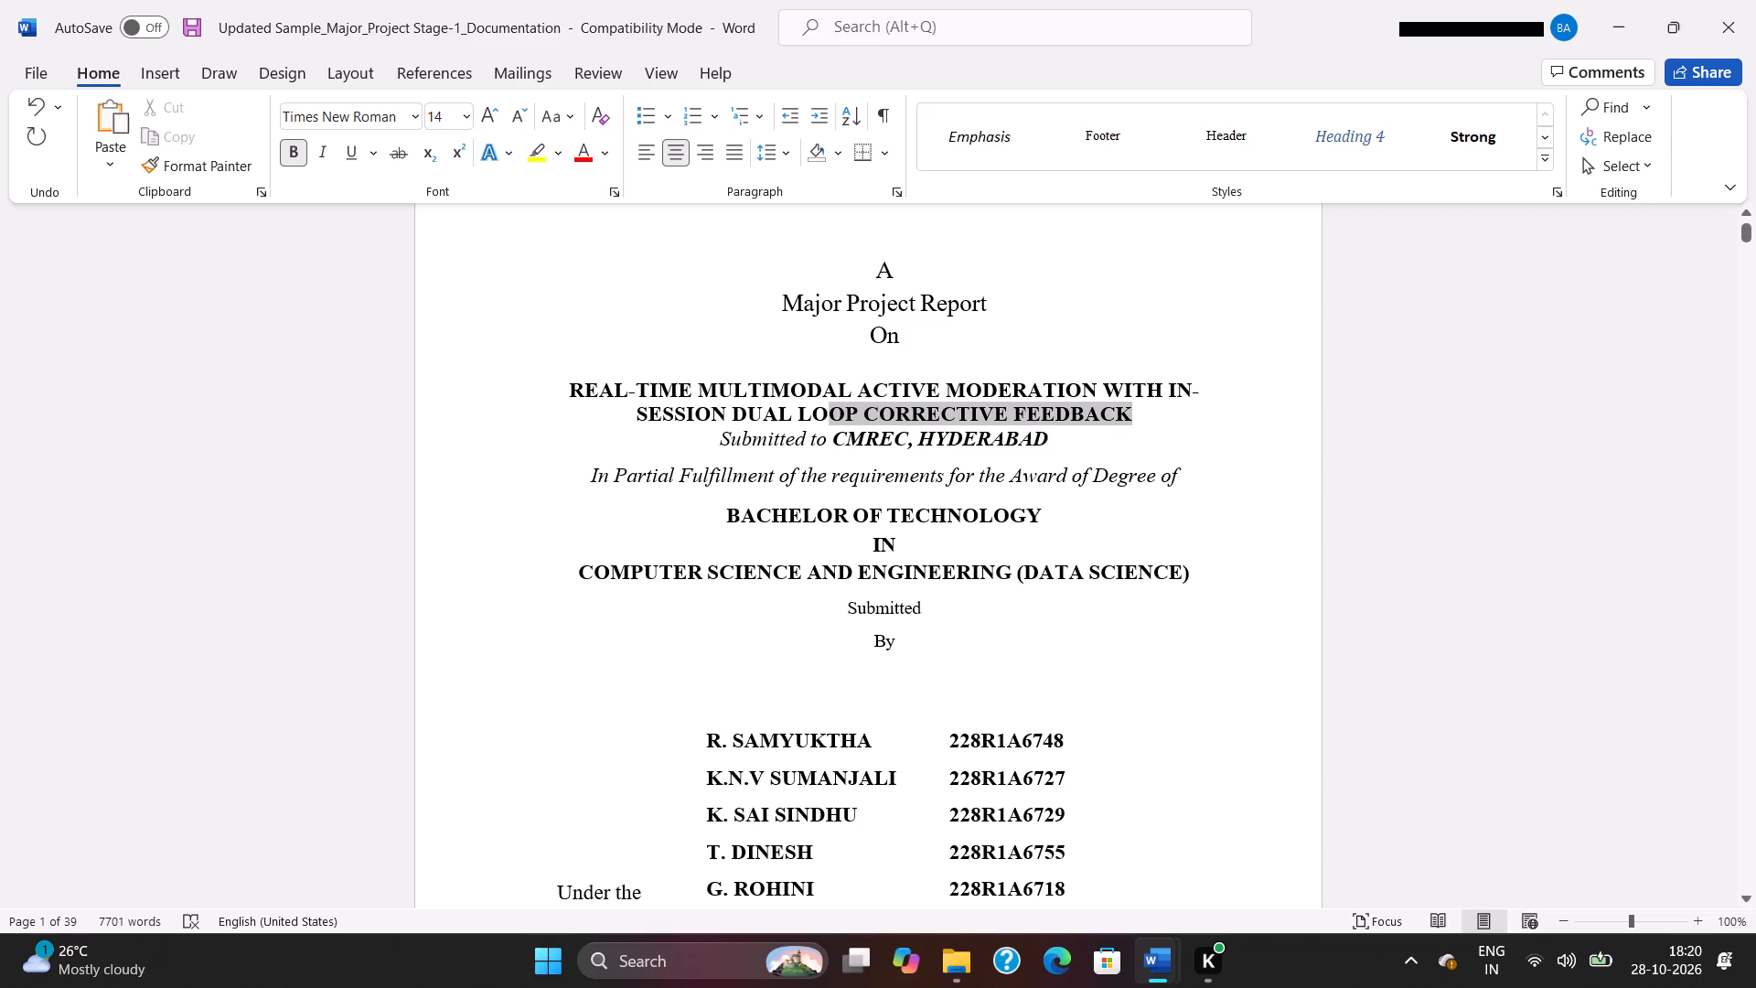
left_click_drag(790, 413, 581, 392)
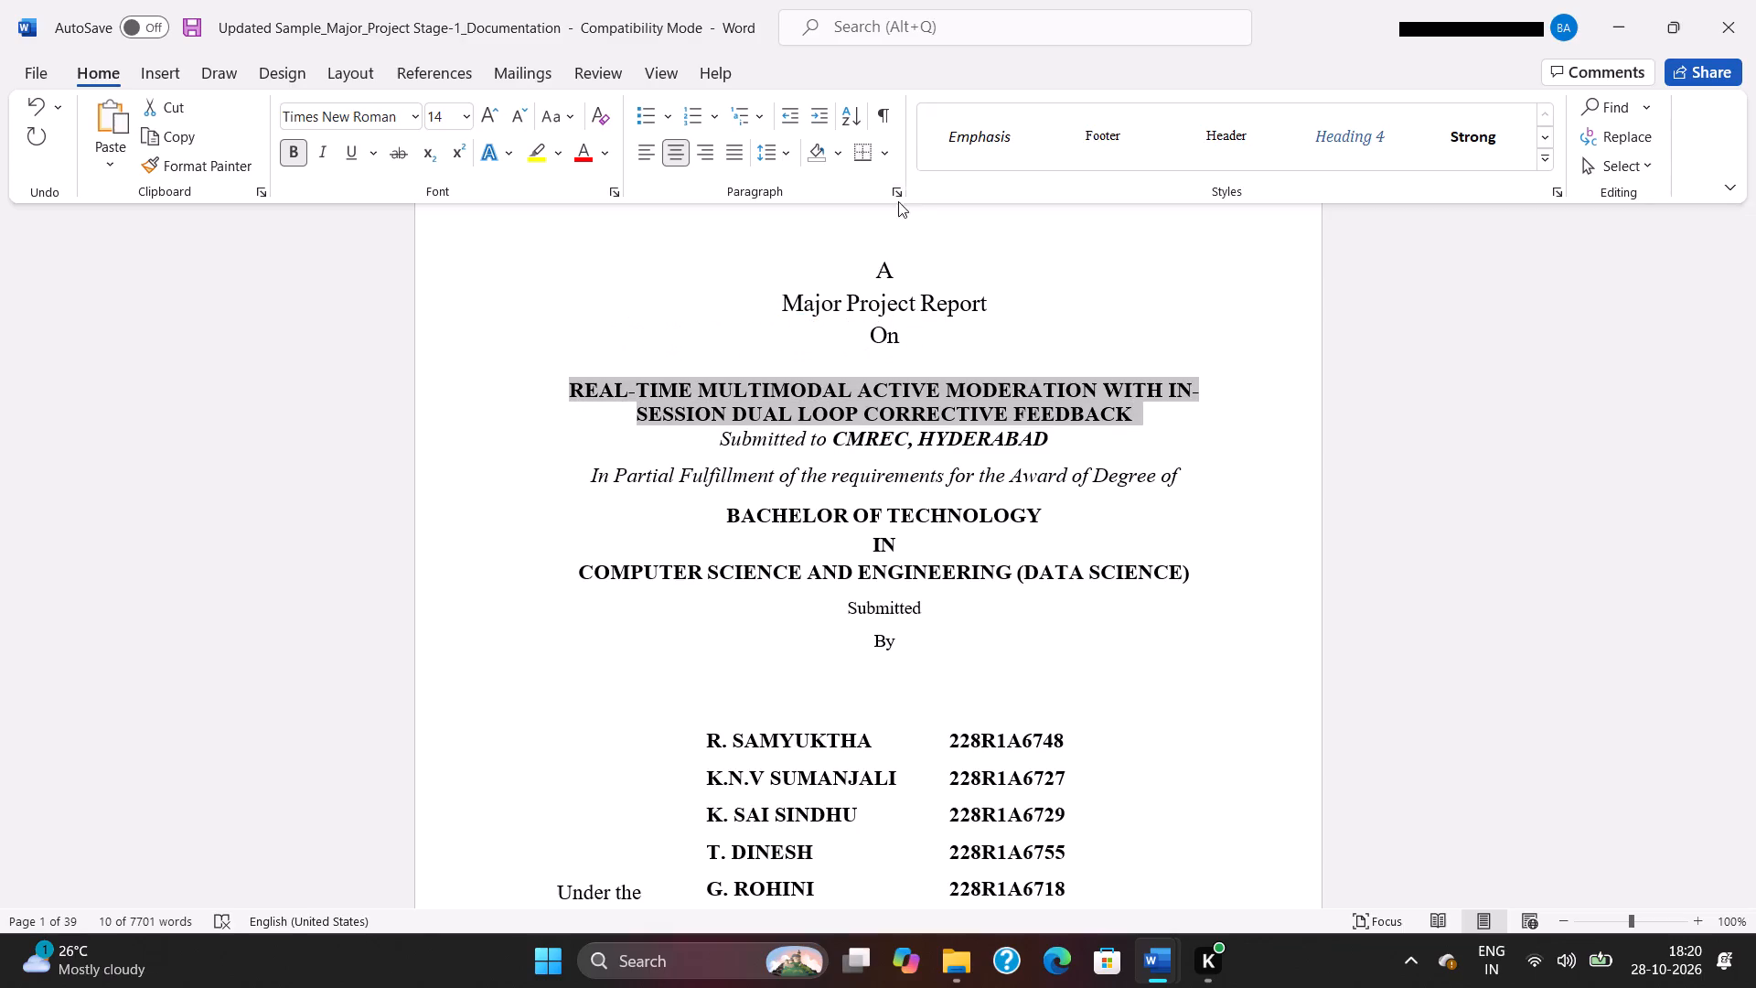
left_click(895, 198)
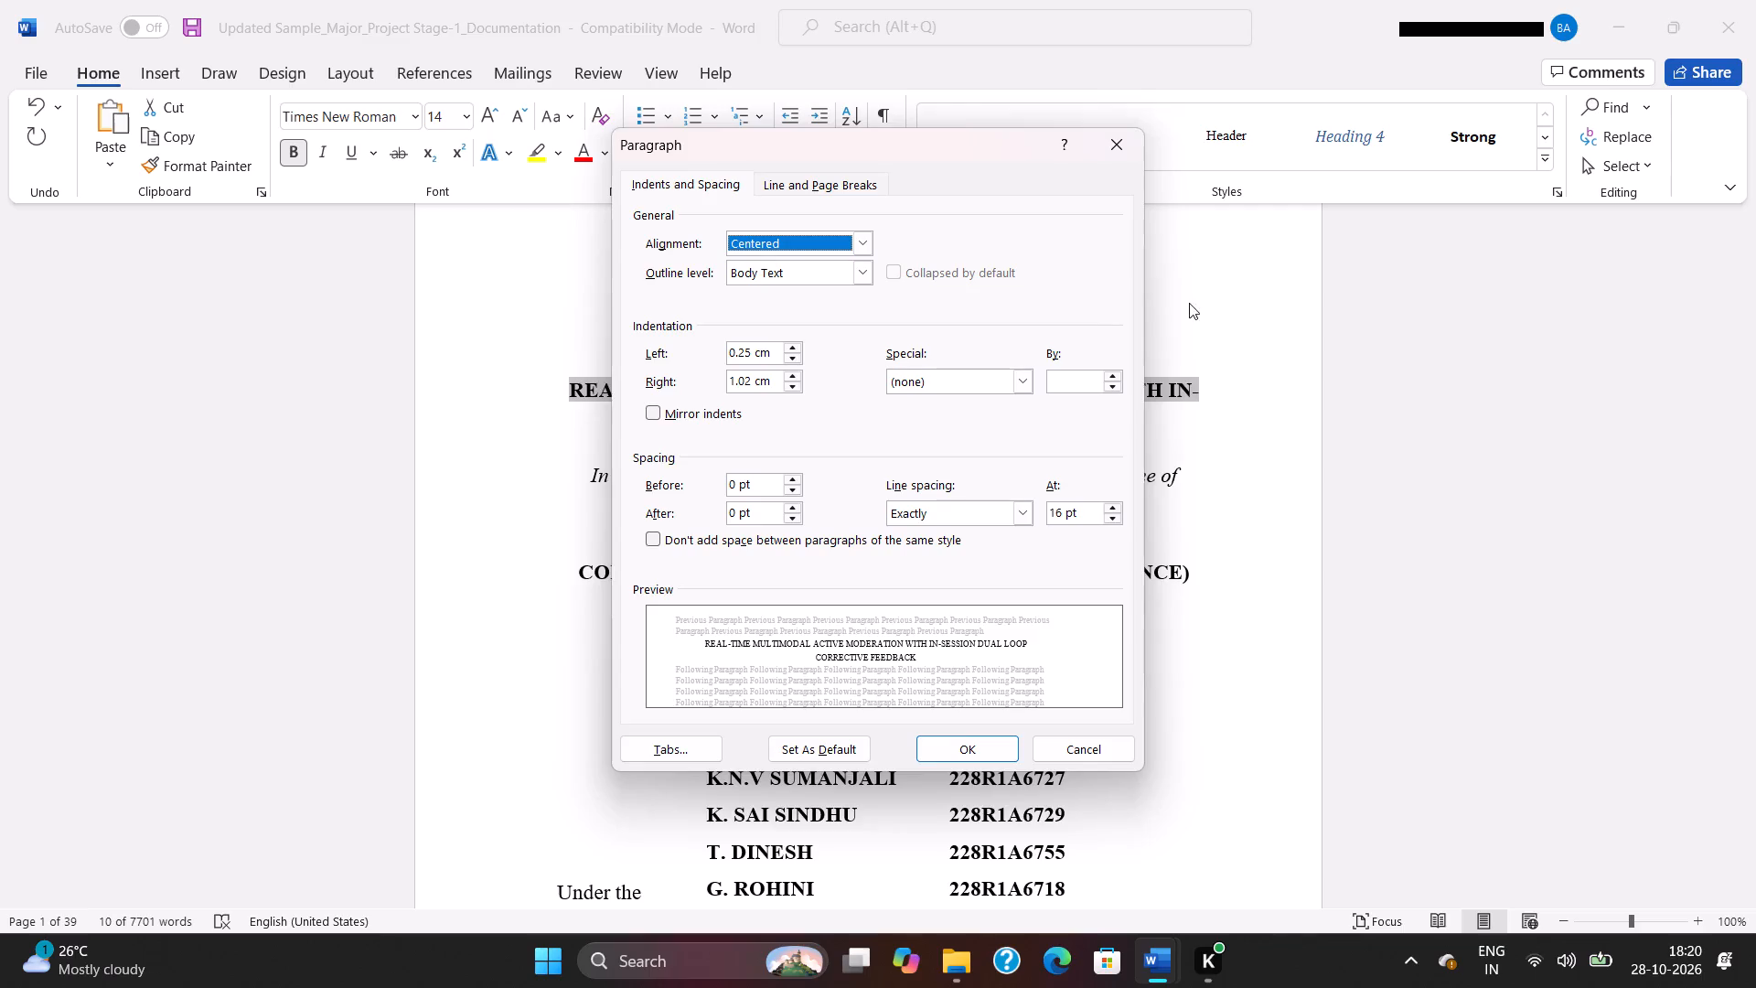
left_click(1104, 152)
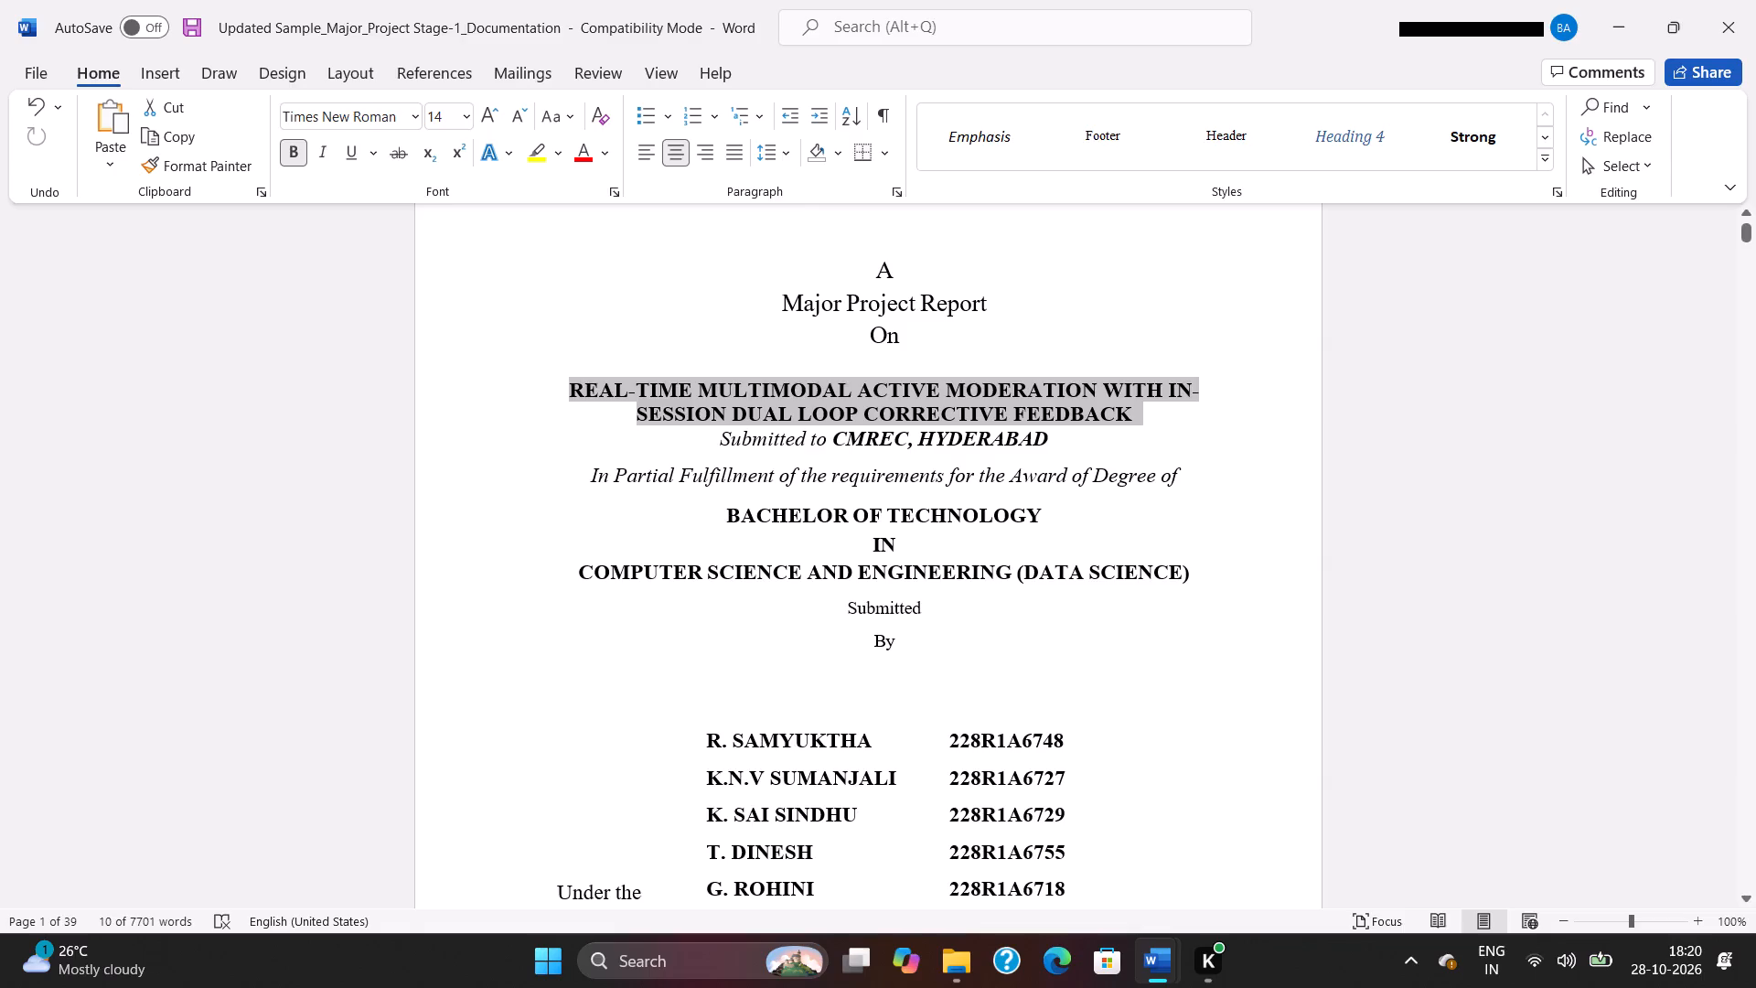
left_click(894, 197)
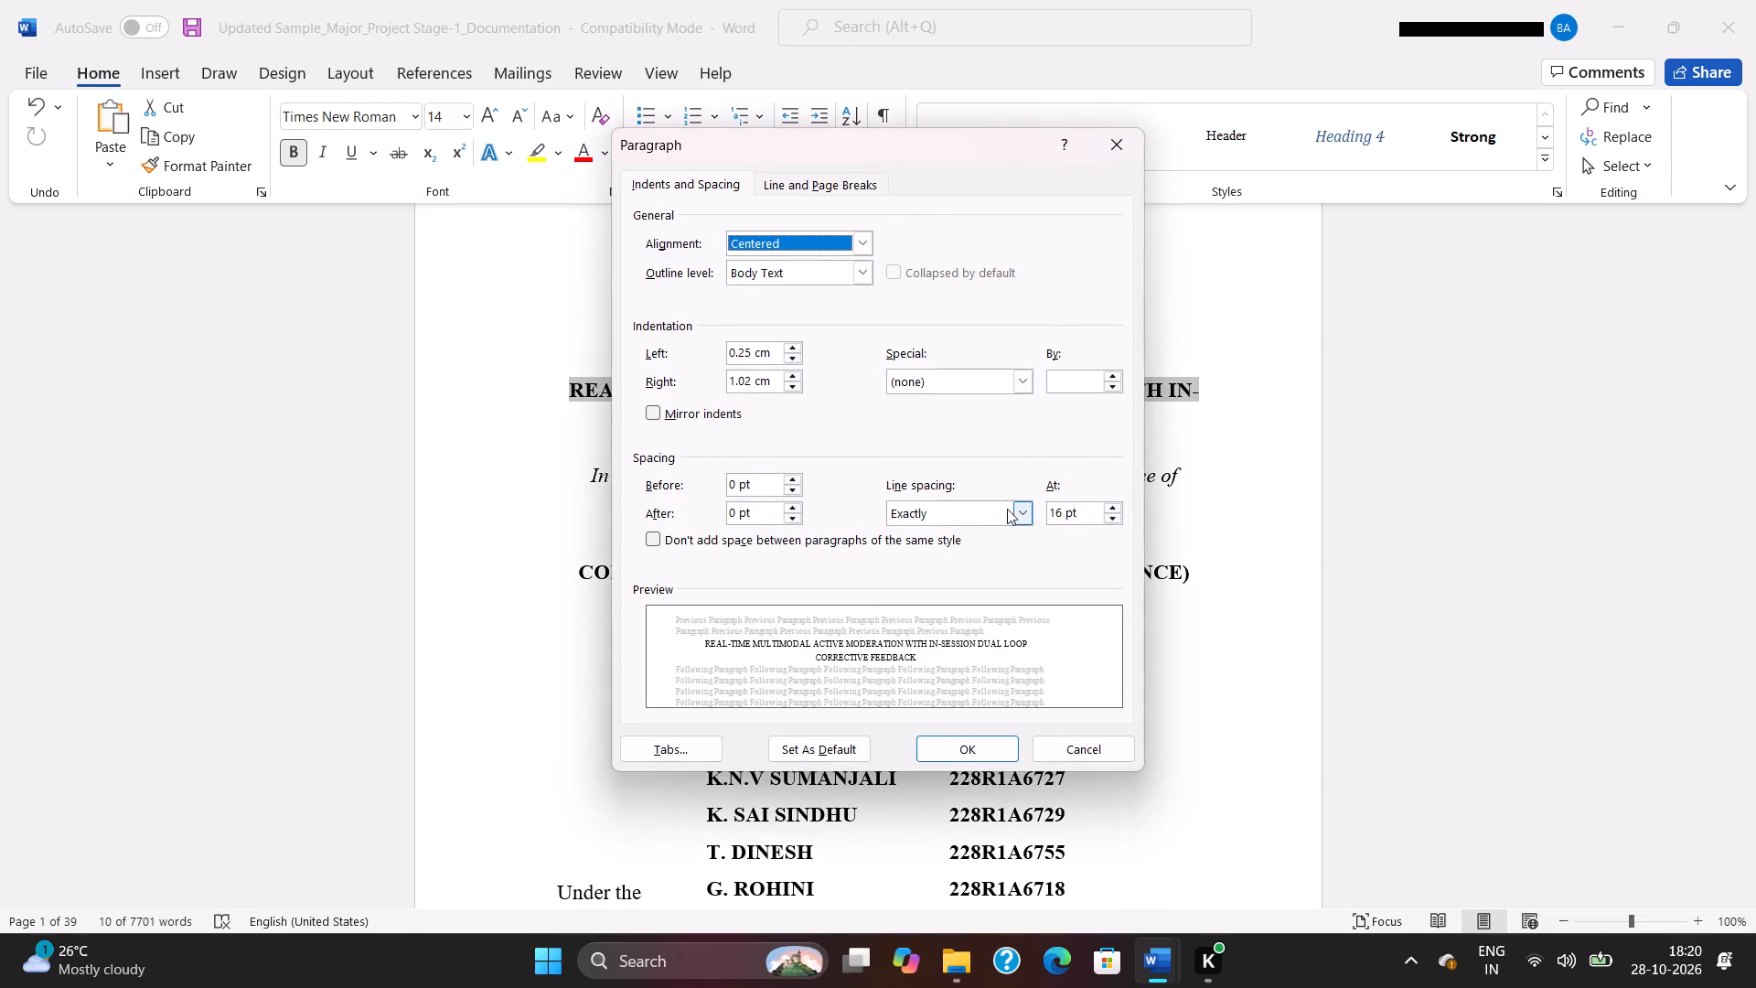
left_click(1022, 508)
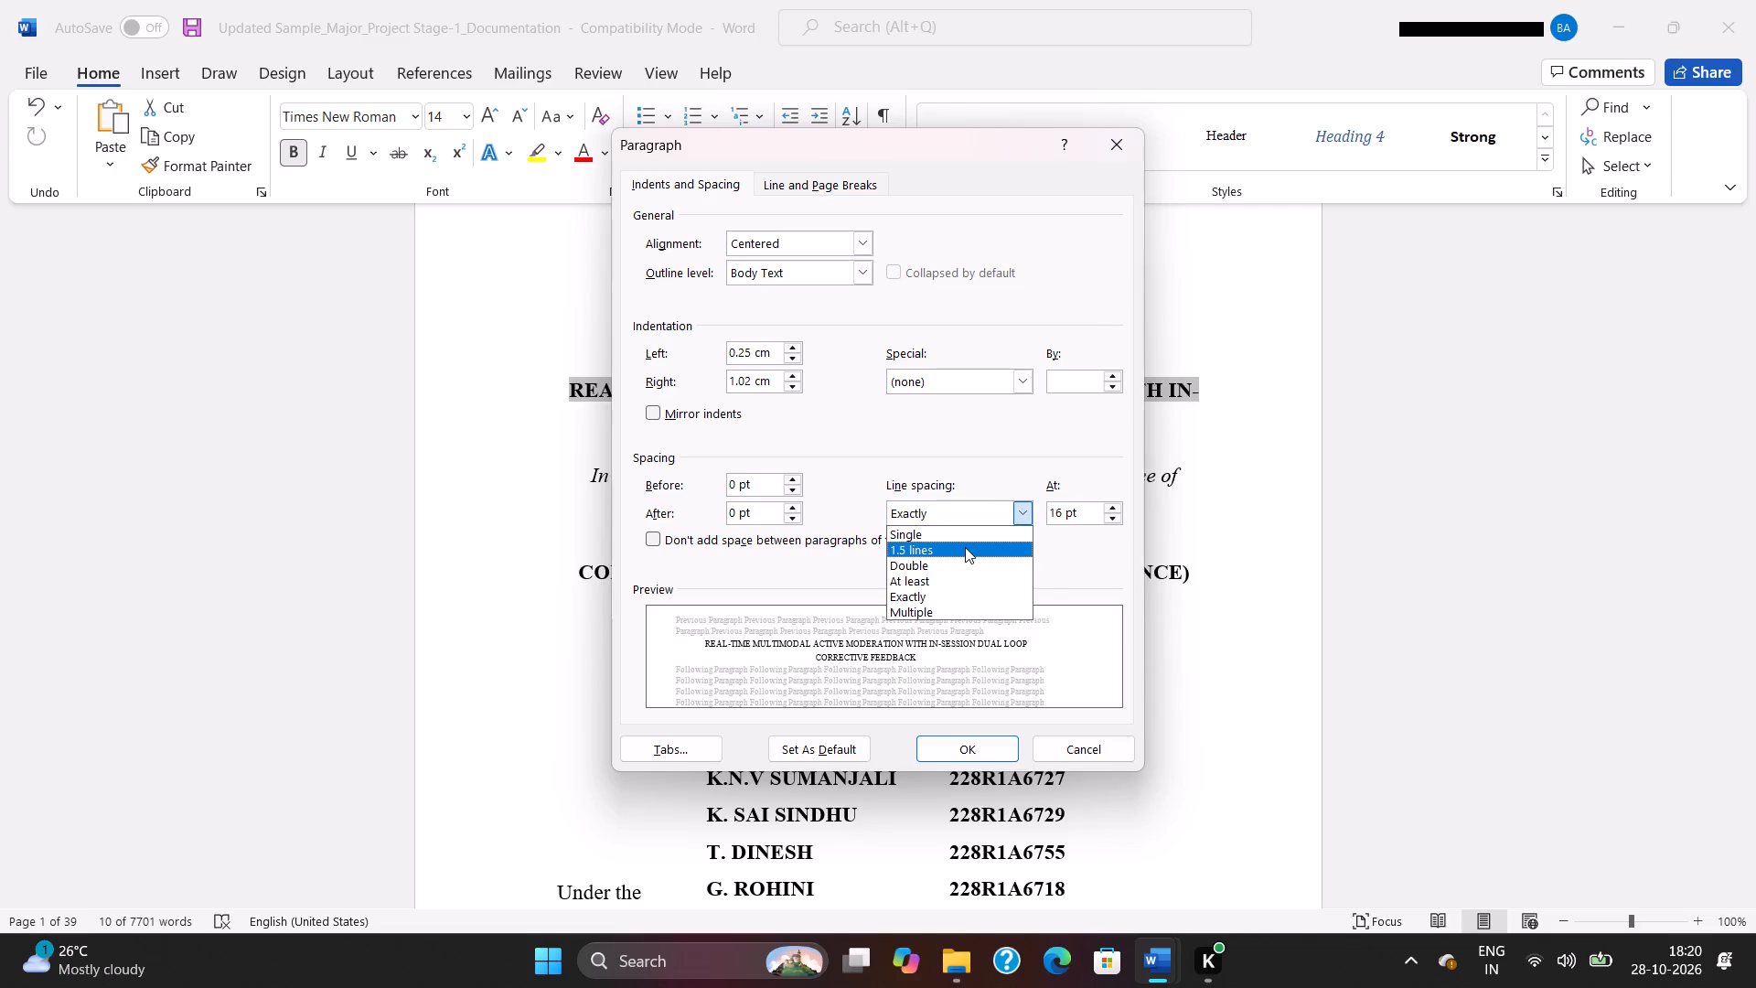
left_click(957, 547)
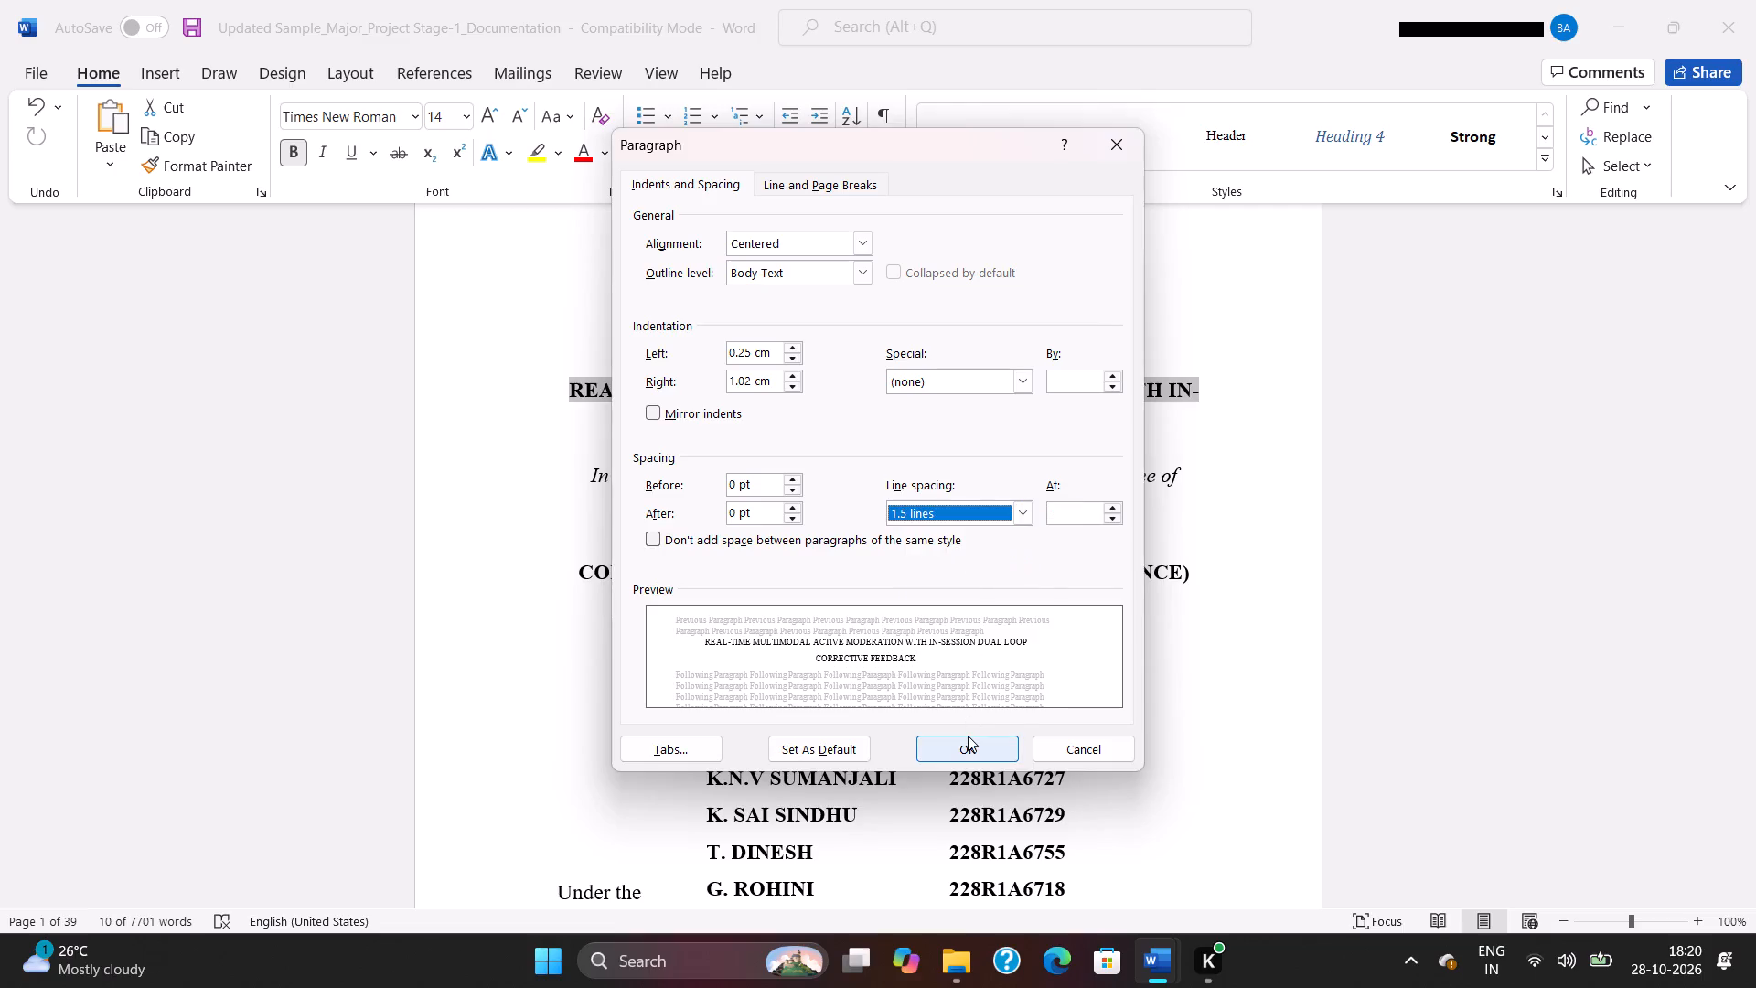
left_click(967, 736)
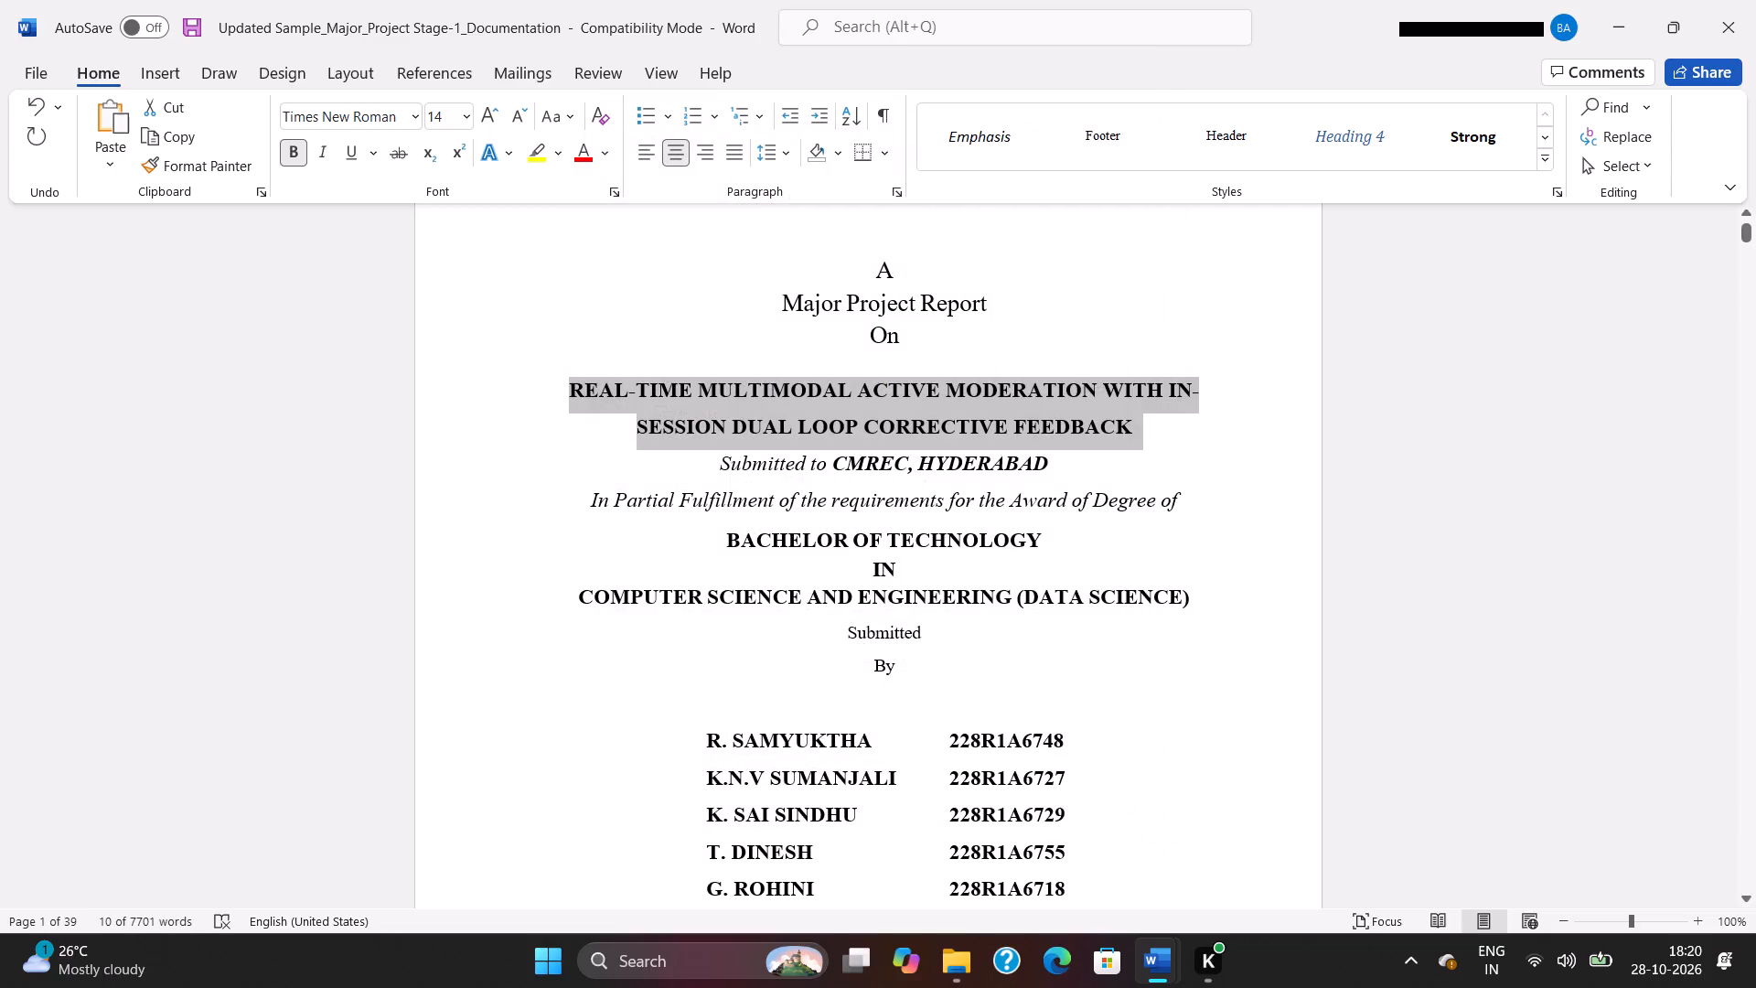
left_click(1101, 543)
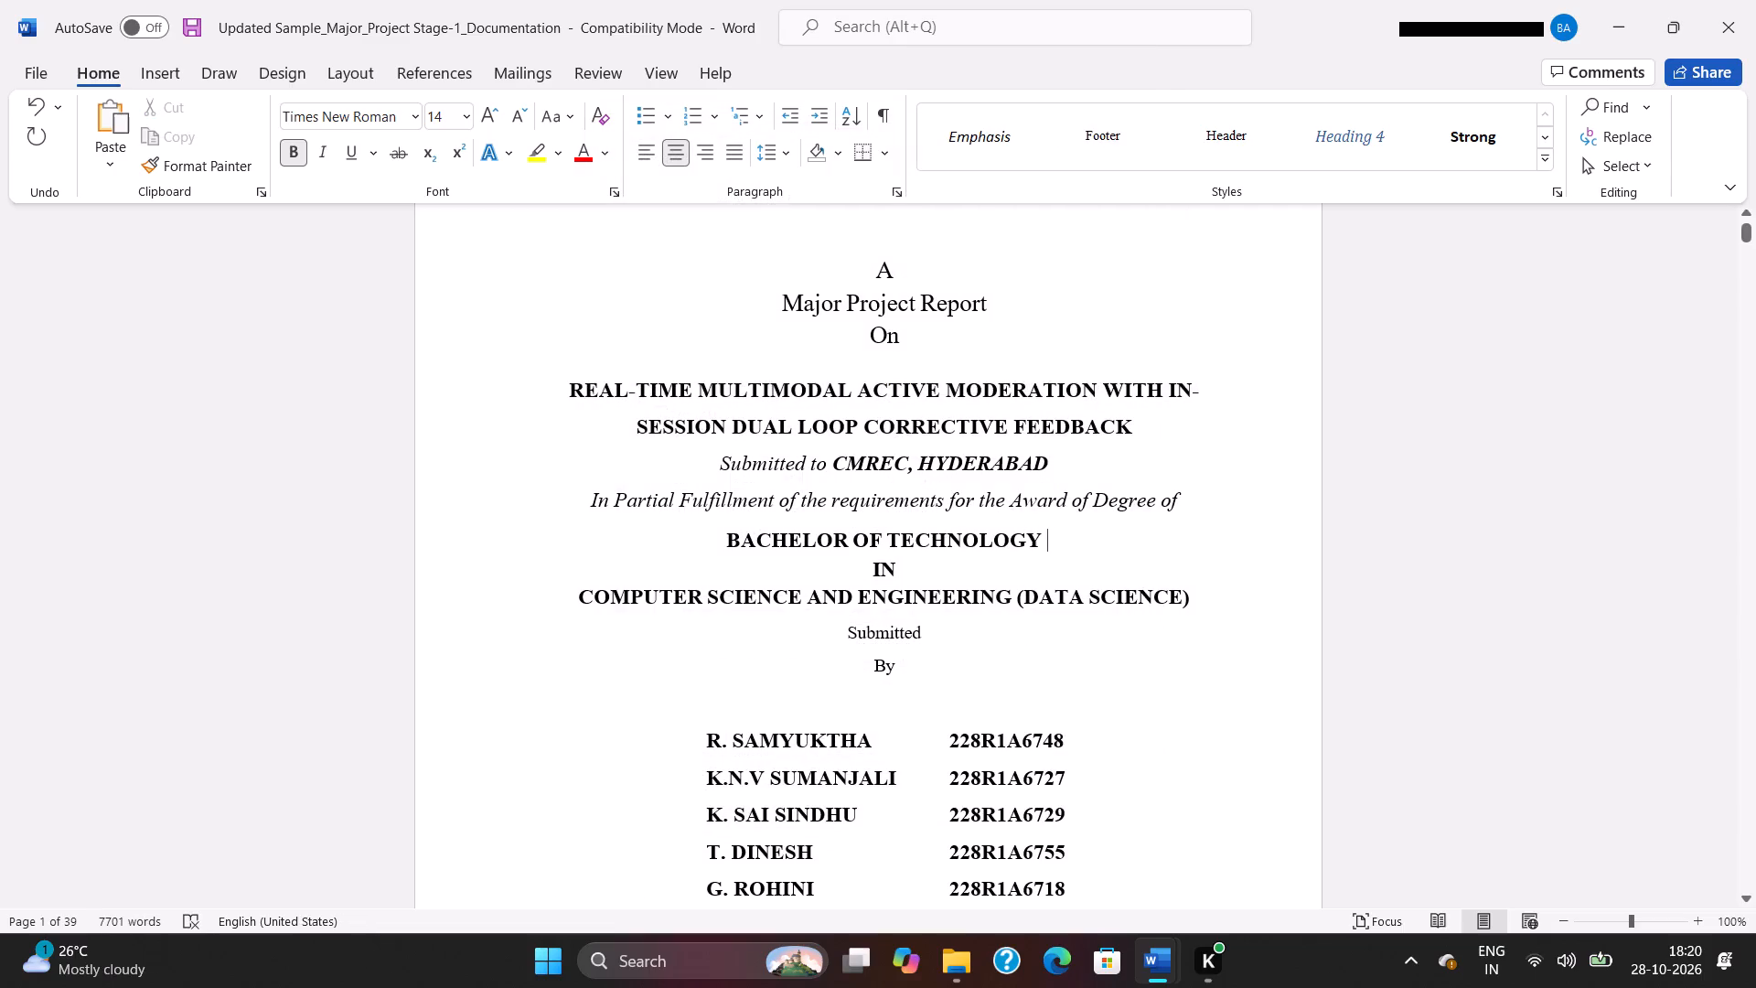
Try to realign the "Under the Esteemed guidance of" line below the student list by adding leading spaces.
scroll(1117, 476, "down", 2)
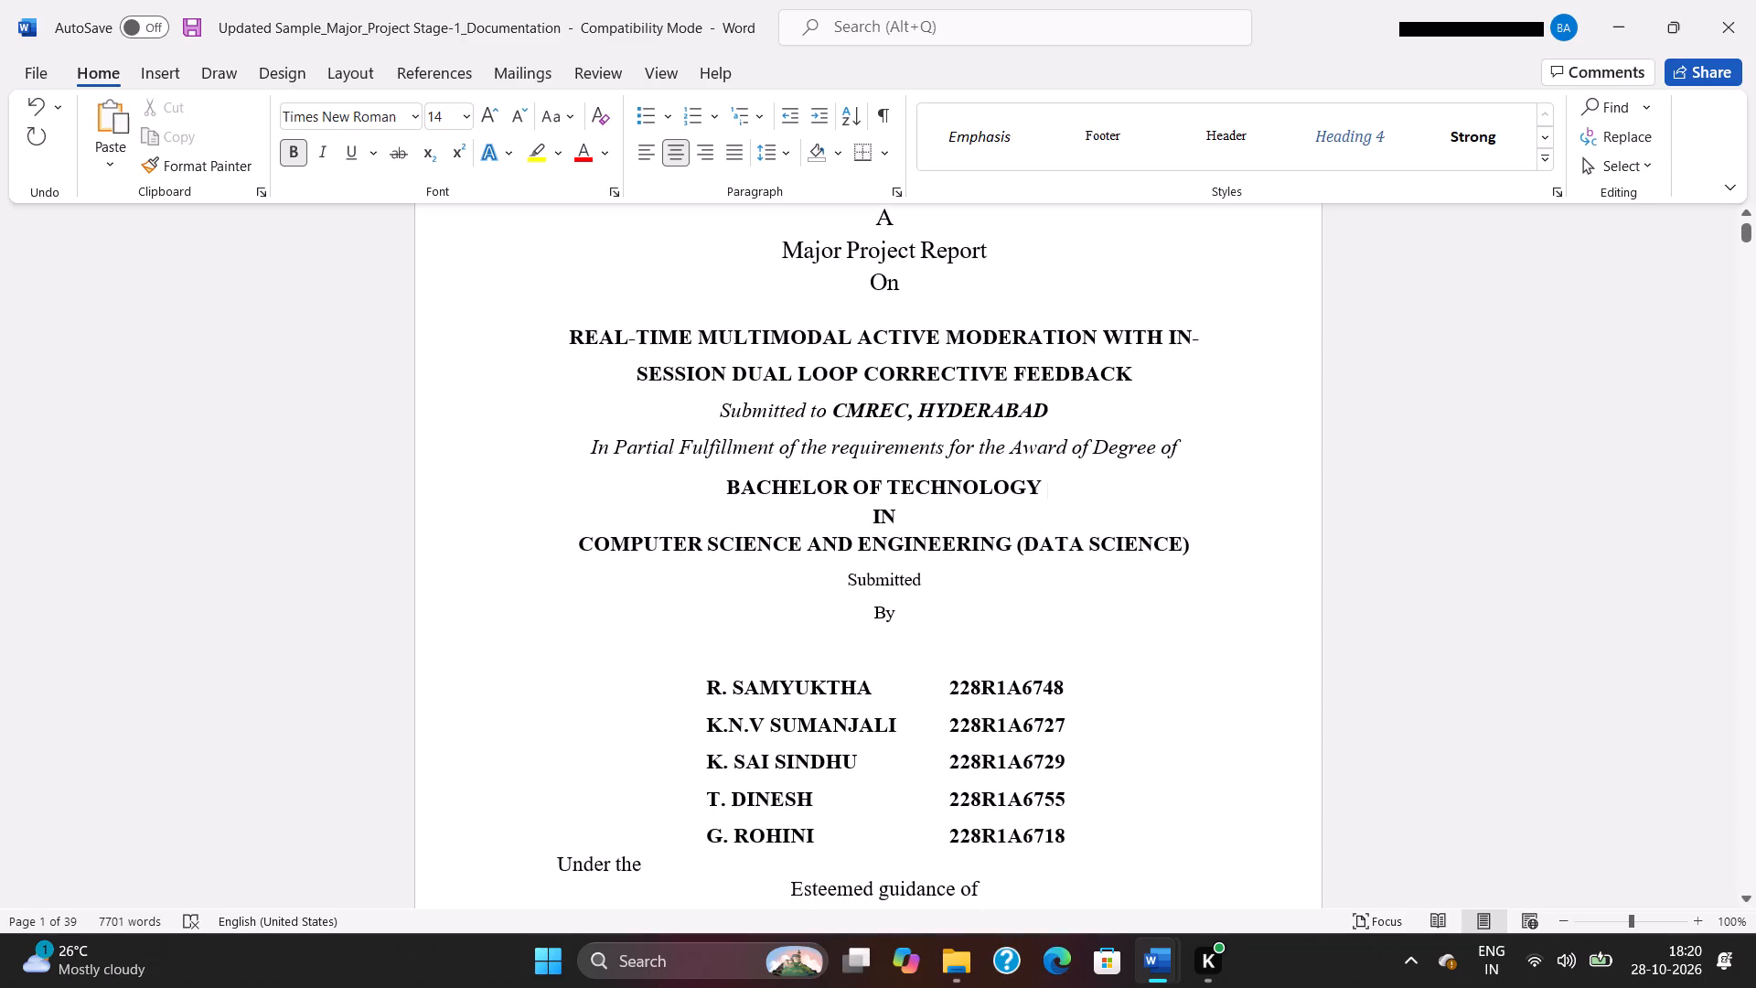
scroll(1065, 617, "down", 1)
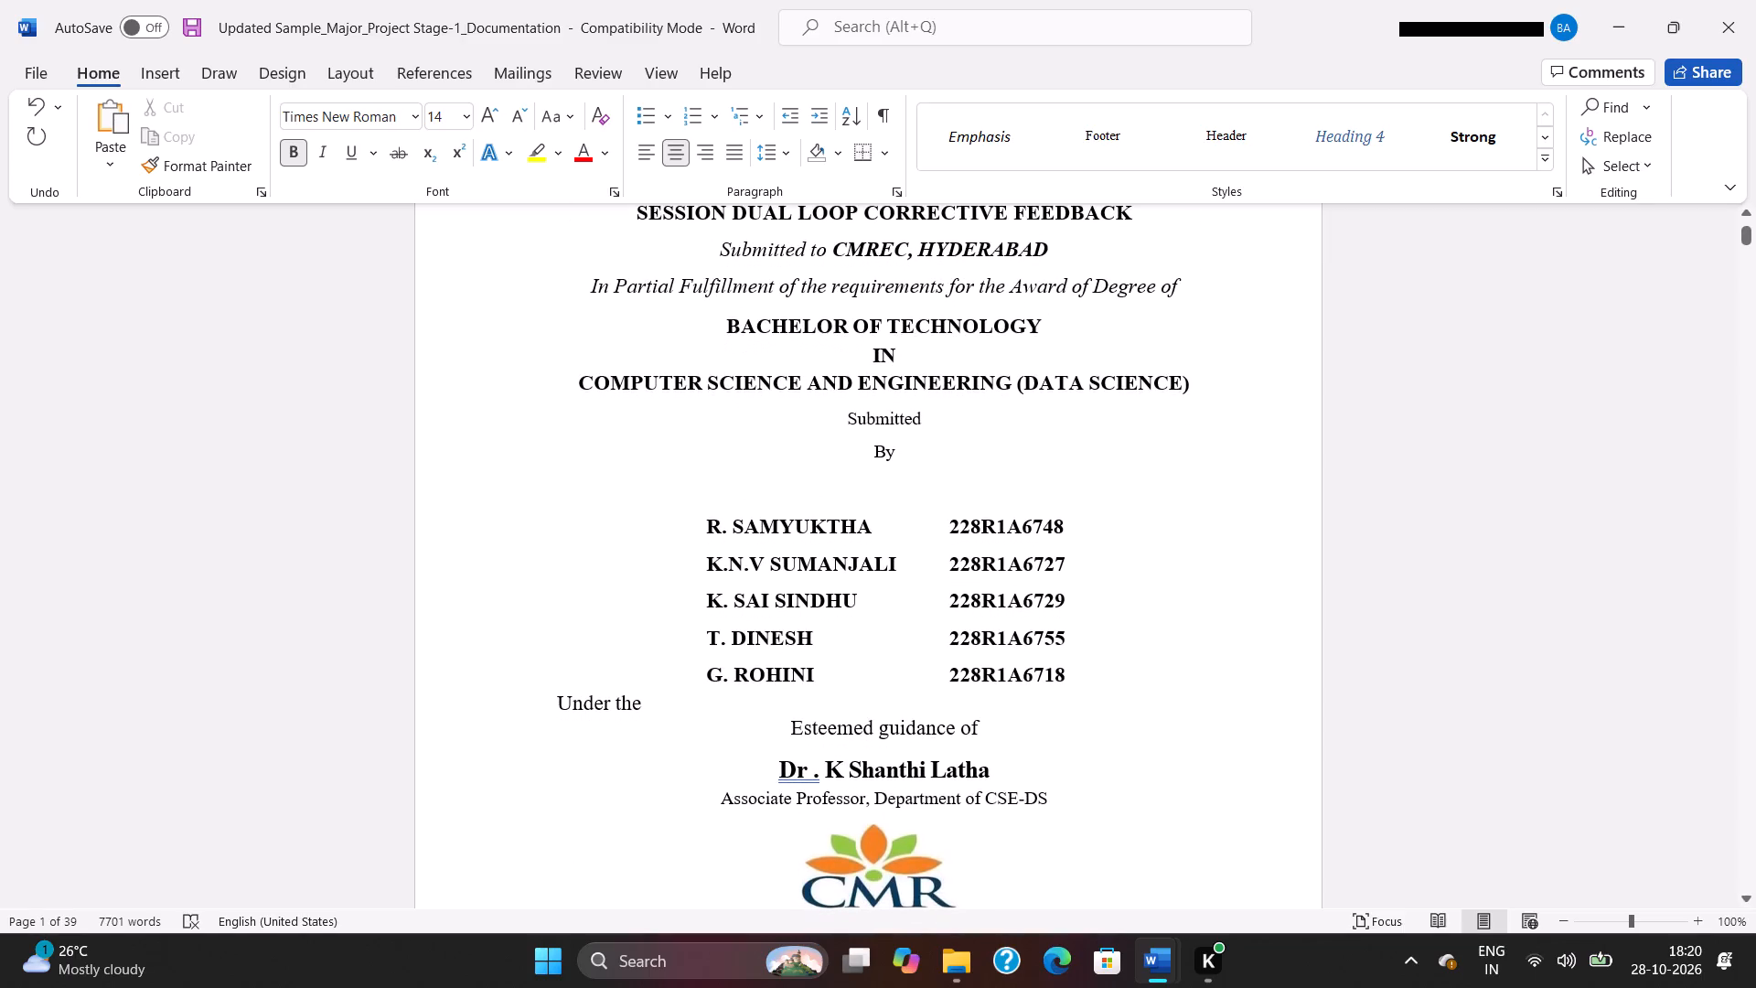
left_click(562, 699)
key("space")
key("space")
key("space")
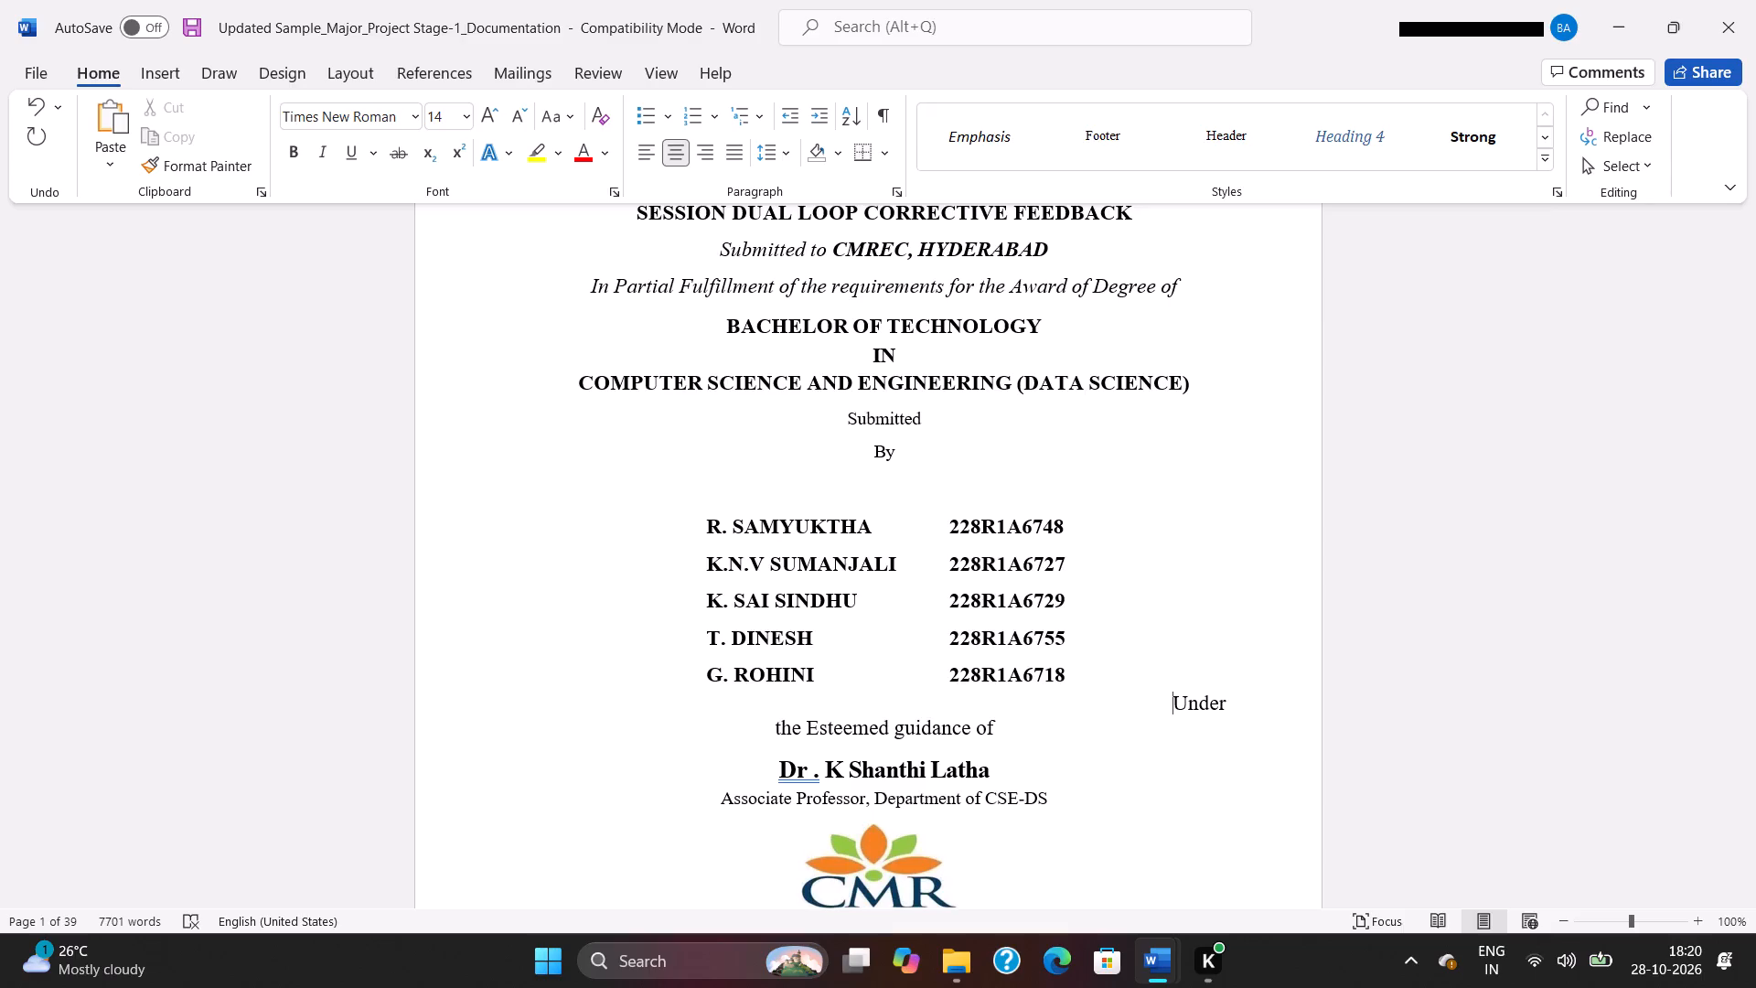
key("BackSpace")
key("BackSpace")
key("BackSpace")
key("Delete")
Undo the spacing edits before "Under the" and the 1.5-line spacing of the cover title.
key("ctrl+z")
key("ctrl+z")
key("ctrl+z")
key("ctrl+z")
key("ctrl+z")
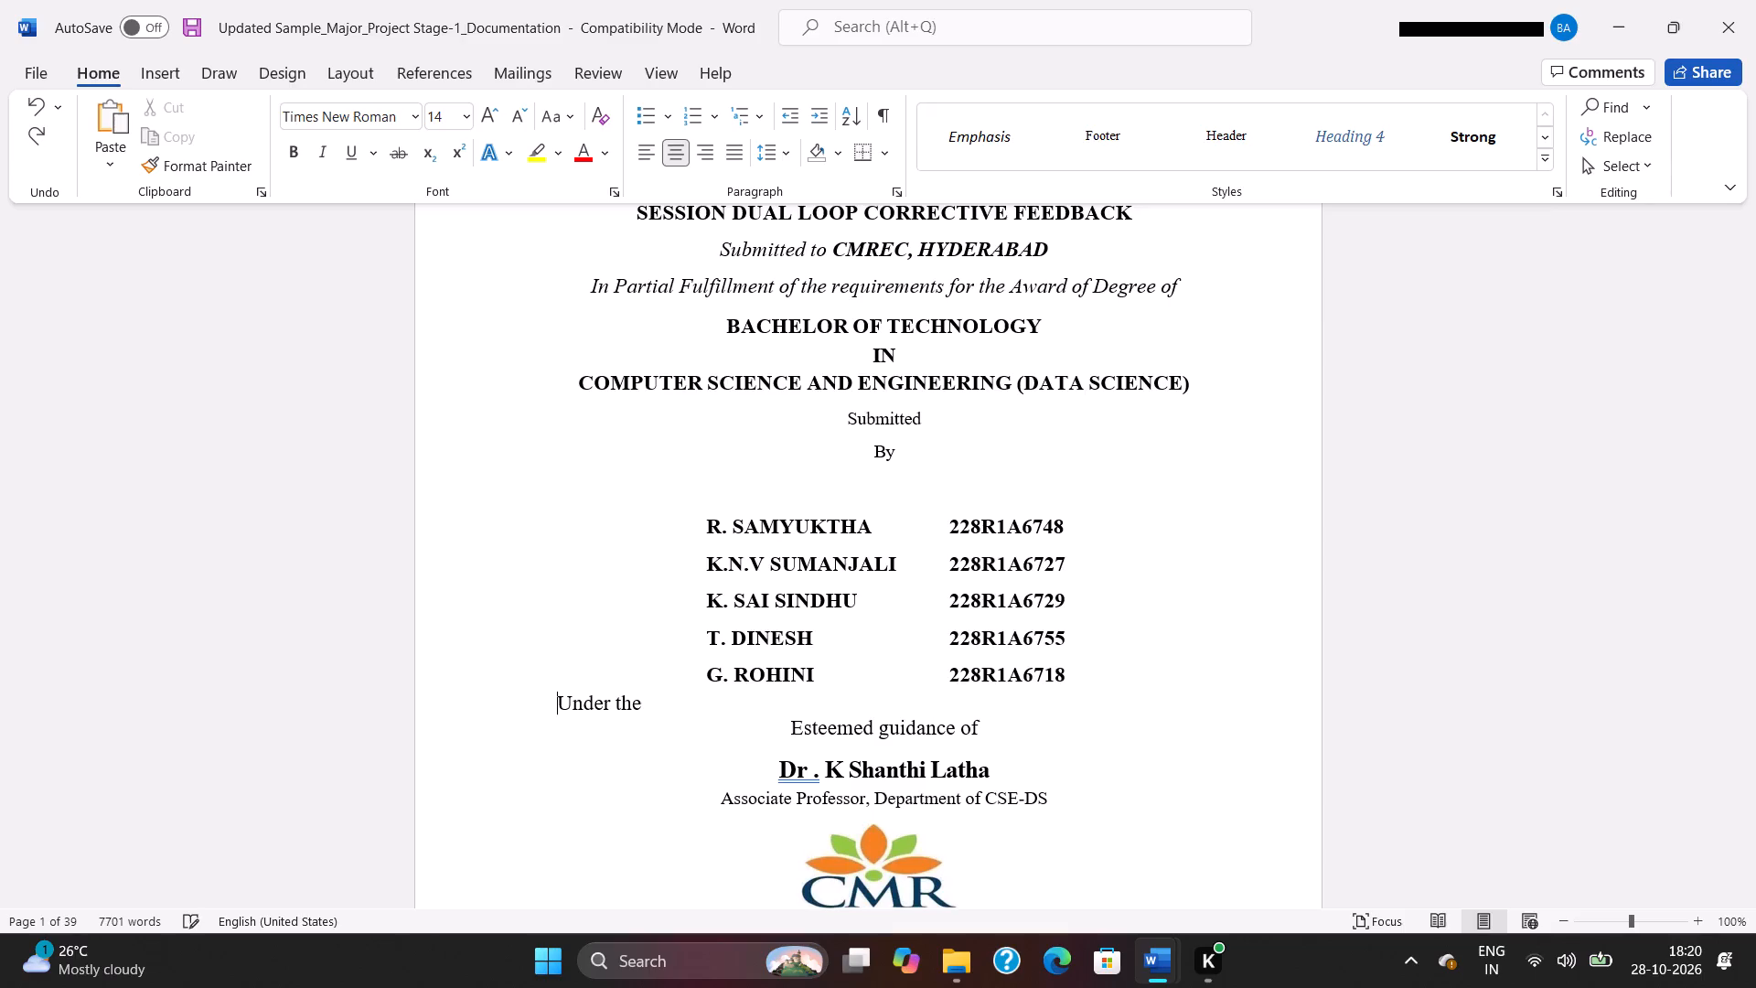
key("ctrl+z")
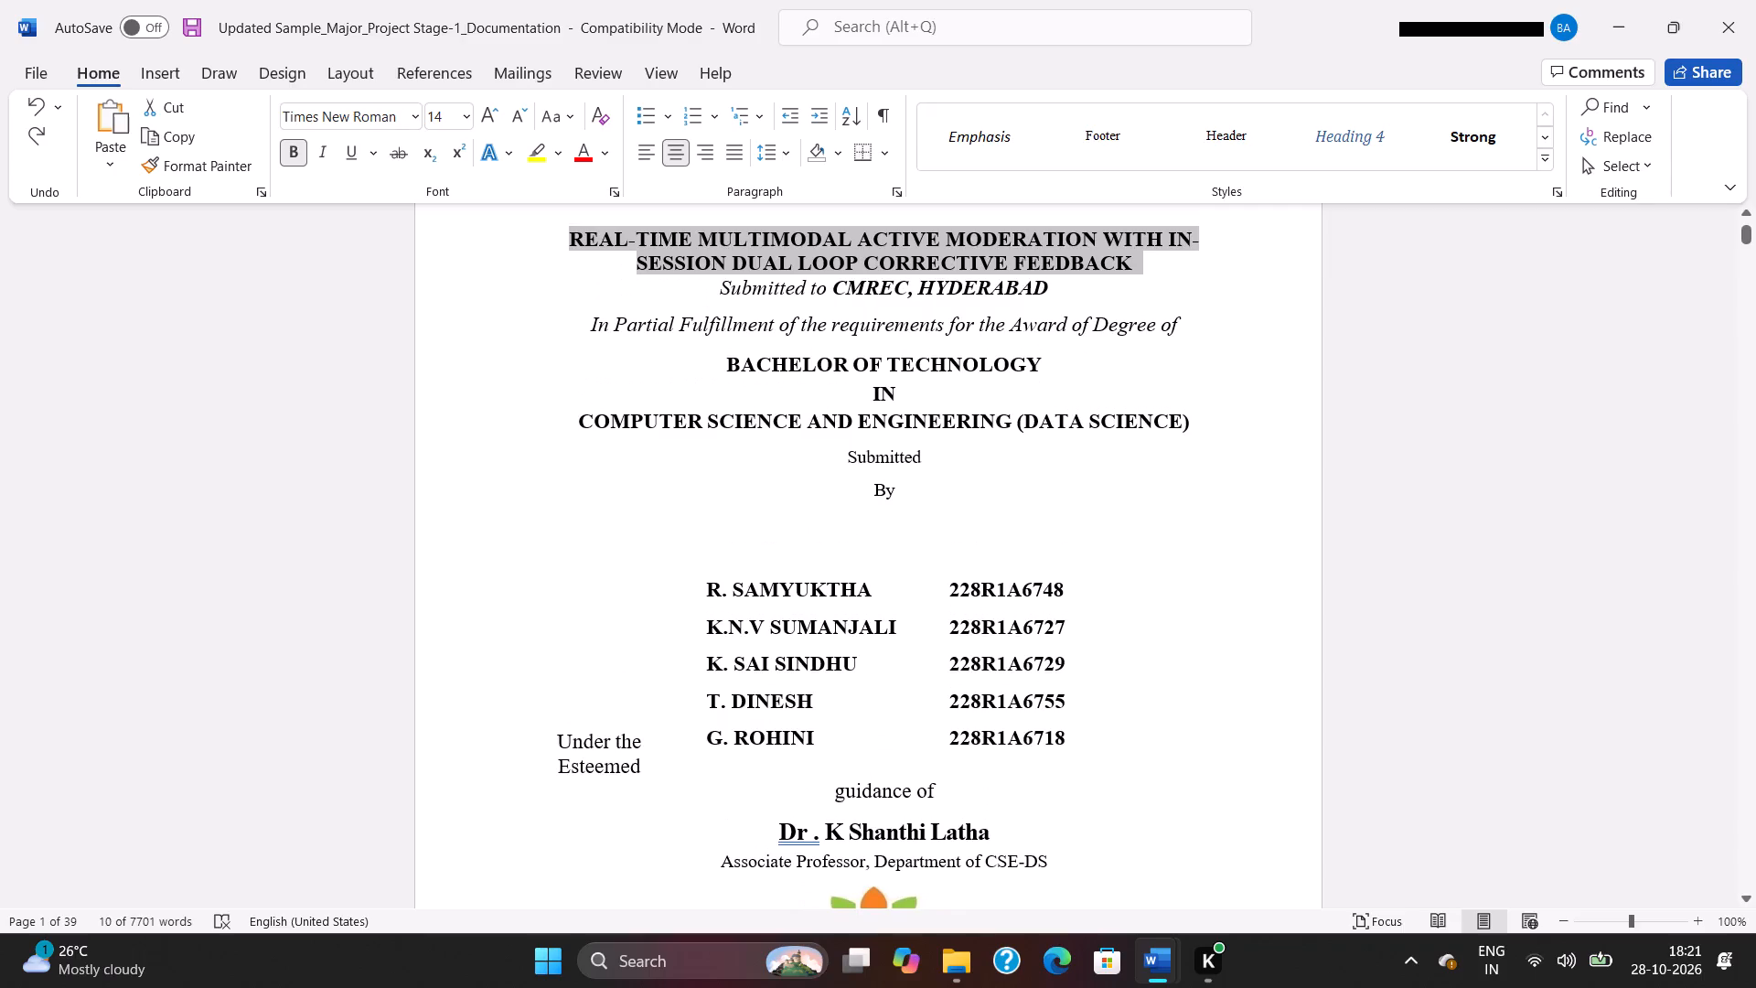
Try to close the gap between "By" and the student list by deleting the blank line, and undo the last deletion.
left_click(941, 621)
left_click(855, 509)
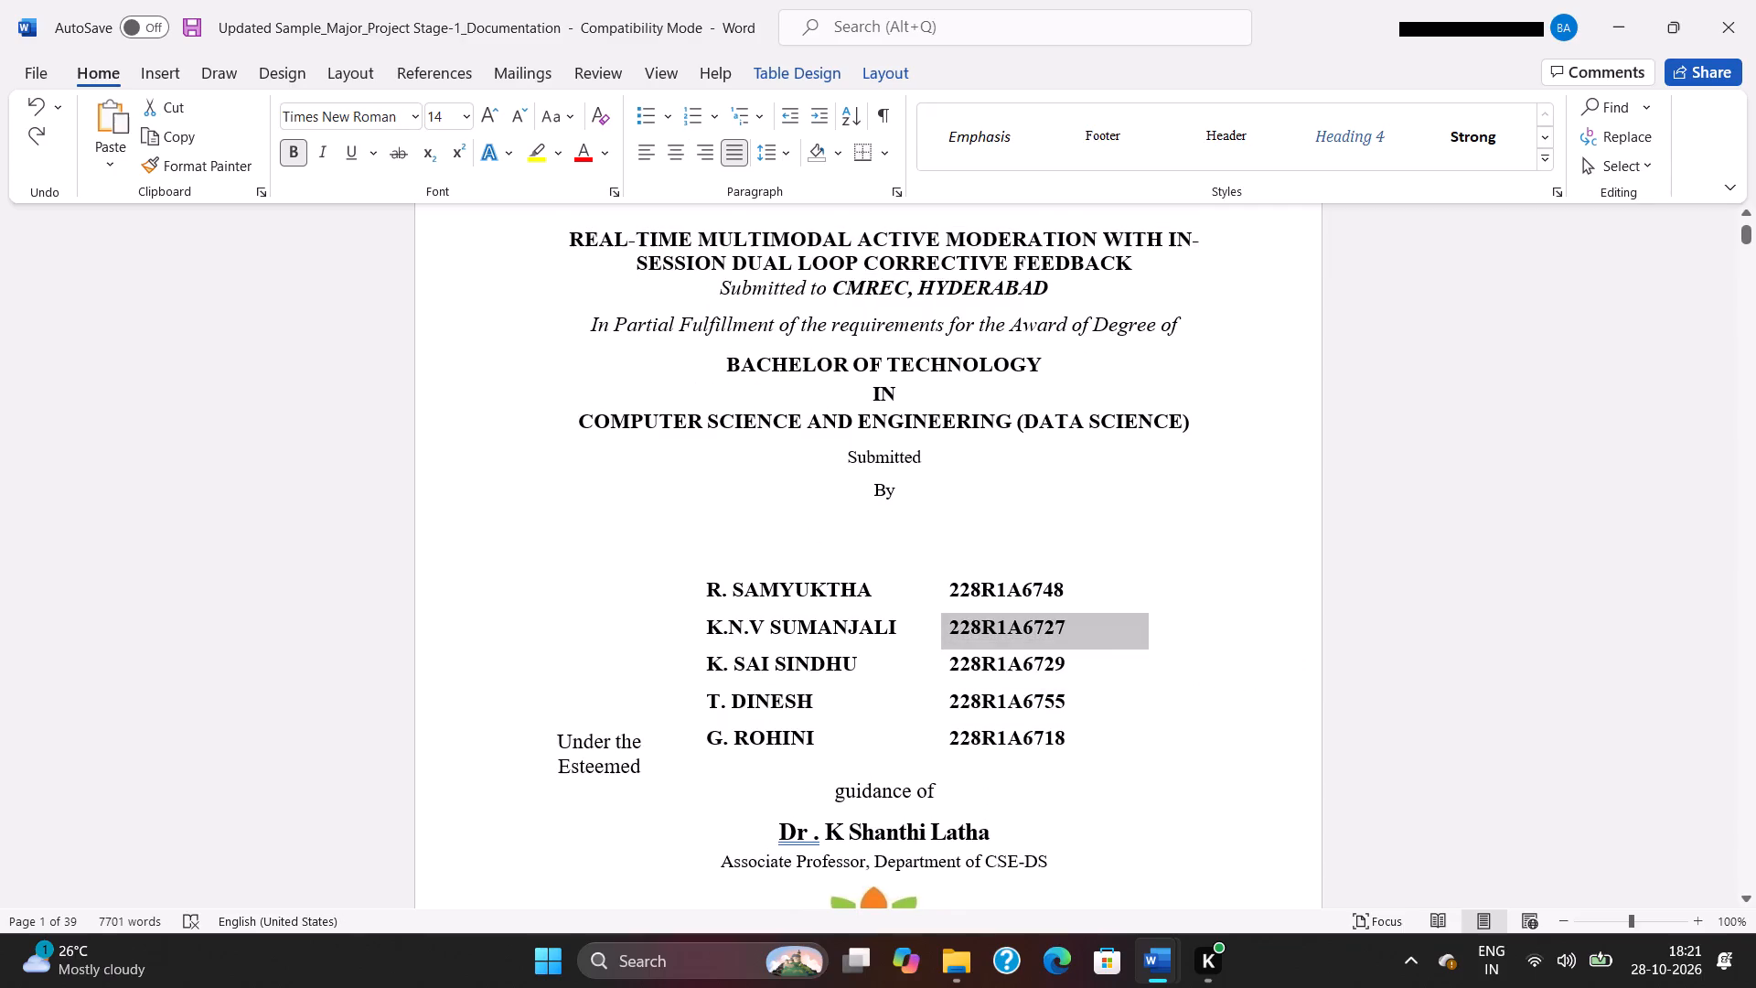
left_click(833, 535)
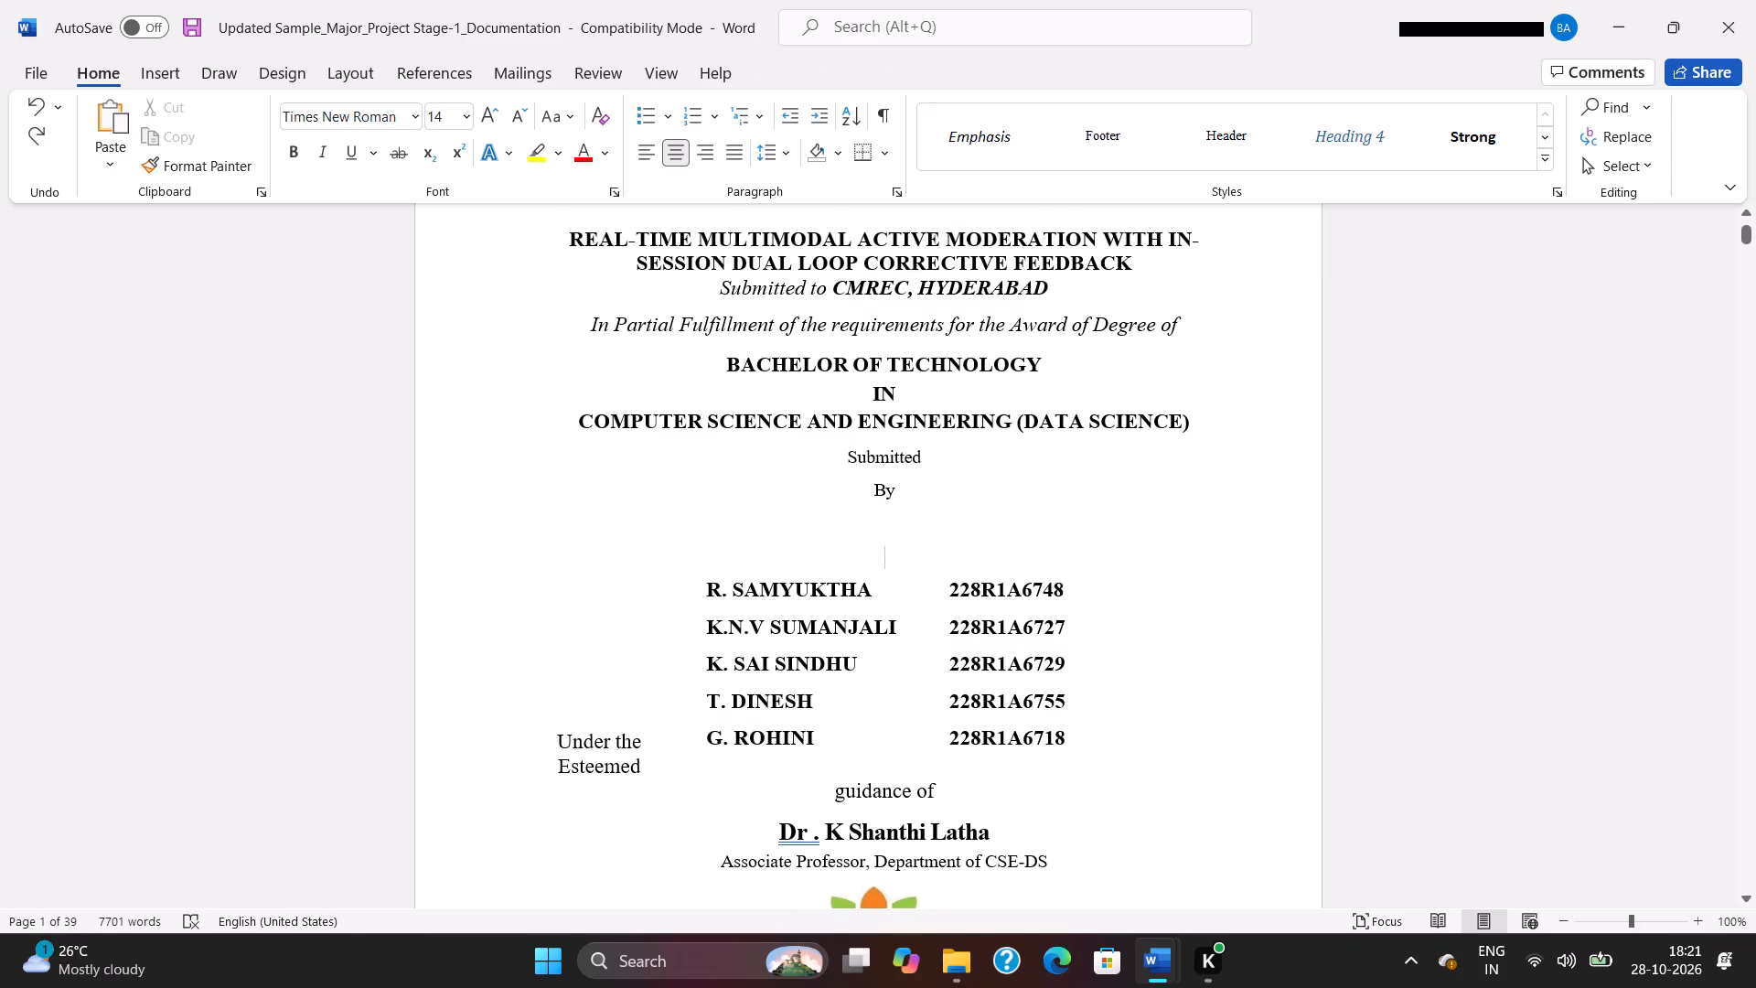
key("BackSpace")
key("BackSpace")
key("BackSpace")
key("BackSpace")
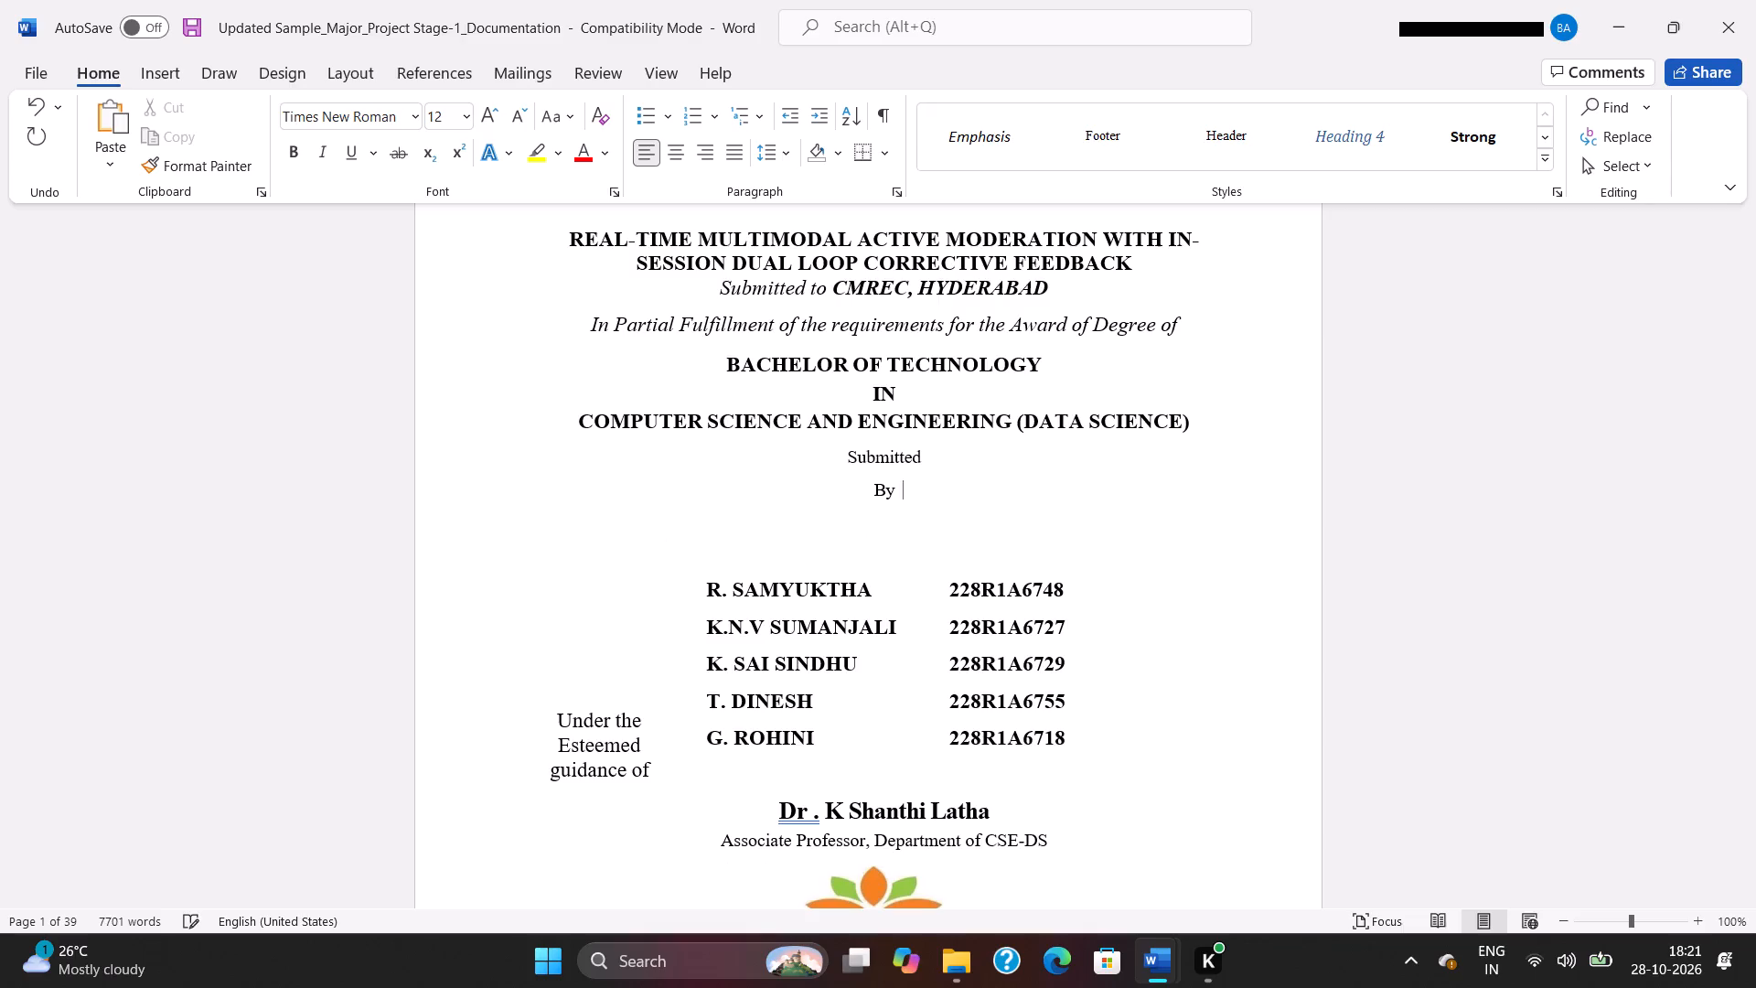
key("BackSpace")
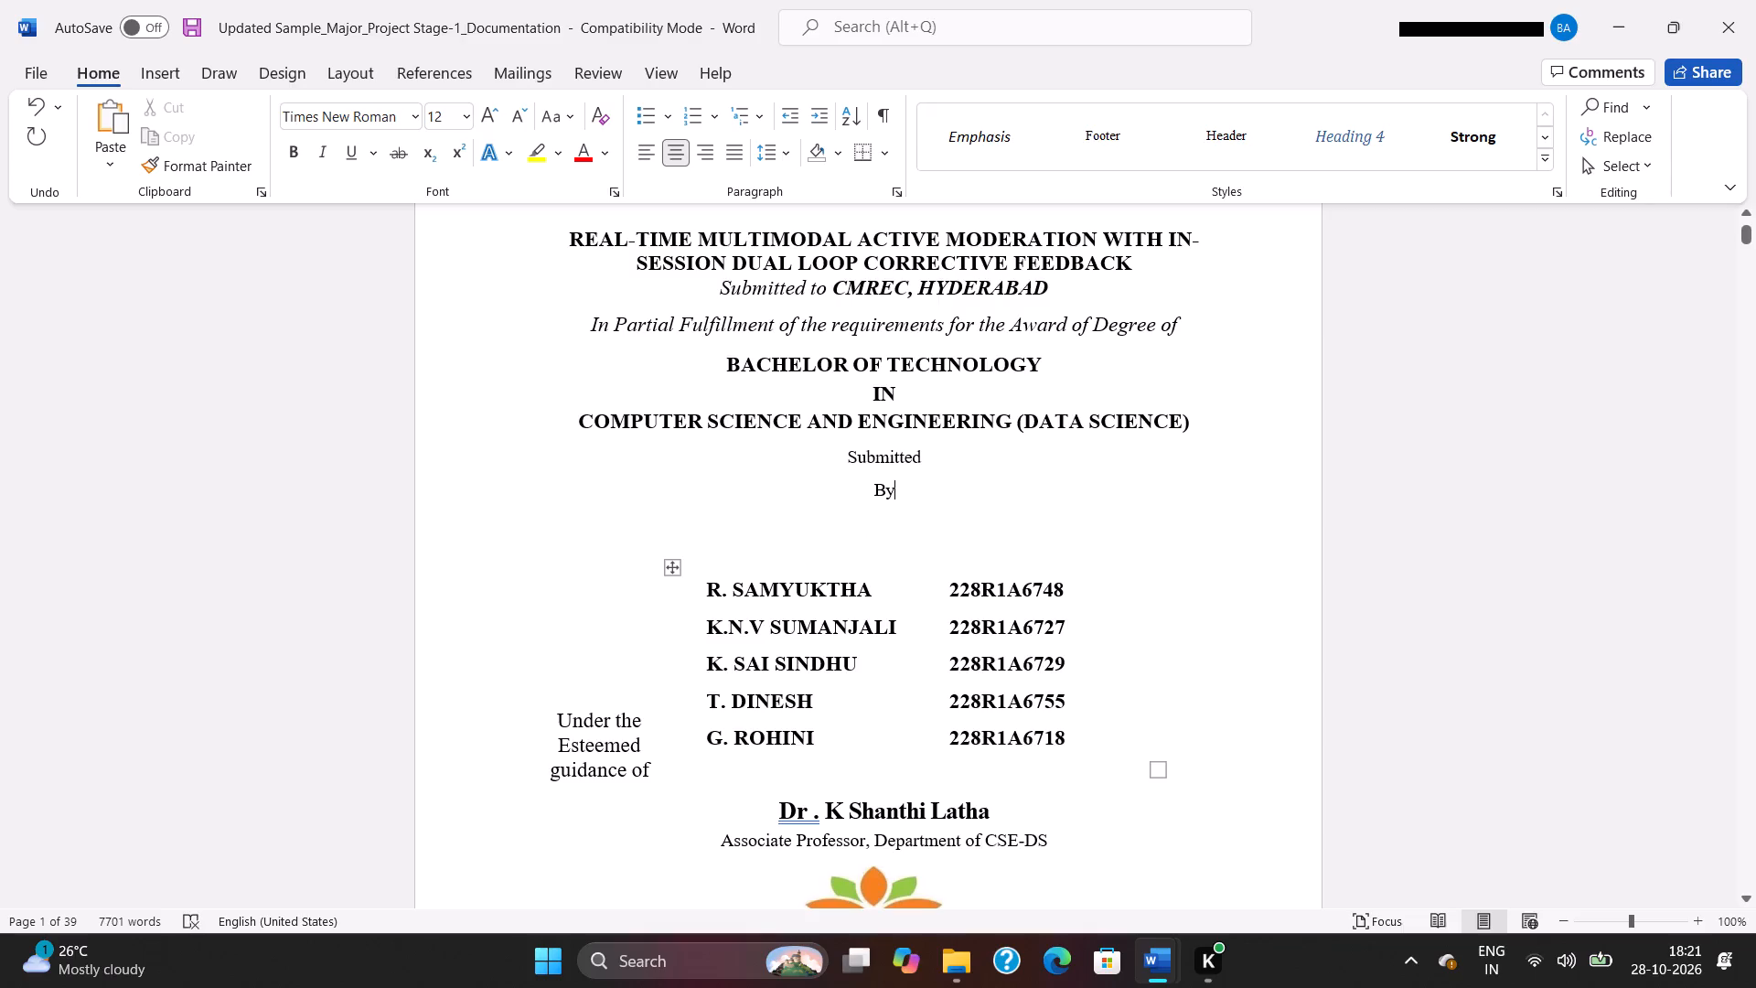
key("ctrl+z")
Copy the complete two-line "REAL-TIME MULTIMODAL ACTIVE MODERATION WITH IN-SESSION DUAL LOOP CORRECTIVE FEEDBACK" cover title.
left_click_drag(1141, 266, 571, 255)
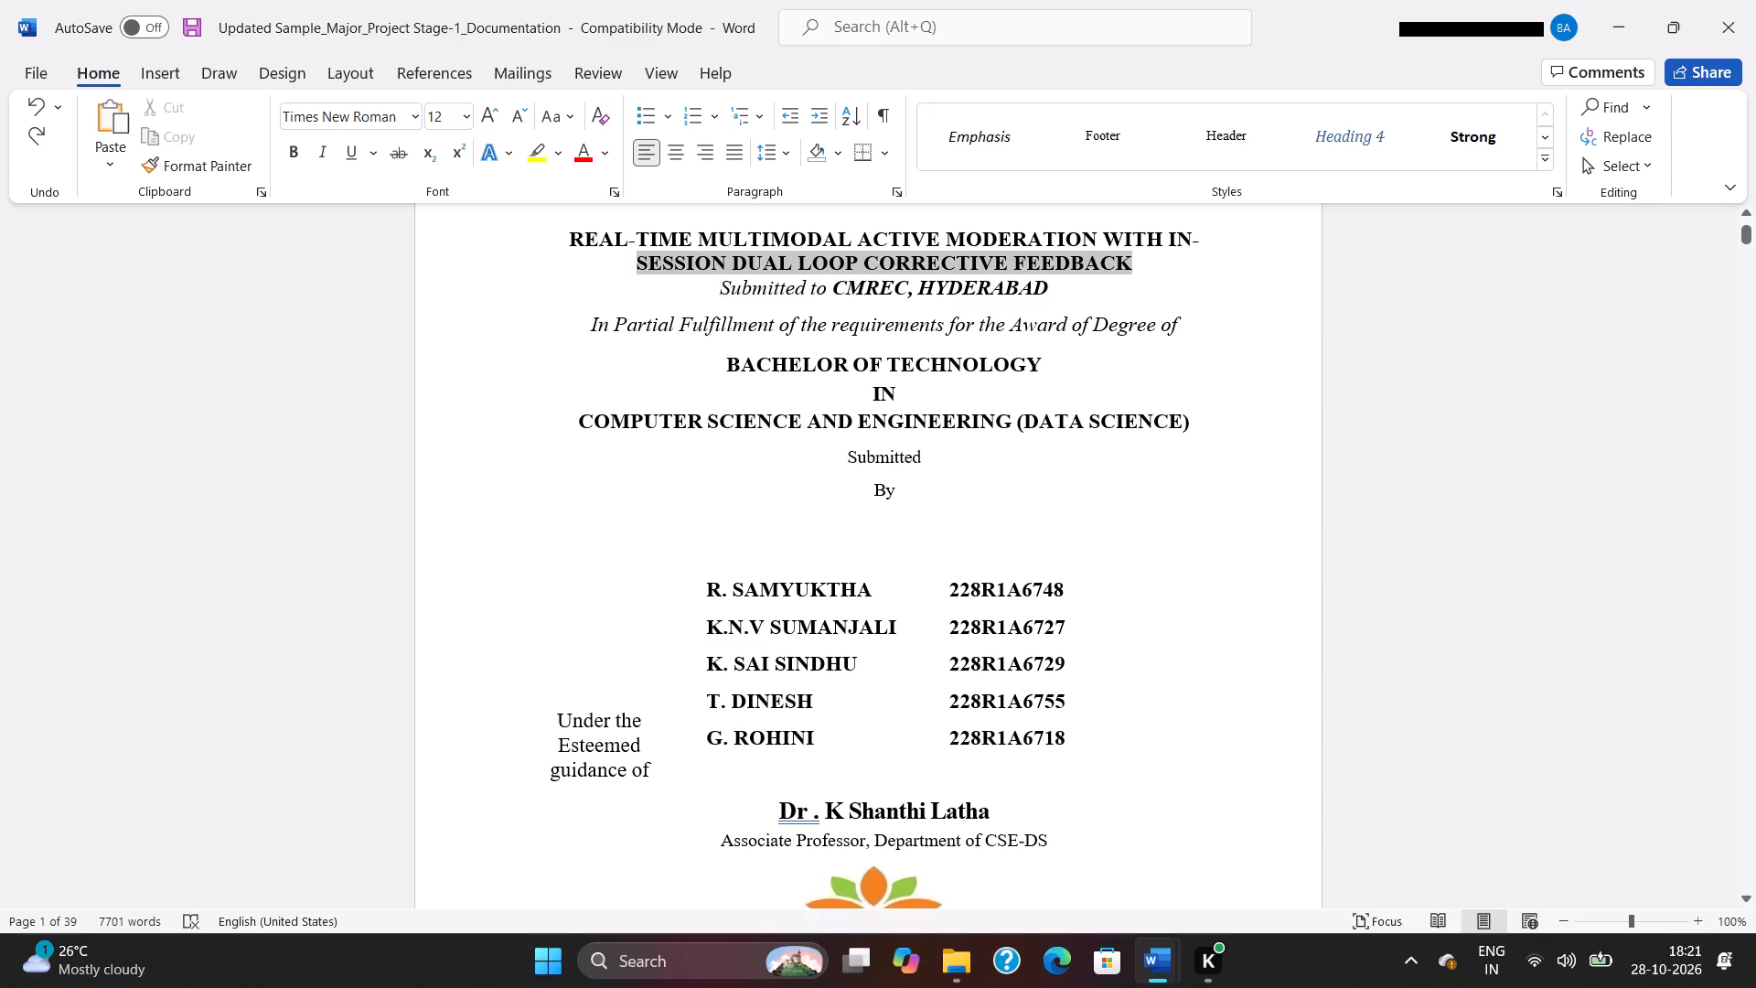
left_click_drag(571, 255, 561, 235)
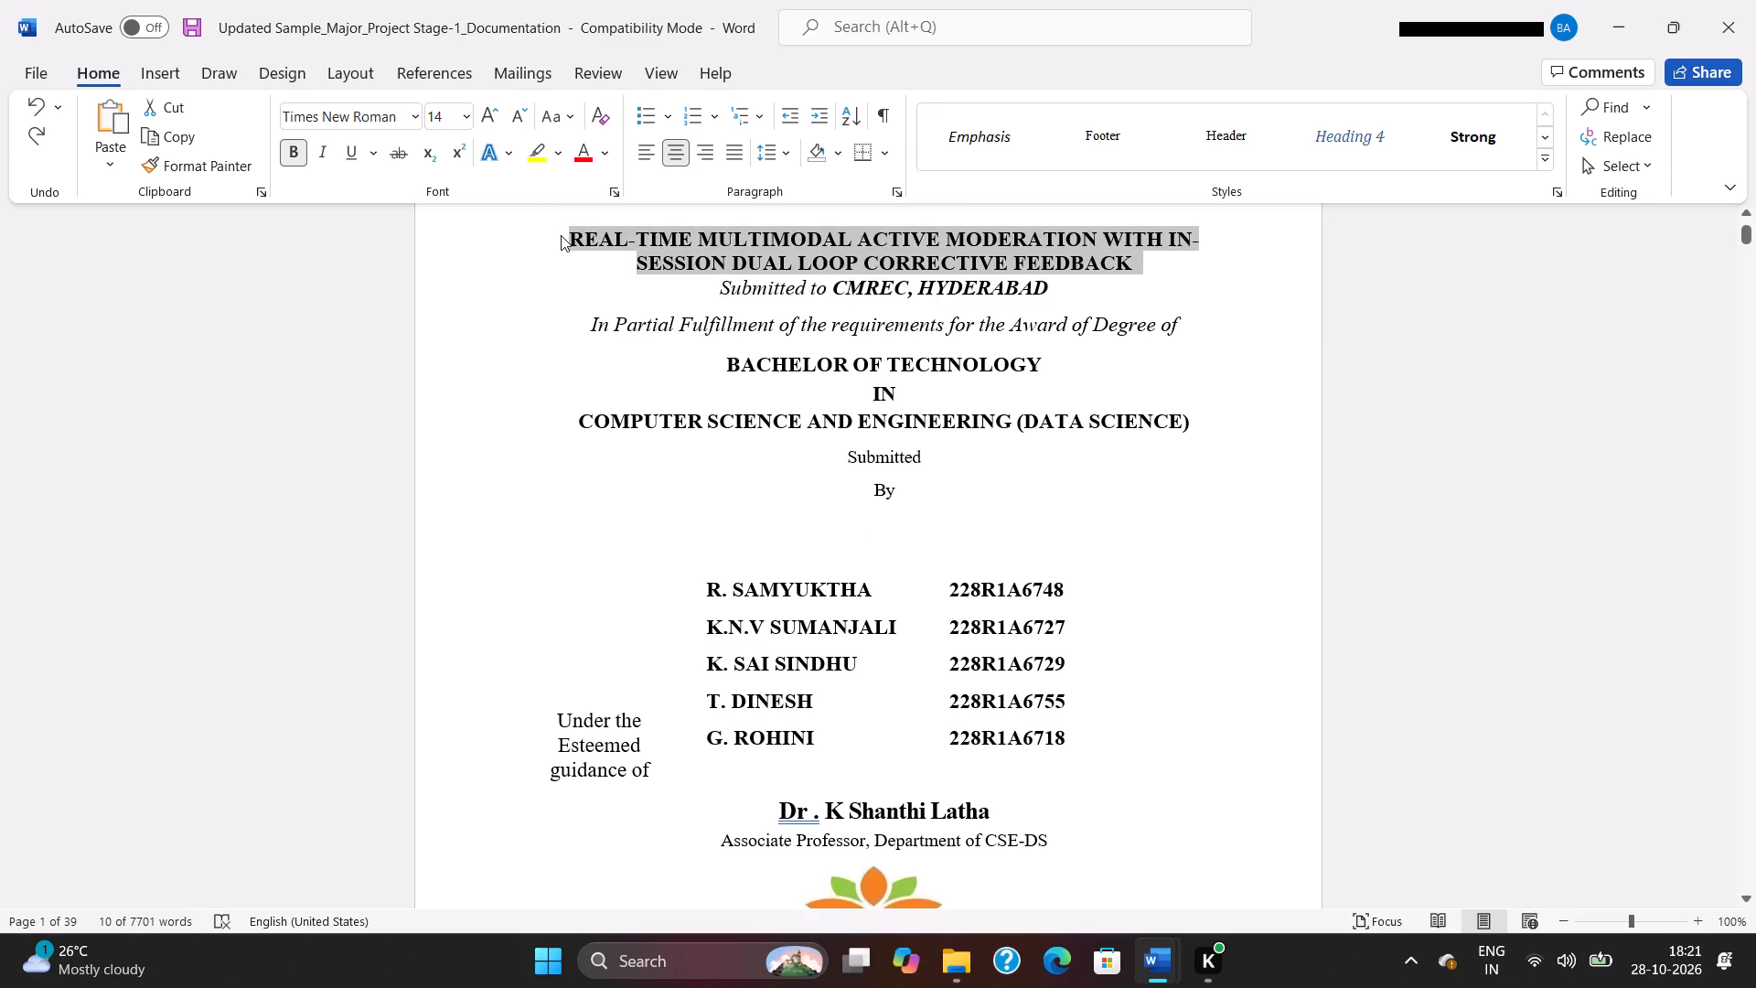
key("ctrl+c")
left_click(781, 275)
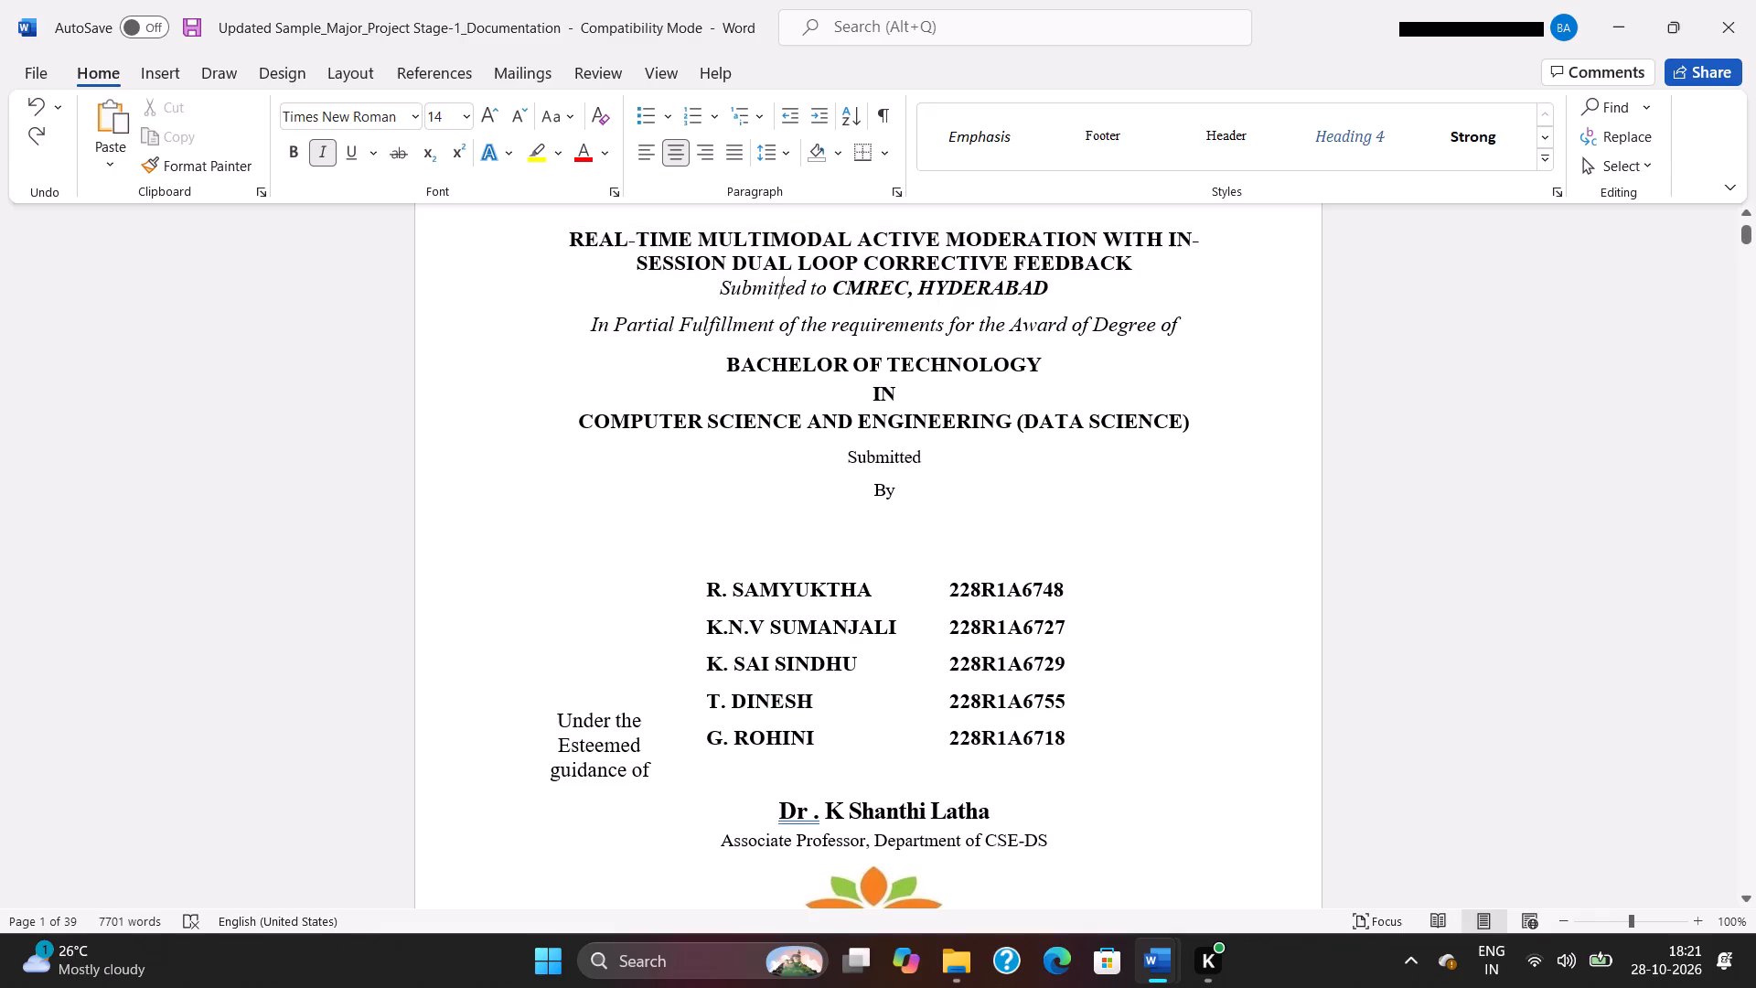
Undo all cover page edits back to the original three-line stress detection title.
key("ctrl+z")
key("ctrl+z")
key("ctrl+z")
key("ctrl+z")
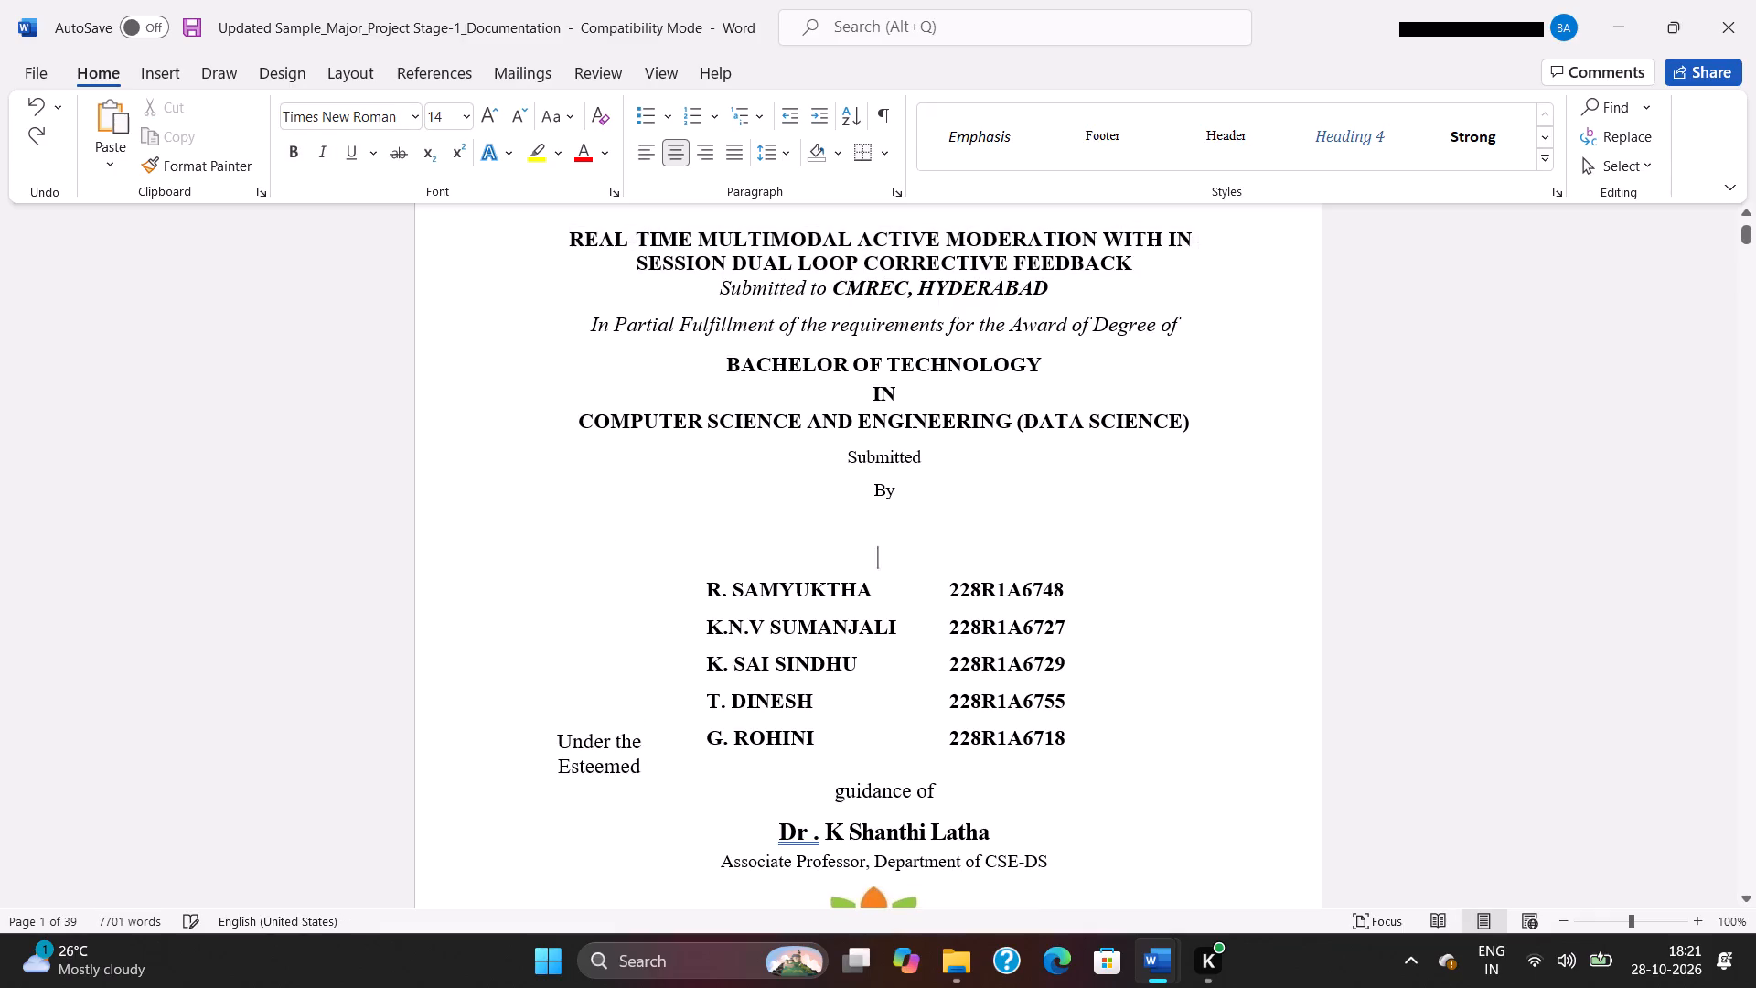
key("ctrl+z")
key("ctrl+z")
key("ctrl+z")
key("ctrl+z")
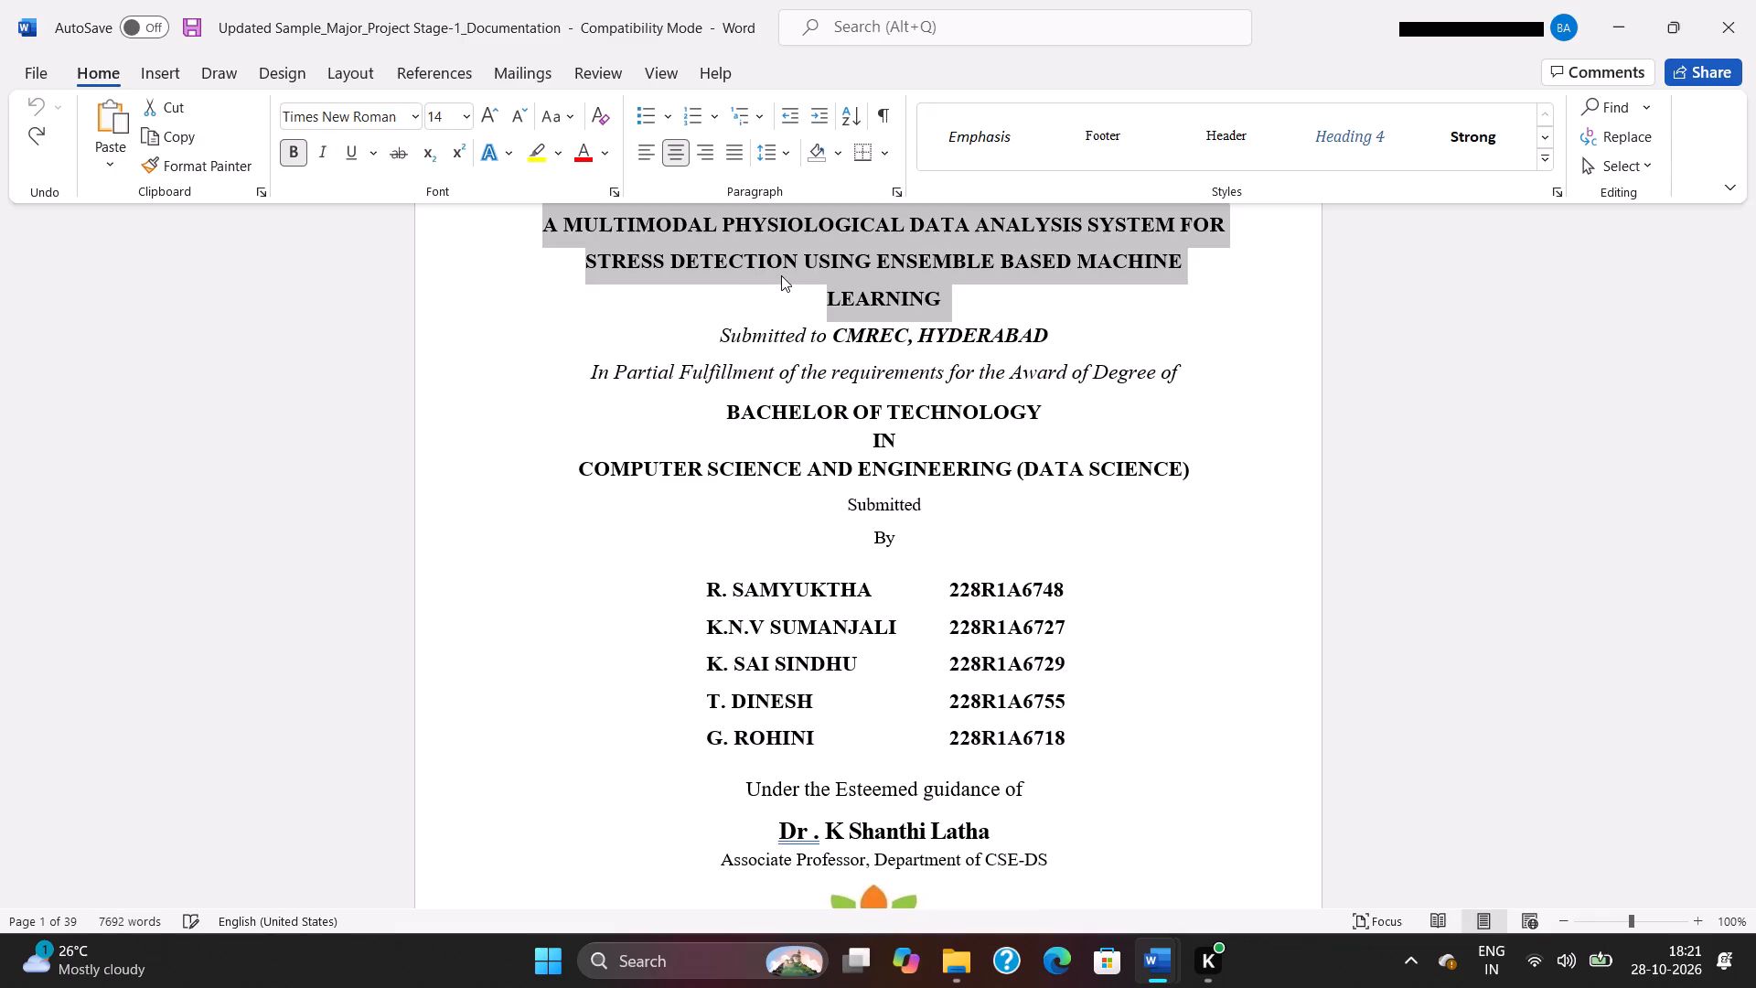
left_click(890, 484)
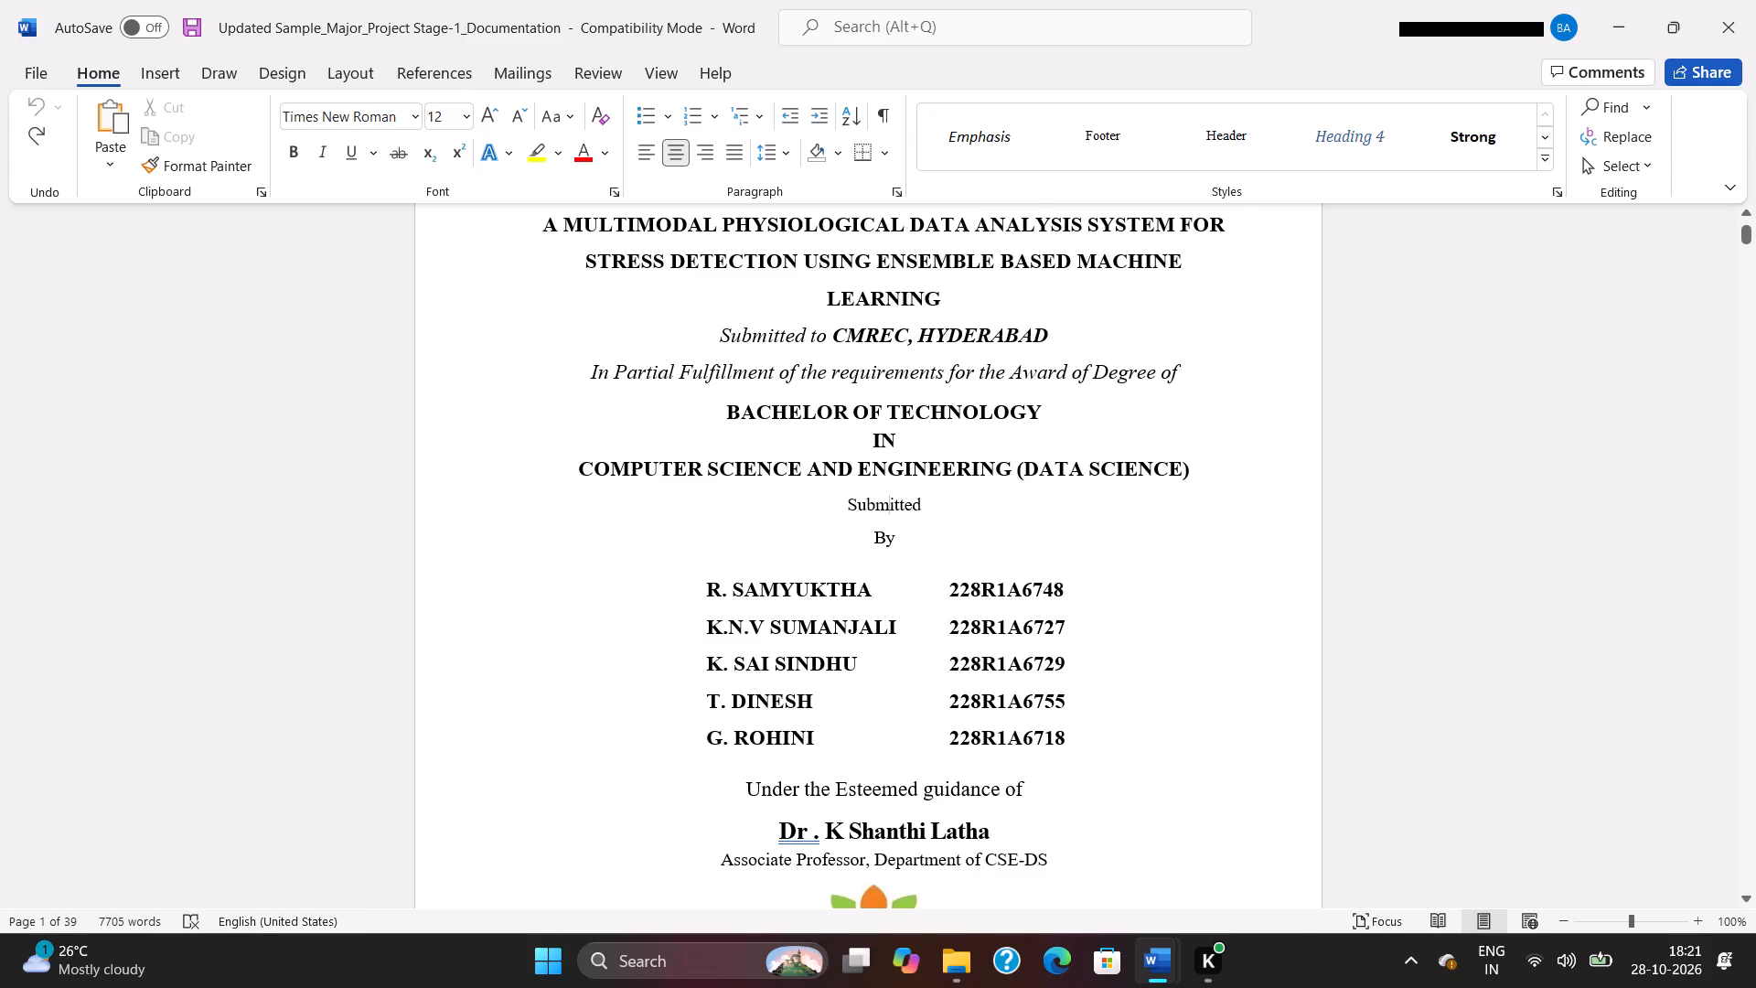
Replace the three-line stress detection title with the copied real-time moderation title and add a blank line below it.
scroll(1003, 344, "up", 1)
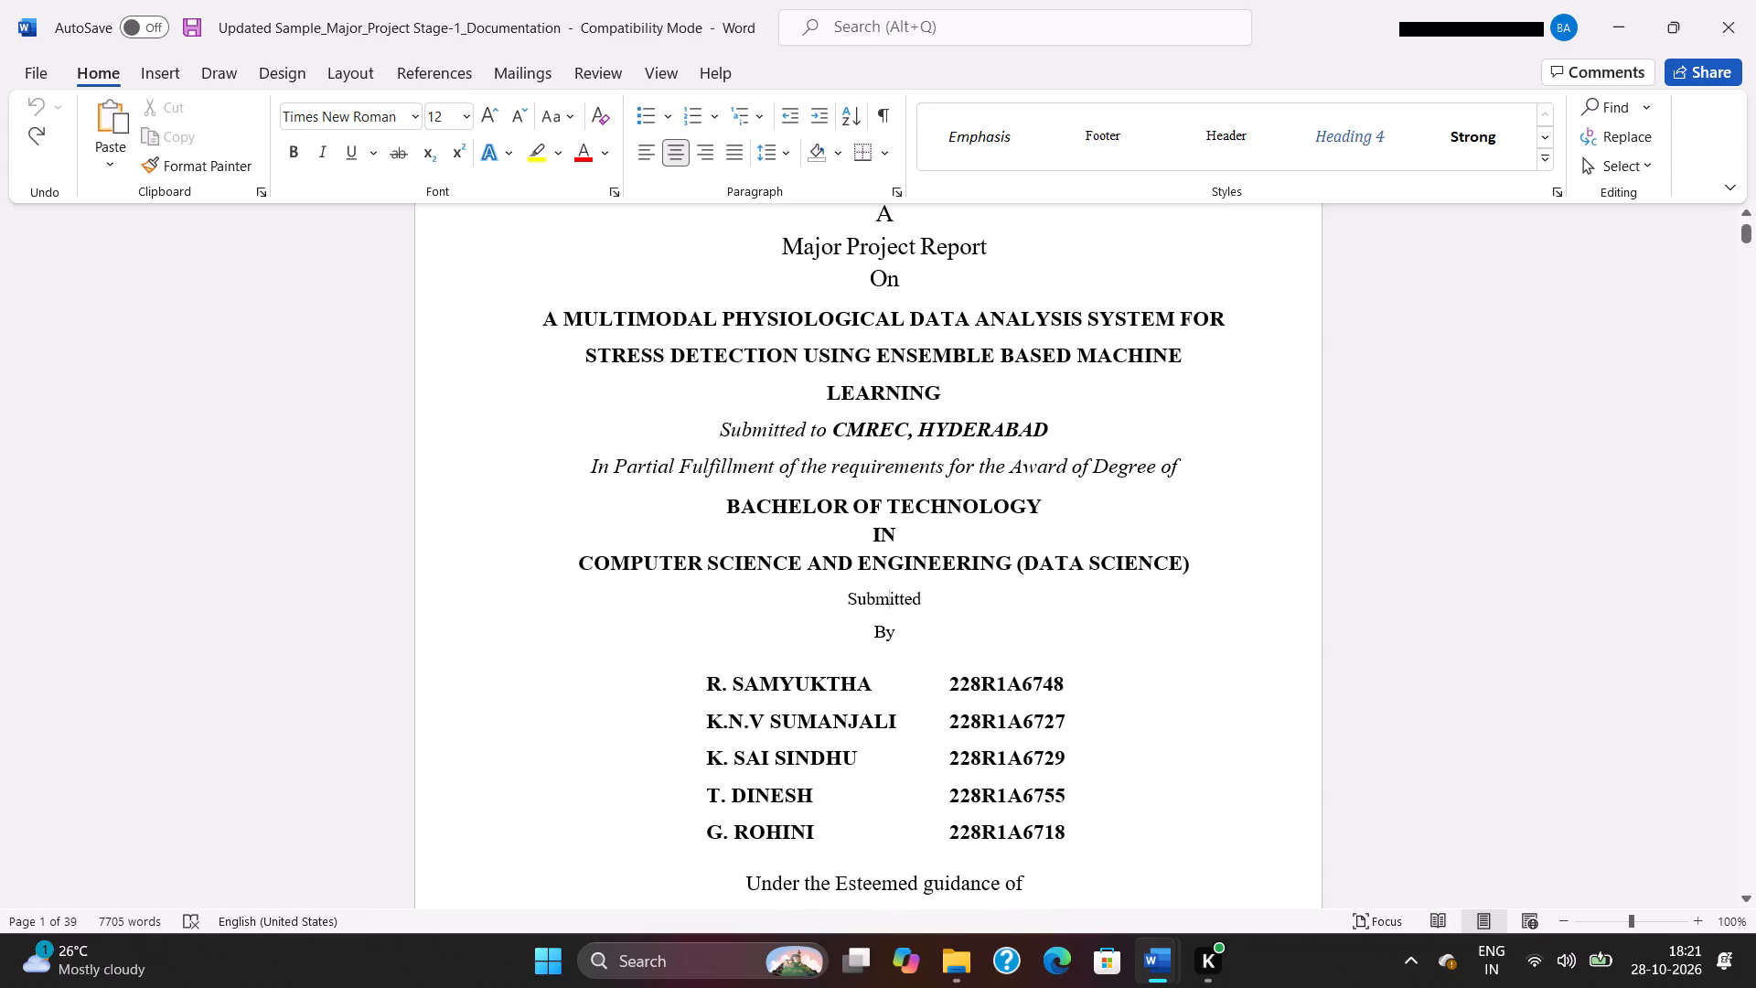
left_click_drag(951, 384, 616, 337)
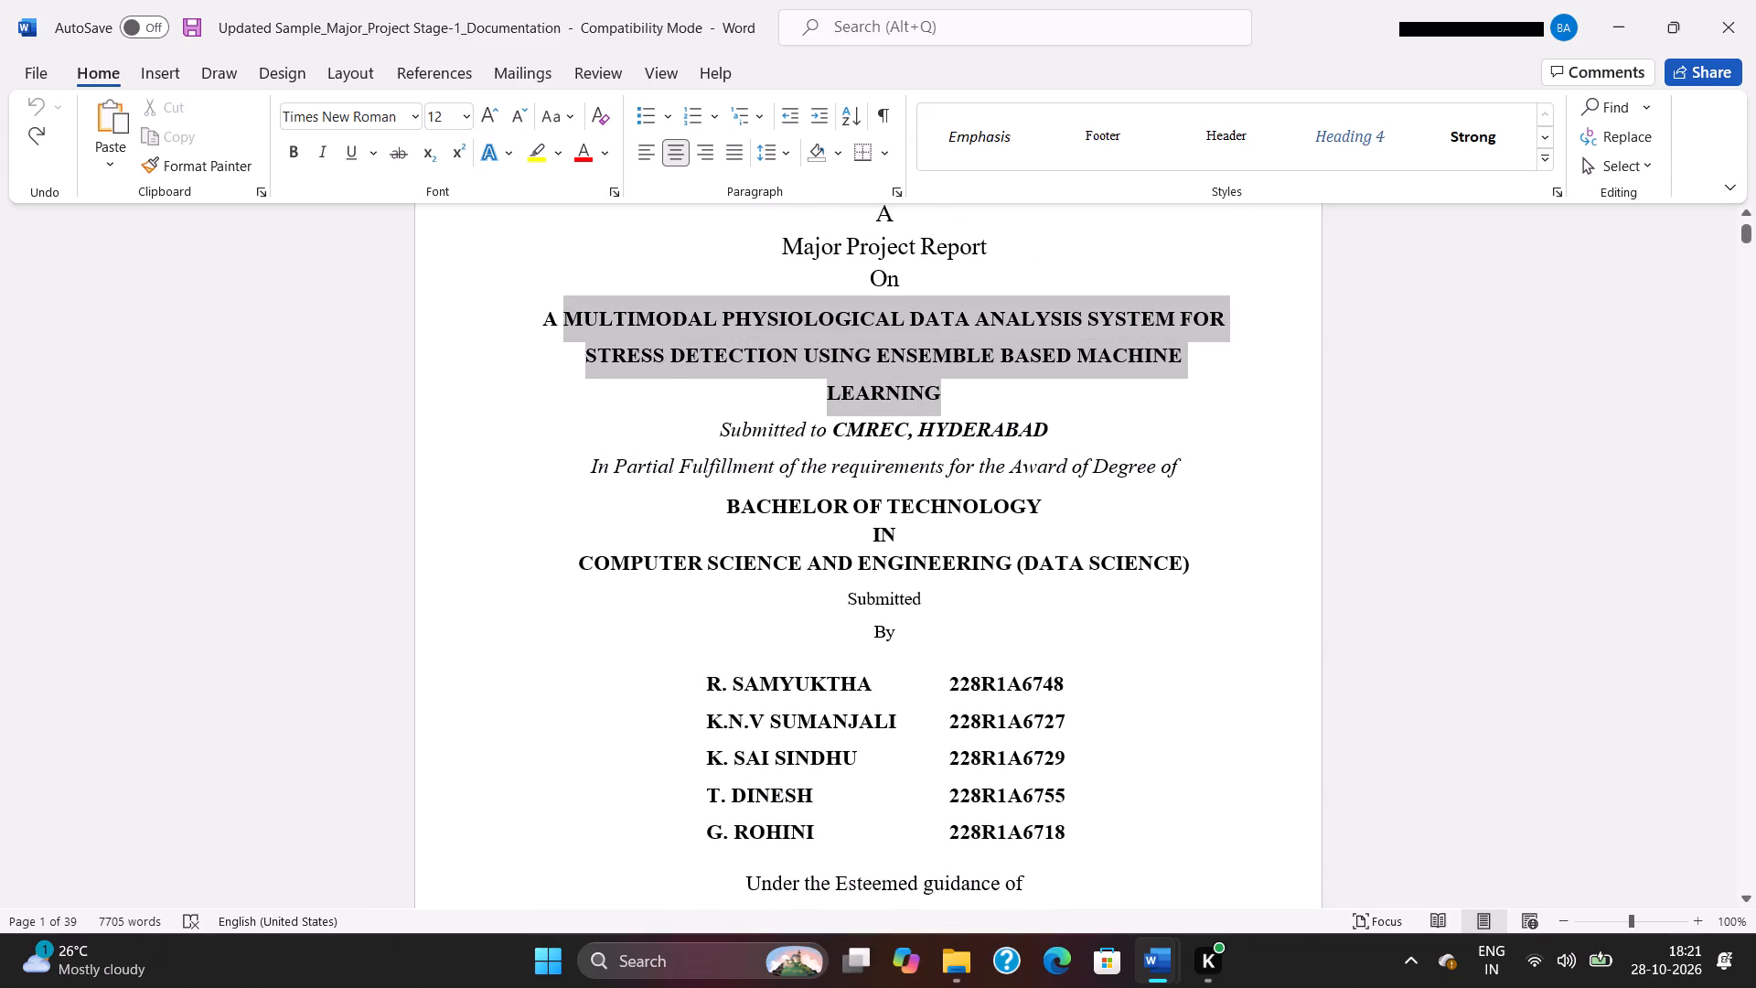
left_click_drag(616, 337, 549, 333)
key("ctrl+v")
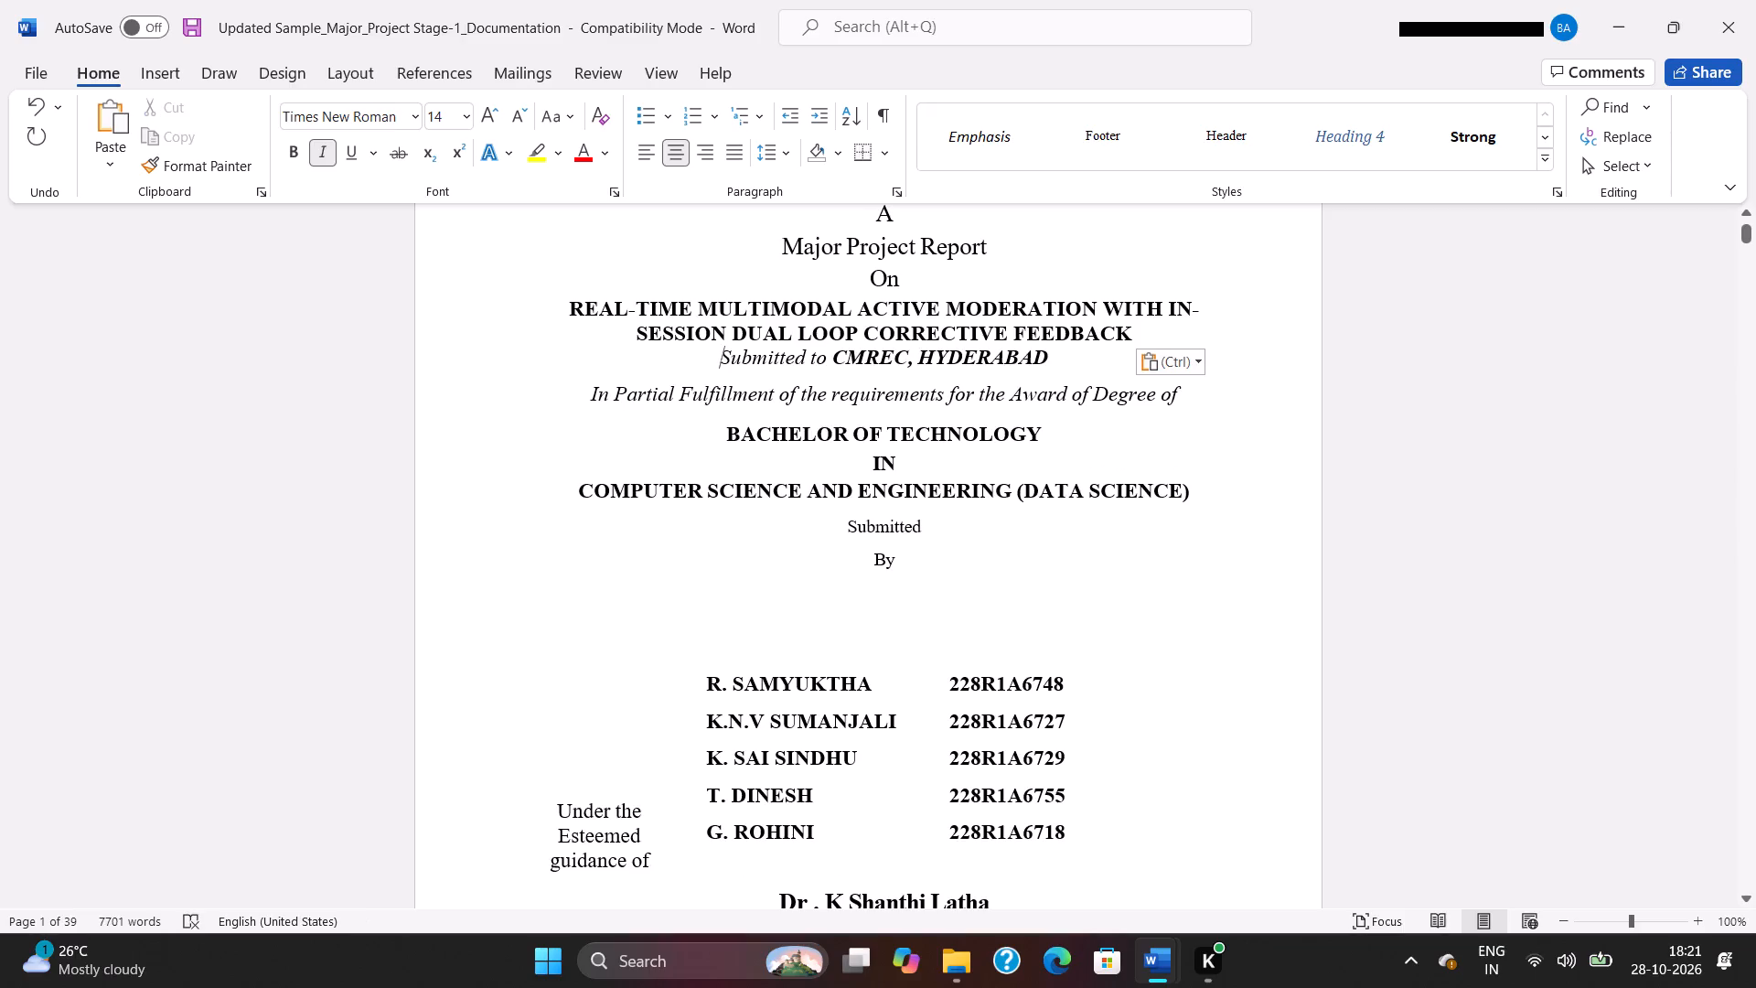
key("Return")
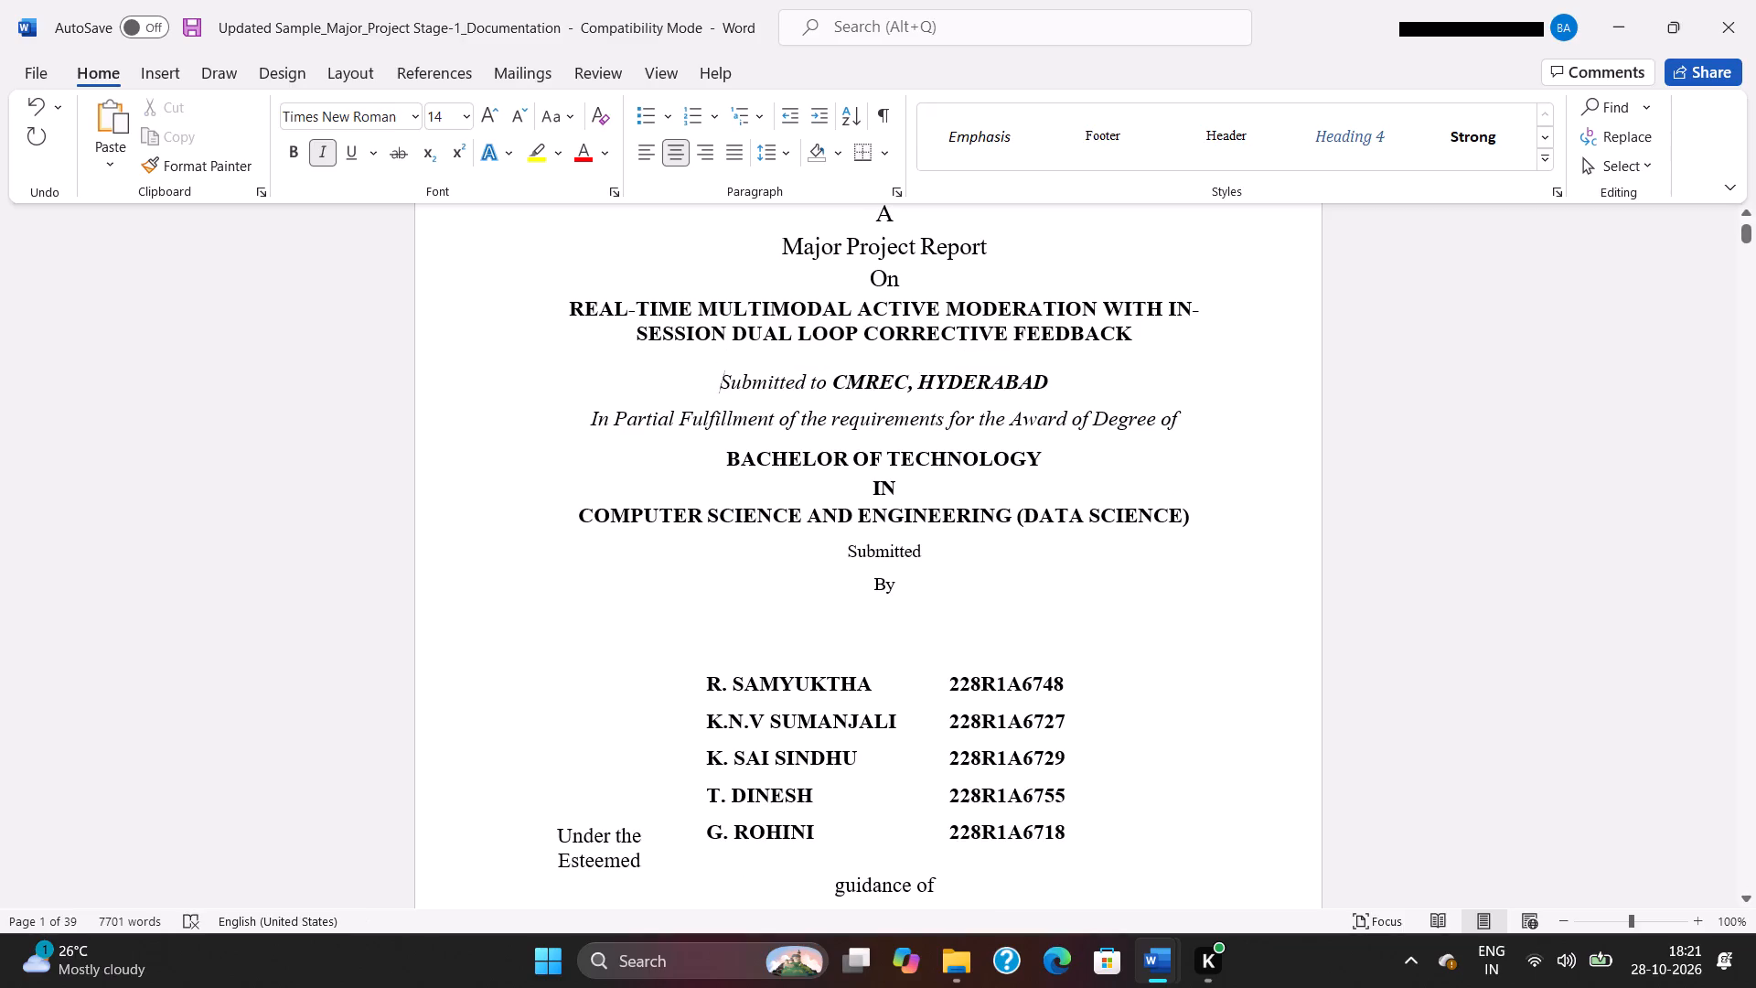
Set the line spacing of the pasted cover title to Double.
left_click_drag(1142, 334, 562, 310)
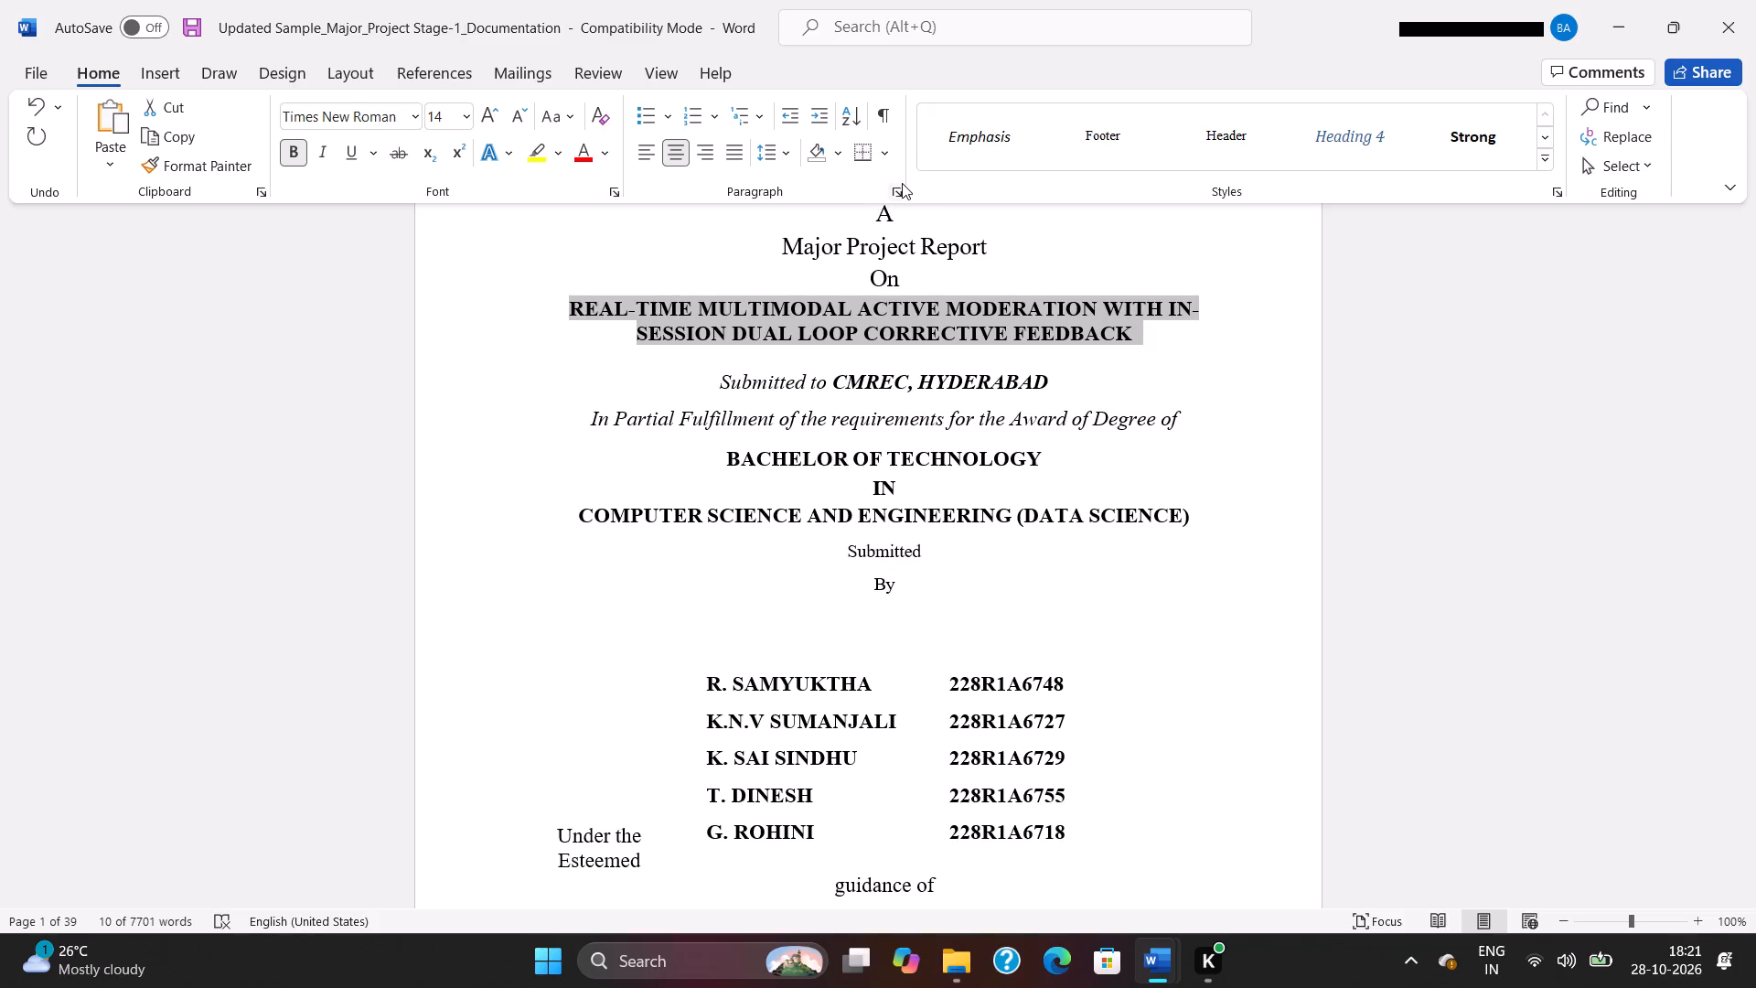
left_click(902, 183)
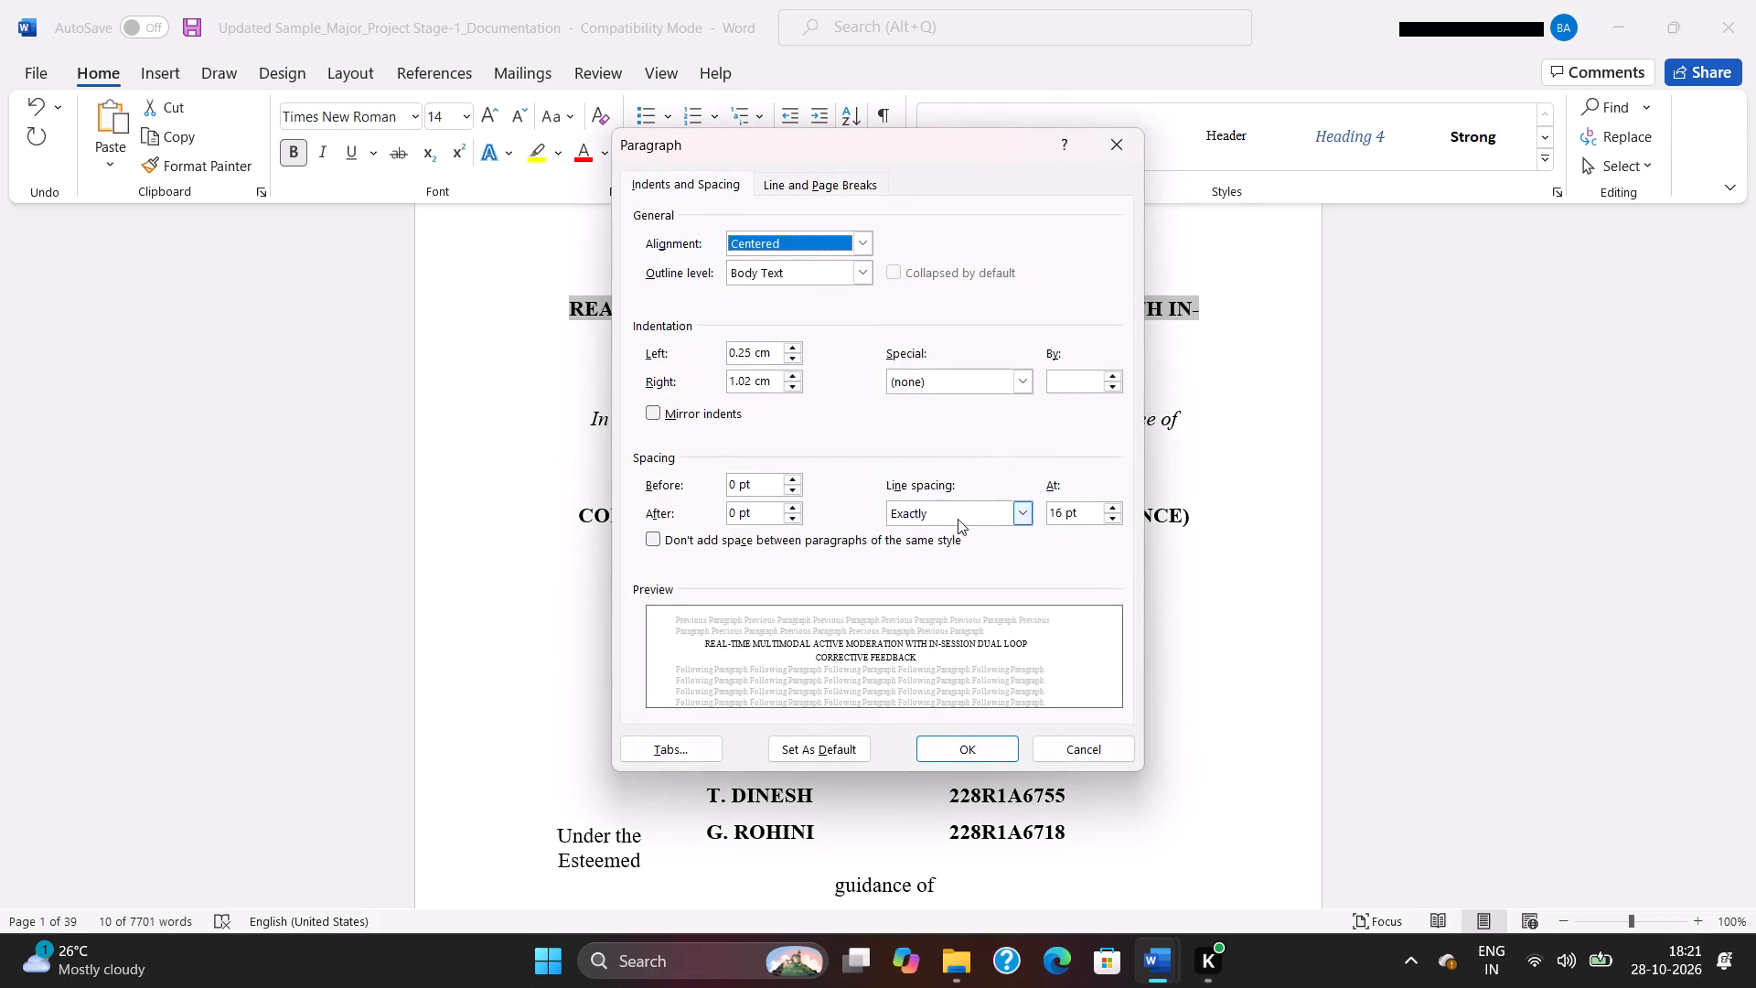
left_click(958, 519)
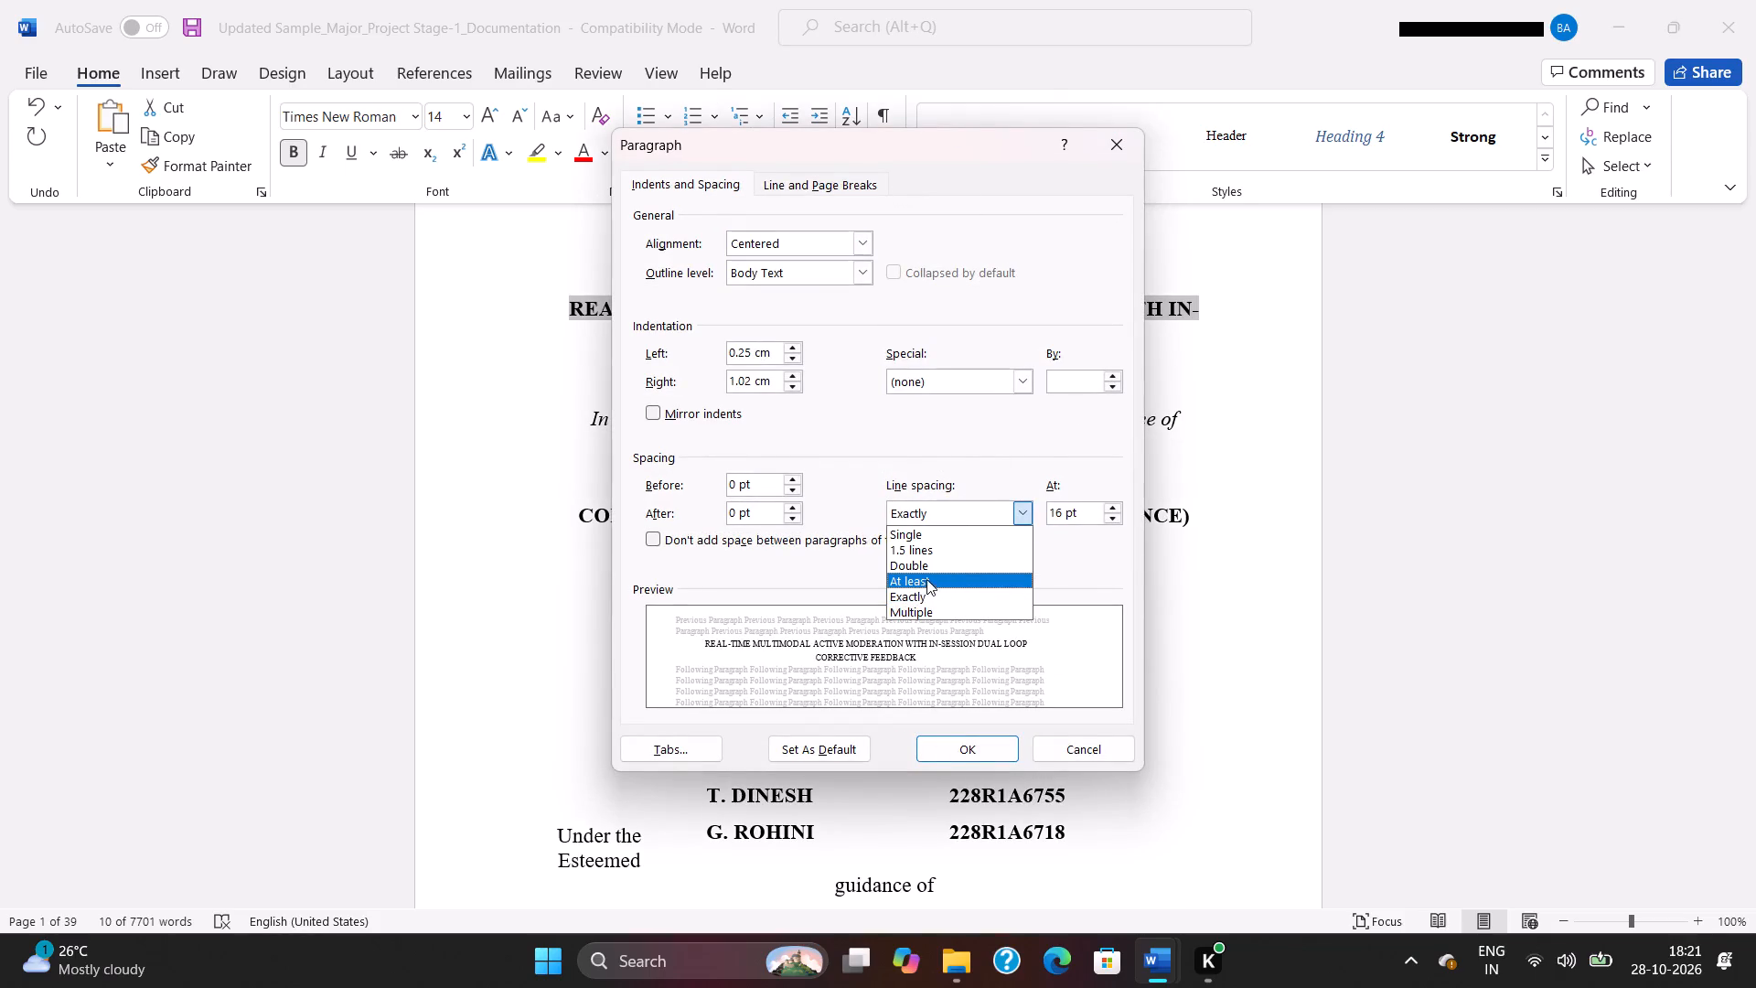
left_click(929, 564)
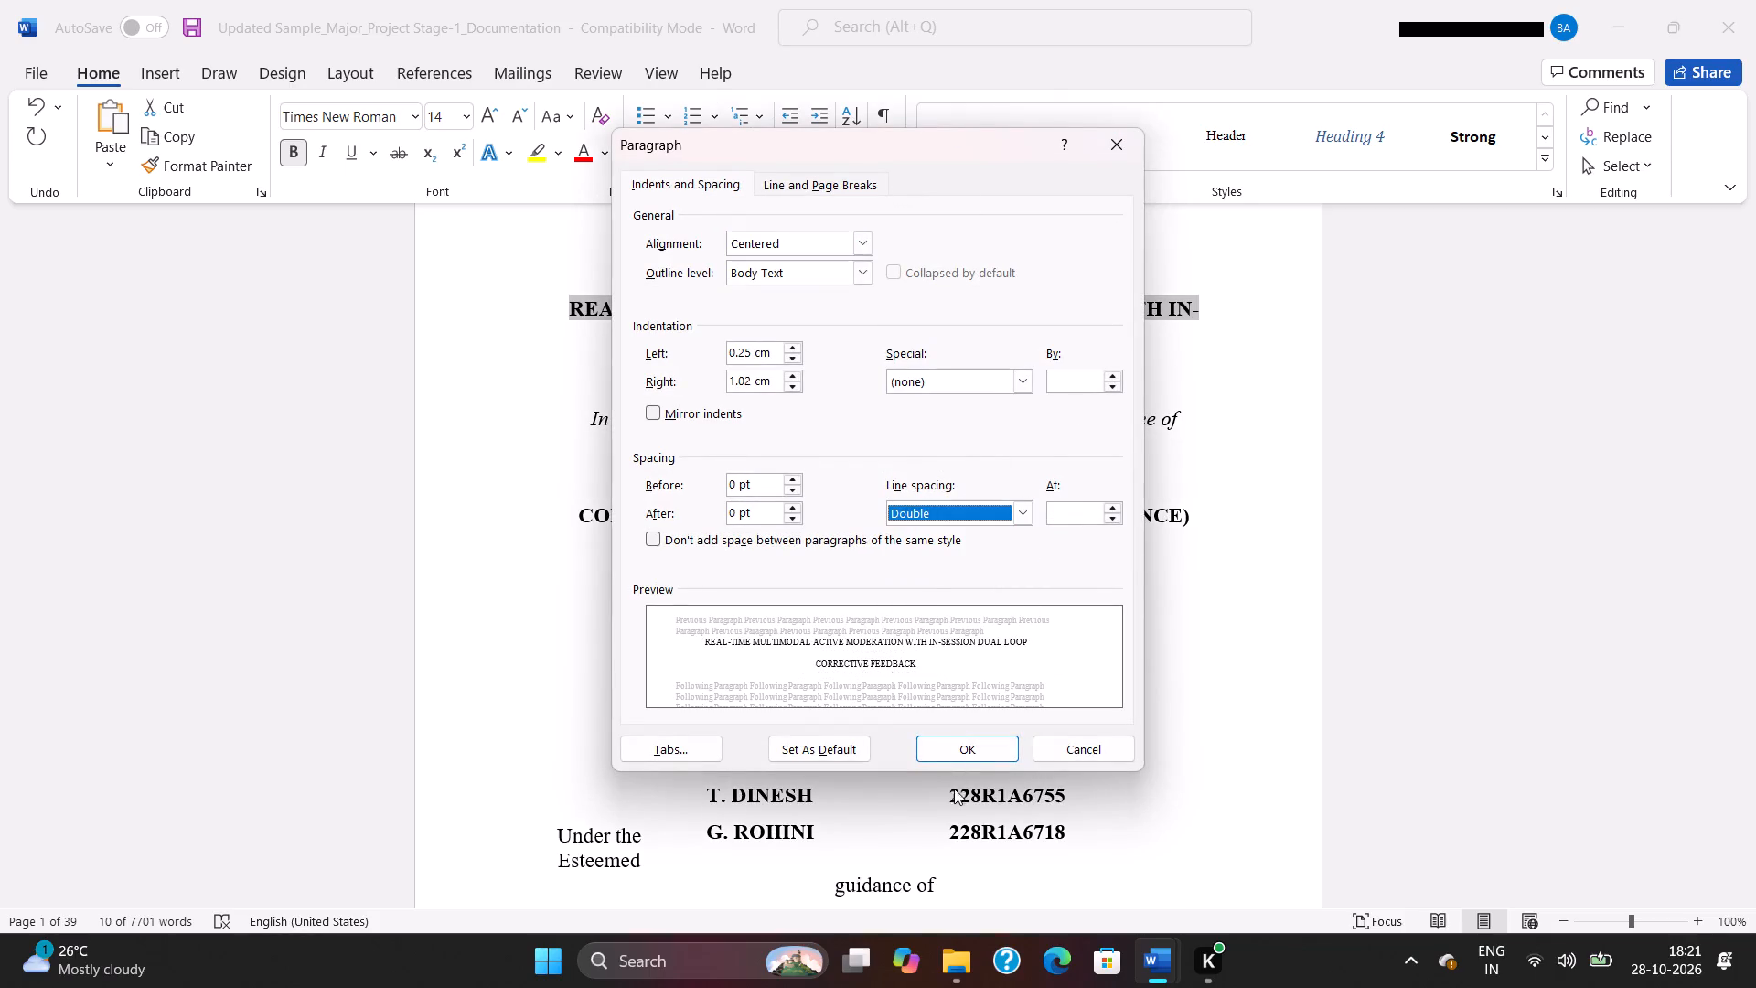
left_click(959, 760)
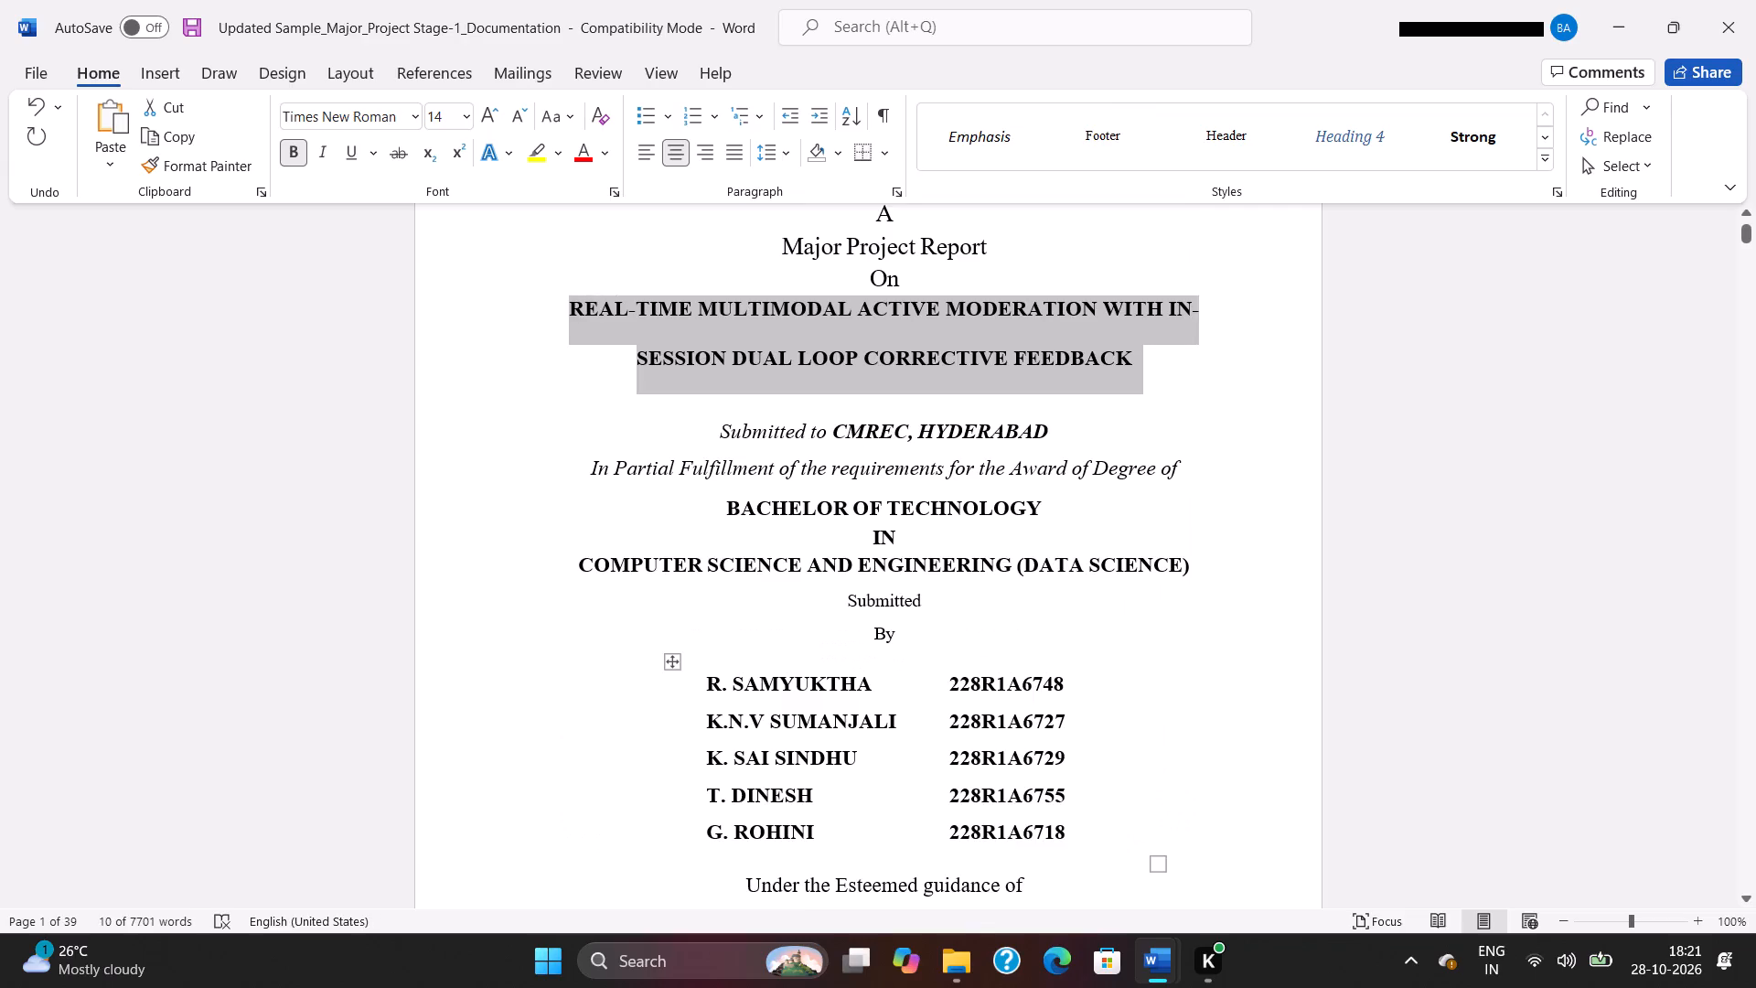
Delete the blank line between the cover title and "Submitted to CMREC, HYDERABAD".
scroll(1026, 764, "down", 1)
left_click(1223, 647)
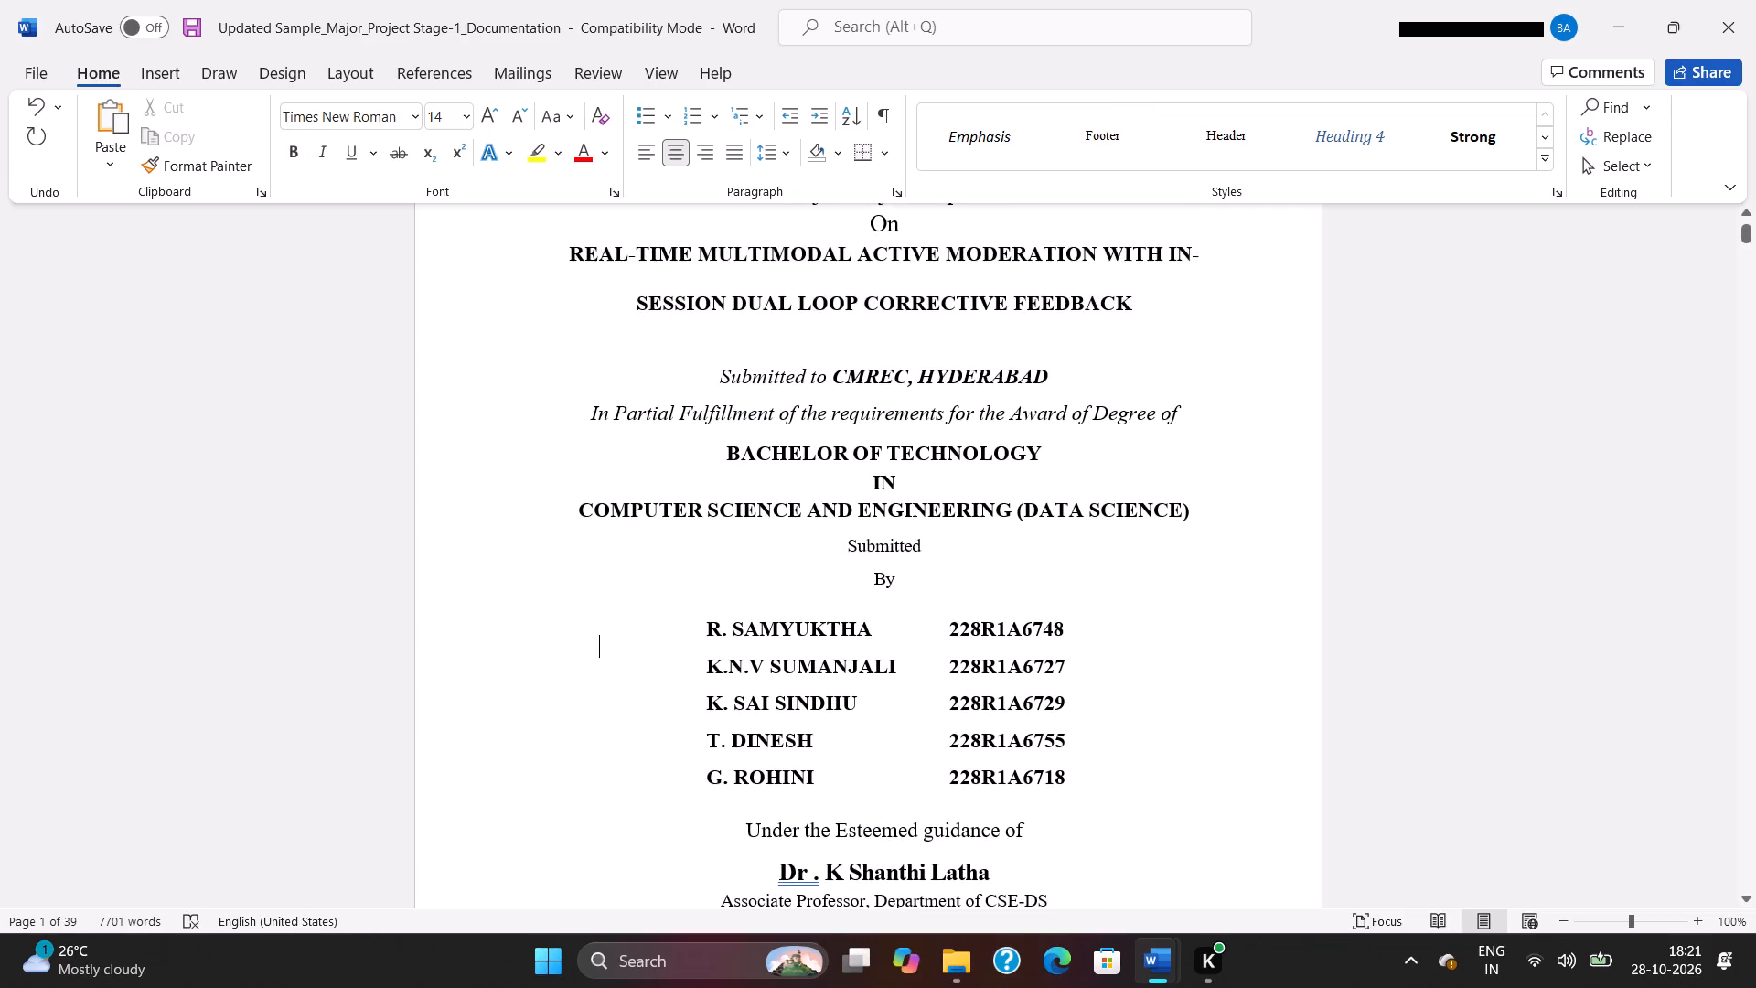
scroll(1111, 589, "up", 1)
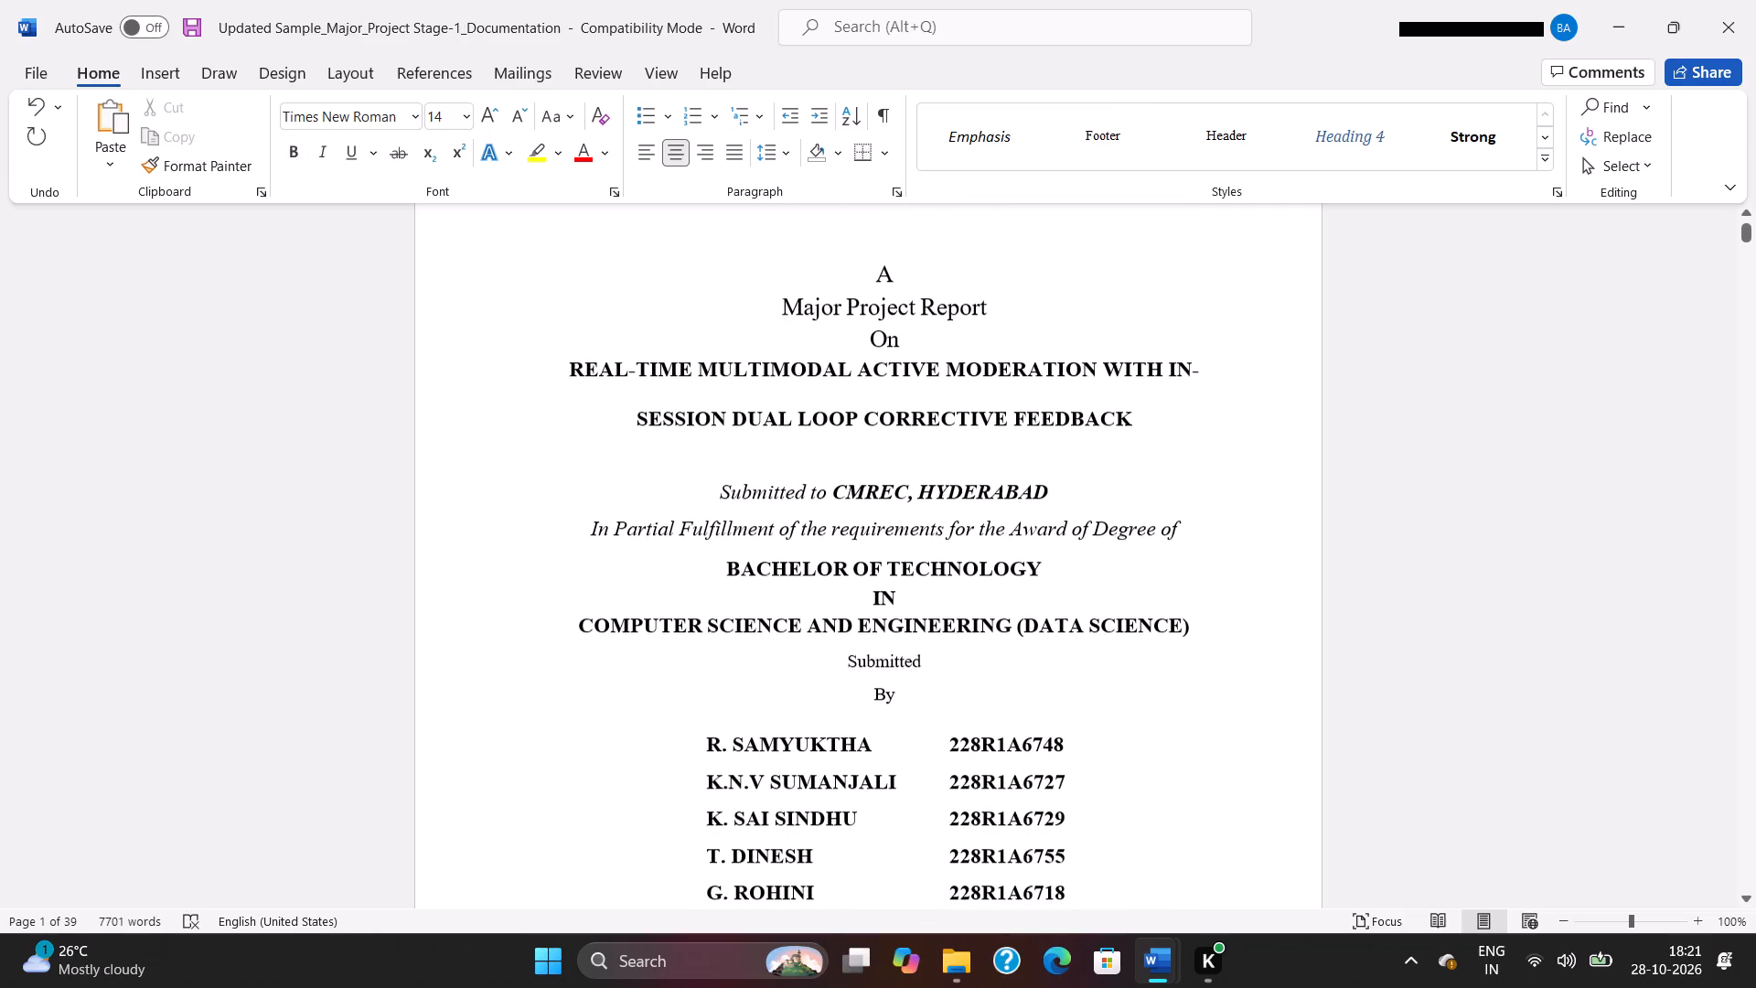
left_click(740, 466)
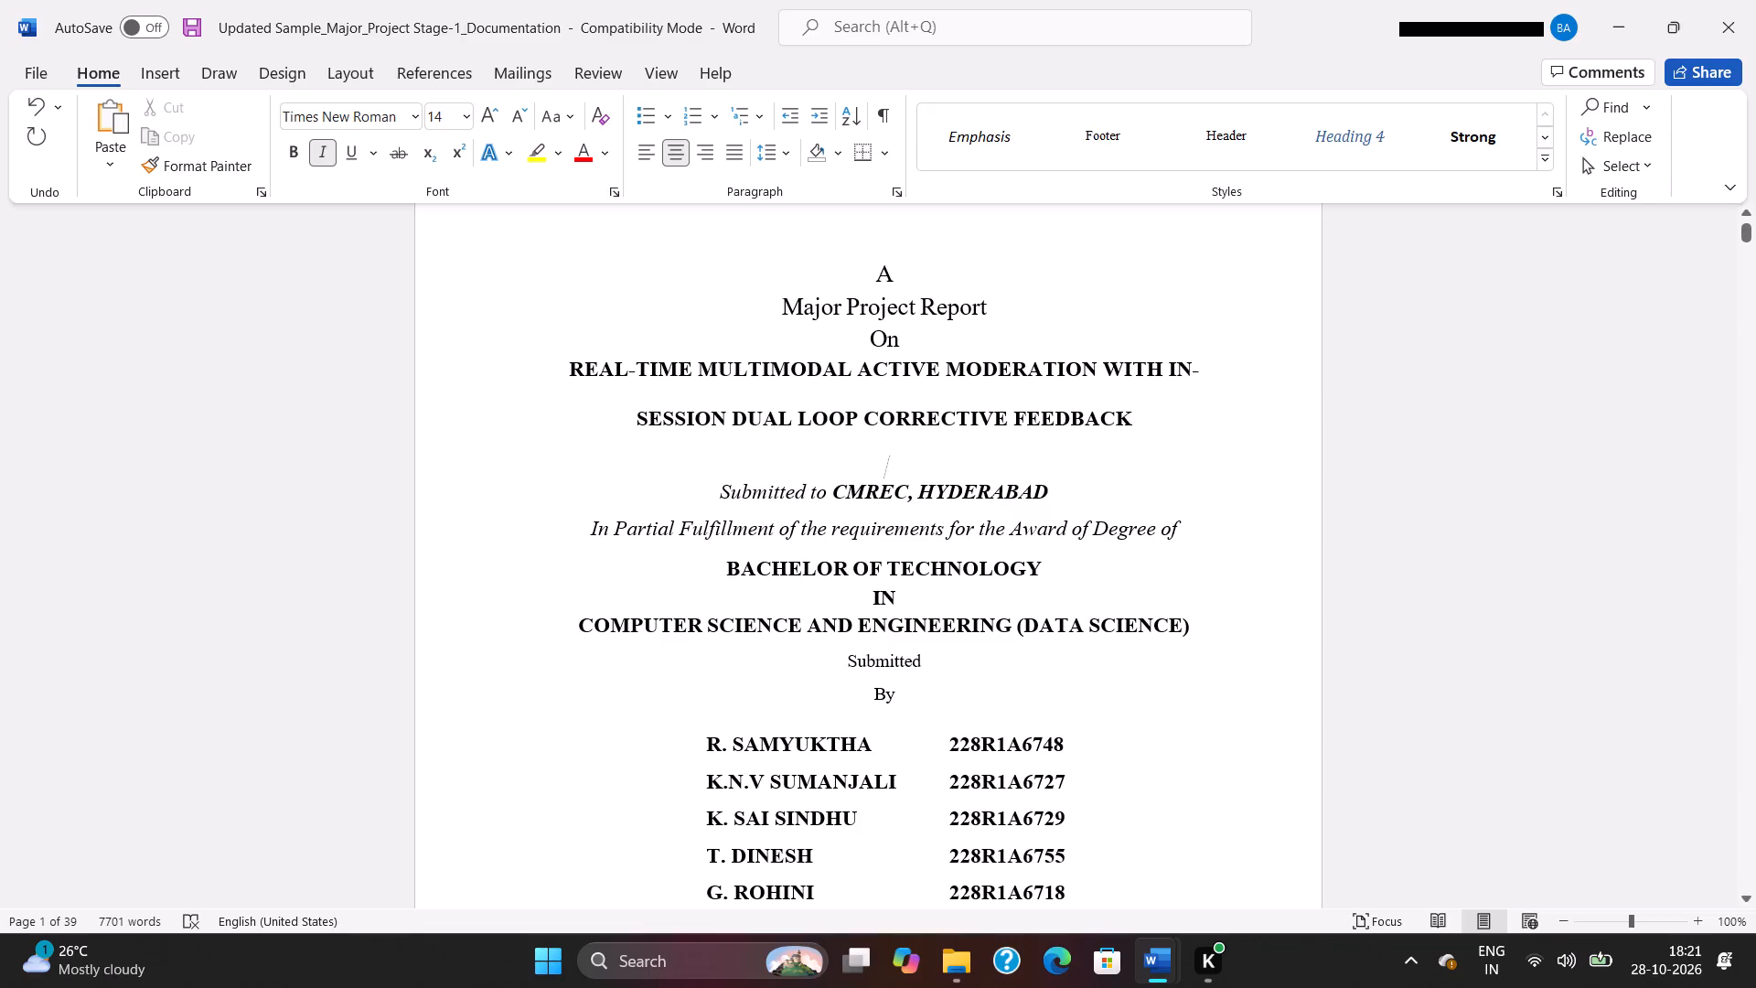
key("BackSpace")
key("BackSpace")
key("BackSpace")
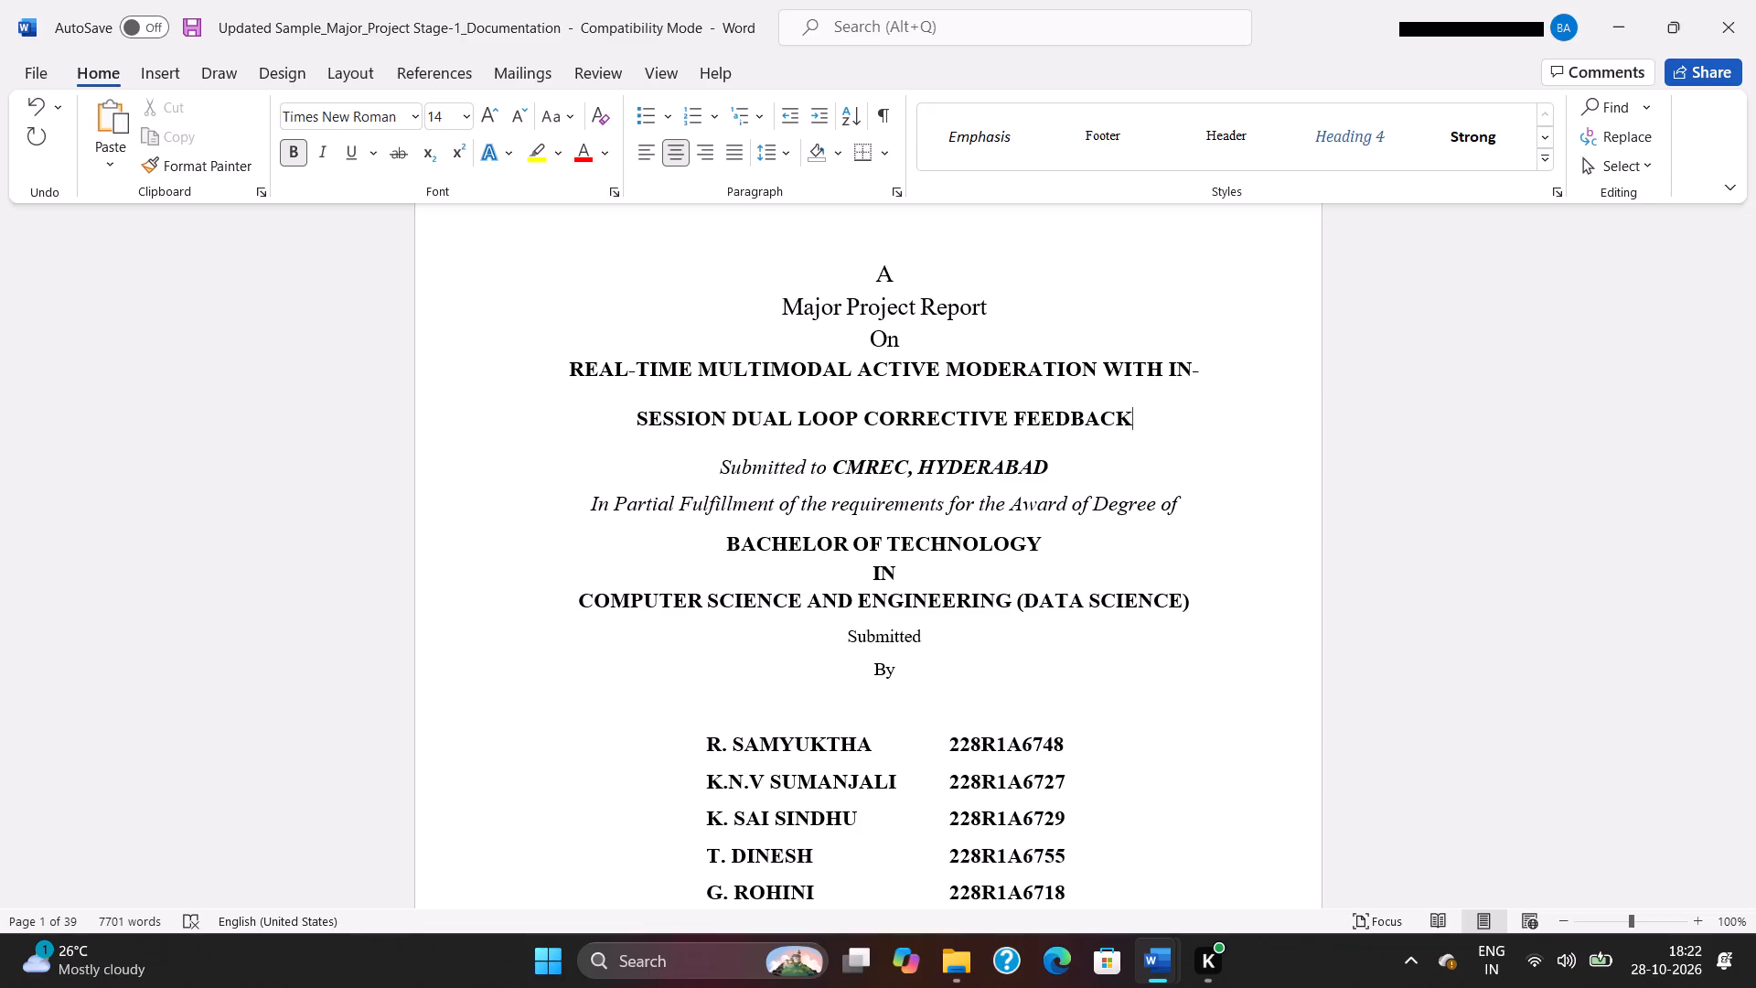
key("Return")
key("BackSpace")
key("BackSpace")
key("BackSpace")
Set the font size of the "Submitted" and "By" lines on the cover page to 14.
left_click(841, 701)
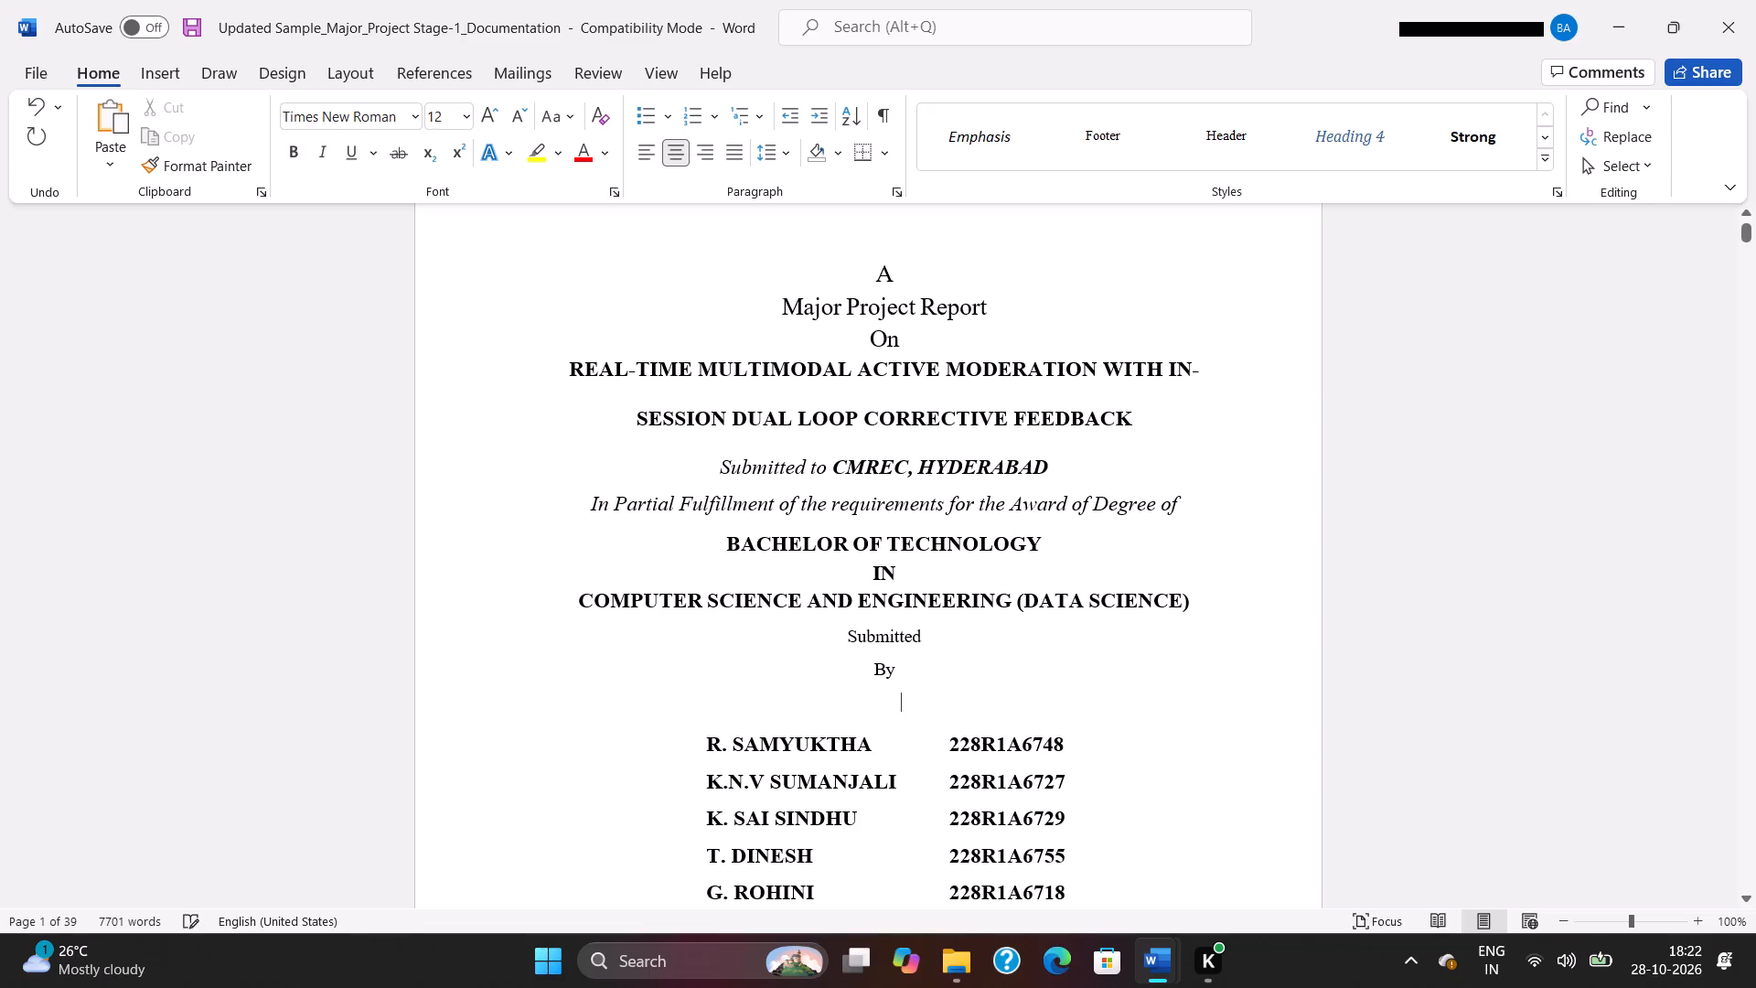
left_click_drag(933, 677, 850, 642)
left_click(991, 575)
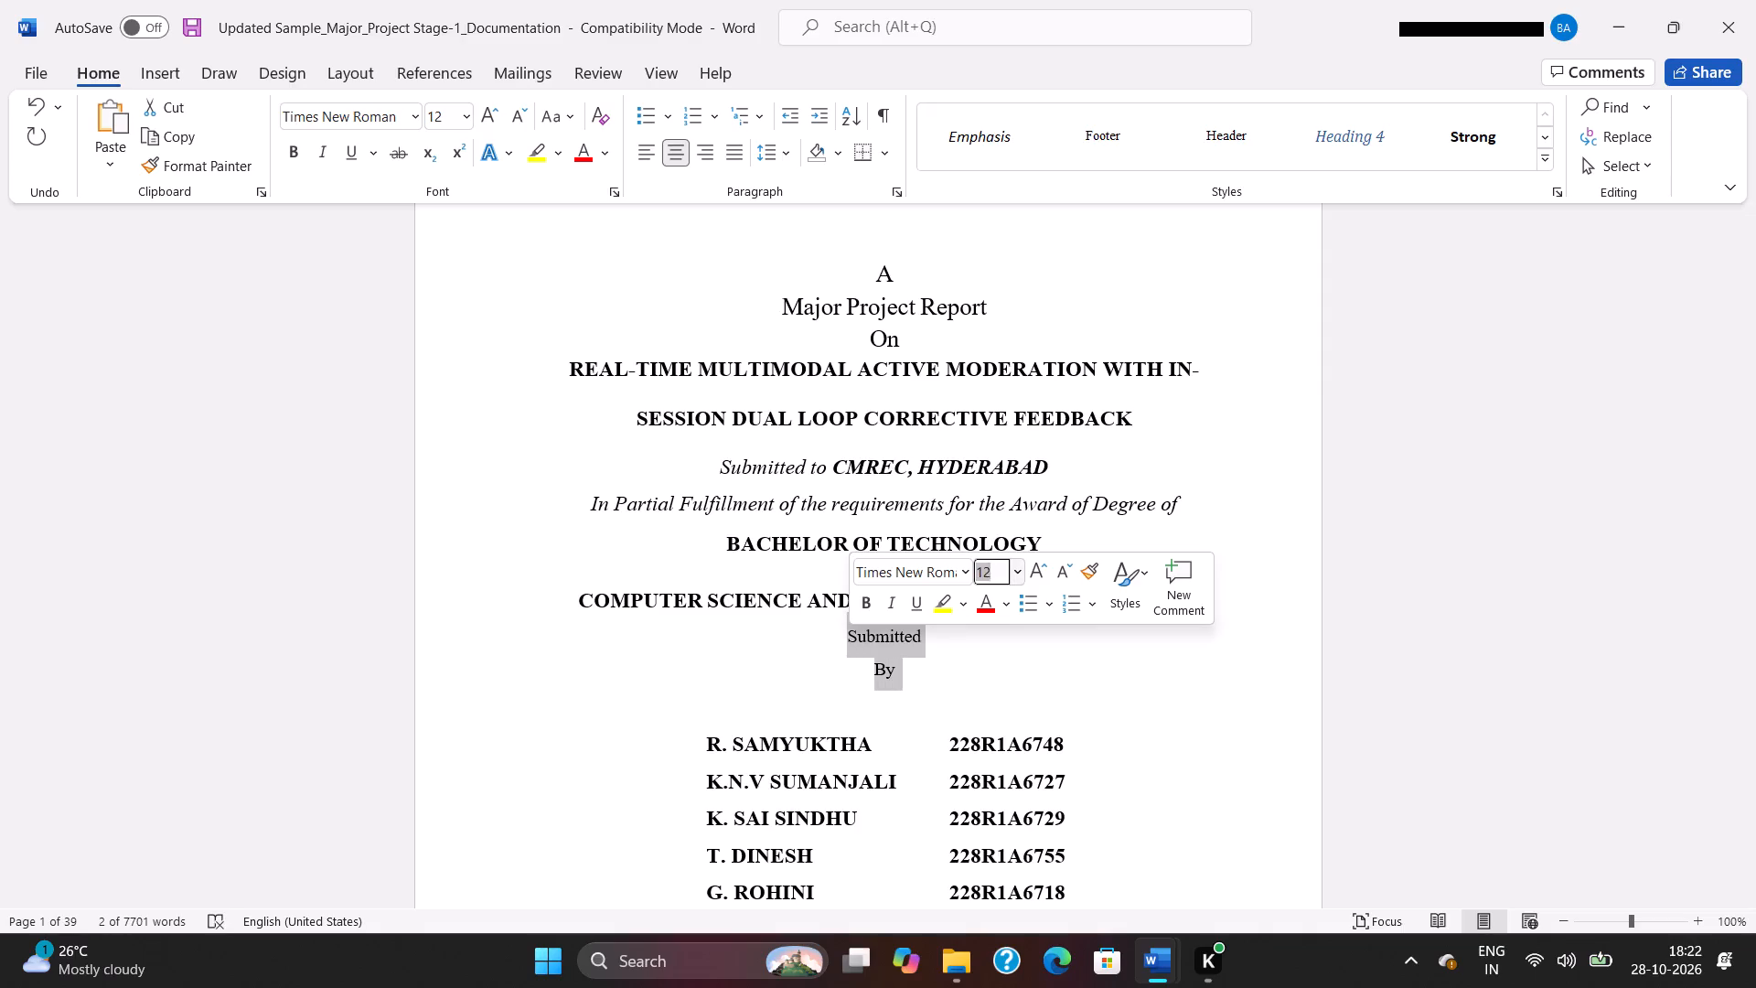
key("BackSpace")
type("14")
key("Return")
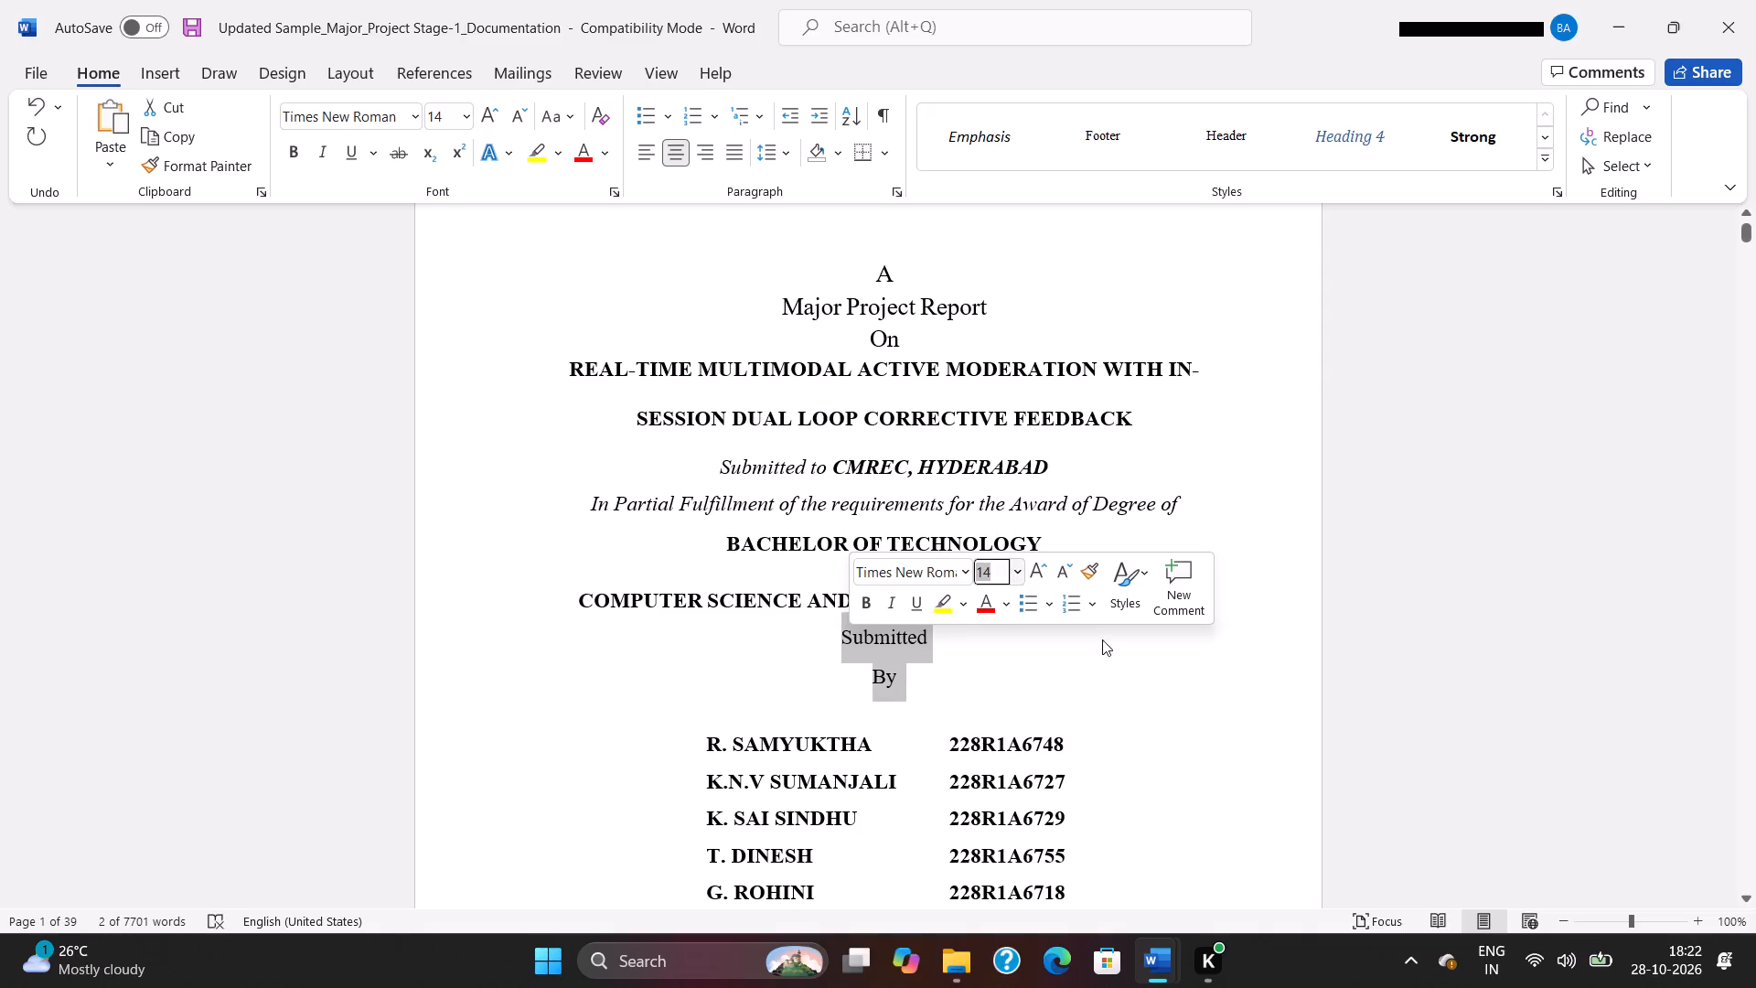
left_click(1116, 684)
Undo the "Submitted By" font size change and the earlier edits to the blank line below the cover title.
scroll(1116, 684, "down", 1)
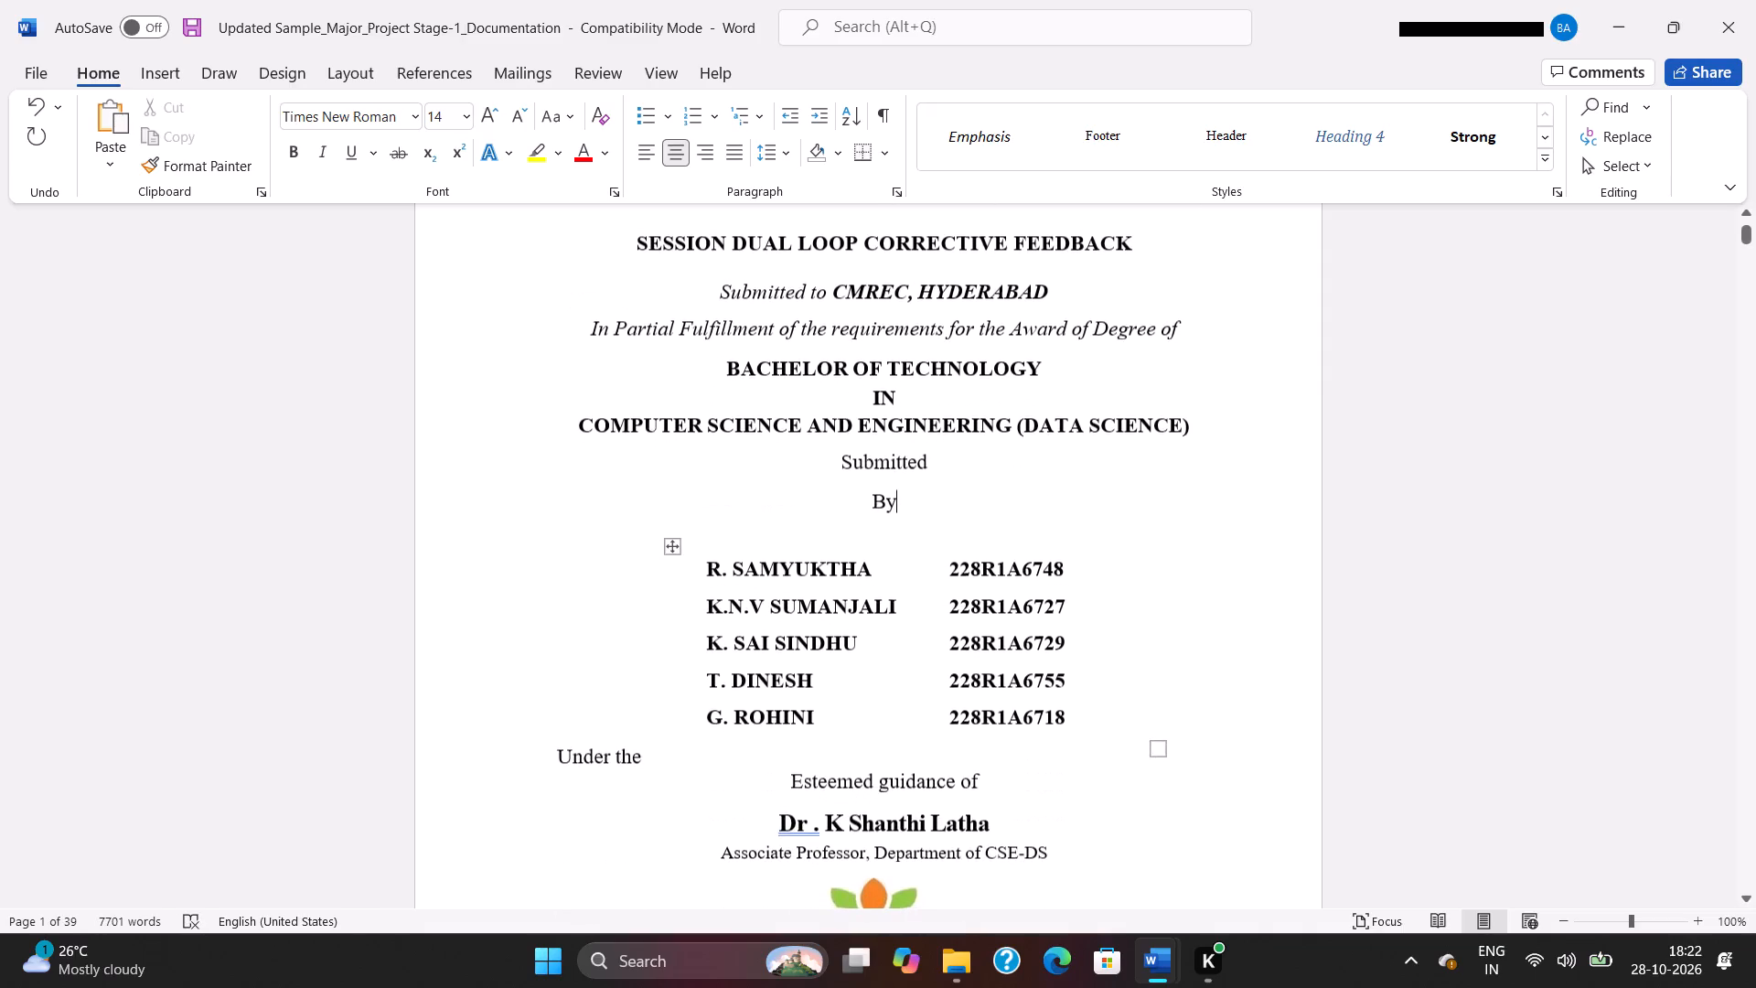
key("ctrl+z")
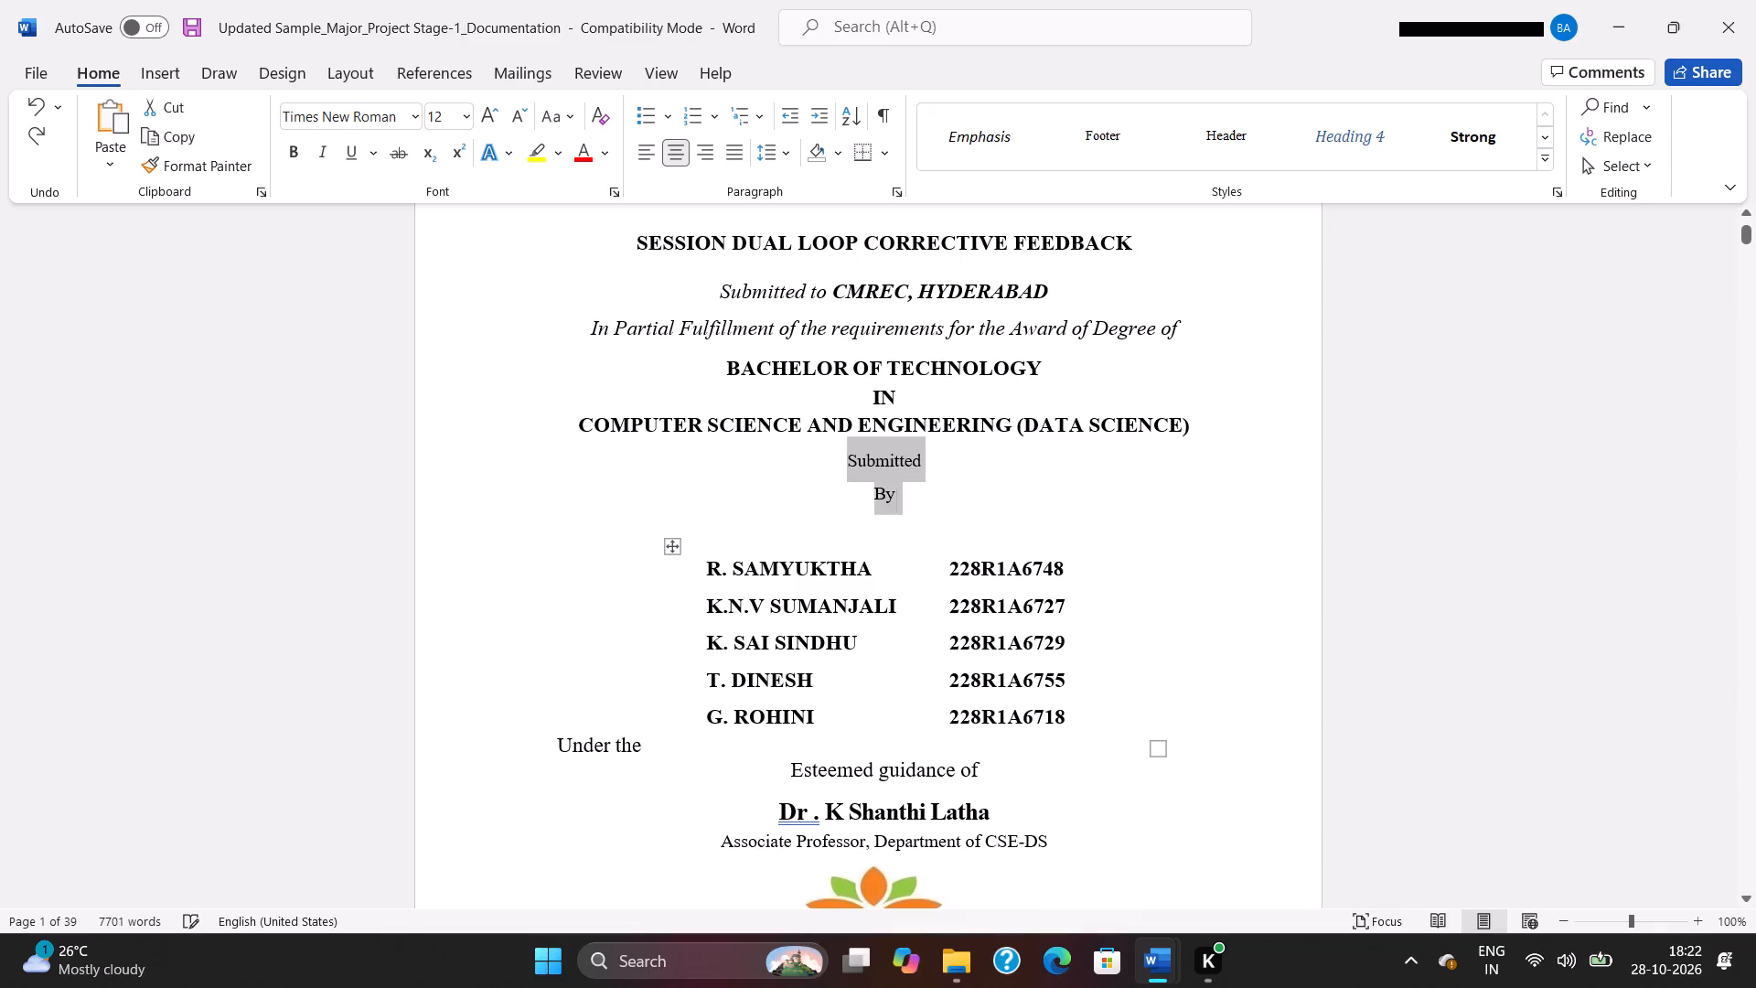
key("ctrl+z")
key("ctrl+z")
key("ctrl+z")
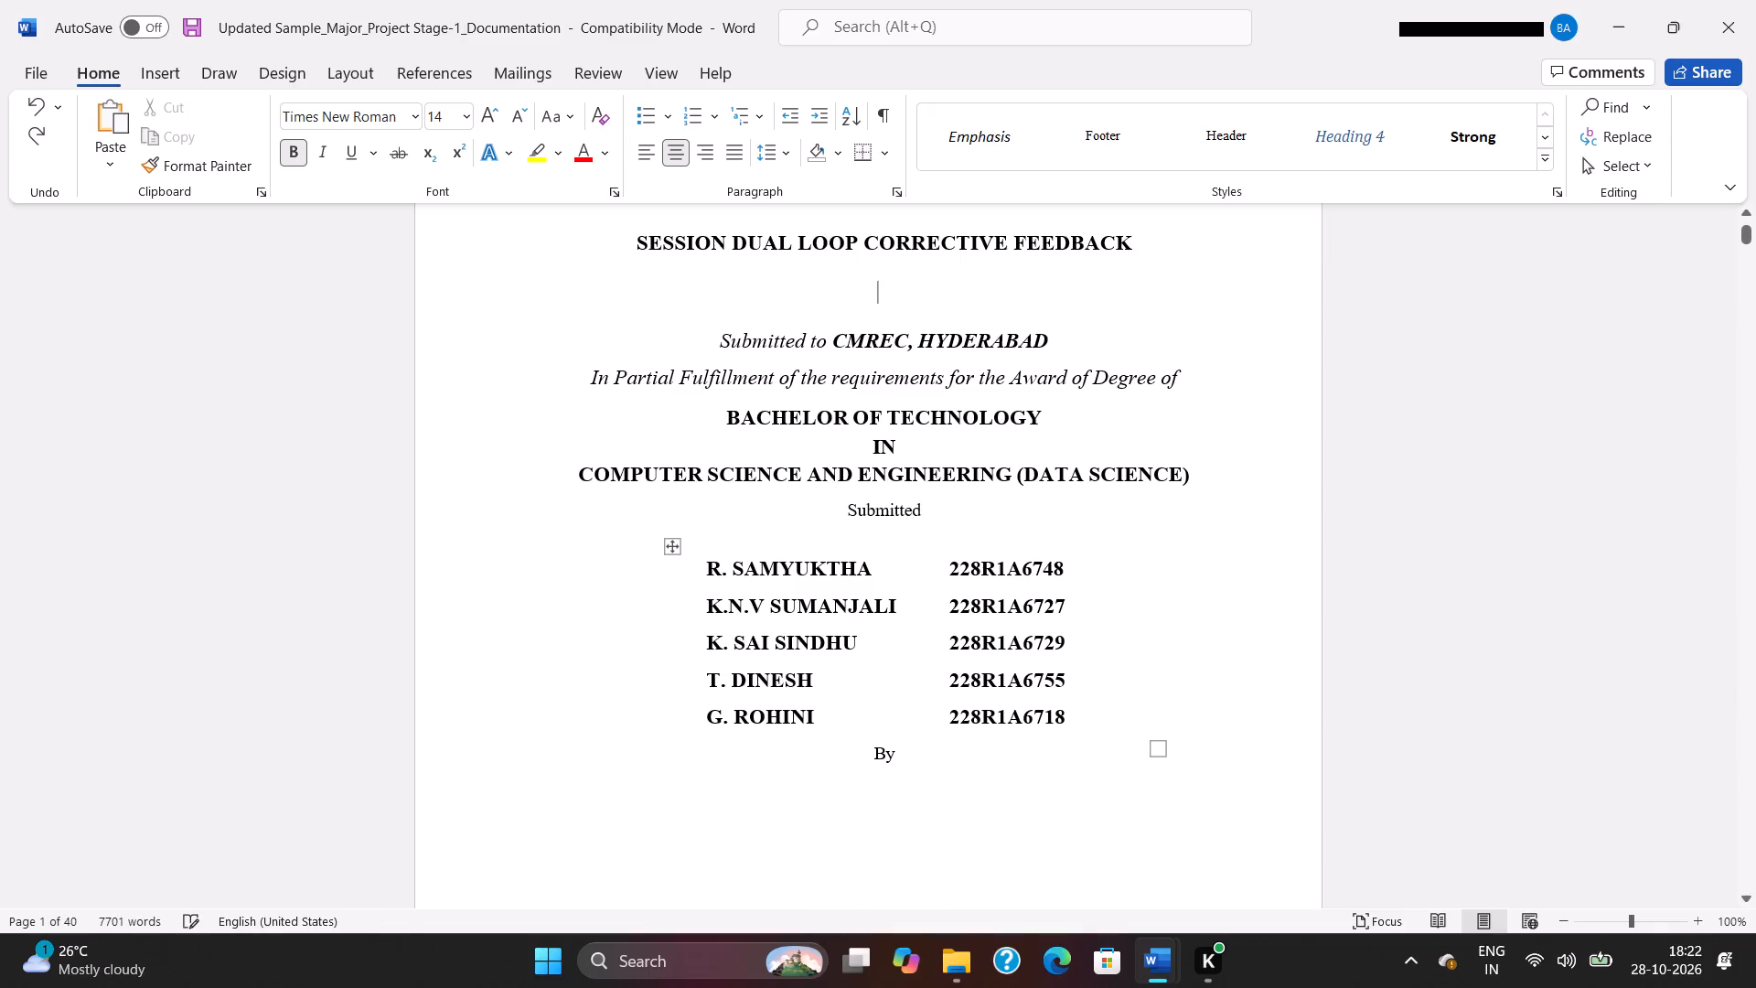
key("ctrl+z")
key("ctrl+z")
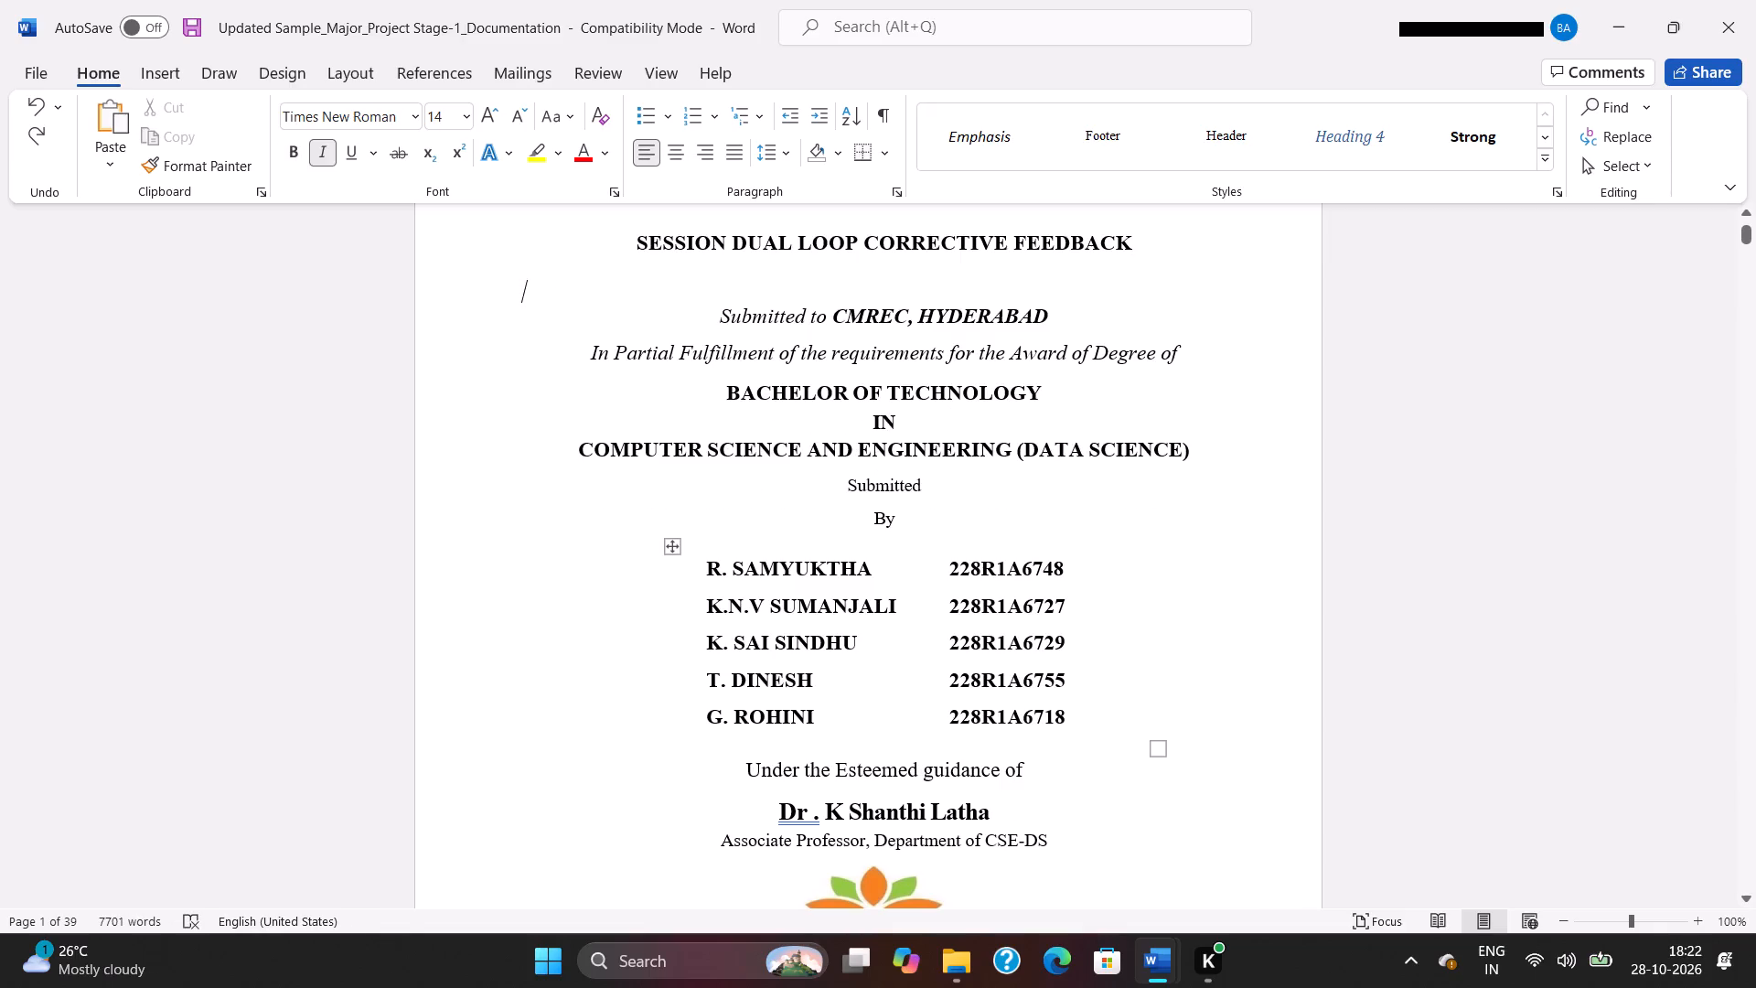
Replace the first student's name in the cover page table with the new team member's name in capitals.
scroll(749, 715, "up", 1)
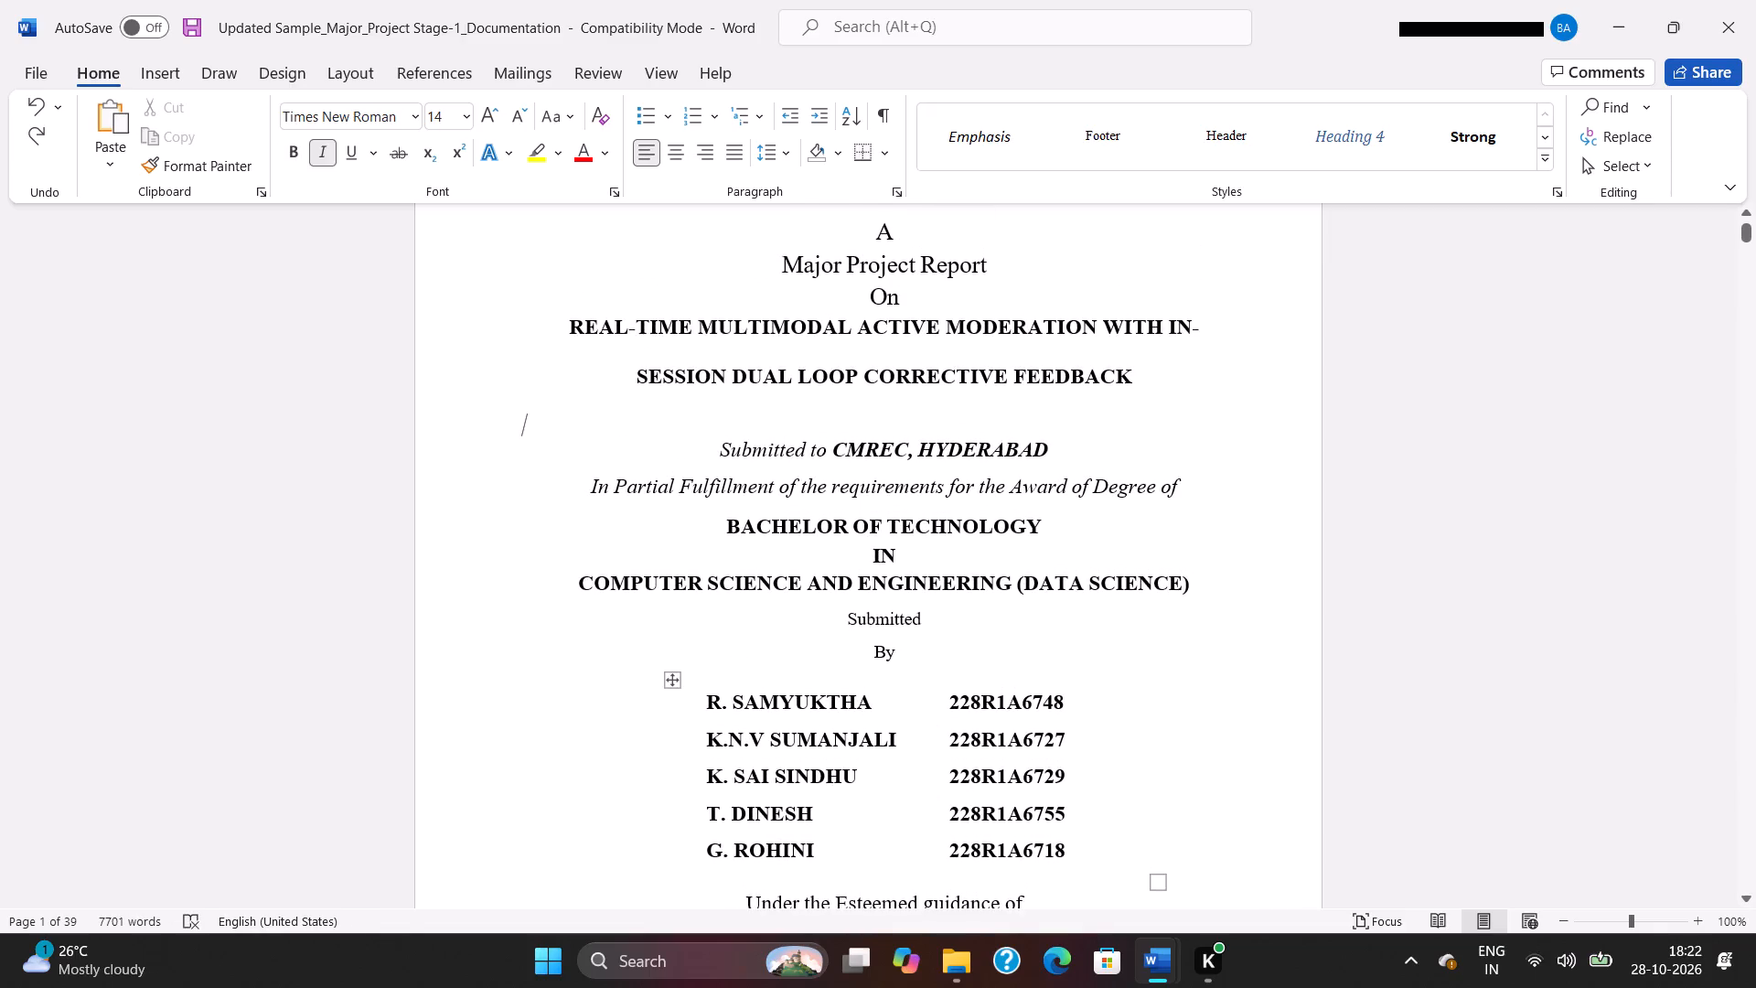
scroll(1012, 587, "up", 1)
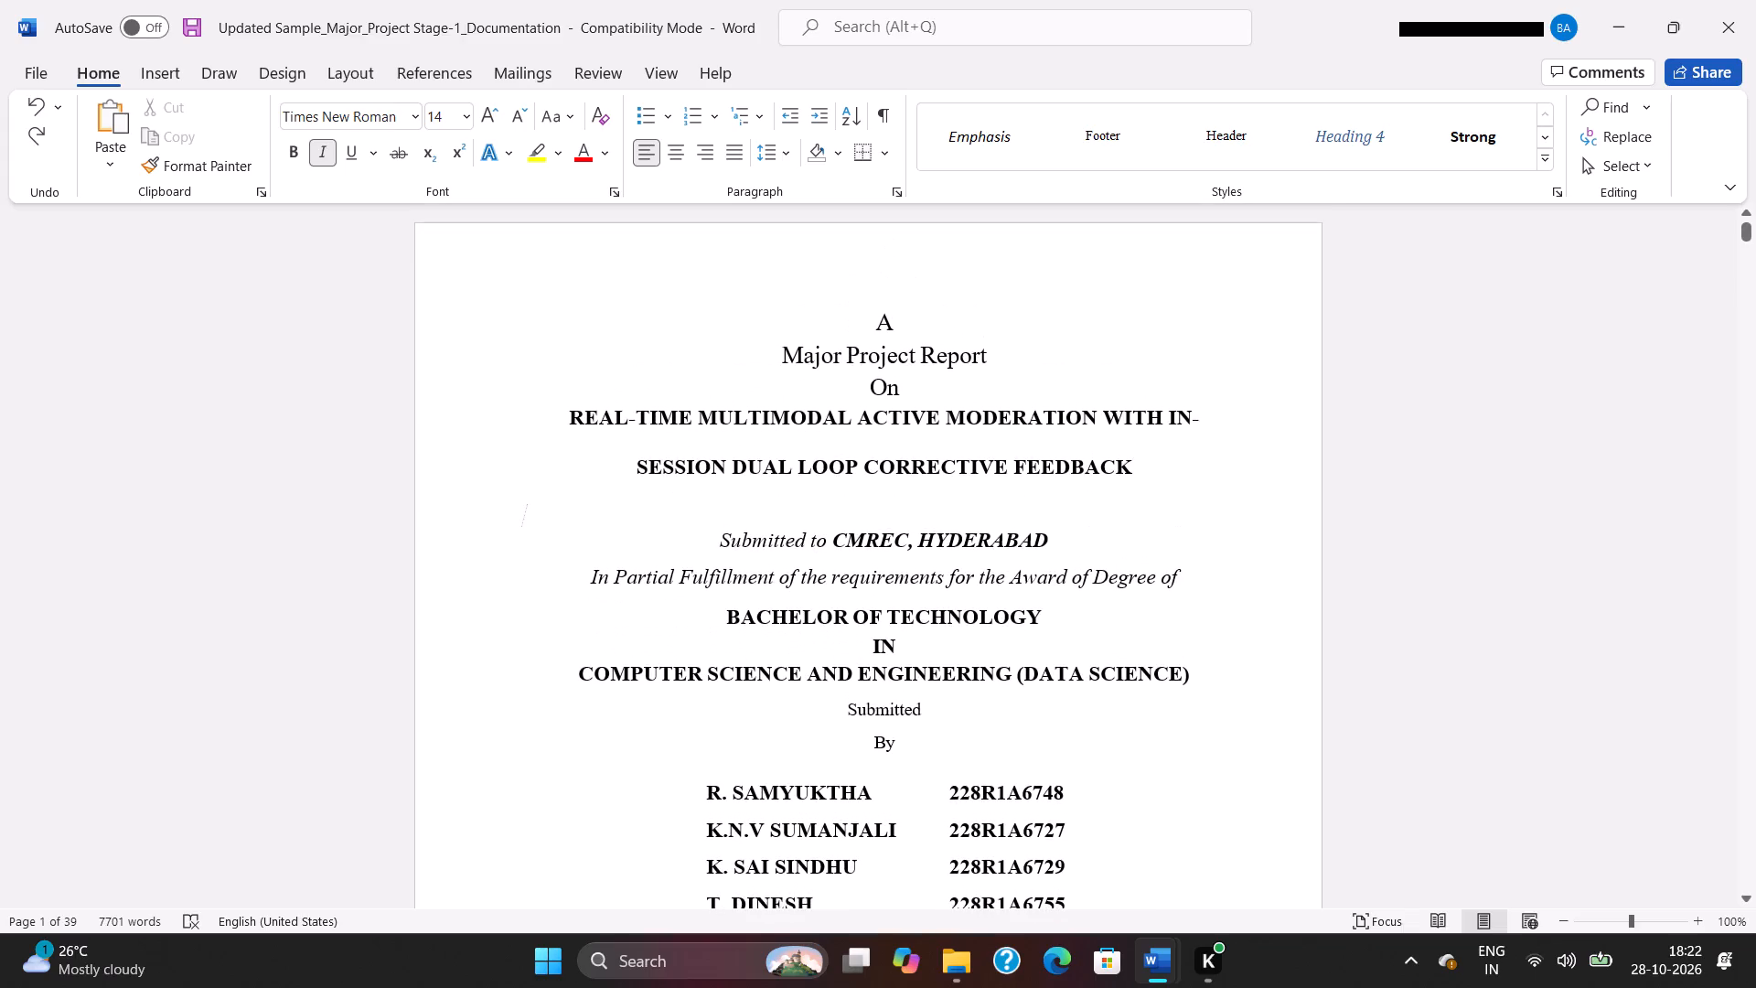
scroll(1012, 587, "down", 3)
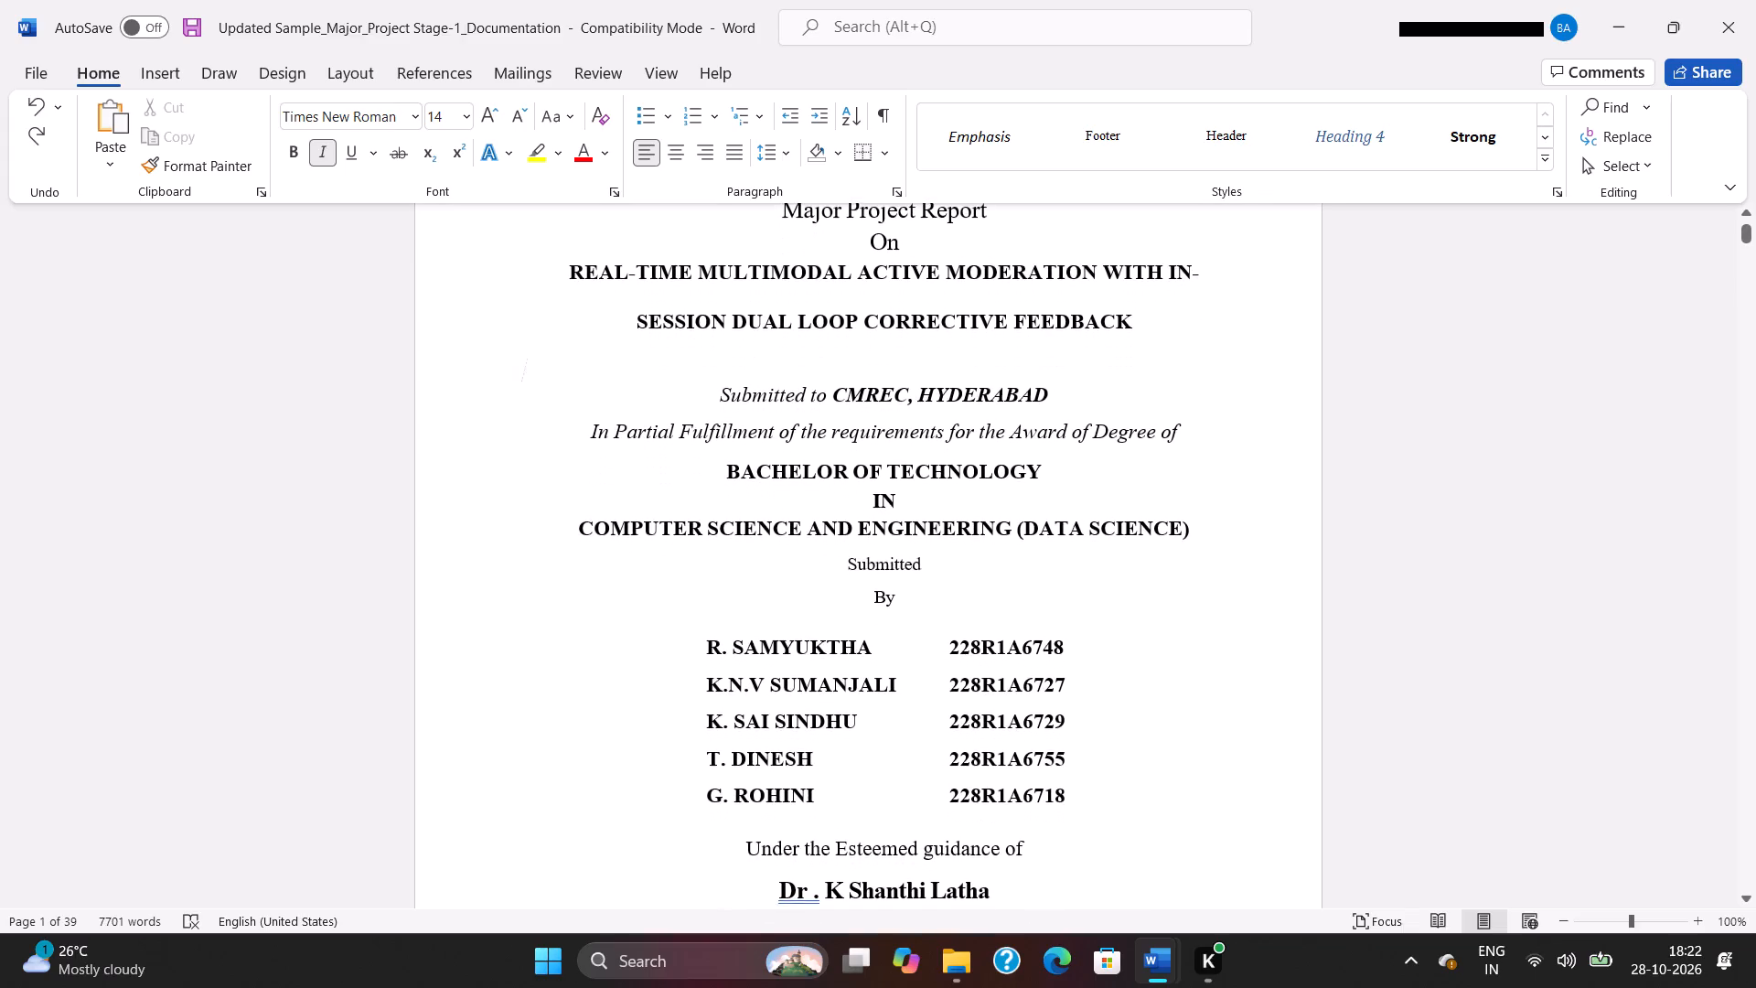
scroll(1012, 587, "down", 1)
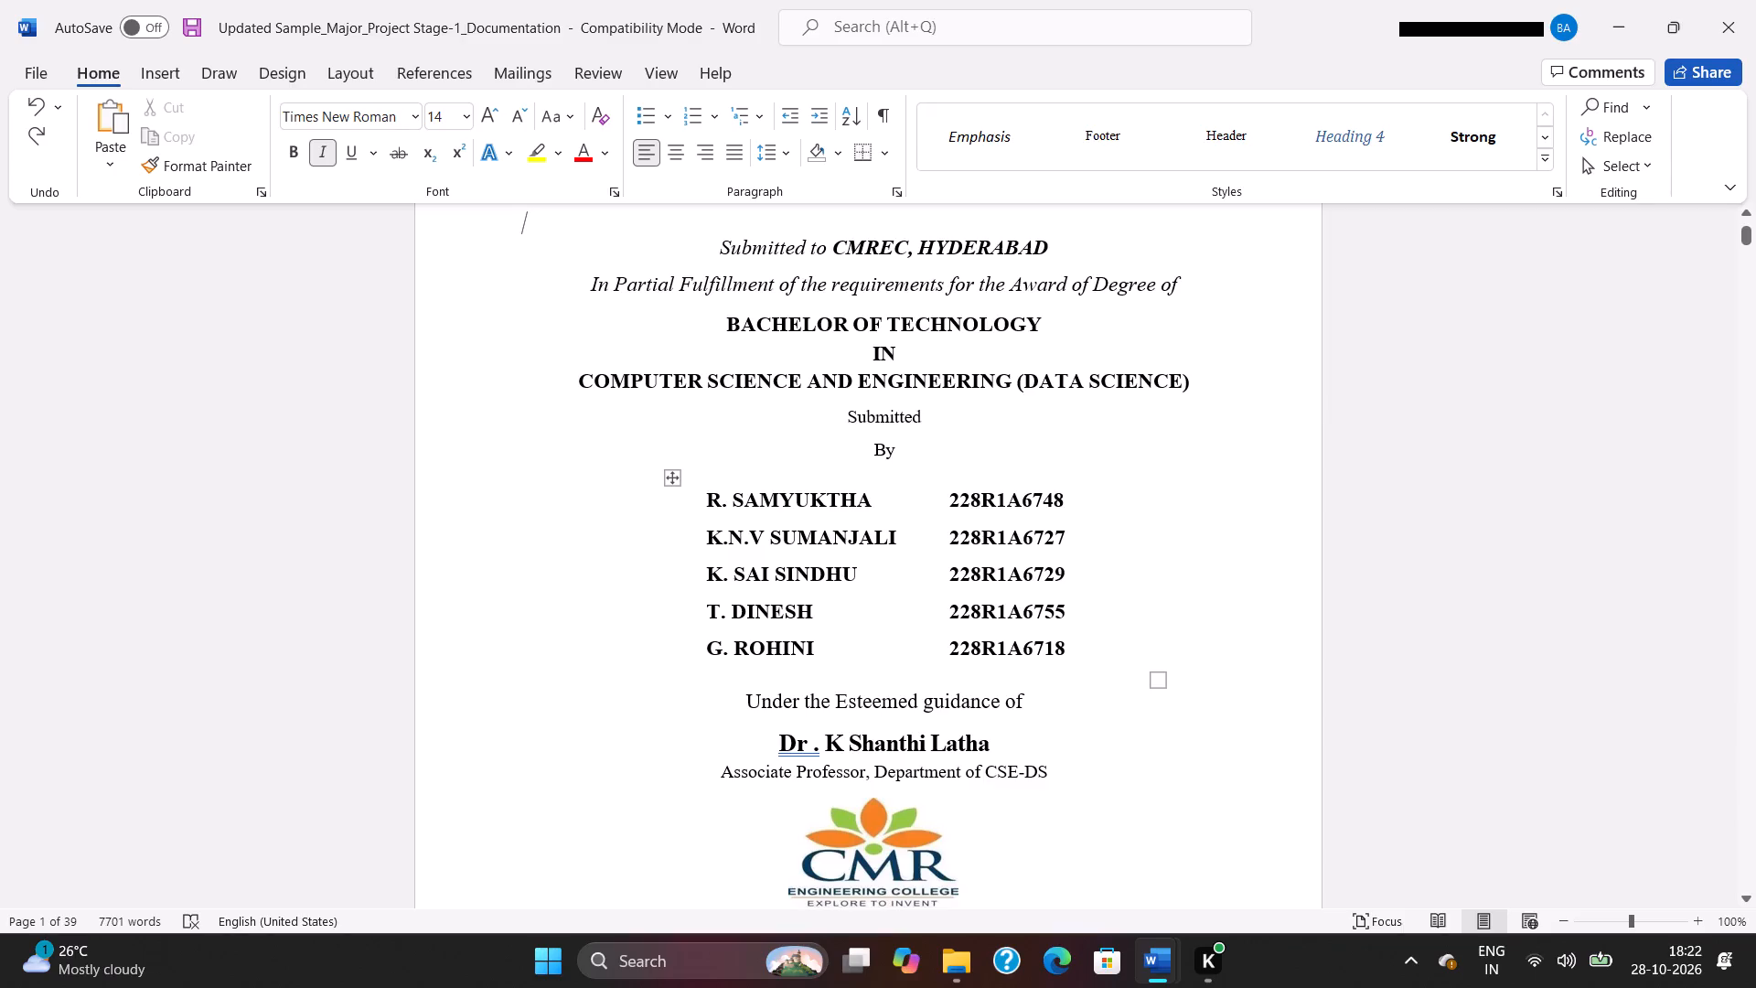
left_click(873, 486)
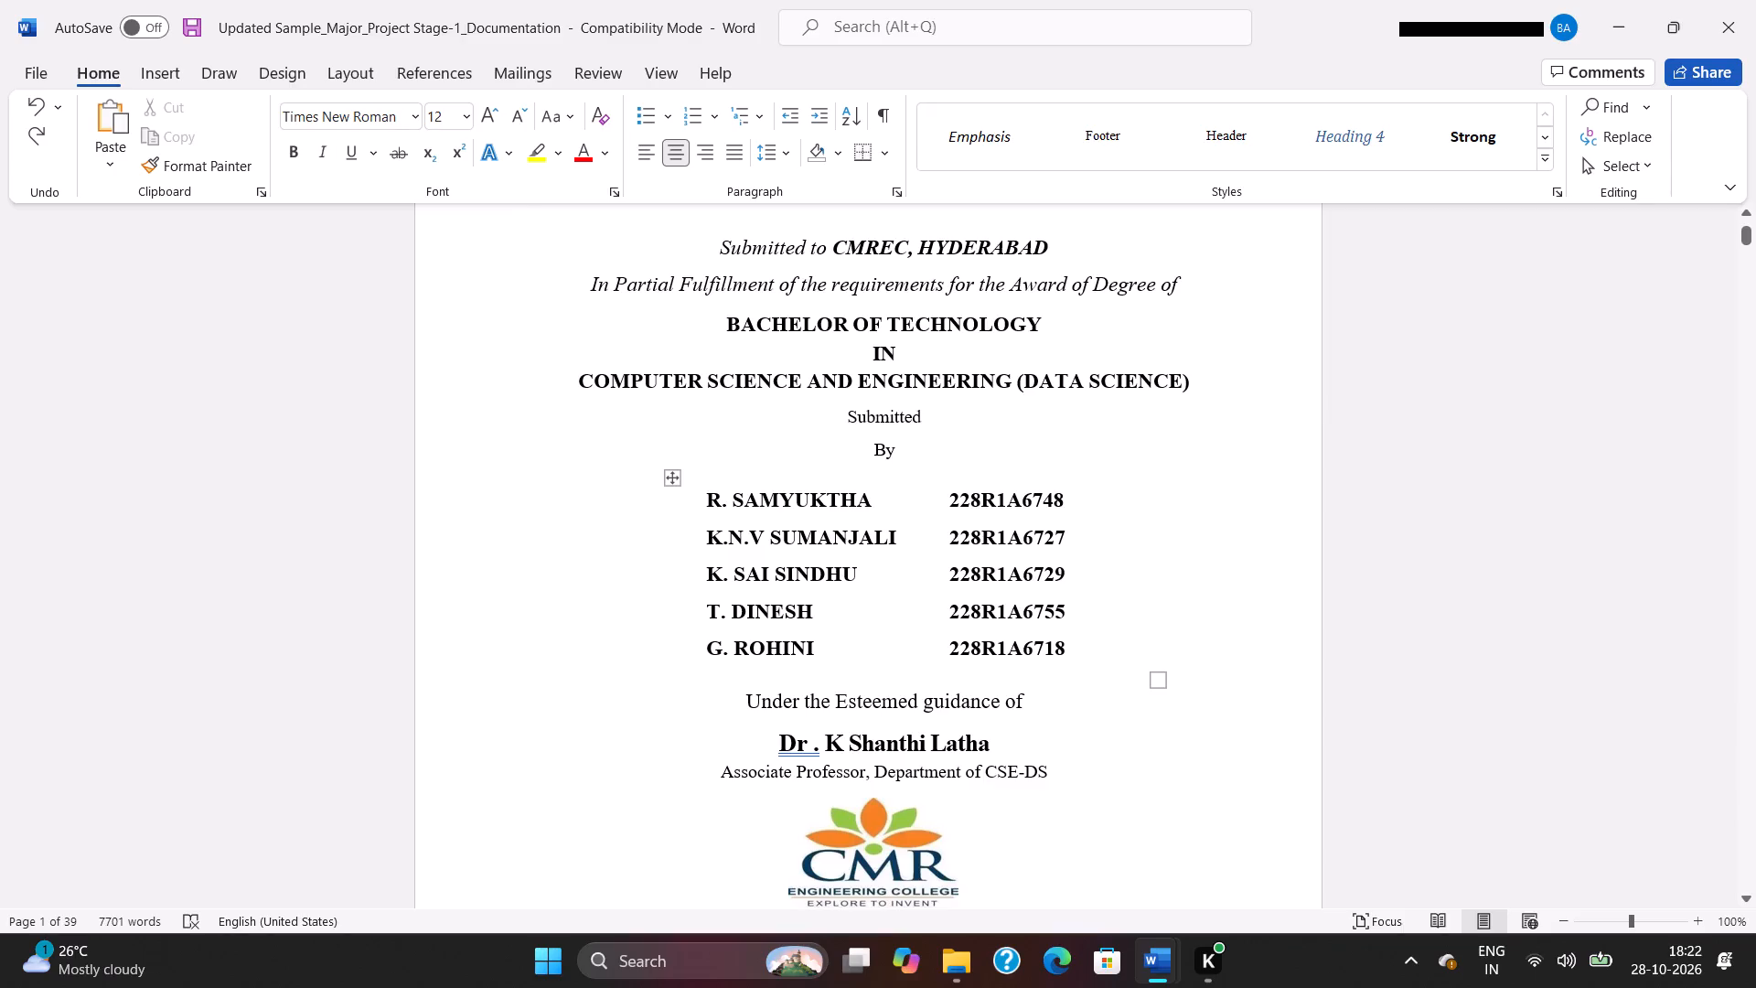
left_click(873, 488)
left_click(878, 500)
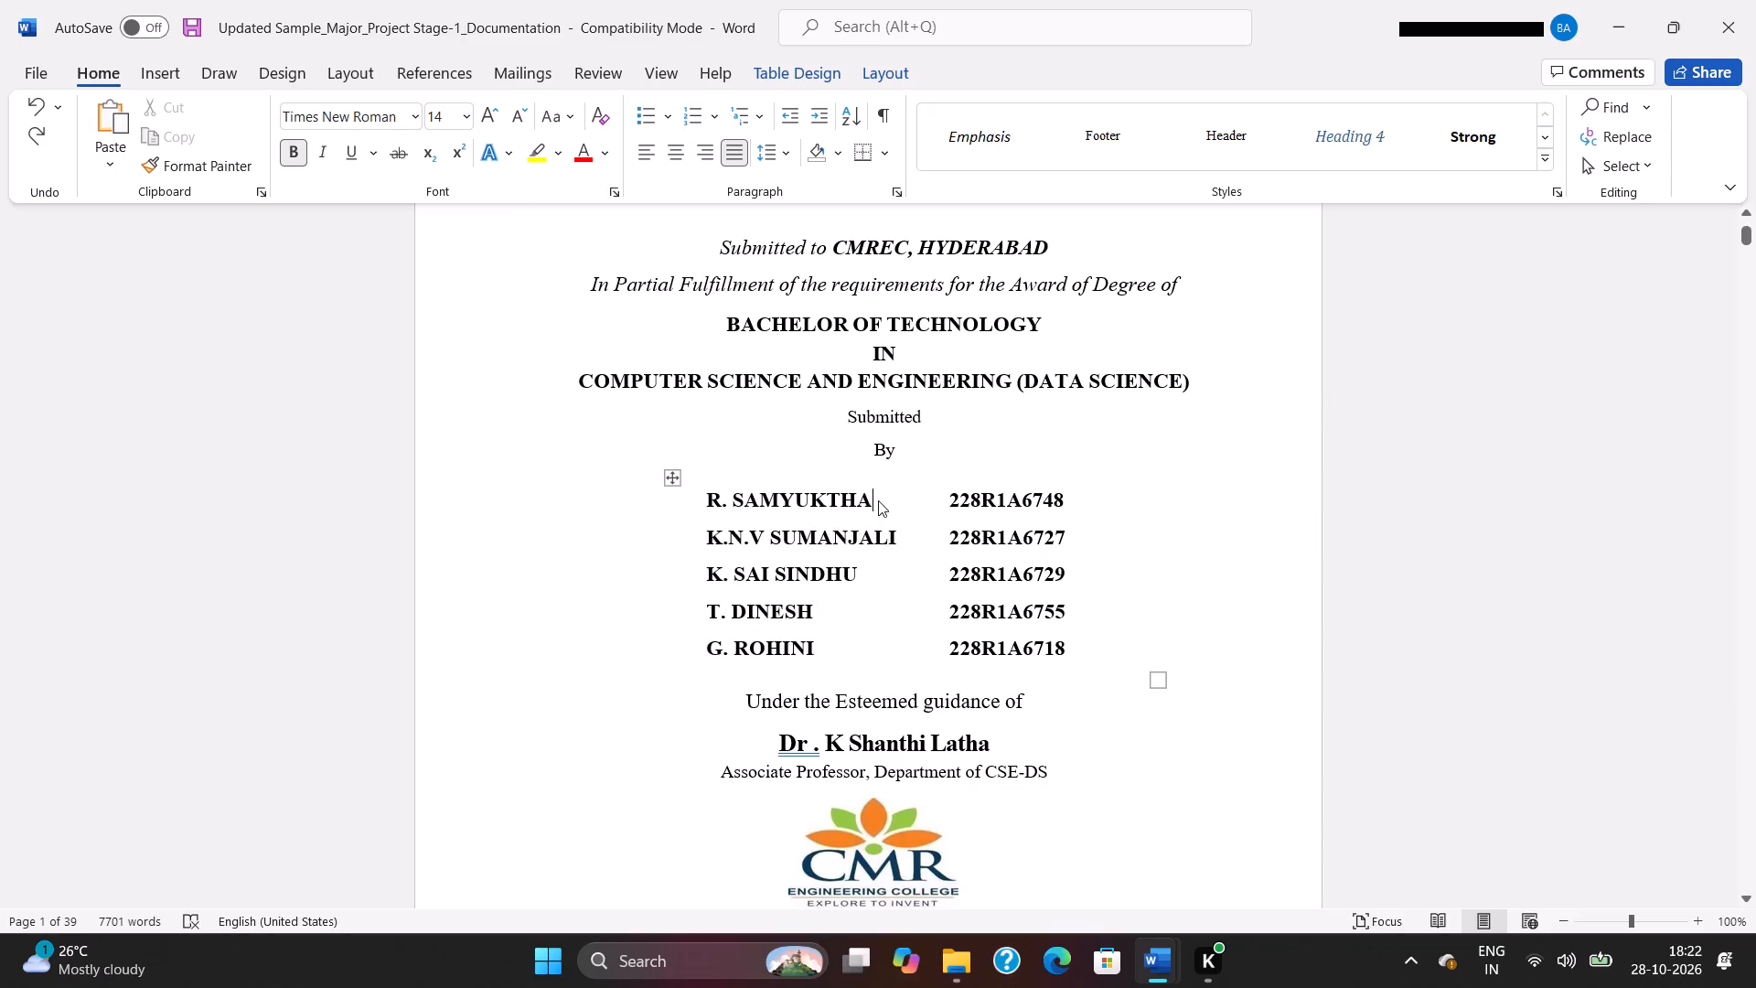
key("BackSpace")
key("BackSpace")
key("BackSpace")
key("BackSpace")
key("BackSpace")
key("BackSpace")
key("BackSpace")
key("BackSpace")
key("BackSpace")
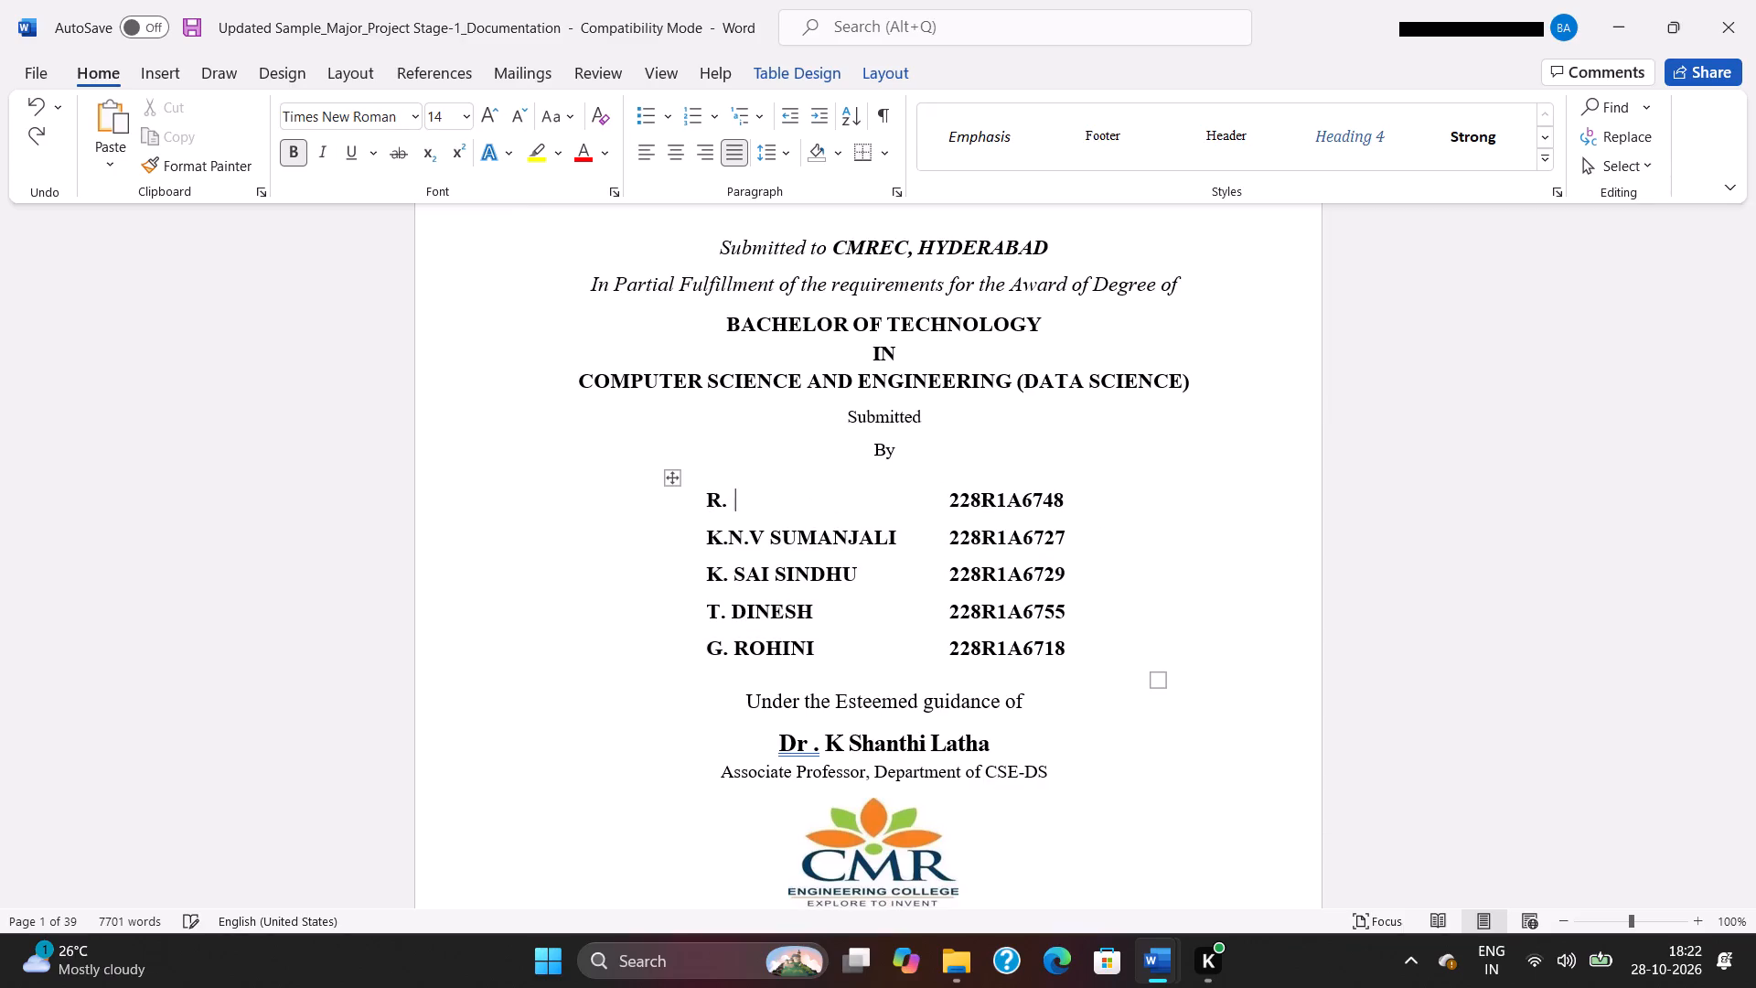
key("BackSpace")
key("BackSpace")
key("BackSpace")
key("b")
key("BackSpace")
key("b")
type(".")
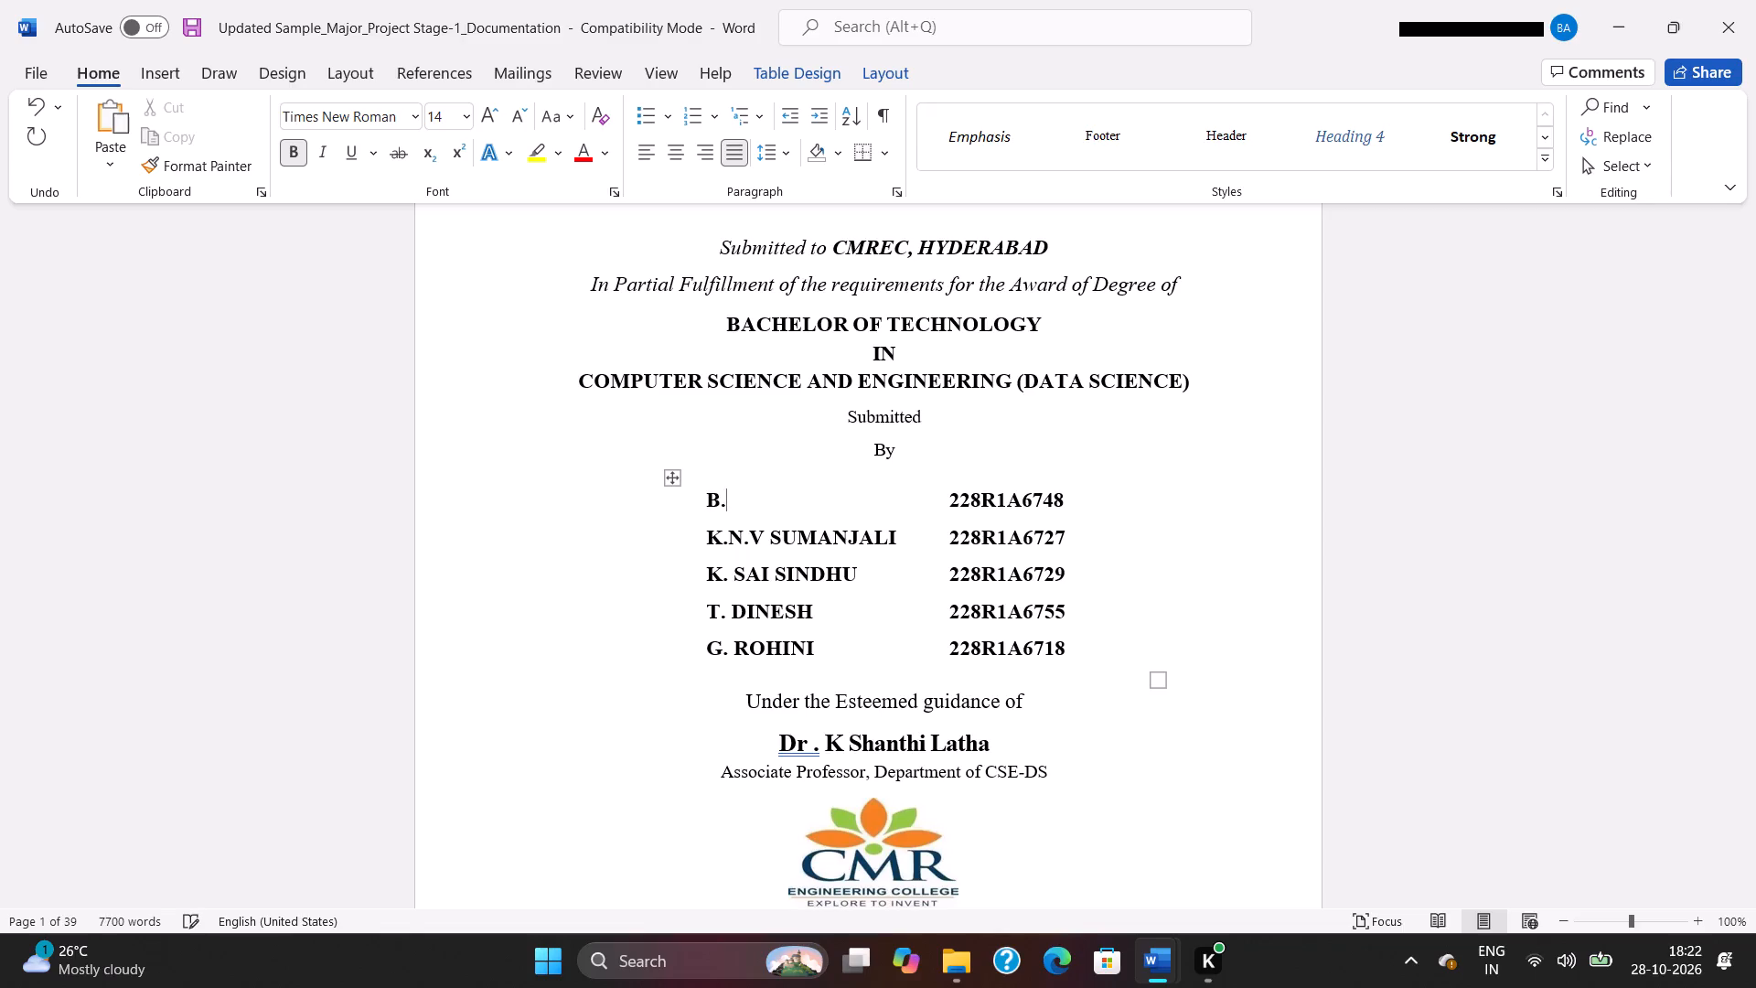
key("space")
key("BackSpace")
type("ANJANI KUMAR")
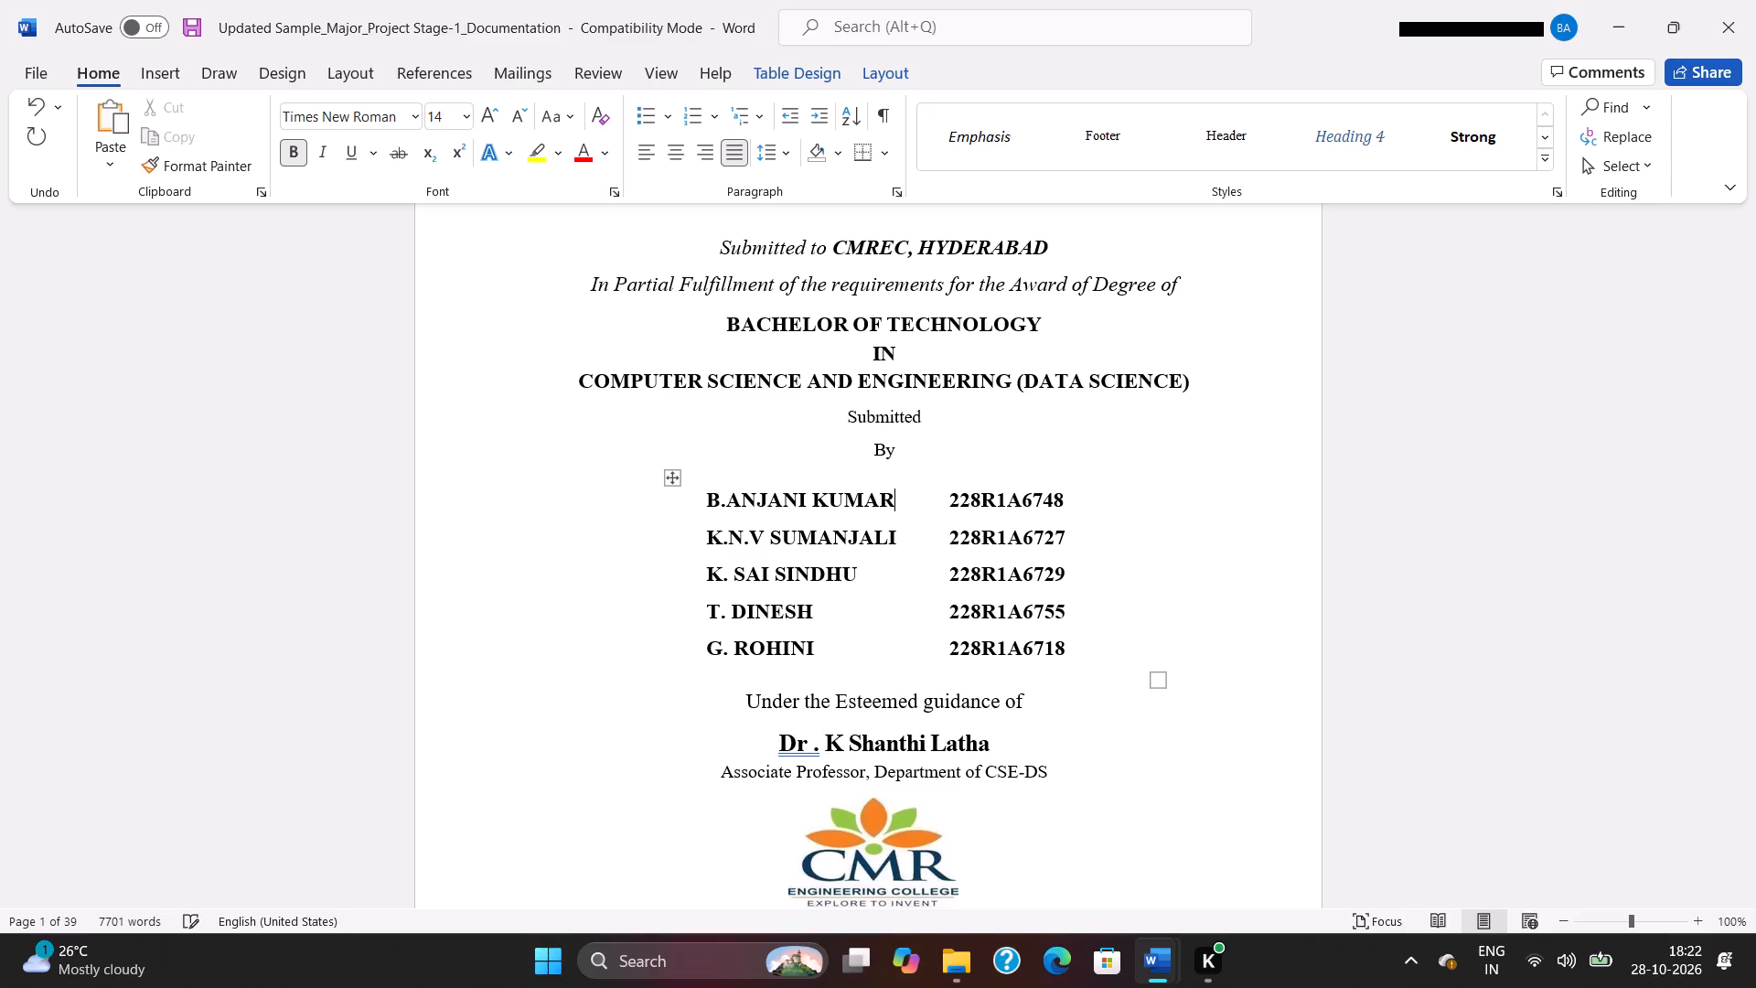
Update the roll number in the first student row to the new team member's number.
left_click(1069, 501)
left_click(975, 499)
key("BackSpace")
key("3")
key("Right")
key("Right")
key("Right")
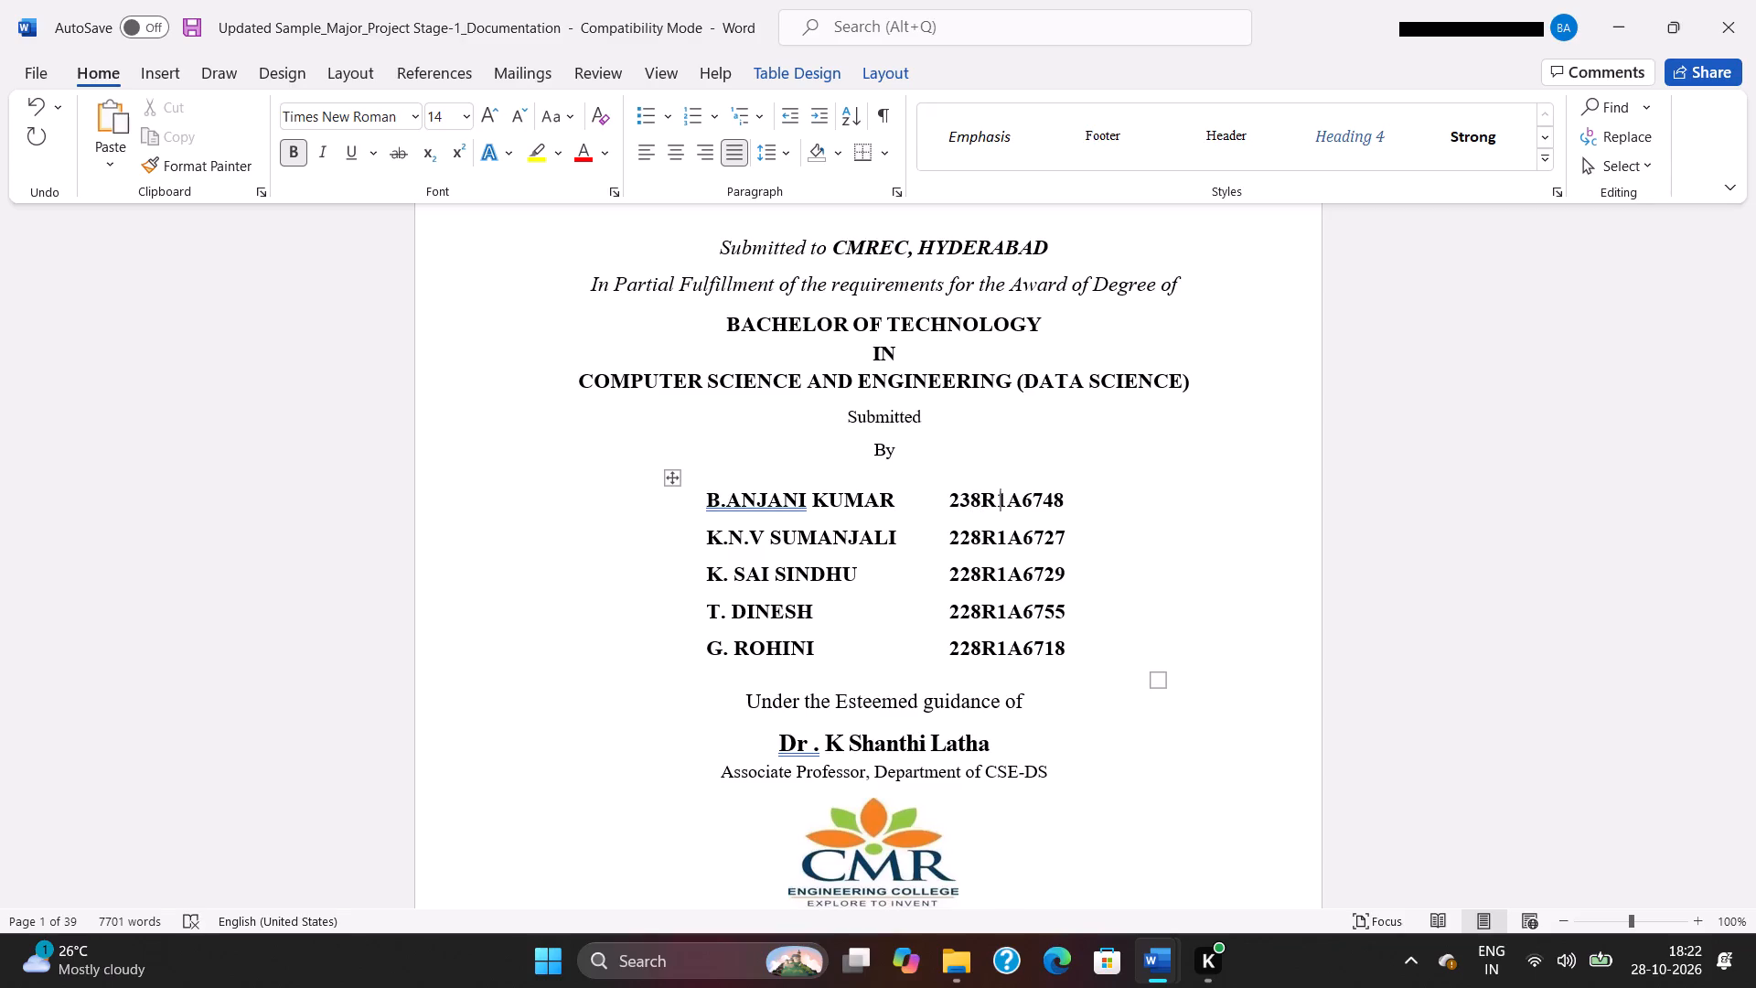
key("Right")
key("Right")
key("Right")
key("Right")
key("Right")
key("BackSpace")
key("BackSpace")
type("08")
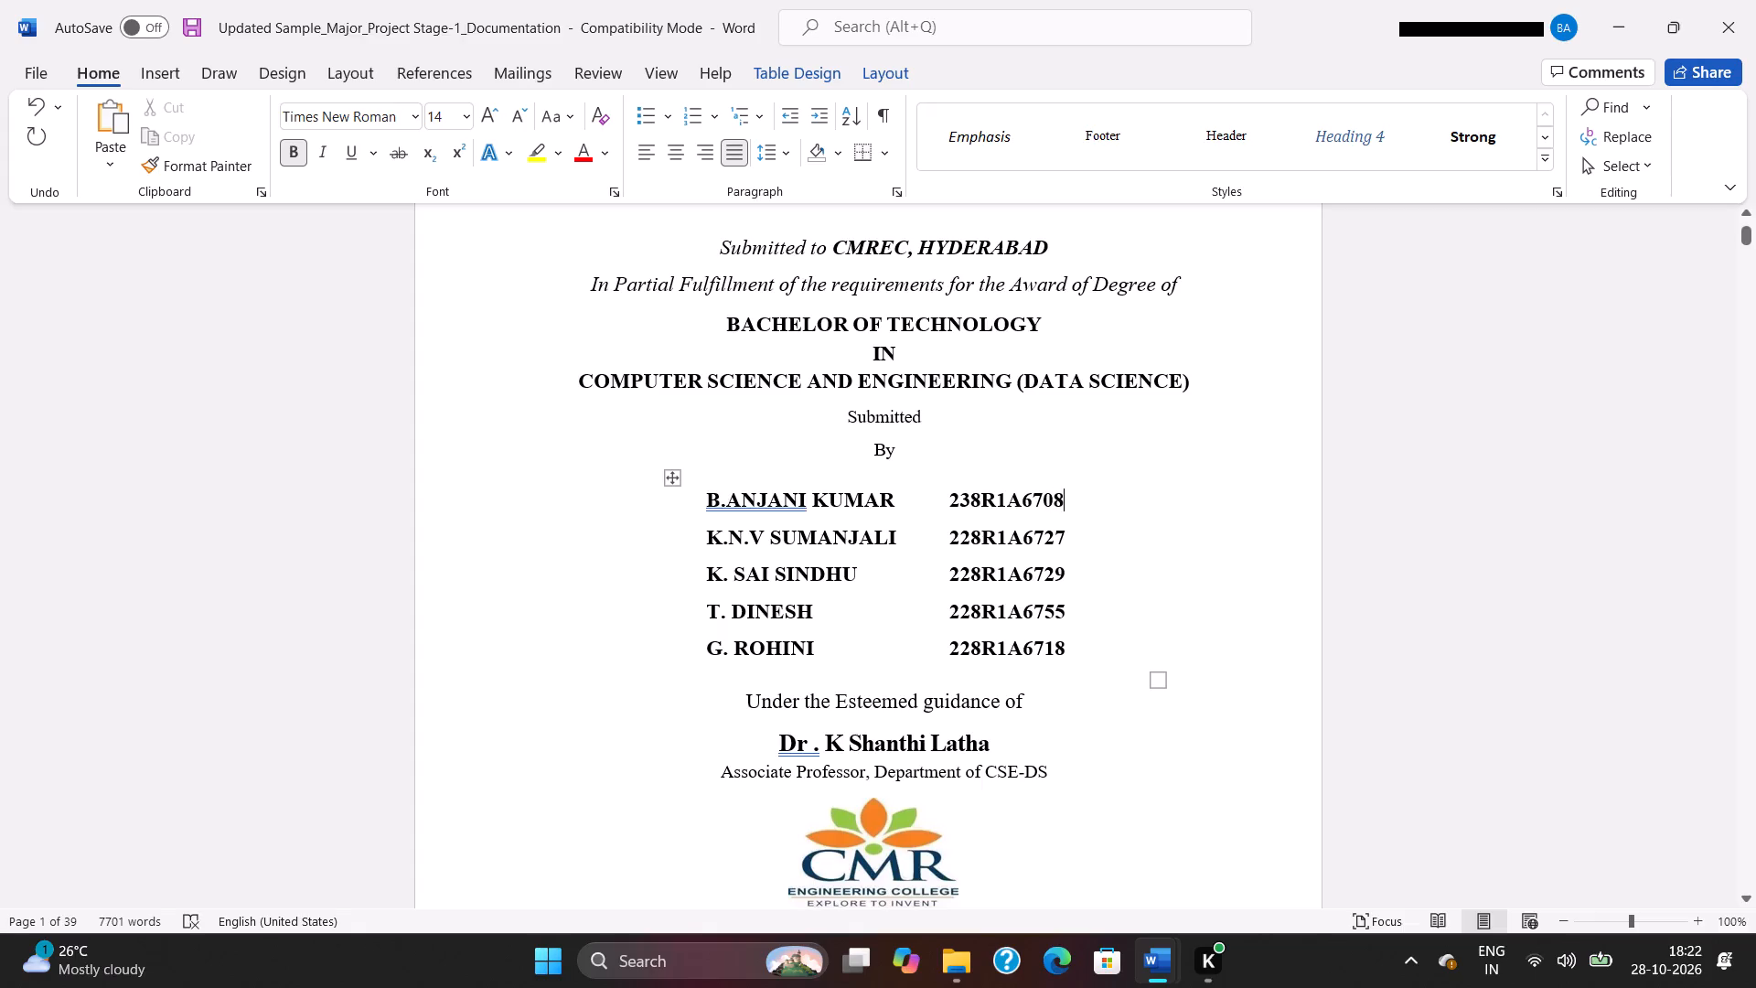
Replace the second student's name in the cover page table with the new team member's name in capitals.
left_click(894, 546)
key("BackSpace")
key("BackSpace")
key("BackSpace")
key("BackSpace")
key("BackSpace")
key("BackSpace")
key("BackSpace")
key("BackSpace")
key("BackSpace")
key("BackSpace")
key("BackSpace")
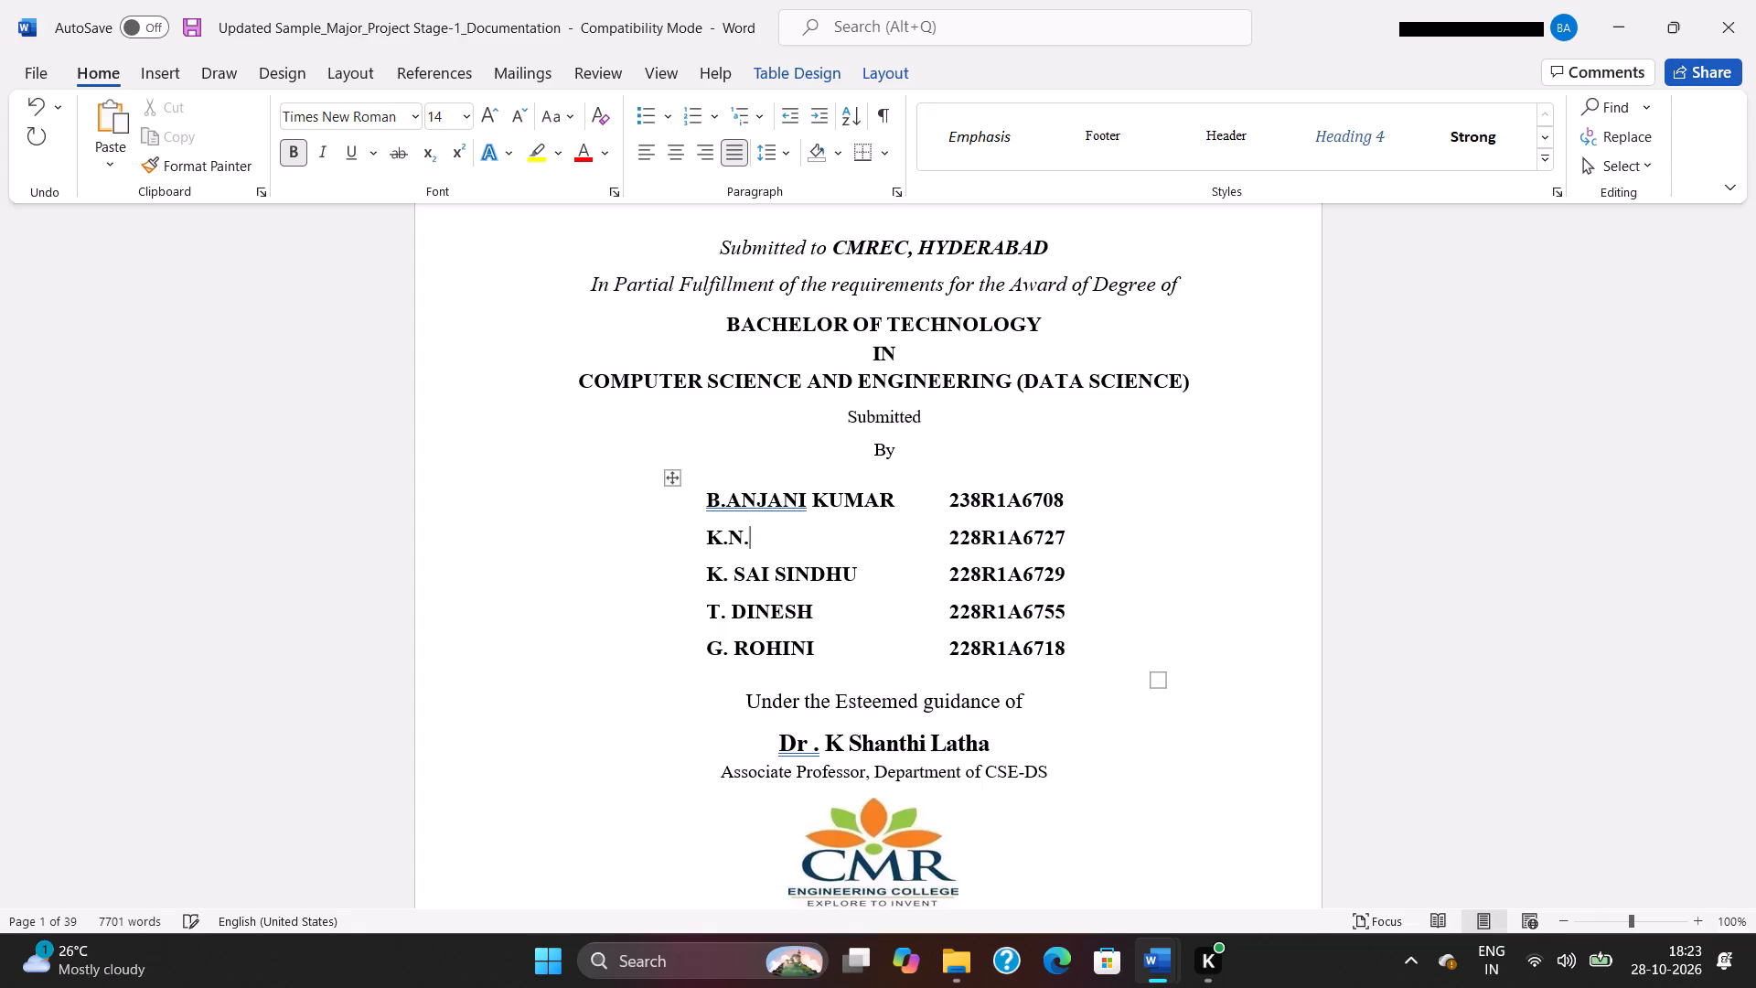
key("BackSpace")
key("BackSpace")
key("BackSpace")
key("BackSpace")
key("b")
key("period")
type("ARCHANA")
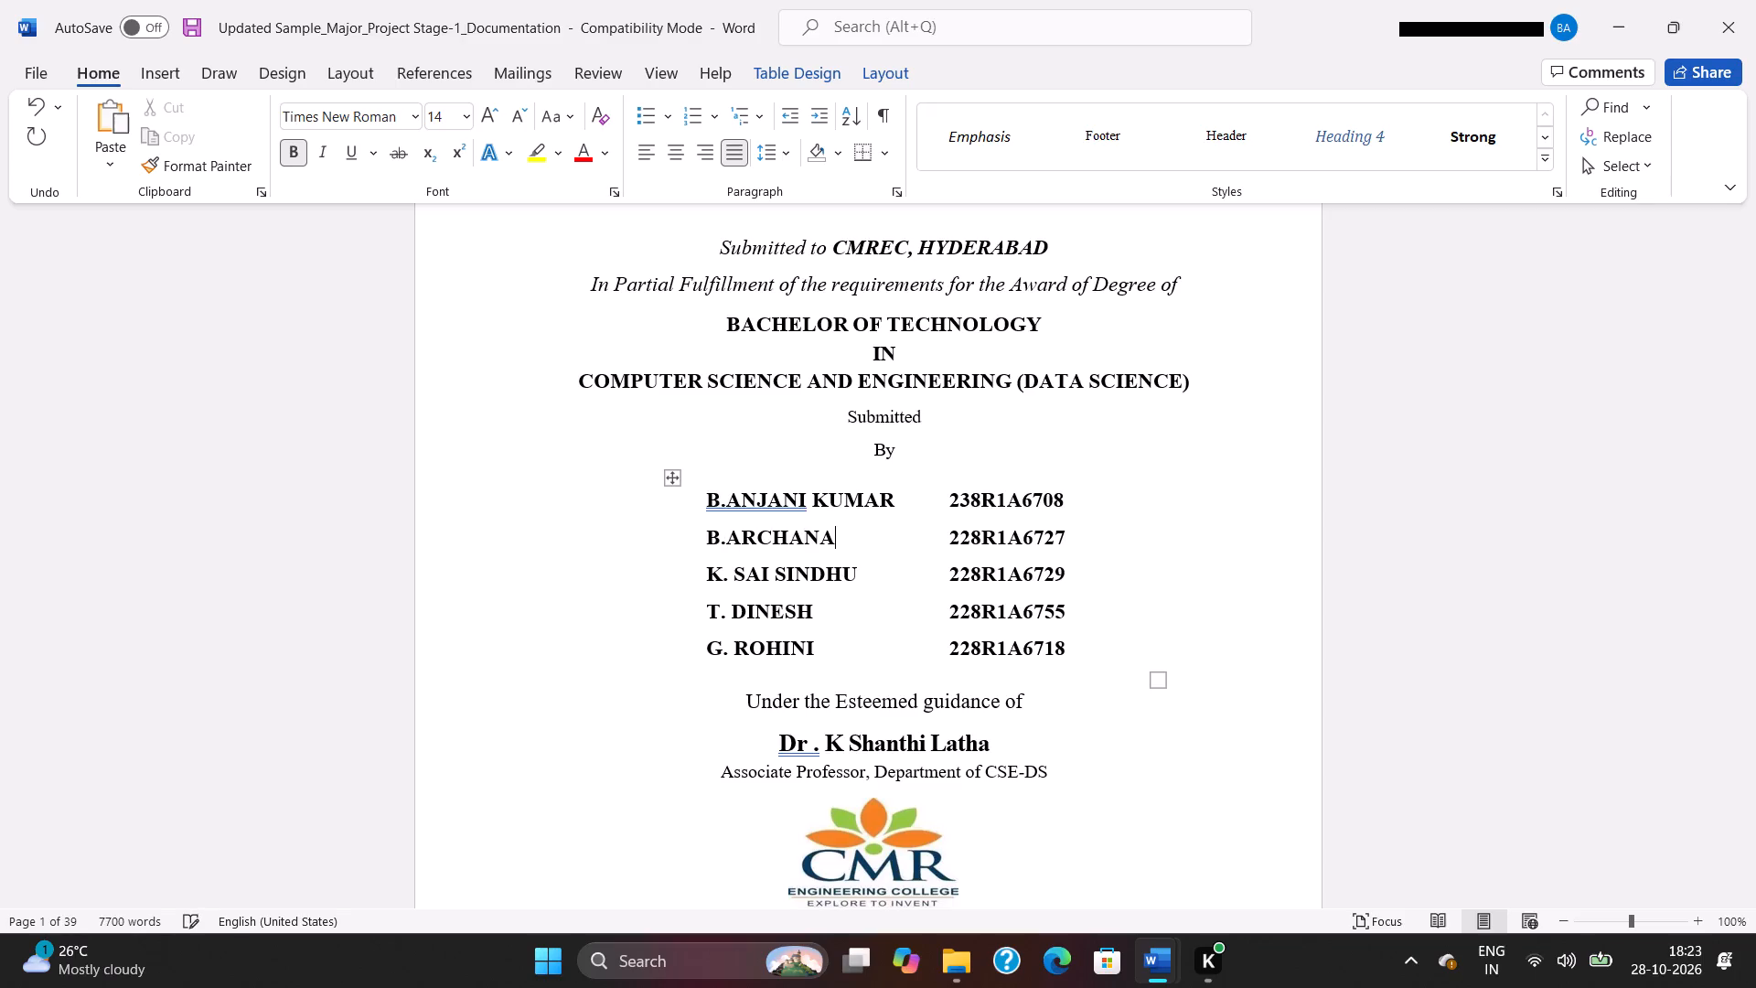
Update the roll number in the second student row to the new team member's number.
left_click(971, 537)
key("BackSpace")
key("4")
key("Right")
key("Right")
key("Right")
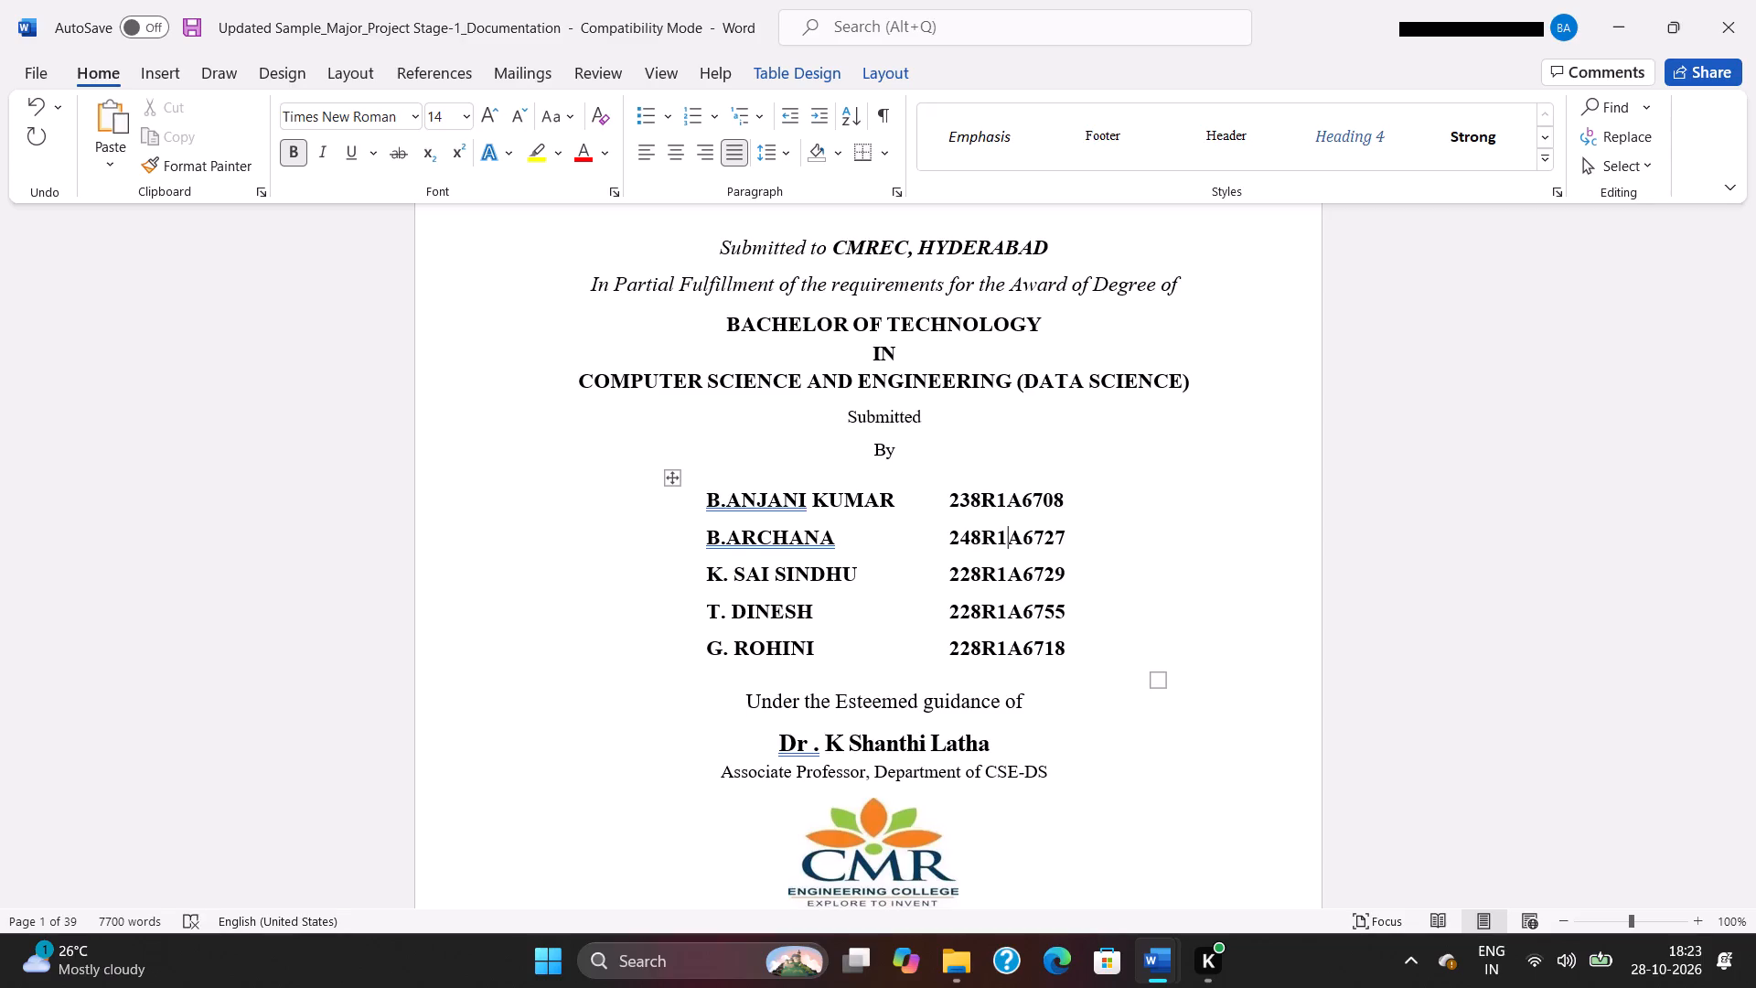
key("BackSpace")
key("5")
key("Right")
key("Right")
key("Right")
key("Right")
key("Right")
key("BackSpace")
key("BackSpace")
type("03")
Apply the suggested spacing correction after the initial in the first and second students' names.
right_click(740, 495)
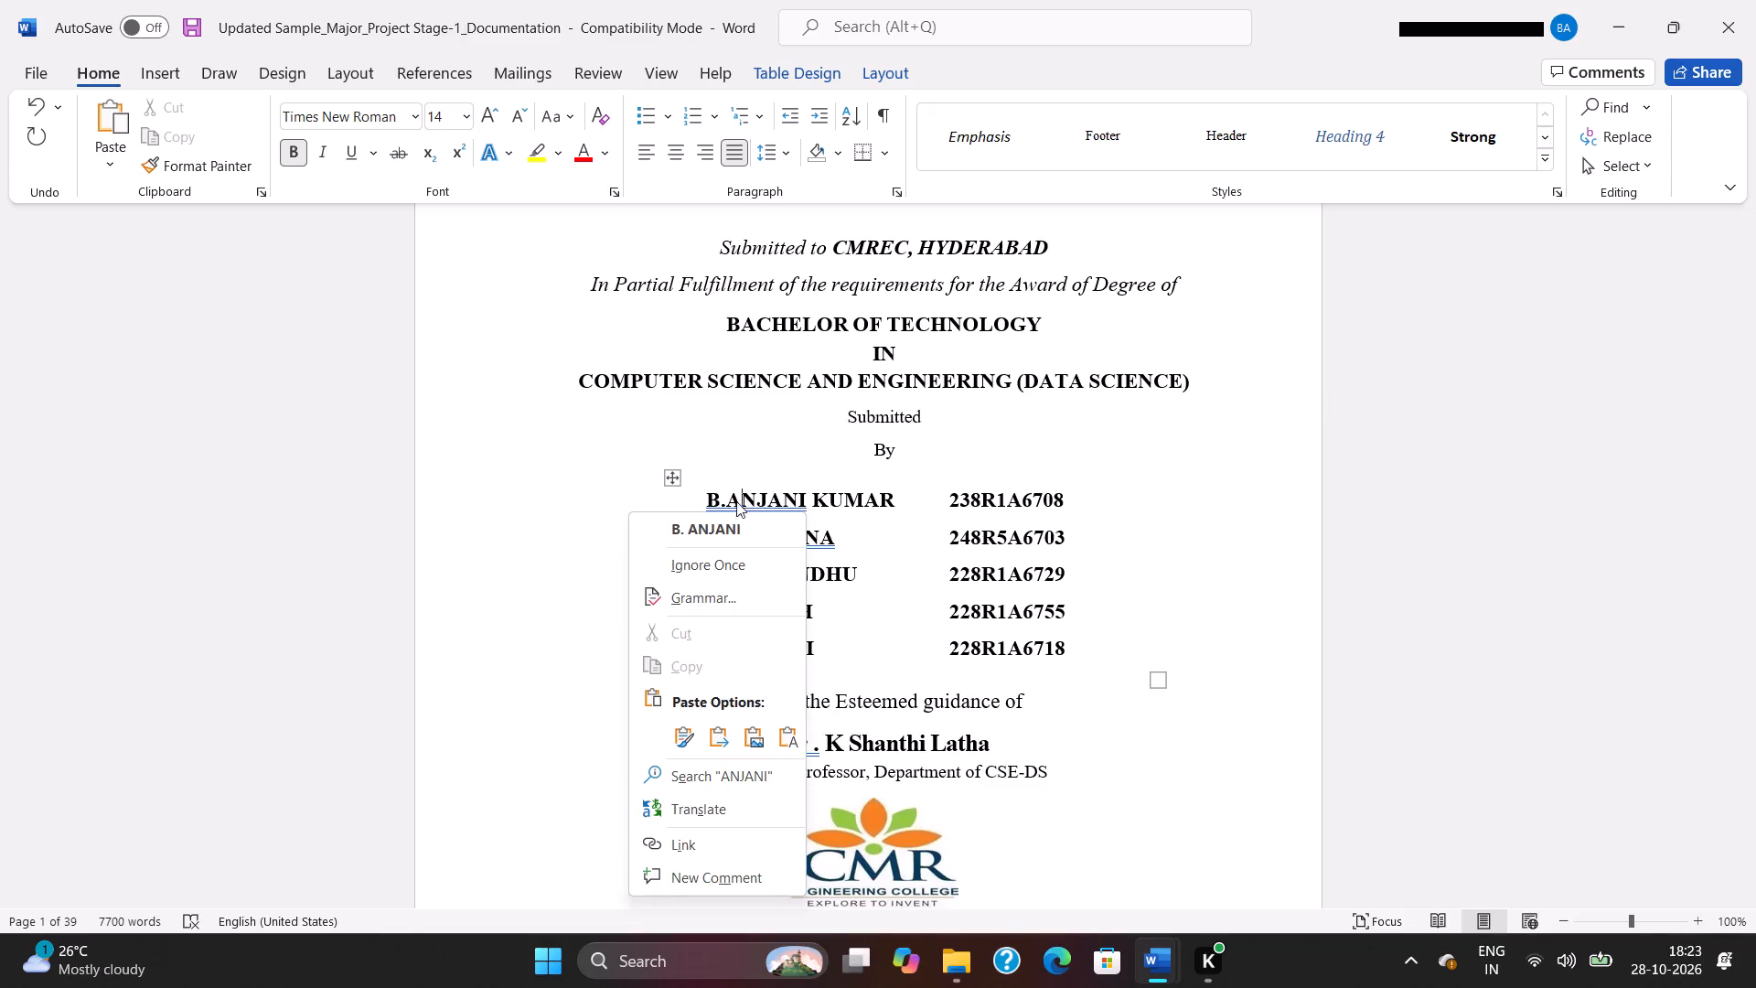
left_click(730, 516)
right_click(759, 545)
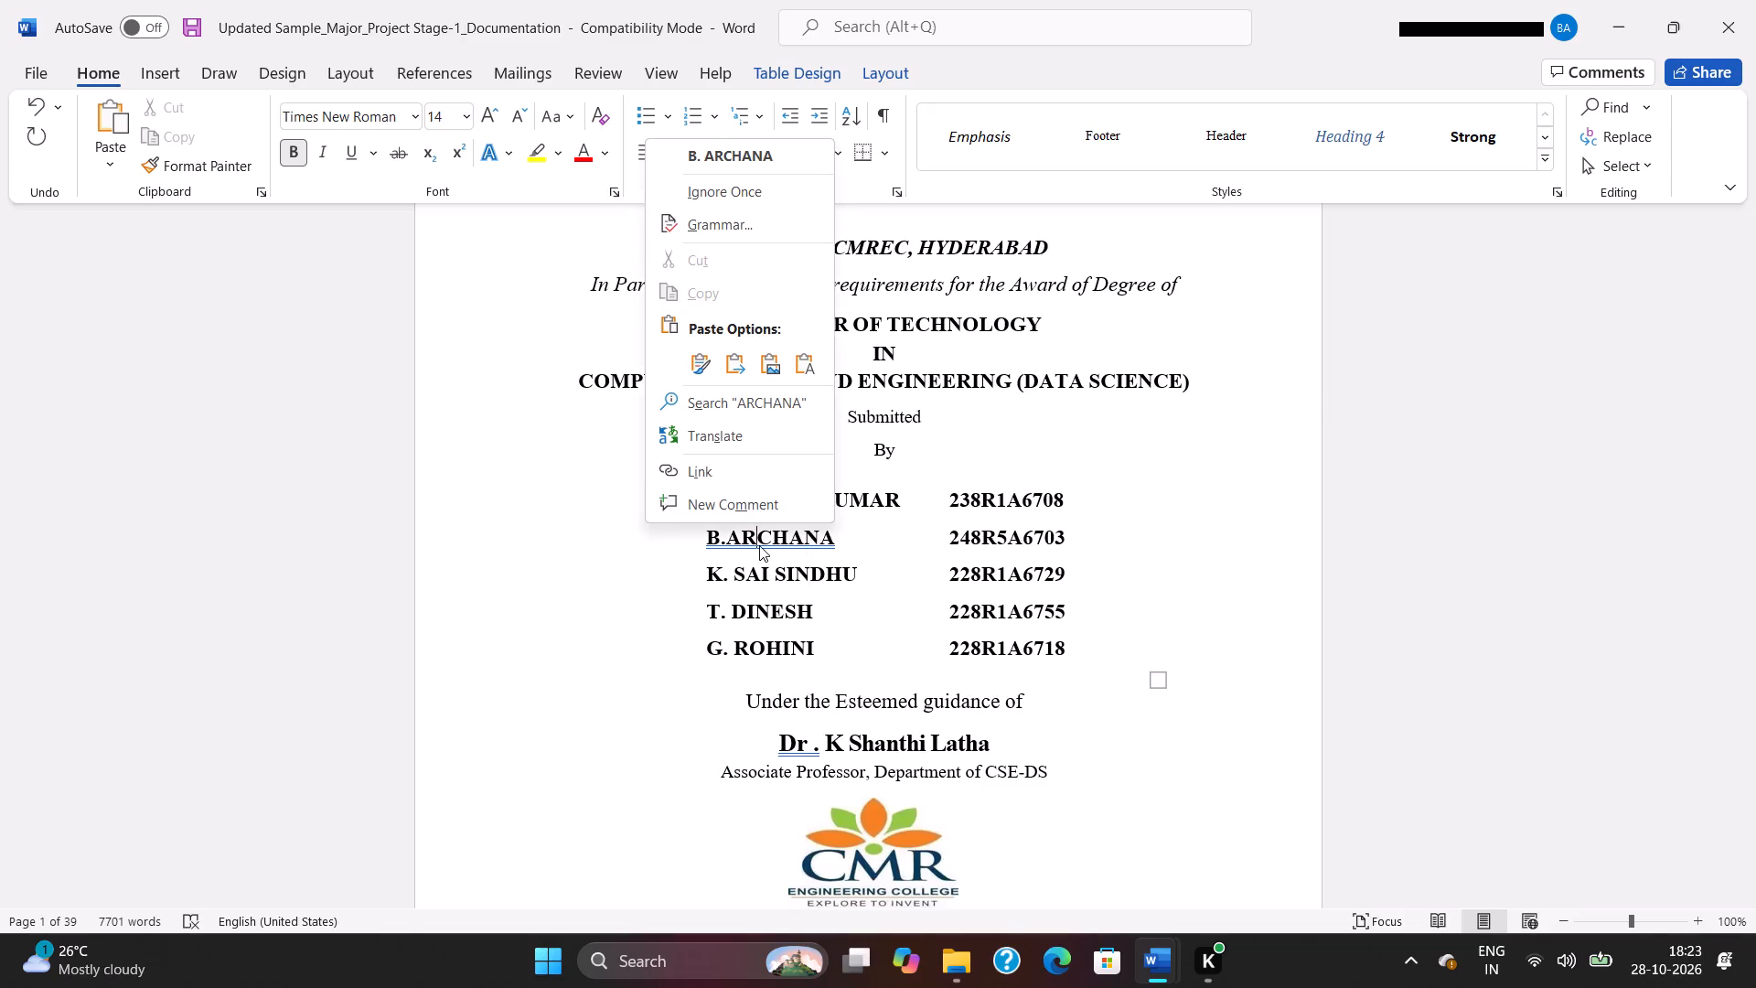
left_click(726, 144)
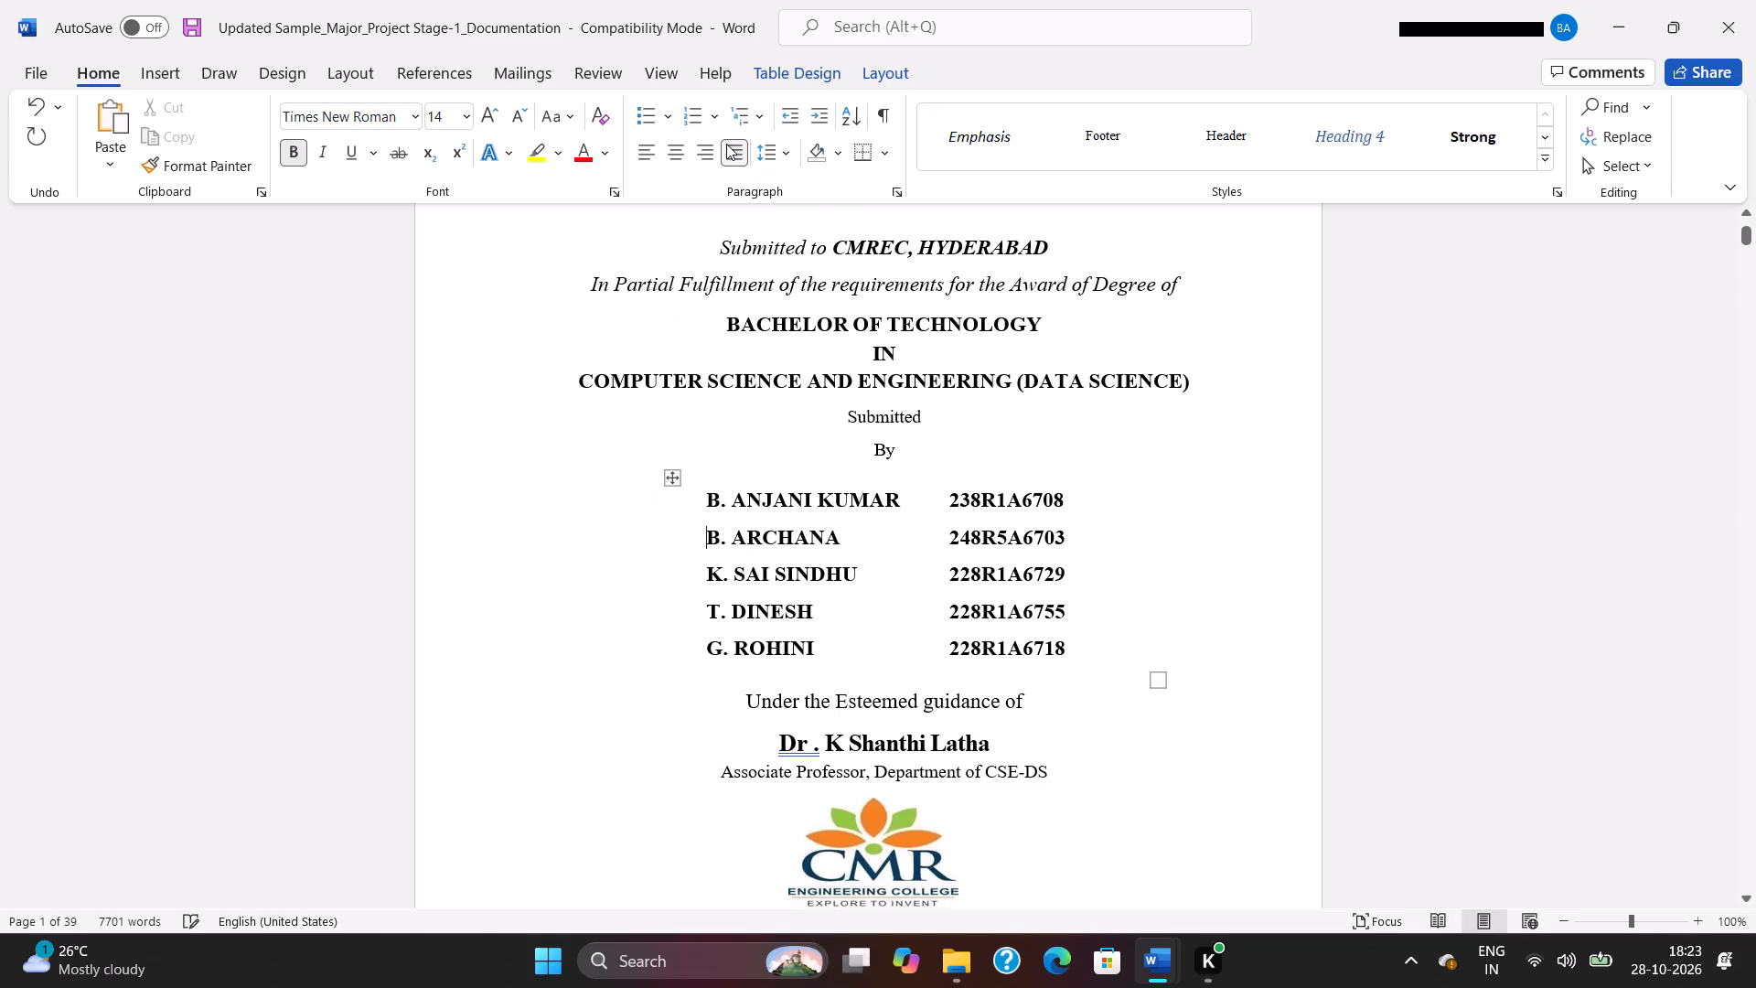
Replace the third student's name in the cover page table with the new team member's name in capitals.
left_click(872, 593)
key("BackSpace")
key("BackSpace")
key("BackSpace")
key("BackSpace")
key("BackSpace")
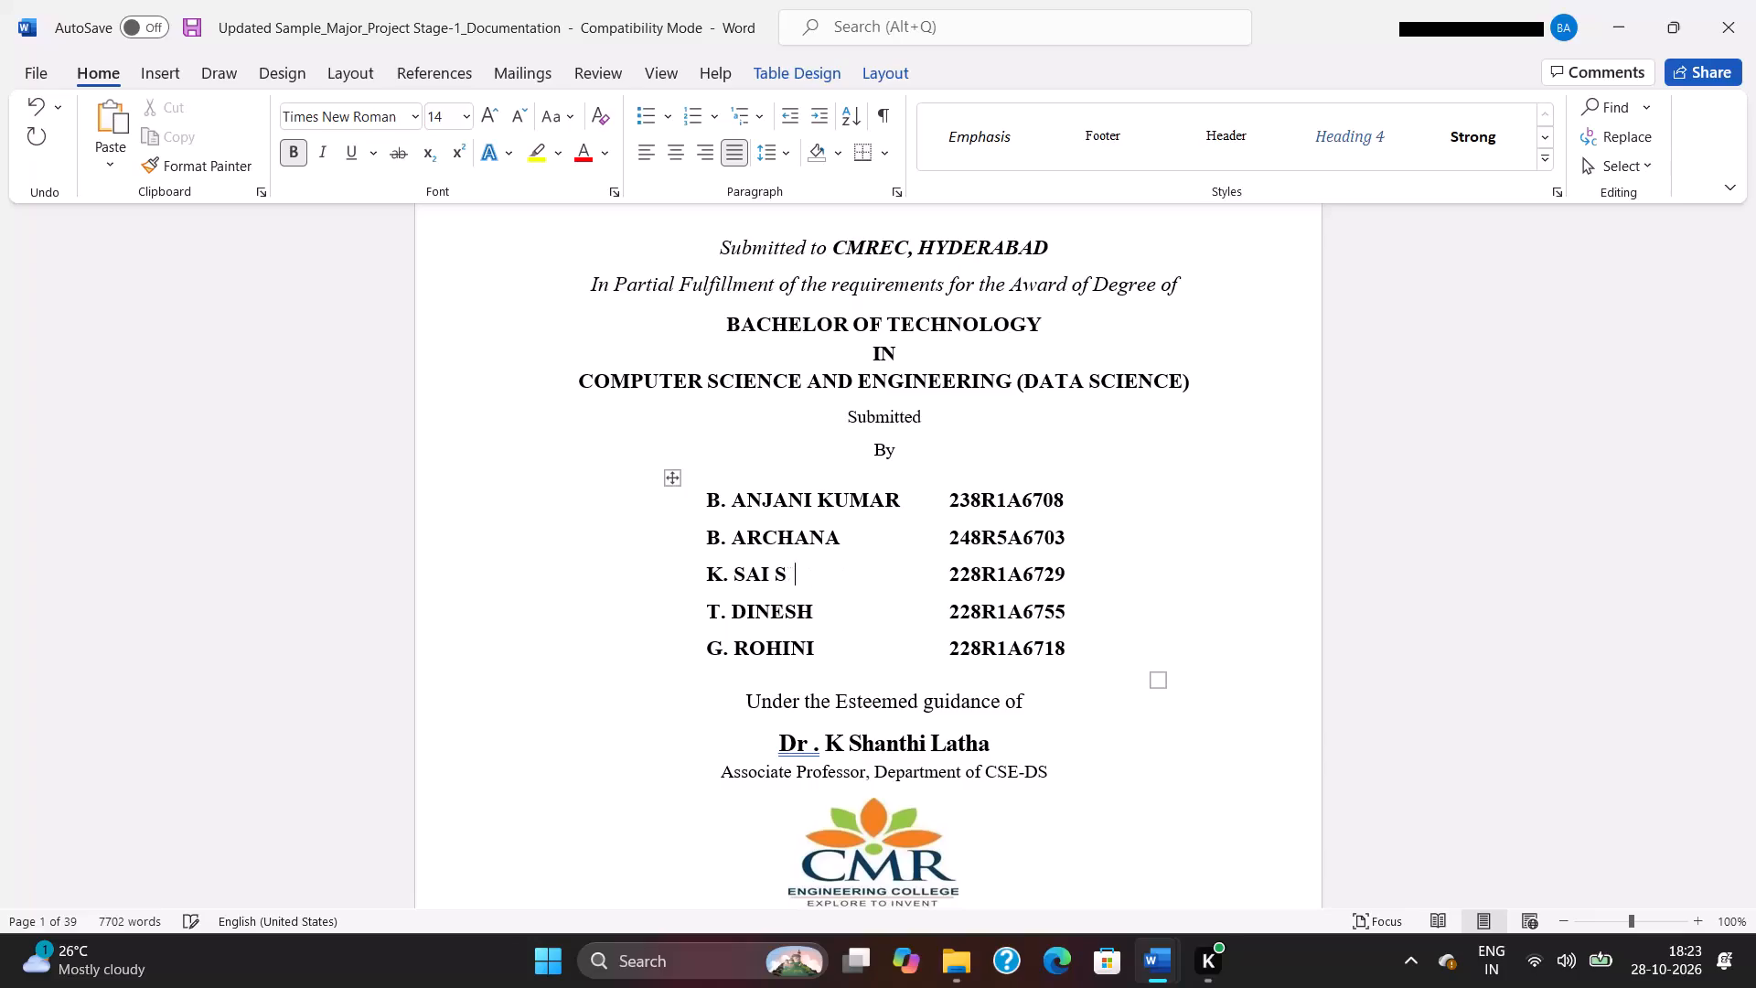
key("BackSpace")
key("BackSpace")
key("BackSpace")
key("BackSpace")
key("BackSpace")
key("BackSpace")
key("BackSpace")
key("BackSpace")
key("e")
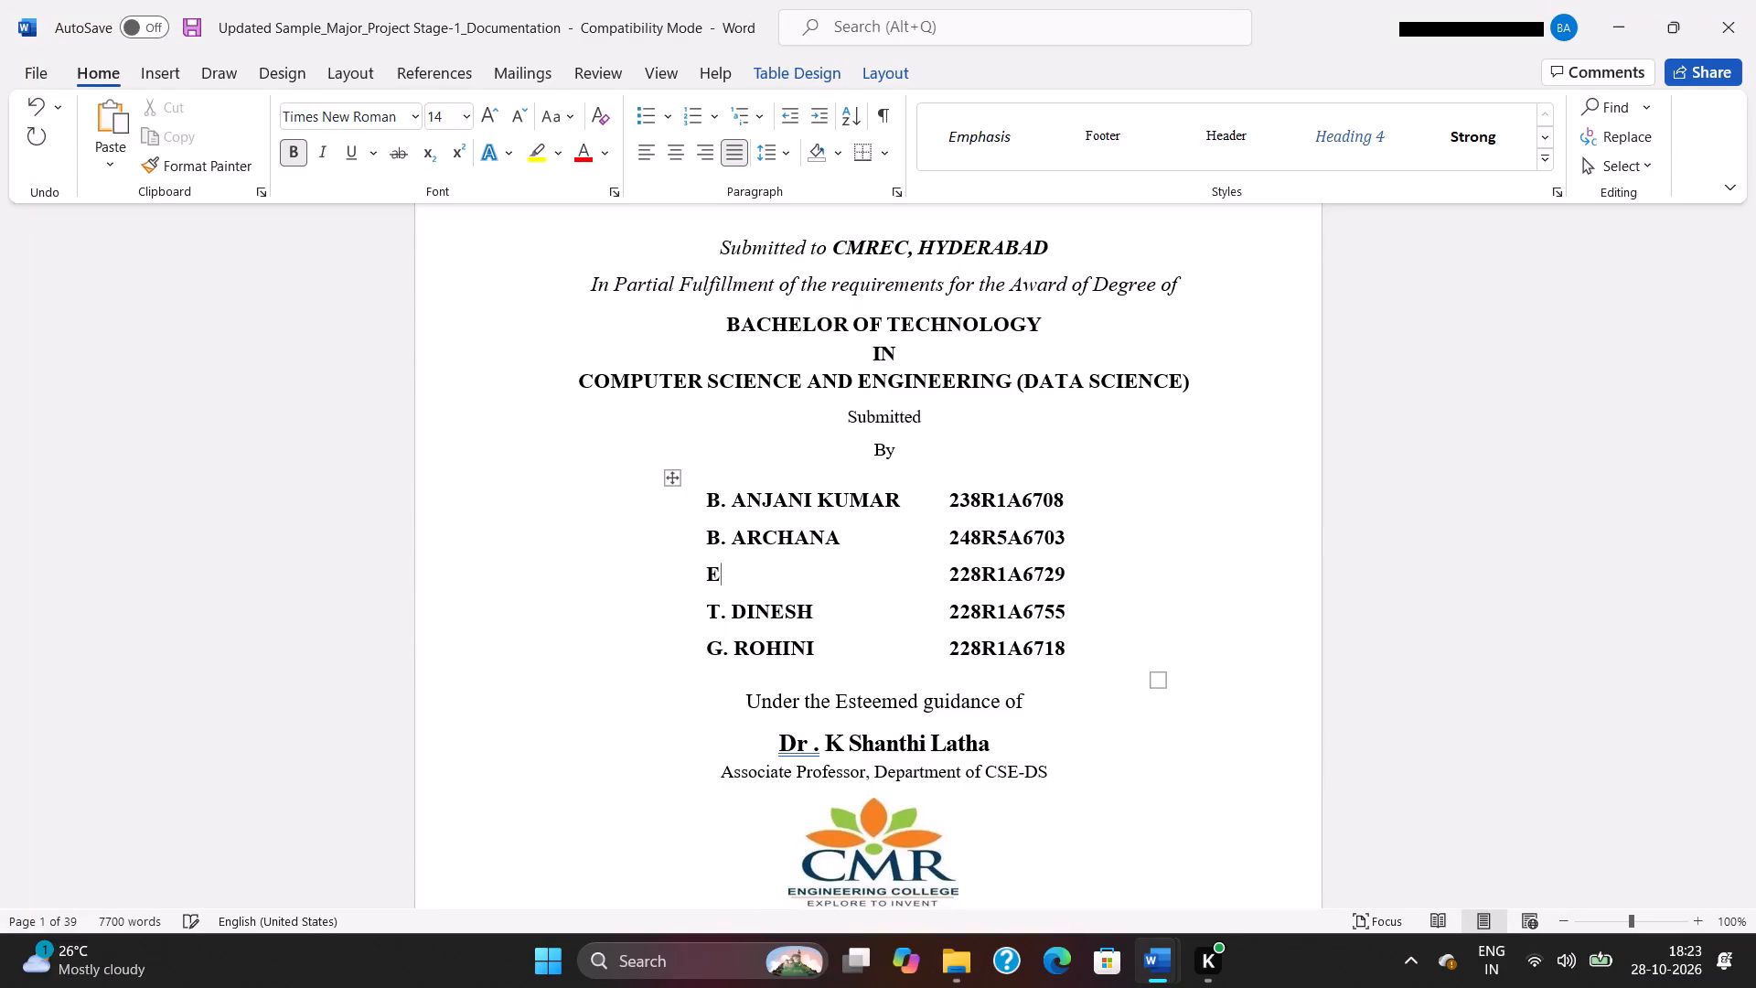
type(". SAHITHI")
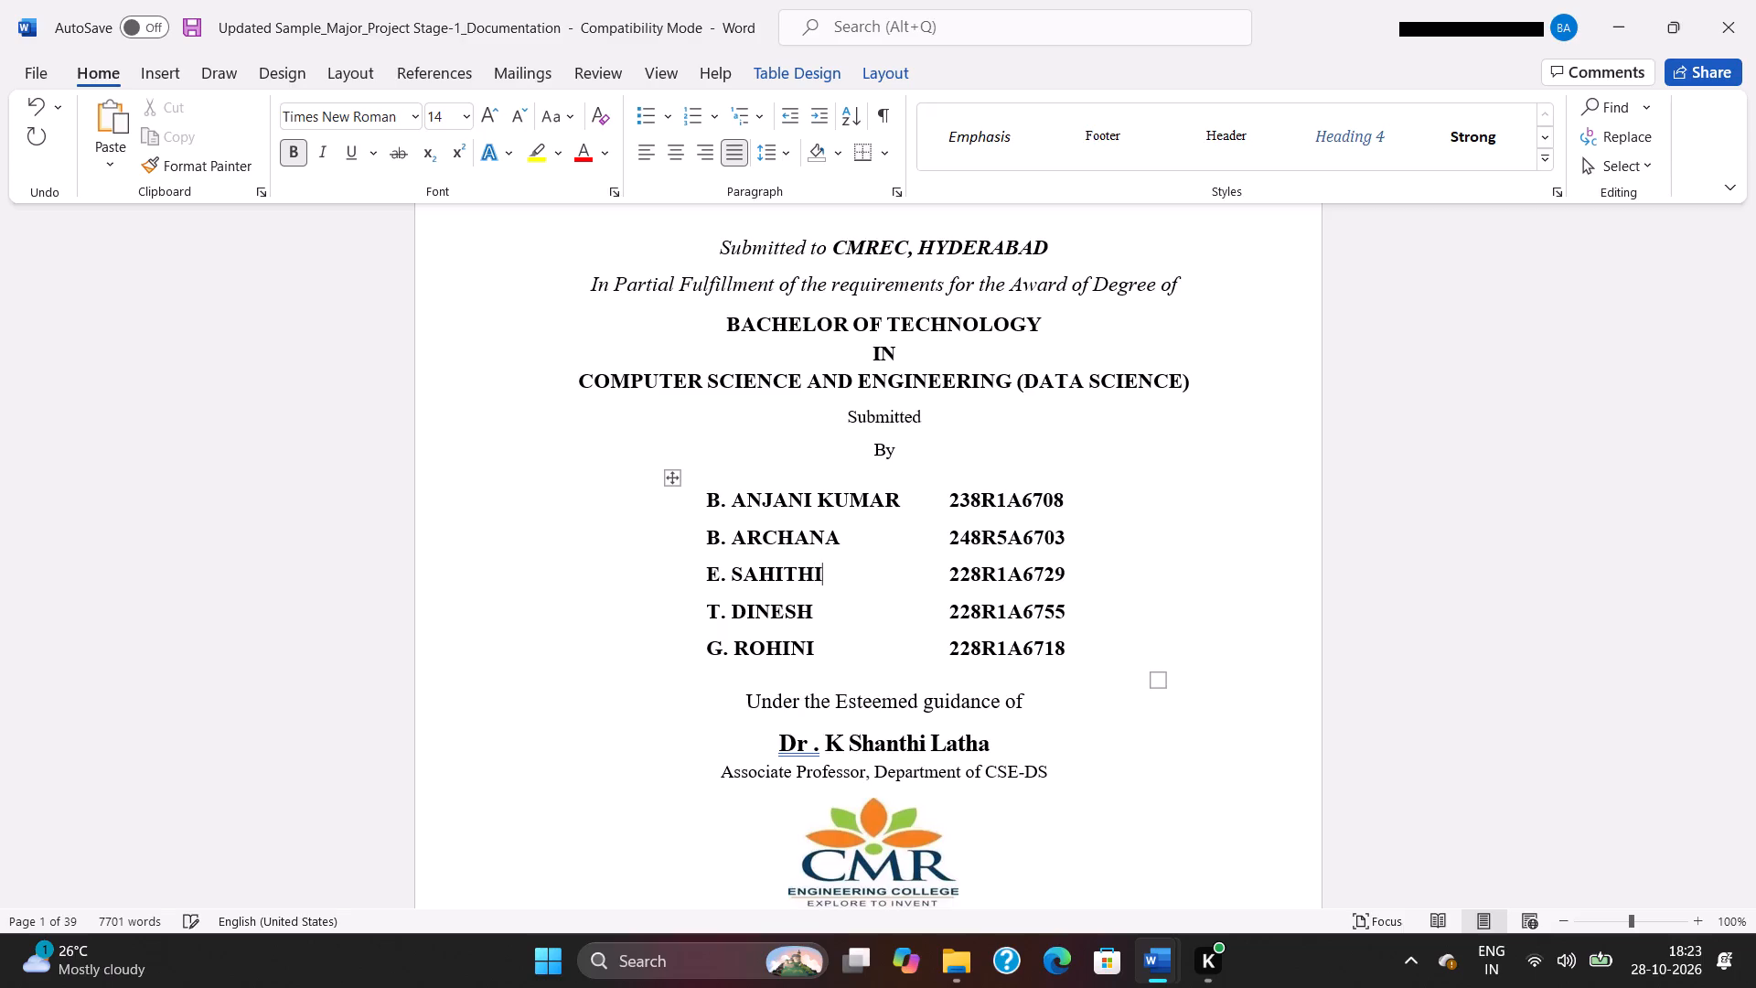
Update the roll number in the third student row to the new team member's number.
left_click(976, 576)
key("Left")
key("BackSpace")
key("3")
key("Right")
key("Right")
key("Right")
key("Right")
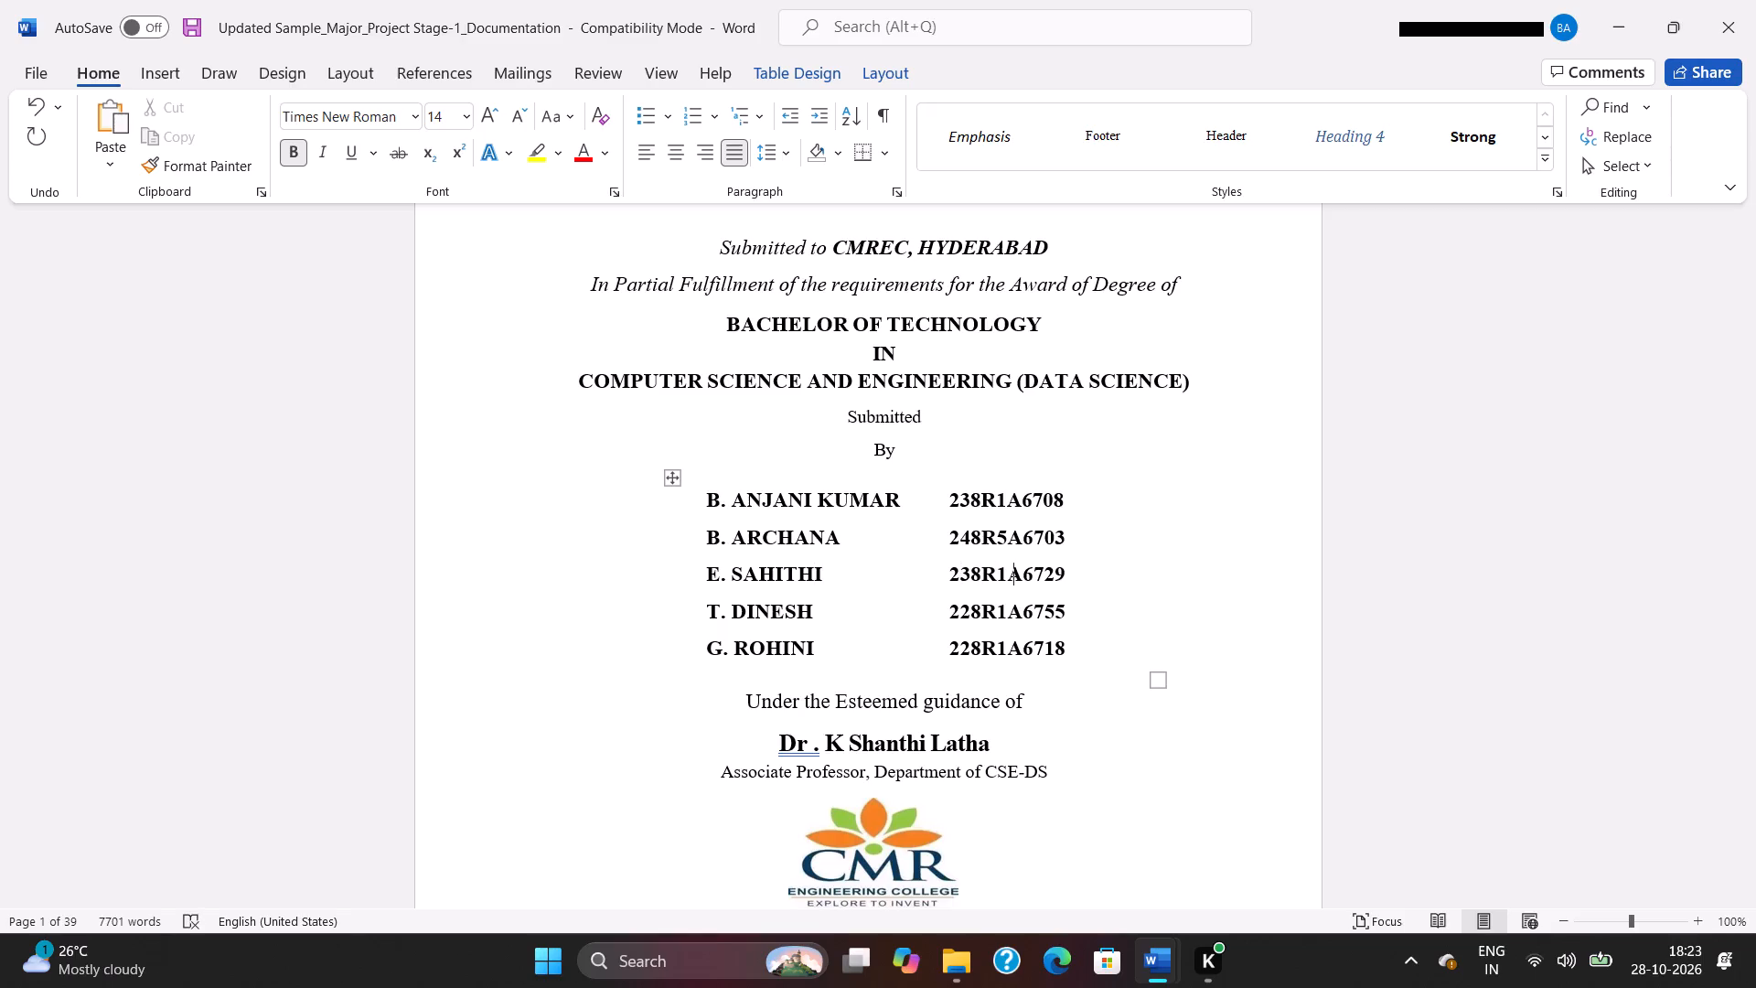
key("Right")
key("Right")
key("Right")
key("Right")
key("BackSpace")
key("BackSpace")
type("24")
Replace the fourth student's name in the cover page table with the new team member's name in capitals.
left_click(816, 607)
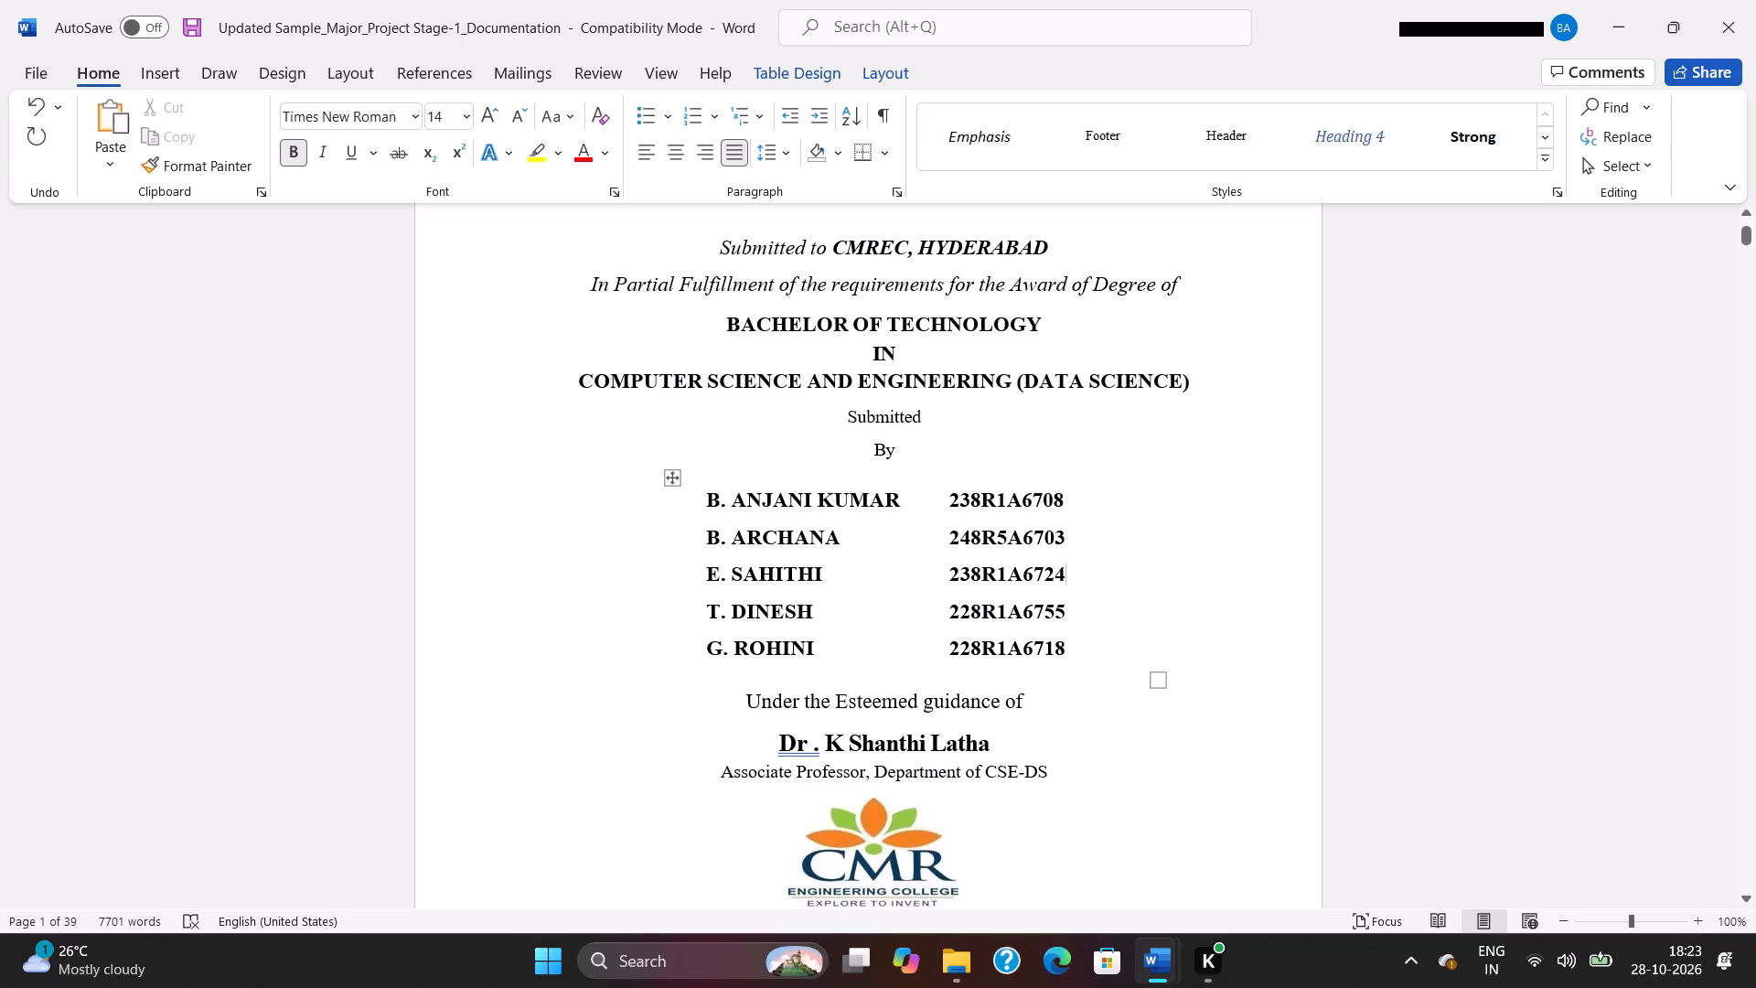
key("BackSpace")
key("BackSpace")
key("BackSpace")
key("BackSpace")
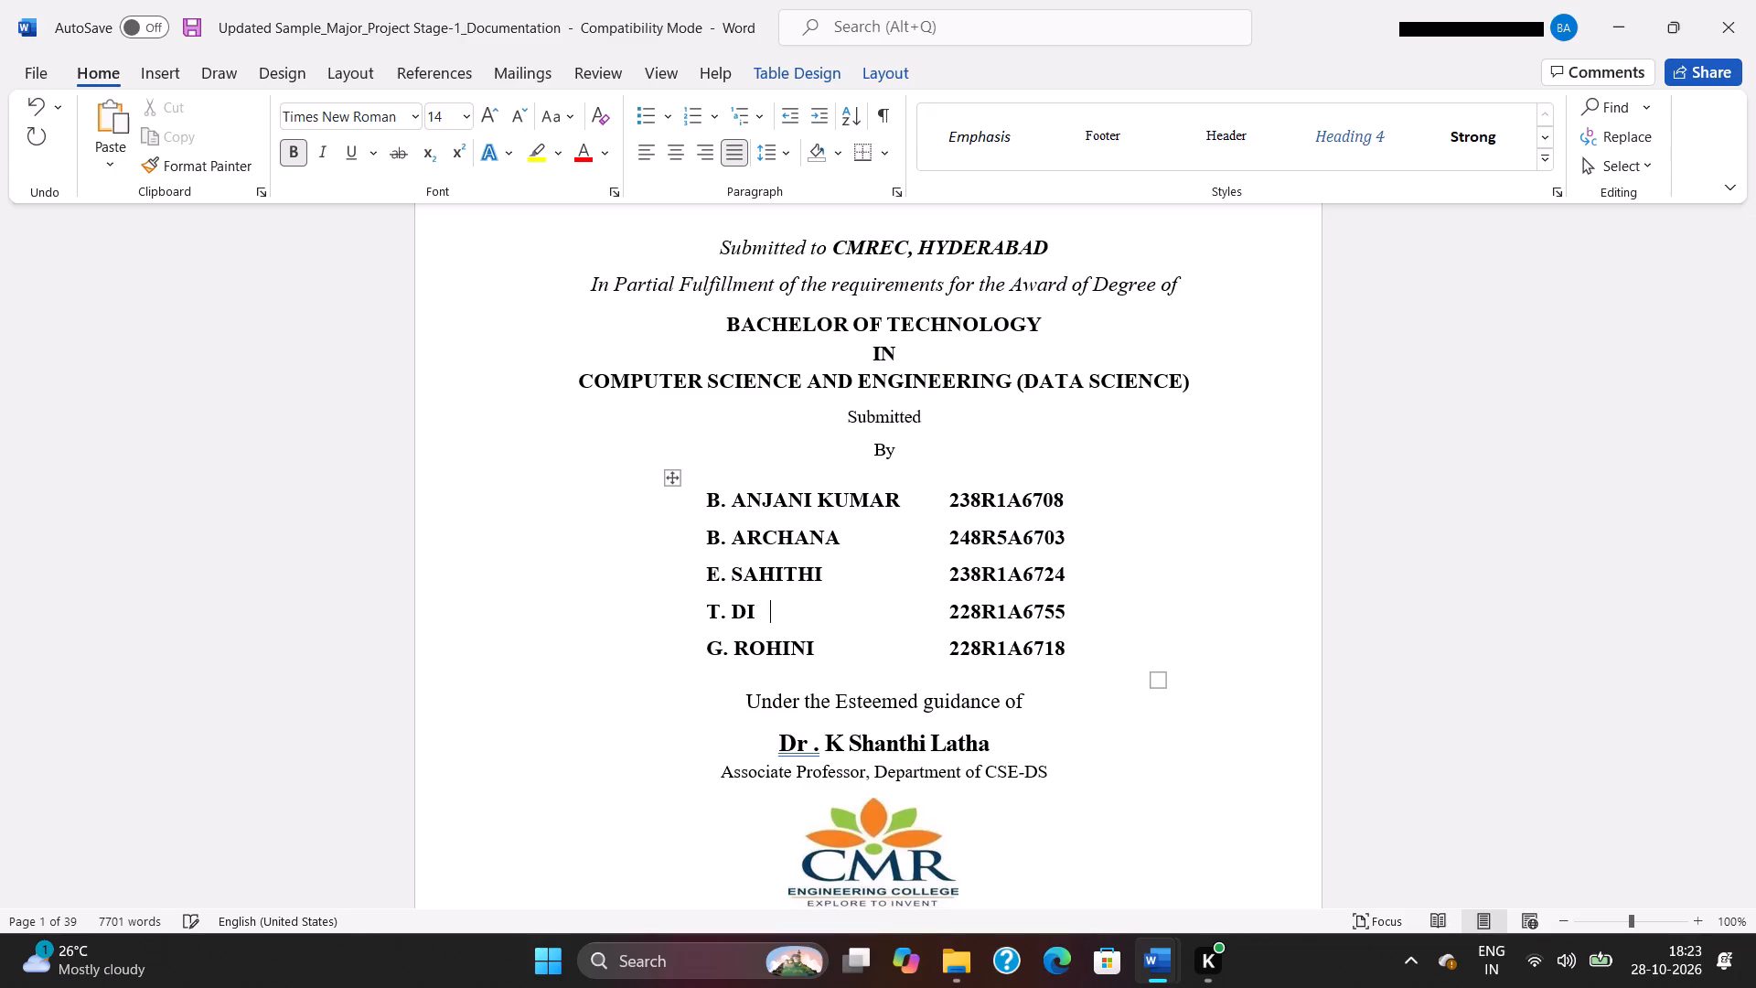
key("BackSpace")
key("BackSpace")
key("BackSpace")
key("BackSpace")
key("BackSpace")
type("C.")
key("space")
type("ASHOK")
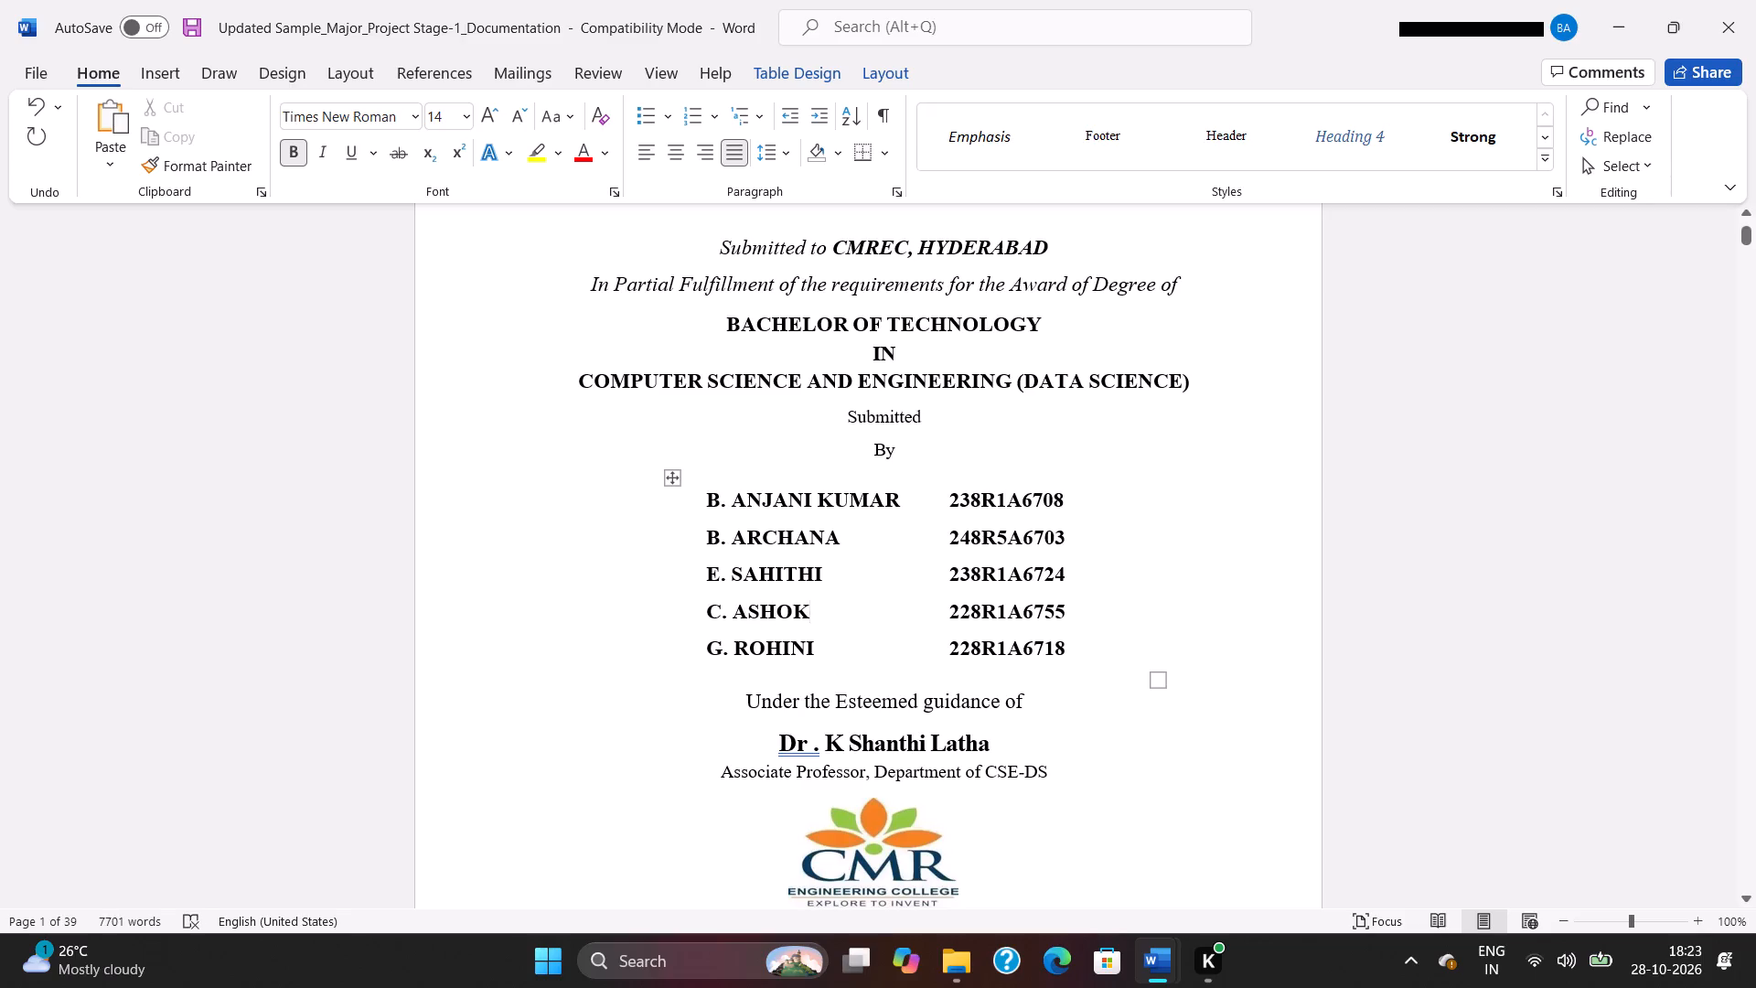
Update the roll number in the fourth student row to the new team member's number.
left_click(969, 612)
key("BackSpace")
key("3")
key("Right")
key("Right")
key("Right")
key("Right")
key("Right")
key("Right")
key("Right")
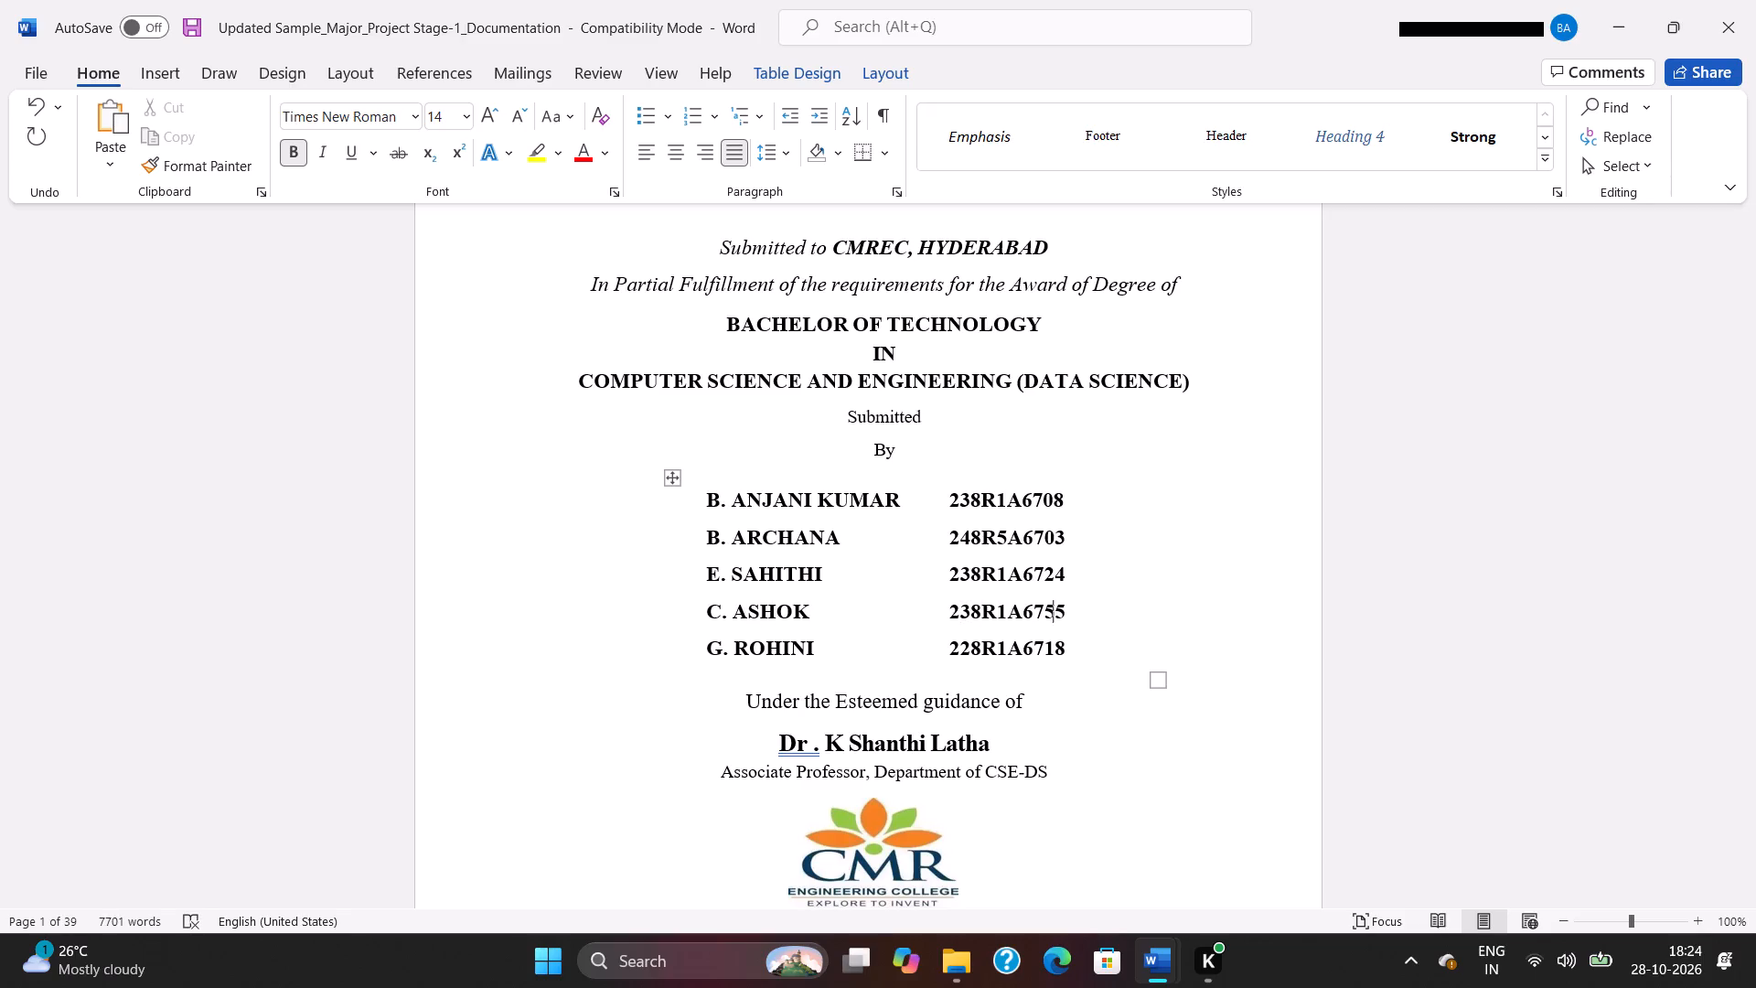
key("Right")
key("BackSpace")
key("BackSpace")
key("BackSpace")
key("BackSpace")
key("BackSpace")
key("BackSpace")
key("BackSpace")
key("BackSpace")
key("BackSpace")
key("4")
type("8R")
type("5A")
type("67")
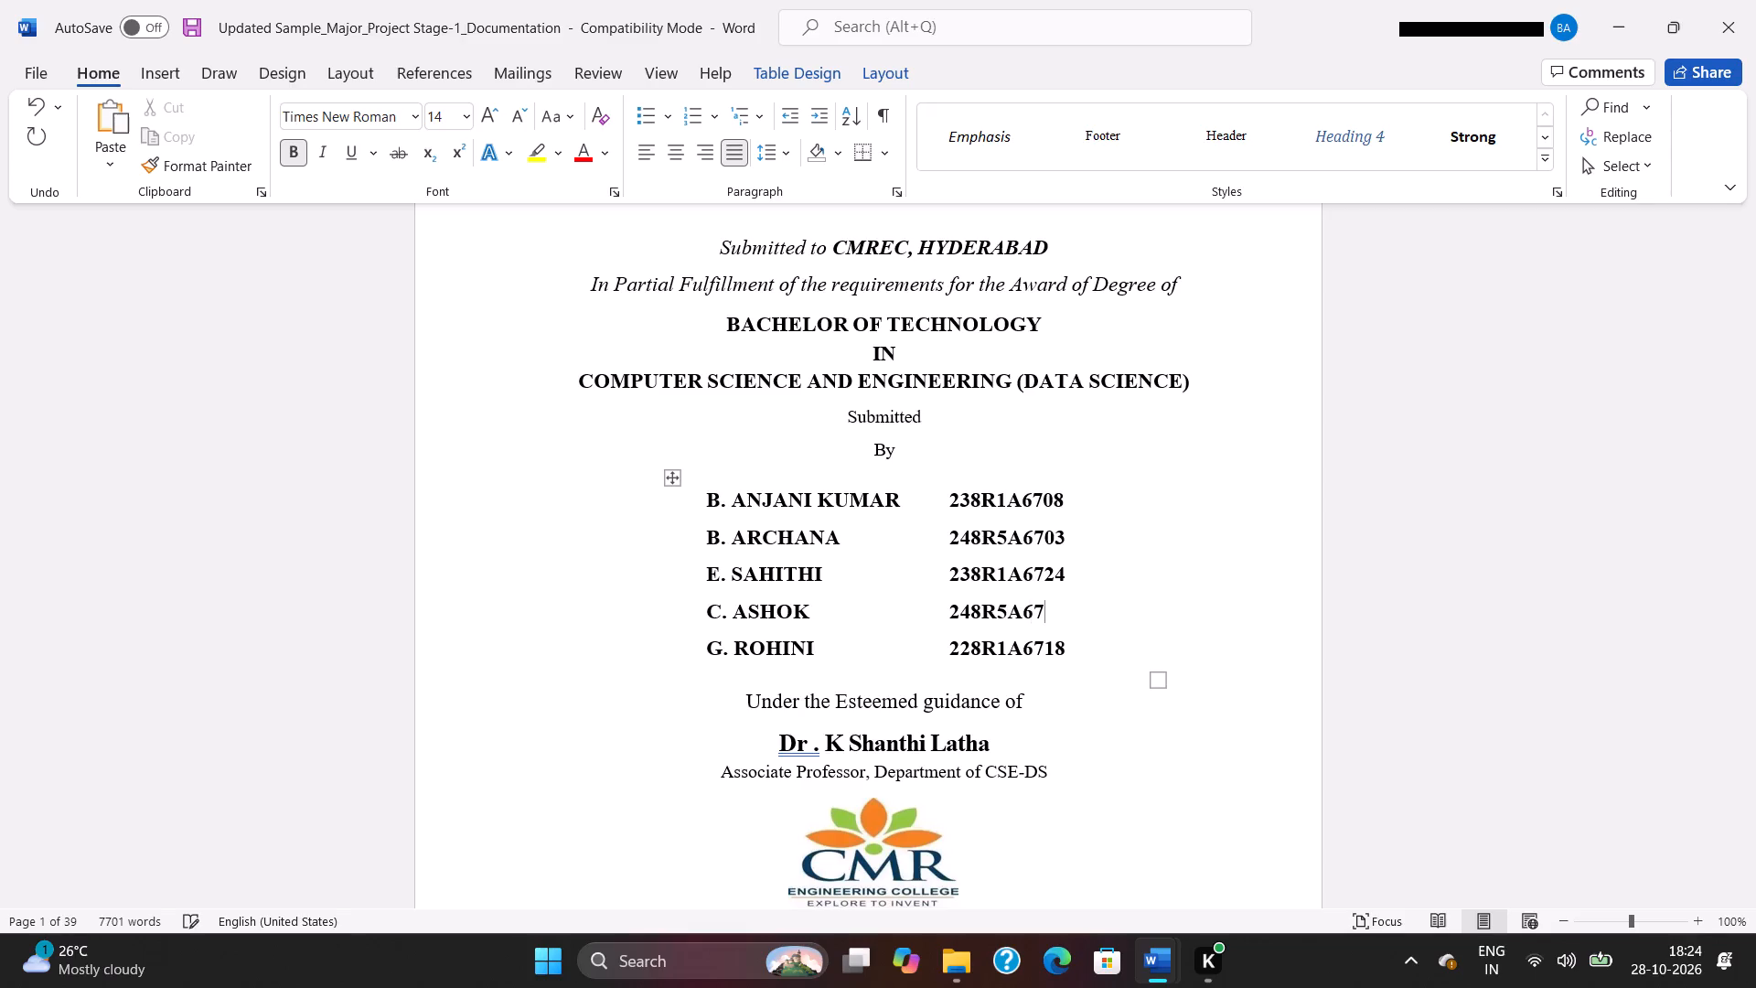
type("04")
Delete the fifth student's cells from the bottom of the cover page table.
left_click_drag(1075, 658, 729, 655)
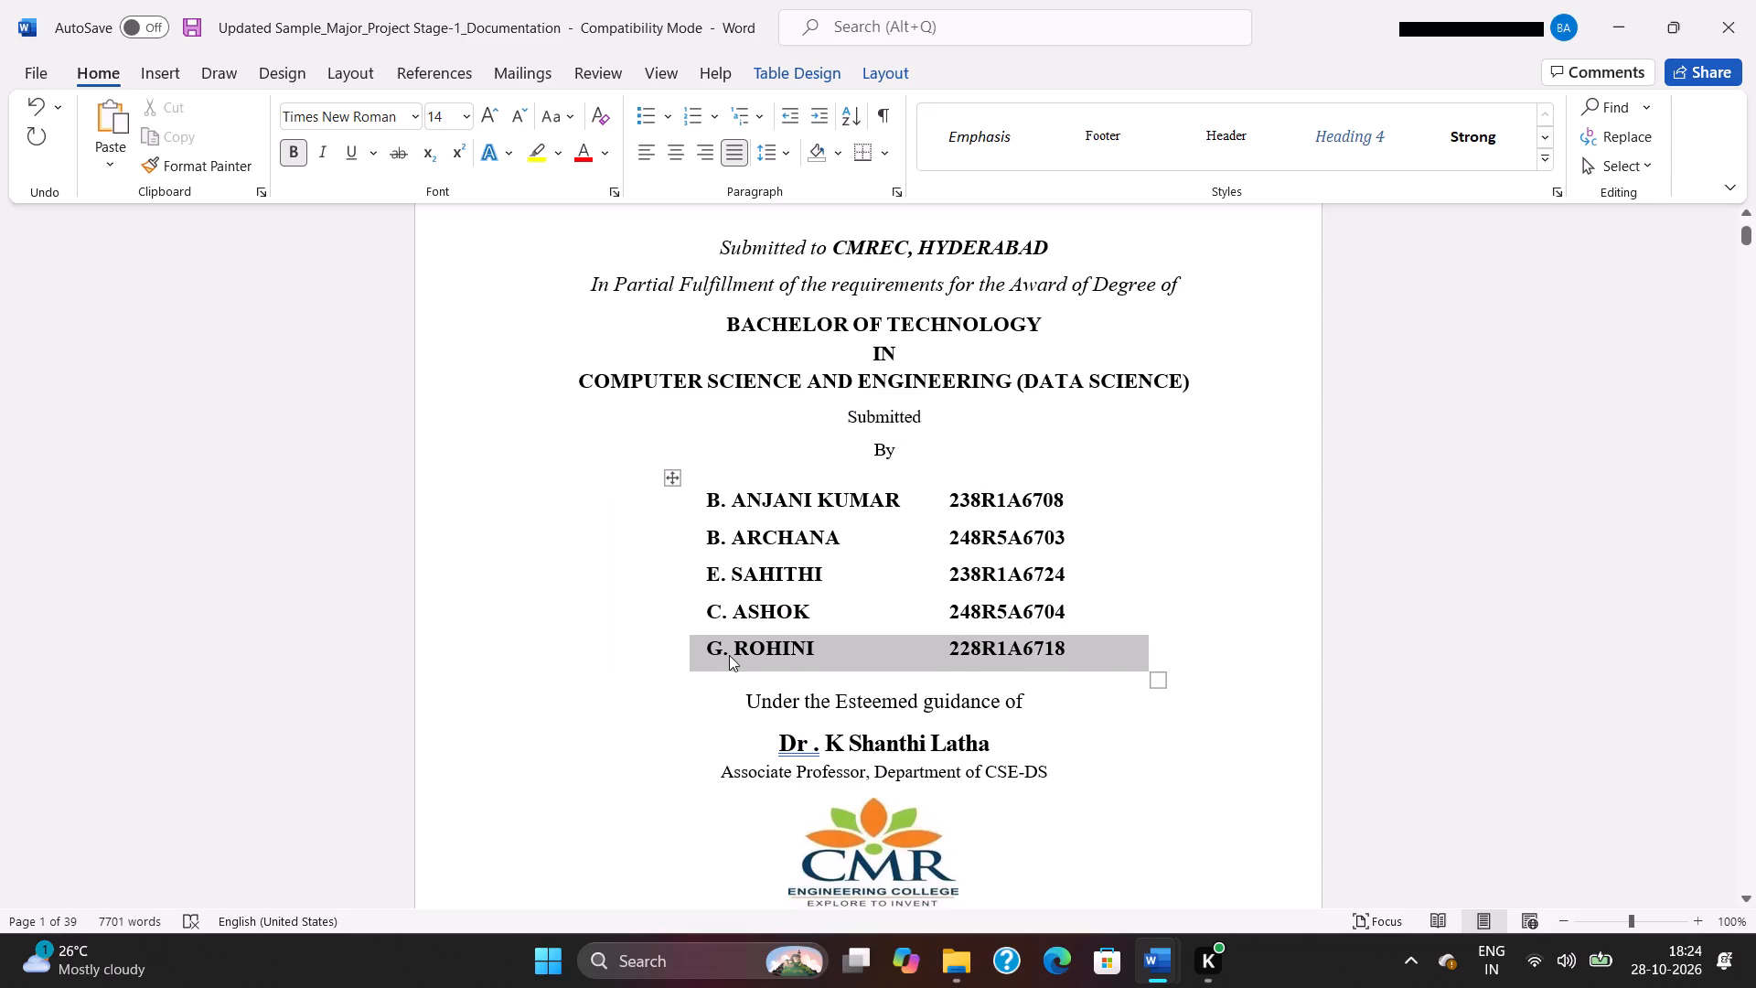
key("BackSpace")
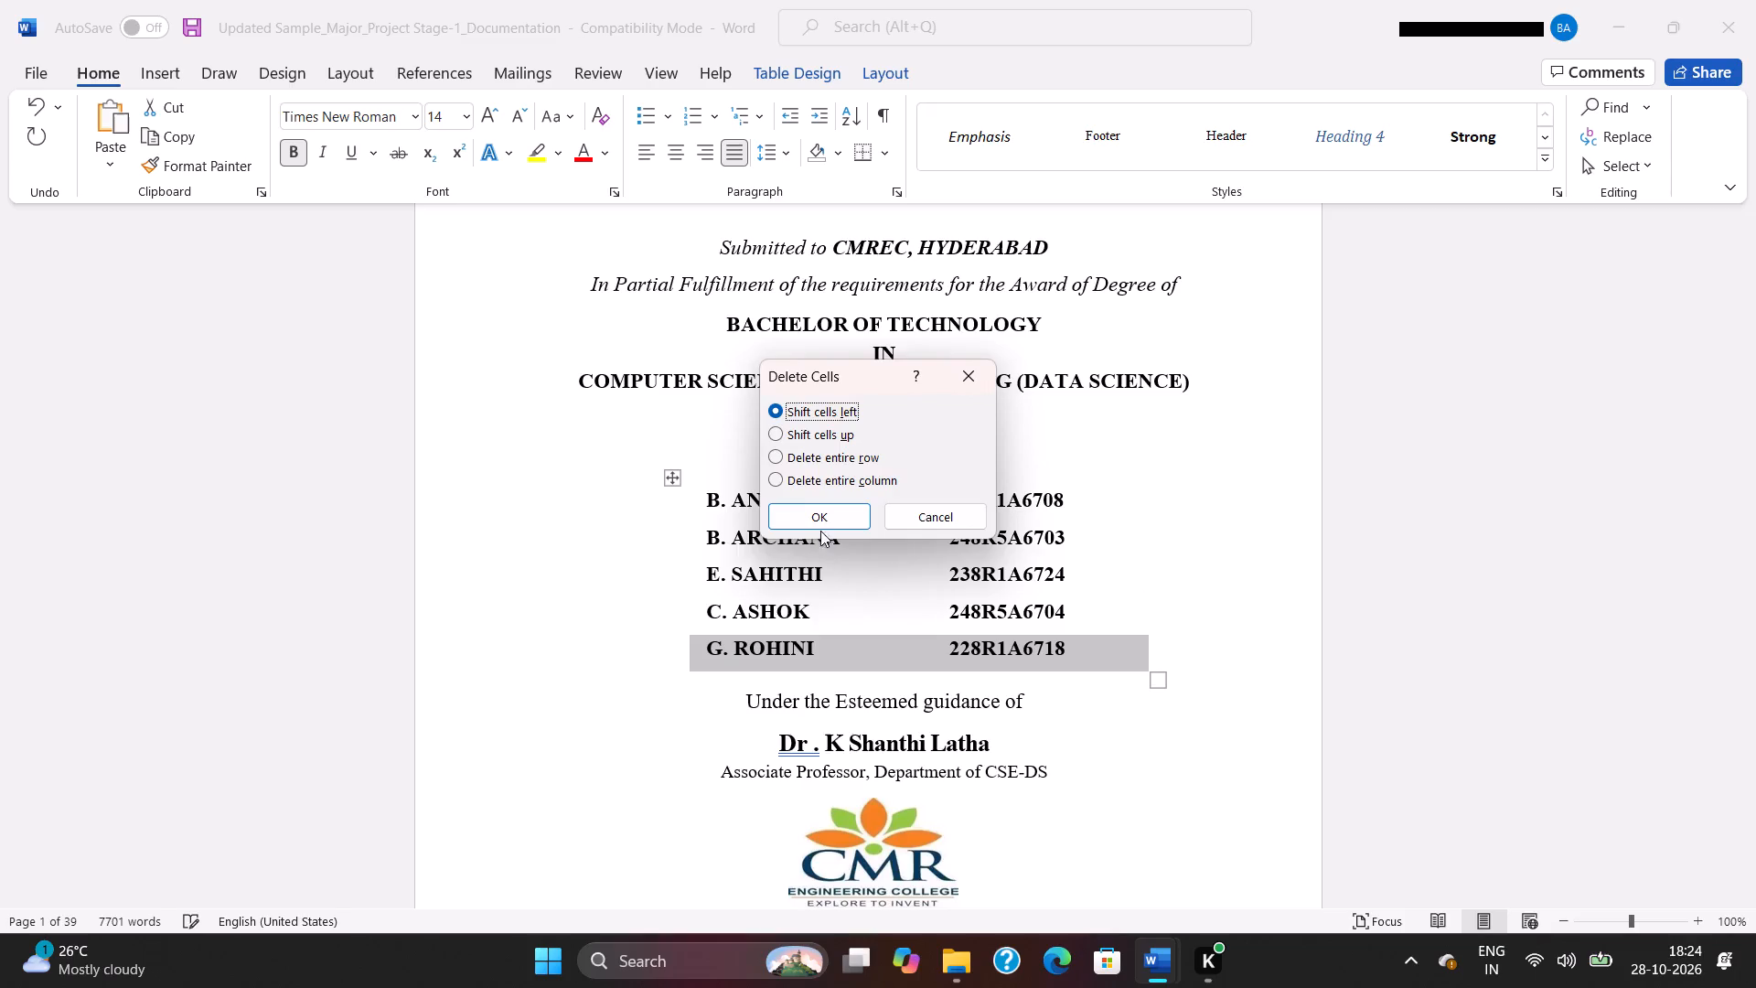
left_click(820, 526)
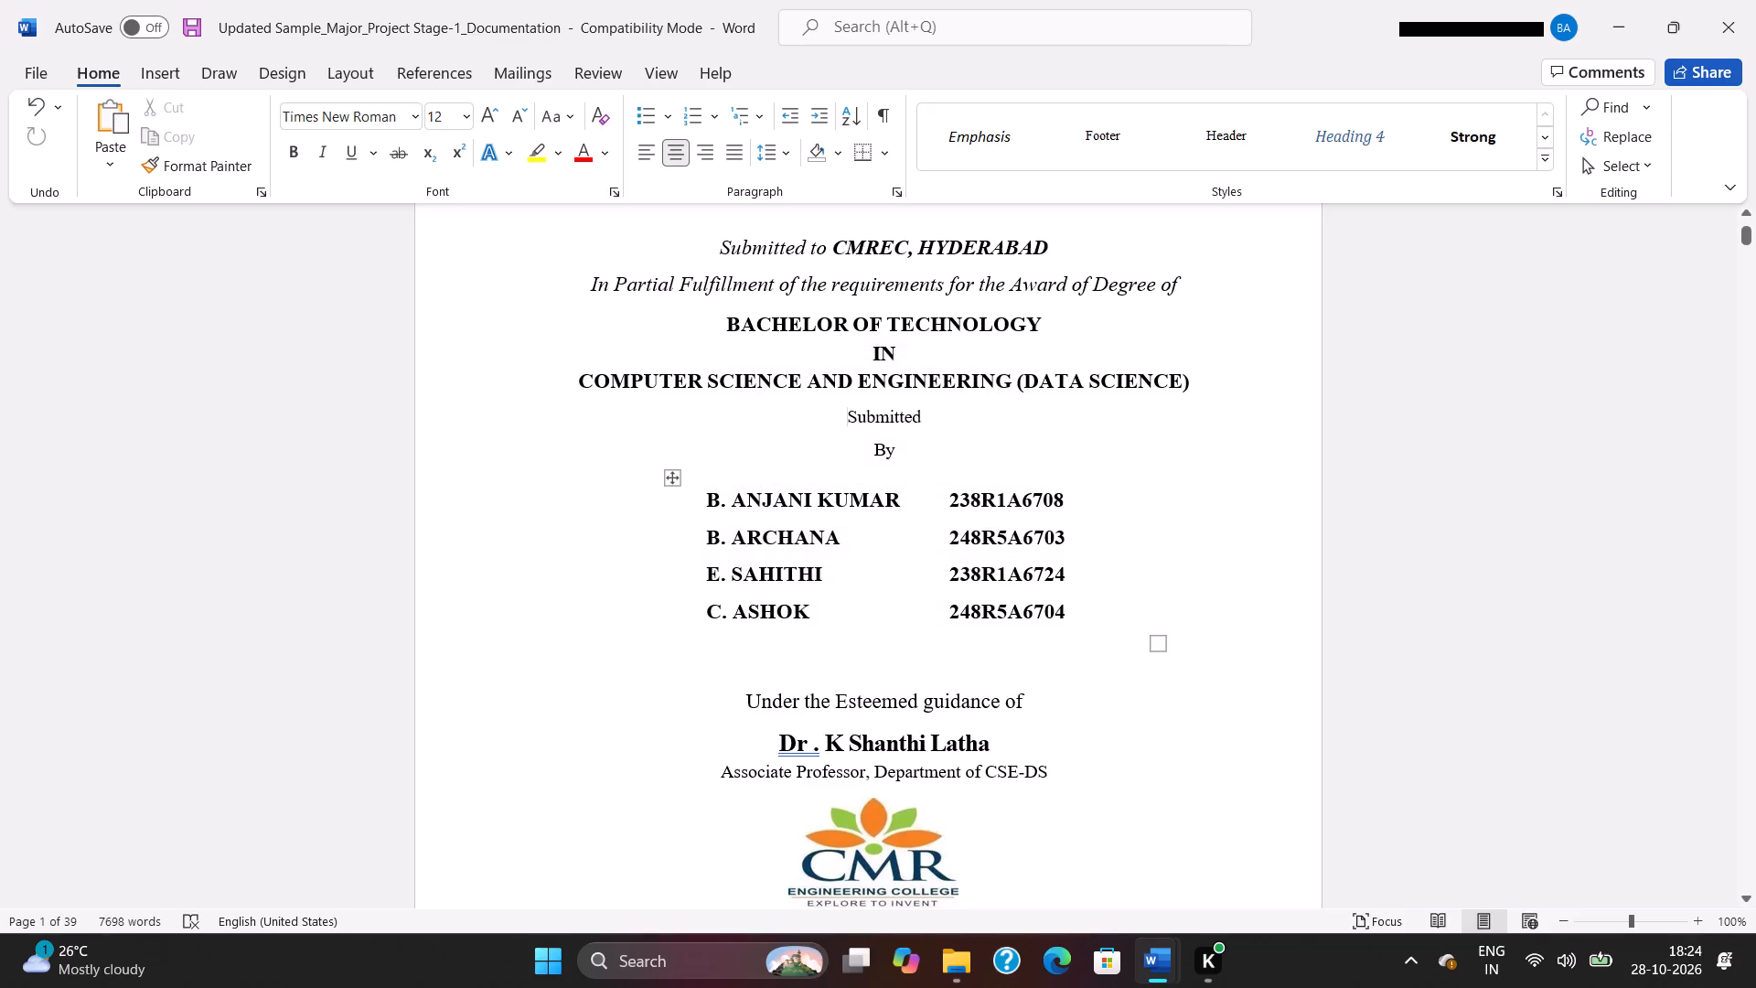
Remove the extra blank line between the student table and the "Under the Esteemed guidance of" line.
left_click(943, 643)
key("BackSpace")
key("BackSpace")
key("BackSpace")
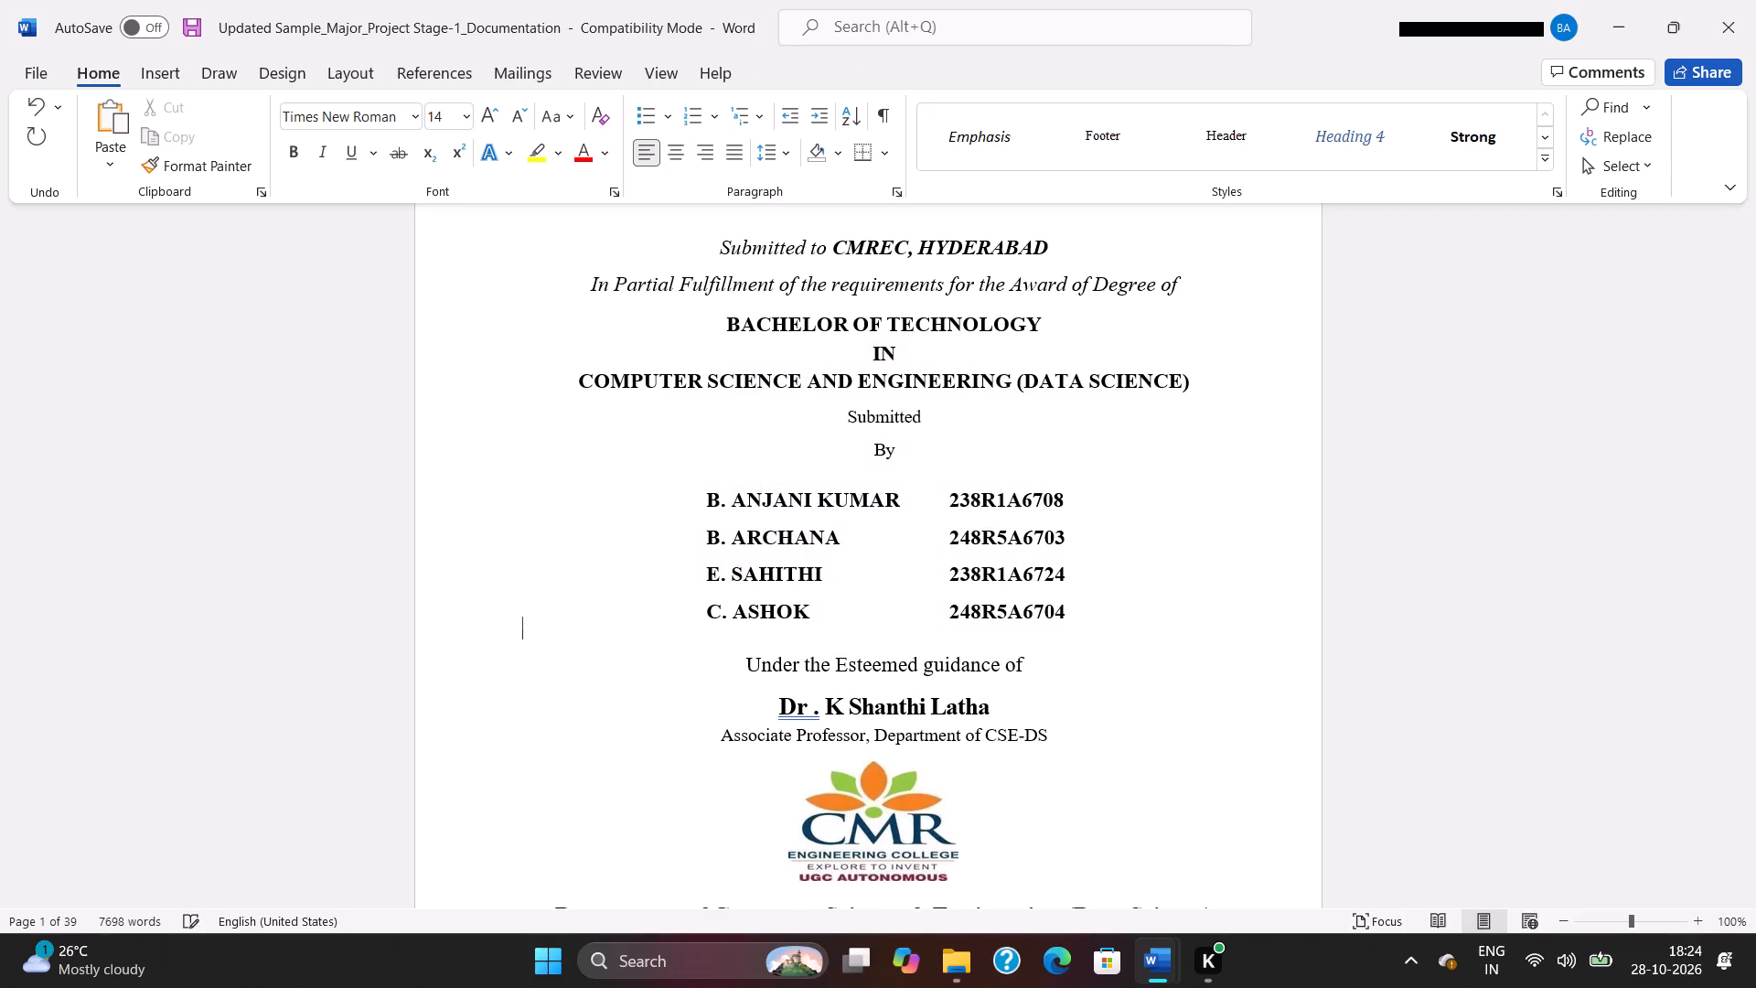
Change the guide's title on the cover page to "Mrs." with no space before the period.
left_click(1163, 714)
scroll(1163, 714, "down", 1)
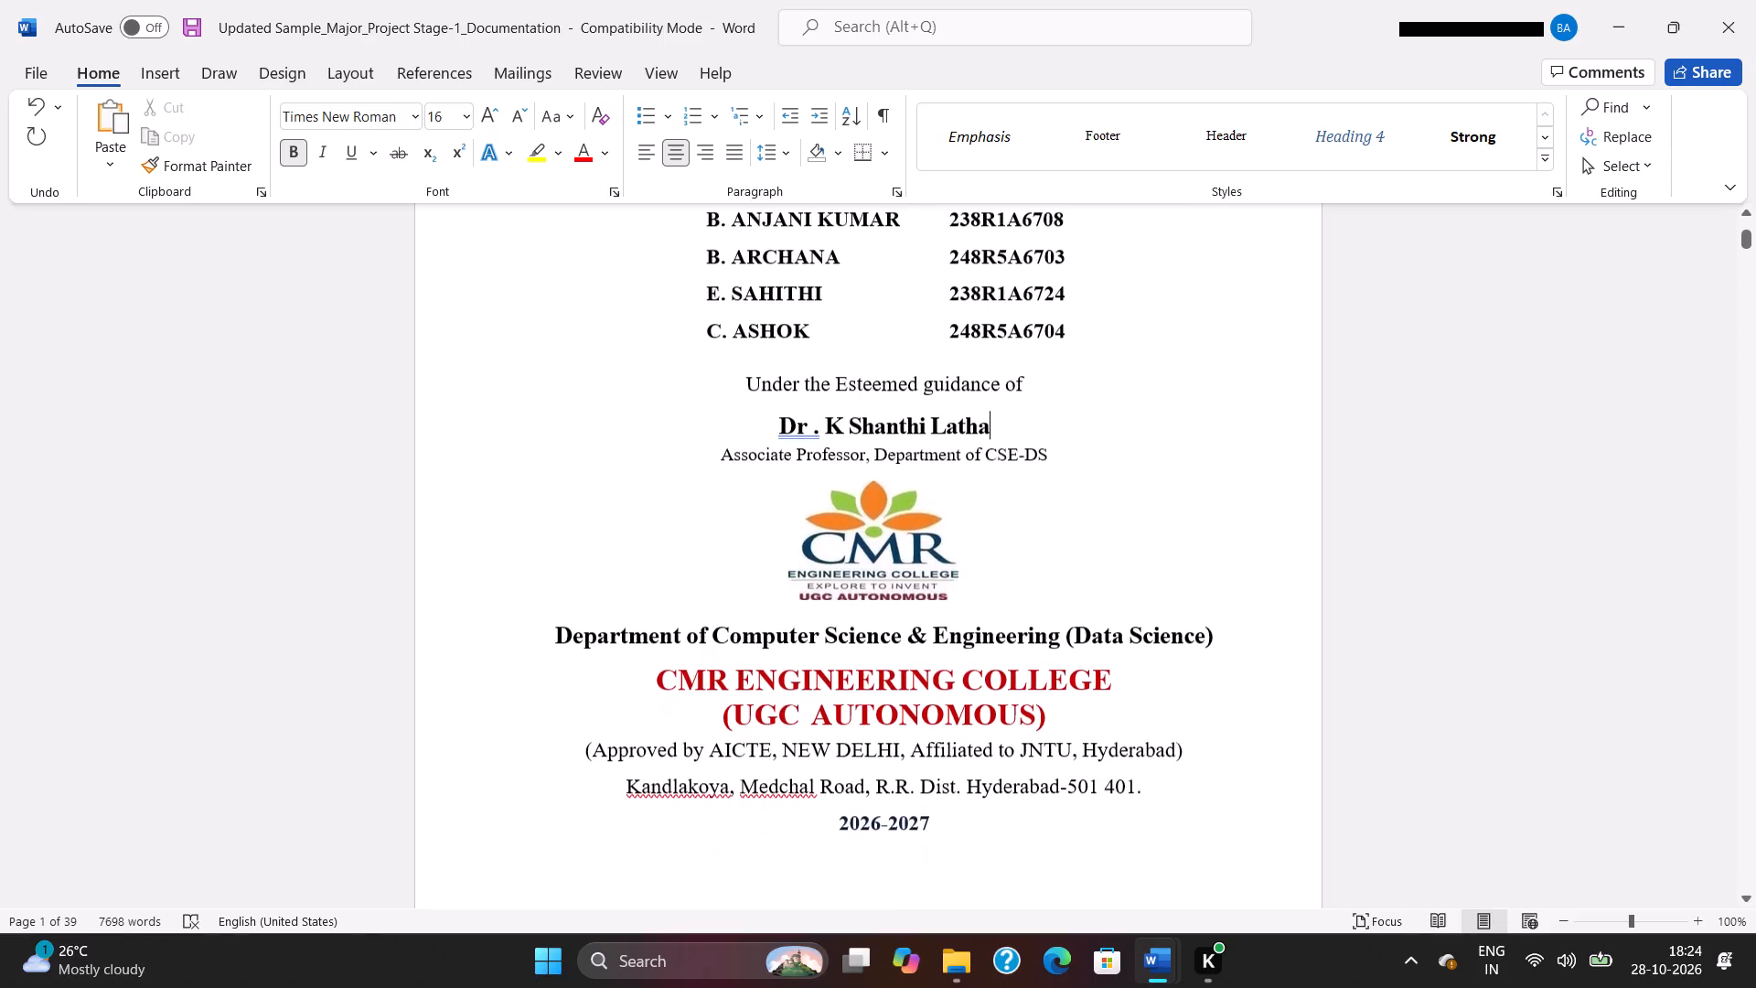
scroll(1163, 714, "down", 2)
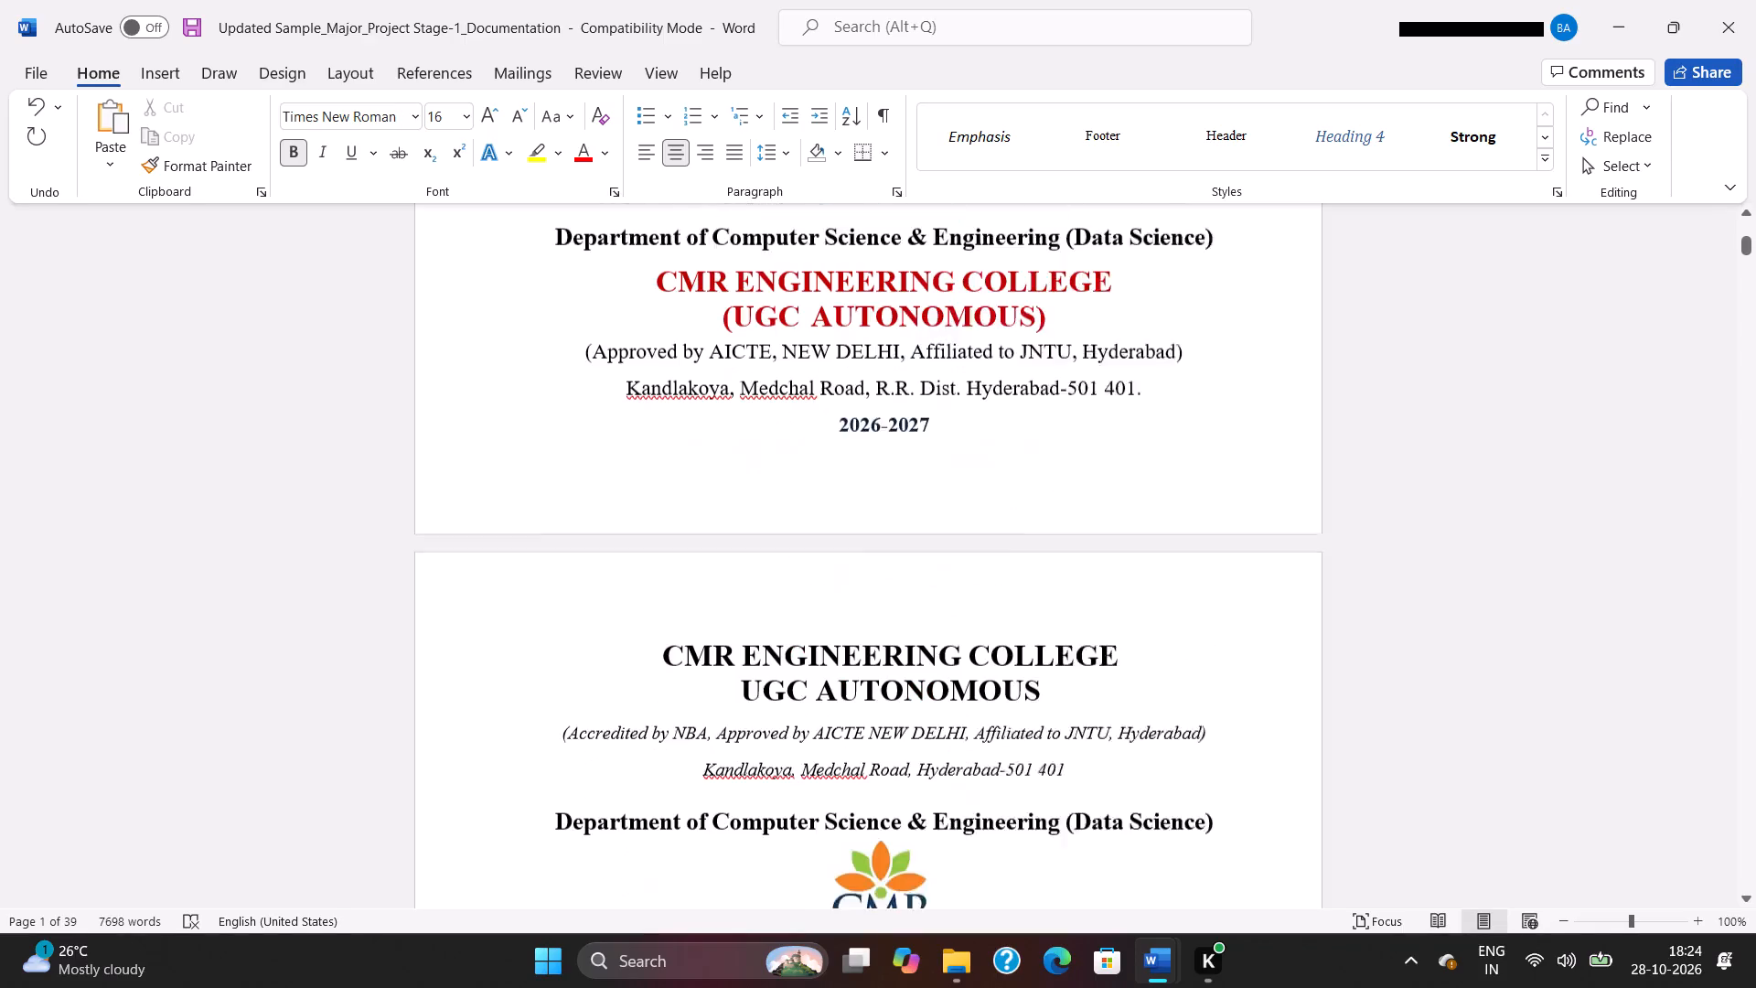
scroll(1163, 714, "up", 2)
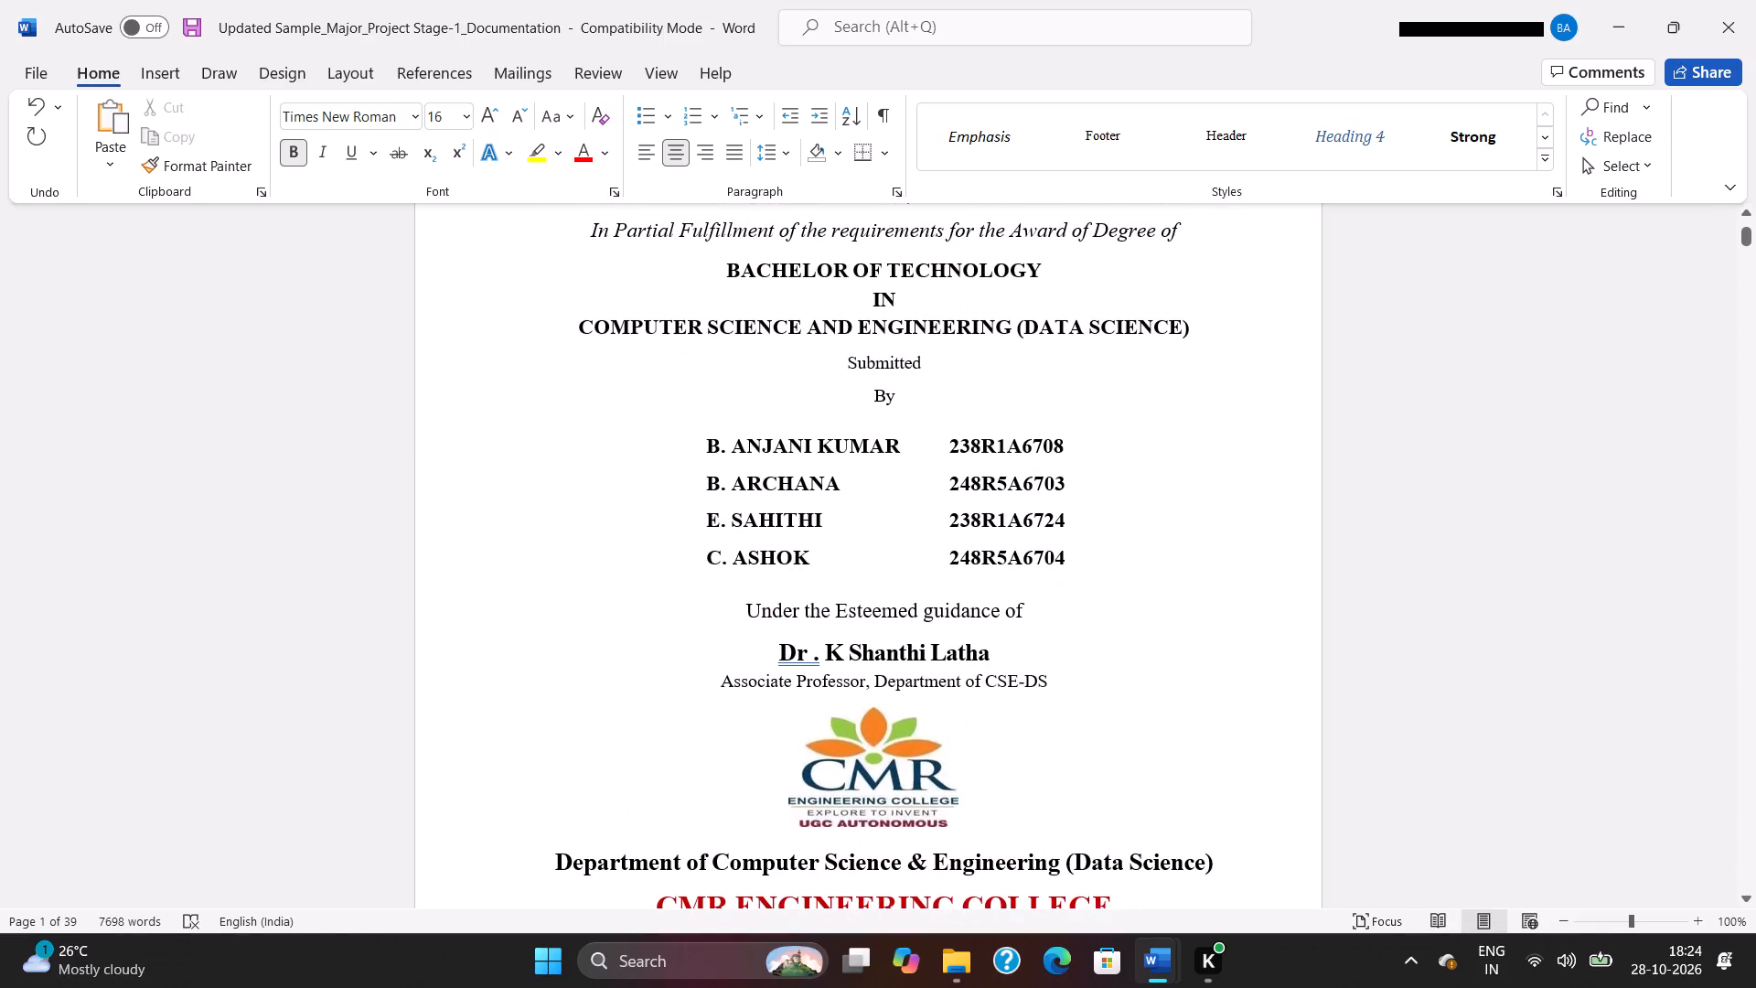
left_click(806, 653)
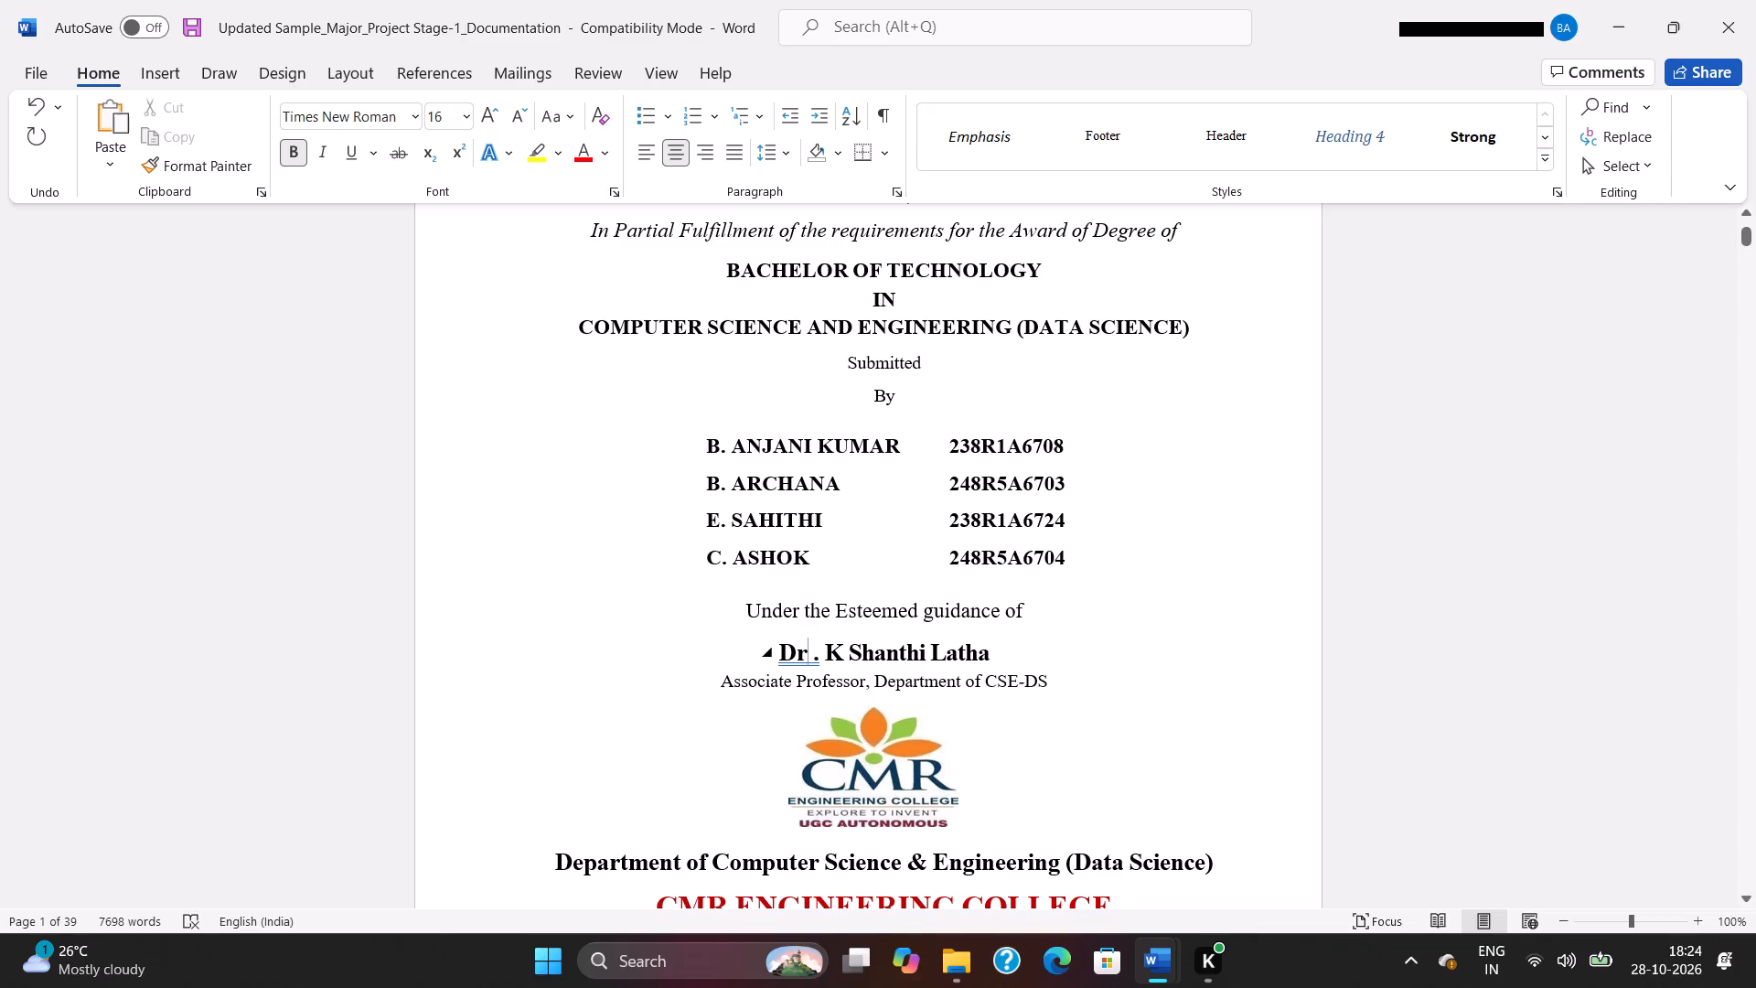
key("BackSpace")
key("BackSpace")
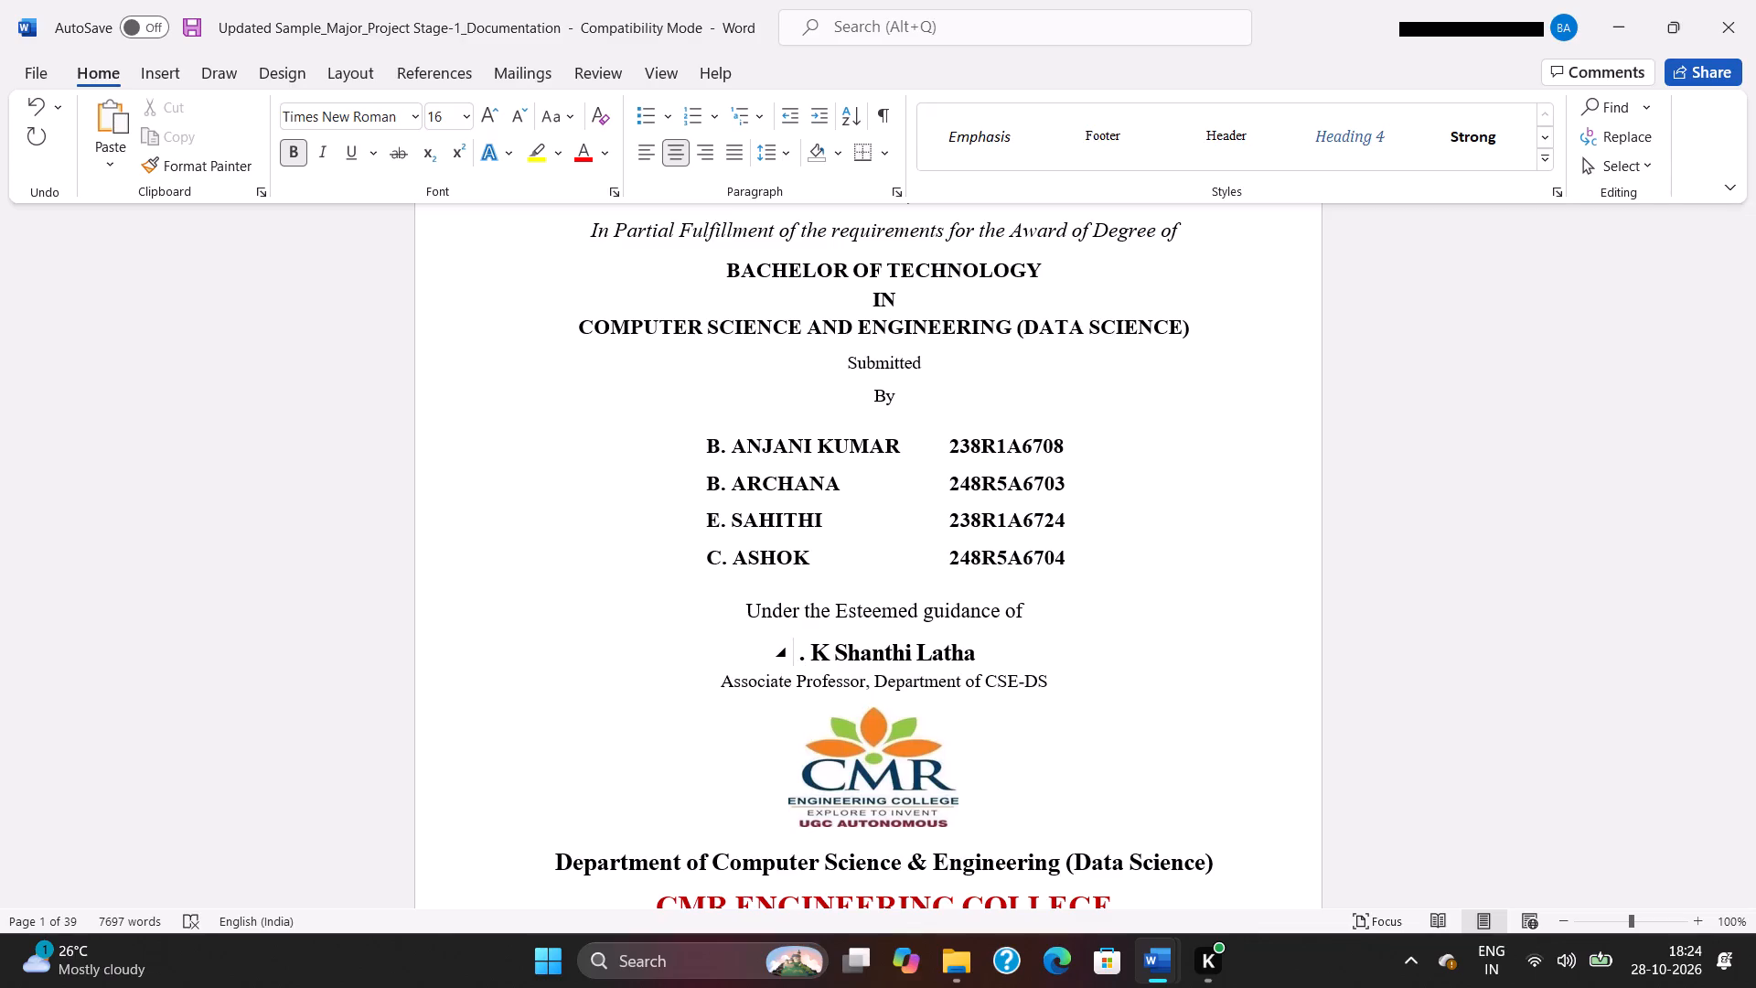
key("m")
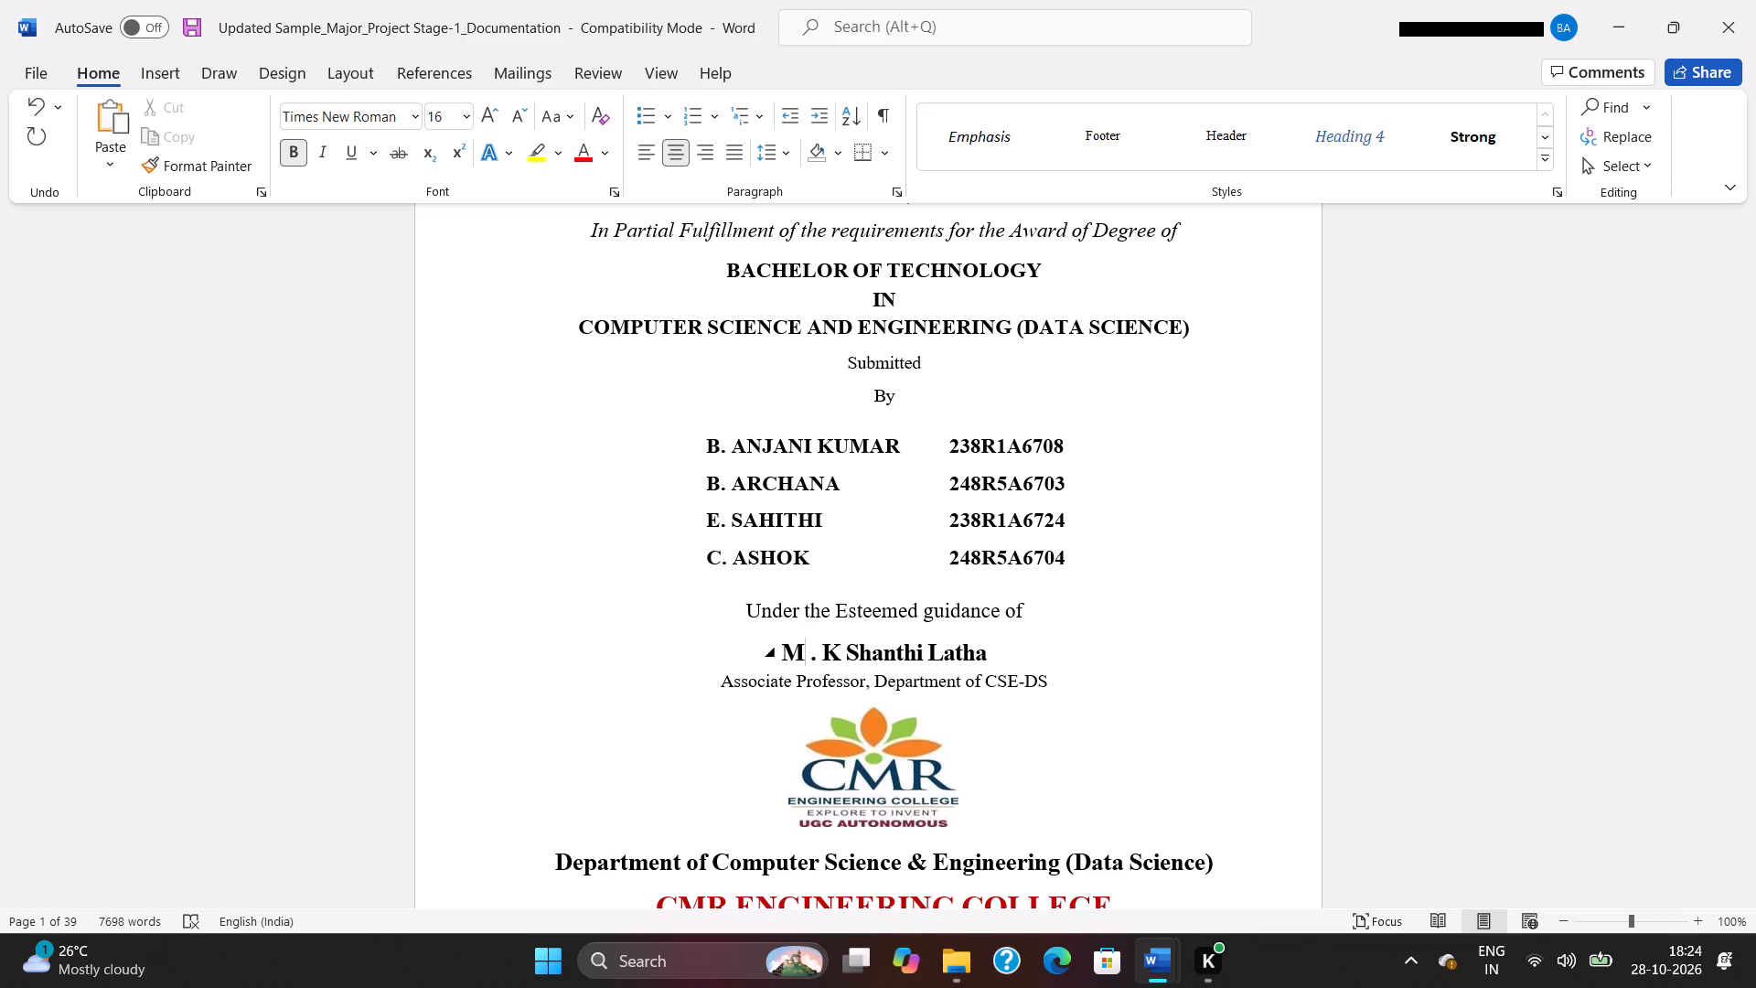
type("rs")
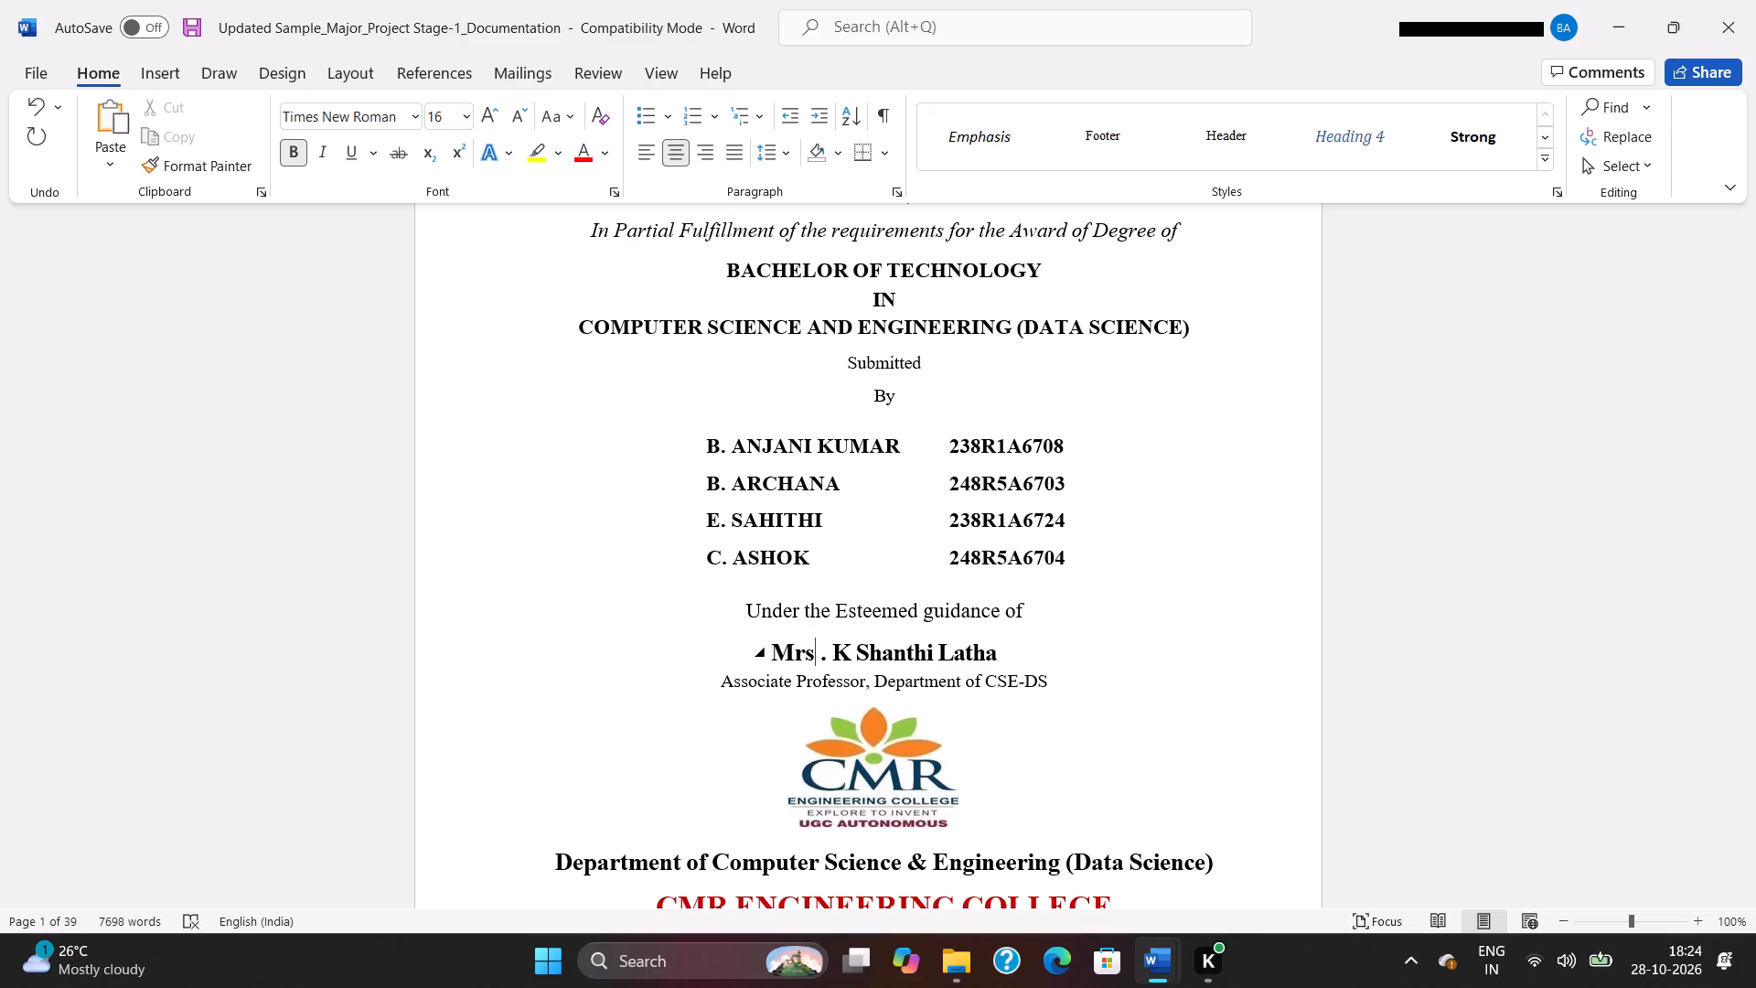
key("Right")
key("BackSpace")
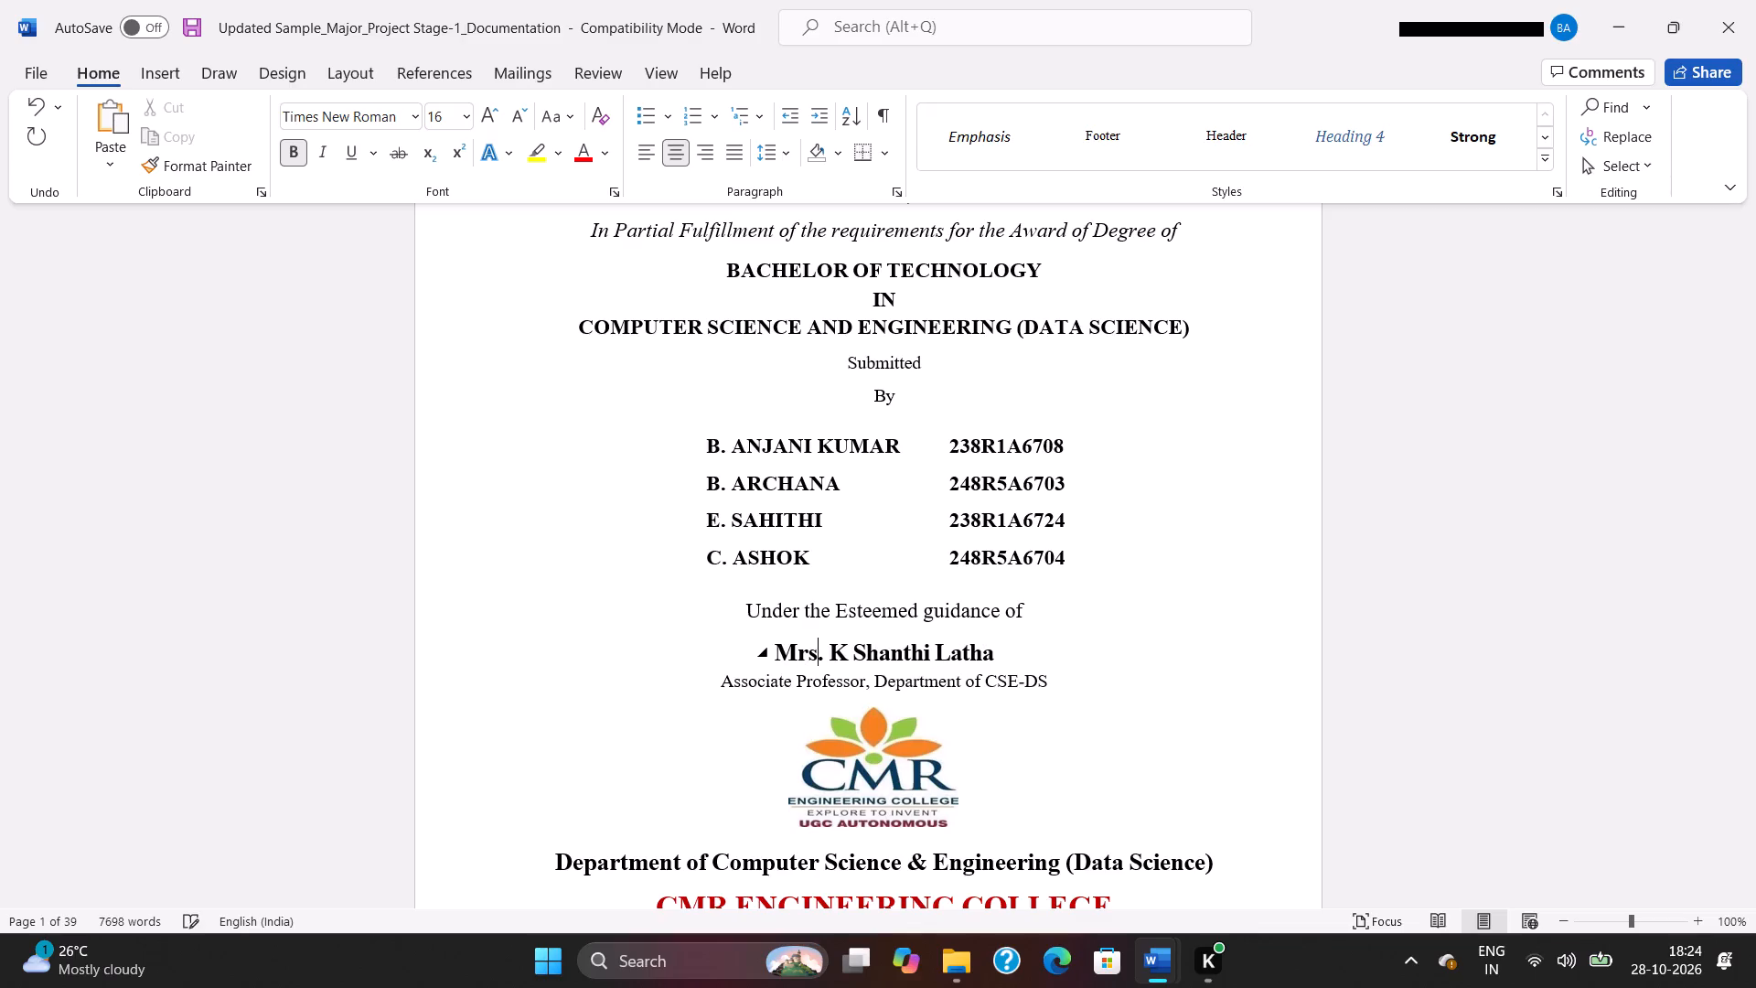
Insert a period after the guide's initial K on the cover page.
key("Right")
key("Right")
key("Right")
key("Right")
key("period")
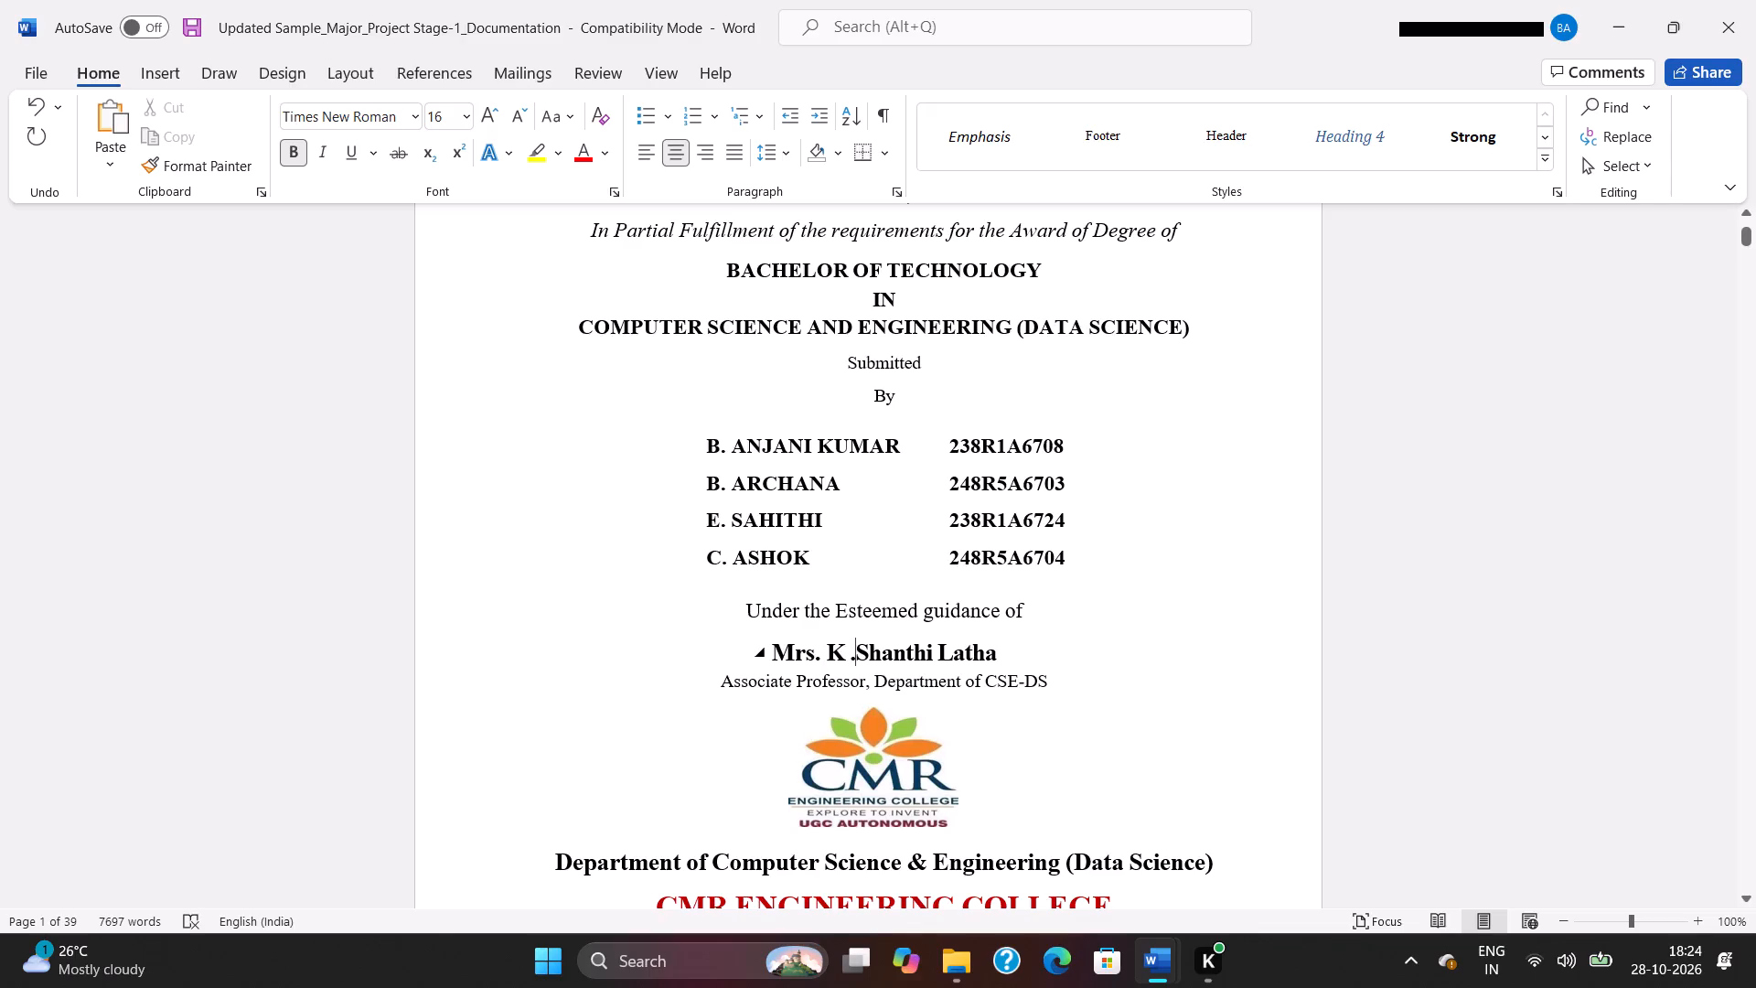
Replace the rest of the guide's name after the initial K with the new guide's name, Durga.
left_click(998, 654)
key("BackSpace")
key("BackSpace")
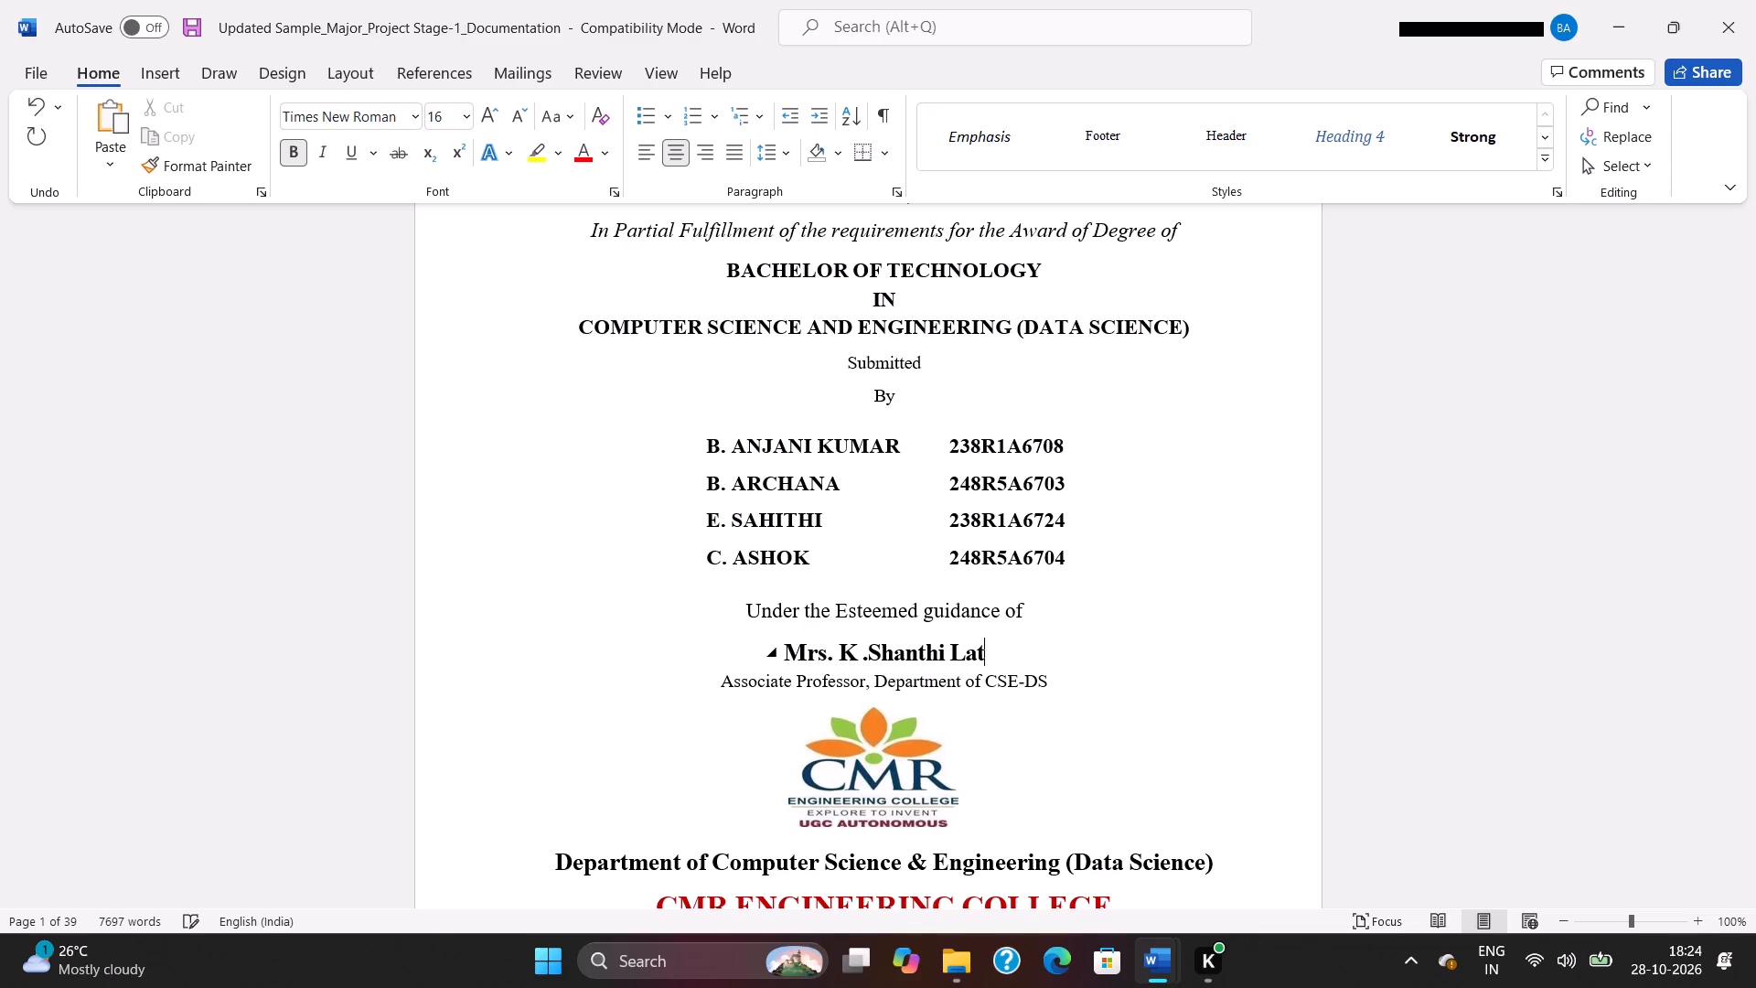
key("BackSpace")
key("BackSpace")
key("BackSpace")
key("BackSpace")
key("BackSpace")
key("BackSpace")
key("BackSpace")
key("BackSpace")
key("BackSpace")
key("BackSpace")
key("BackSpace")
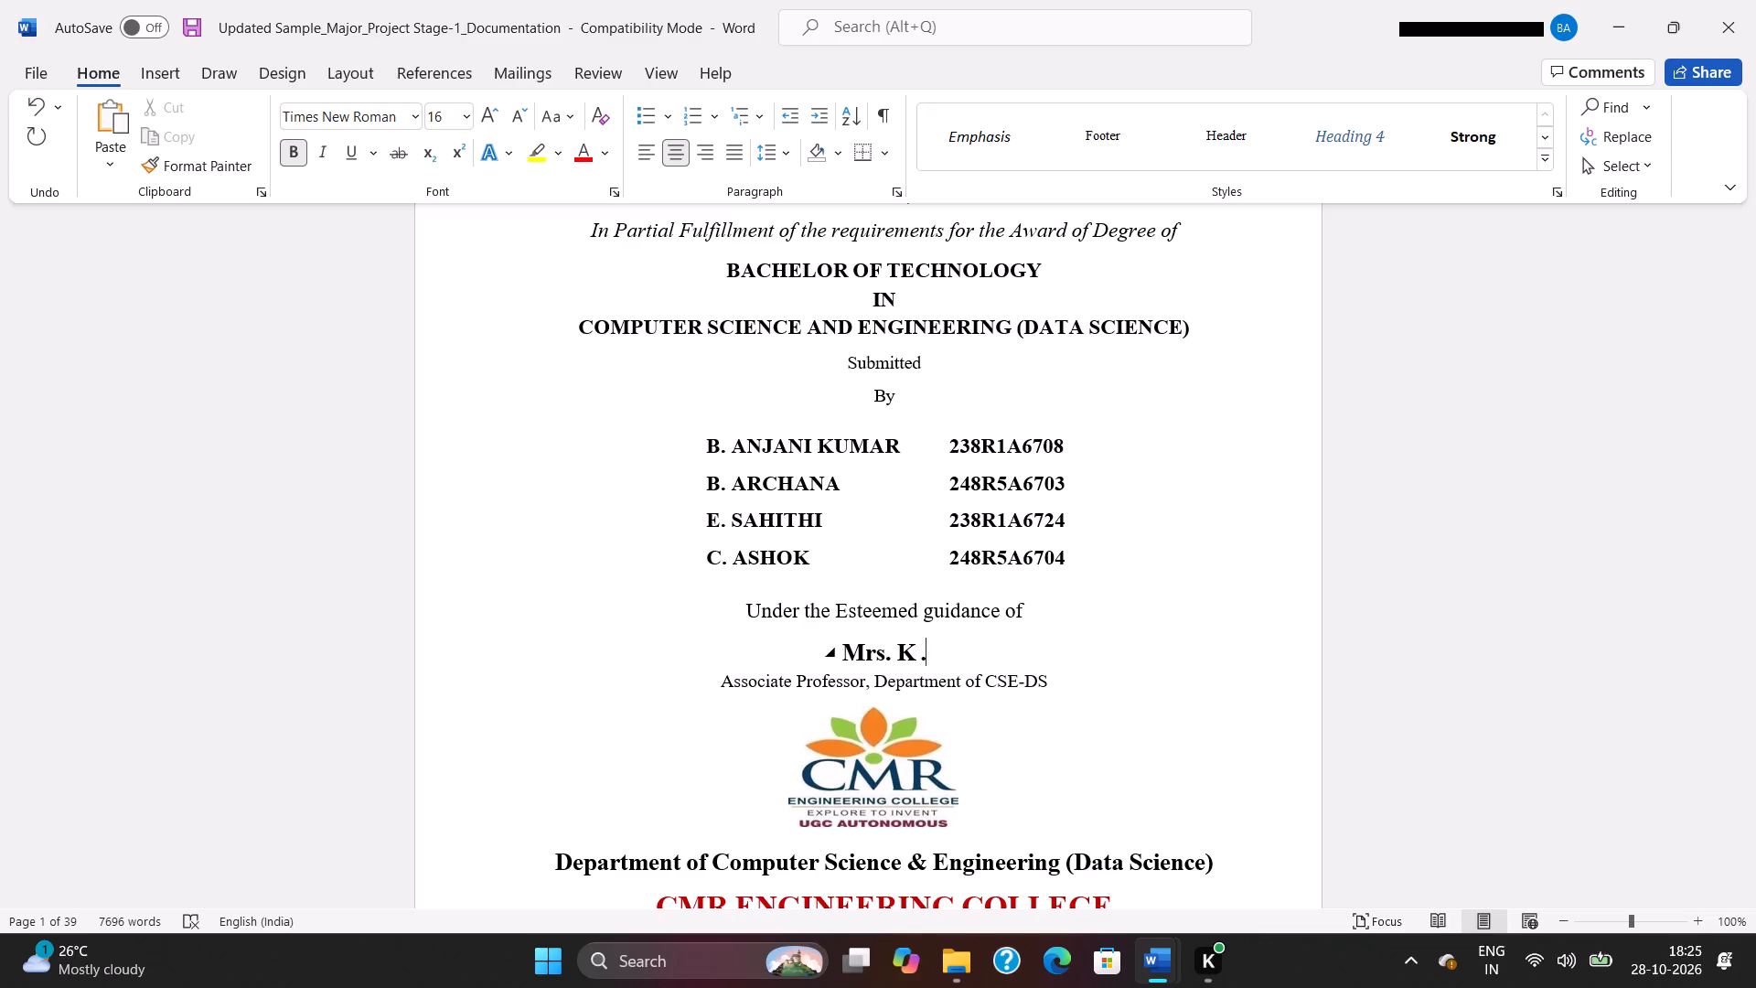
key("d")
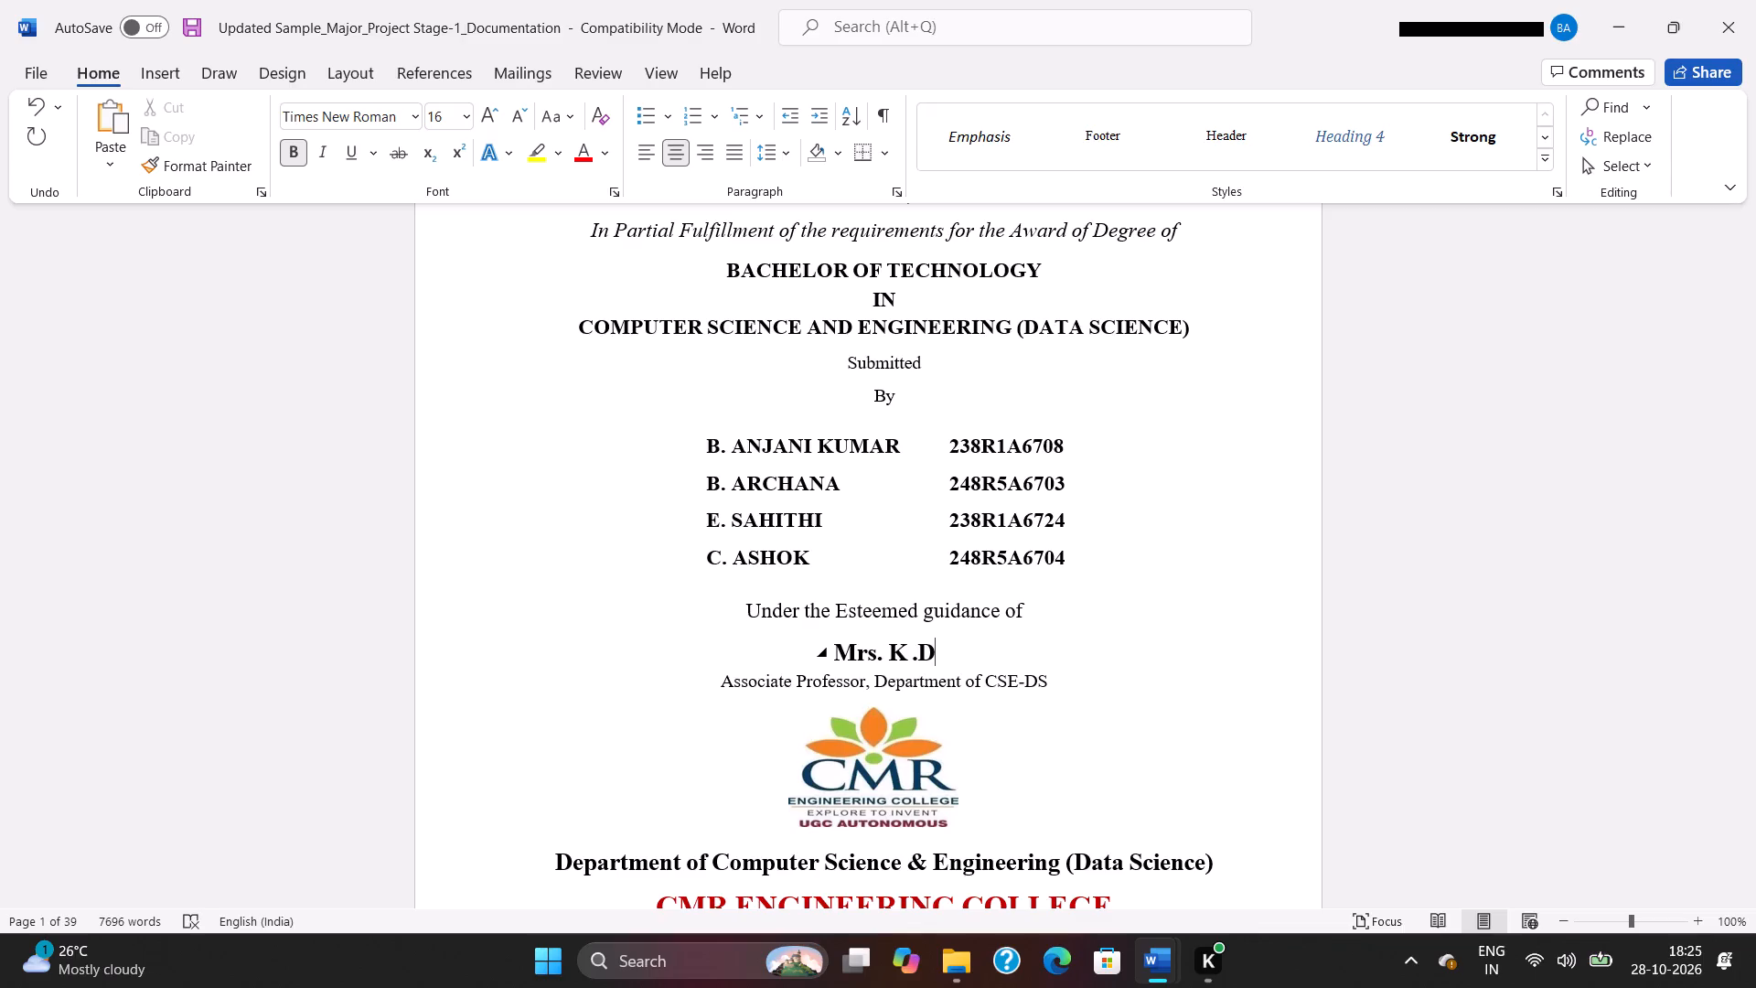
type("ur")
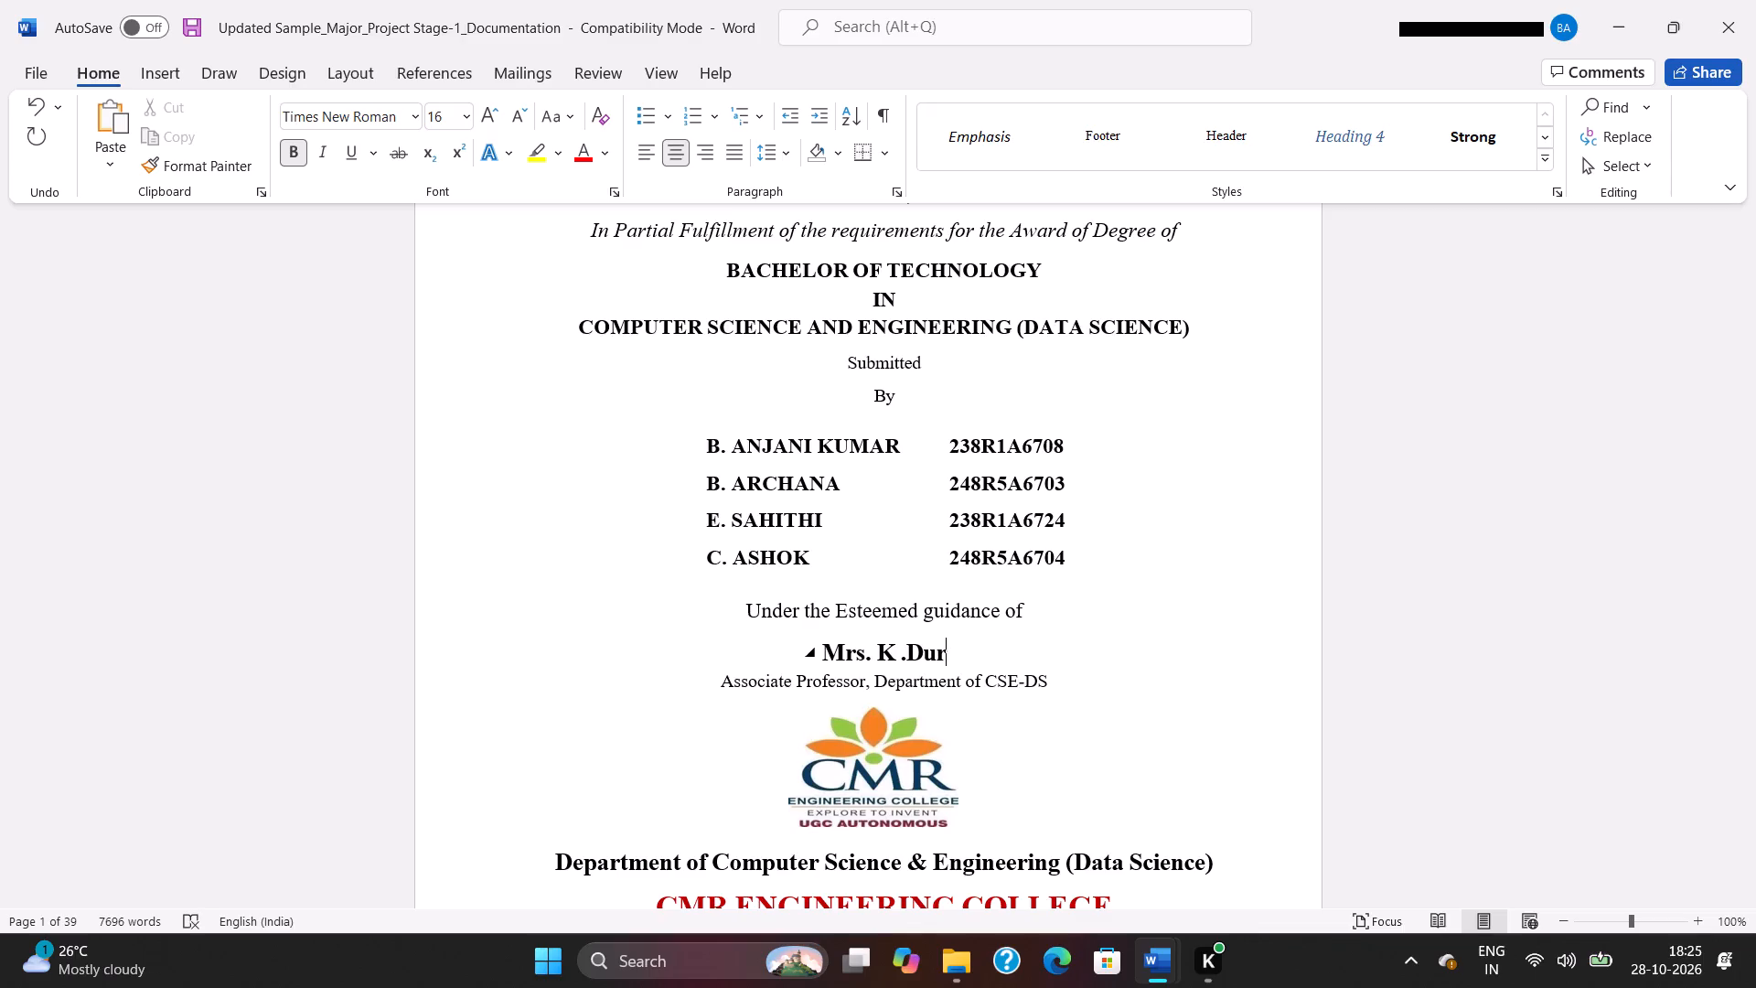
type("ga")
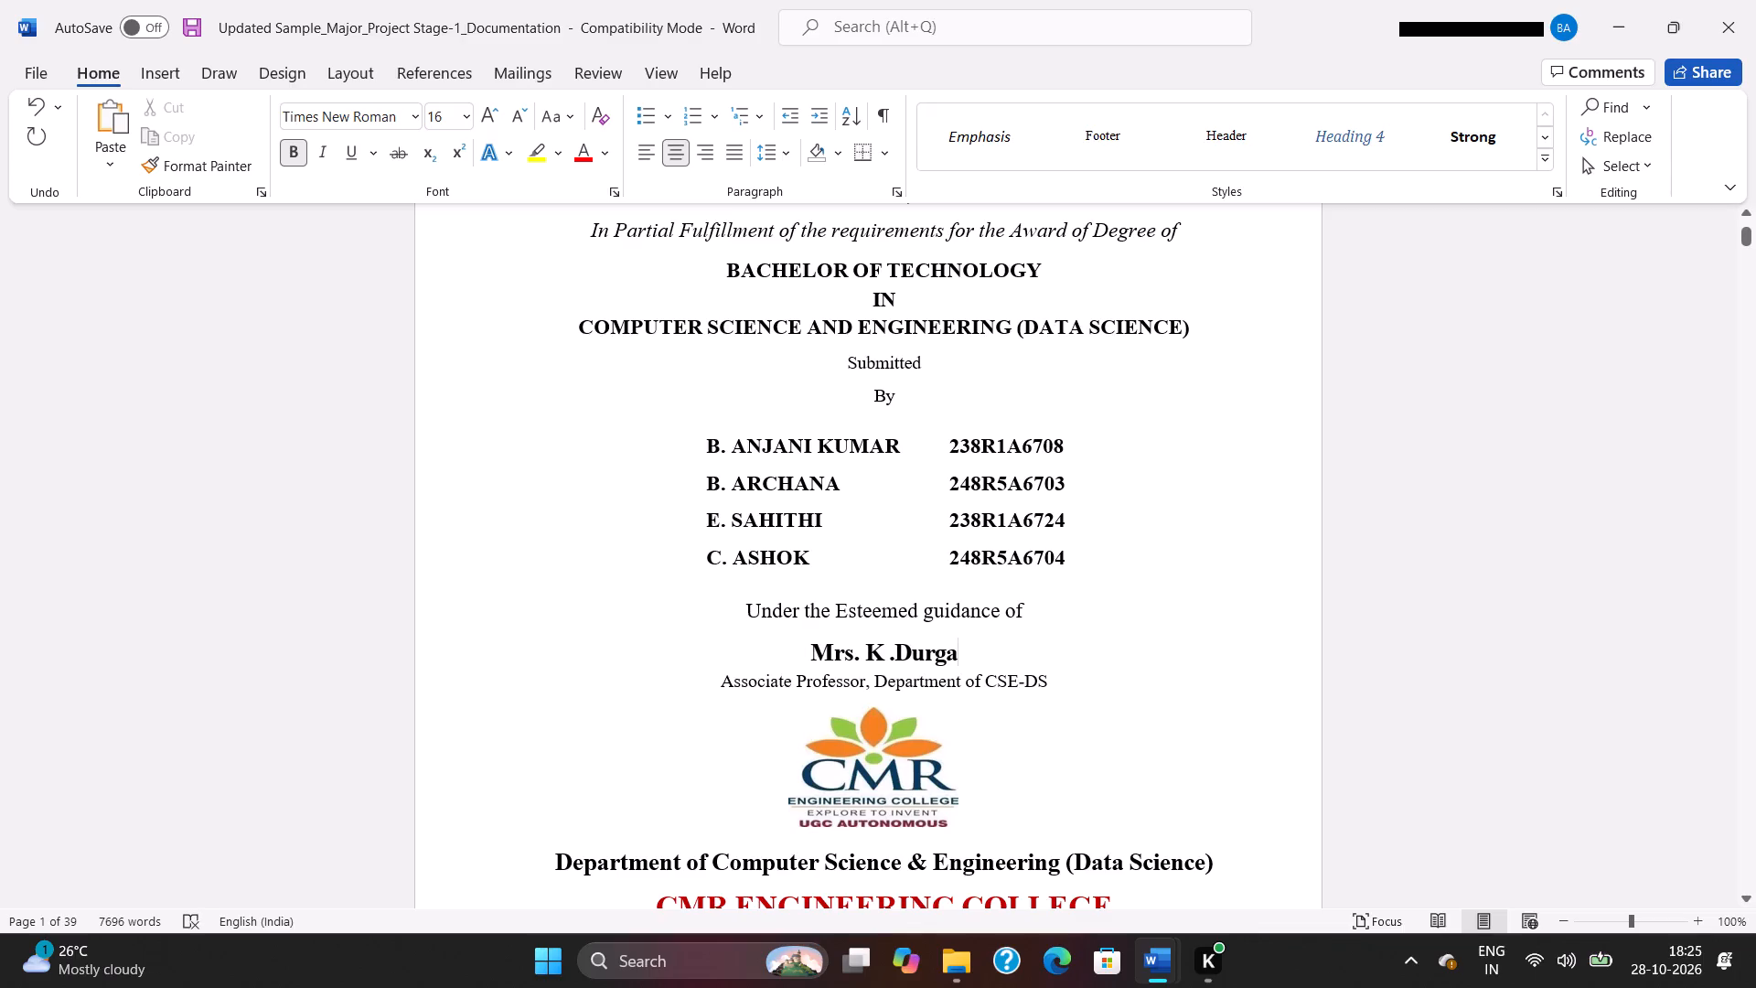
Remove the centre alignment from the guide's name line and indent it with tabs until it sits beneath the "Under the Esteemed guidance of" line.
left_click(802, 638)
key("BackSpace")
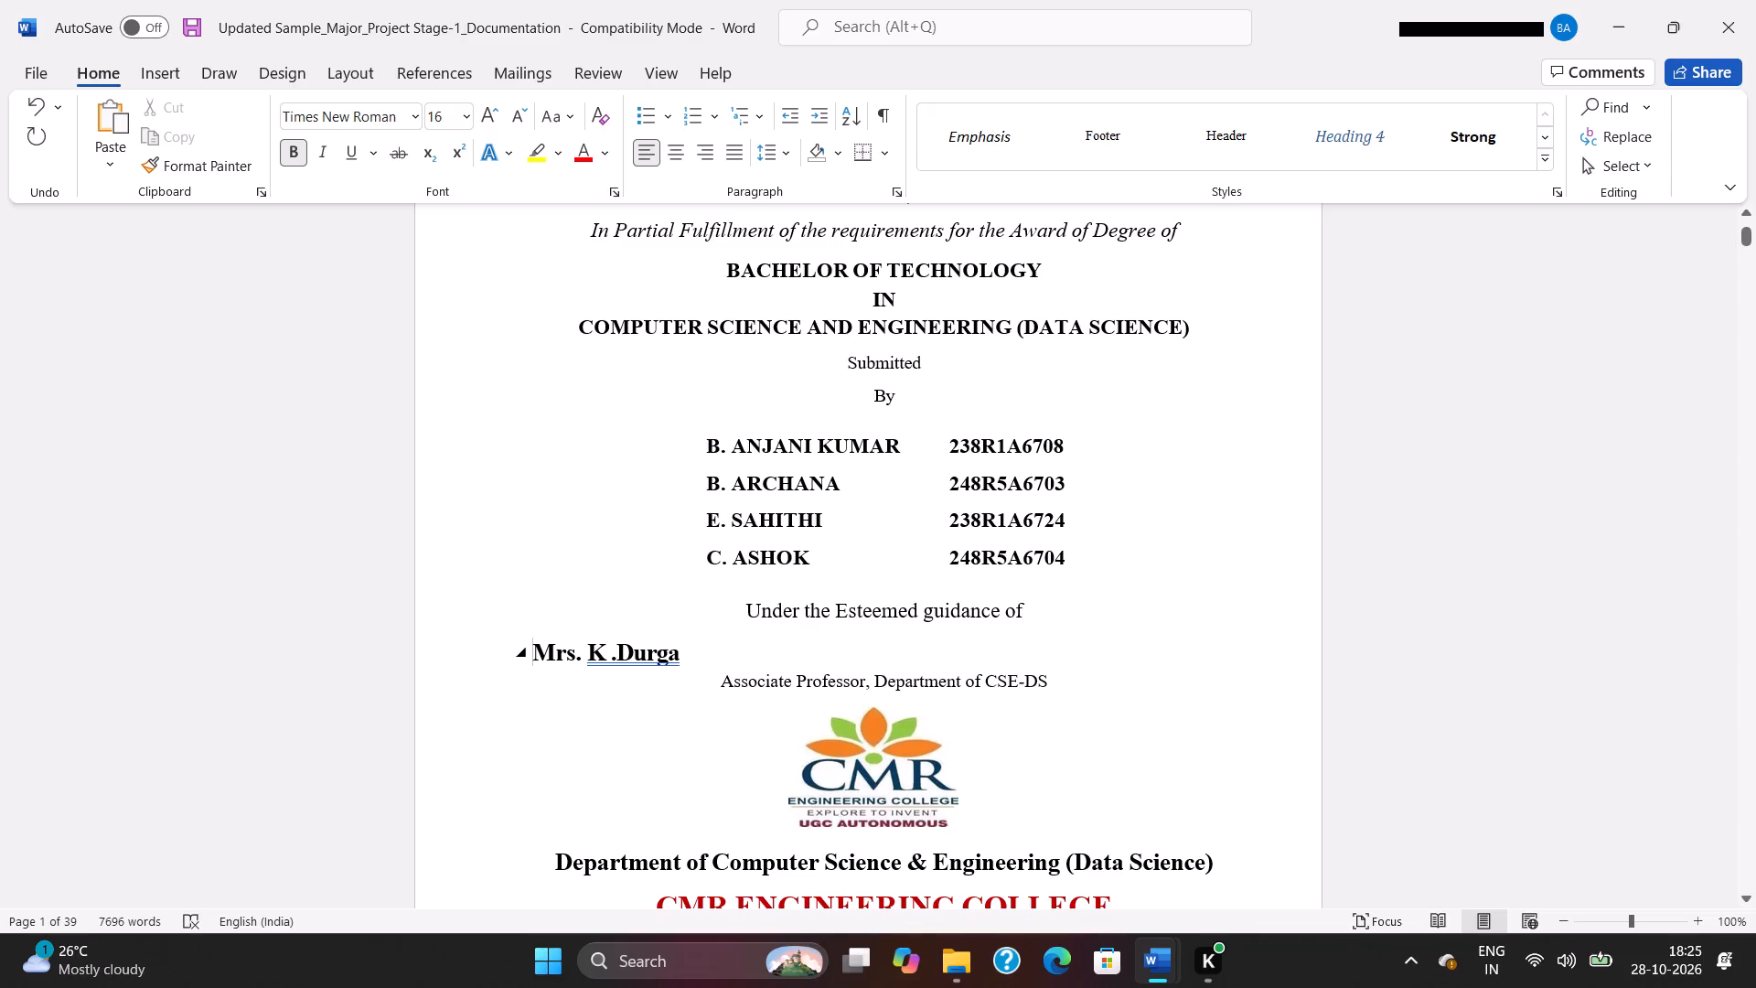
key("Tab")
key("Tab")
key("Tab")
key("Tab")
key("Tab")
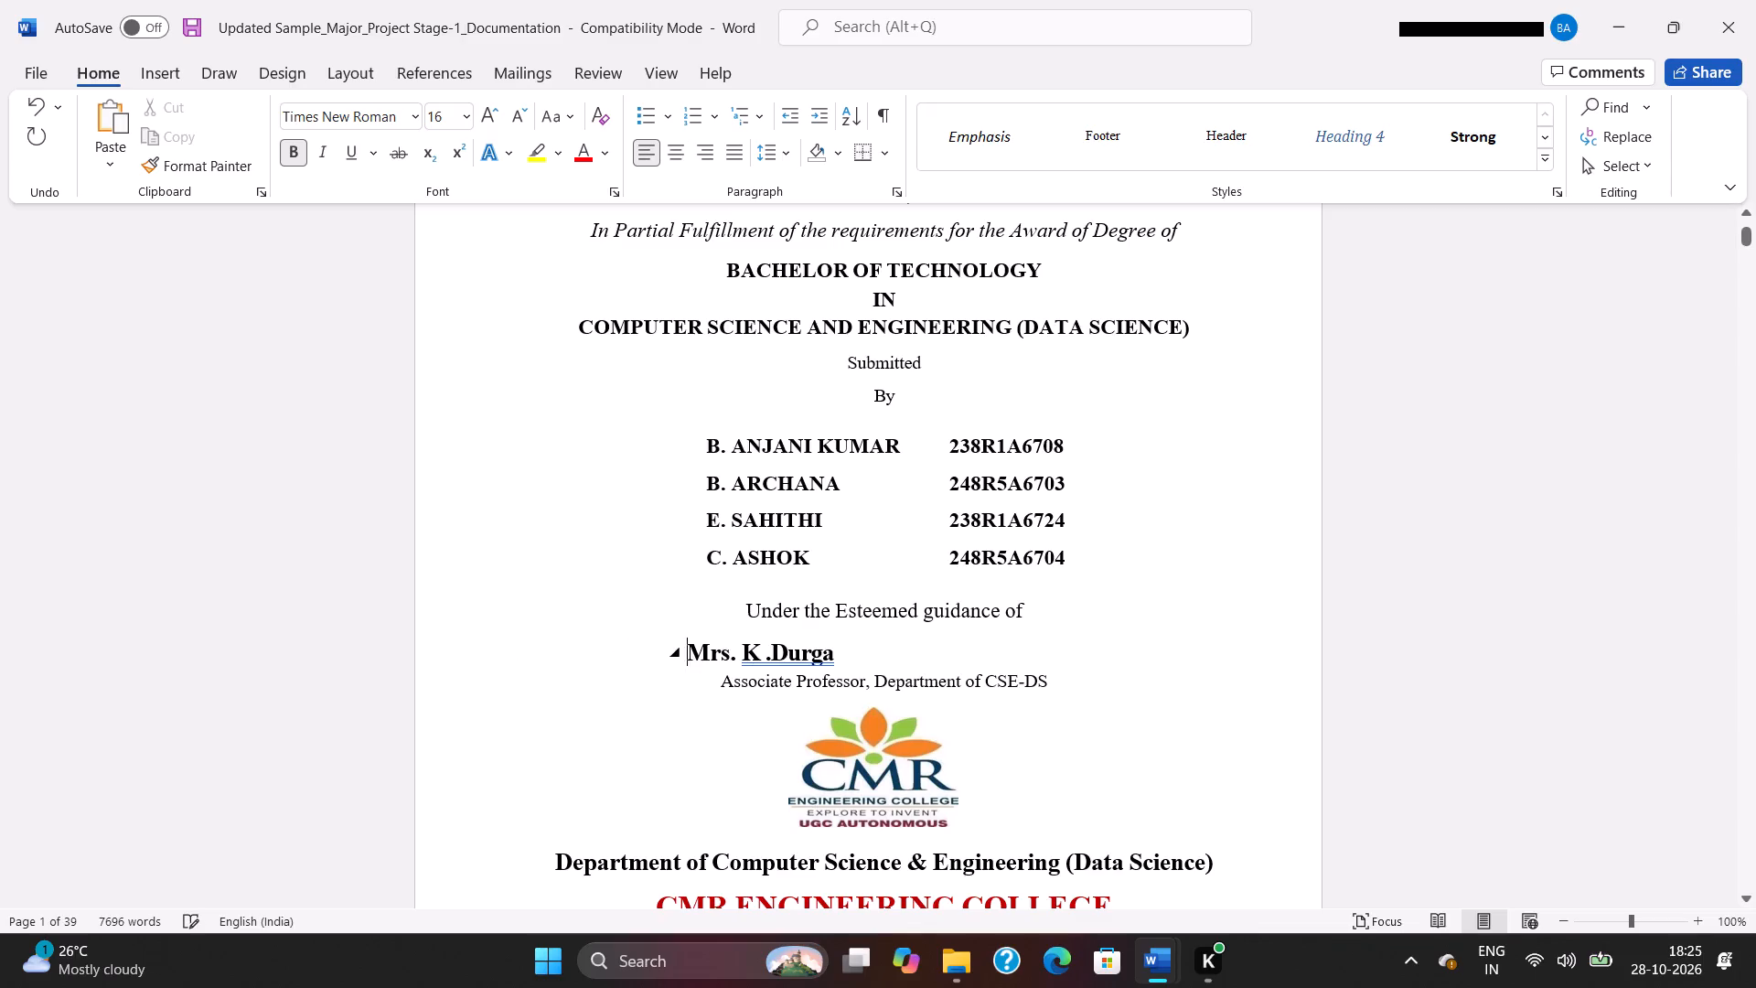
key("Tab")
key("Tab")
key("BackSpace")
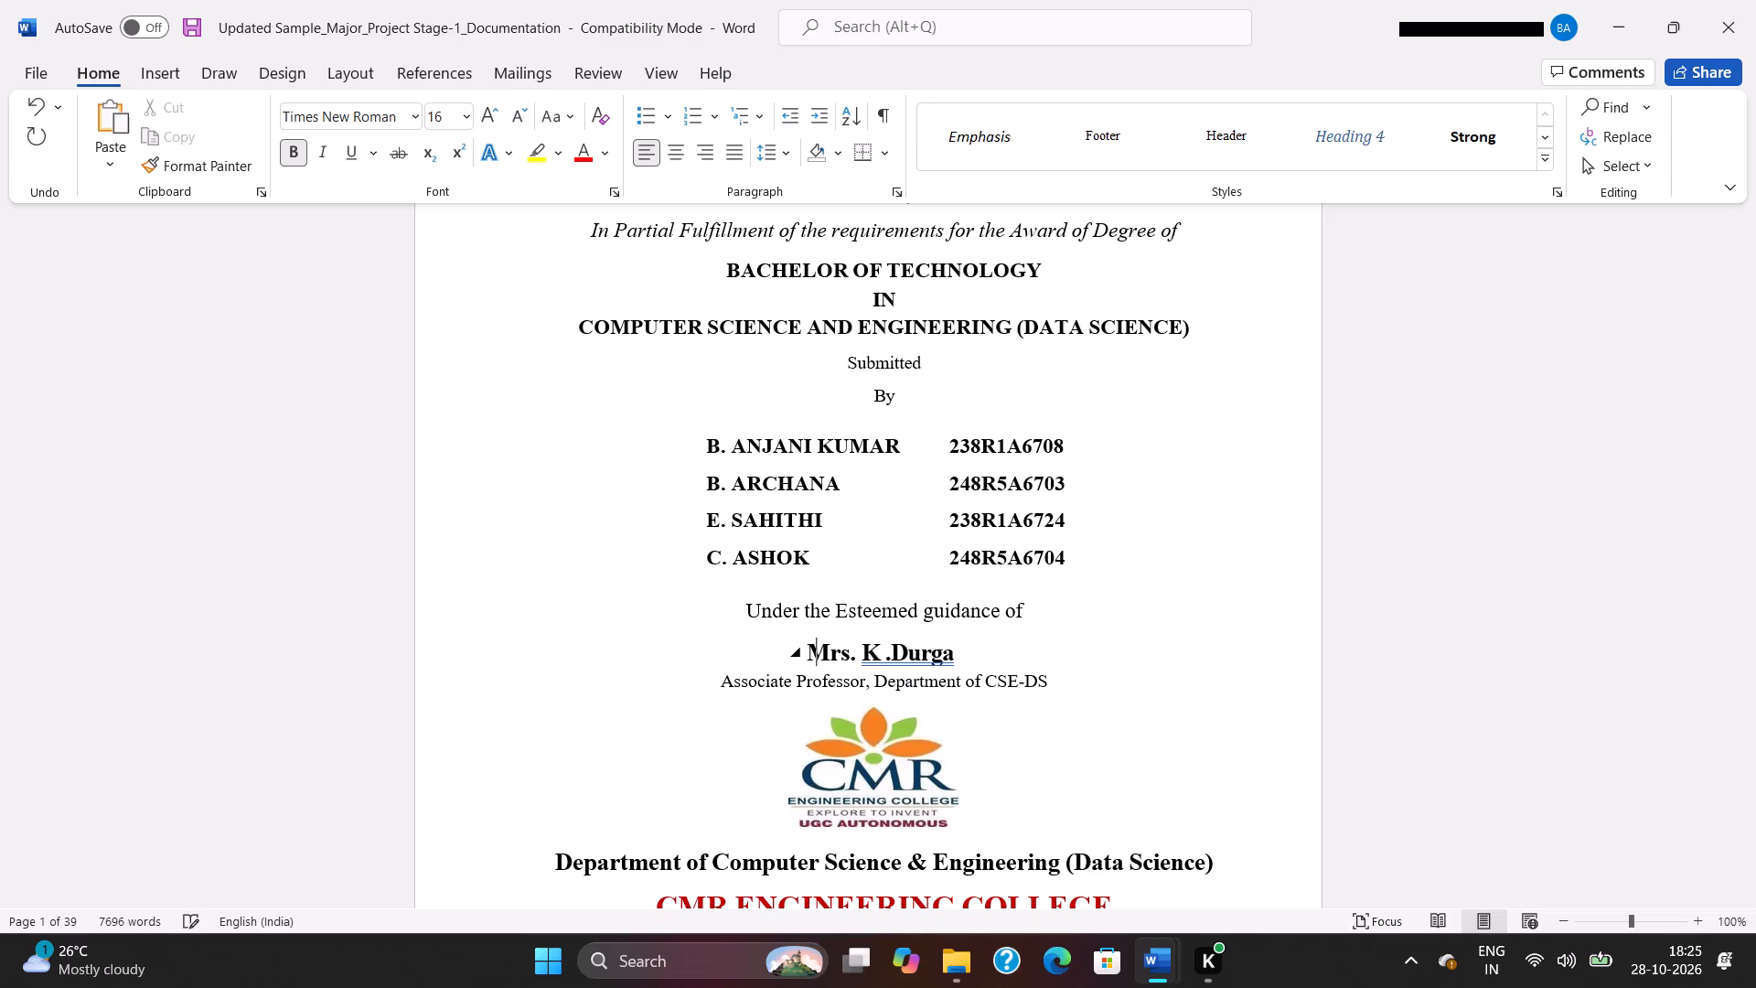
Ignore the grammar suggestion on the guide's name once.
right_click(941, 653)
left_click(869, 295)
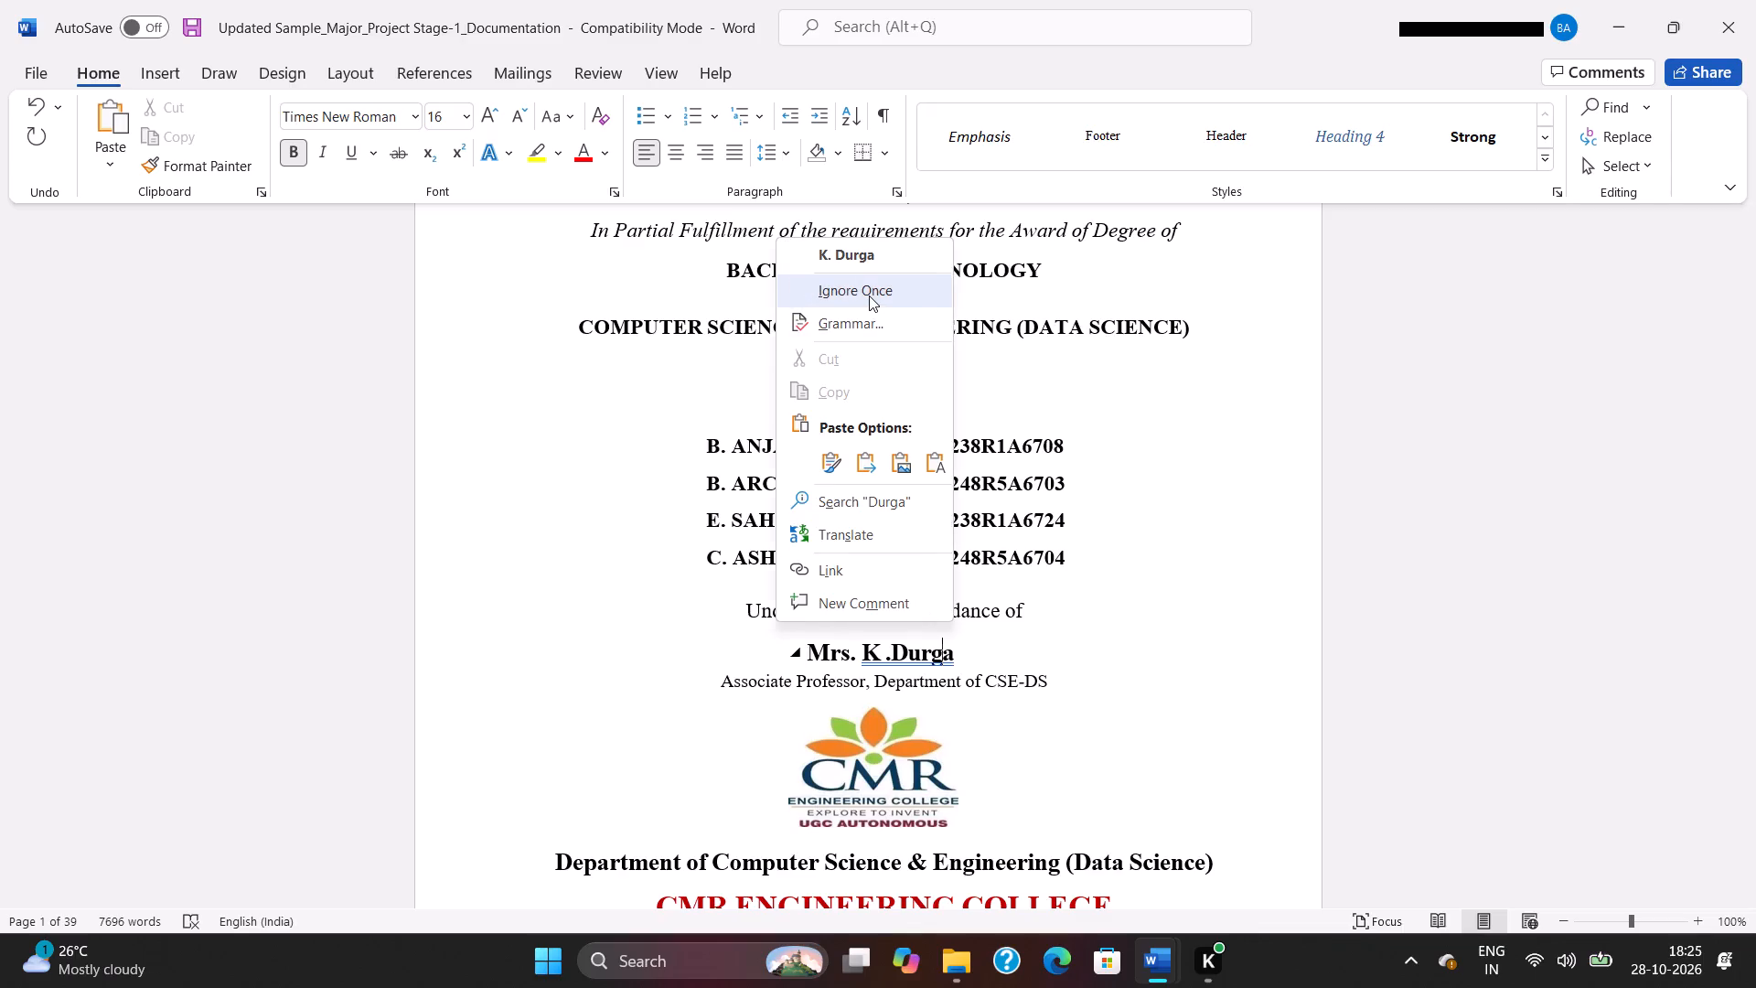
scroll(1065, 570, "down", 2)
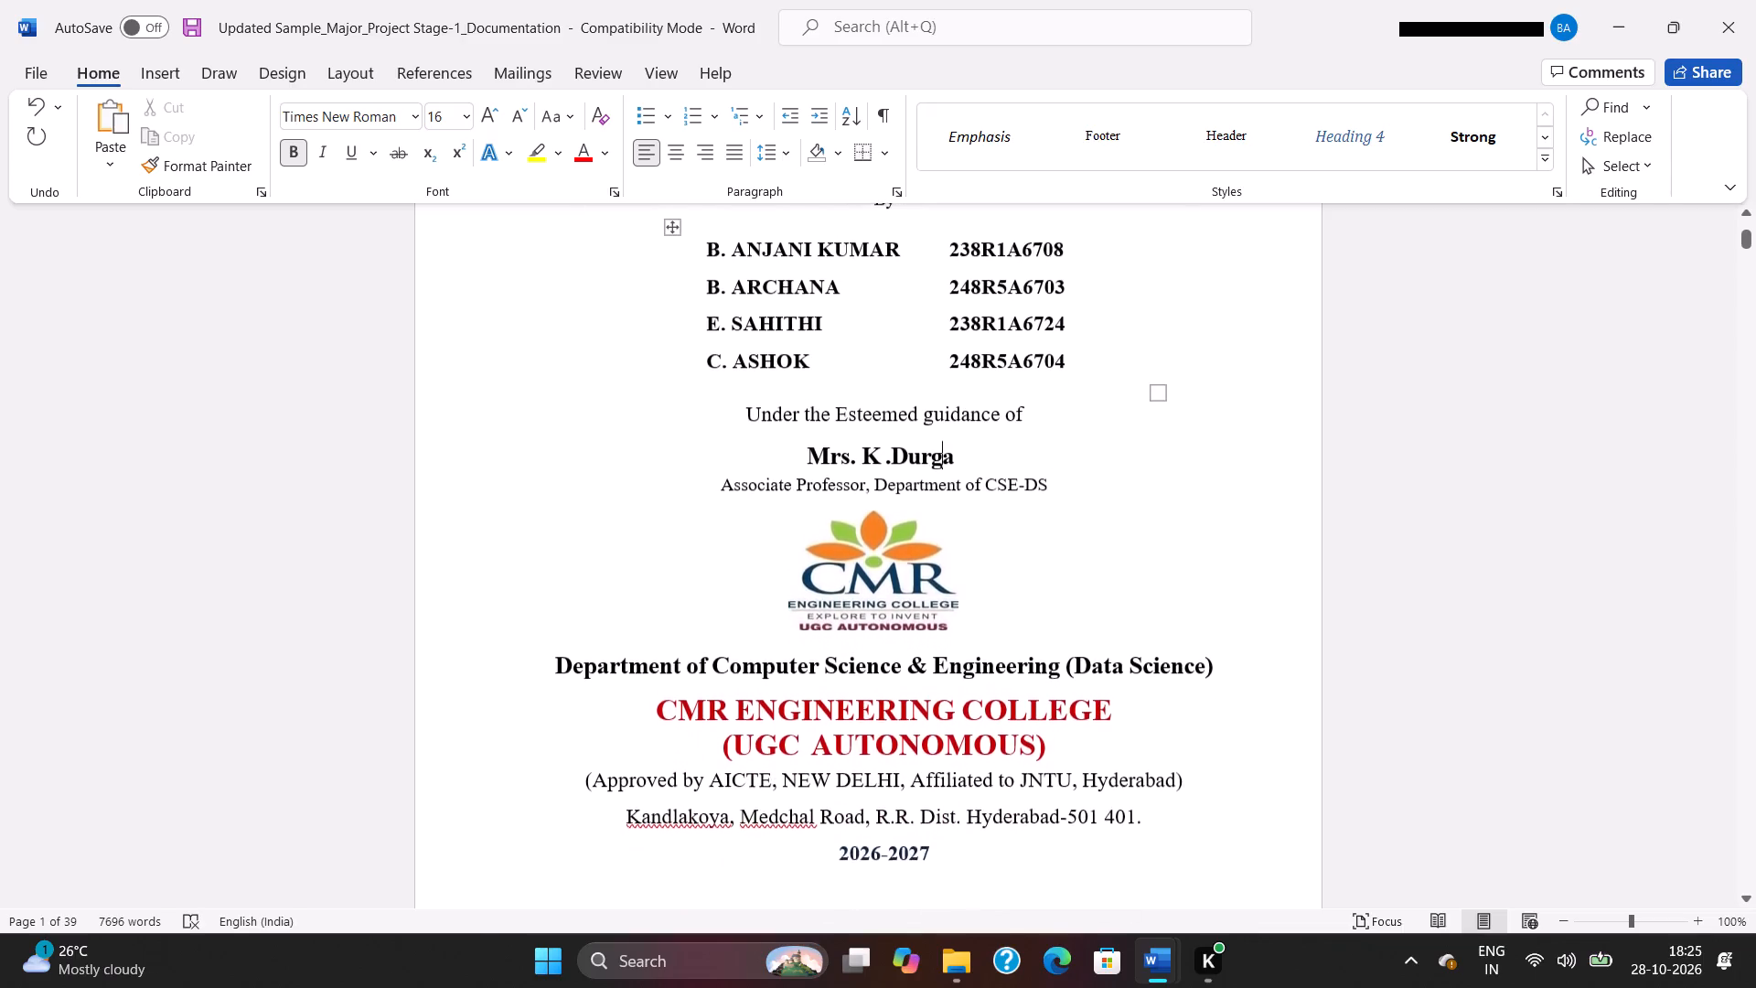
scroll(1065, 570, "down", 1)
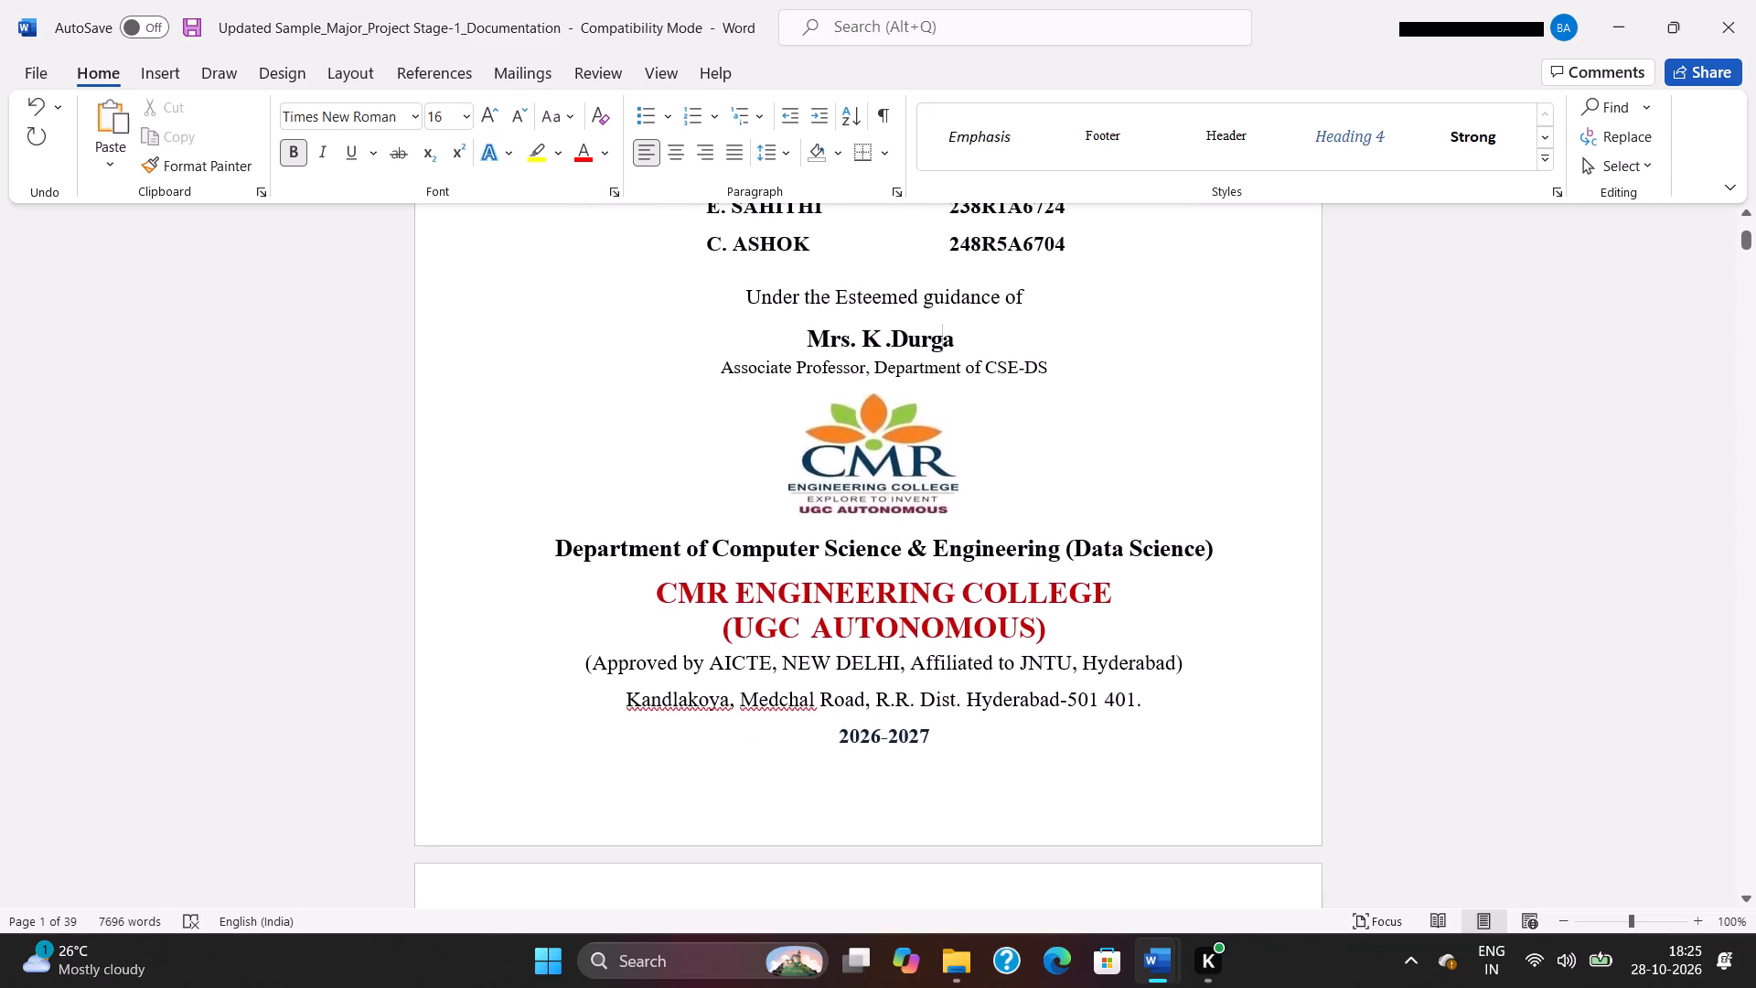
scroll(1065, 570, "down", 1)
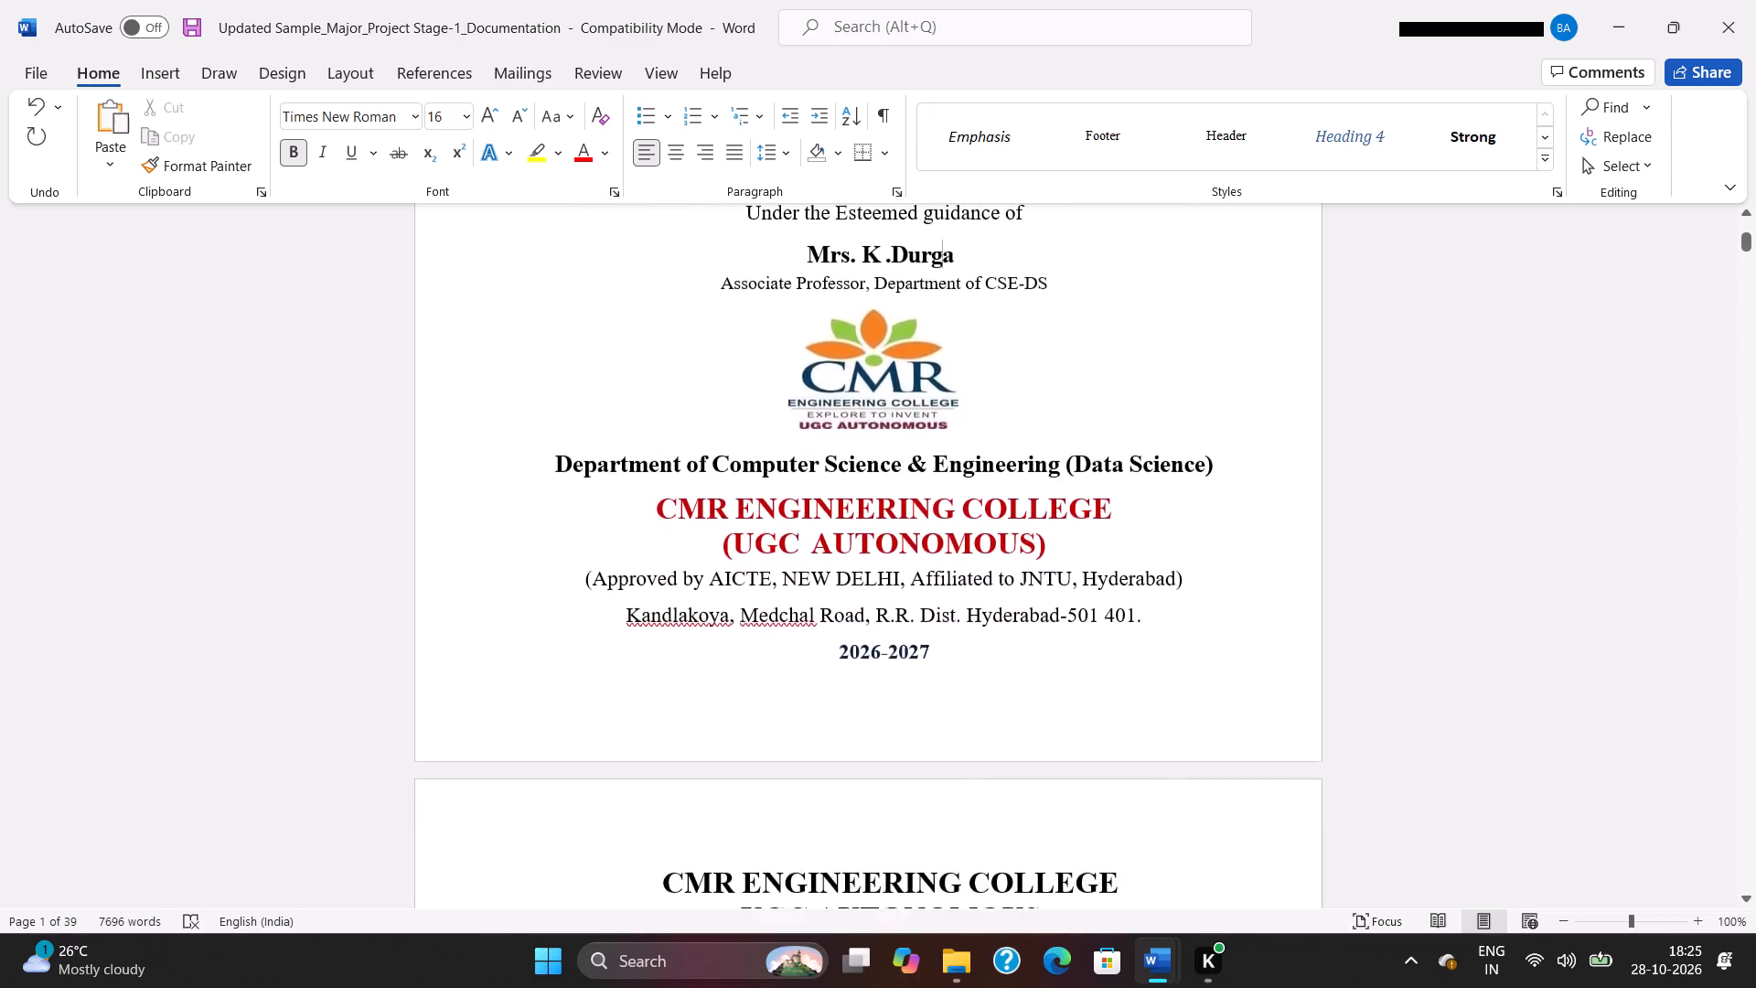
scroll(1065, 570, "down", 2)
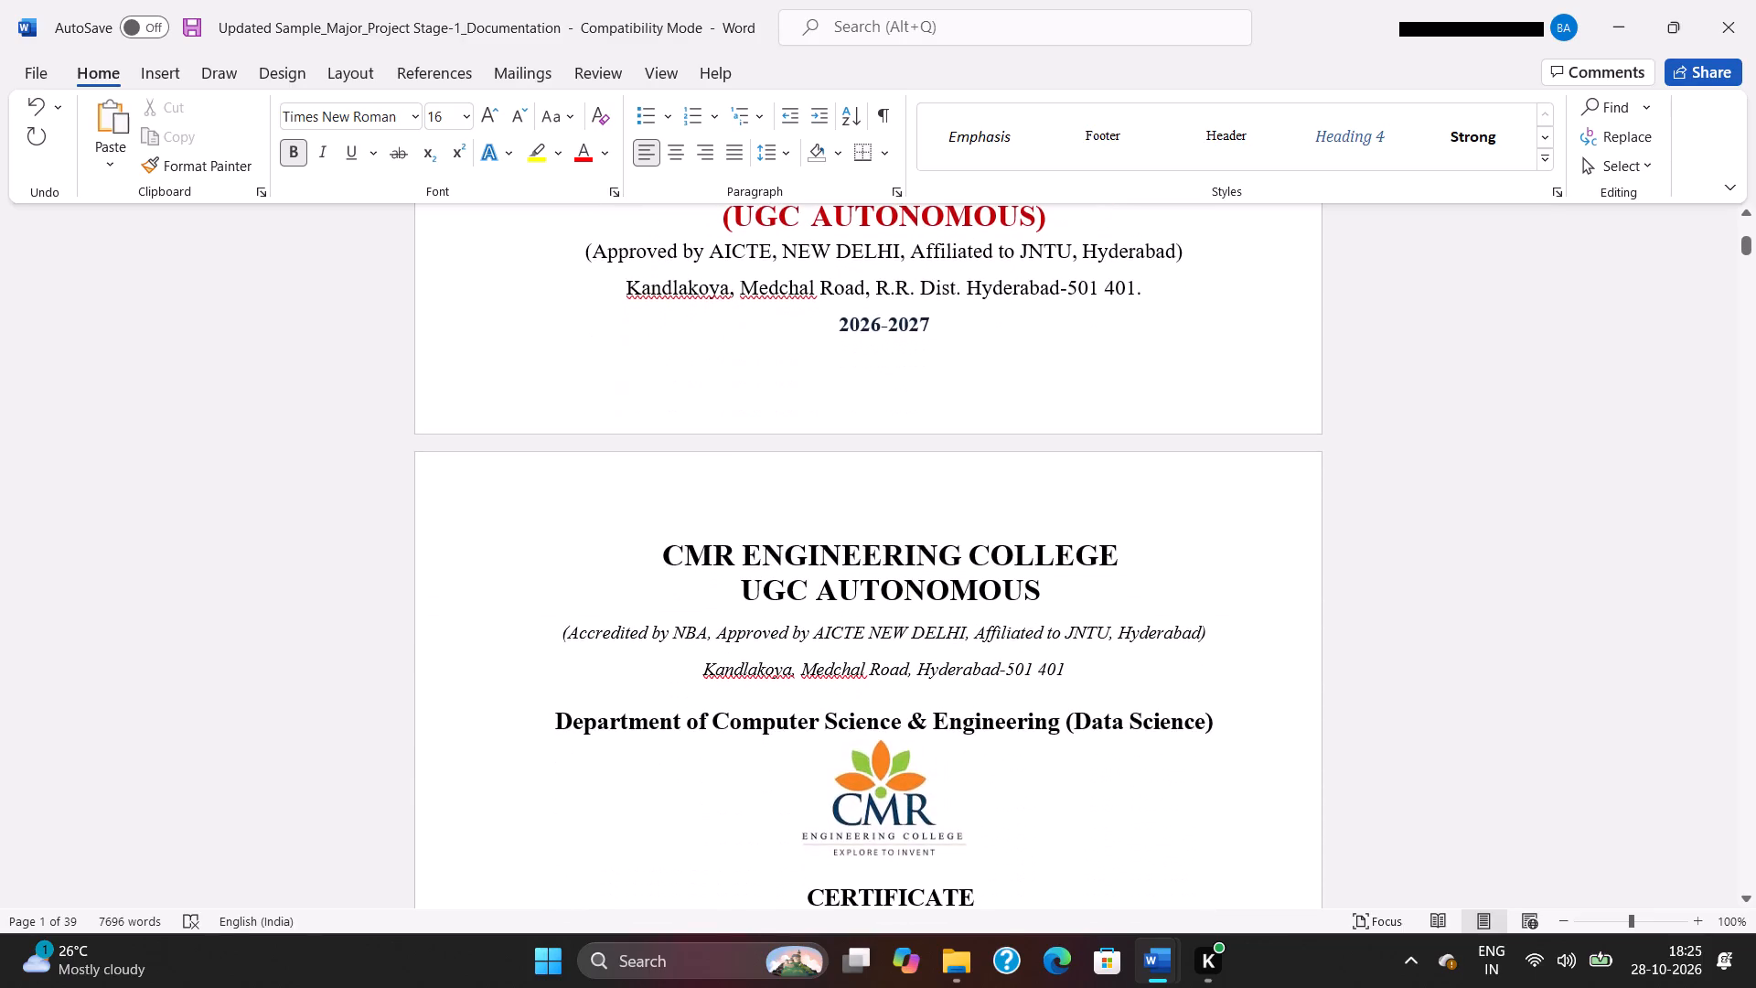
Search the computer for WhatsApp and switch to it.
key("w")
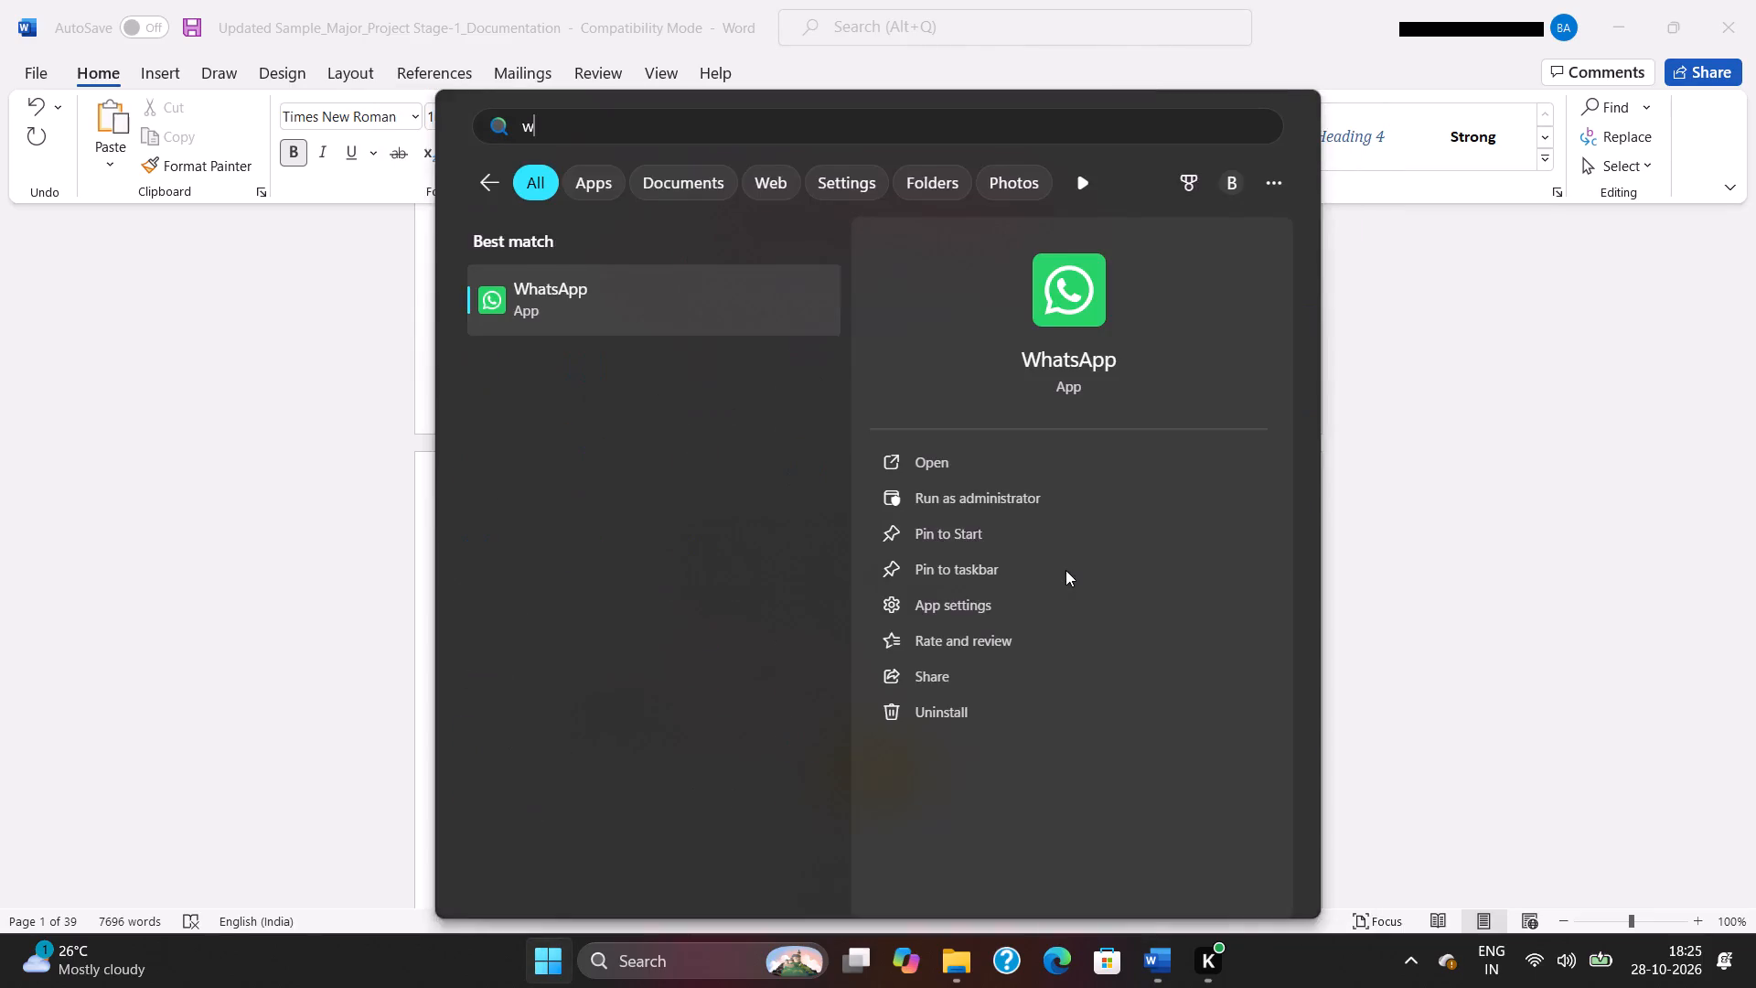
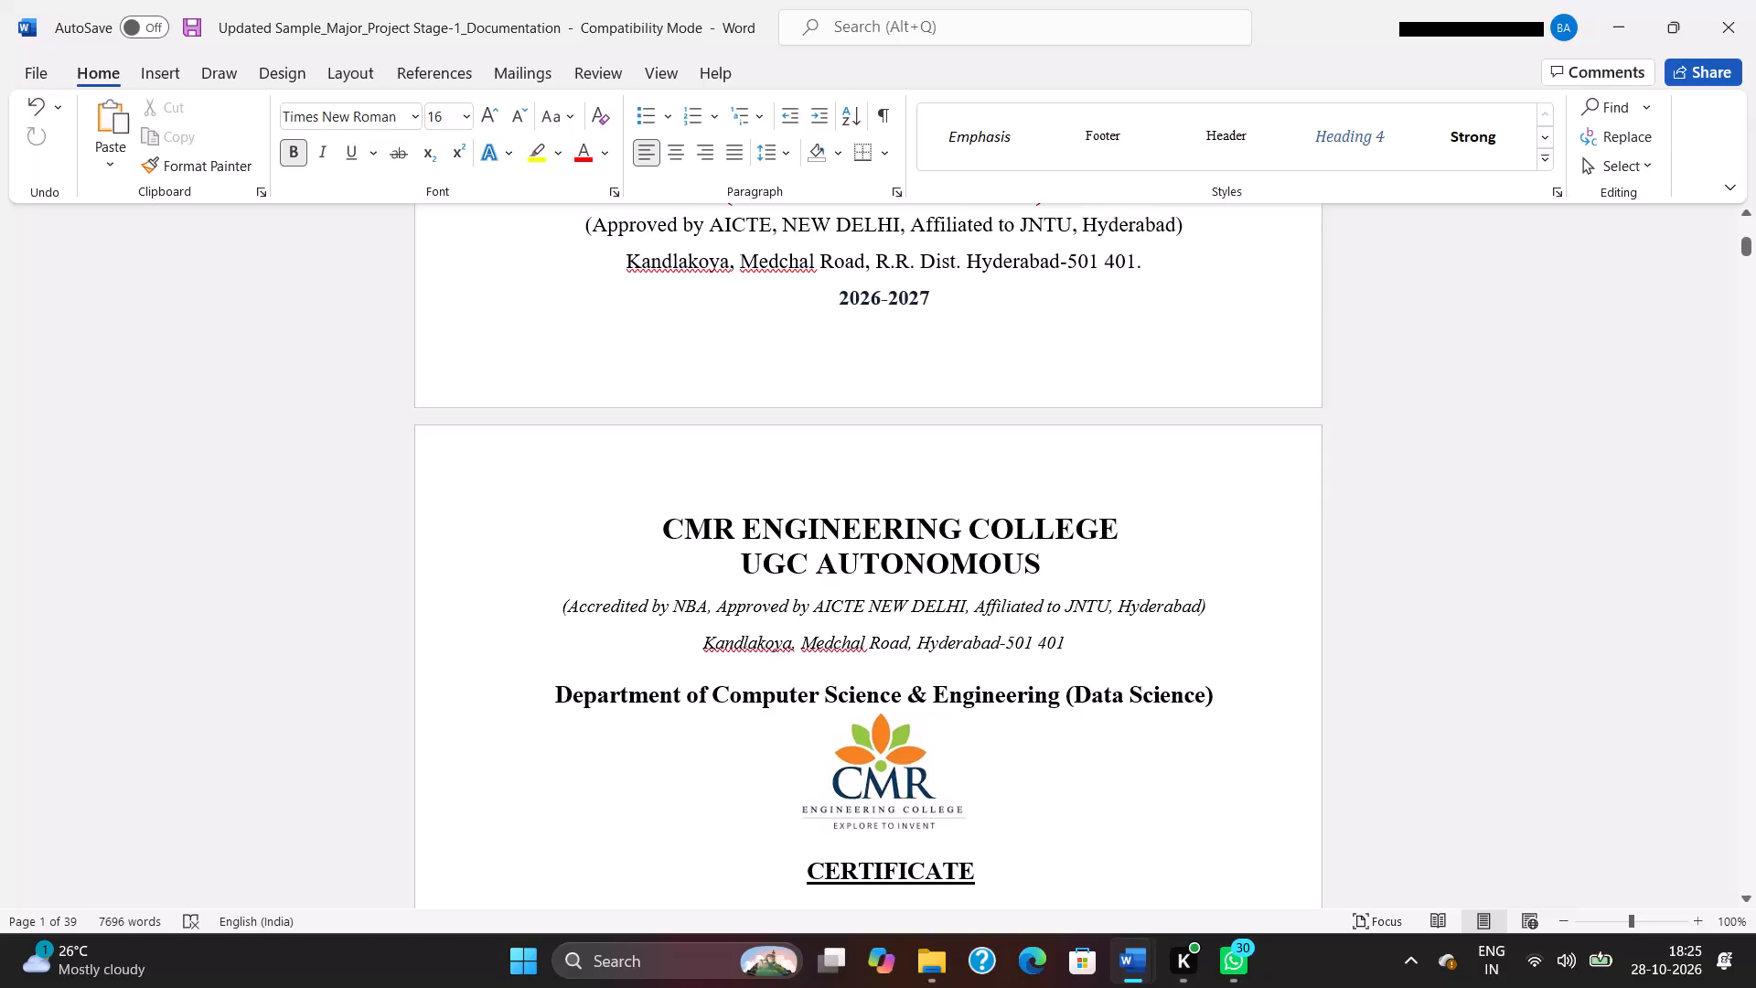
Copy the full project title, REAL-TIME MULTIMODAL ACTIVE MODERATION WITH IN-SESSION DUAL LOOP CORRECTIVE FEEDBACK, from the cover page.
scroll(1278, 312, "down", 3)
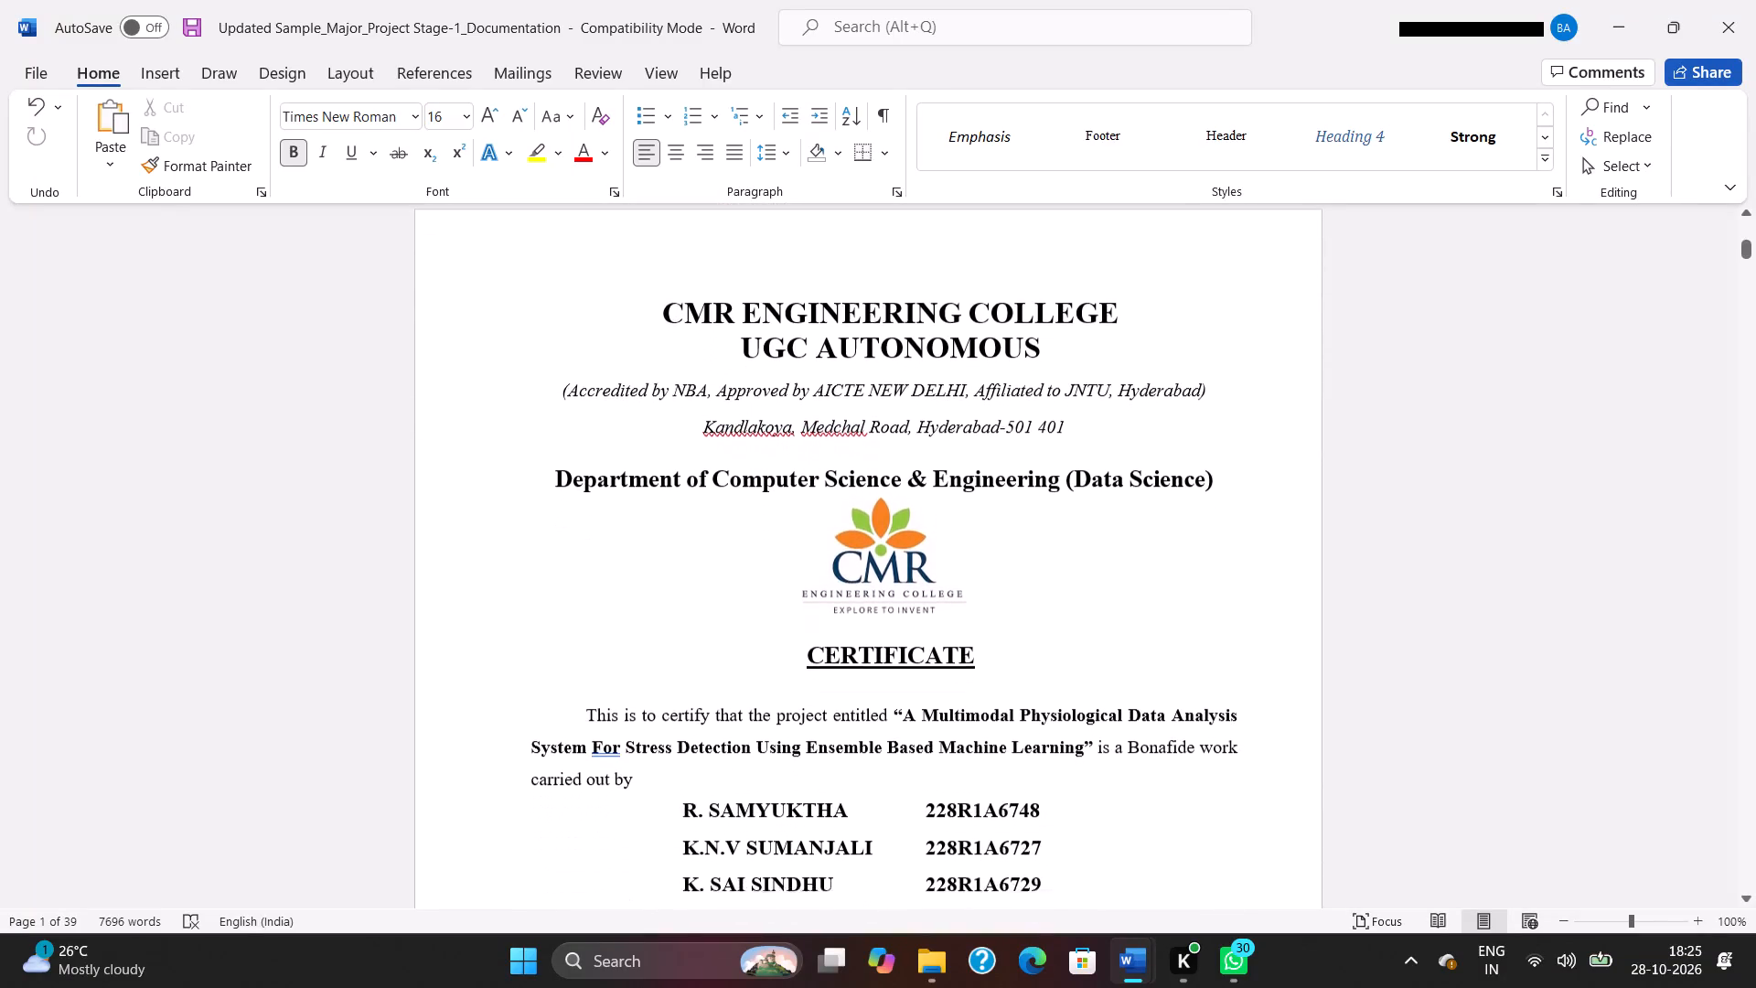
scroll(1278, 312, "down", 1)
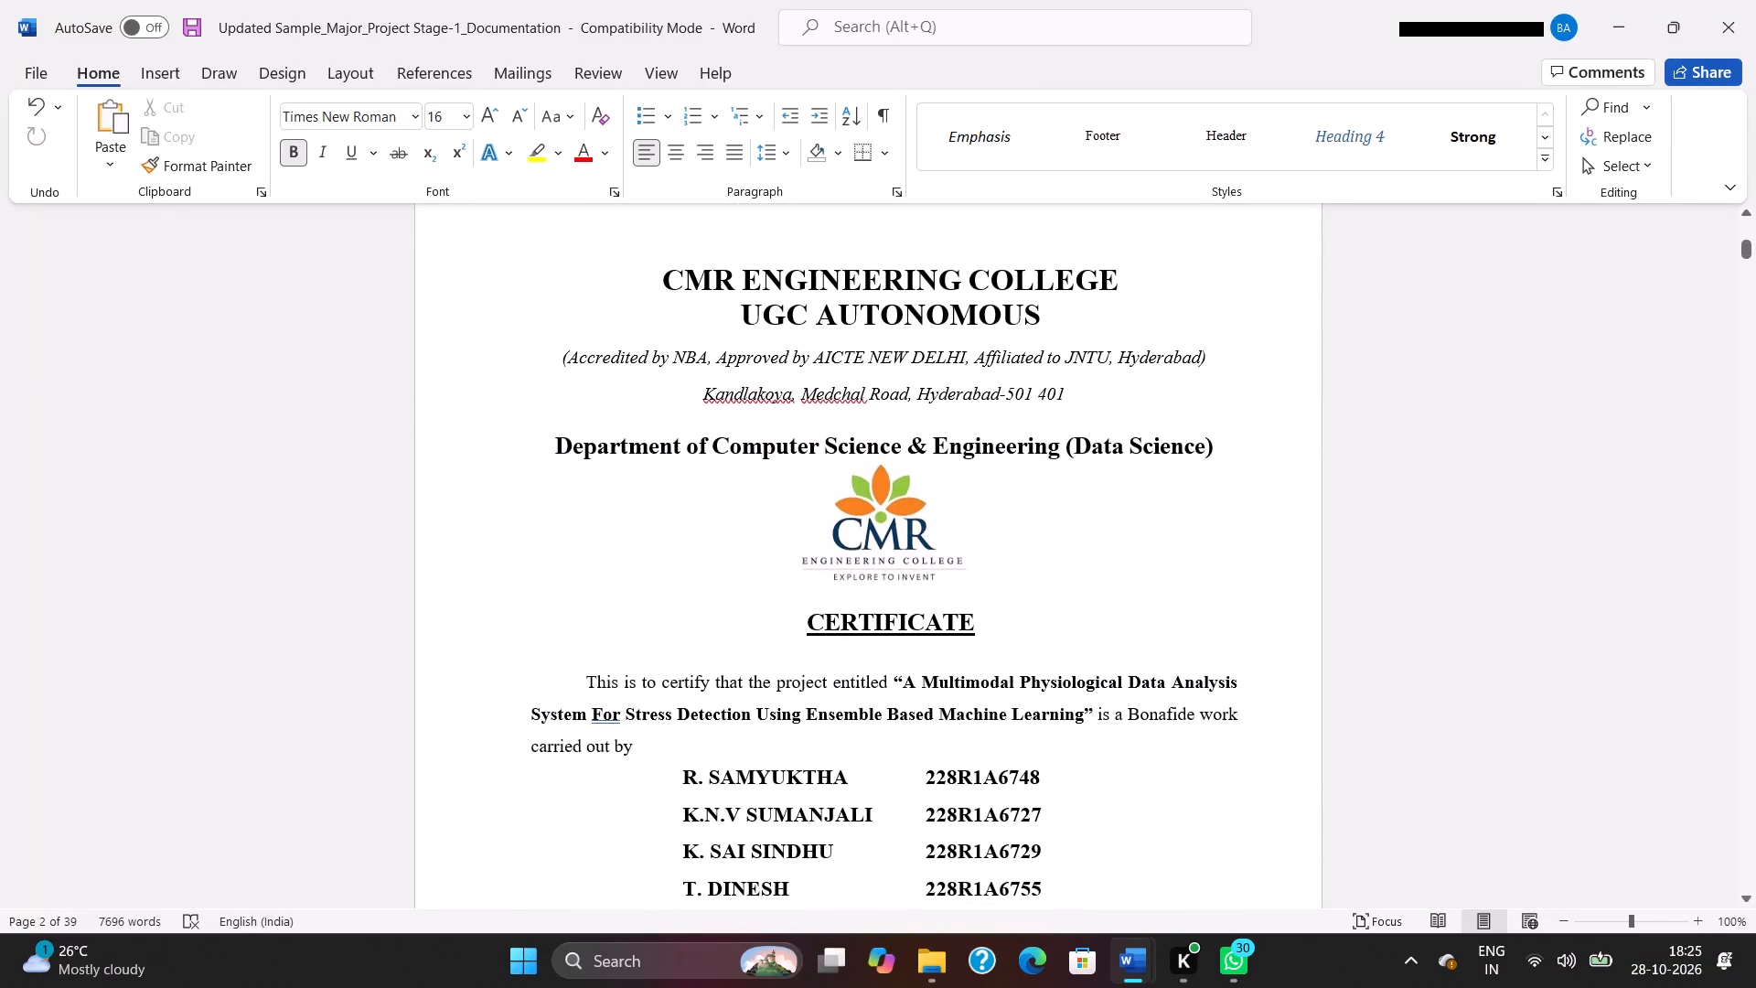
scroll(1278, 312, "down", 1)
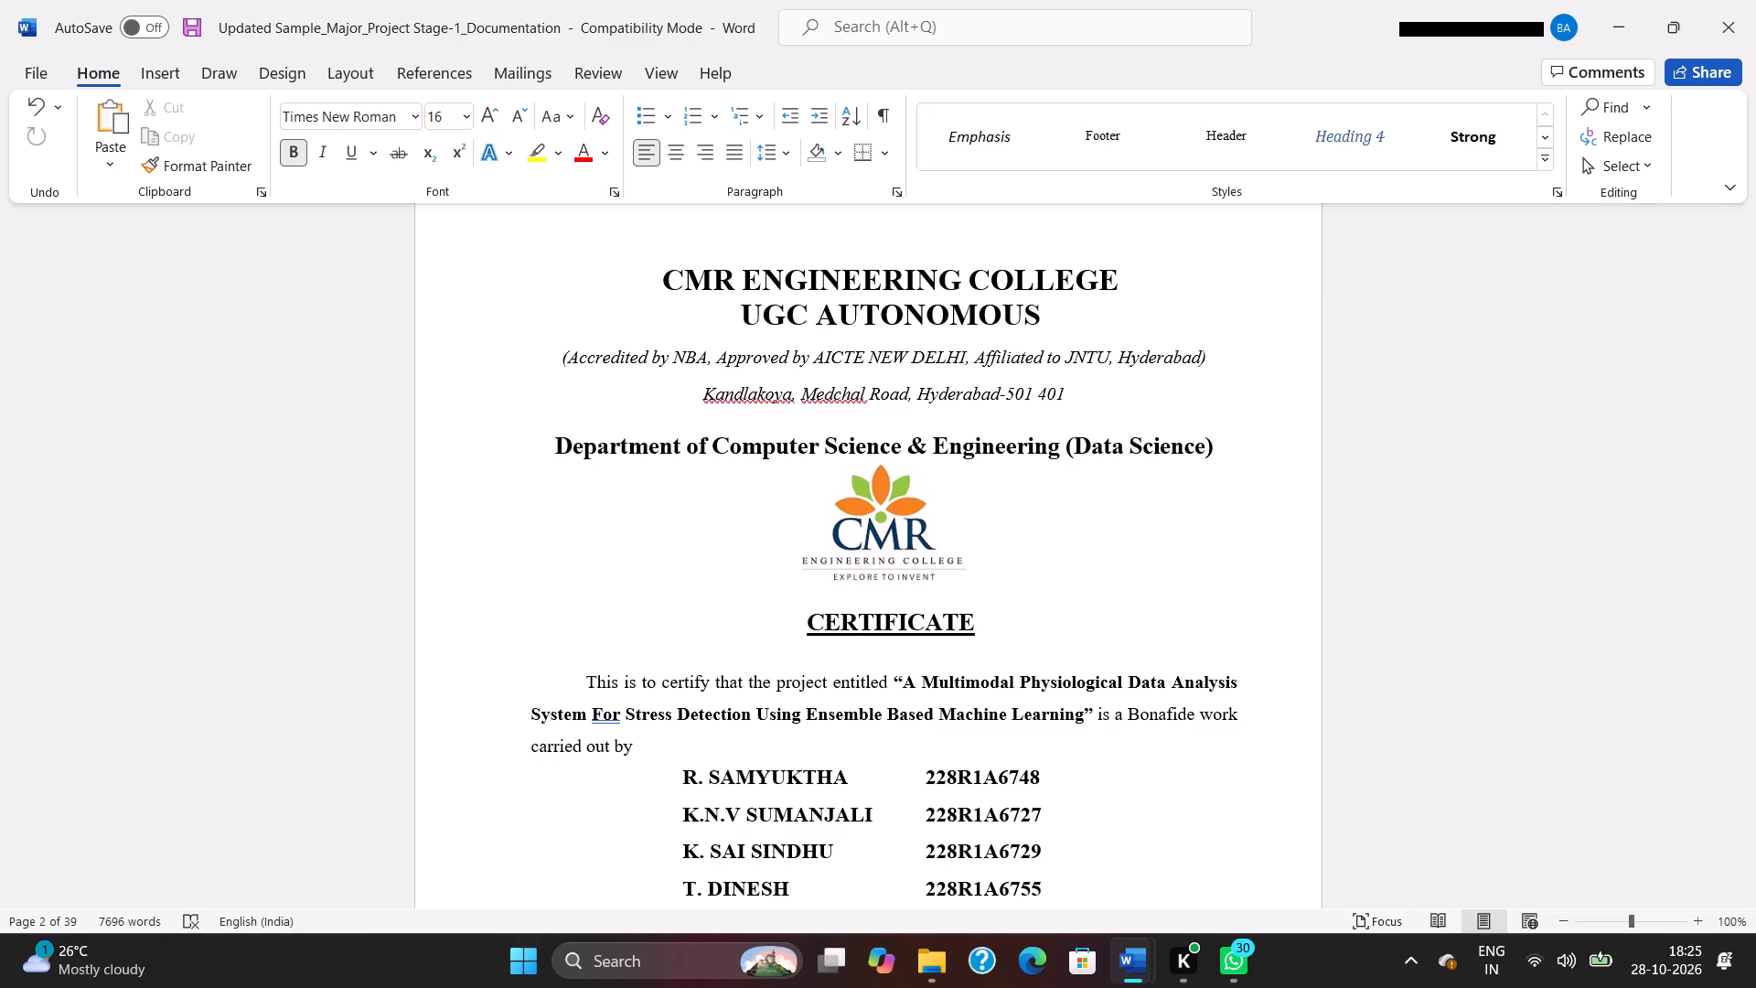
scroll(1278, 312, "up", 1)
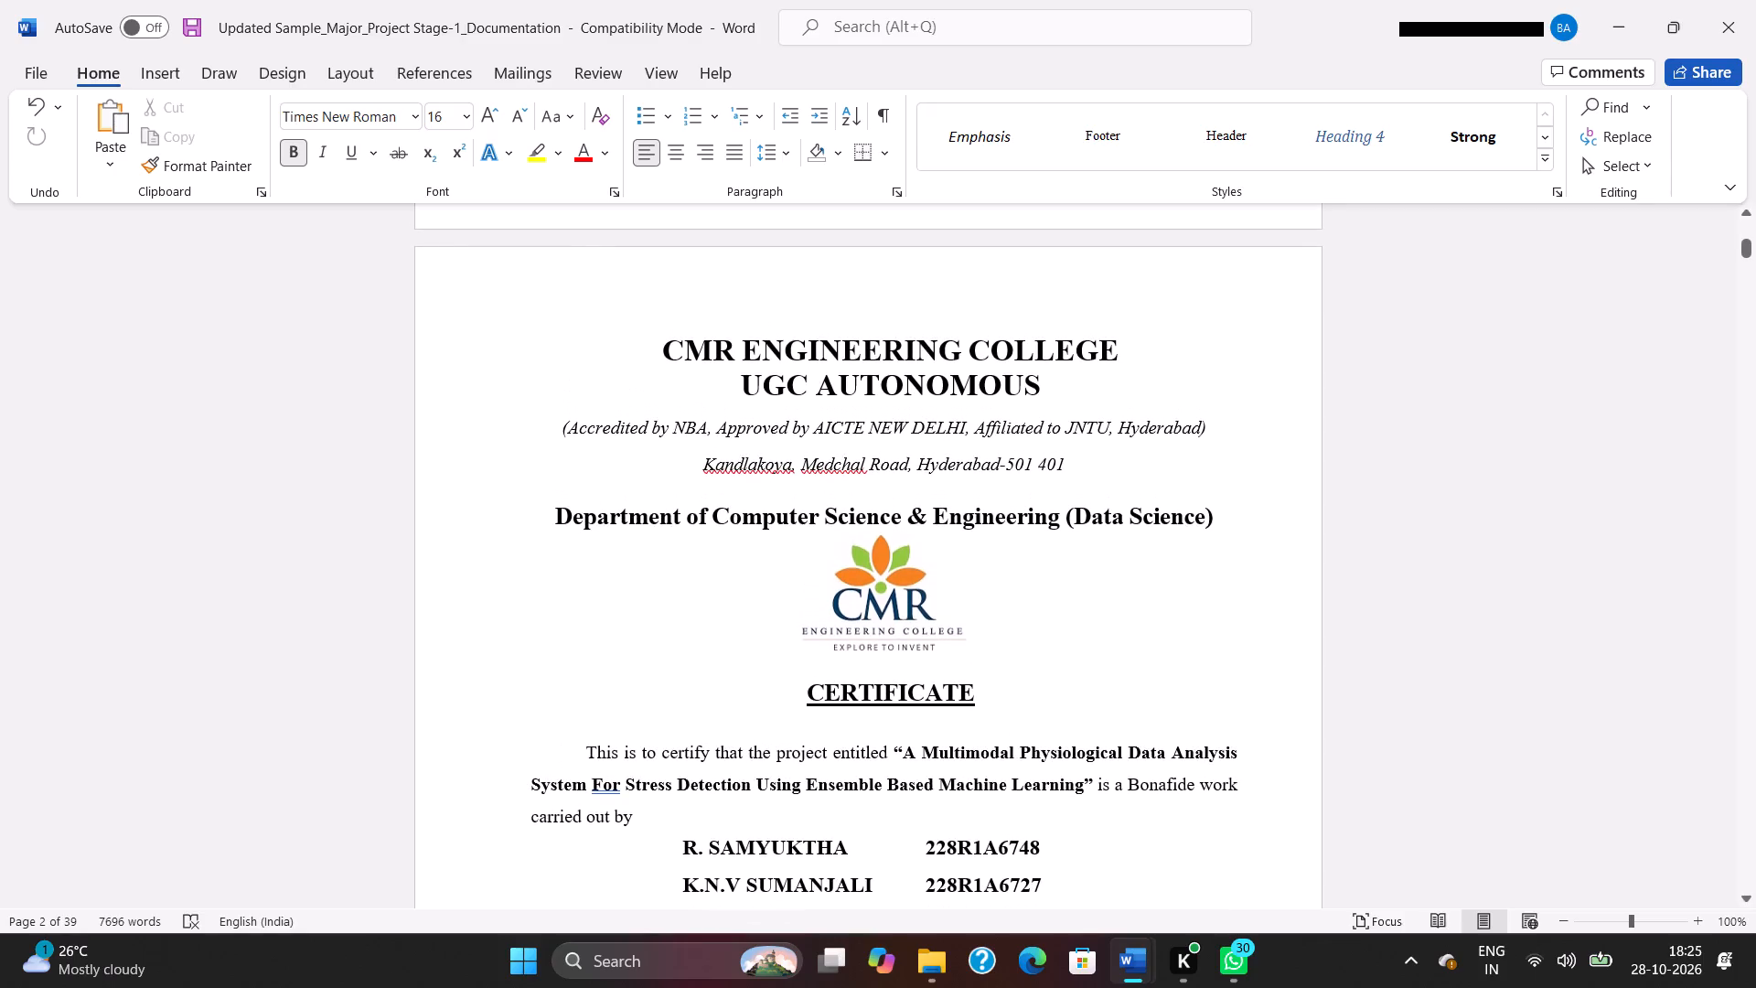
scroll(1278, 312, "up", 7)
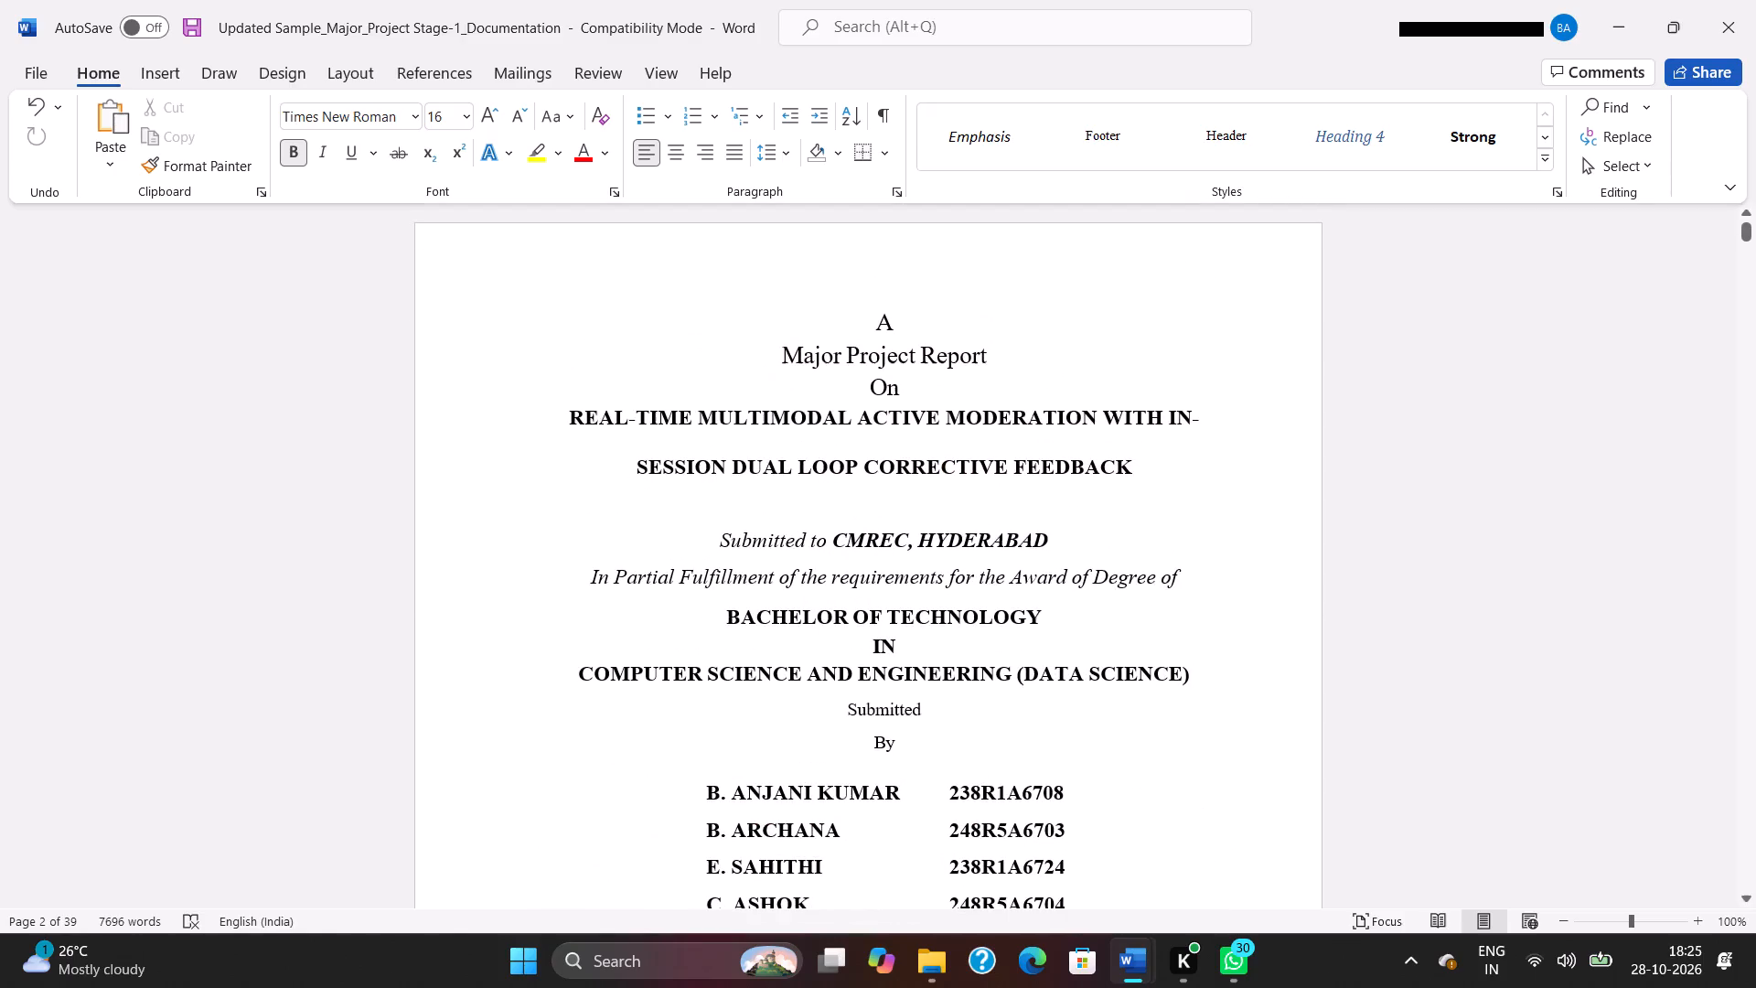
scroll(1278, 312, "up", 1)
left_click_drag(1132, 466, 952, 436)
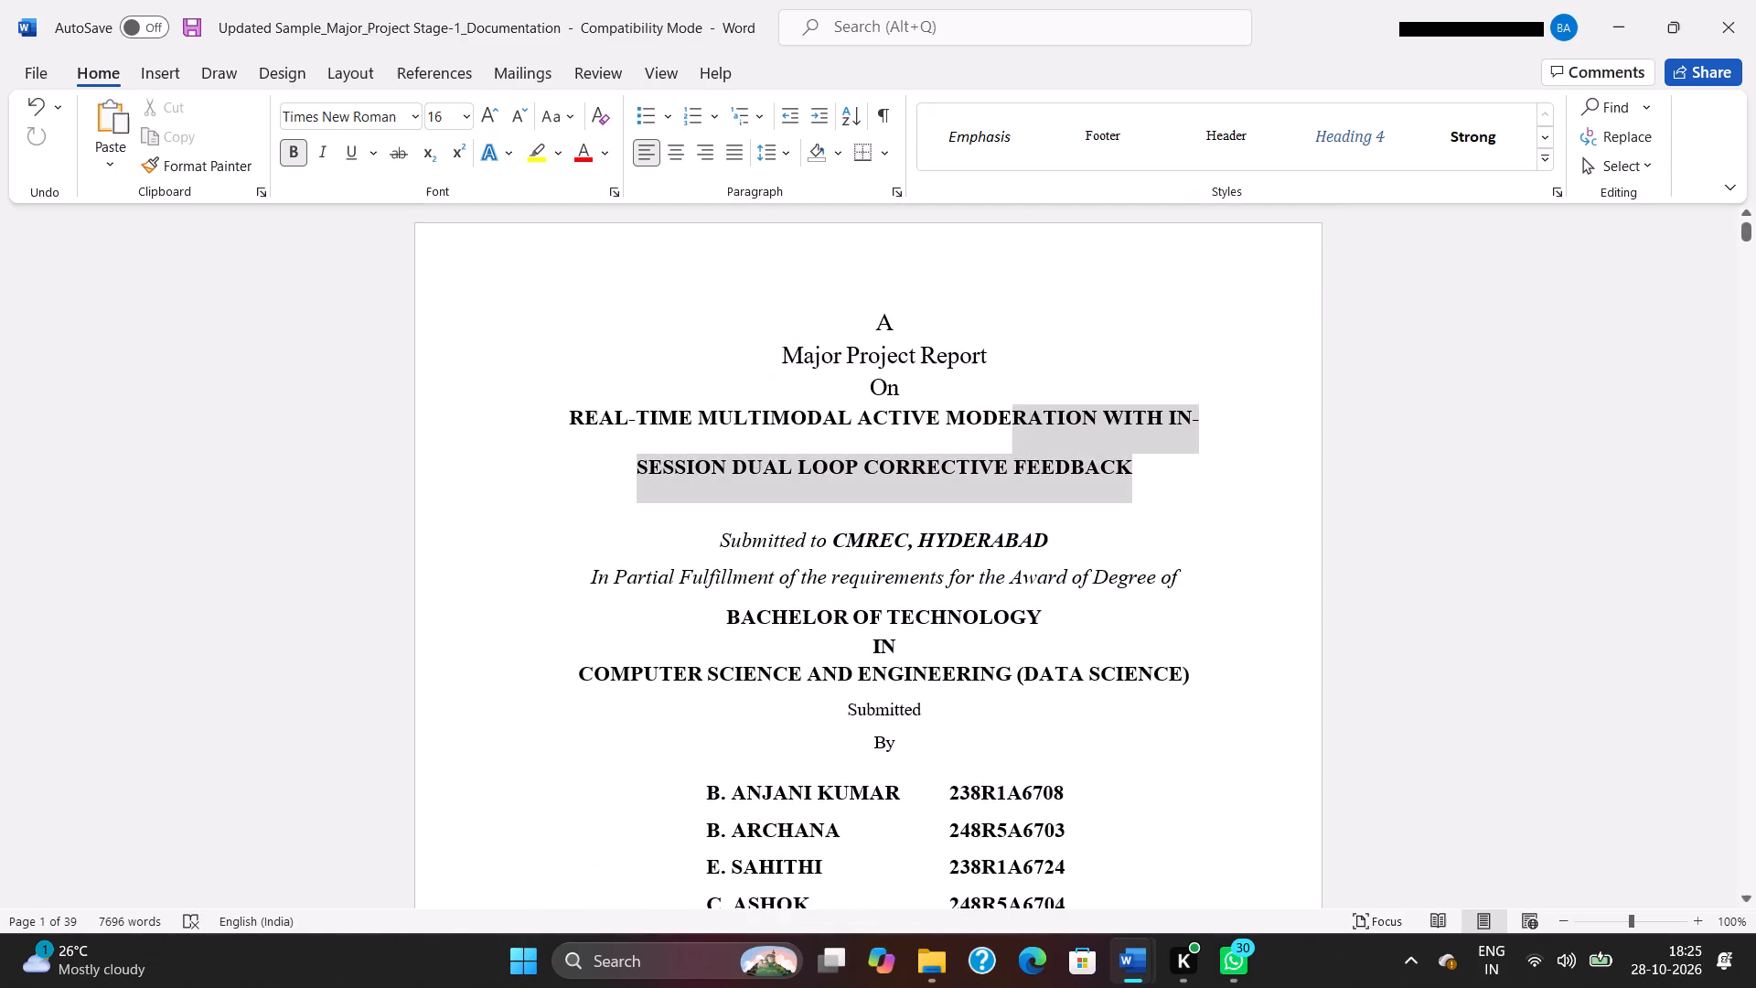
left_click_drag(952, 436, 582, 429)
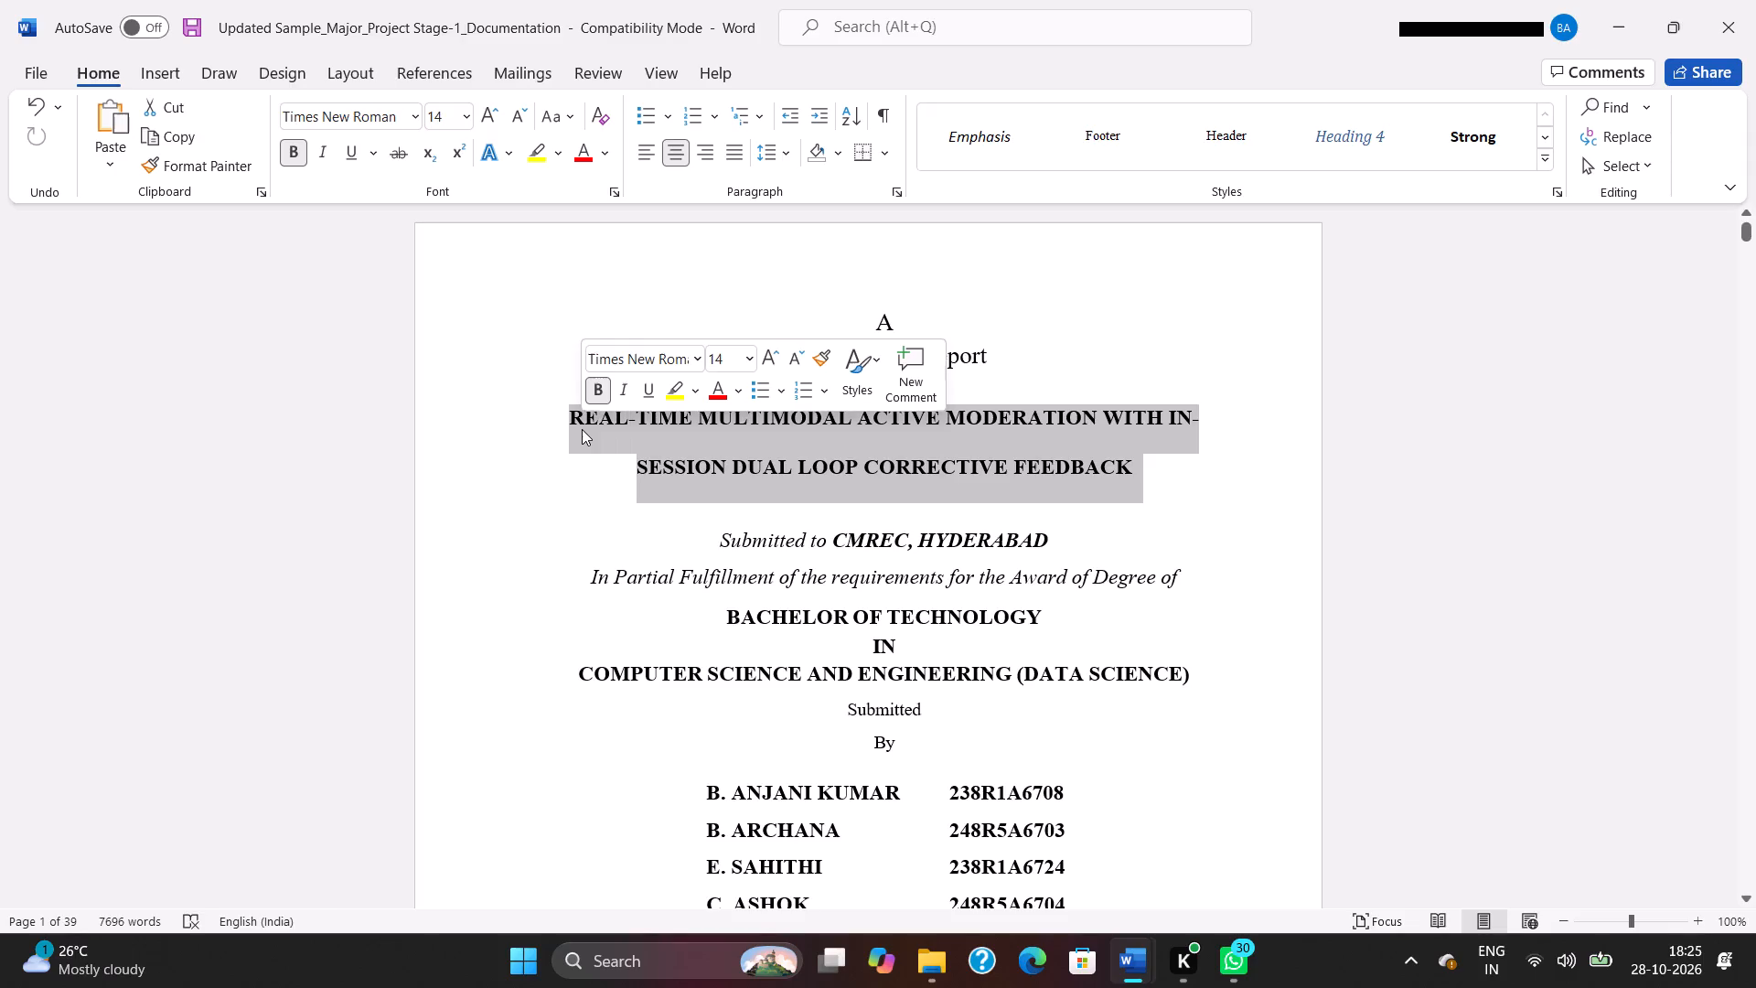
key("ctrl+c")
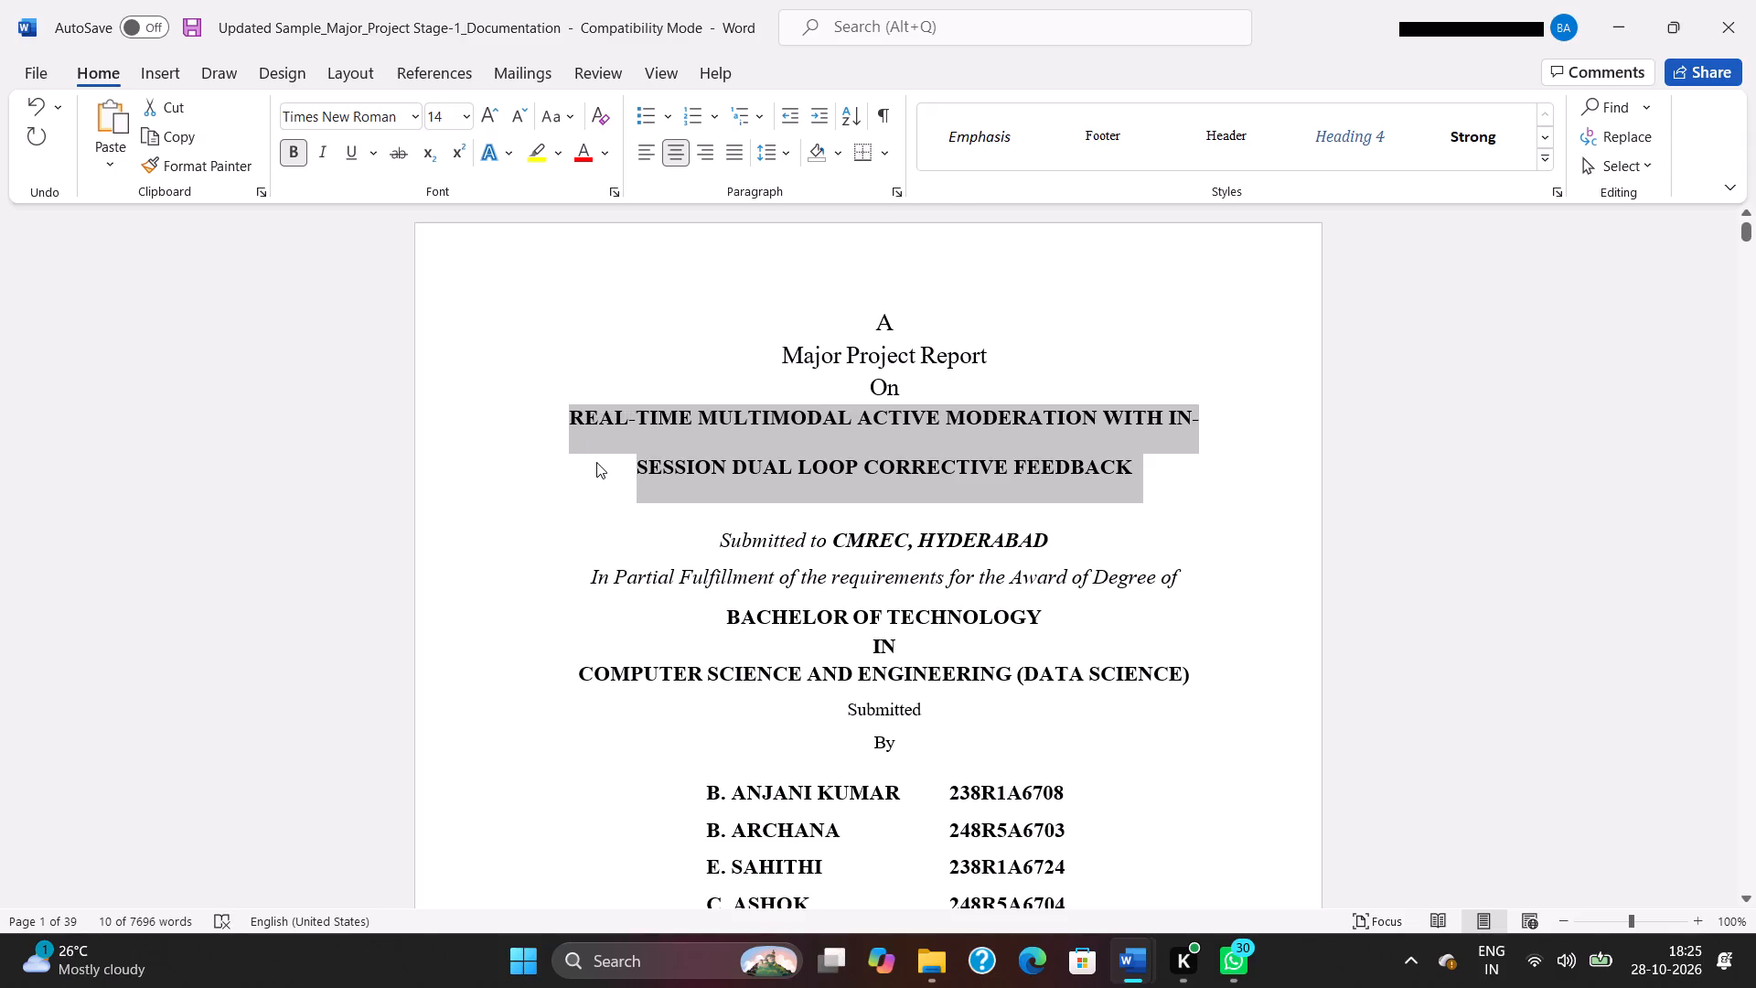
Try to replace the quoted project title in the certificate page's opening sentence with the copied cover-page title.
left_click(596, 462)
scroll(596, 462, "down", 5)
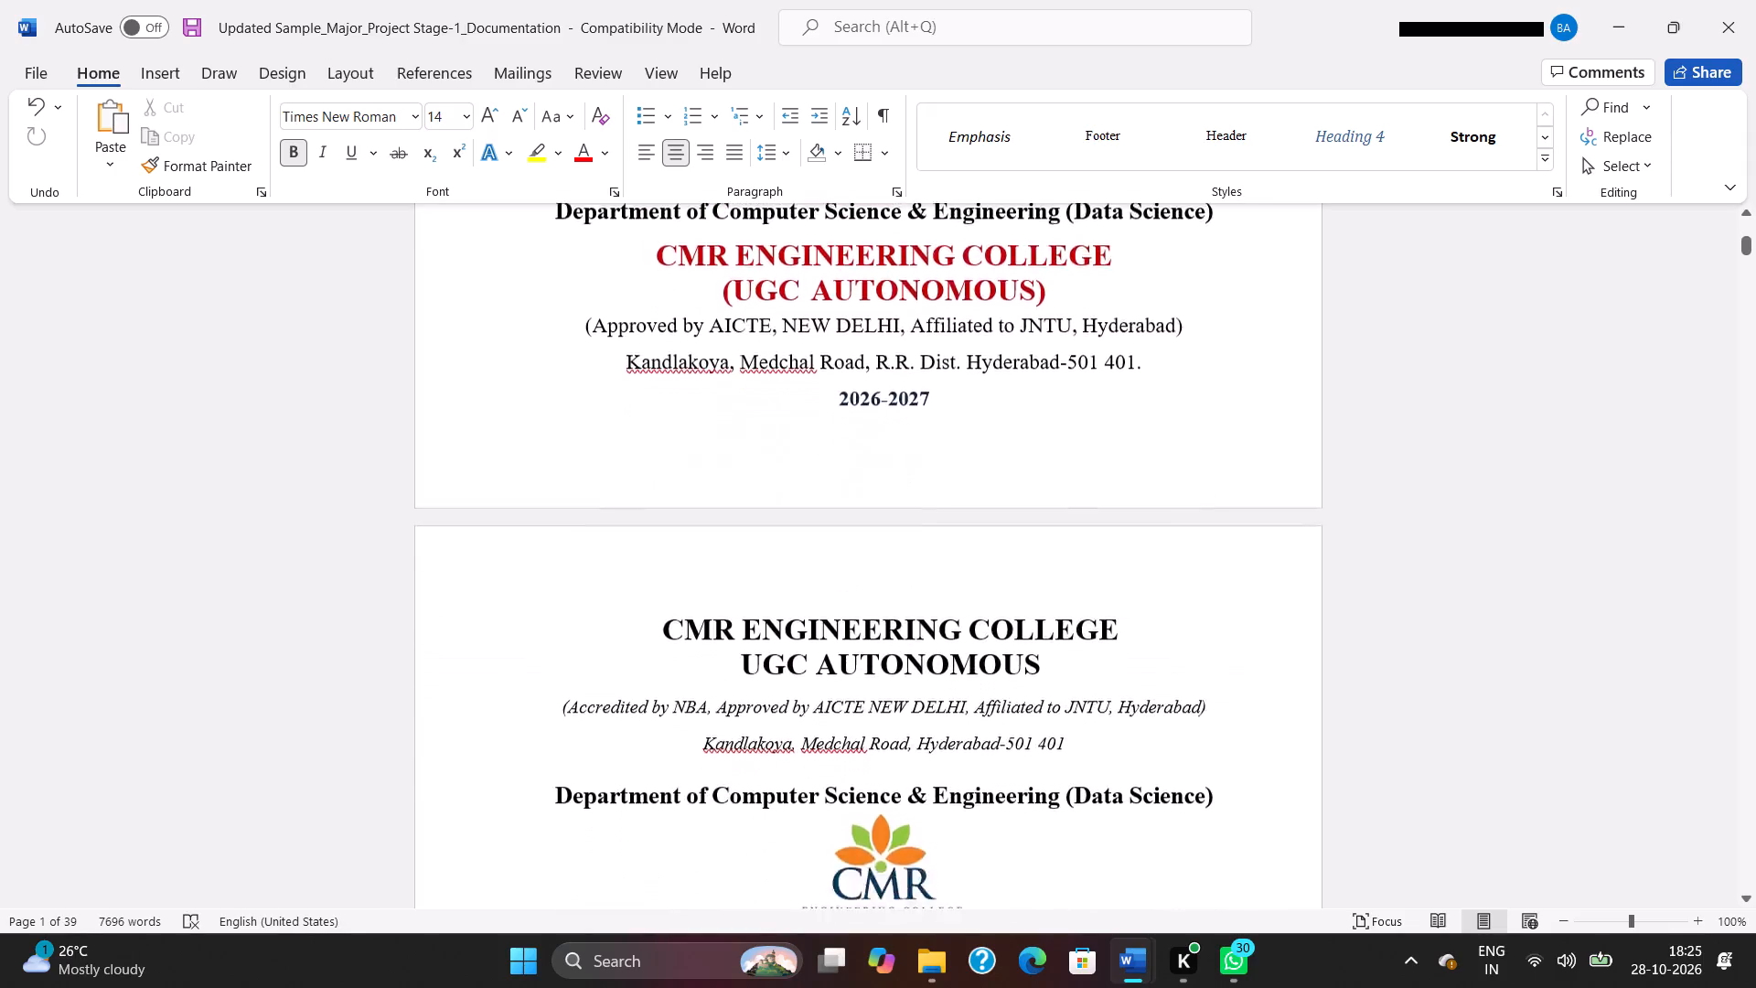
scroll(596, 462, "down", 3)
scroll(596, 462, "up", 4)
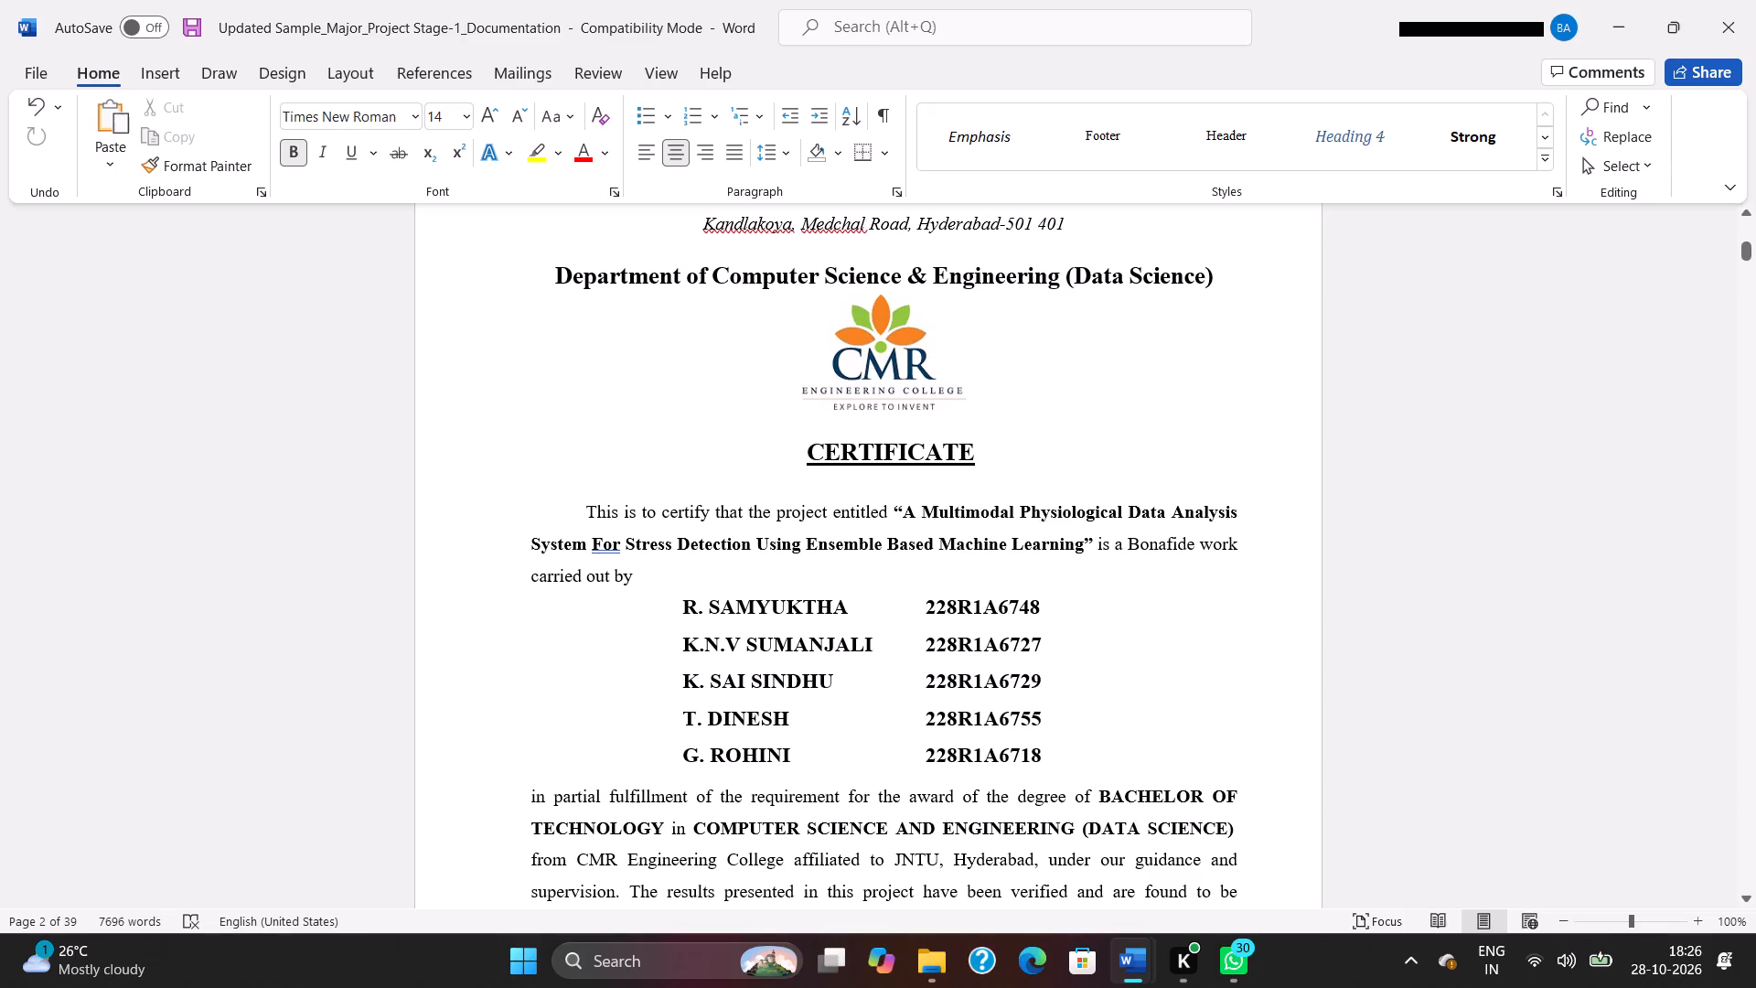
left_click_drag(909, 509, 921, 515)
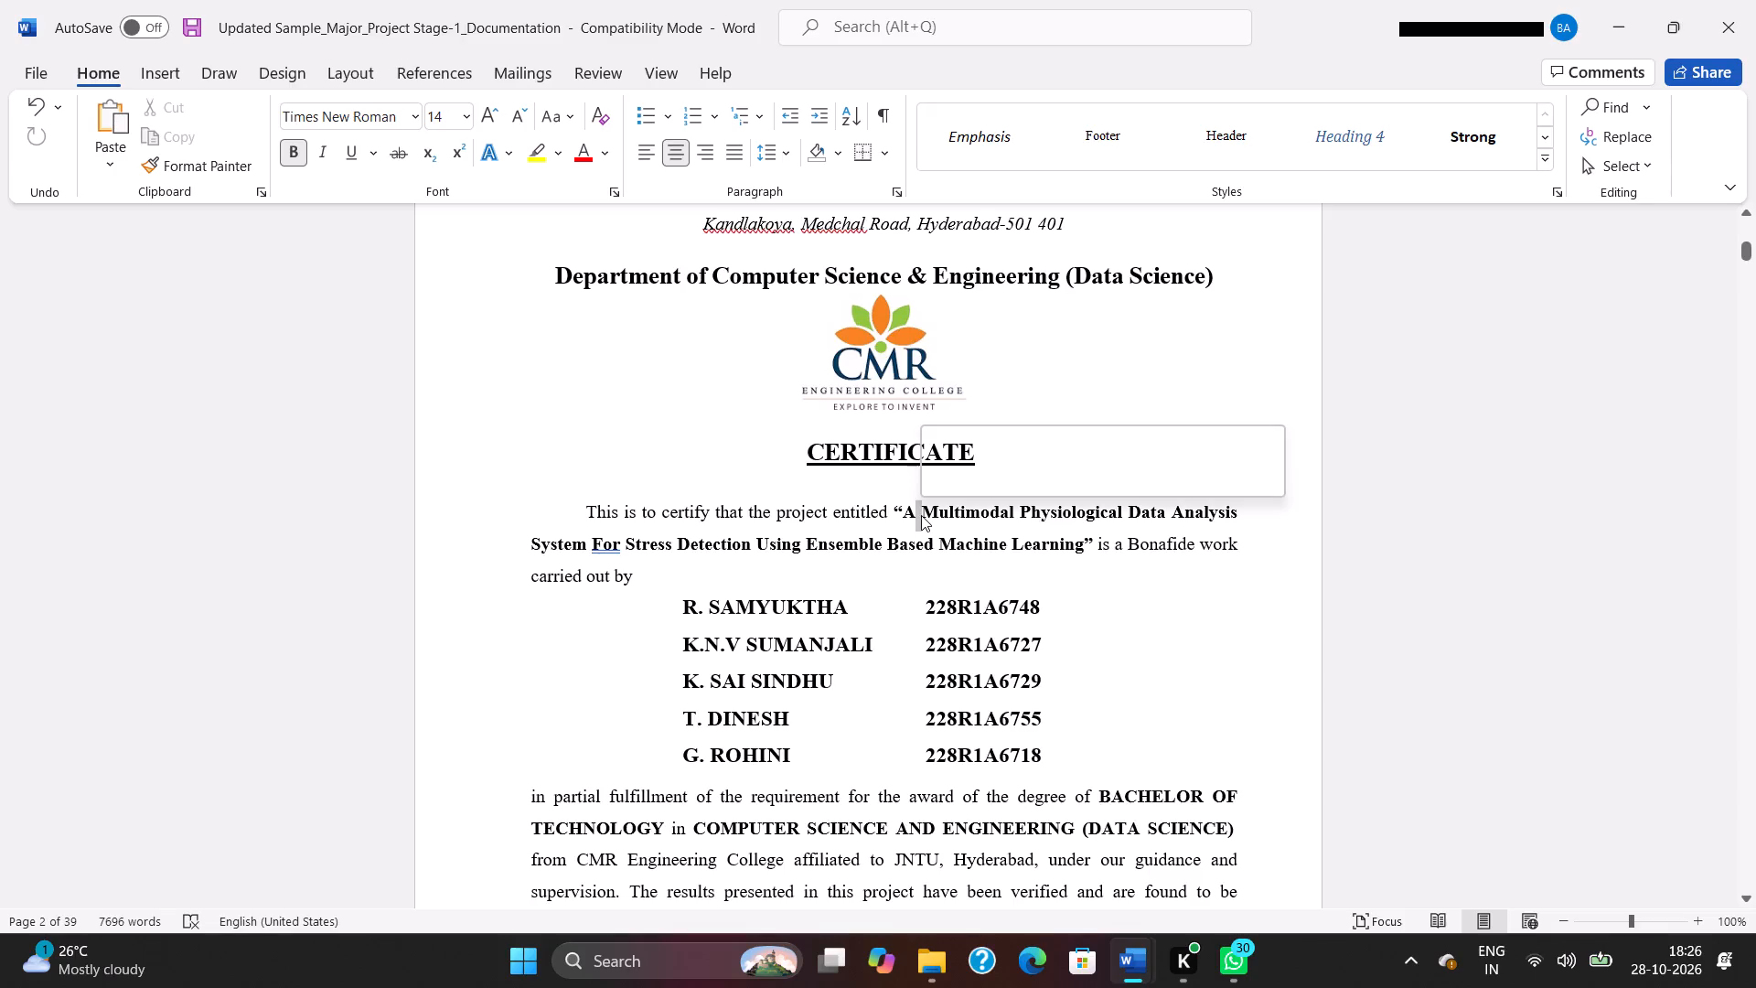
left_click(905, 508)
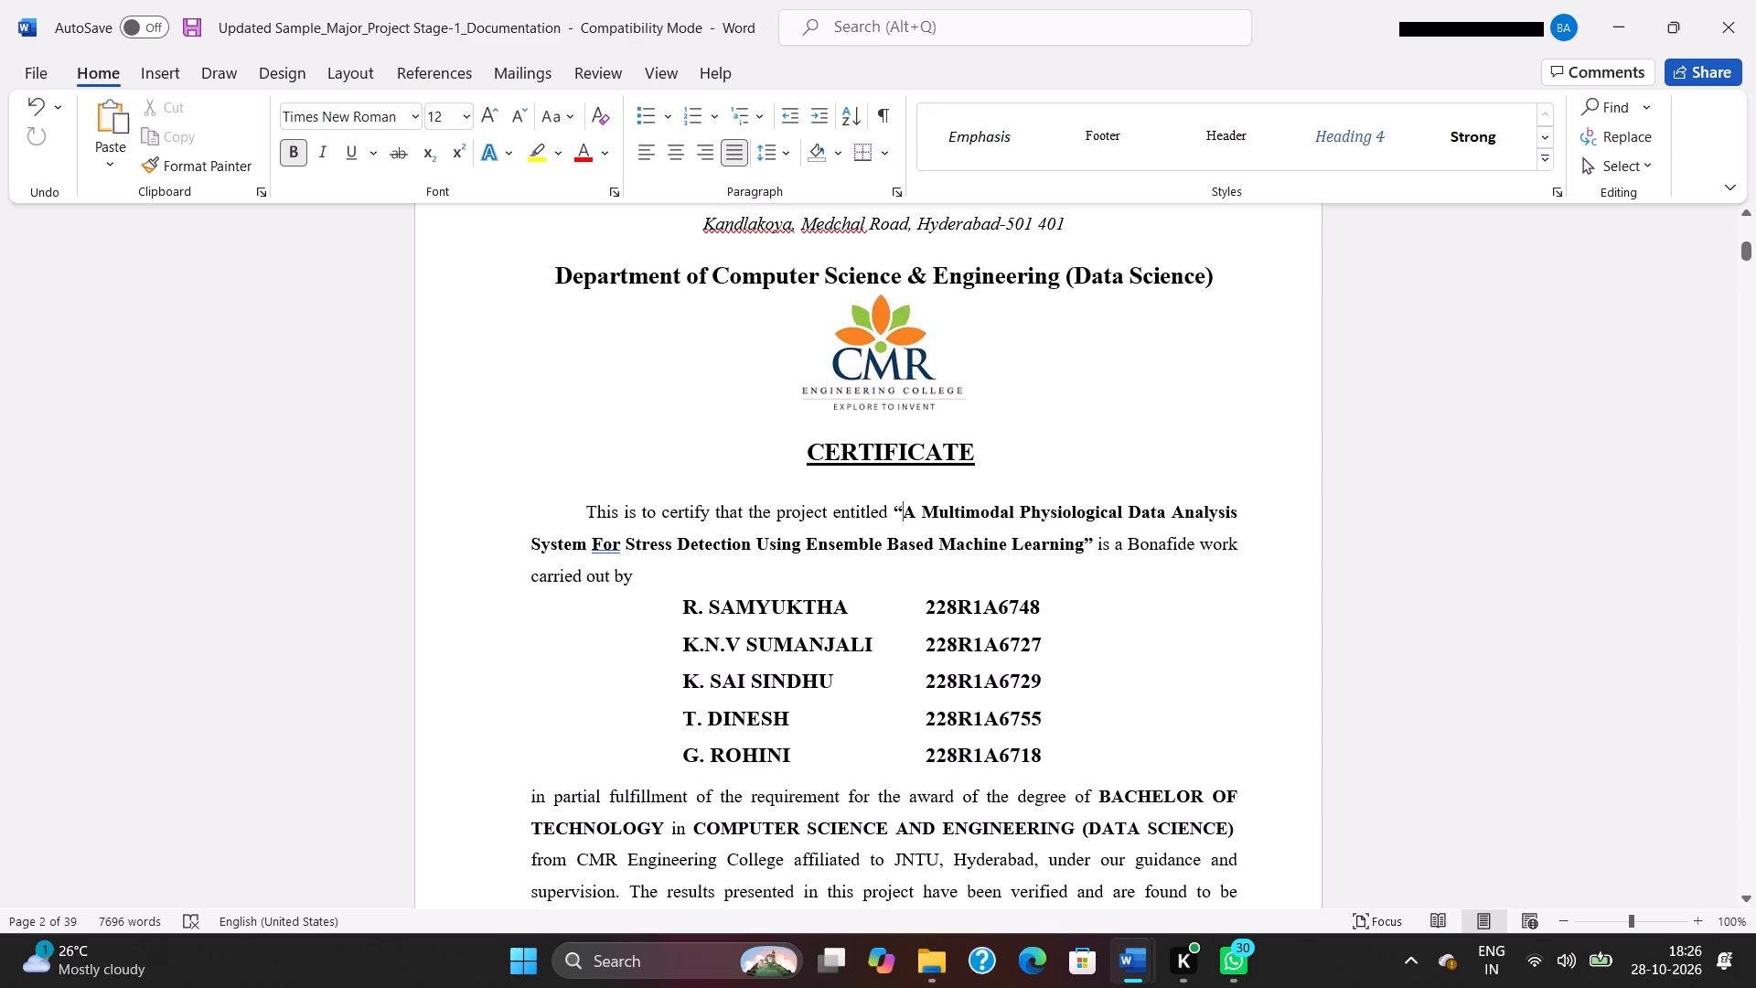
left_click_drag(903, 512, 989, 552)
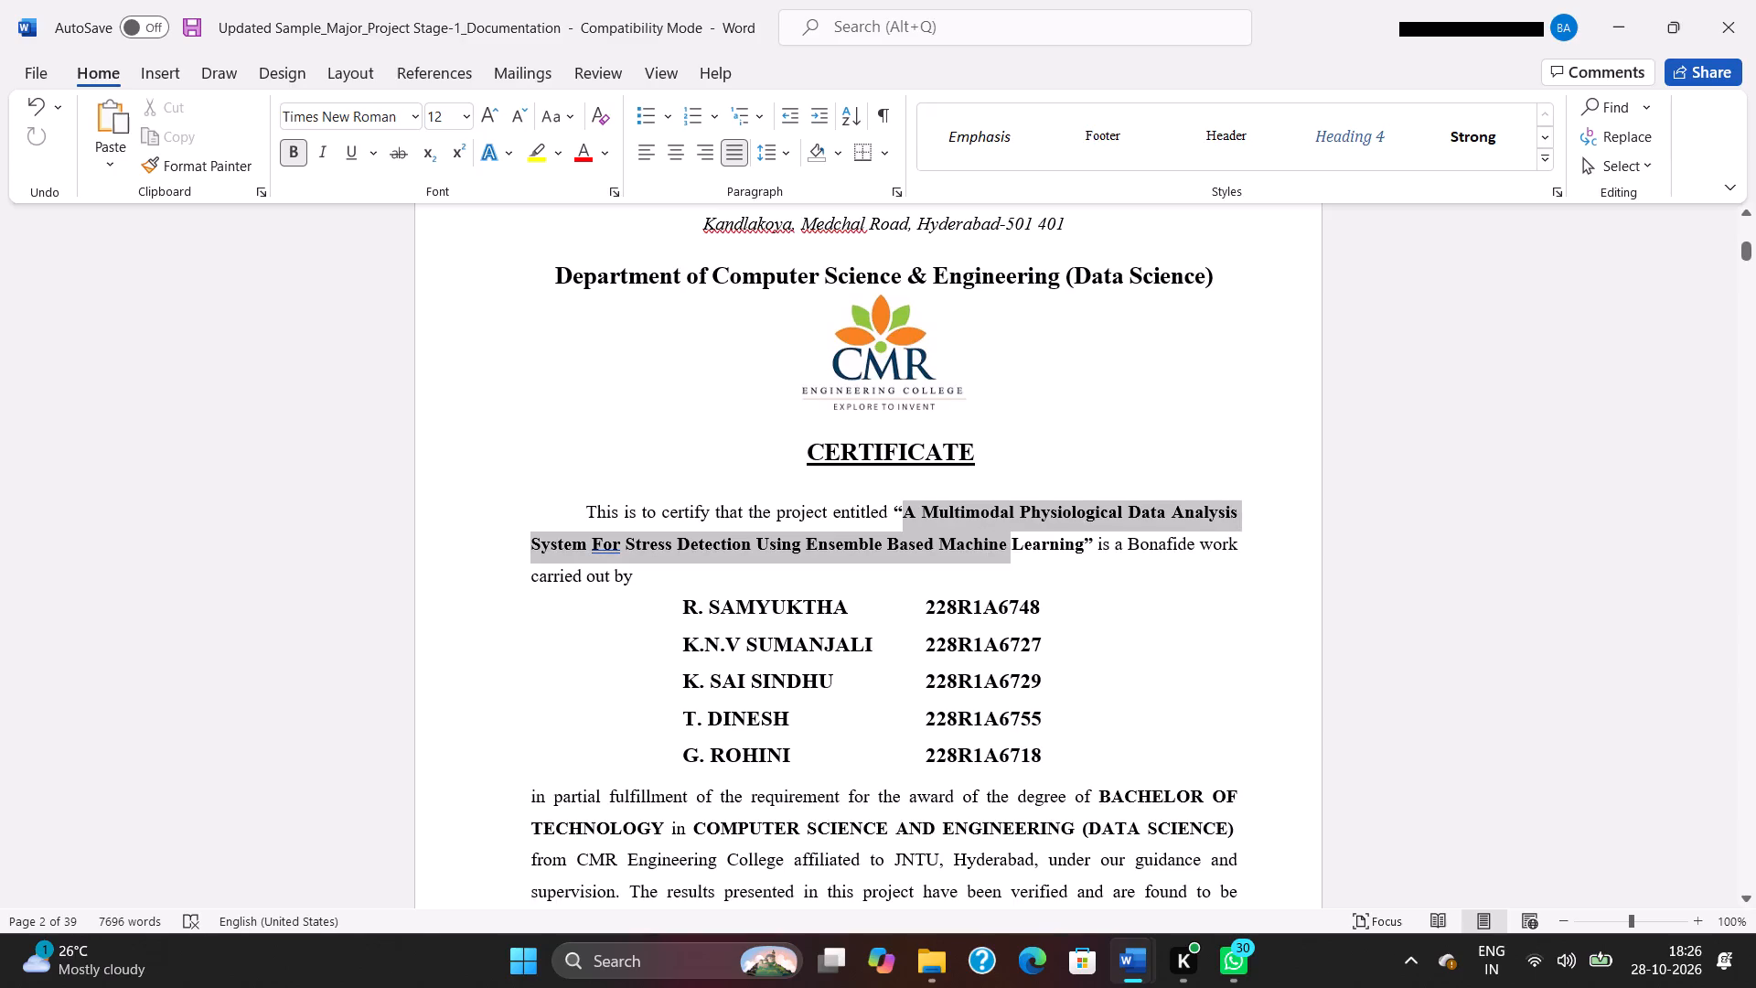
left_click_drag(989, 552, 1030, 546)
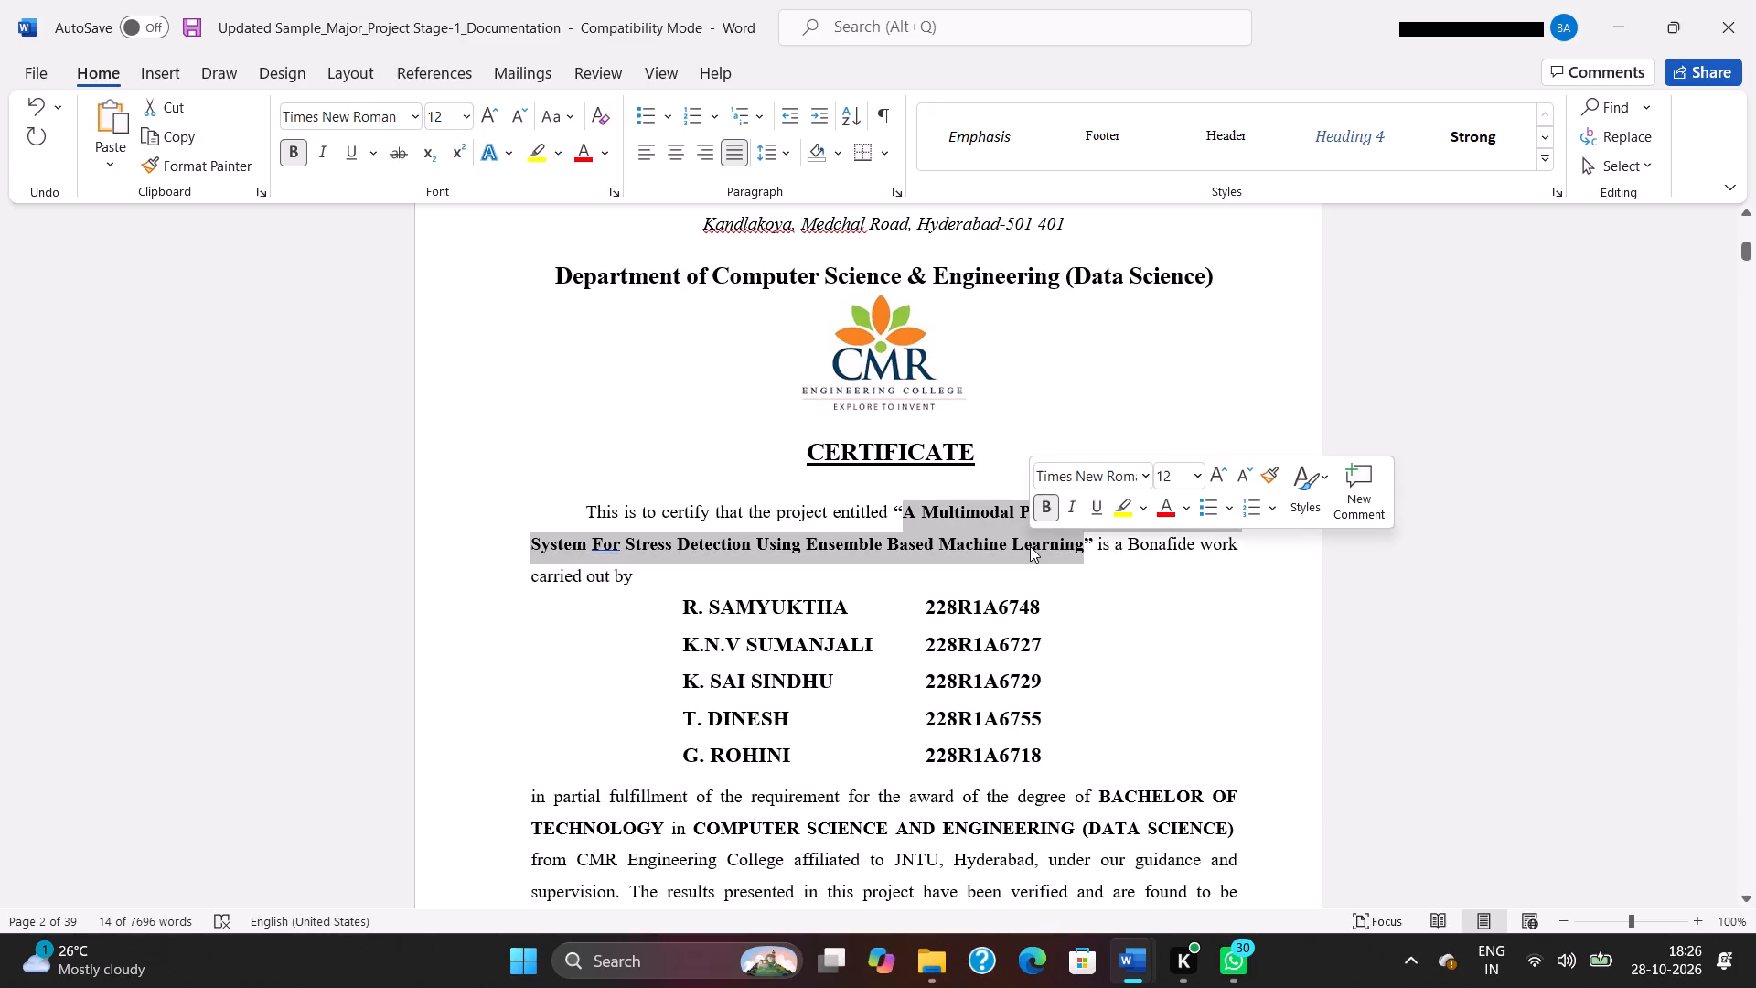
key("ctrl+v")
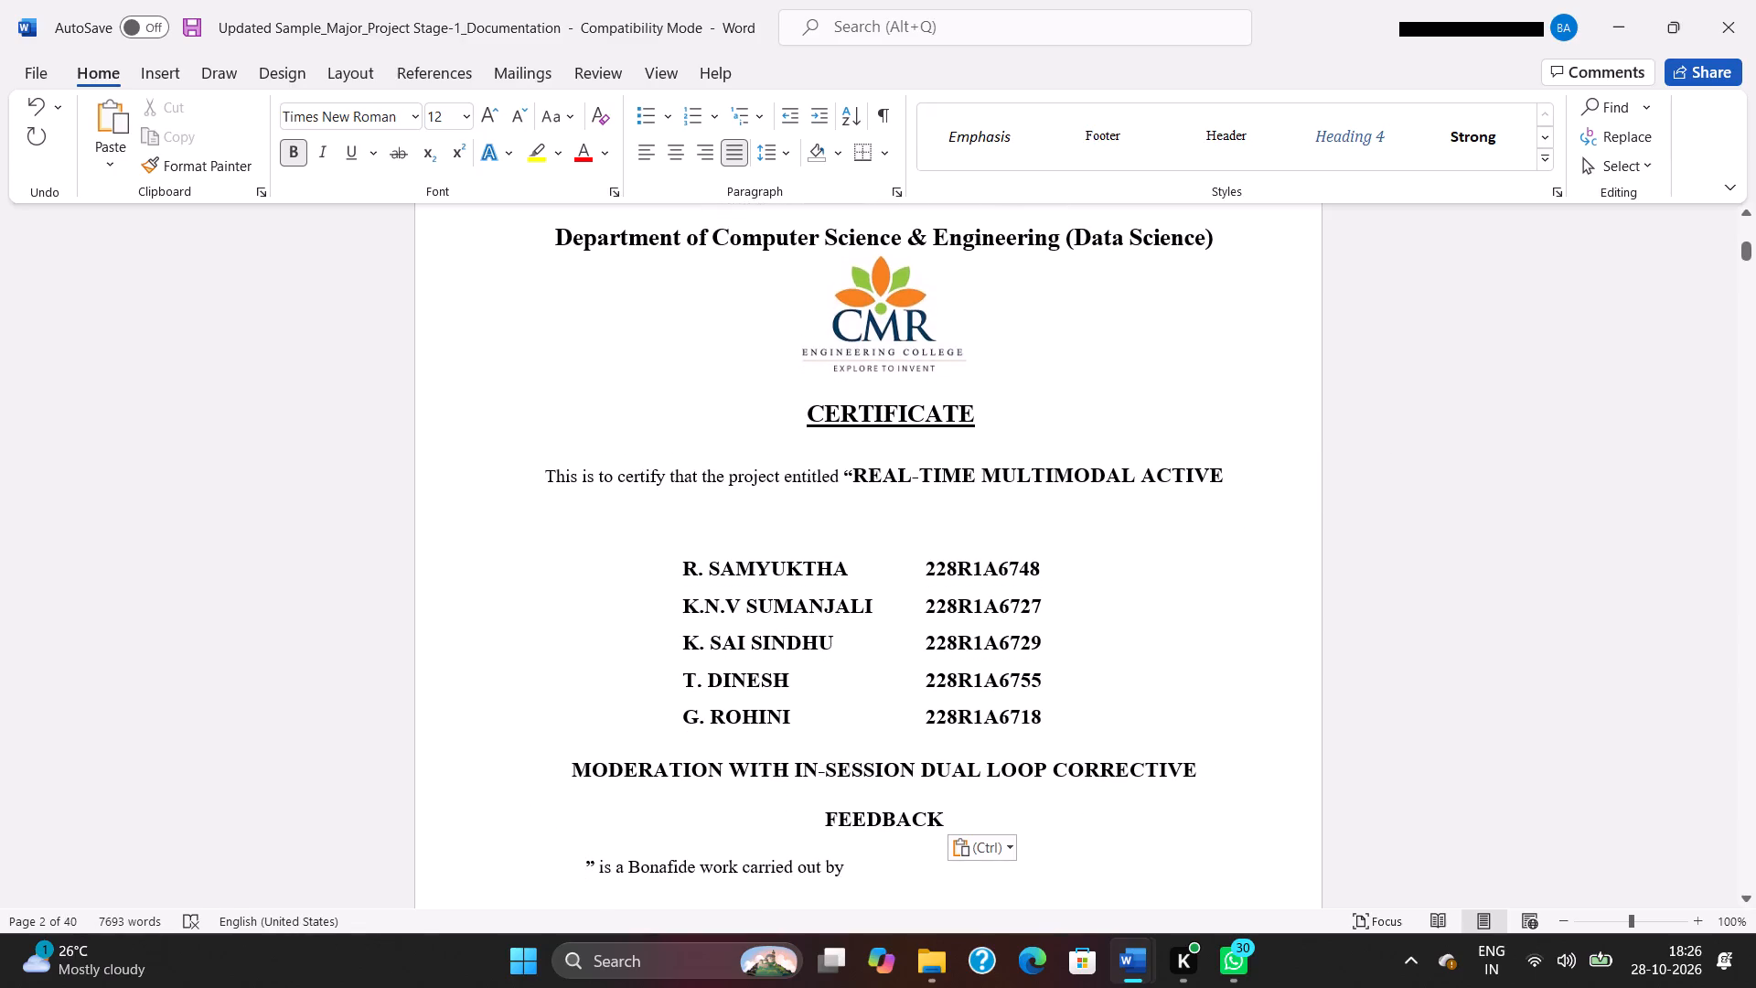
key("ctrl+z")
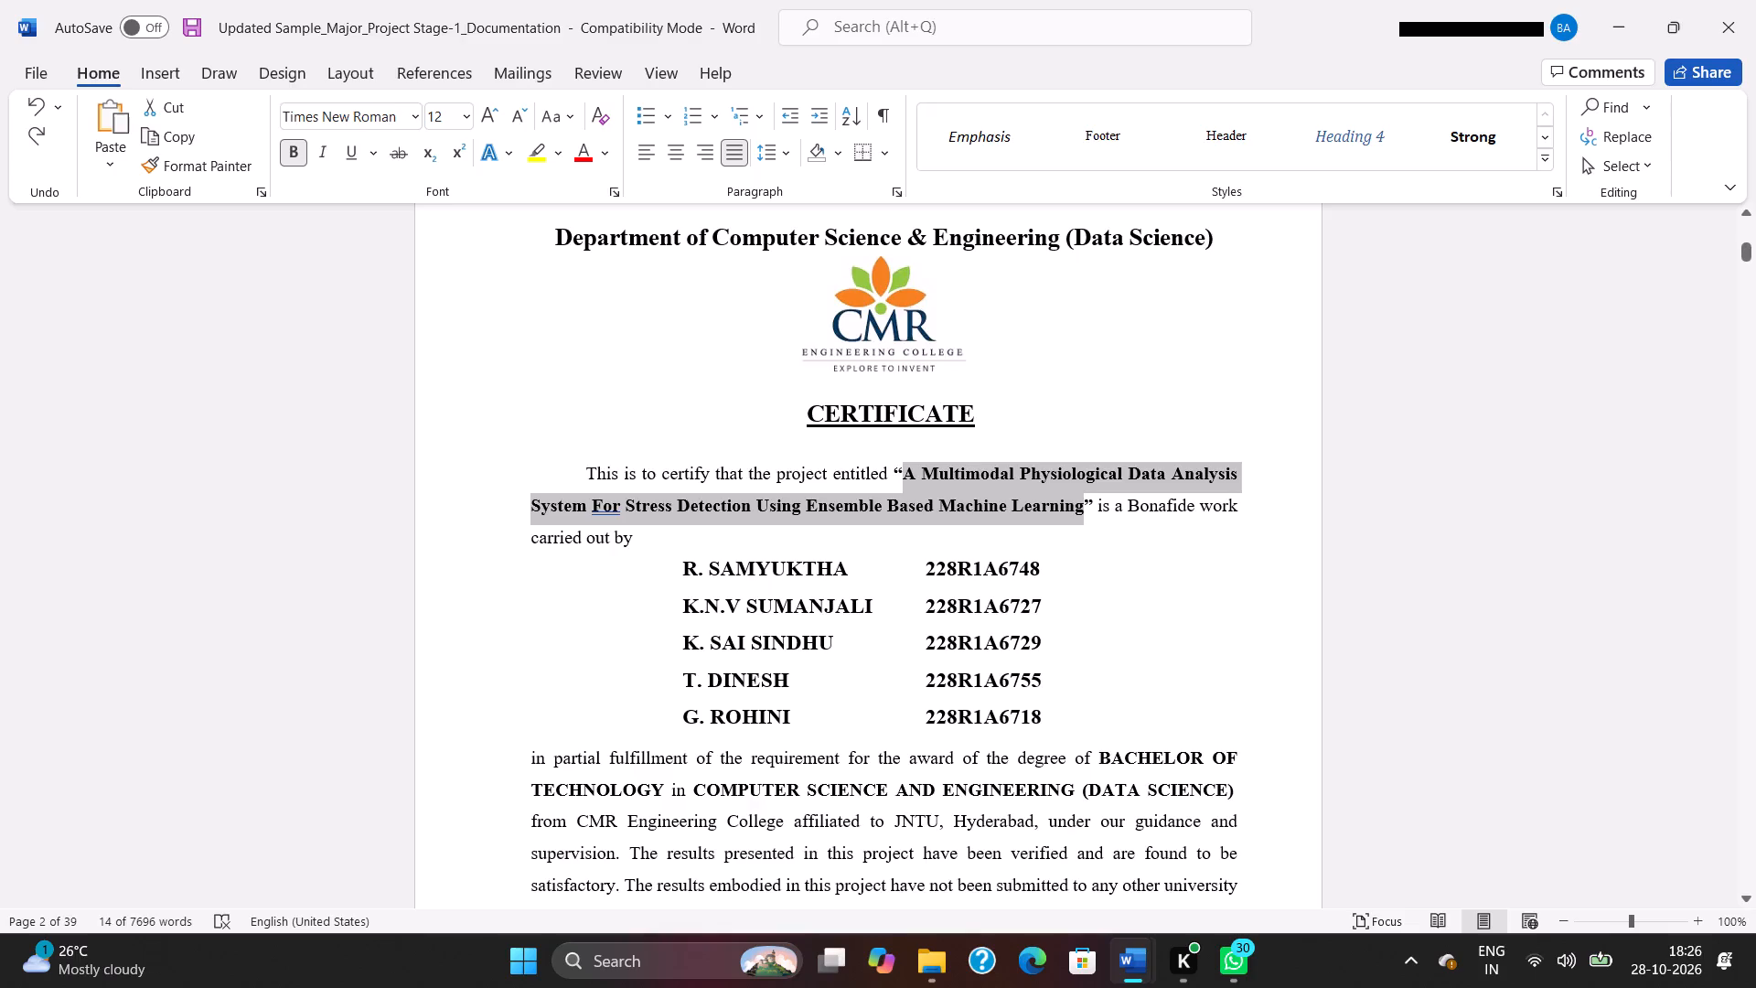
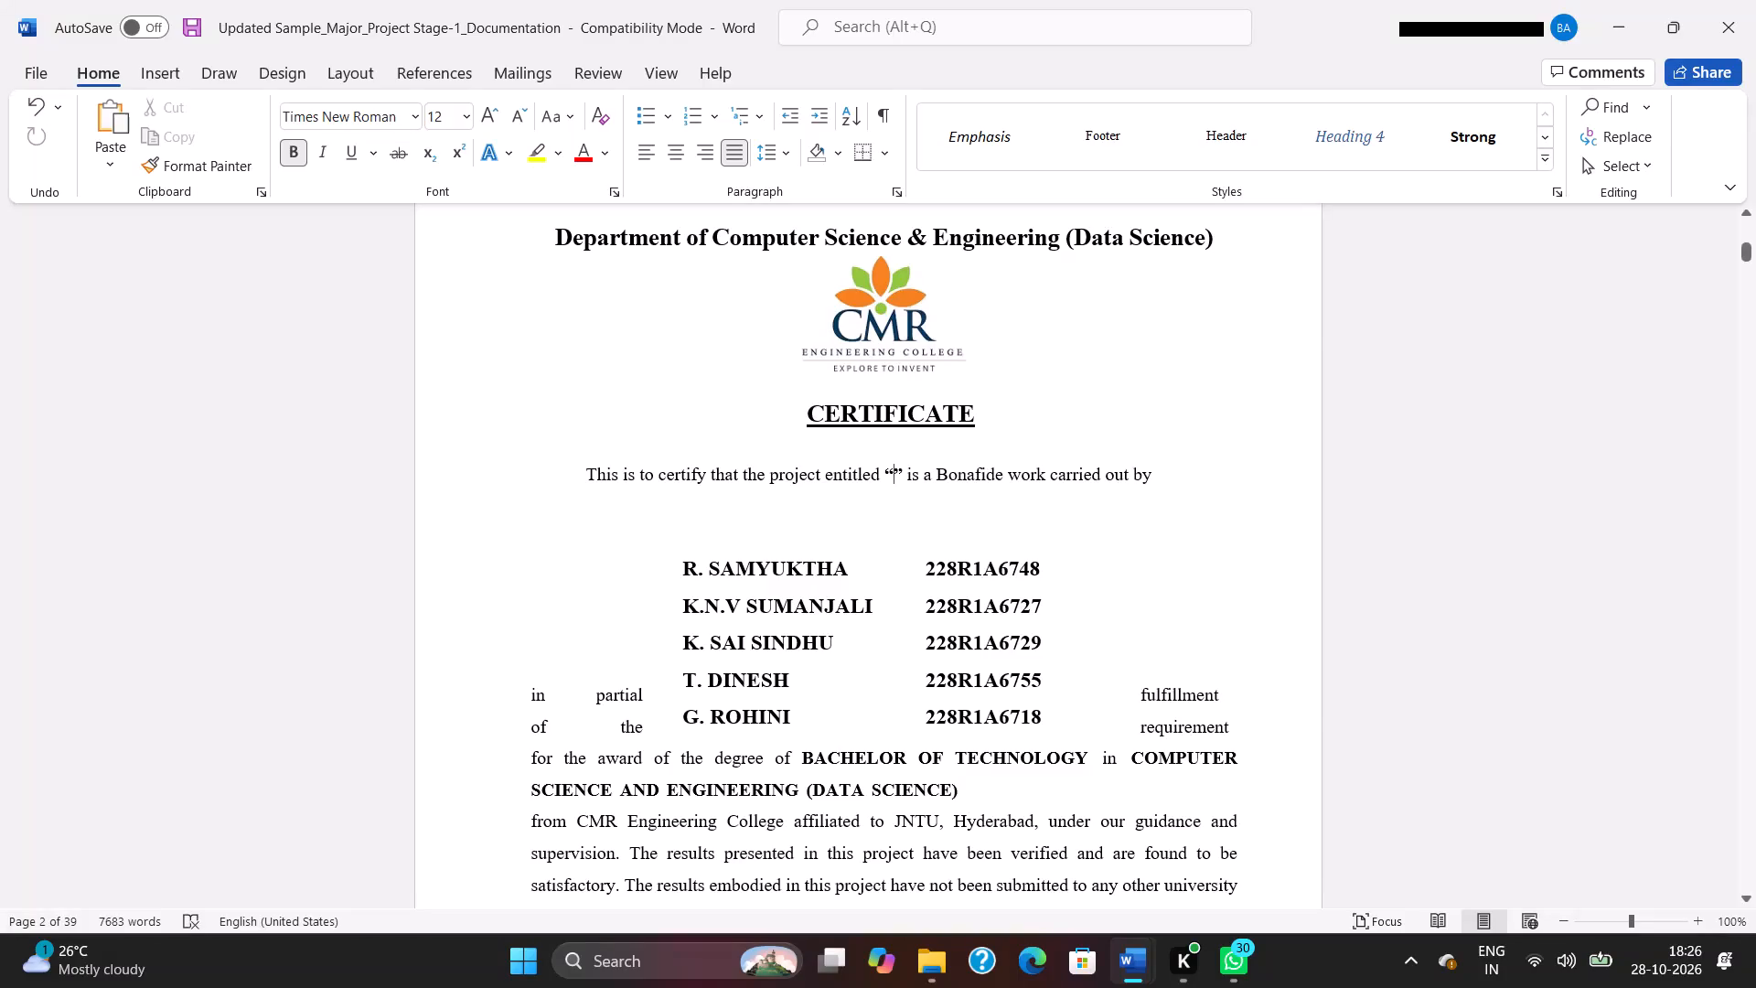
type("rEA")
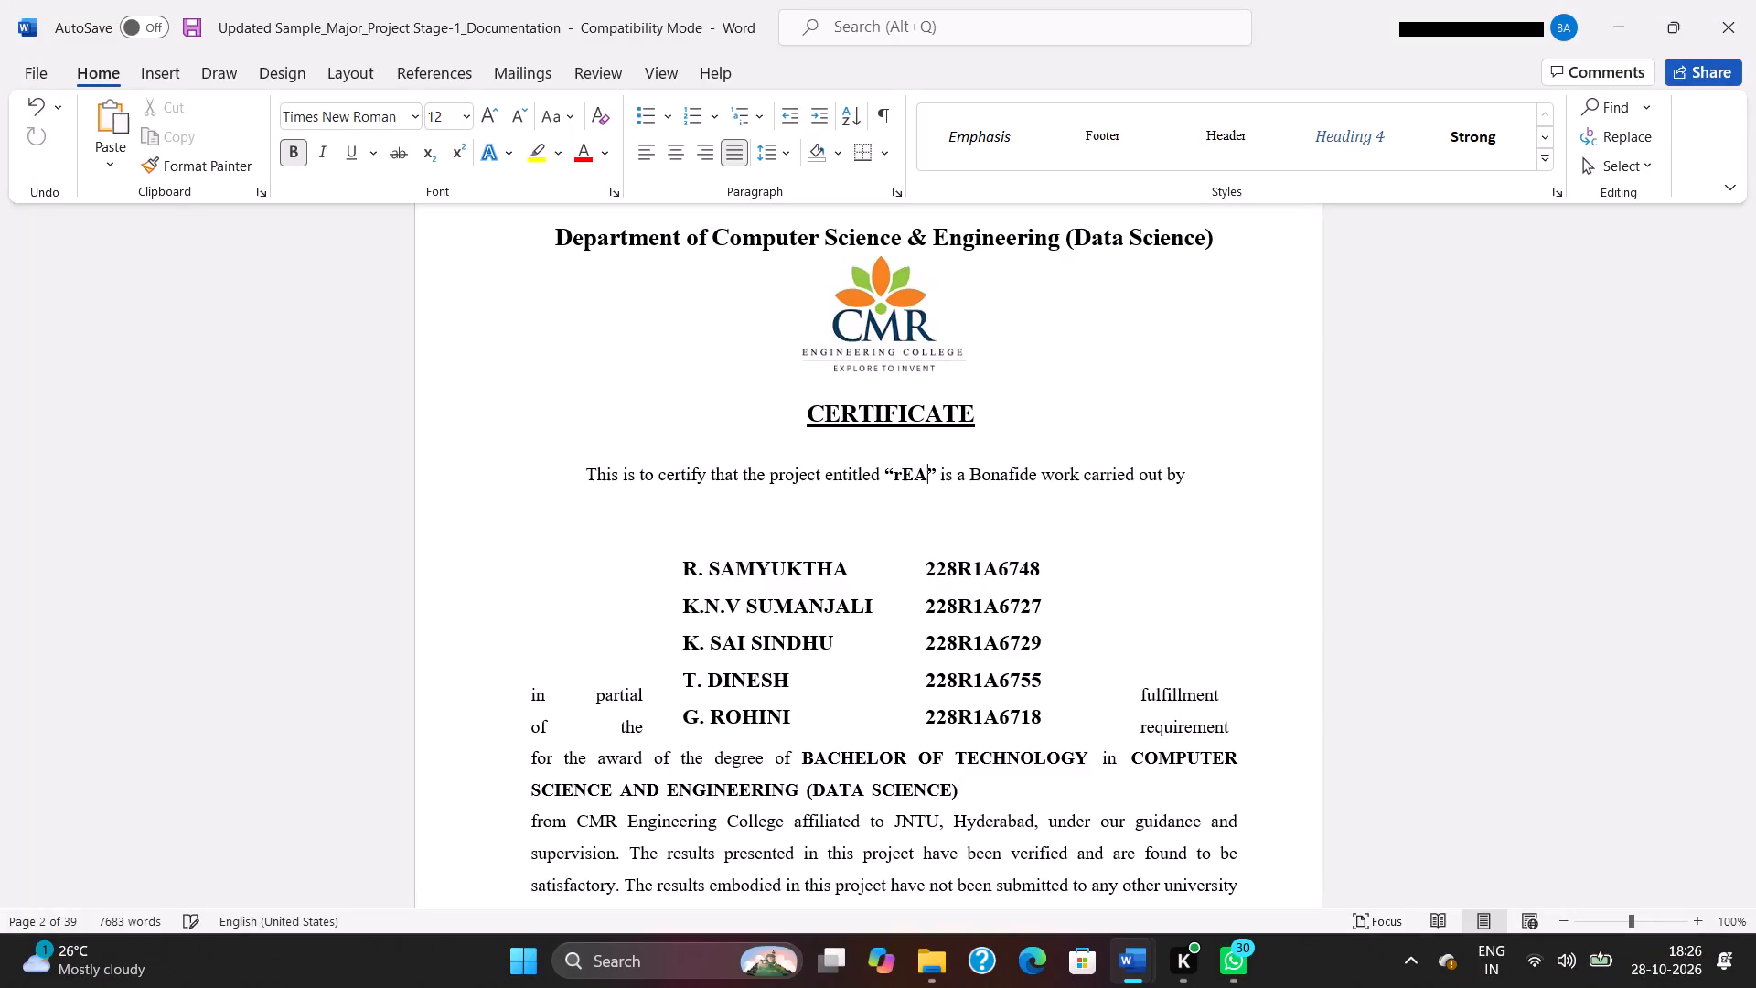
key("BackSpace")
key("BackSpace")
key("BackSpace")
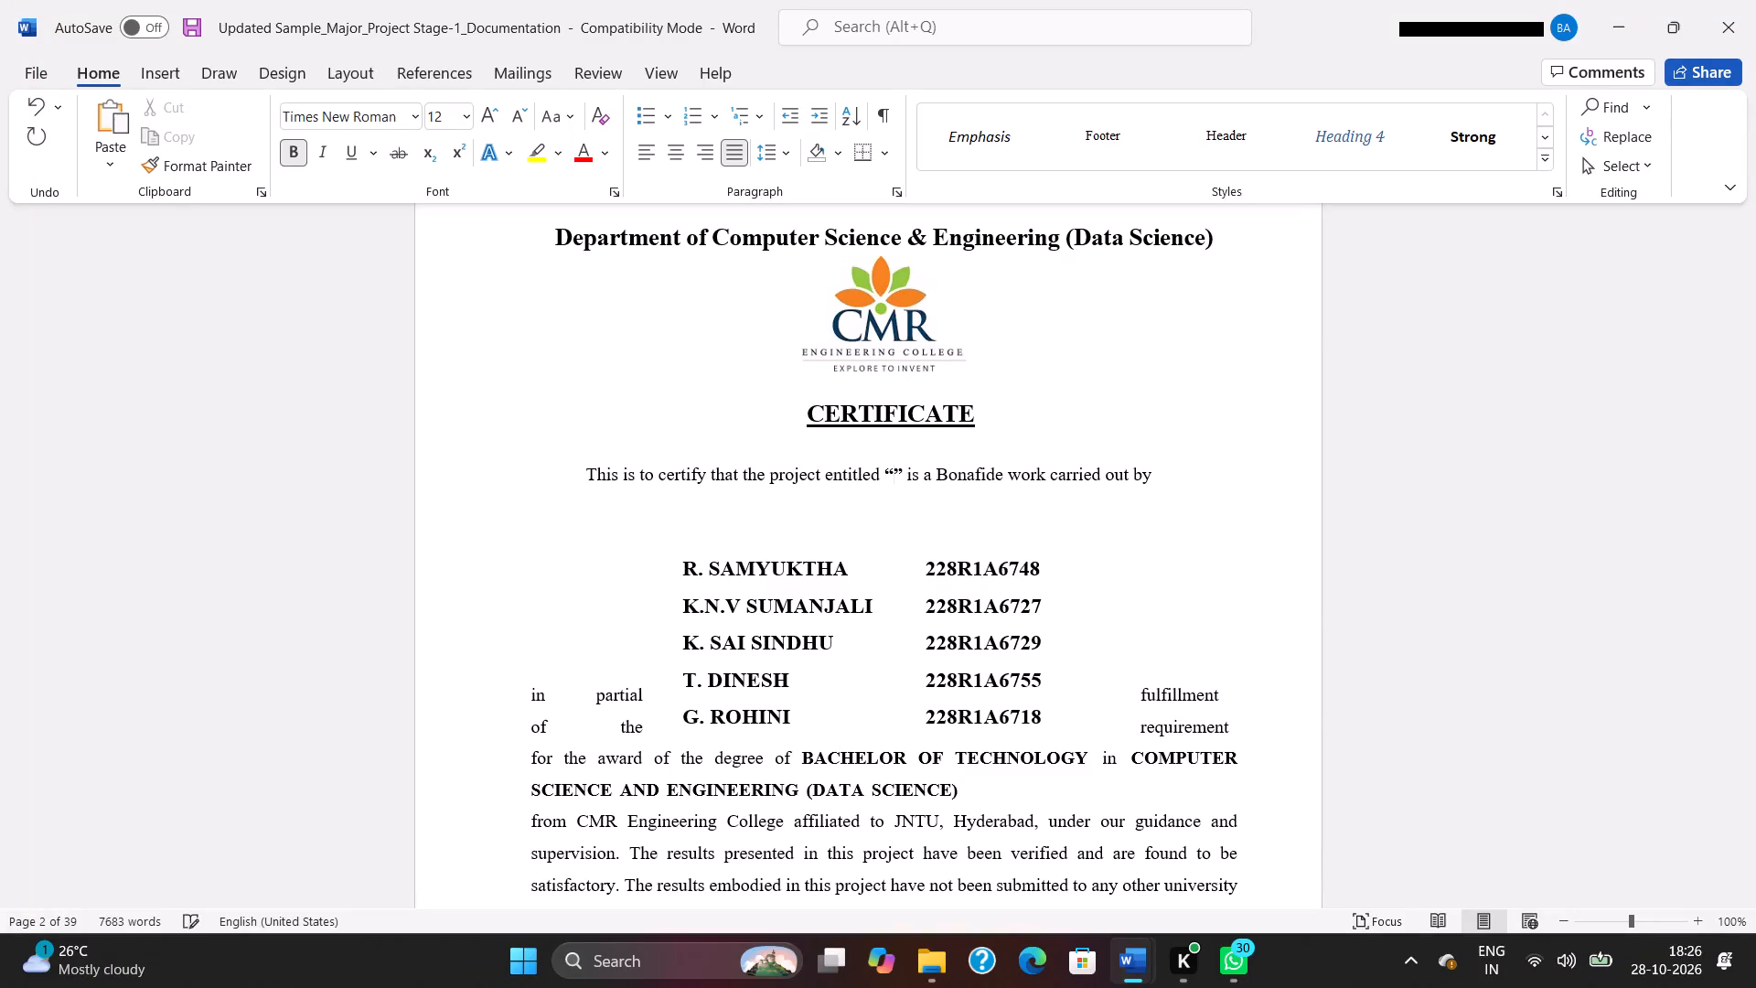
Enter the project title's opening words, Real Time MultiModel Active, between the empty quotation marks in the certificate's opening sentence.
key("shift+r")
type("eal t")
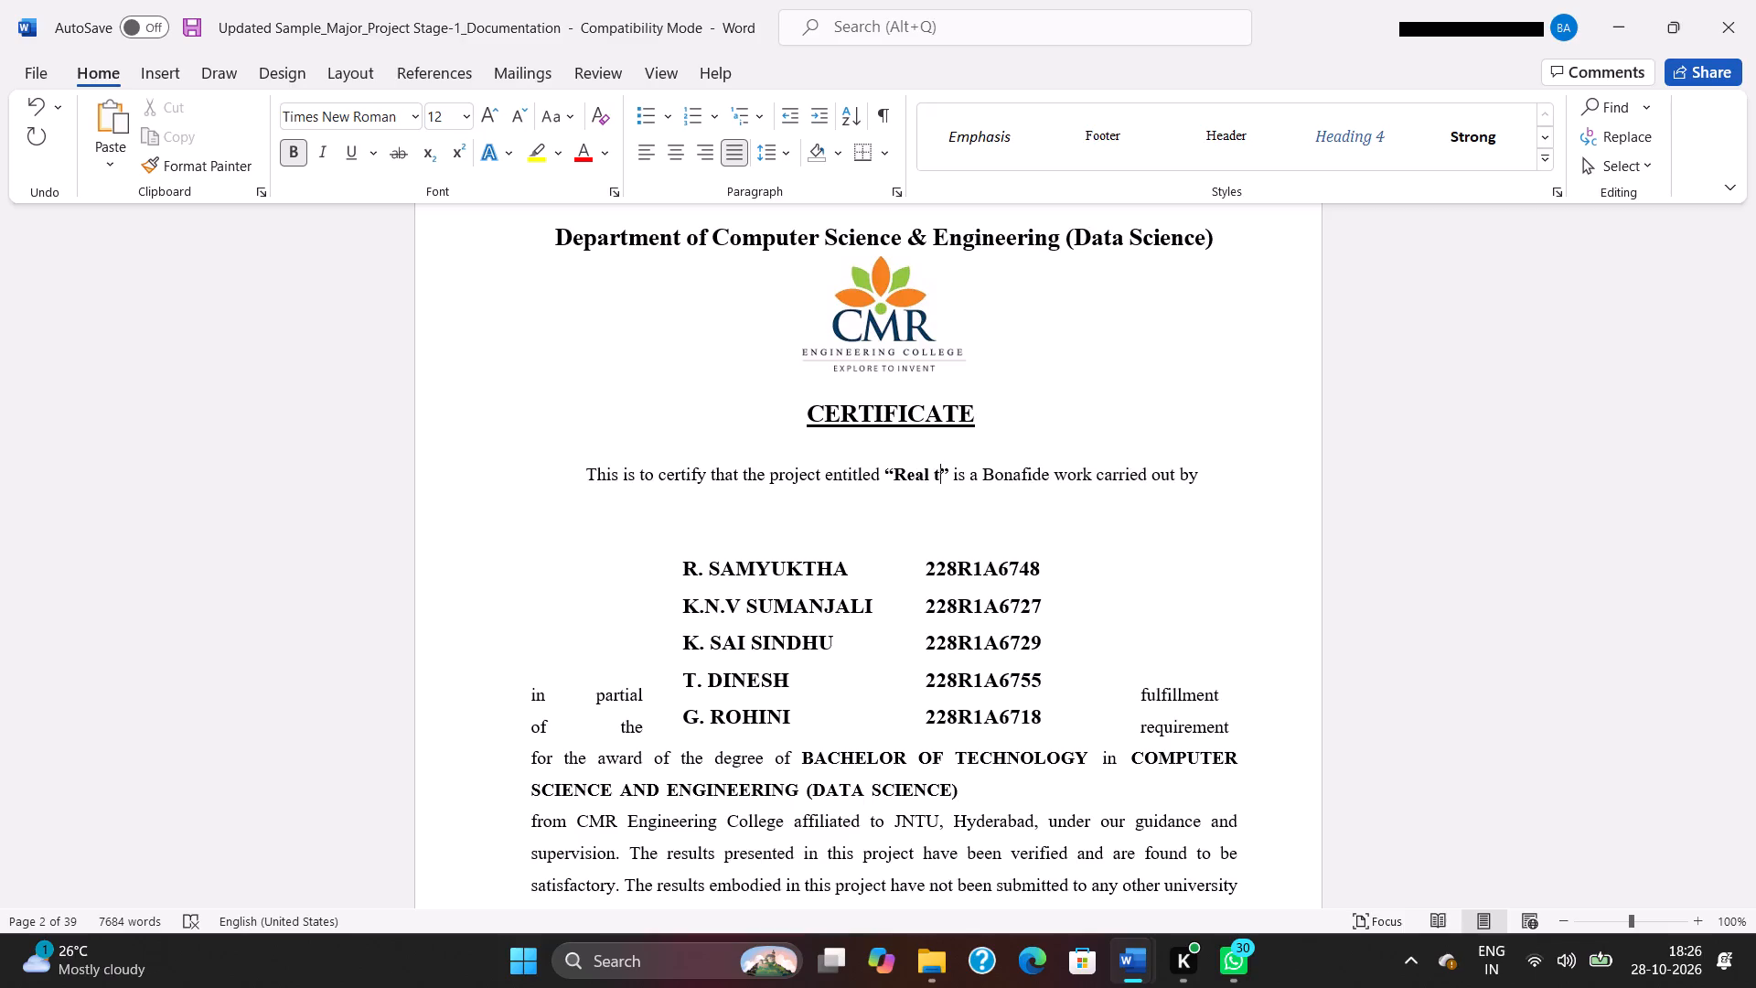
key("BackSpace")
type("Time")
key("space")
type("Multi")
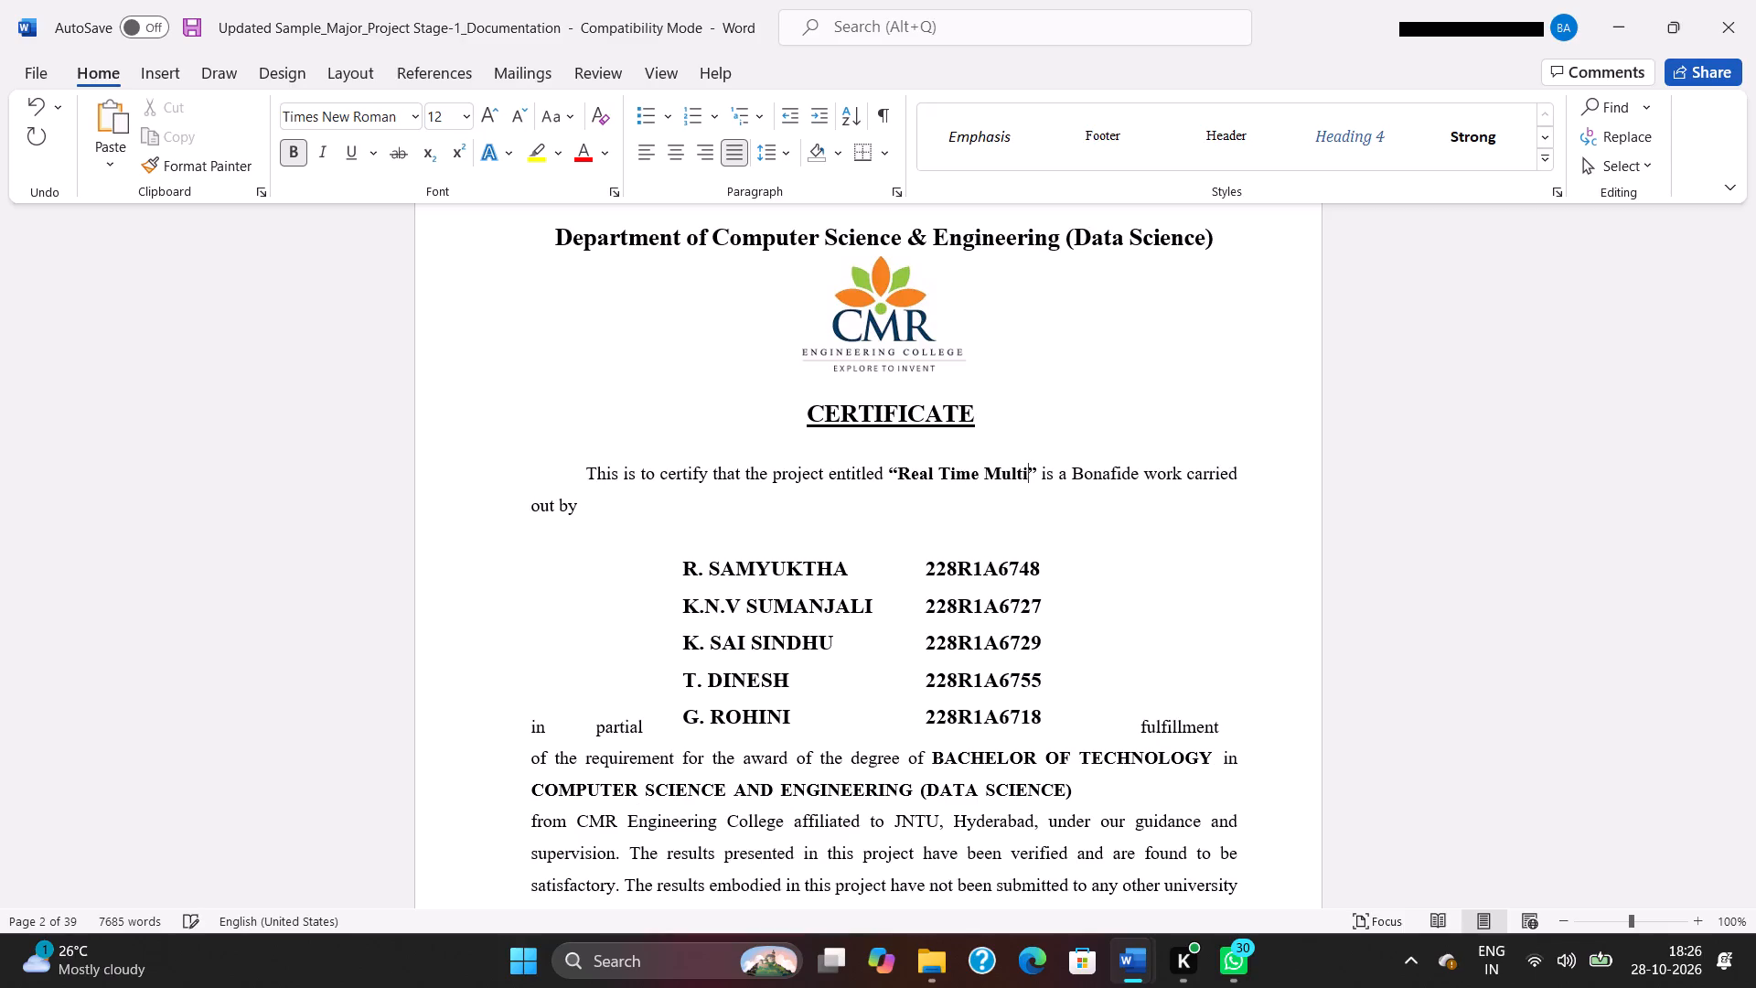
type("Model")
key("space")
type("Active")
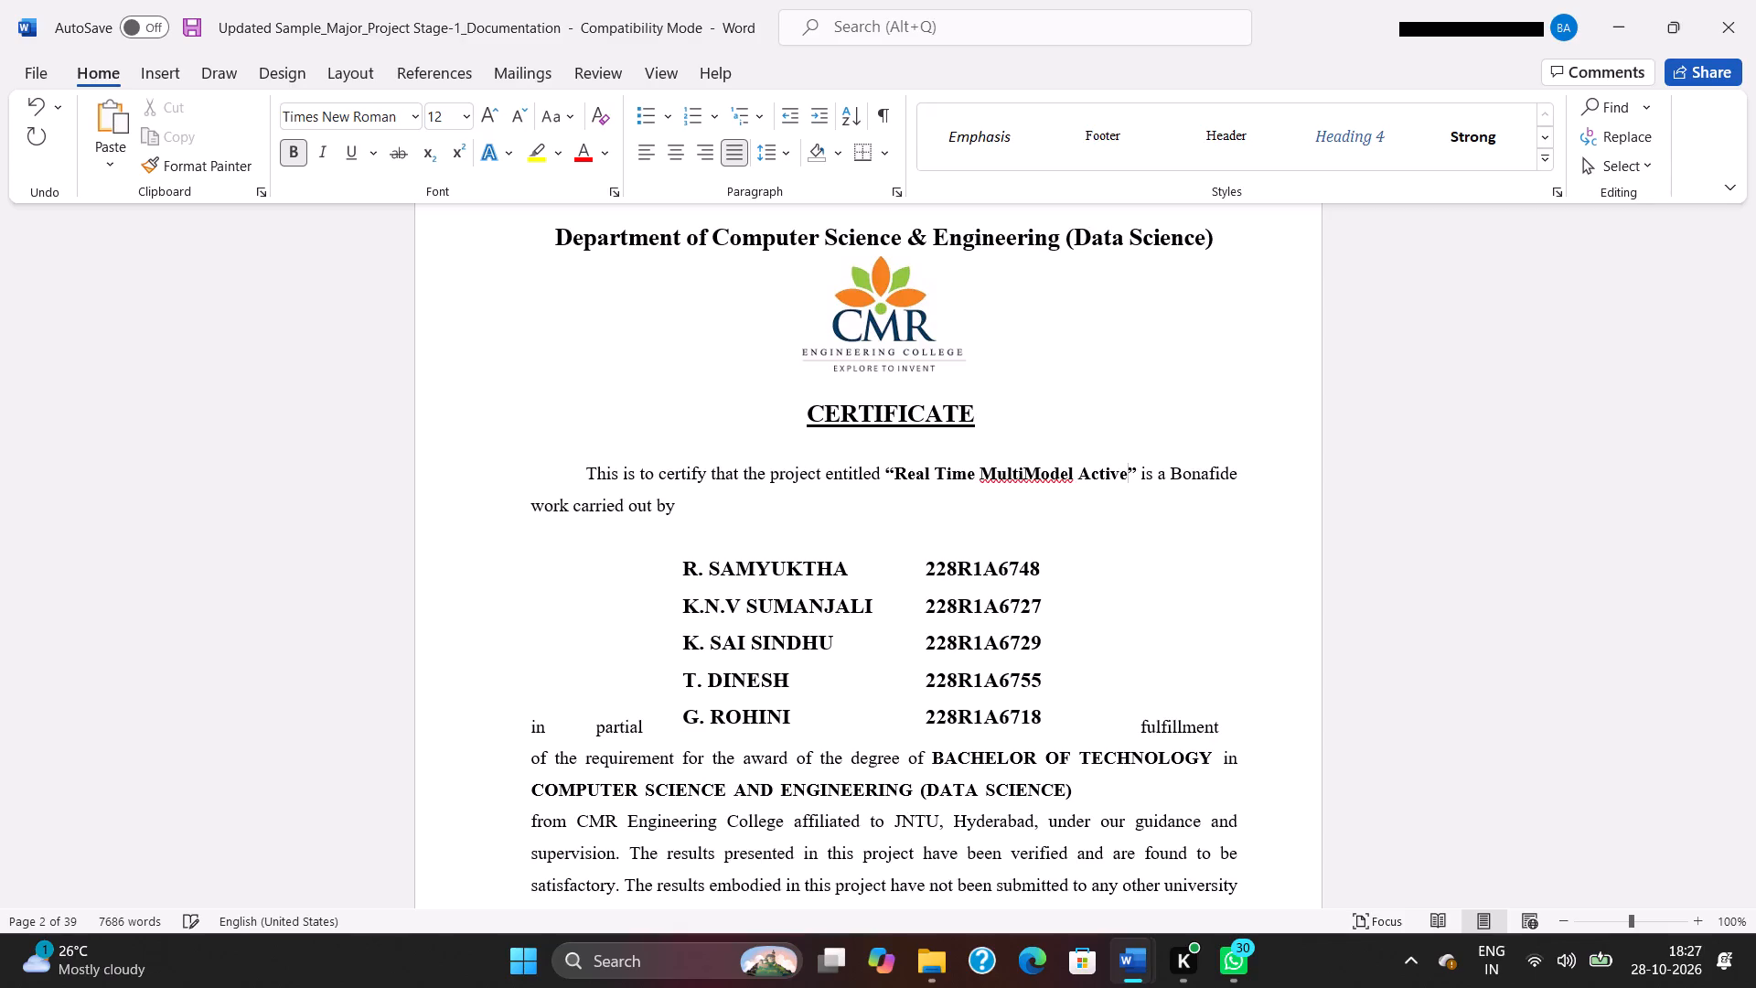
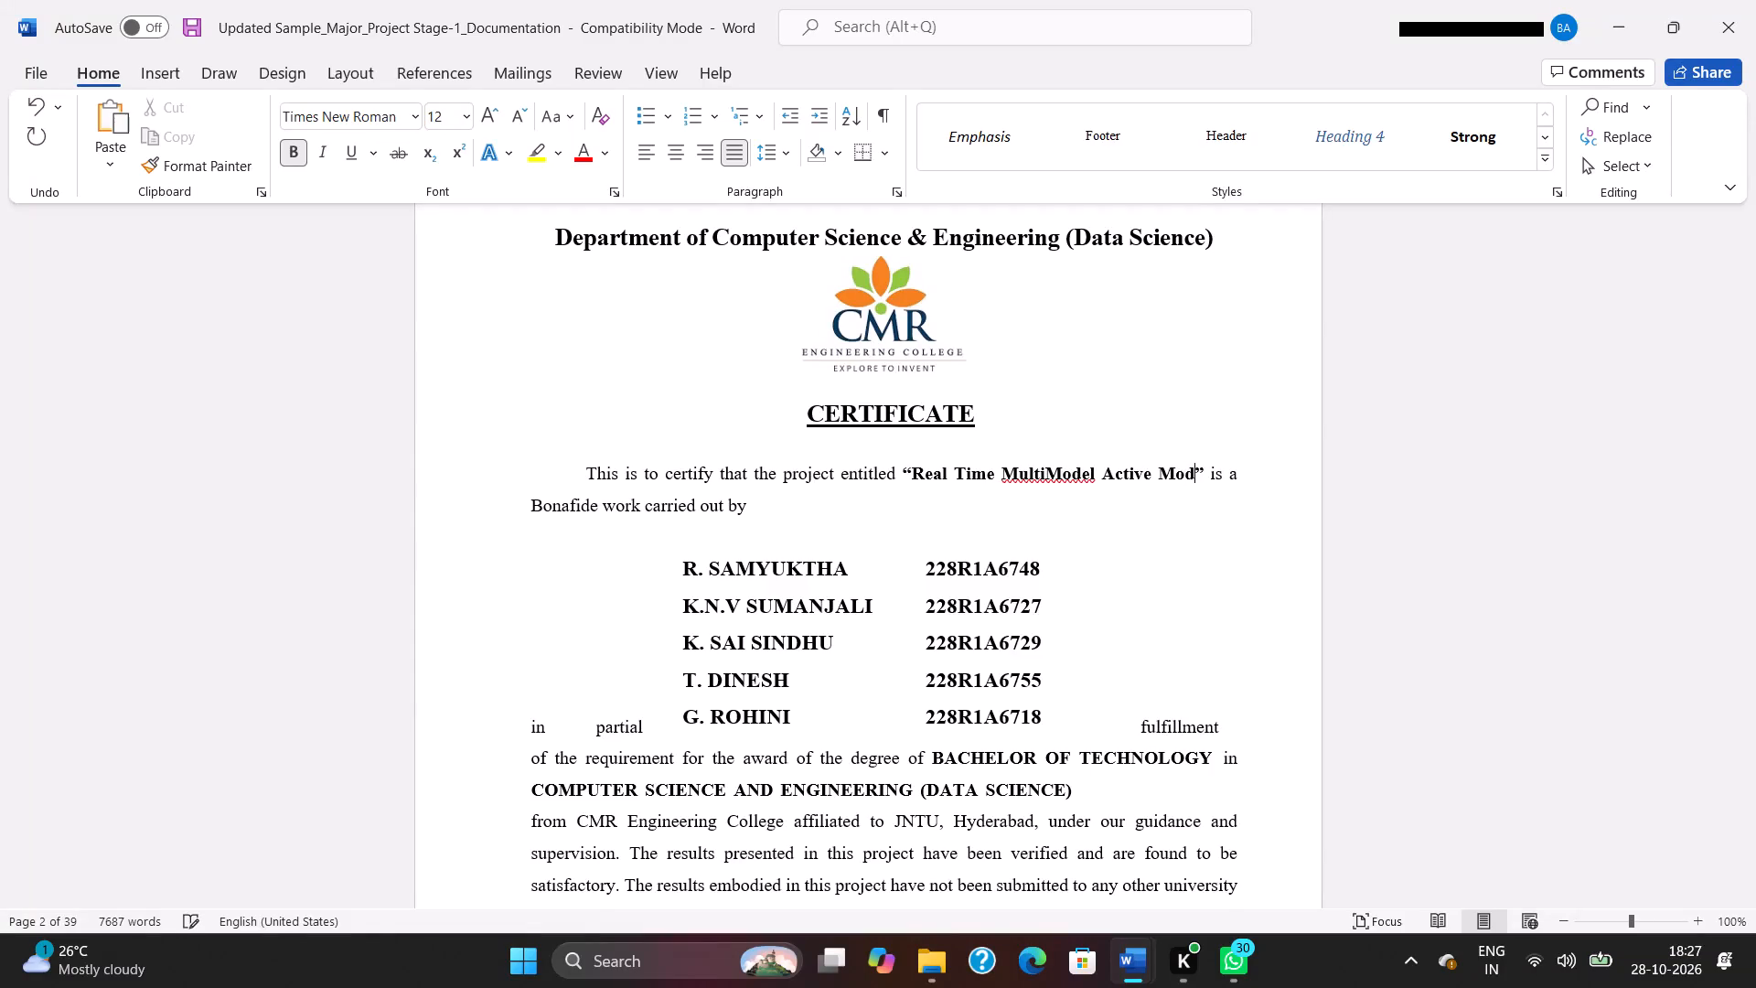
Complete the word Moderation in the quoted project title of the certificate's opening sentence, followed by a space.
type("ation")
key("space")
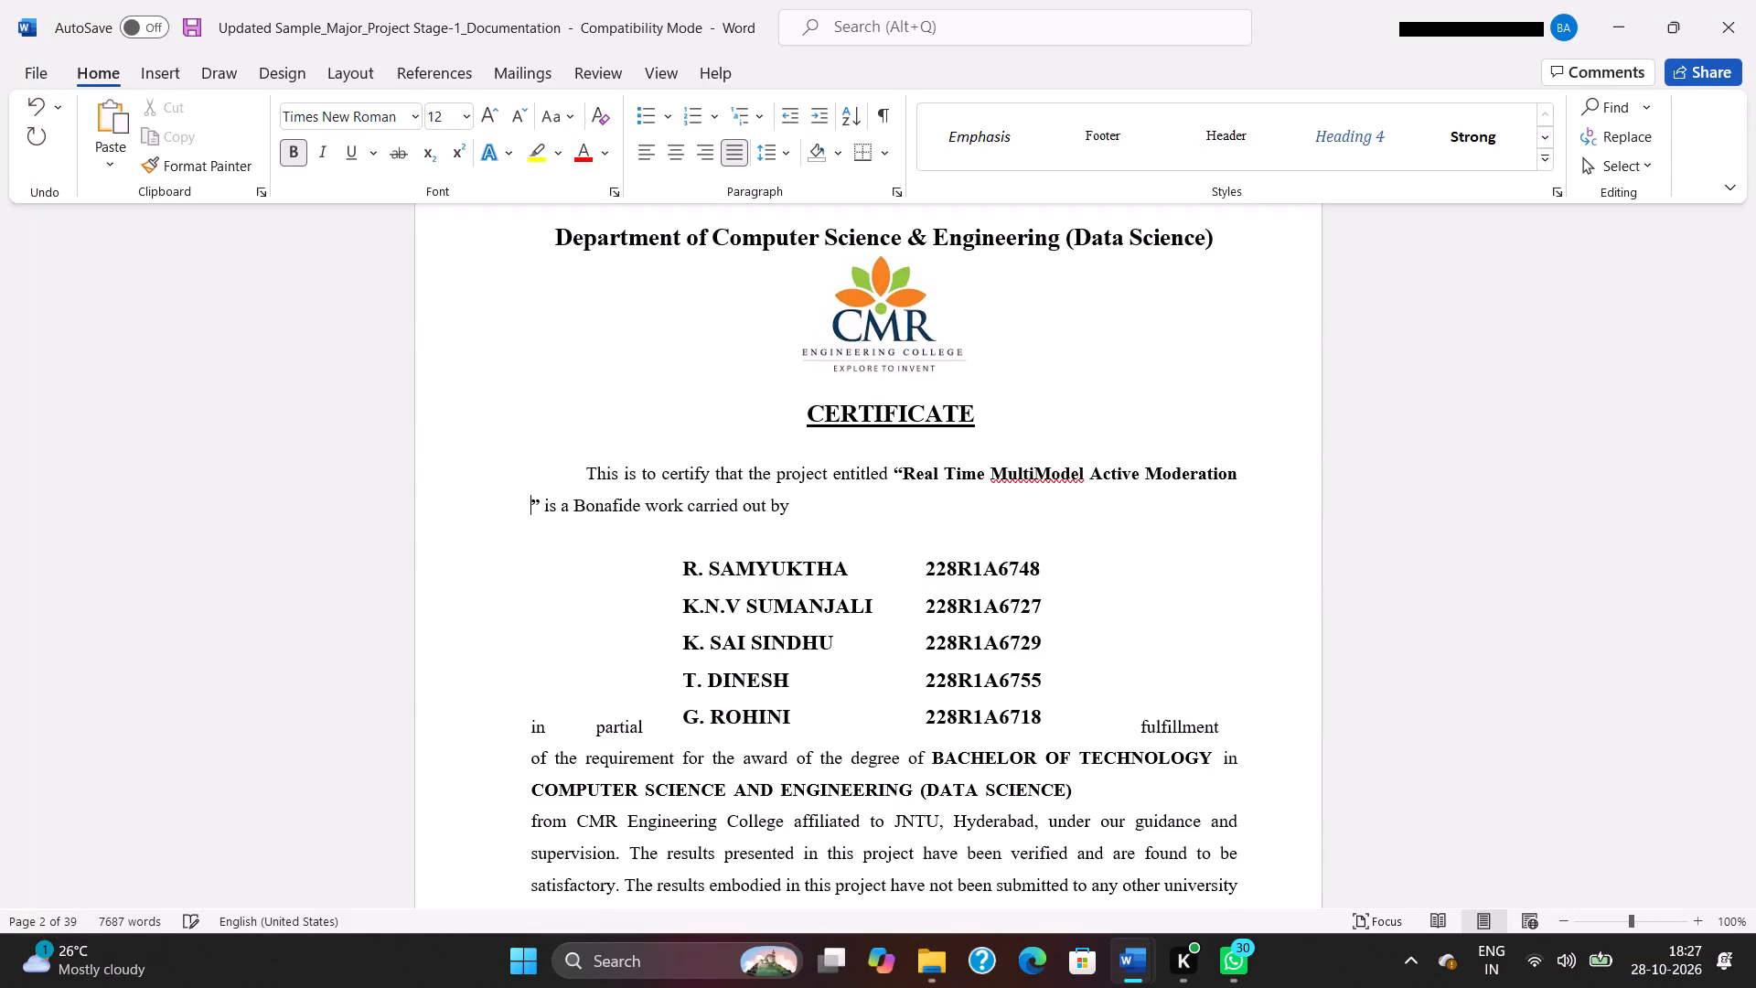
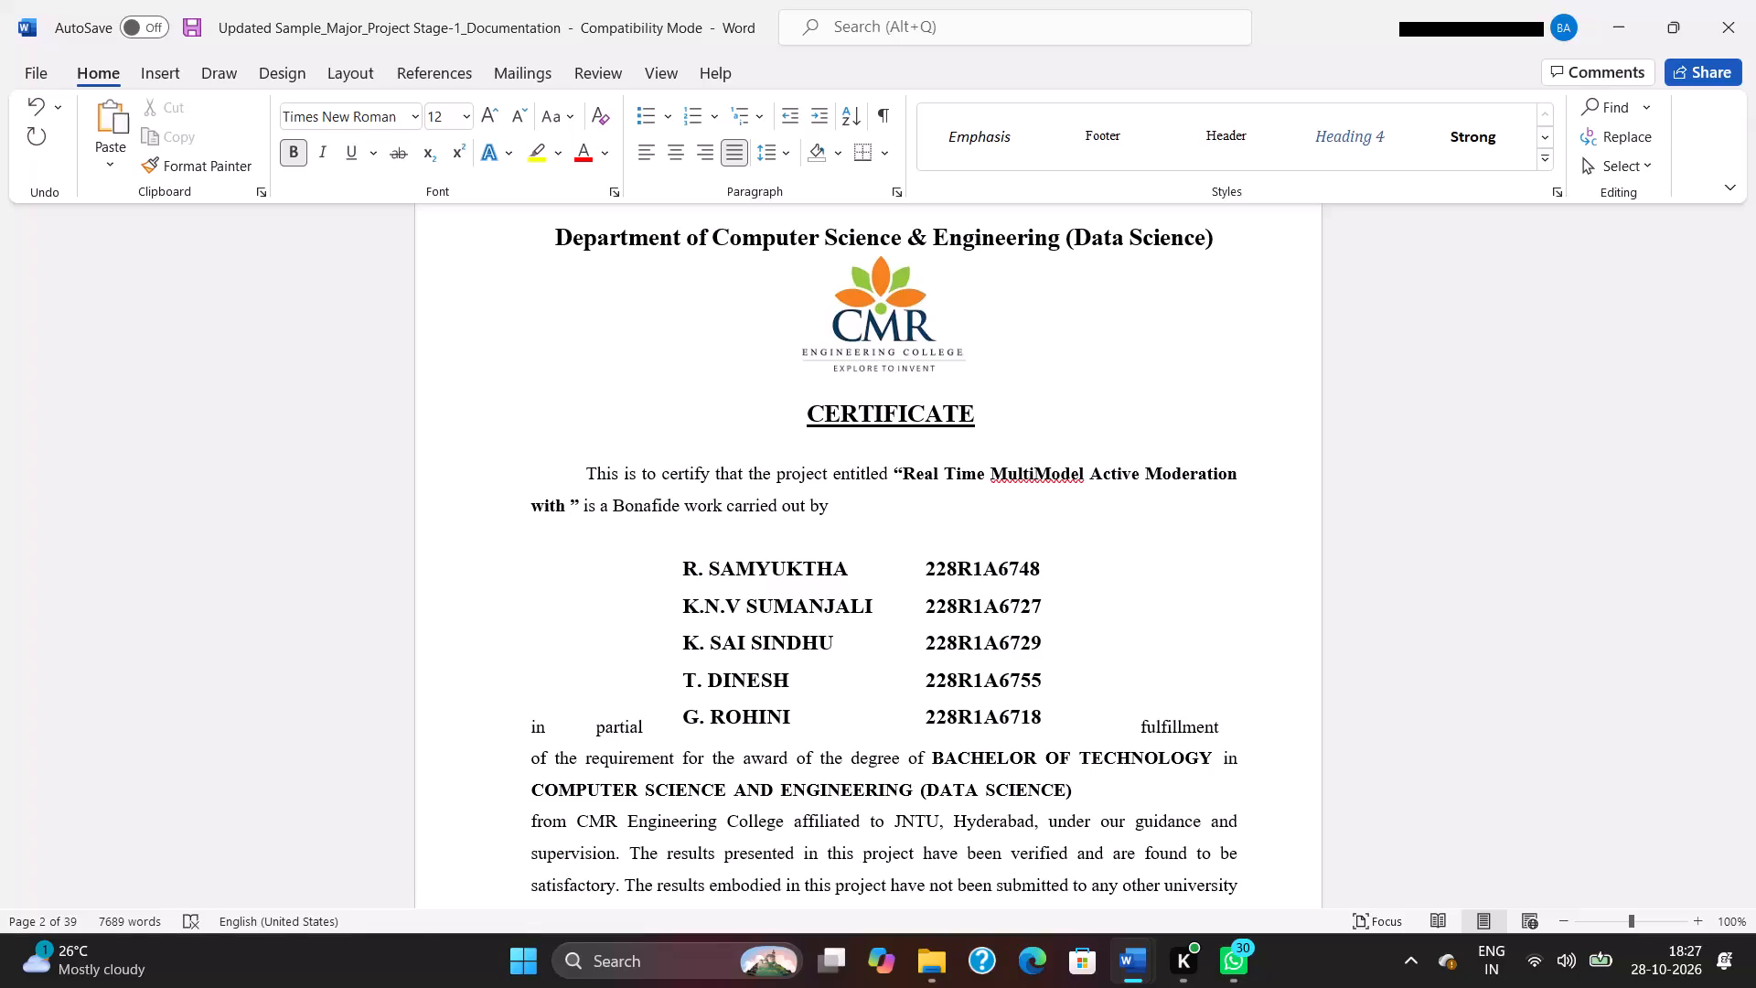
Continue the quoted project title in the certificate's opening sentence with the word "in" after "with", followed by a space.
type("in")
key("space")
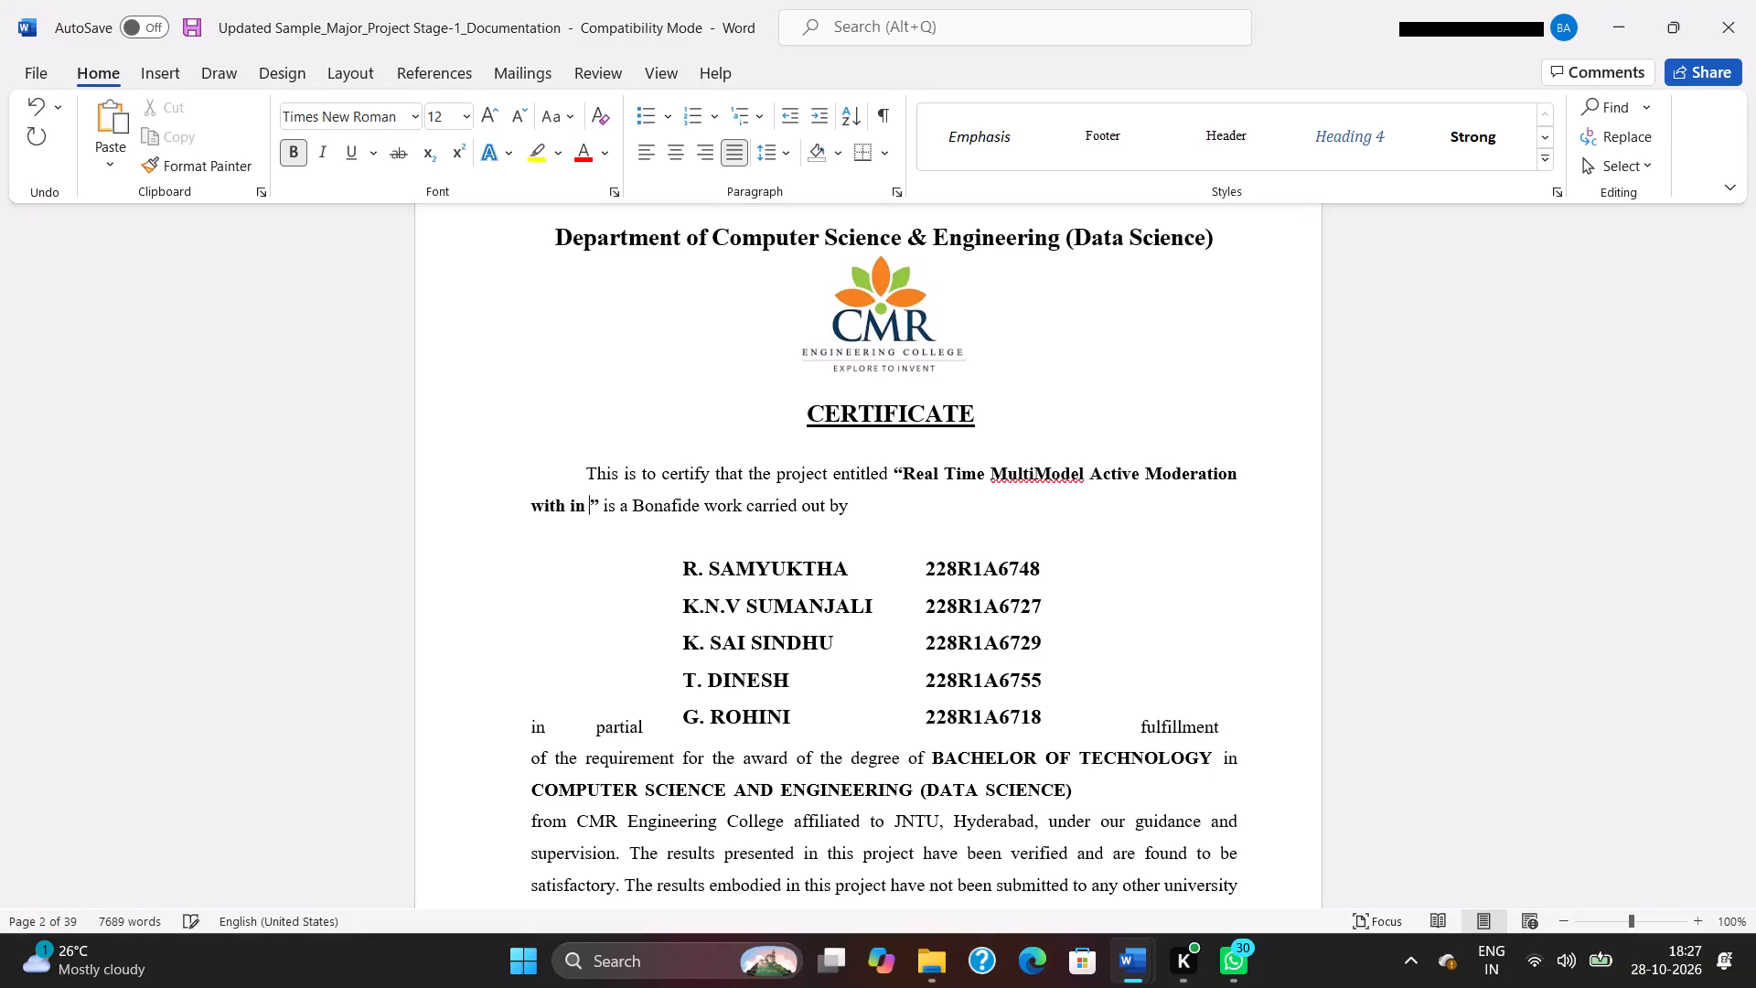
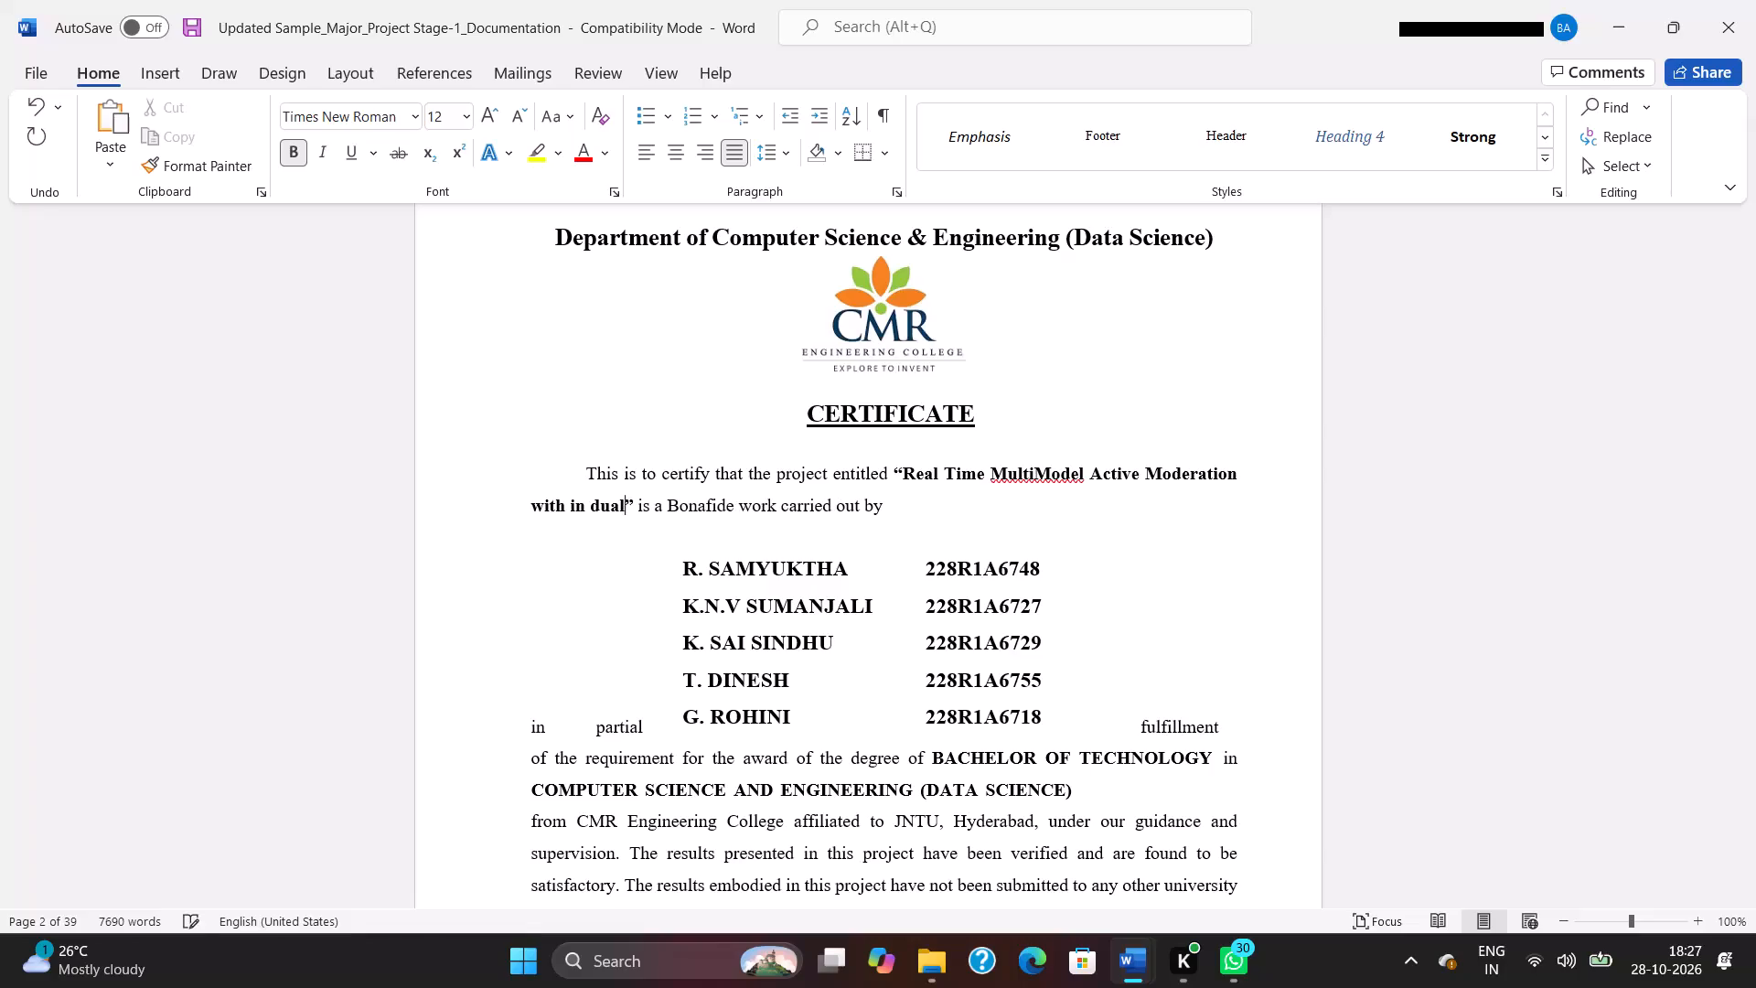
Replace the word "dual" with "session" at the end of the quoted project title in the certificate's opening sentence.
key("BackSpace")
key("BackSpace")
key("BackSpace")
key("BackSpace")
type("session")
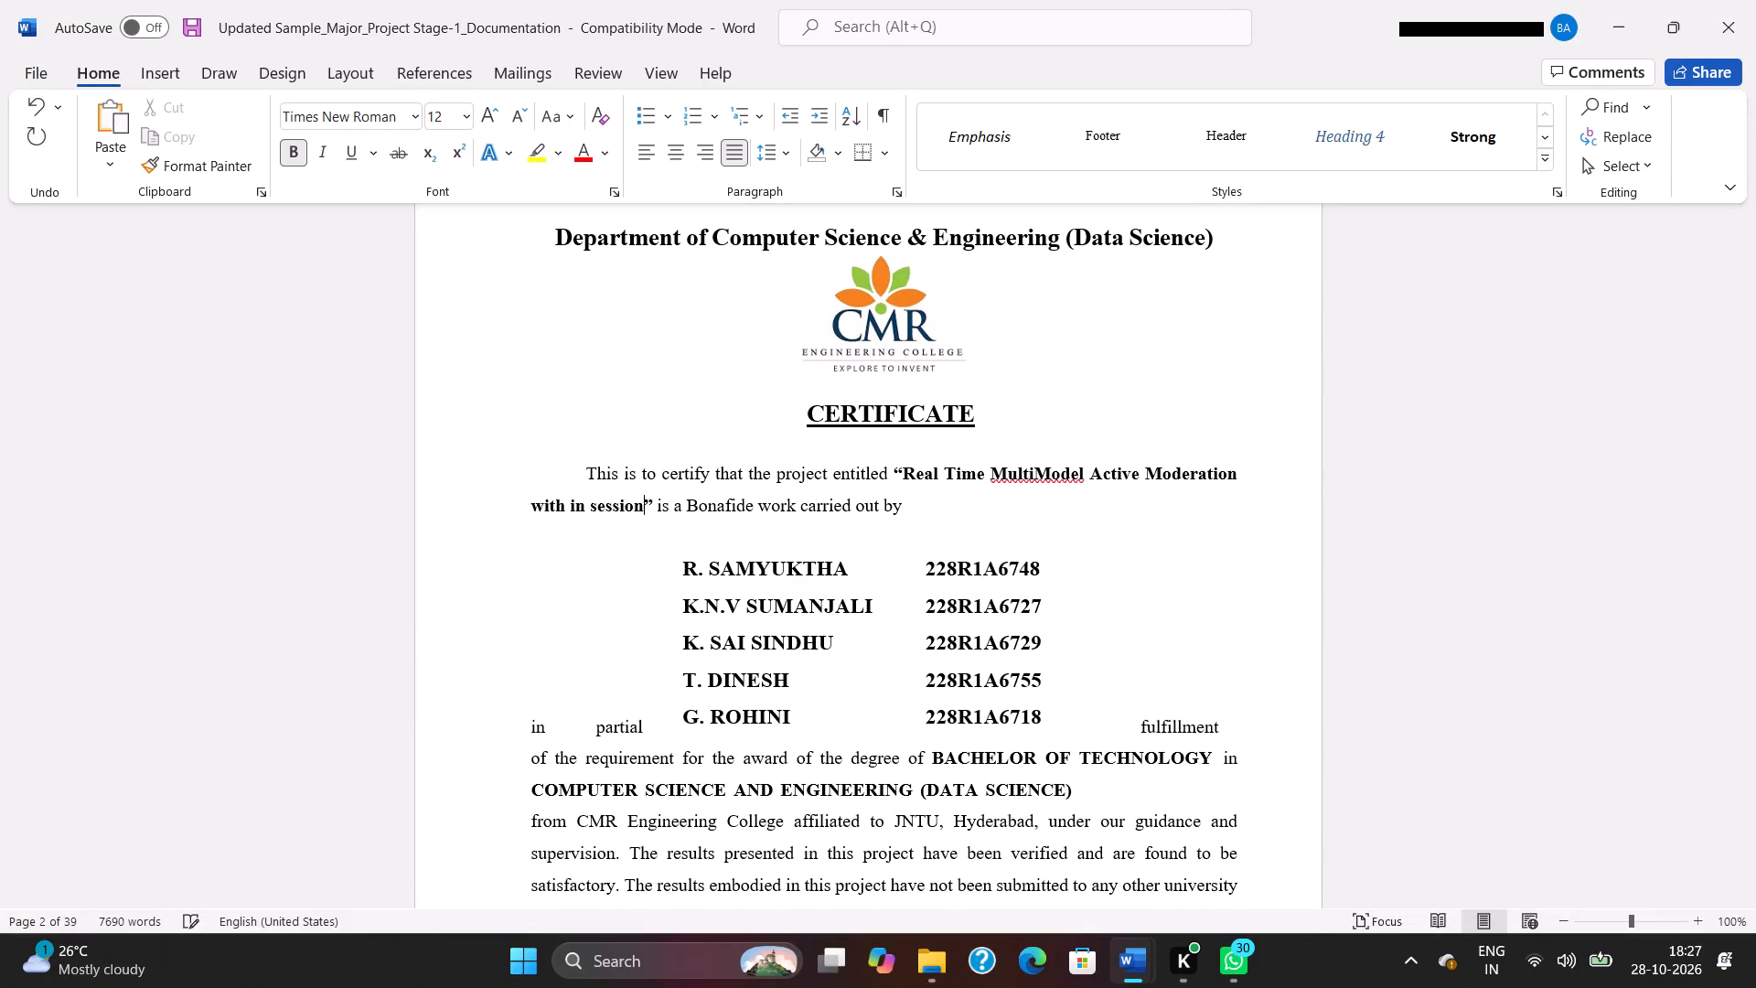
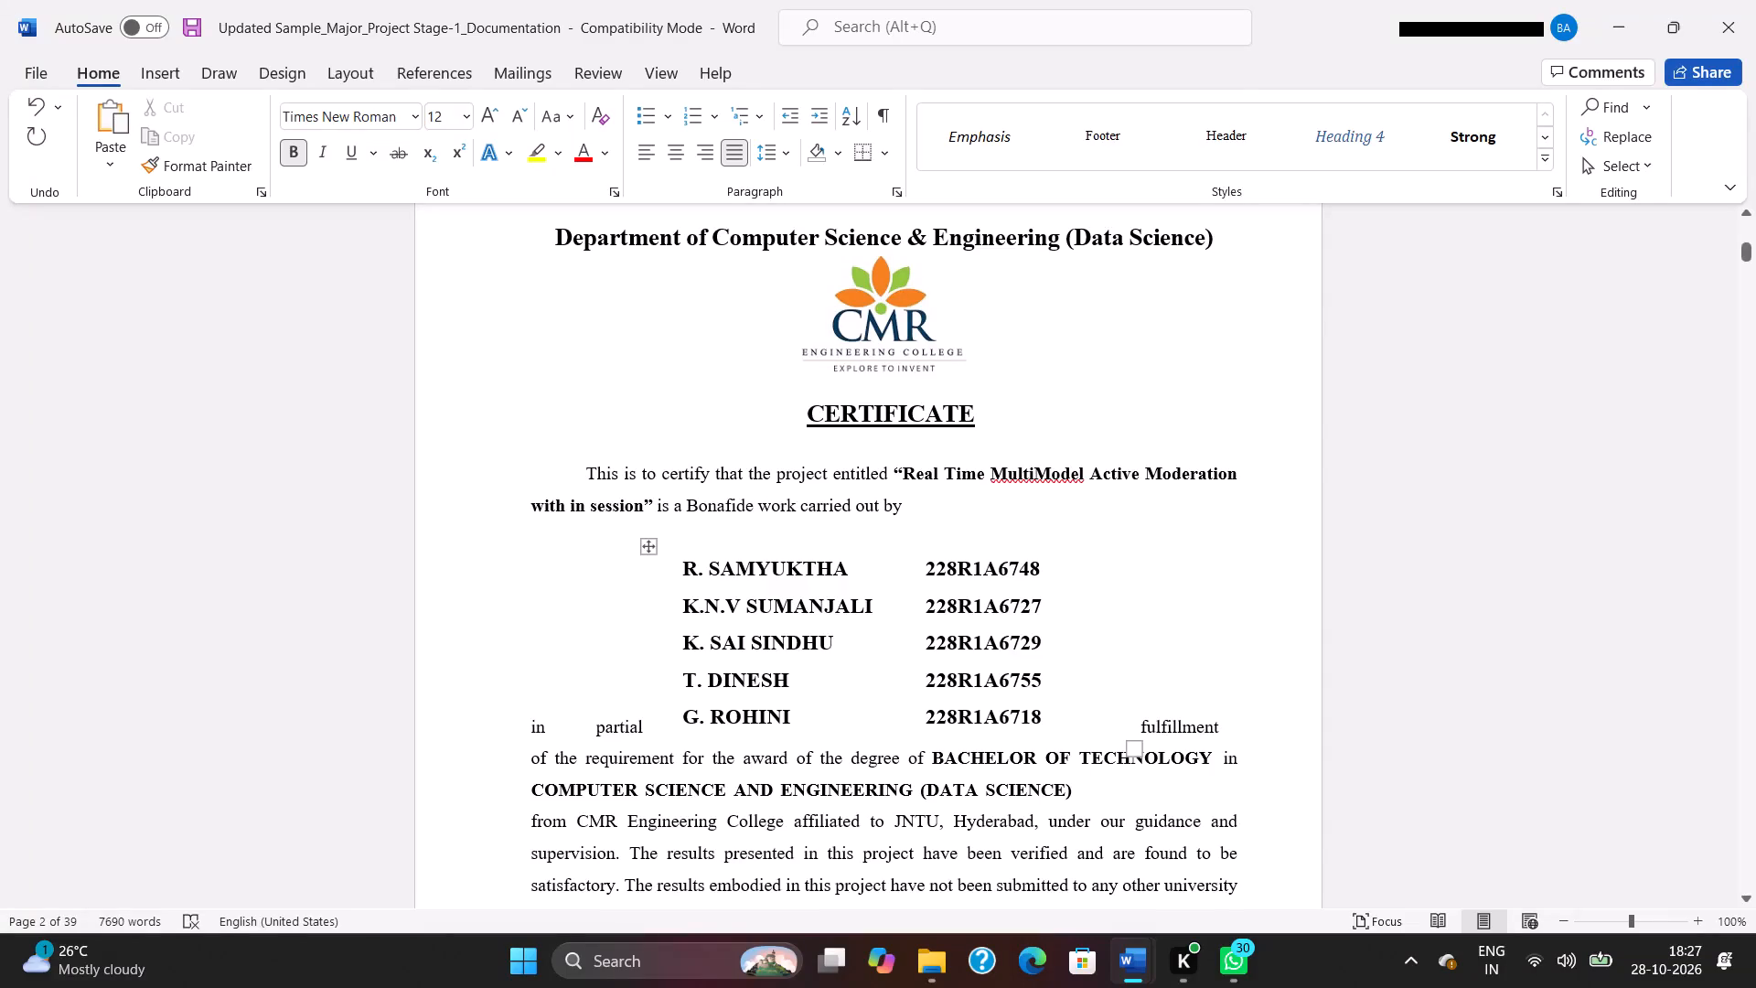
Hyphenate "in session" as "in-session" in the quoted project title of the certificate's opening sentence.
left_click(590, 505)
key("BackSpace")
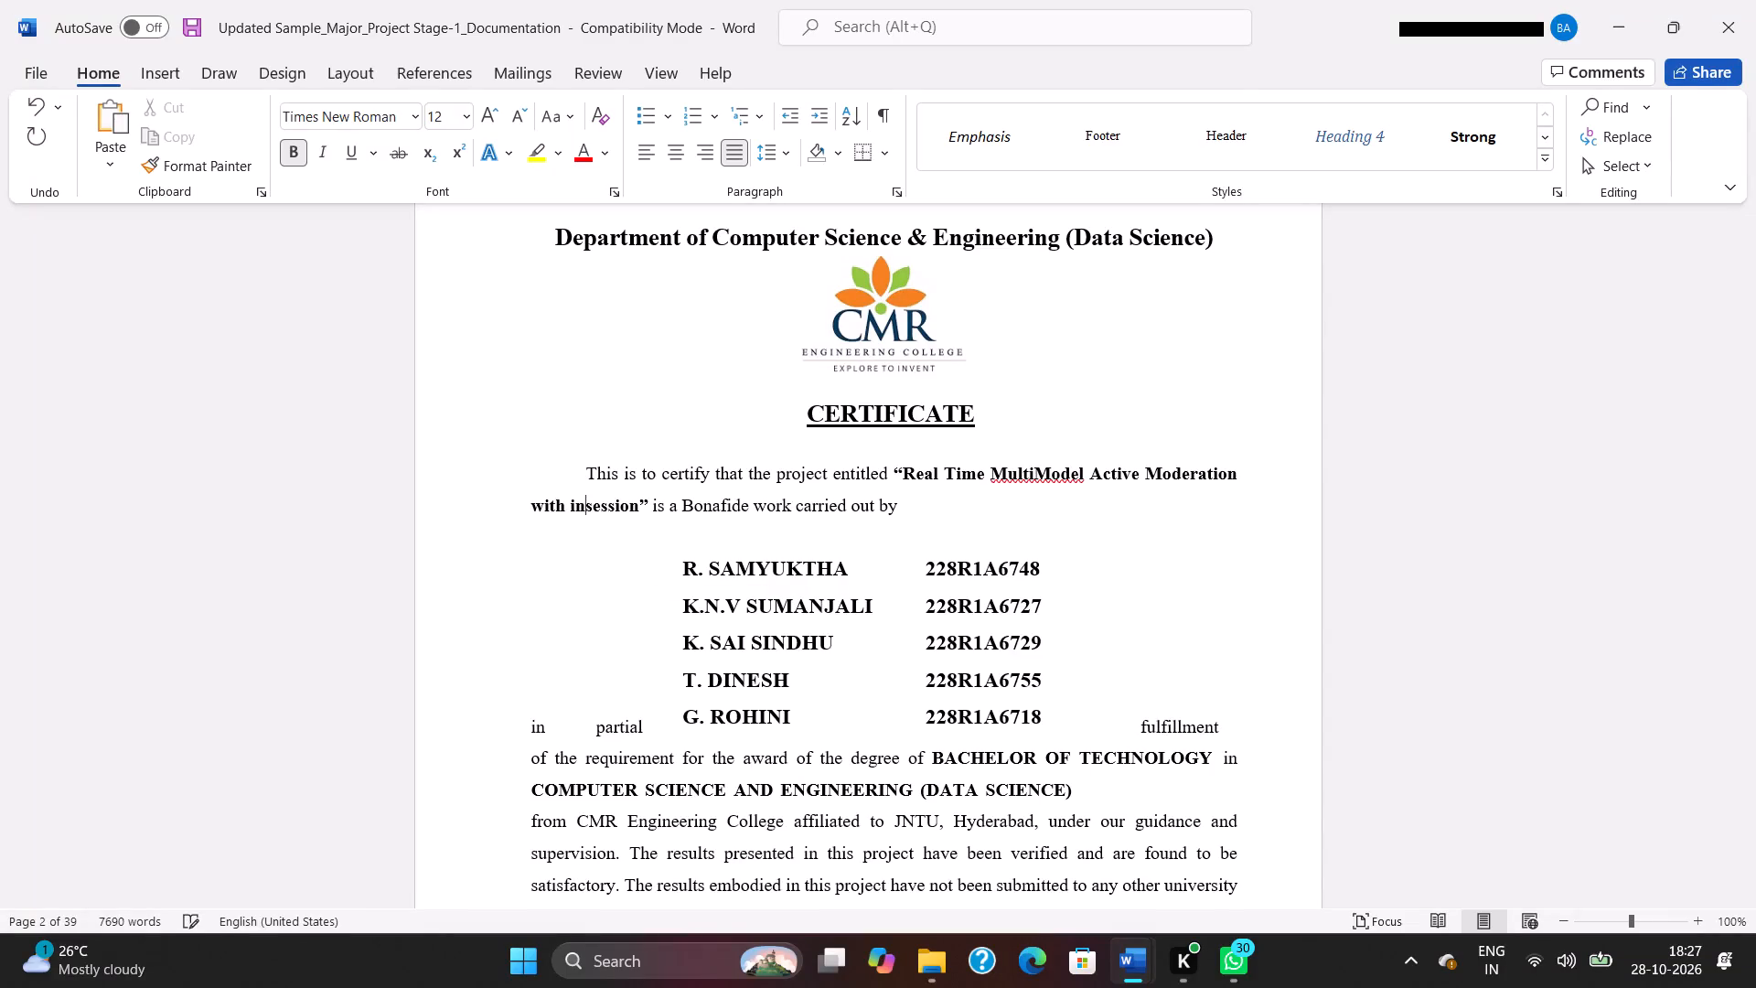
key("minus")
Add a space after "in-session", before the closing quotation mark of the certificate's project title, to continue the title.
key("Right")
key("Right")
key("Right")
key("Right")
key("Right")
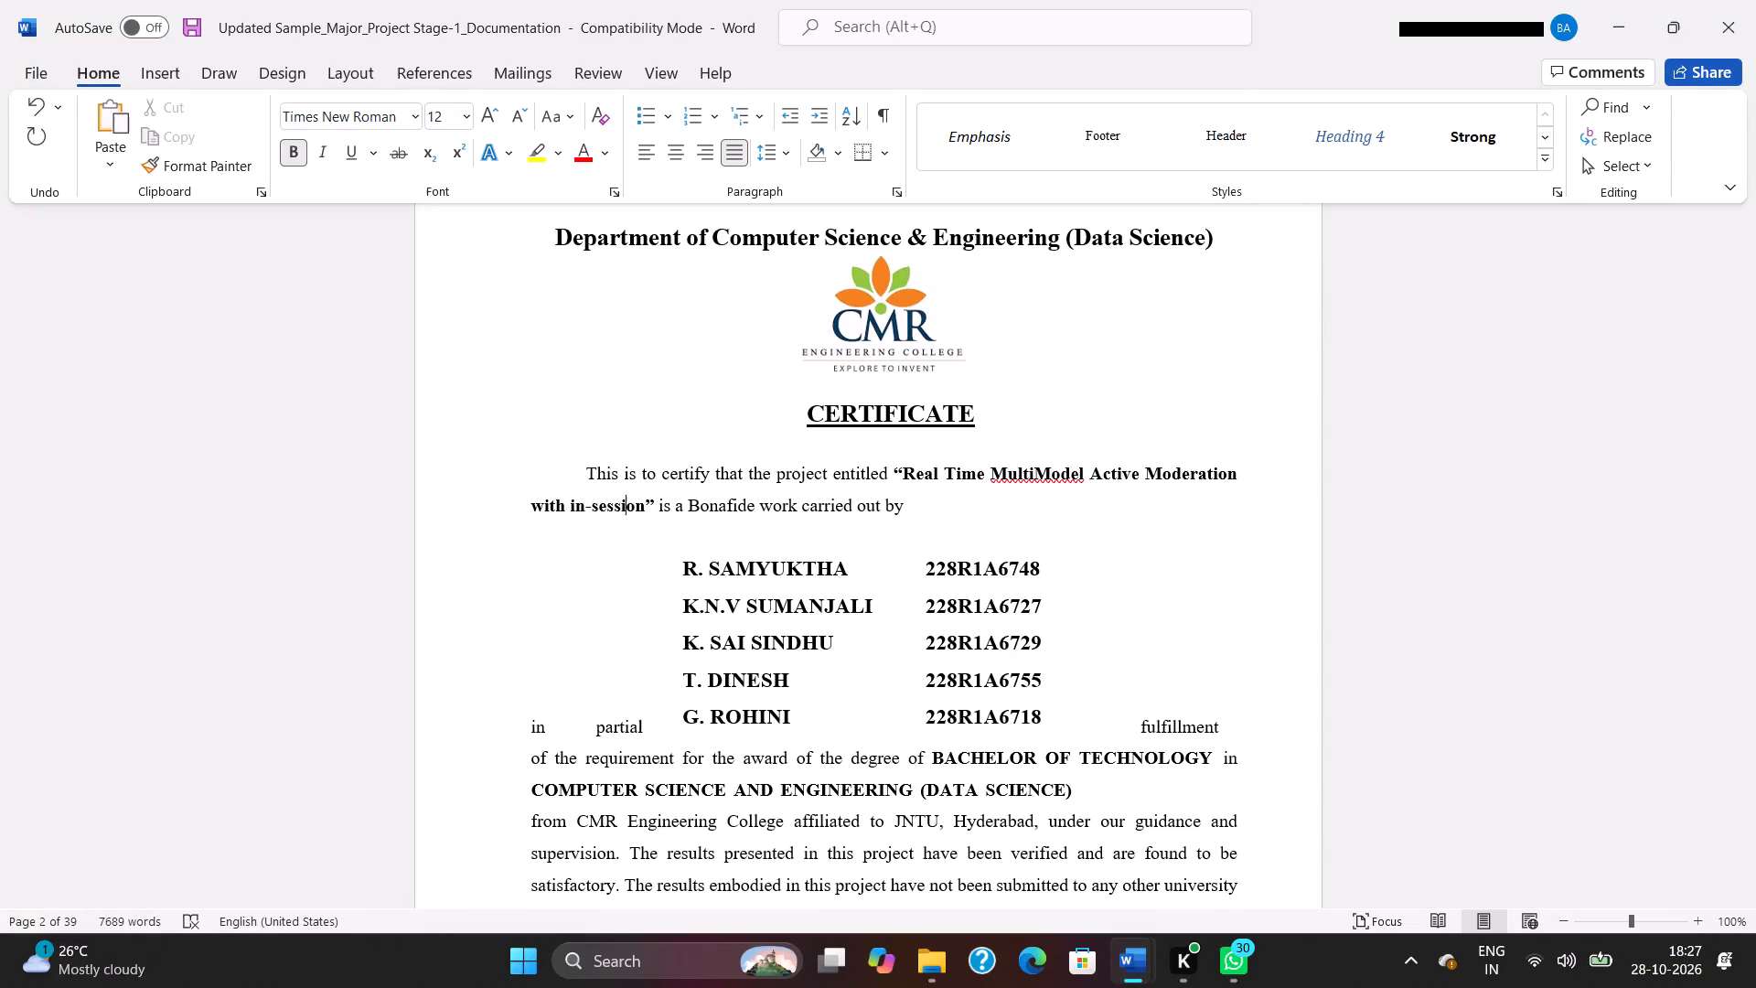
key("Right")
key("Right")
key("space")
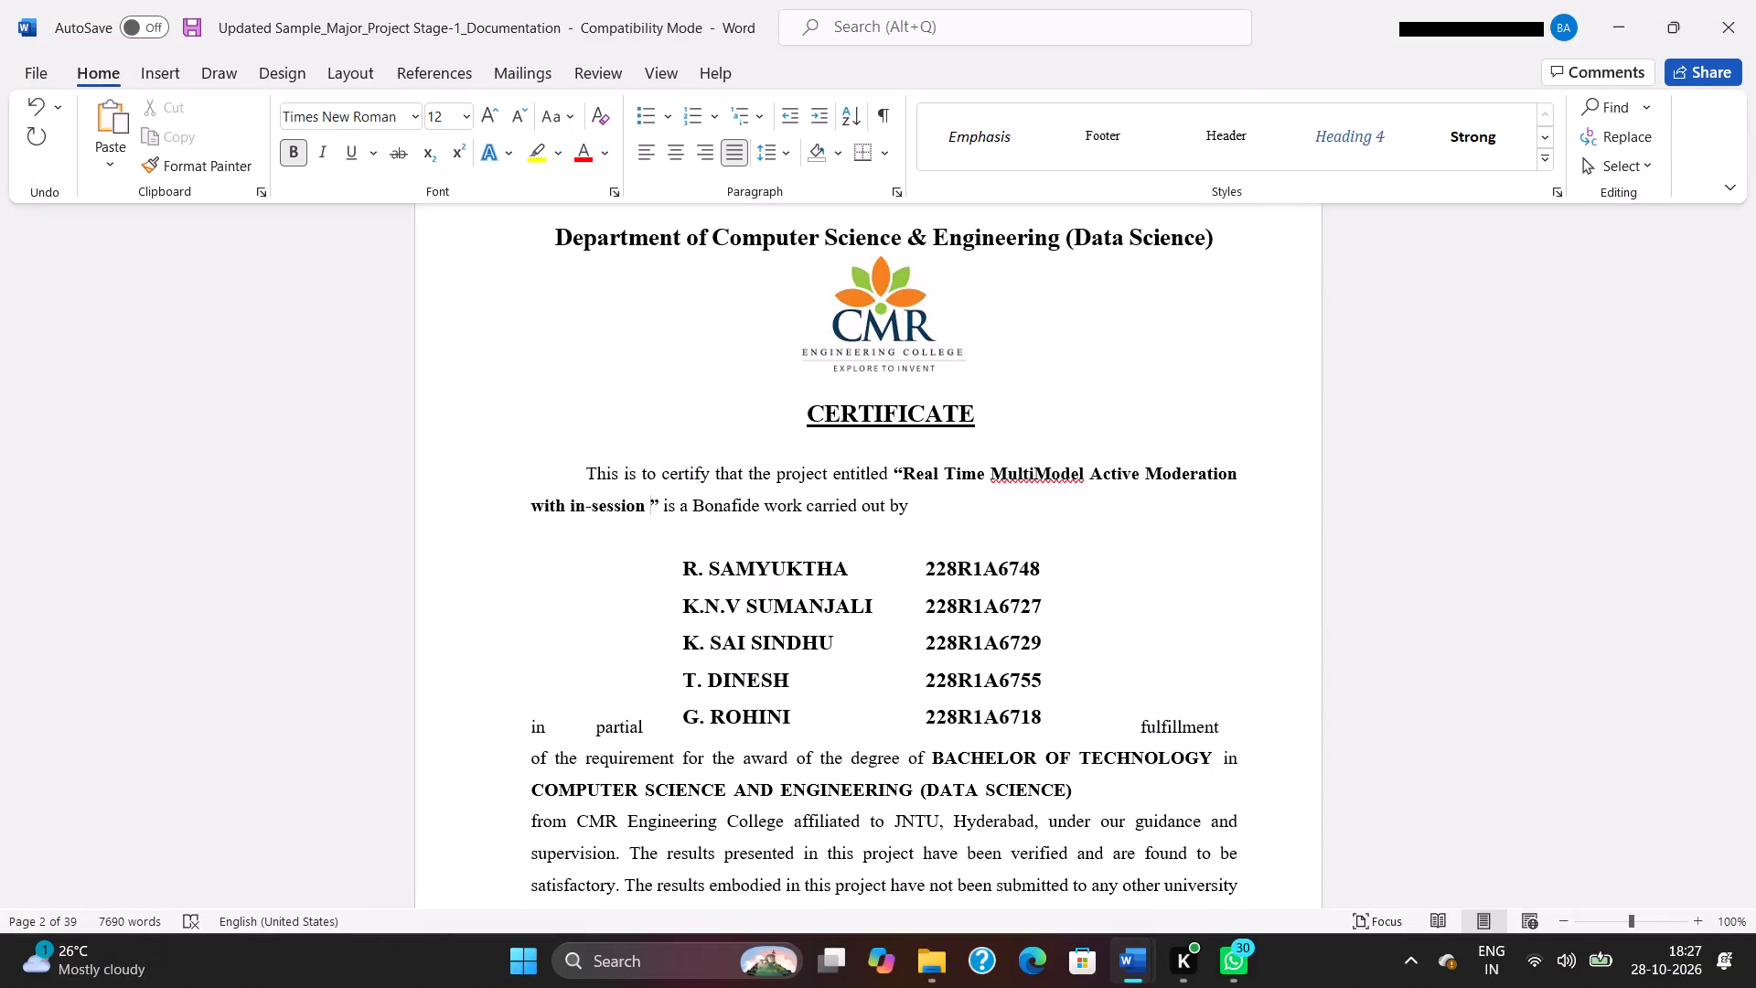
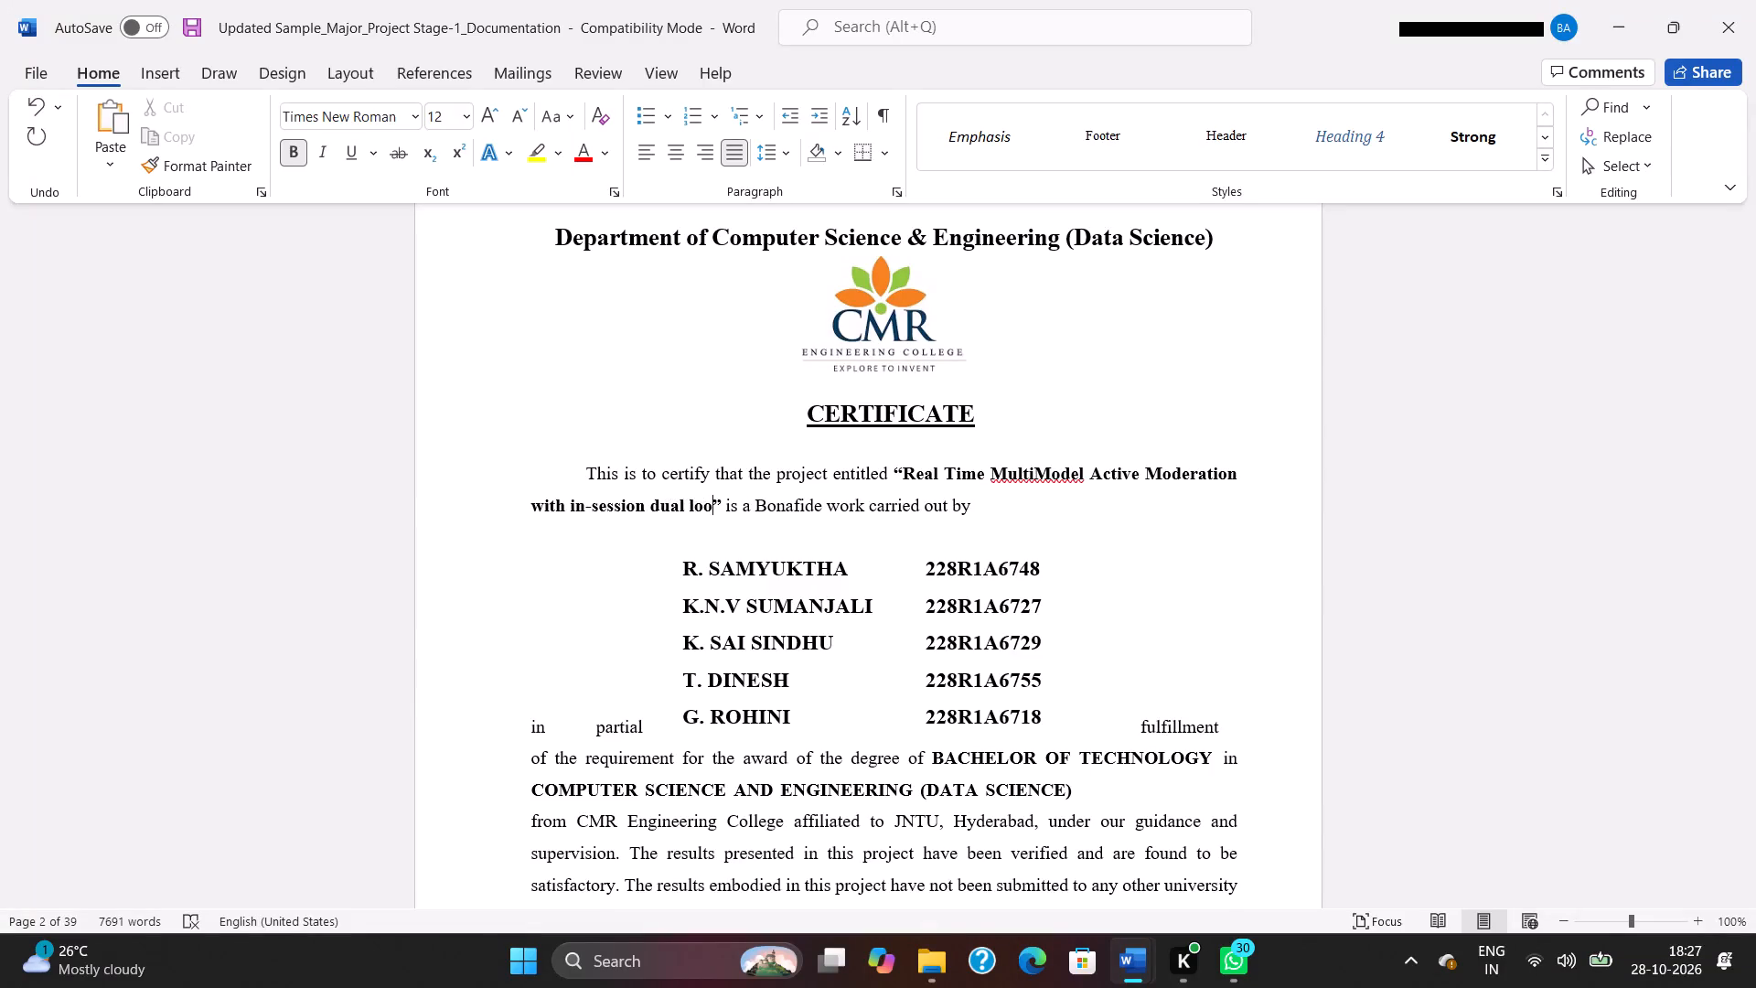
Complete "dual loop" in the certificate's quoted project title, adding a space before the closing quotation mark.
type("p")
key("space")
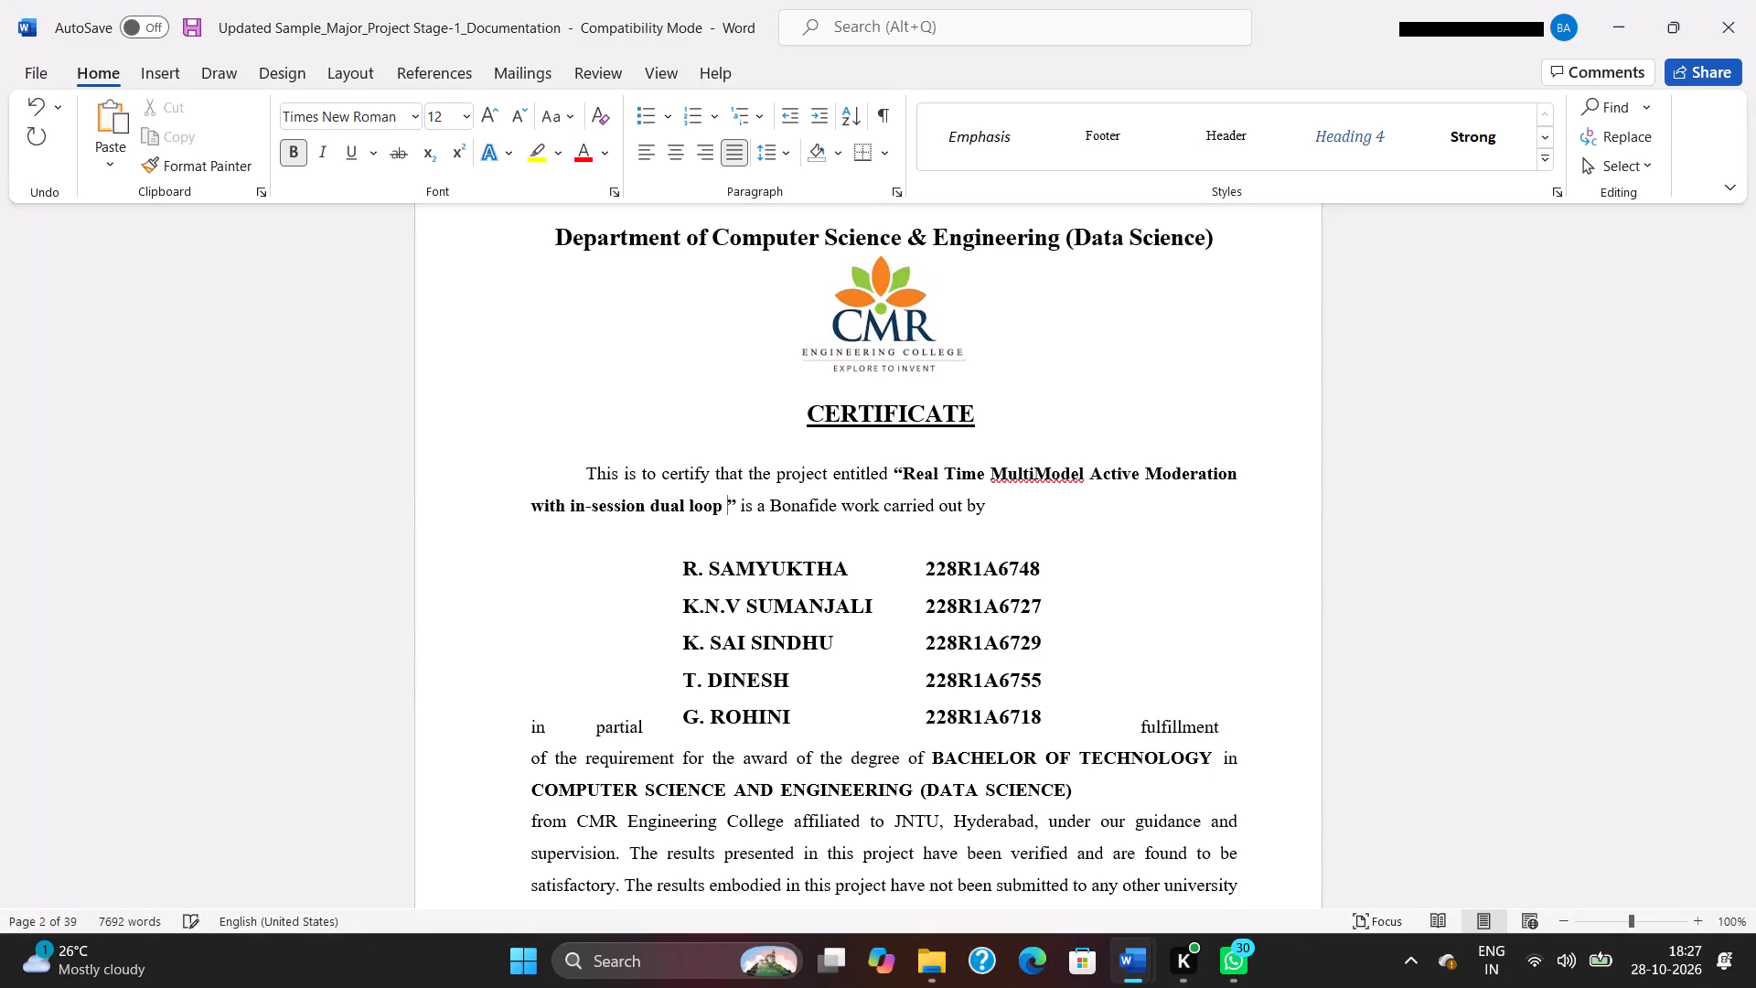
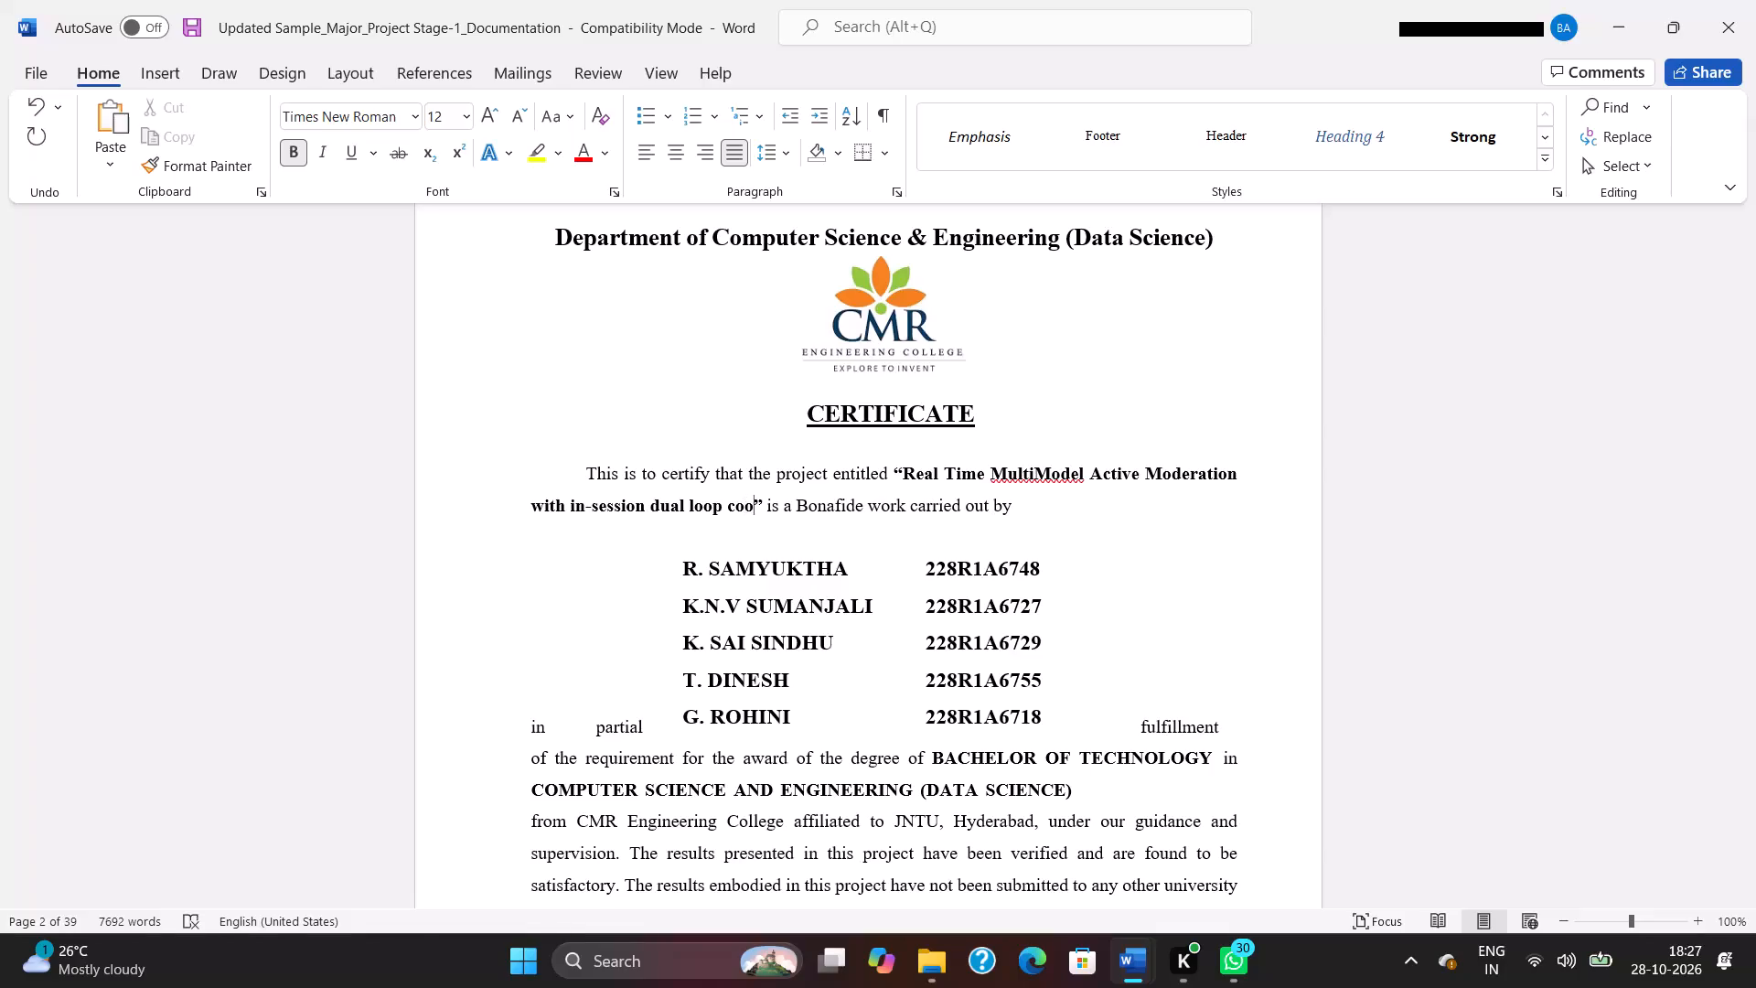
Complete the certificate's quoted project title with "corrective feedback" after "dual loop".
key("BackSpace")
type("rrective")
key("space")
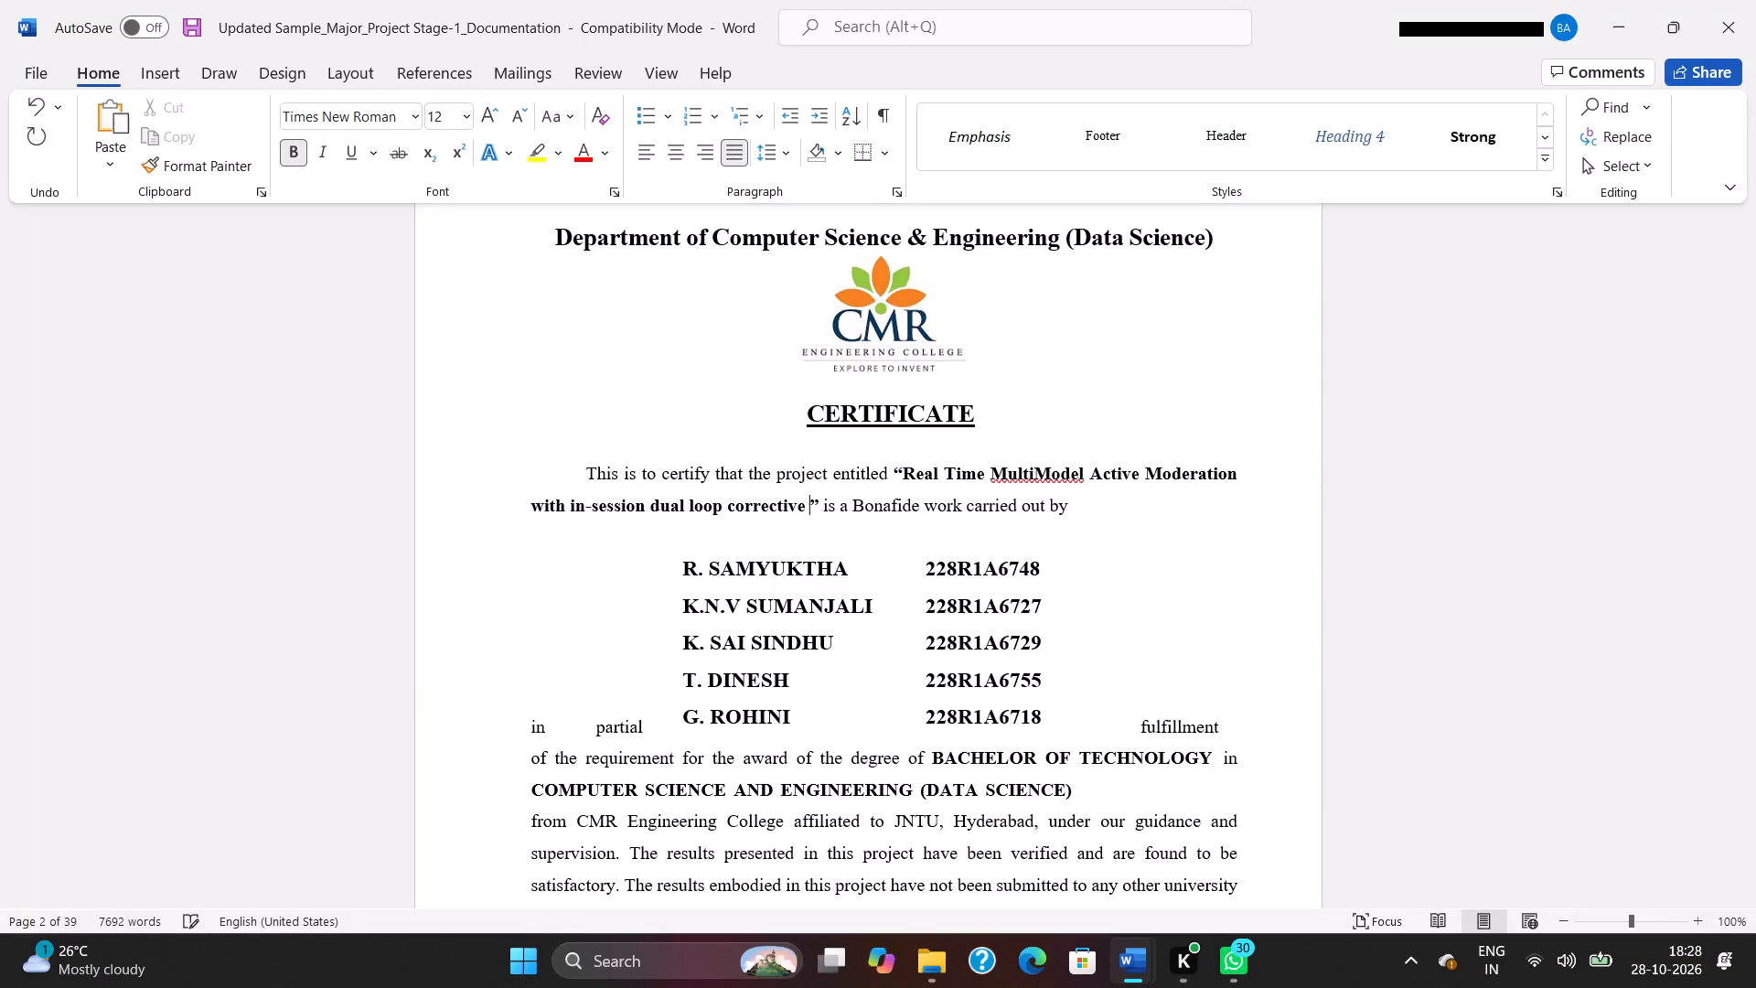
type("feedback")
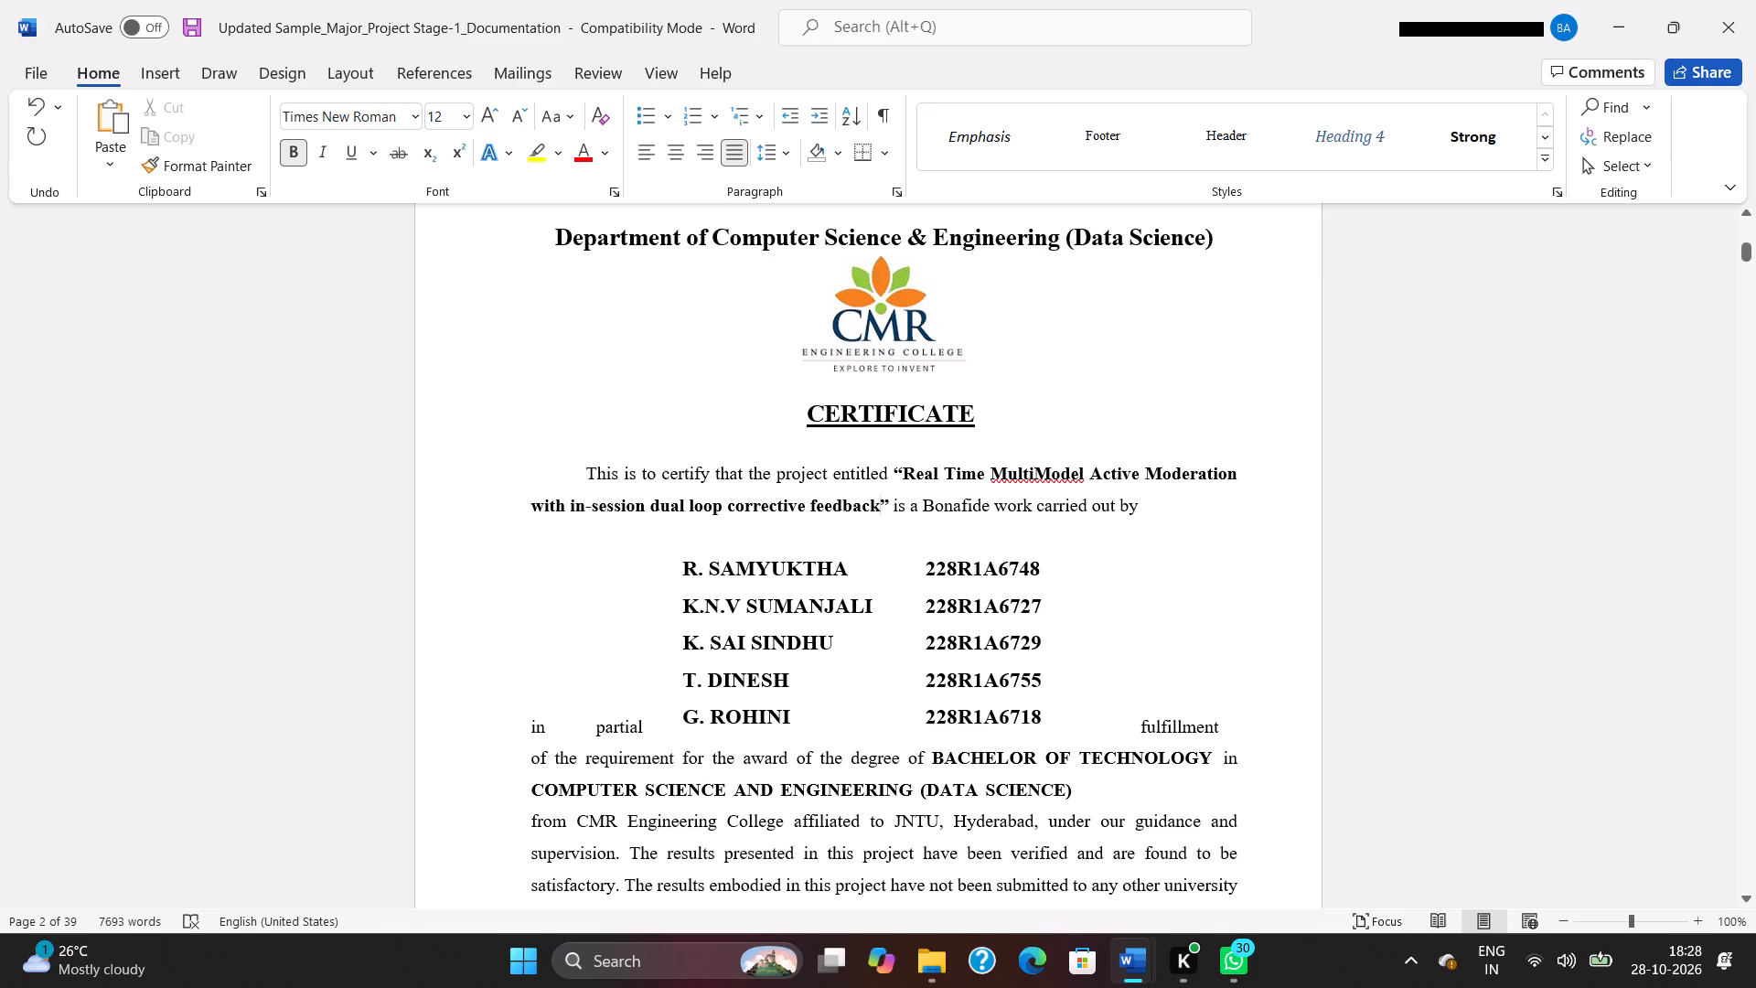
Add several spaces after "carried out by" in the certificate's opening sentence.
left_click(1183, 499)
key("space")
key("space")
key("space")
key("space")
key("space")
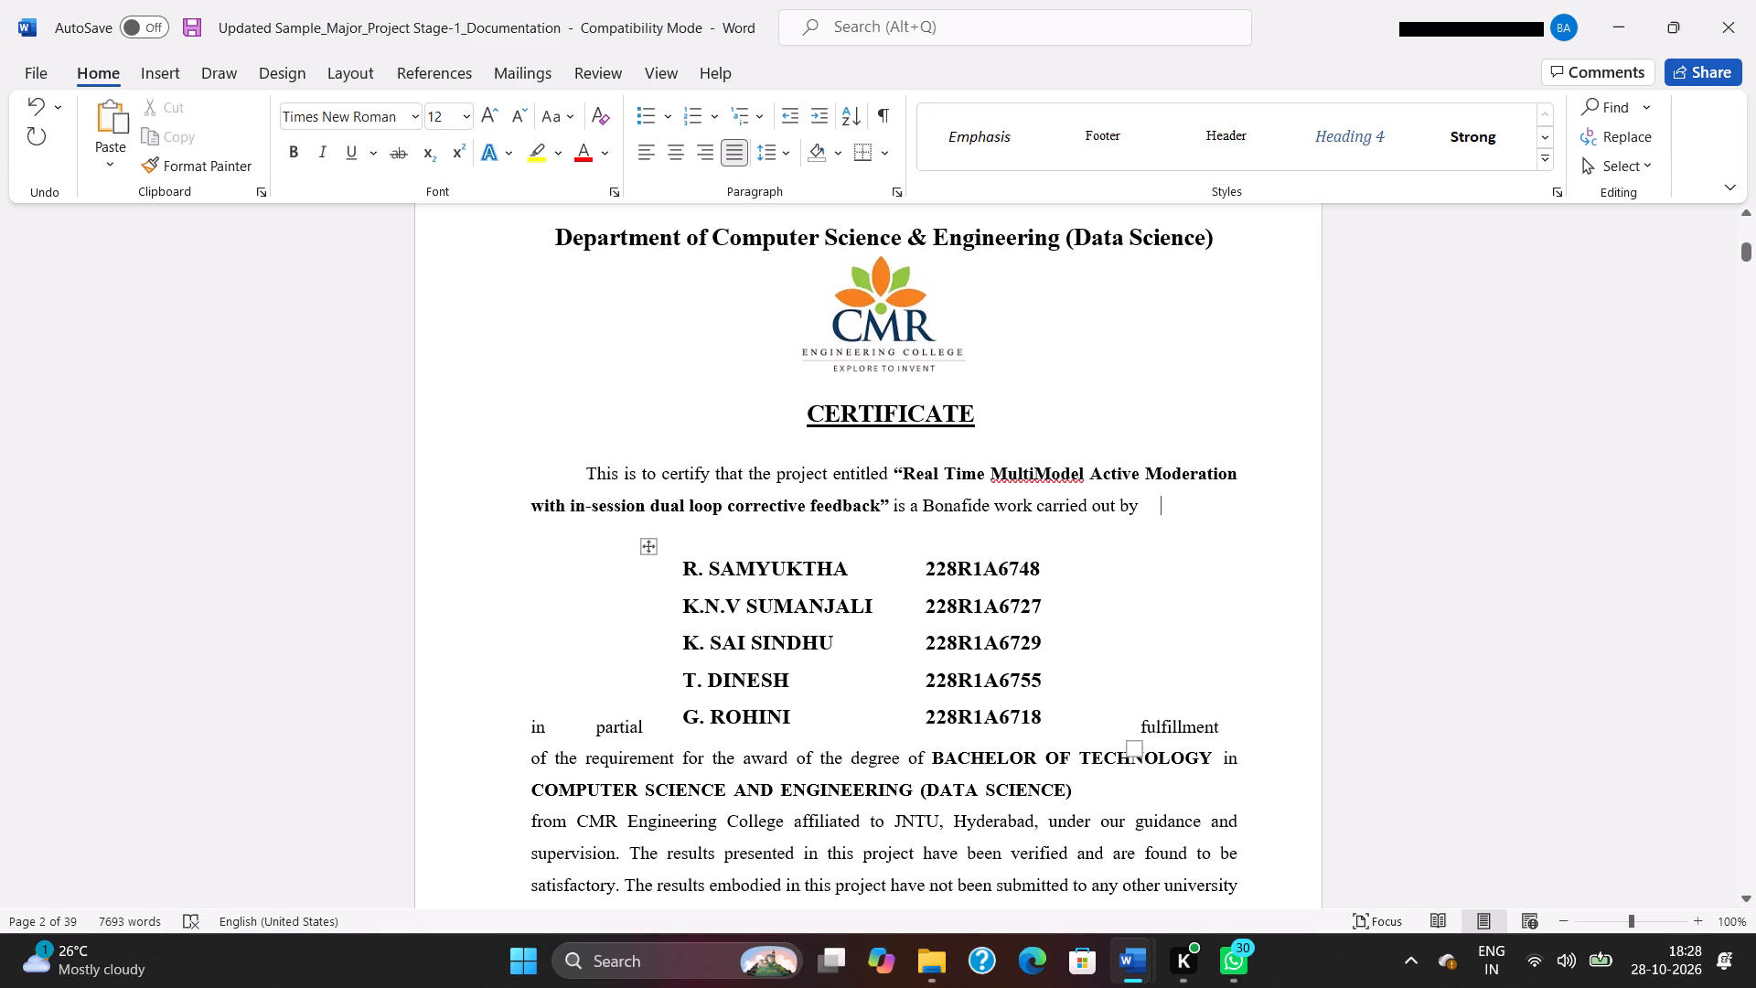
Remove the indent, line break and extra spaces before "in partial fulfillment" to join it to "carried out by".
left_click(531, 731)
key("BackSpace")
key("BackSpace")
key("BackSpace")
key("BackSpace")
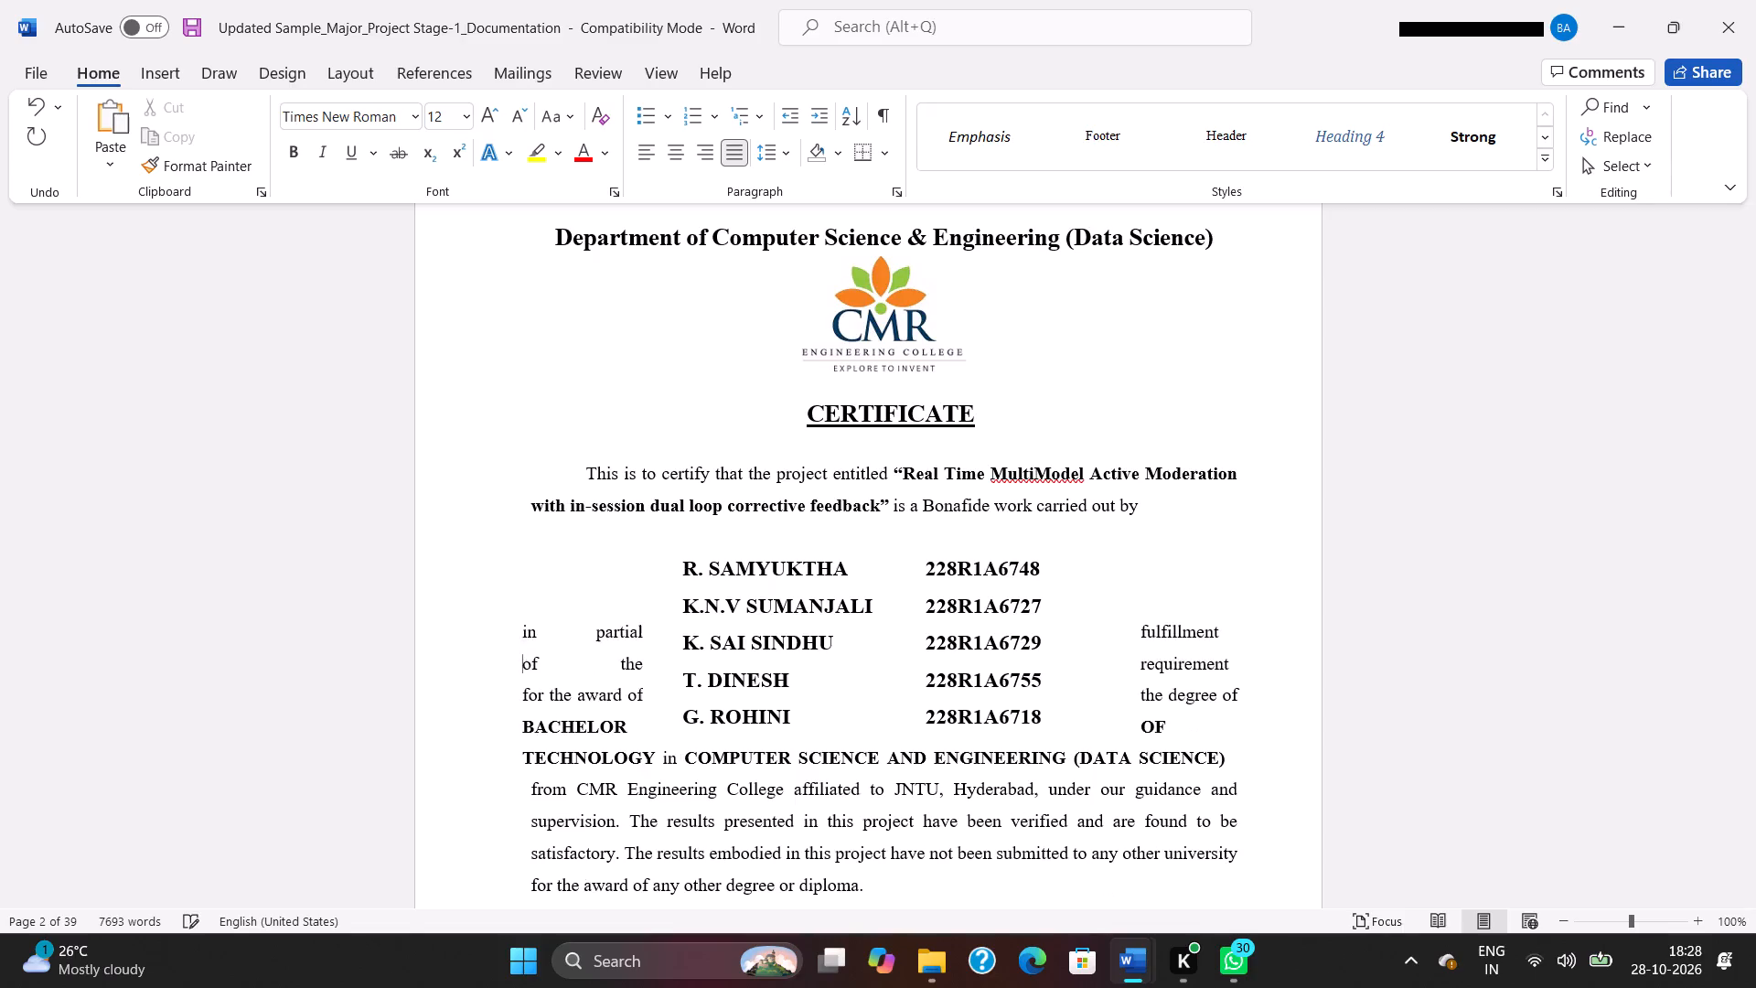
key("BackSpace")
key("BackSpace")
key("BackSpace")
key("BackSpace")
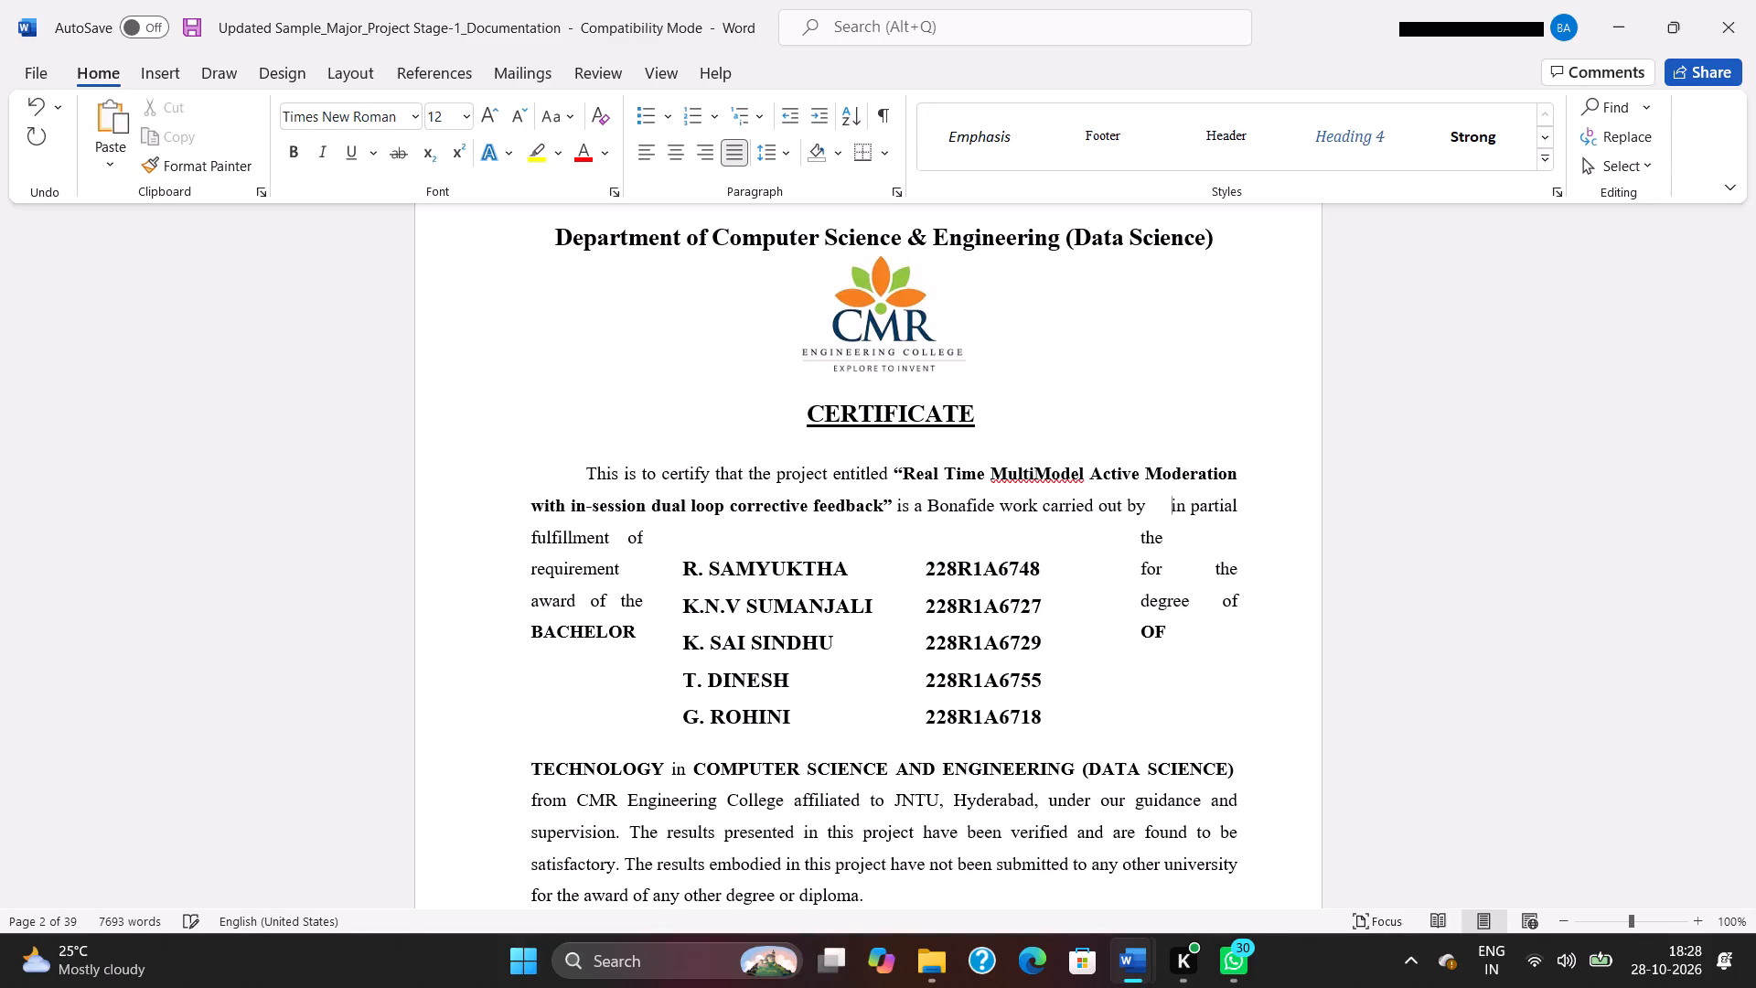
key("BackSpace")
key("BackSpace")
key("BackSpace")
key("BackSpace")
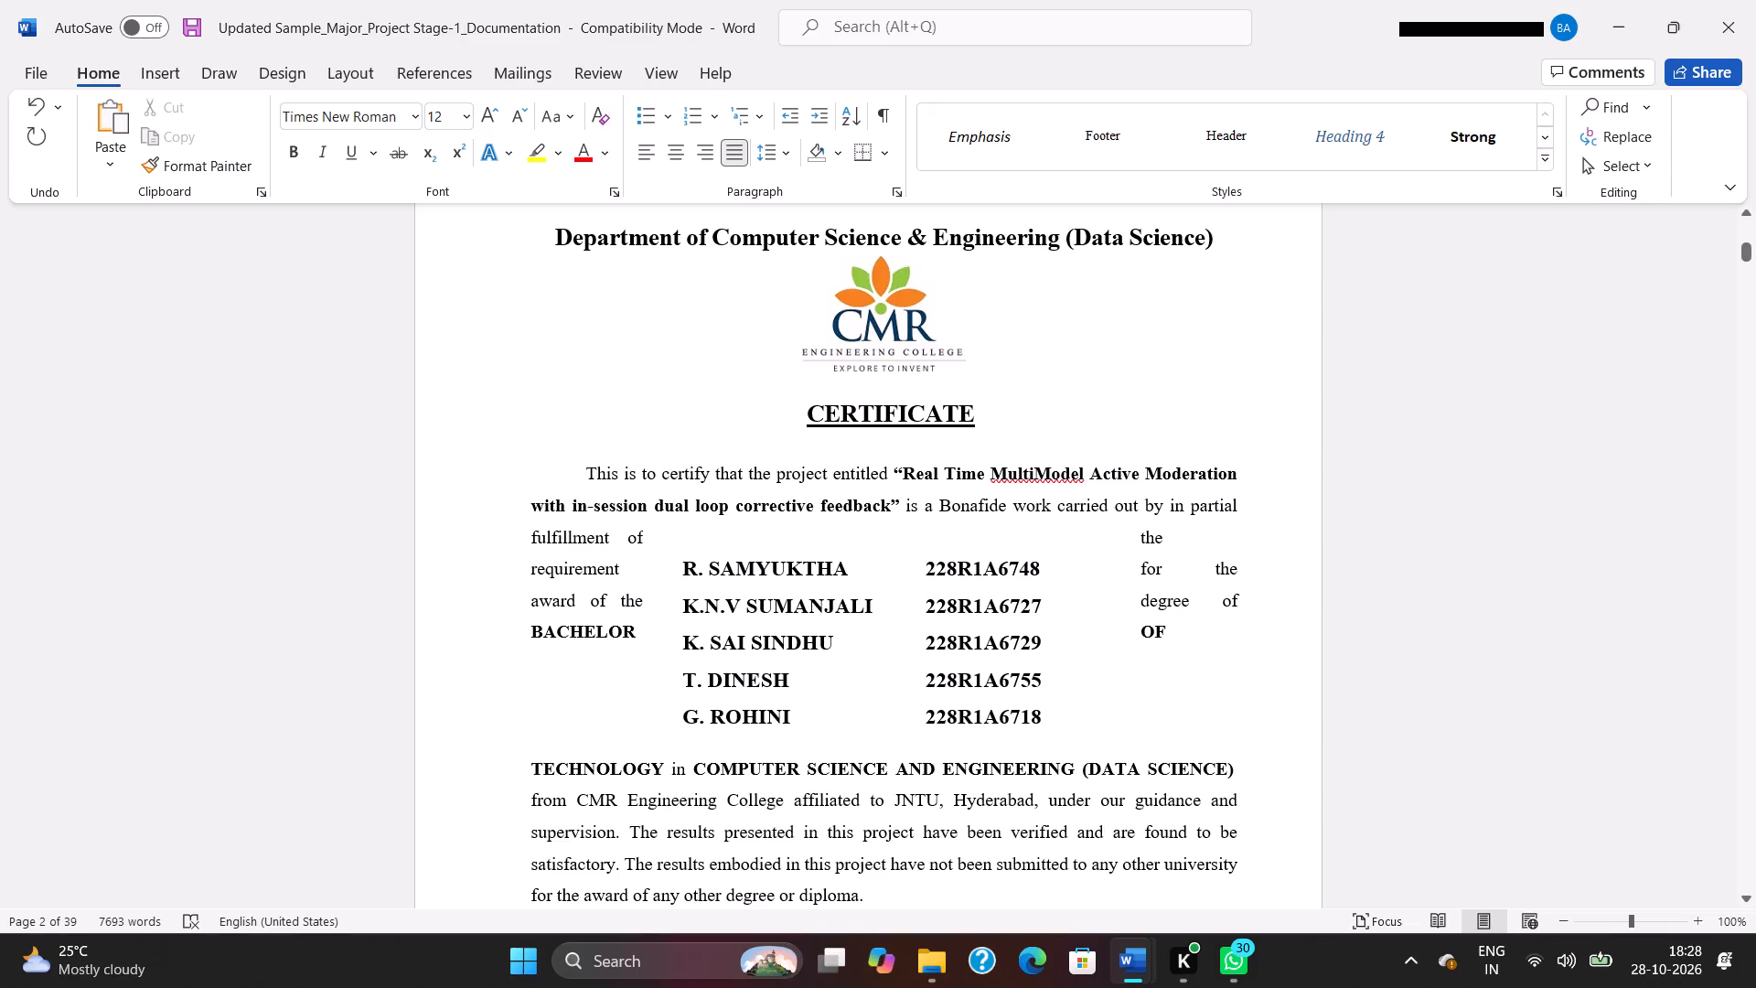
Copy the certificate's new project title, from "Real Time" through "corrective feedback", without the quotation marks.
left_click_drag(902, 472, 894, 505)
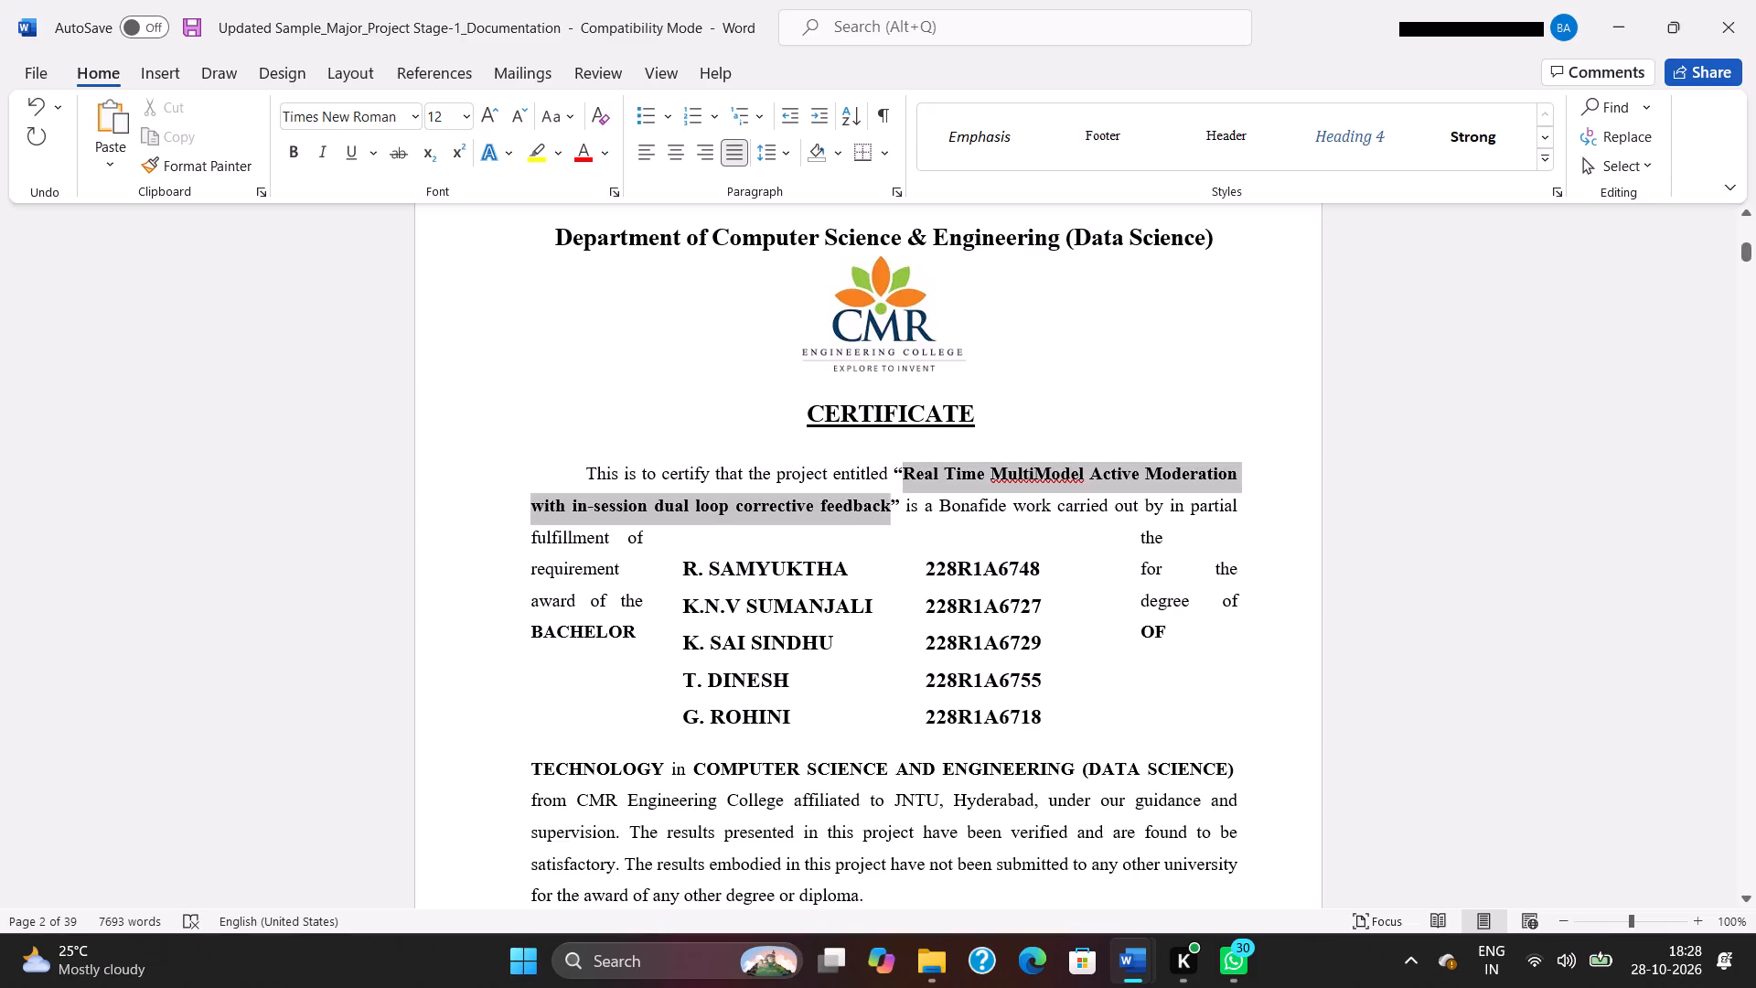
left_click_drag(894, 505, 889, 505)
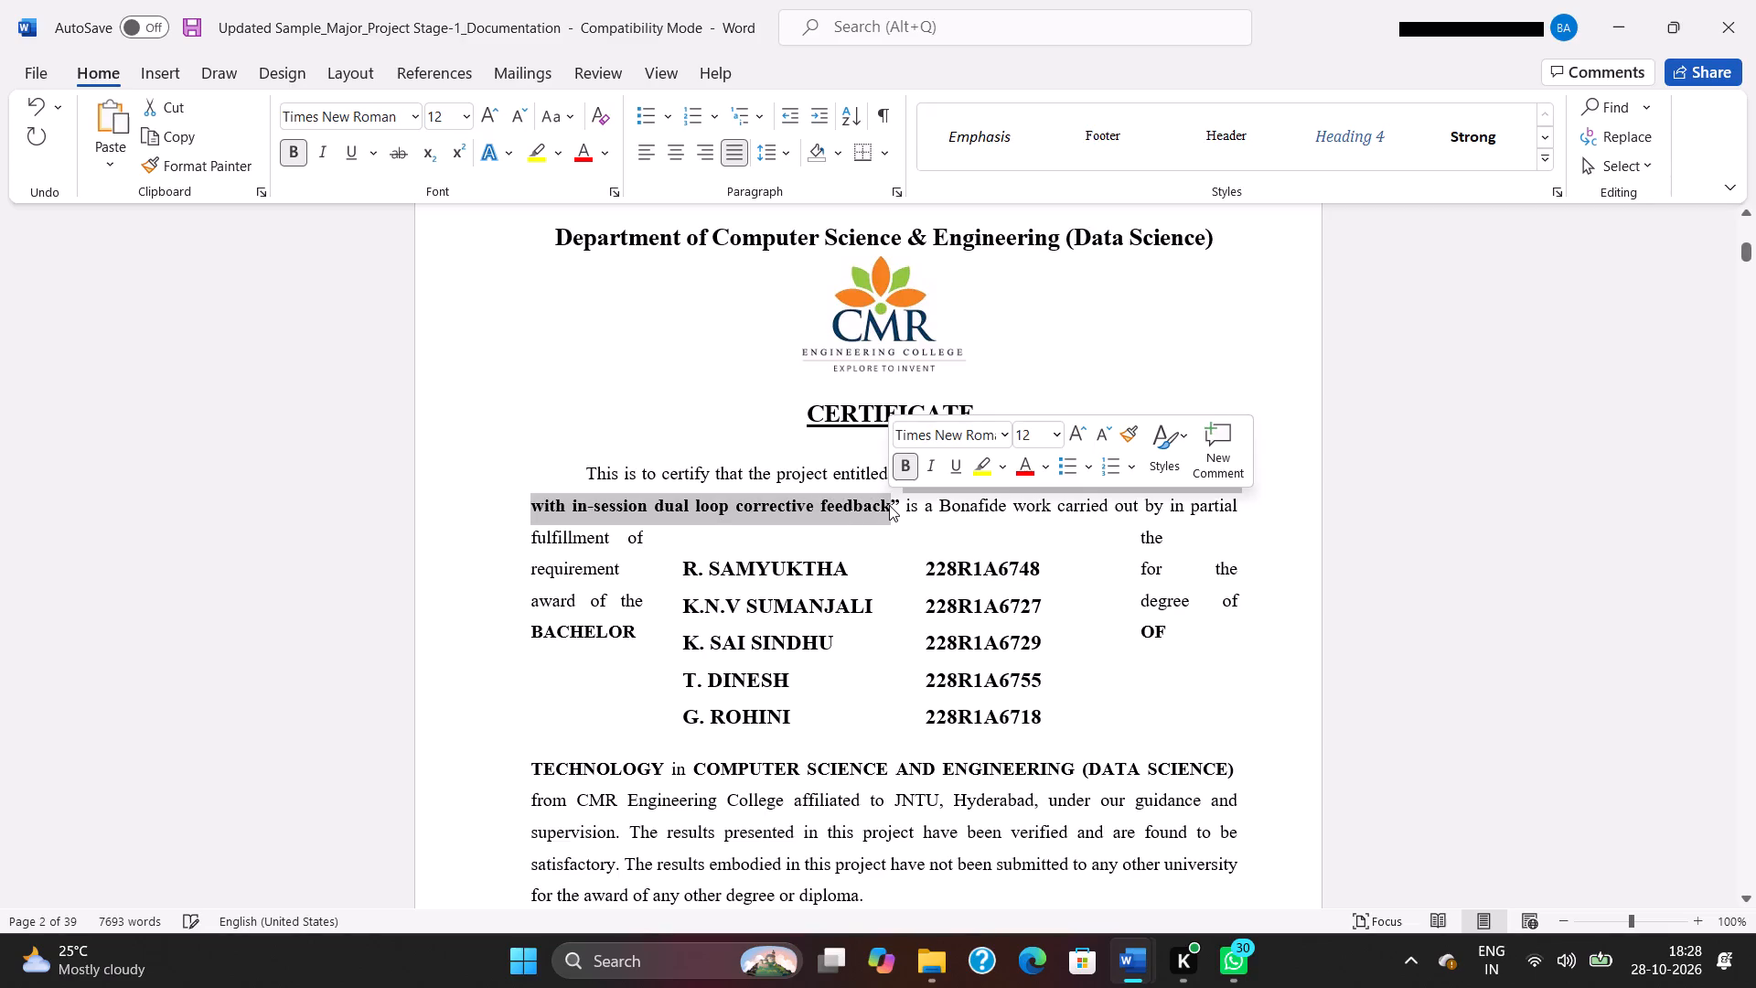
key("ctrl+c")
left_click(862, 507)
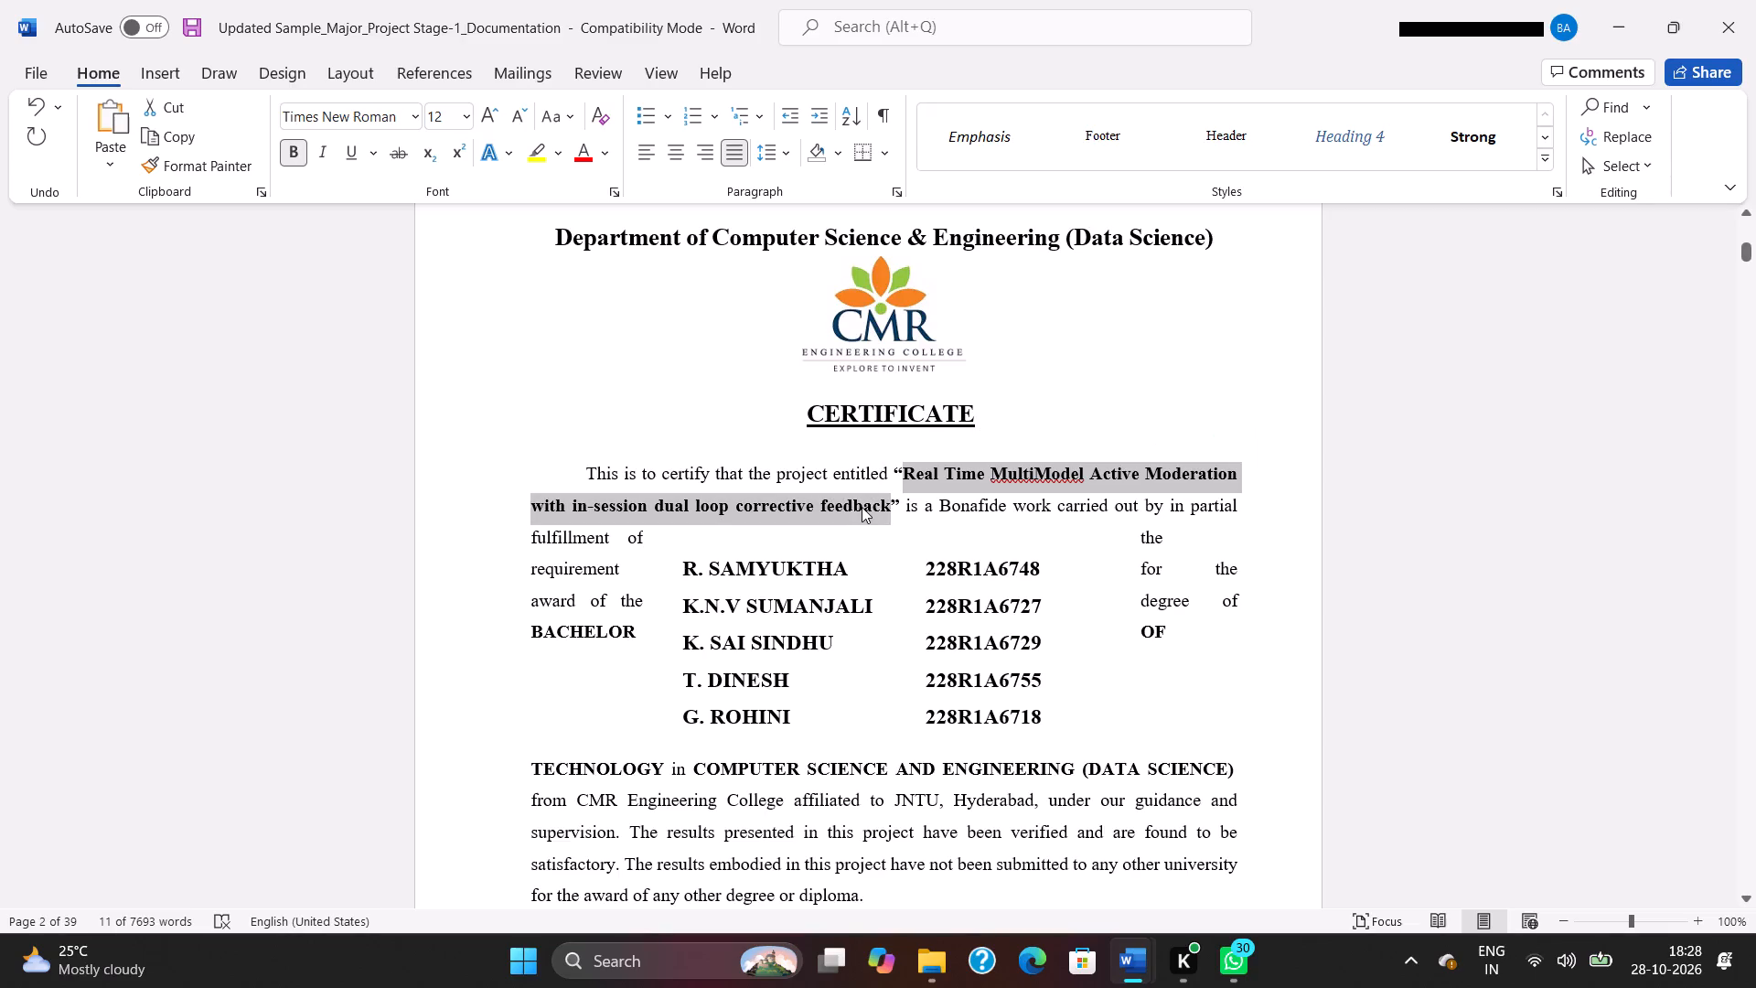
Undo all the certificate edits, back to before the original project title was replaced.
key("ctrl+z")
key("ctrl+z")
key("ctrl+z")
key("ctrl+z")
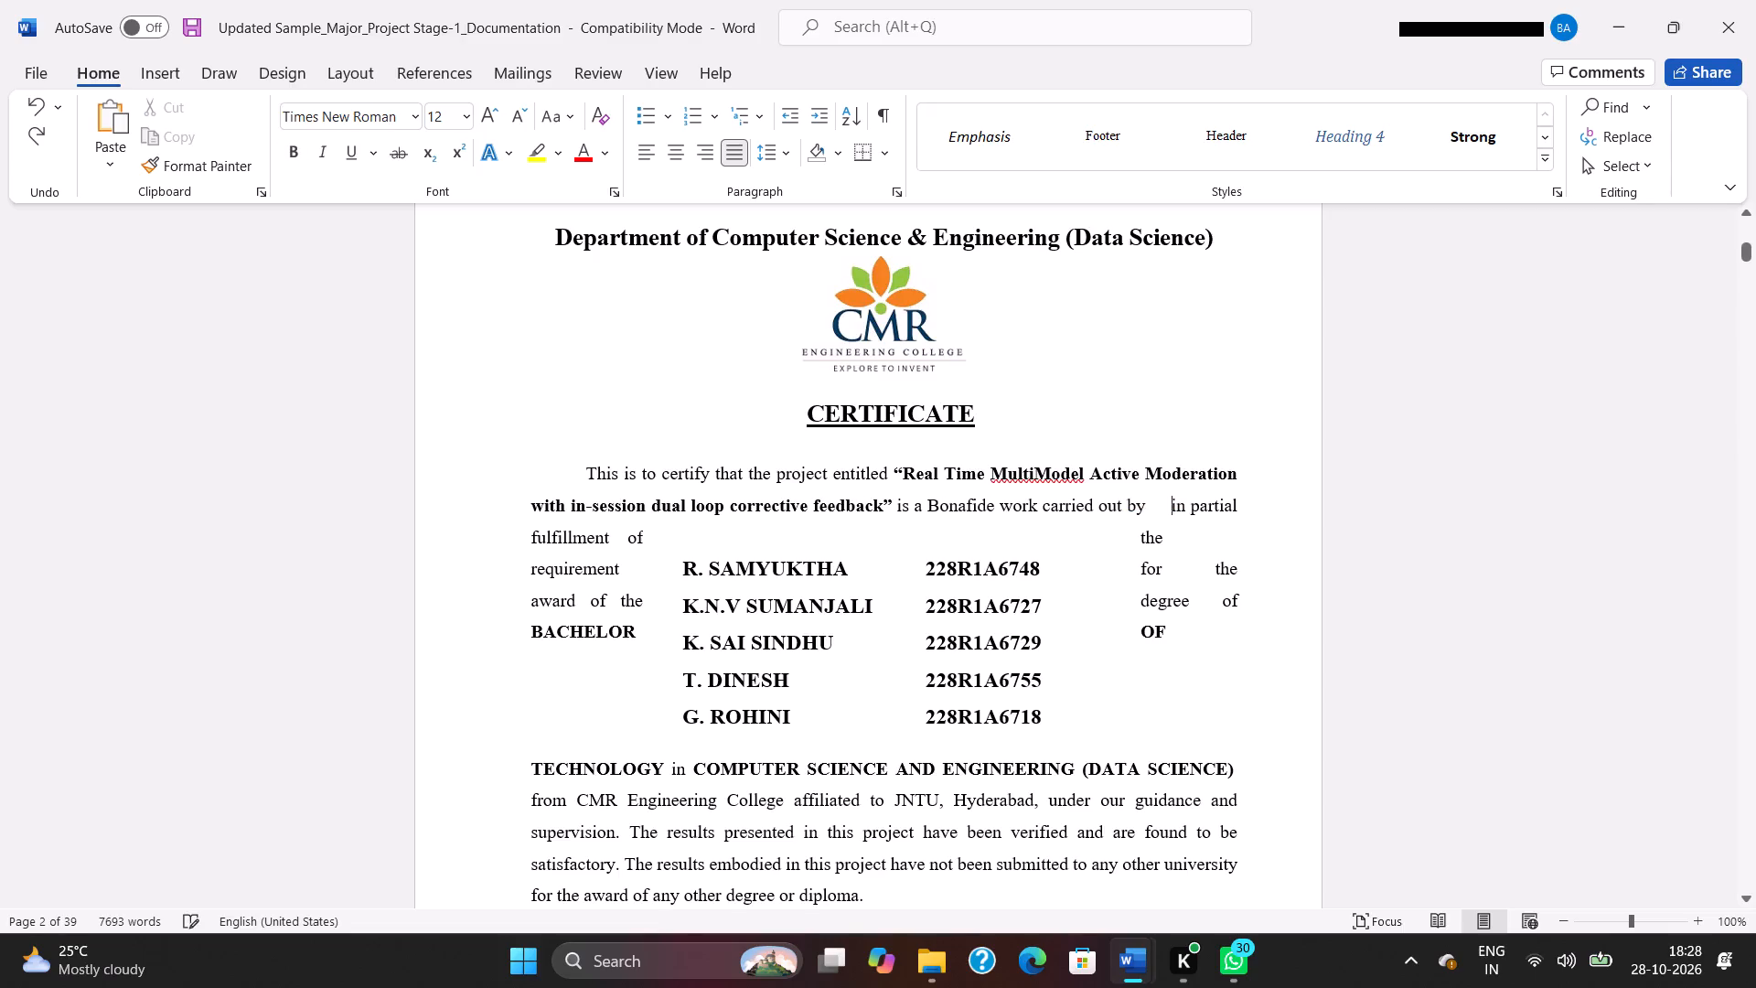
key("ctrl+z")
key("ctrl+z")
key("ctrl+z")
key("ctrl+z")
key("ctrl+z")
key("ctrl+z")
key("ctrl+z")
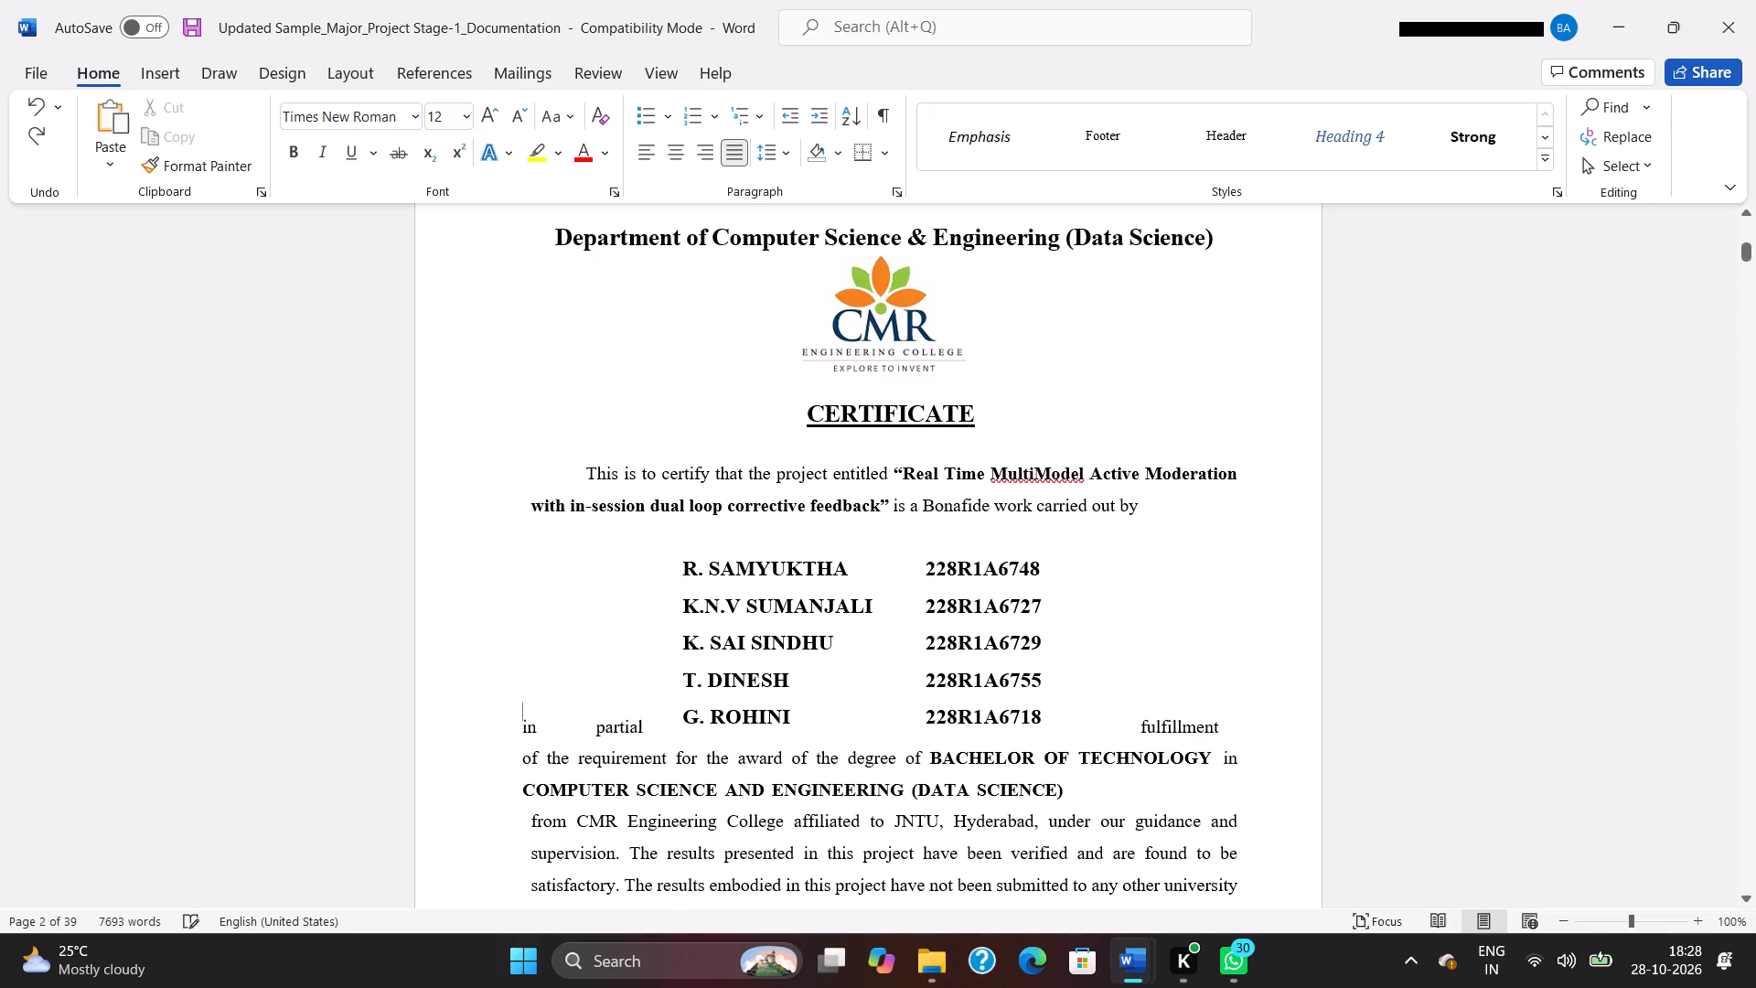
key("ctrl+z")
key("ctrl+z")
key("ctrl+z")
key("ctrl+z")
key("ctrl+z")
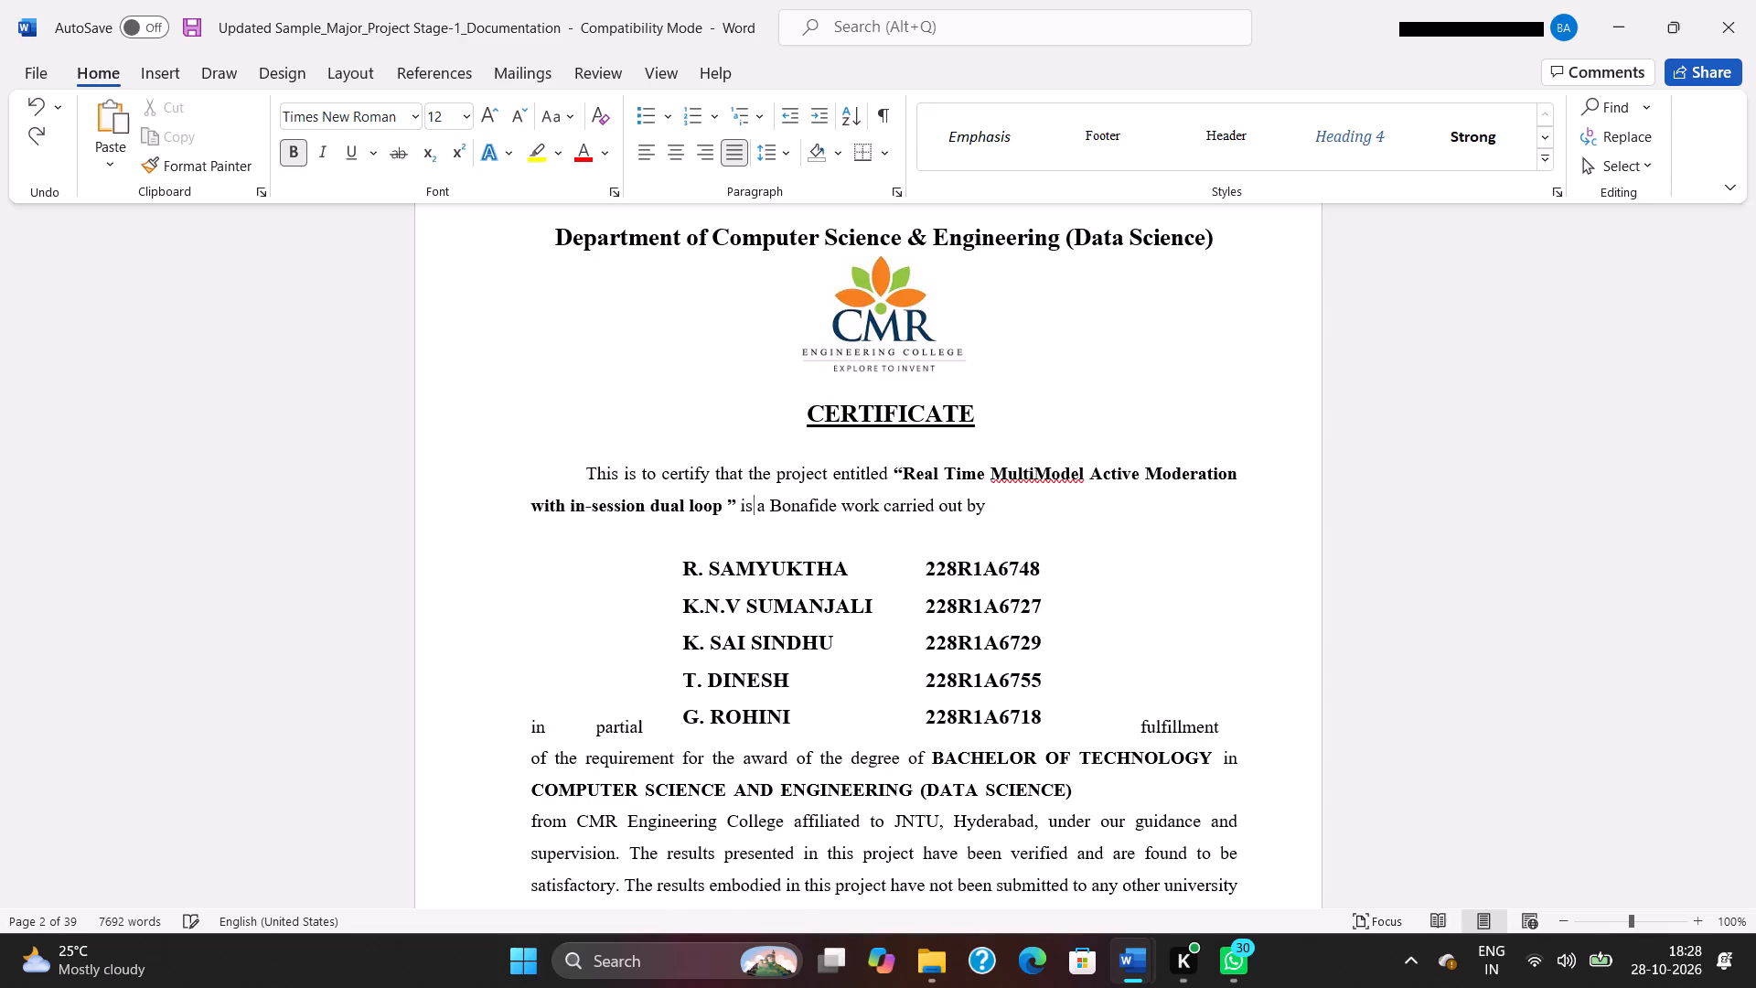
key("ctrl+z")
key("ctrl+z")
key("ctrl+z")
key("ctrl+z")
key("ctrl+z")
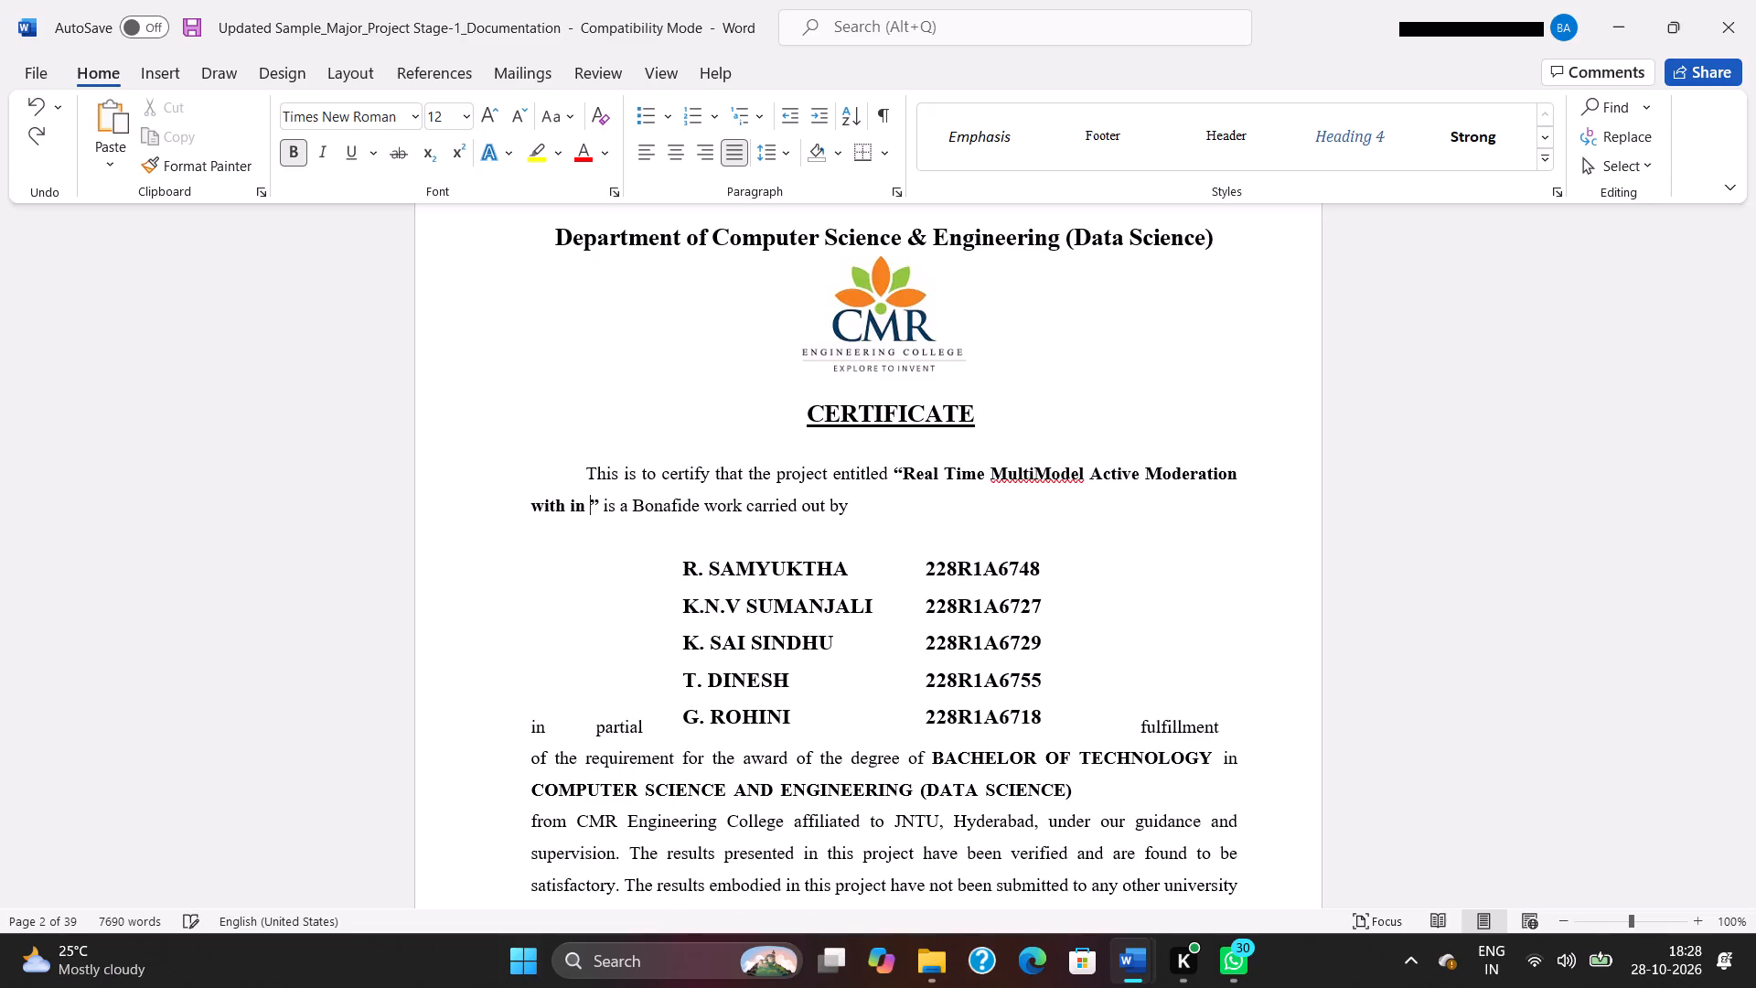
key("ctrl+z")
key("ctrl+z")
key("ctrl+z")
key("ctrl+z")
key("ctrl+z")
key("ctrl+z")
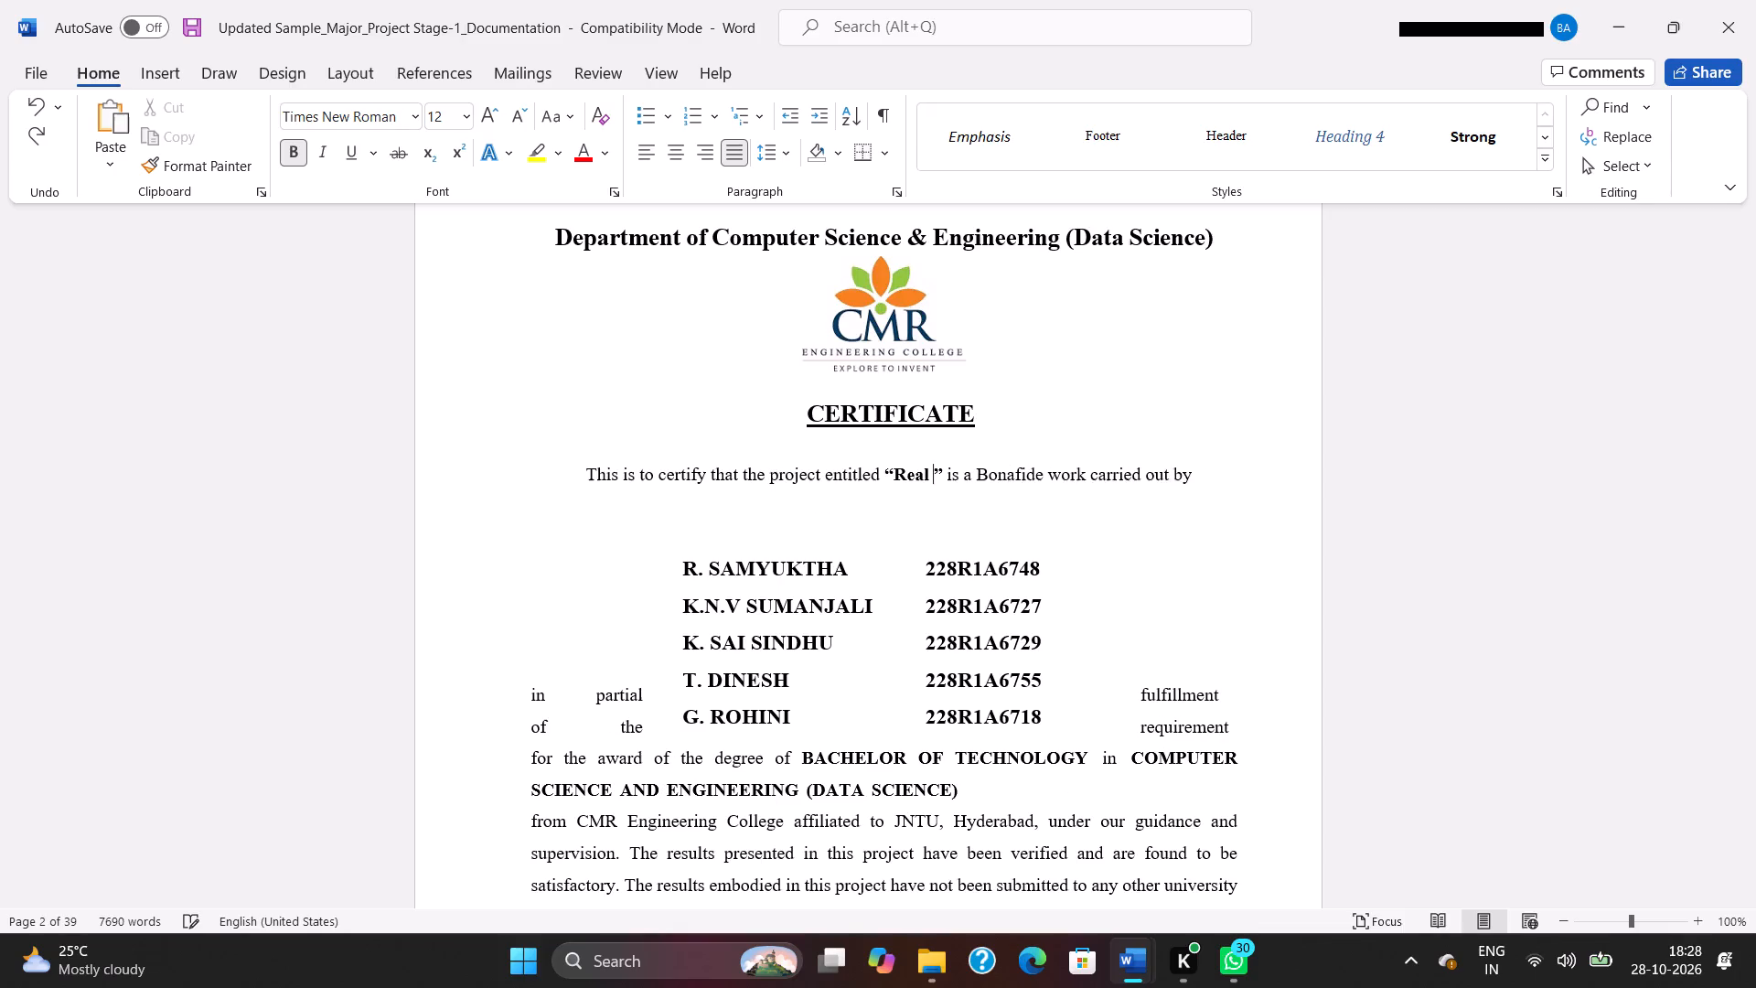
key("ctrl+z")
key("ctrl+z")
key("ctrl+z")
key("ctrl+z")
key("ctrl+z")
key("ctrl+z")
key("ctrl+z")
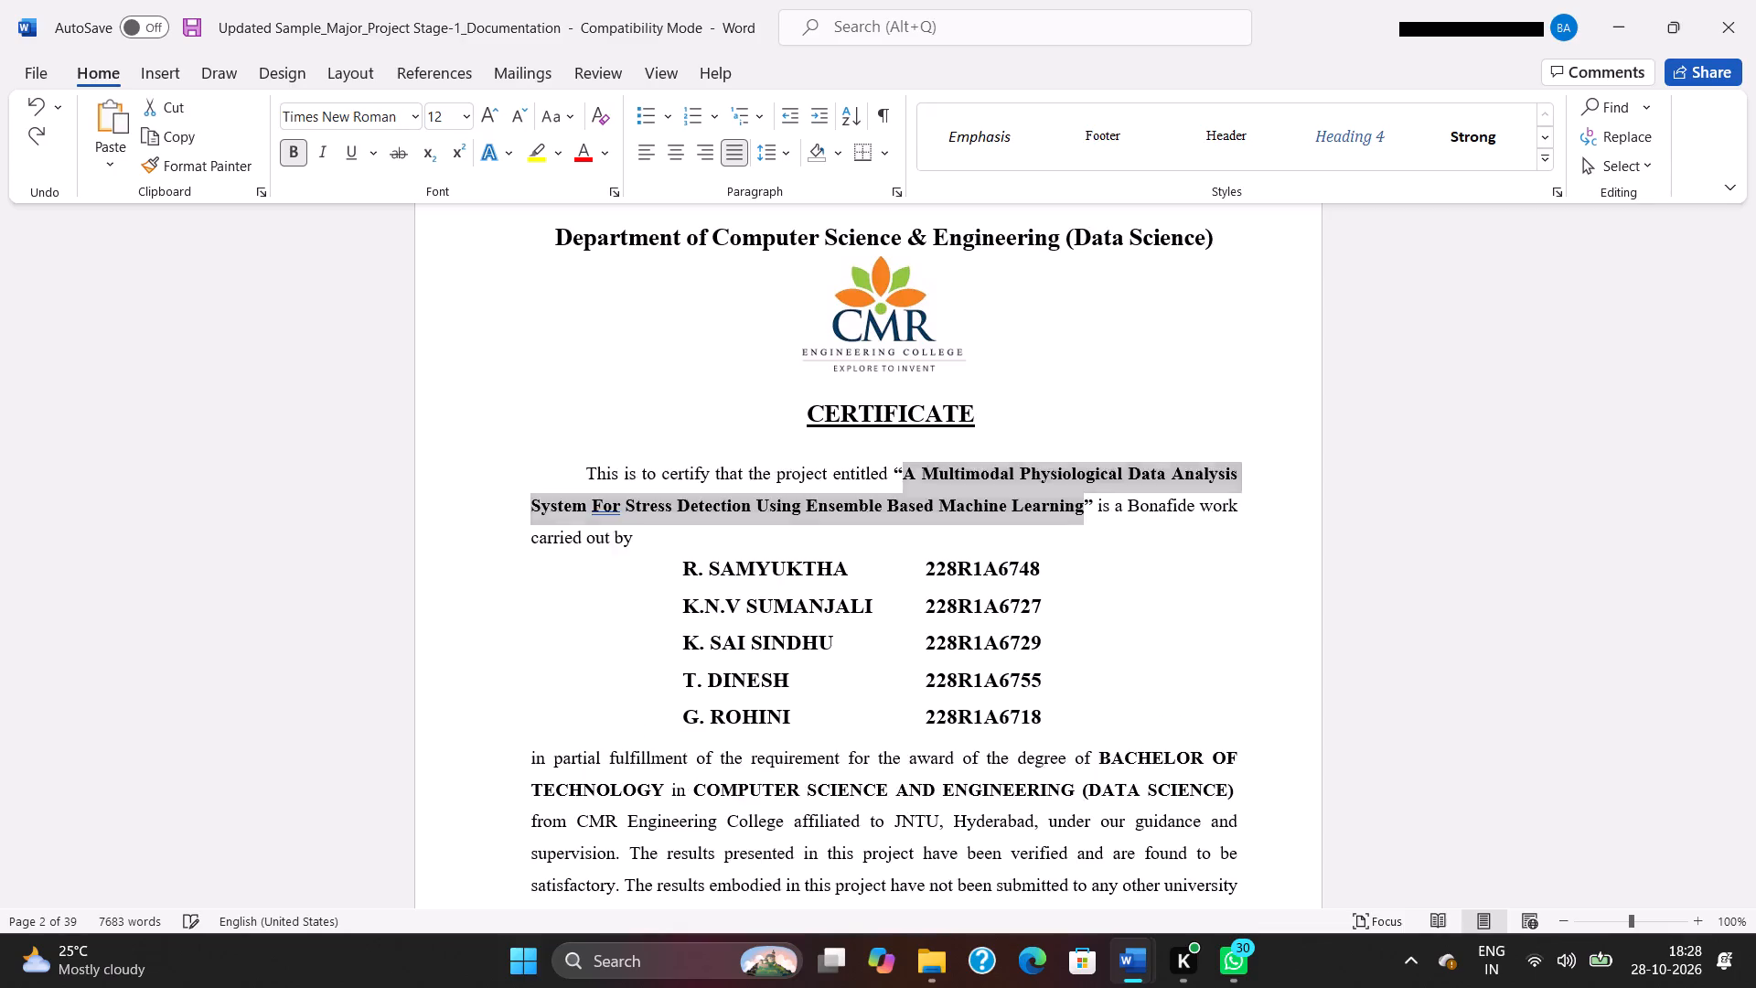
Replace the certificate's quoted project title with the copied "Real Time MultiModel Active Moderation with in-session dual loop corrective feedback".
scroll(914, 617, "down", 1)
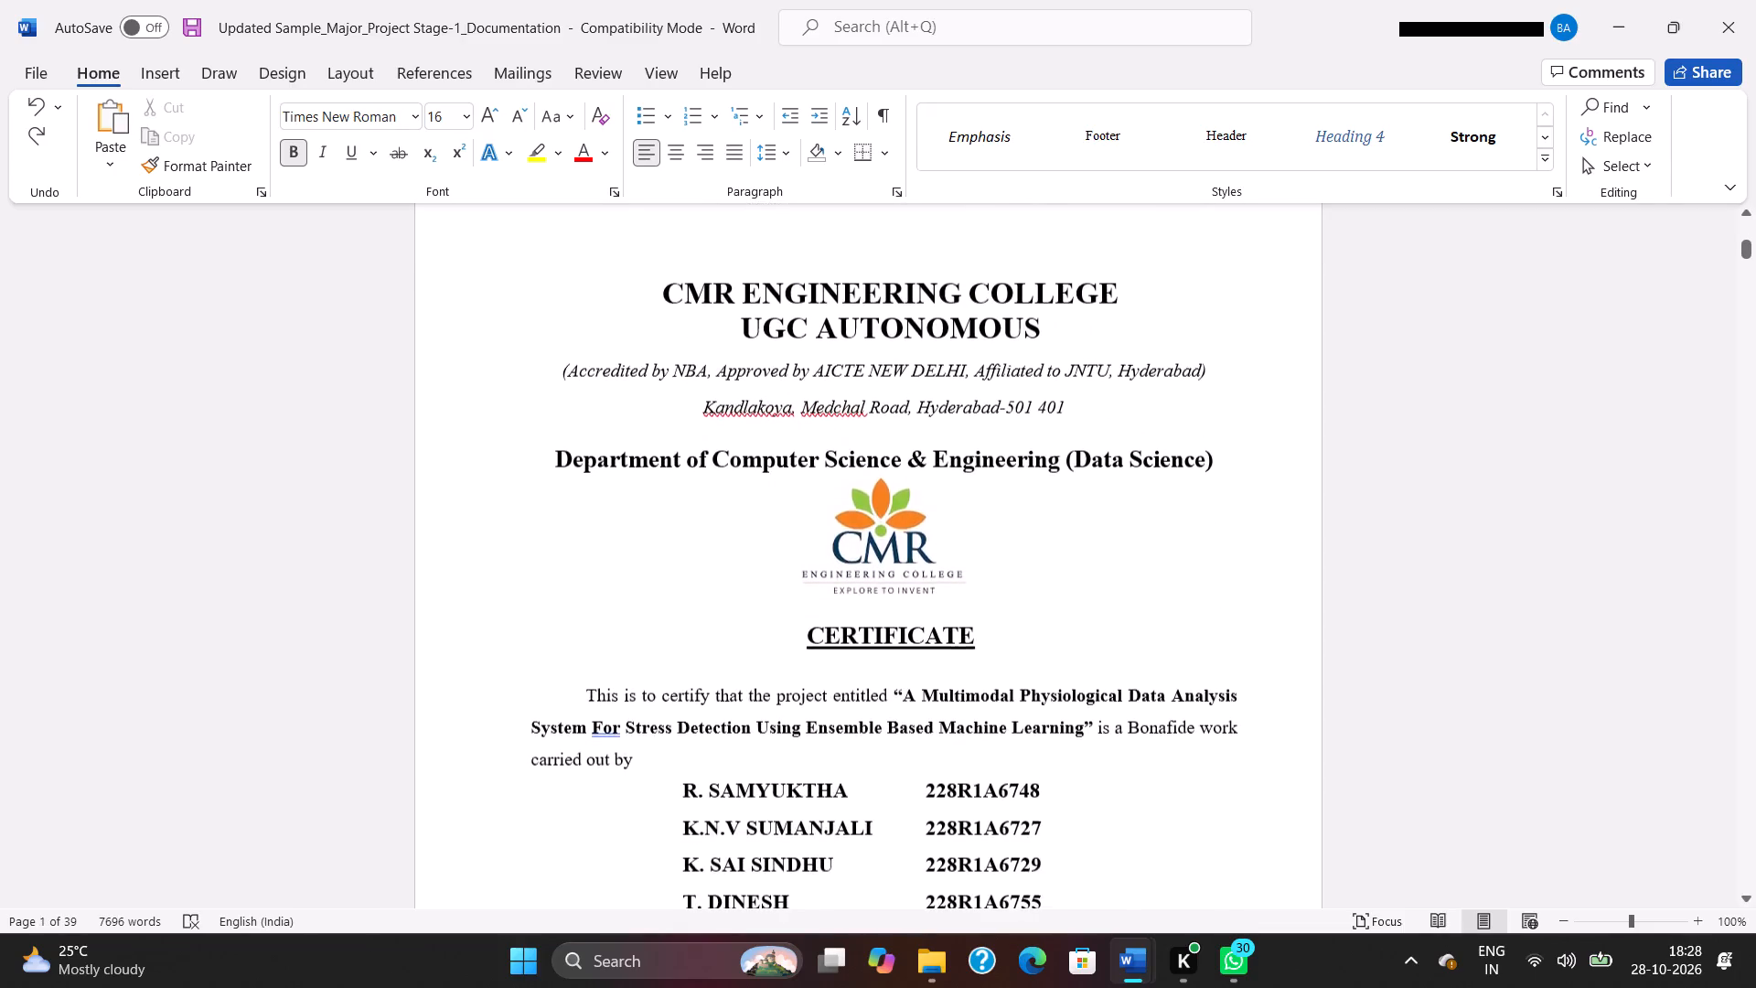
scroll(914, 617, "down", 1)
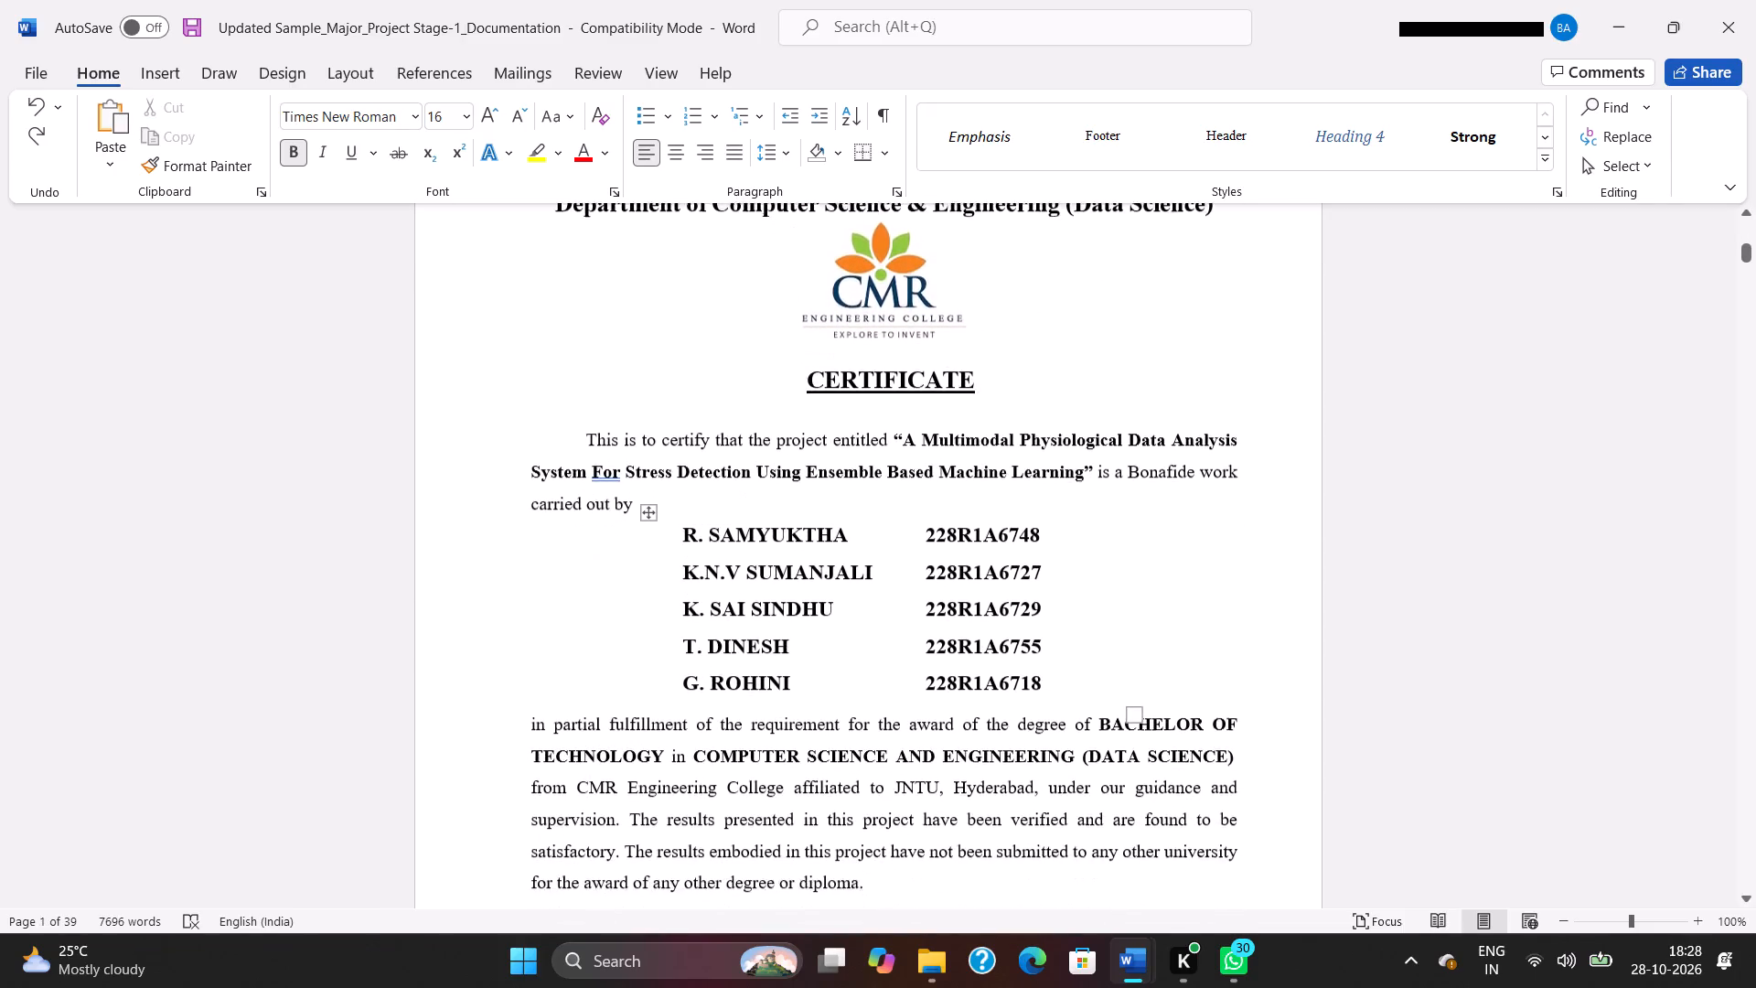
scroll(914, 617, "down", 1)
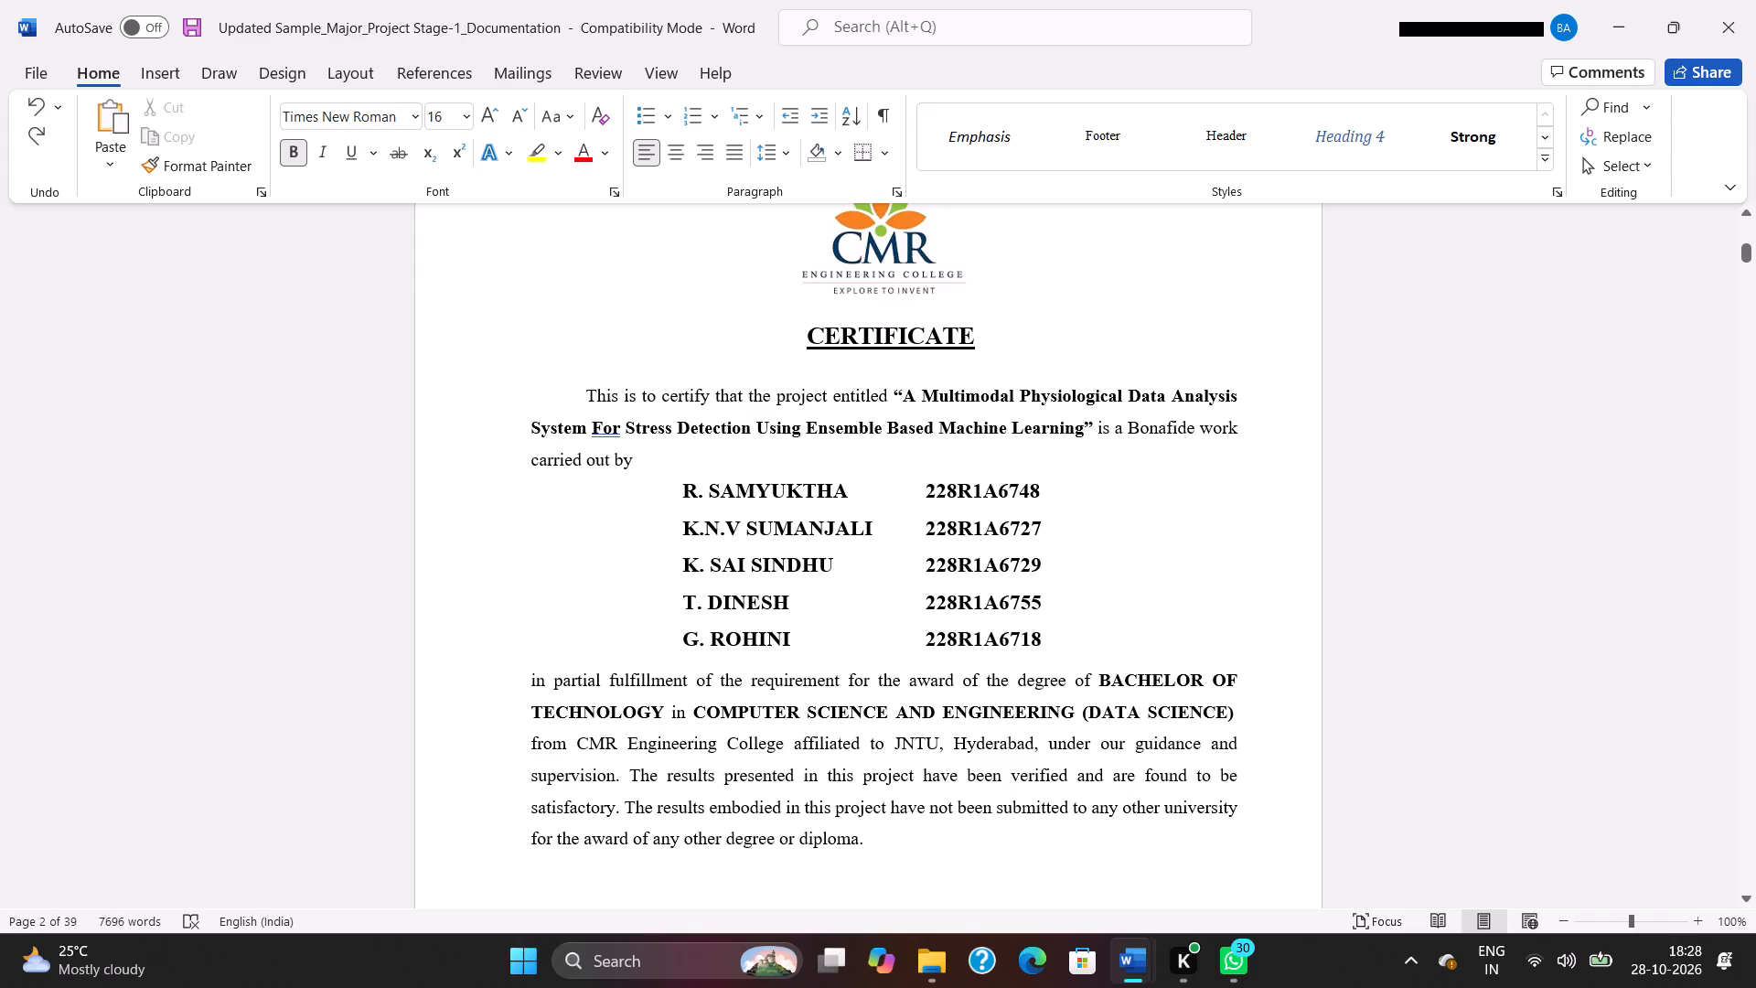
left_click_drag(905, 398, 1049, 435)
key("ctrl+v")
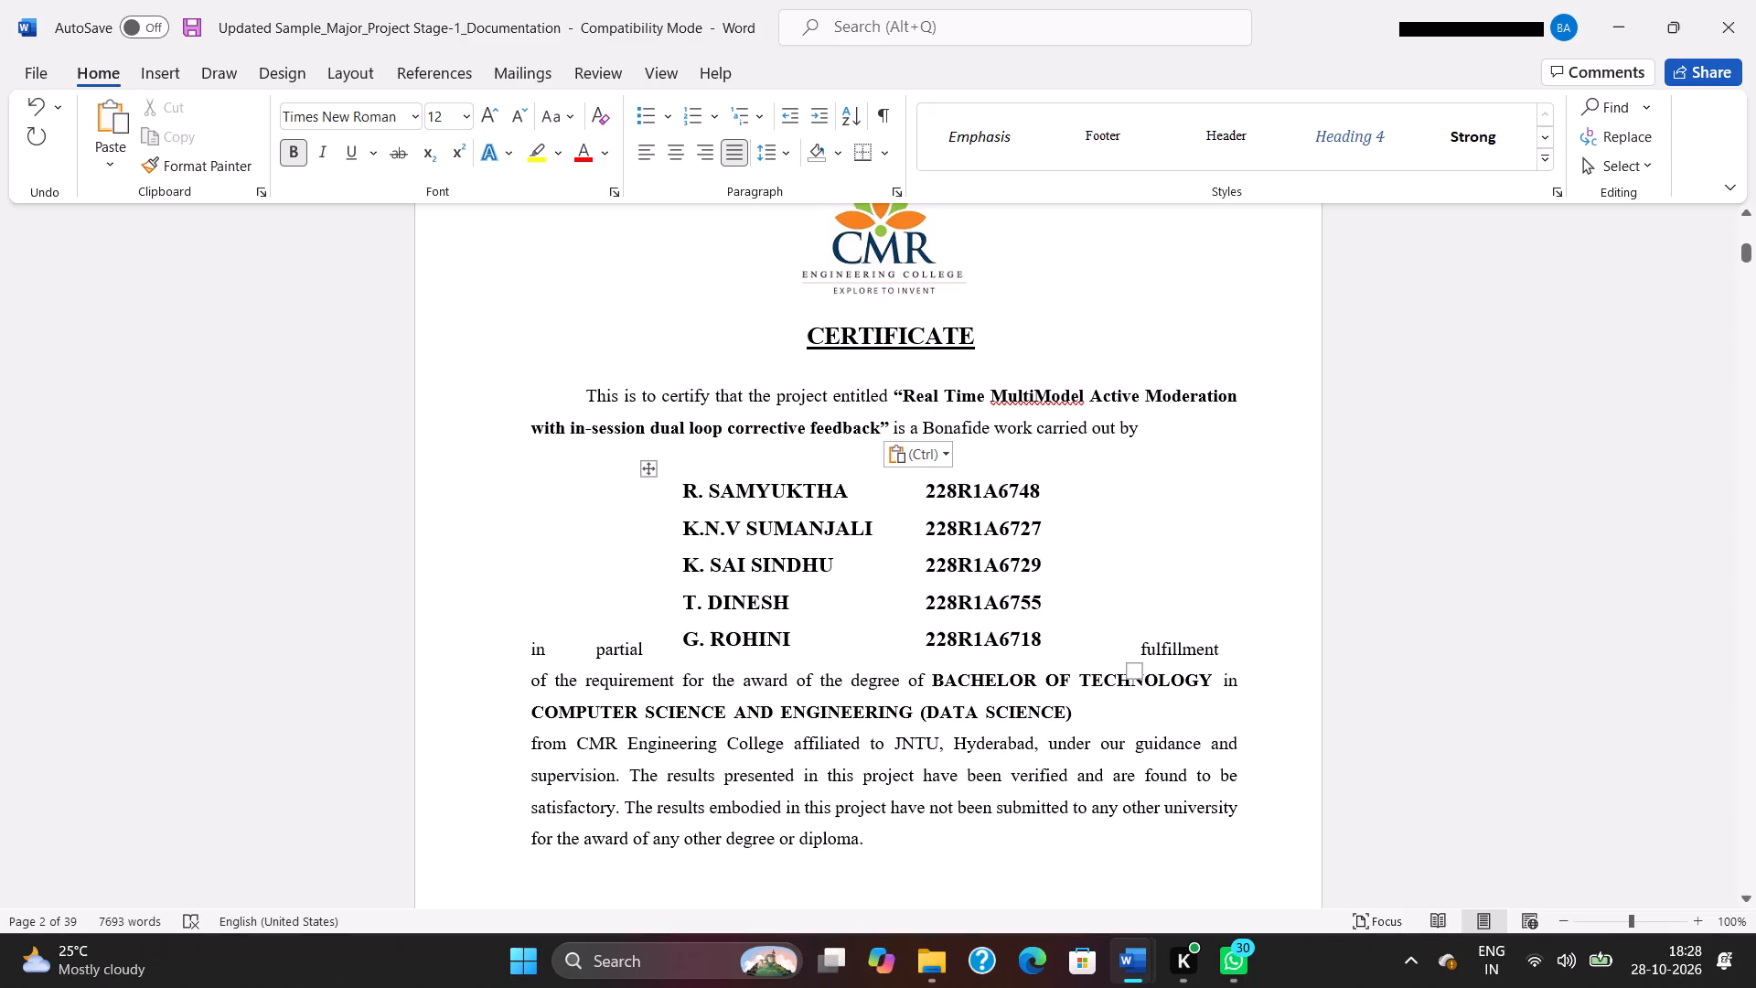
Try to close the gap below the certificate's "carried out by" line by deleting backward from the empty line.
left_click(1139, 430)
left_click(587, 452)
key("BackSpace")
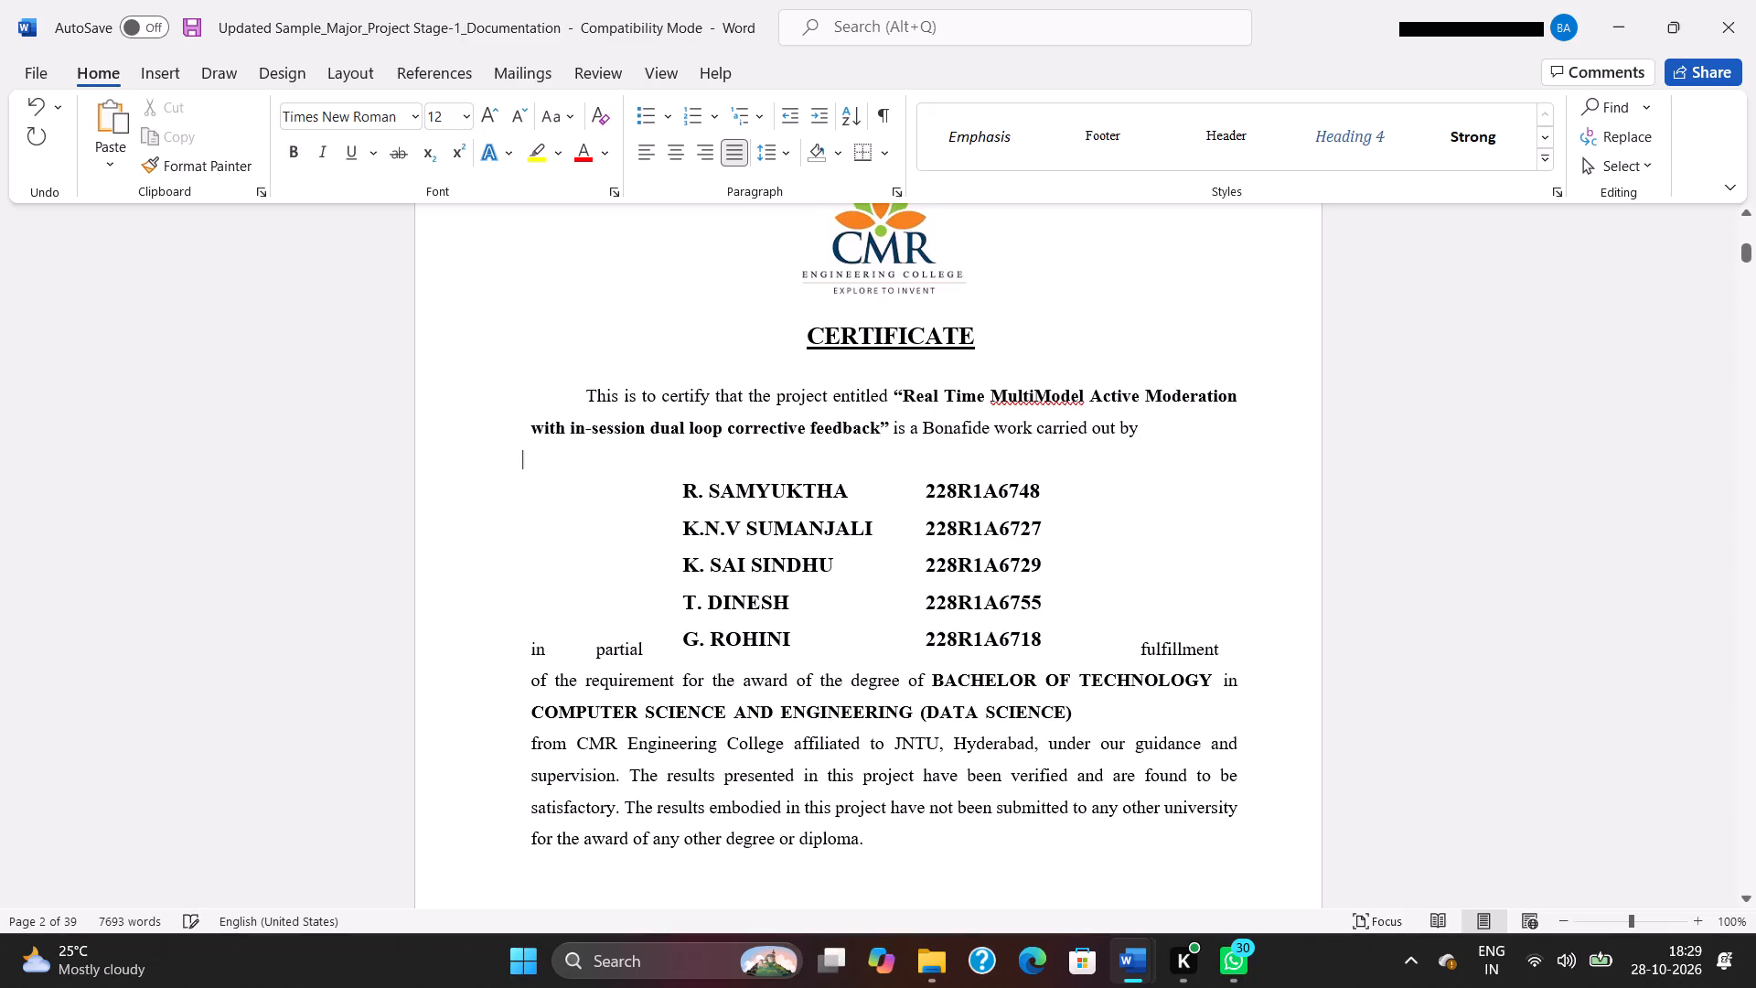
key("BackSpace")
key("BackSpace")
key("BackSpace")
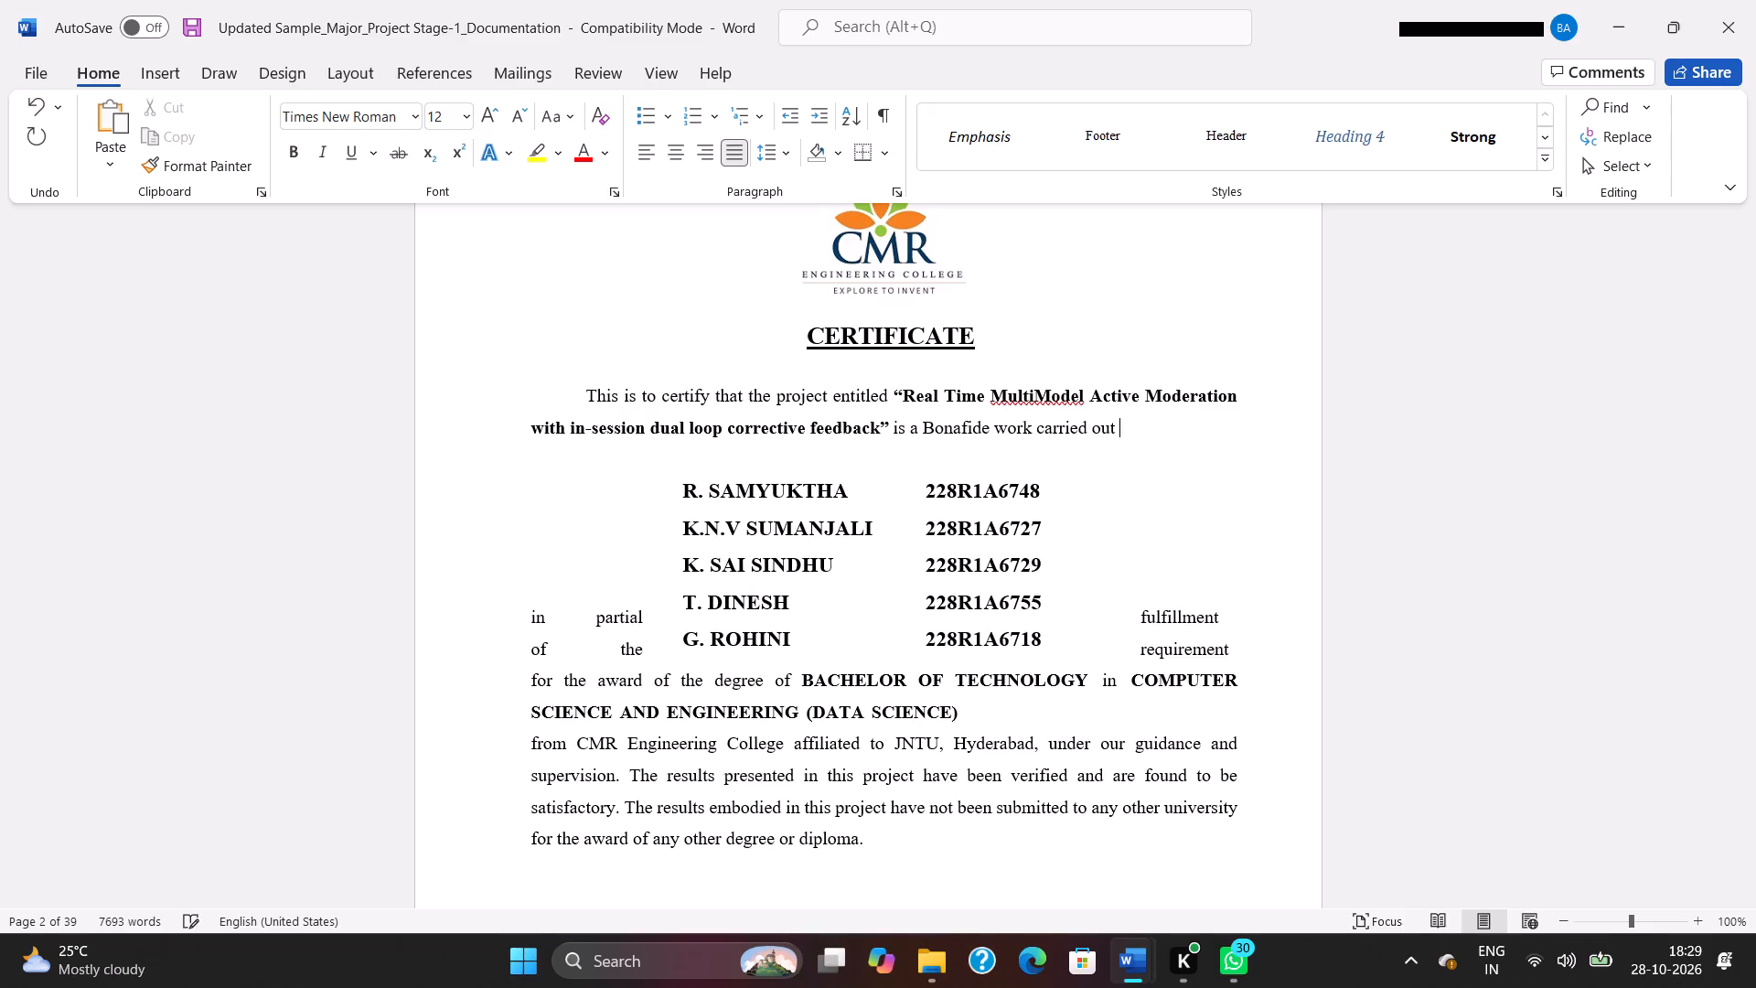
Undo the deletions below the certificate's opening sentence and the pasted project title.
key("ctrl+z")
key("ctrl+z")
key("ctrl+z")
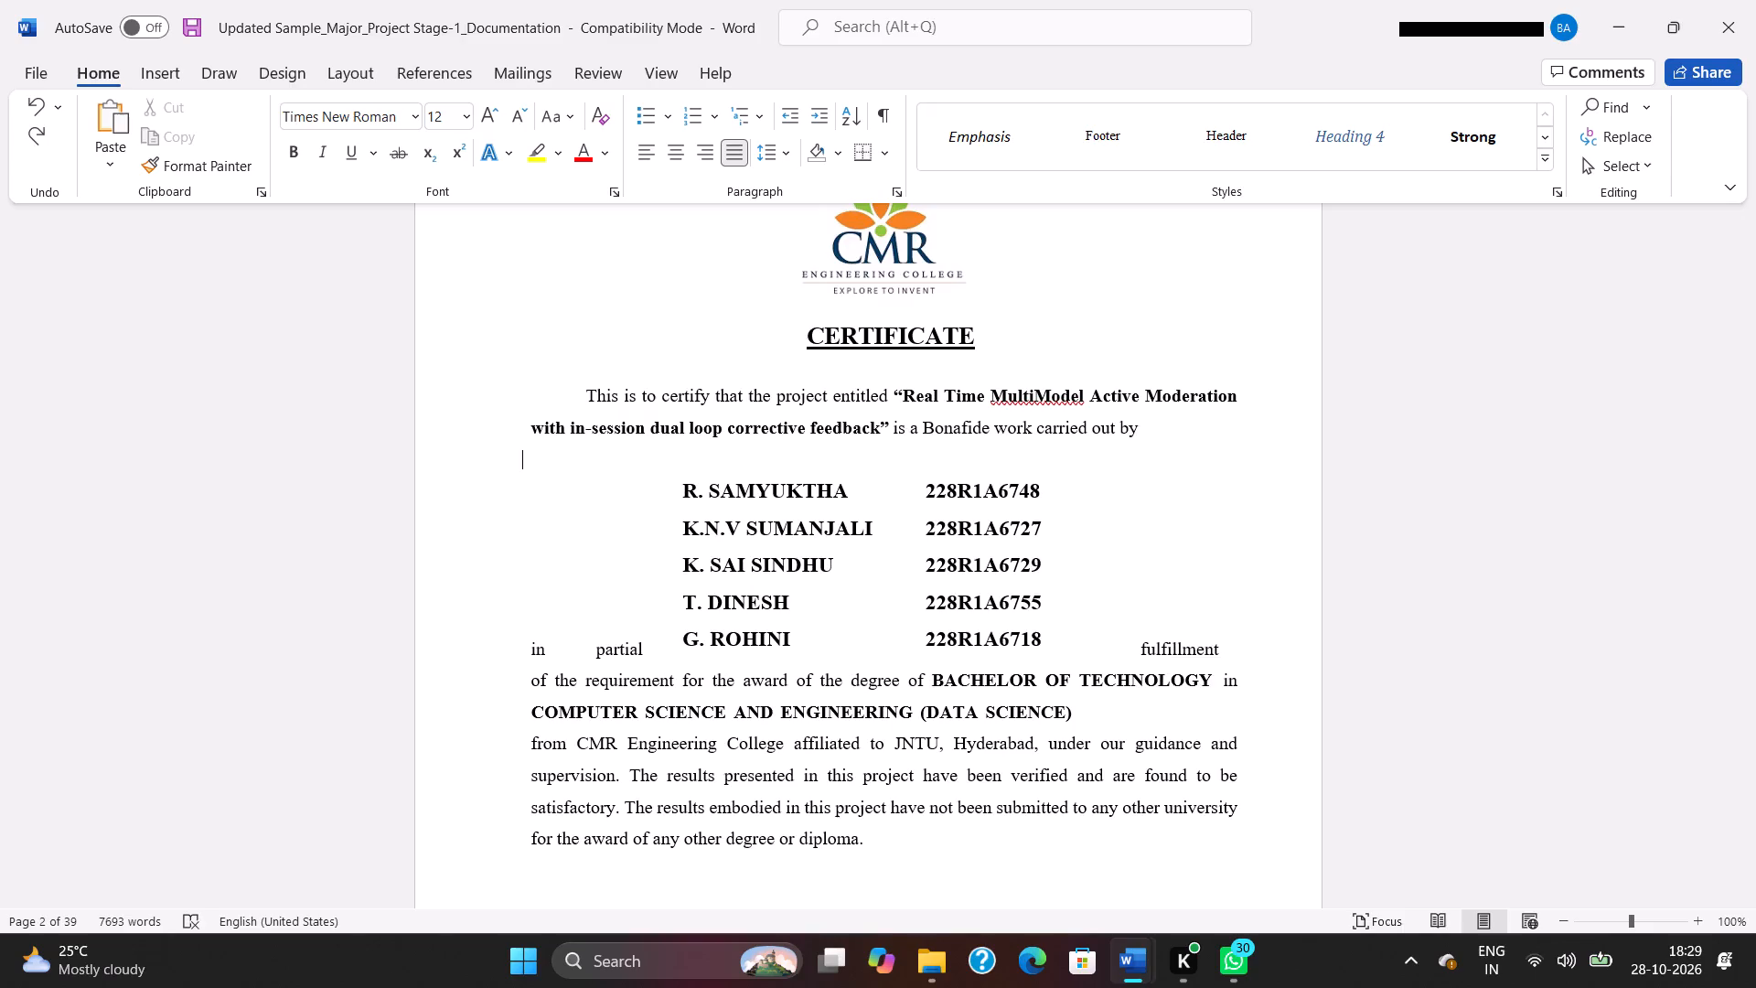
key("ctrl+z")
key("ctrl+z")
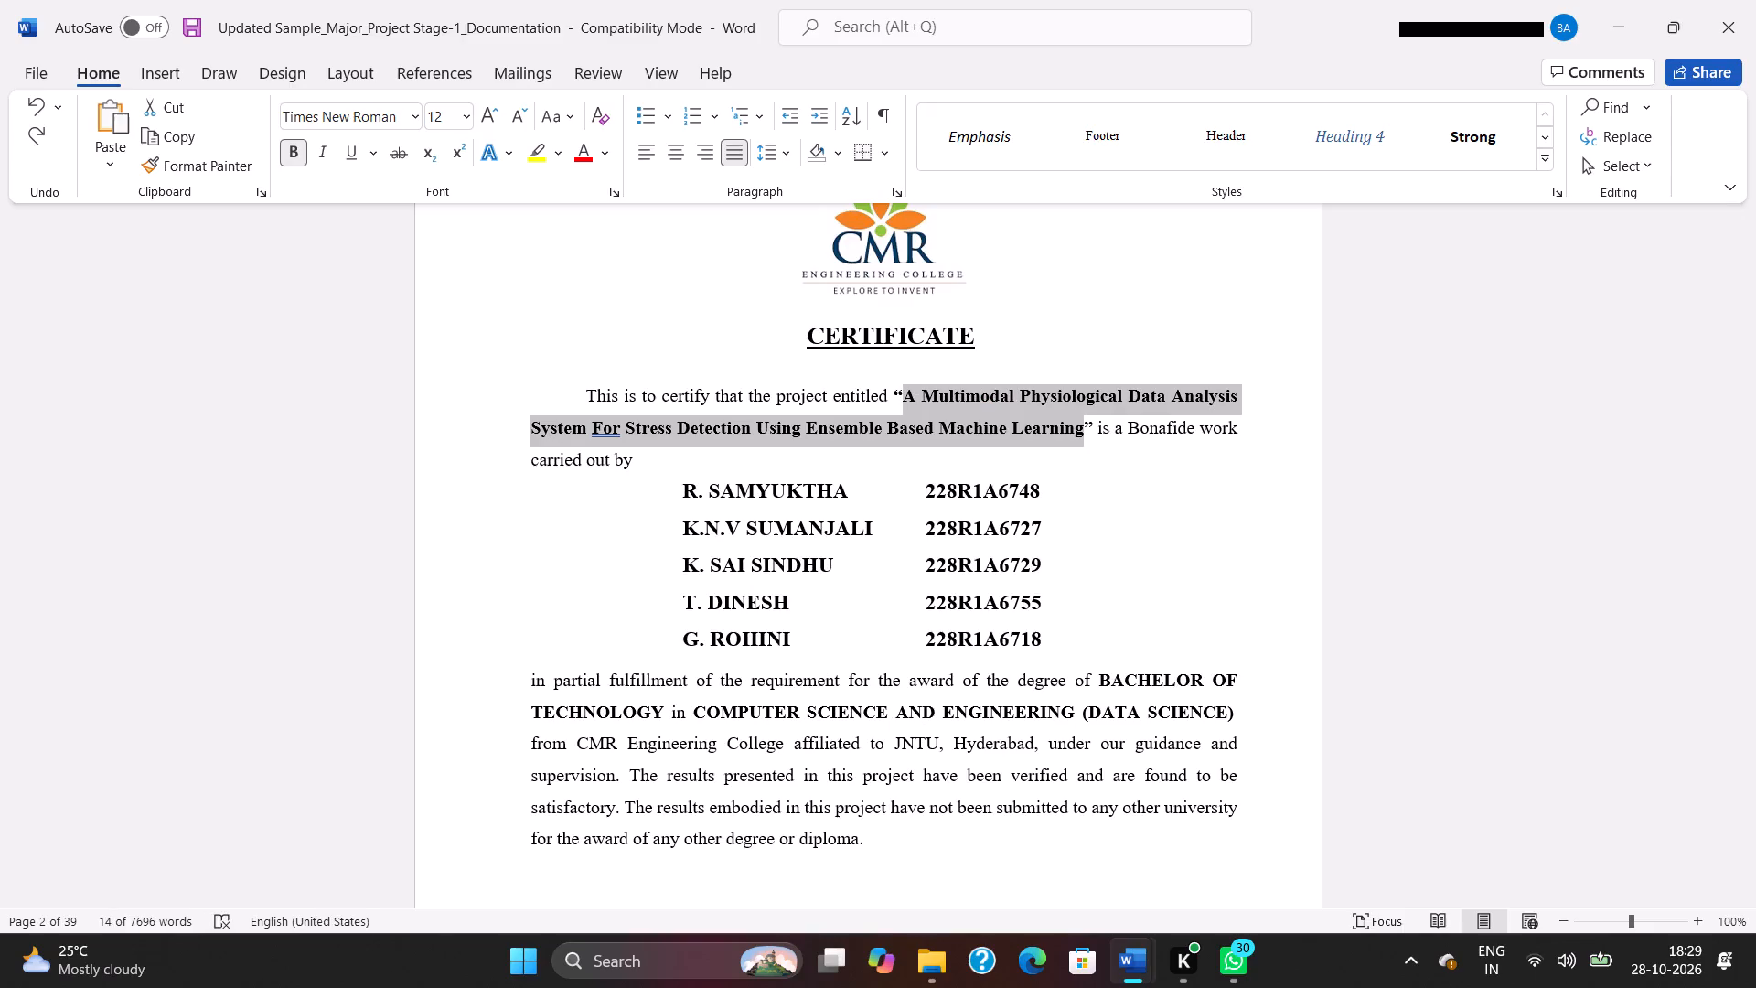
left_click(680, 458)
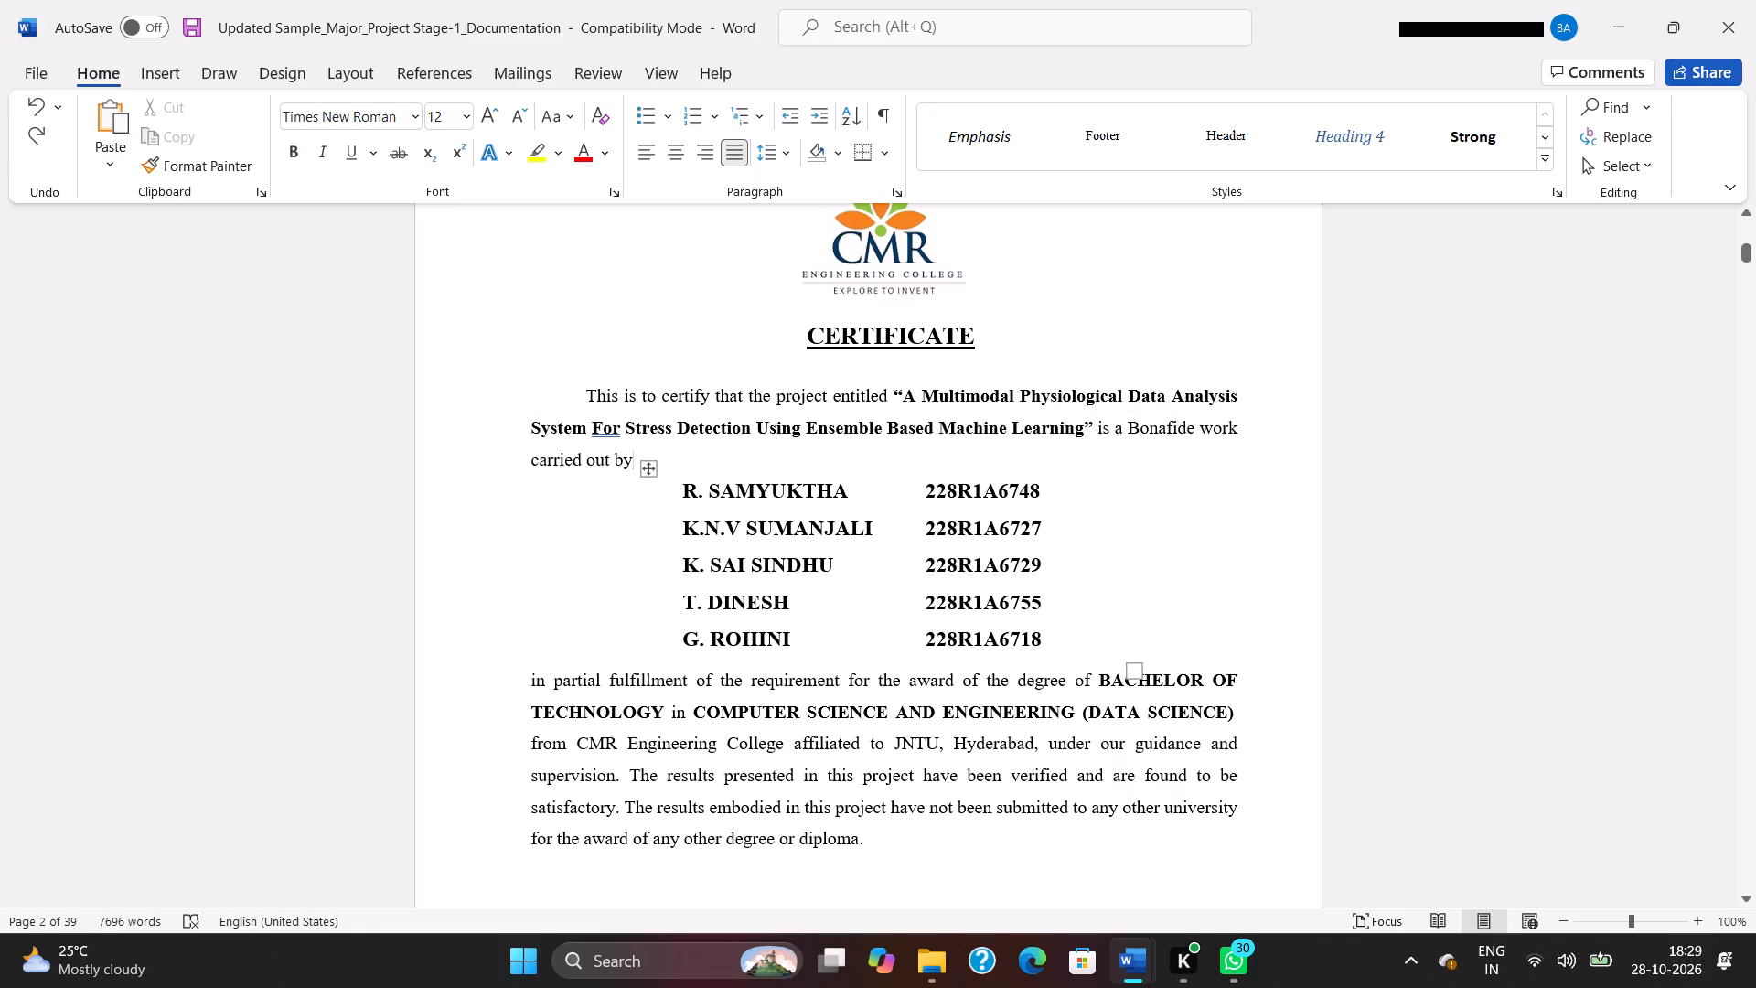
Copy all four rows of student names and roll numbers from the cover page's table.
left_click_drag(1076, 641, 1037, 635)
scroll(1037, 635, "up", 5)
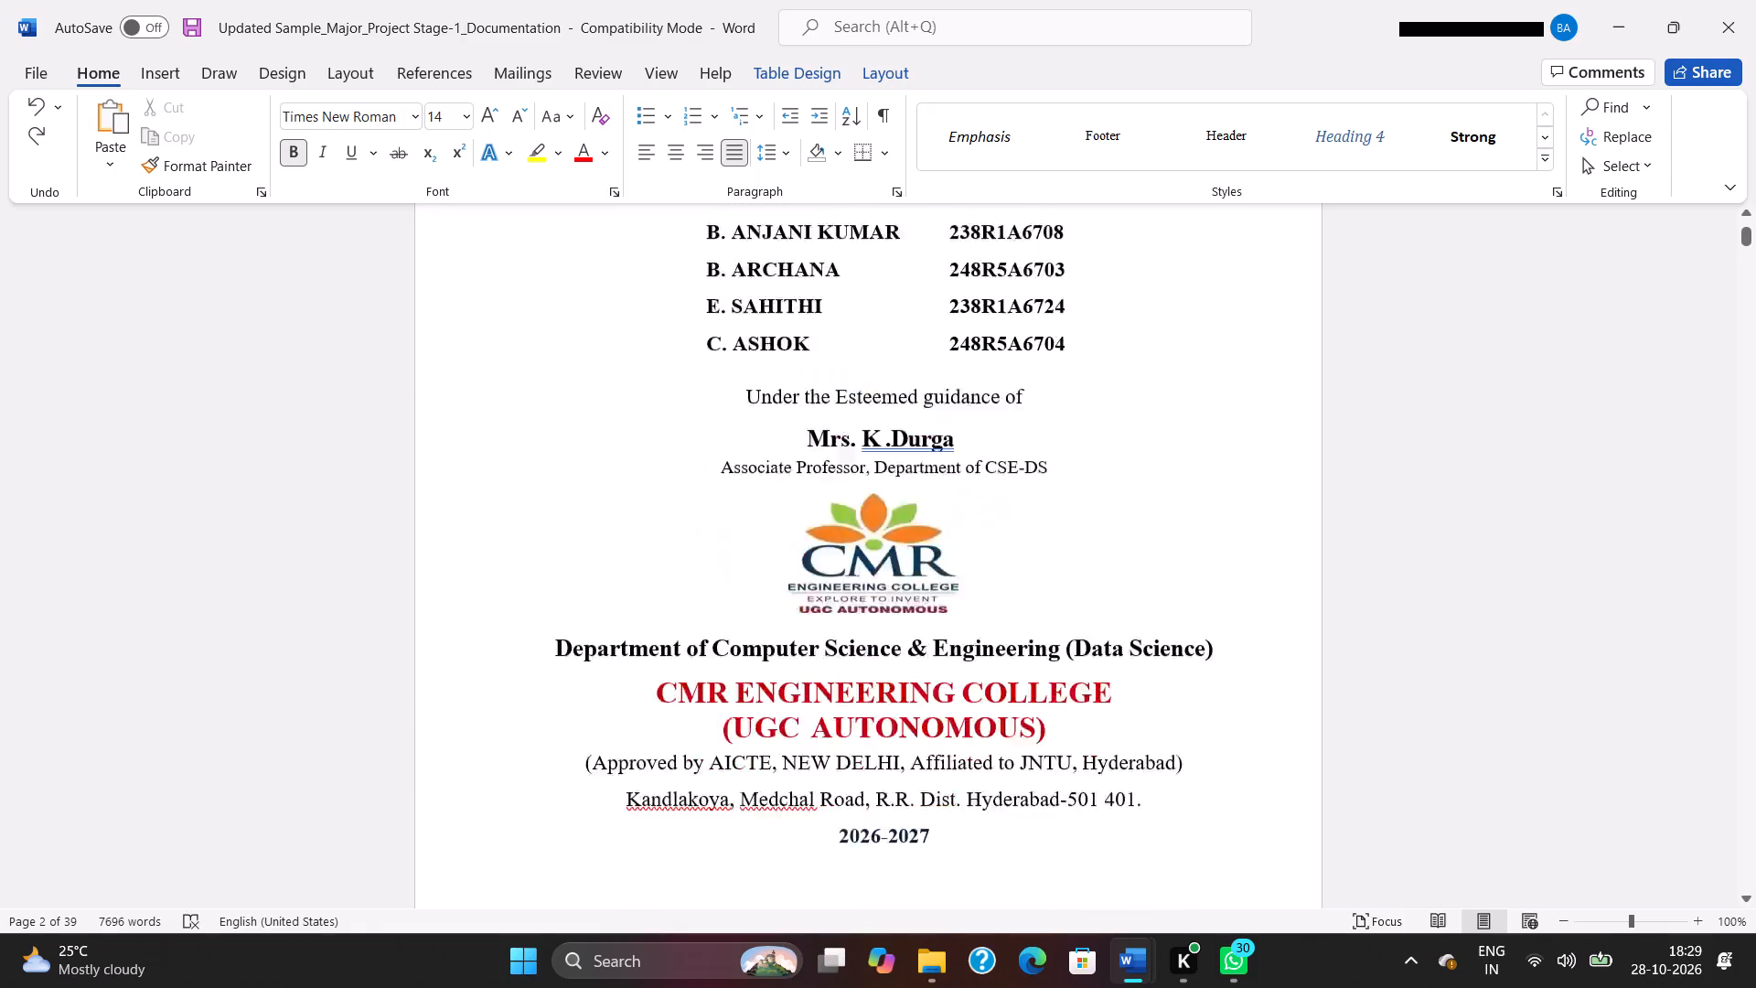
scroll(1037, 635, "up", 2)
scroll(1037, 635, "down", 1)
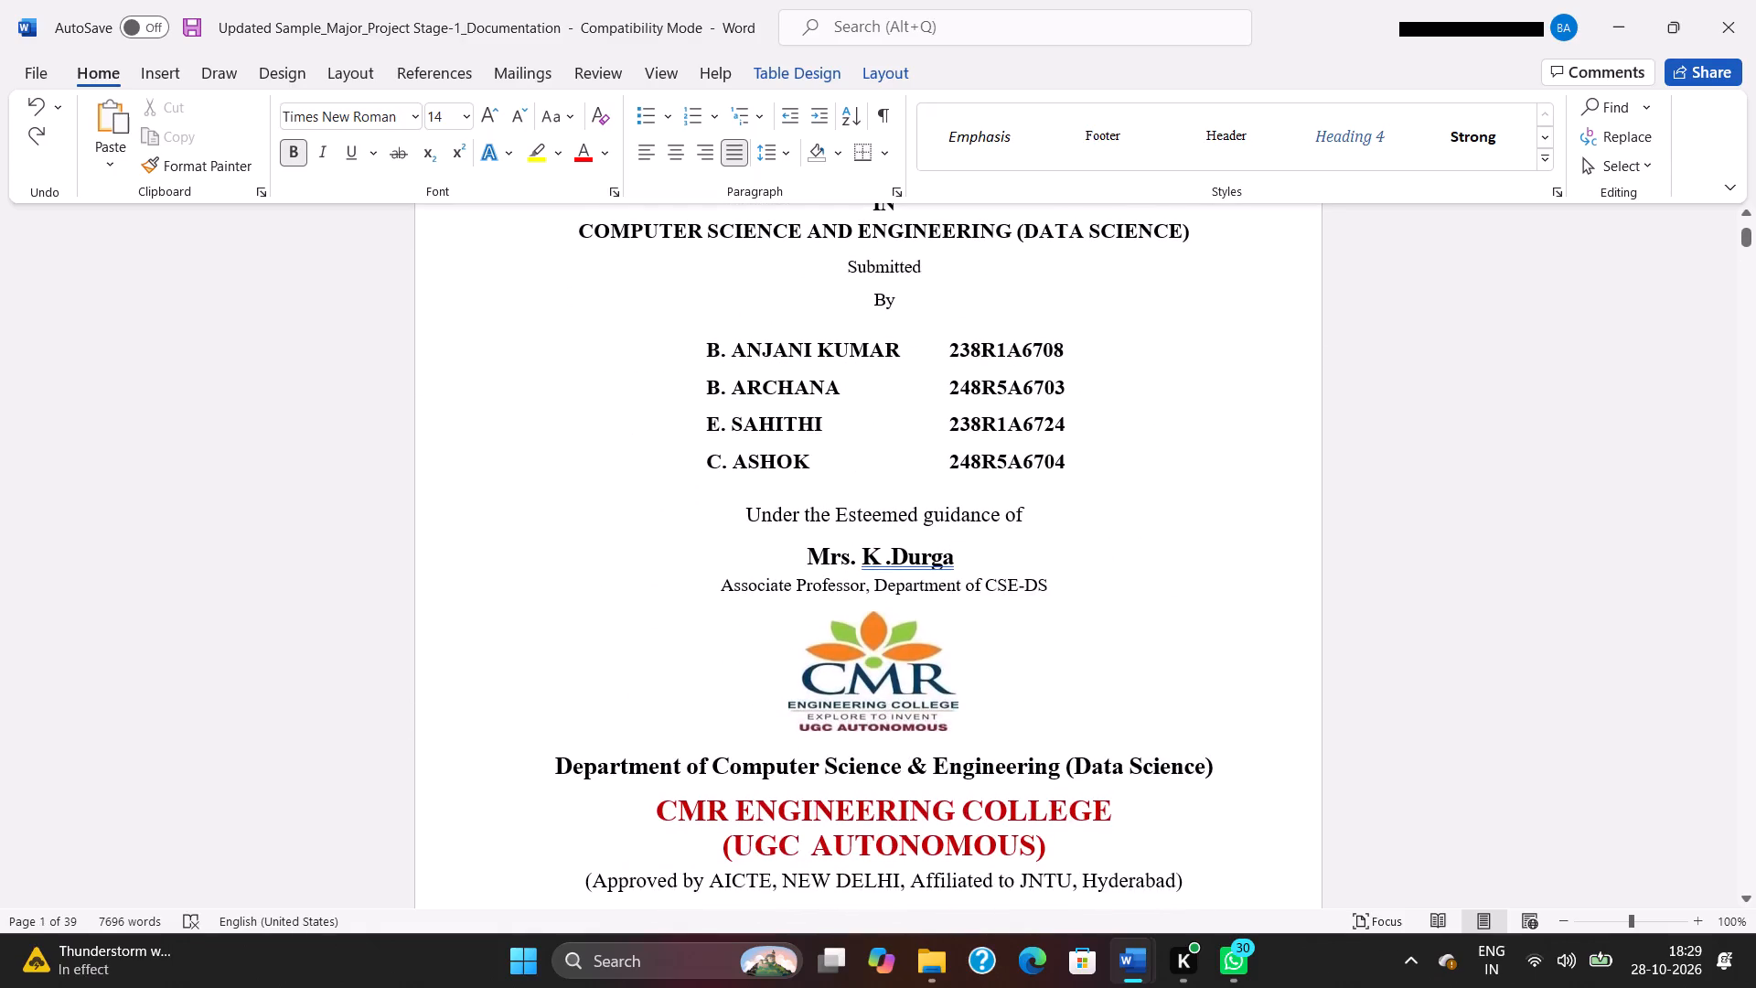
left_click_drag(1092, 459, 699, 372)
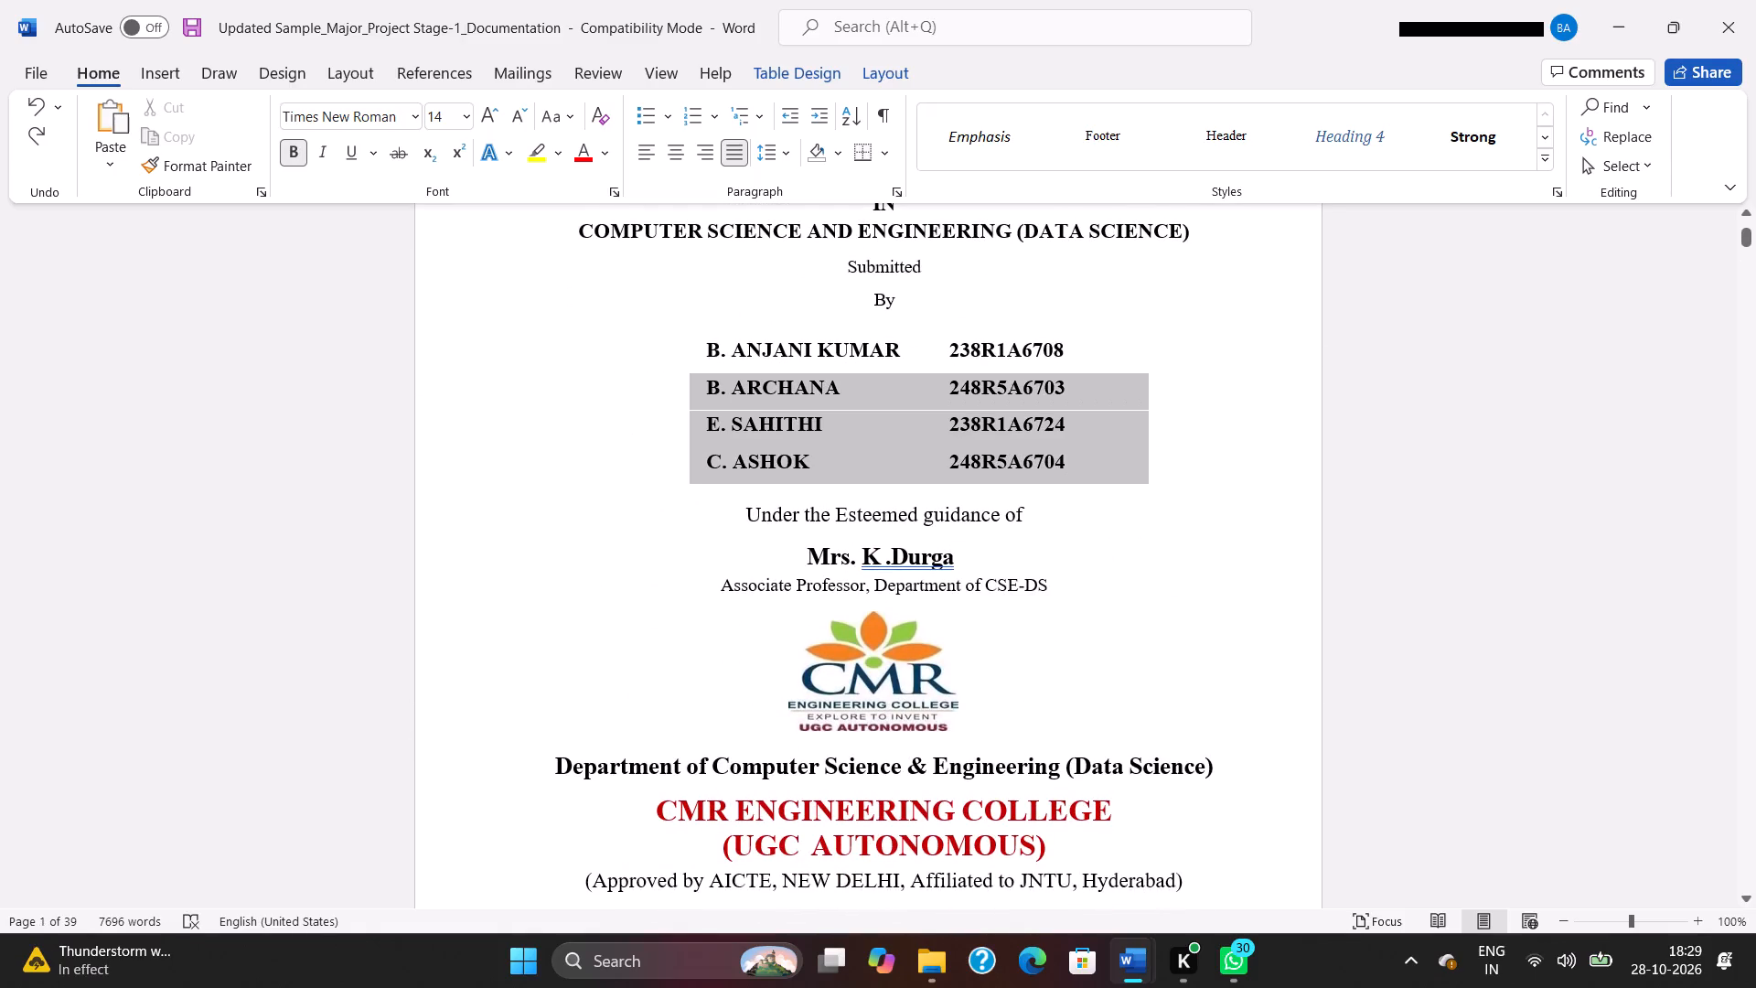
left_click_drag(699, 372, 699, 362)
key("ctrl+c")
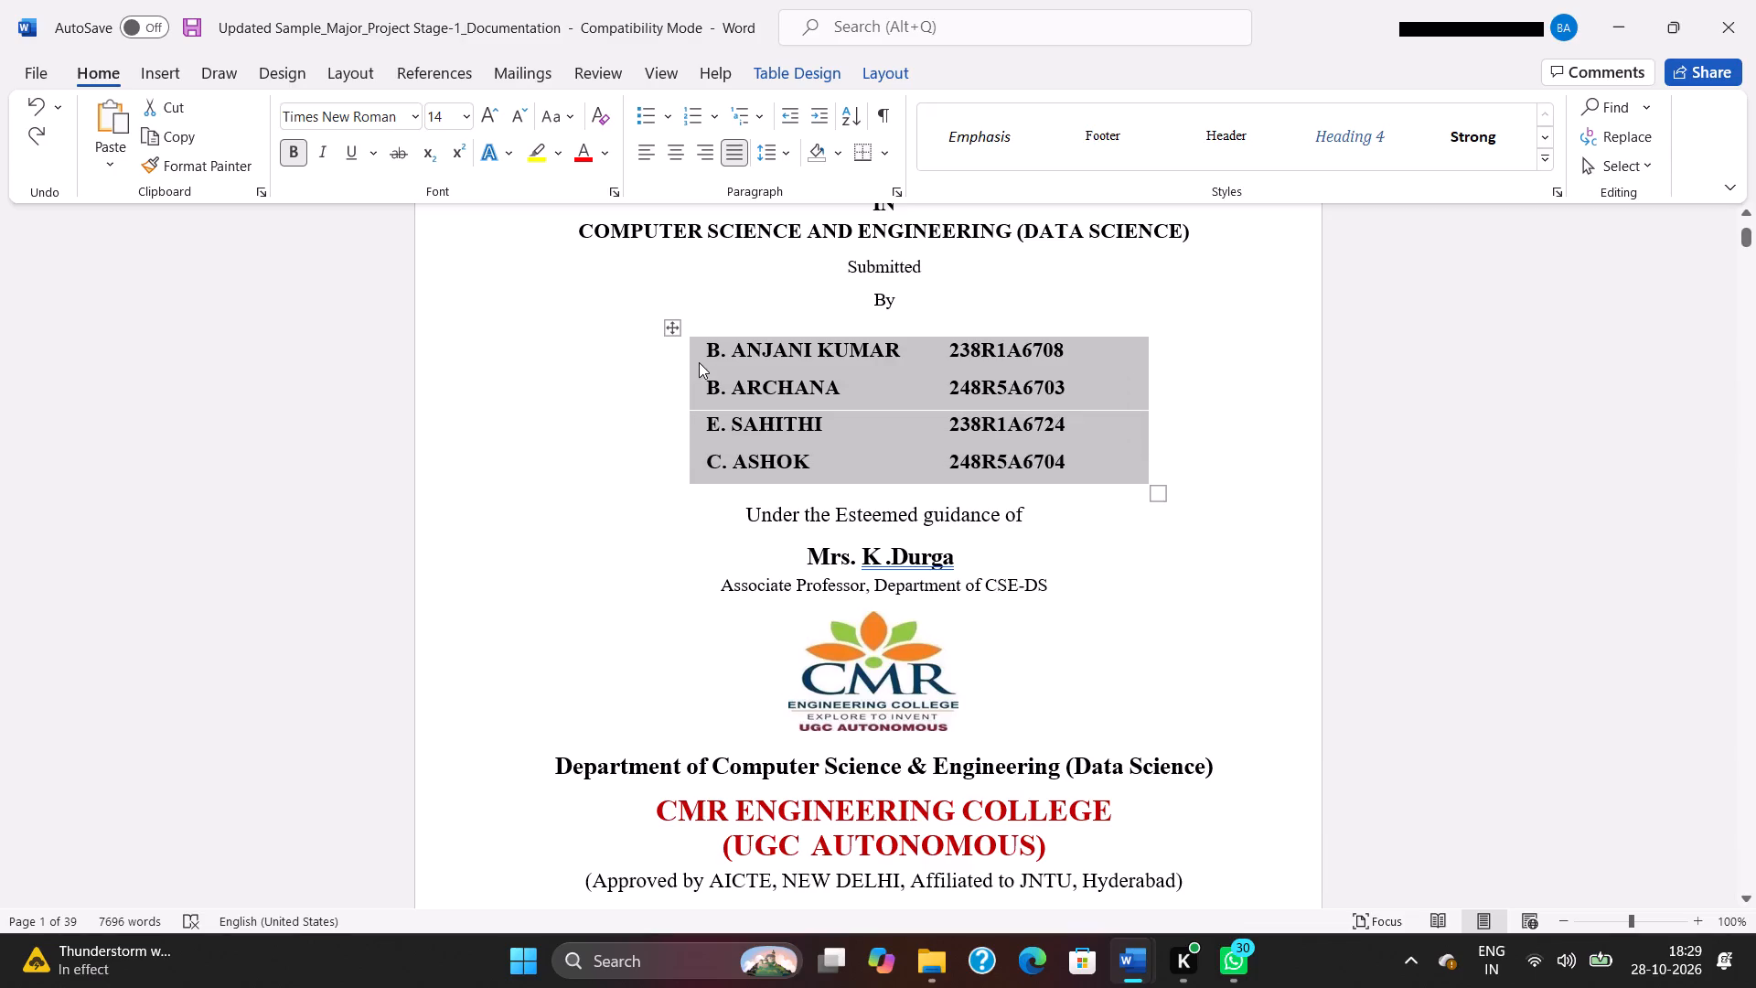
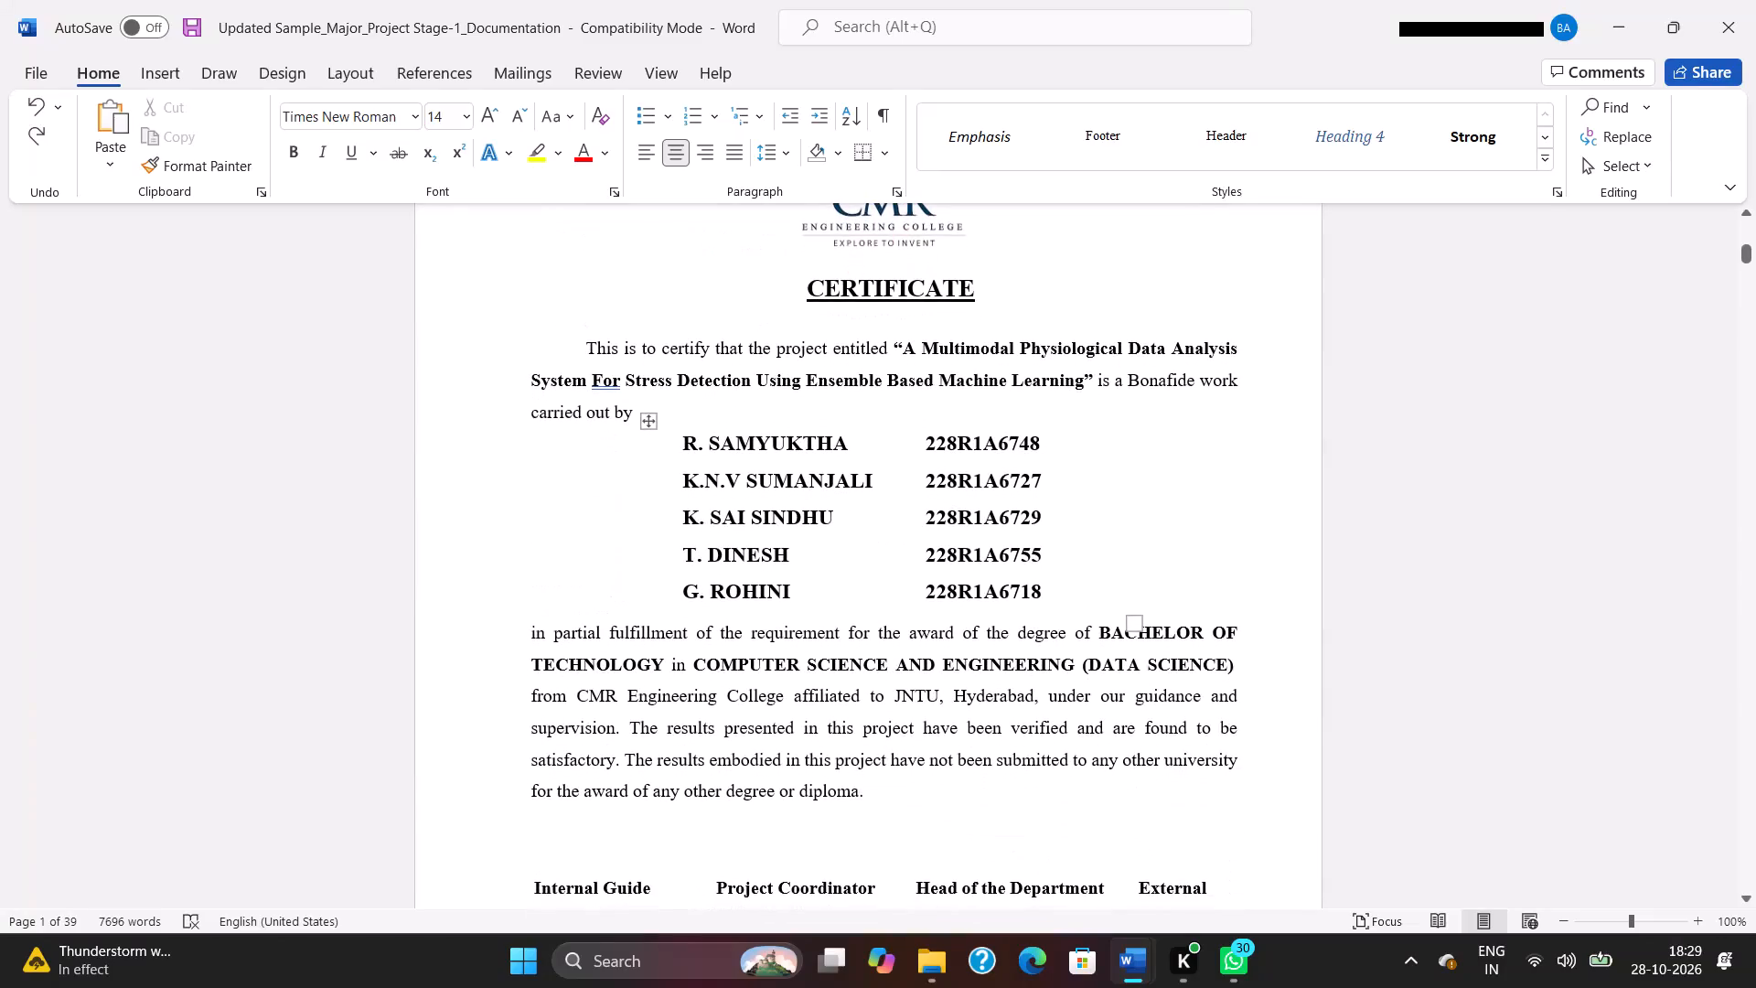
Replace the five old entries in the certificate's student table with the copied student names and roll numbers.
left_click_drag(685, 441, 717, 451)
left_click_drag(717, 451, 1044, 587)
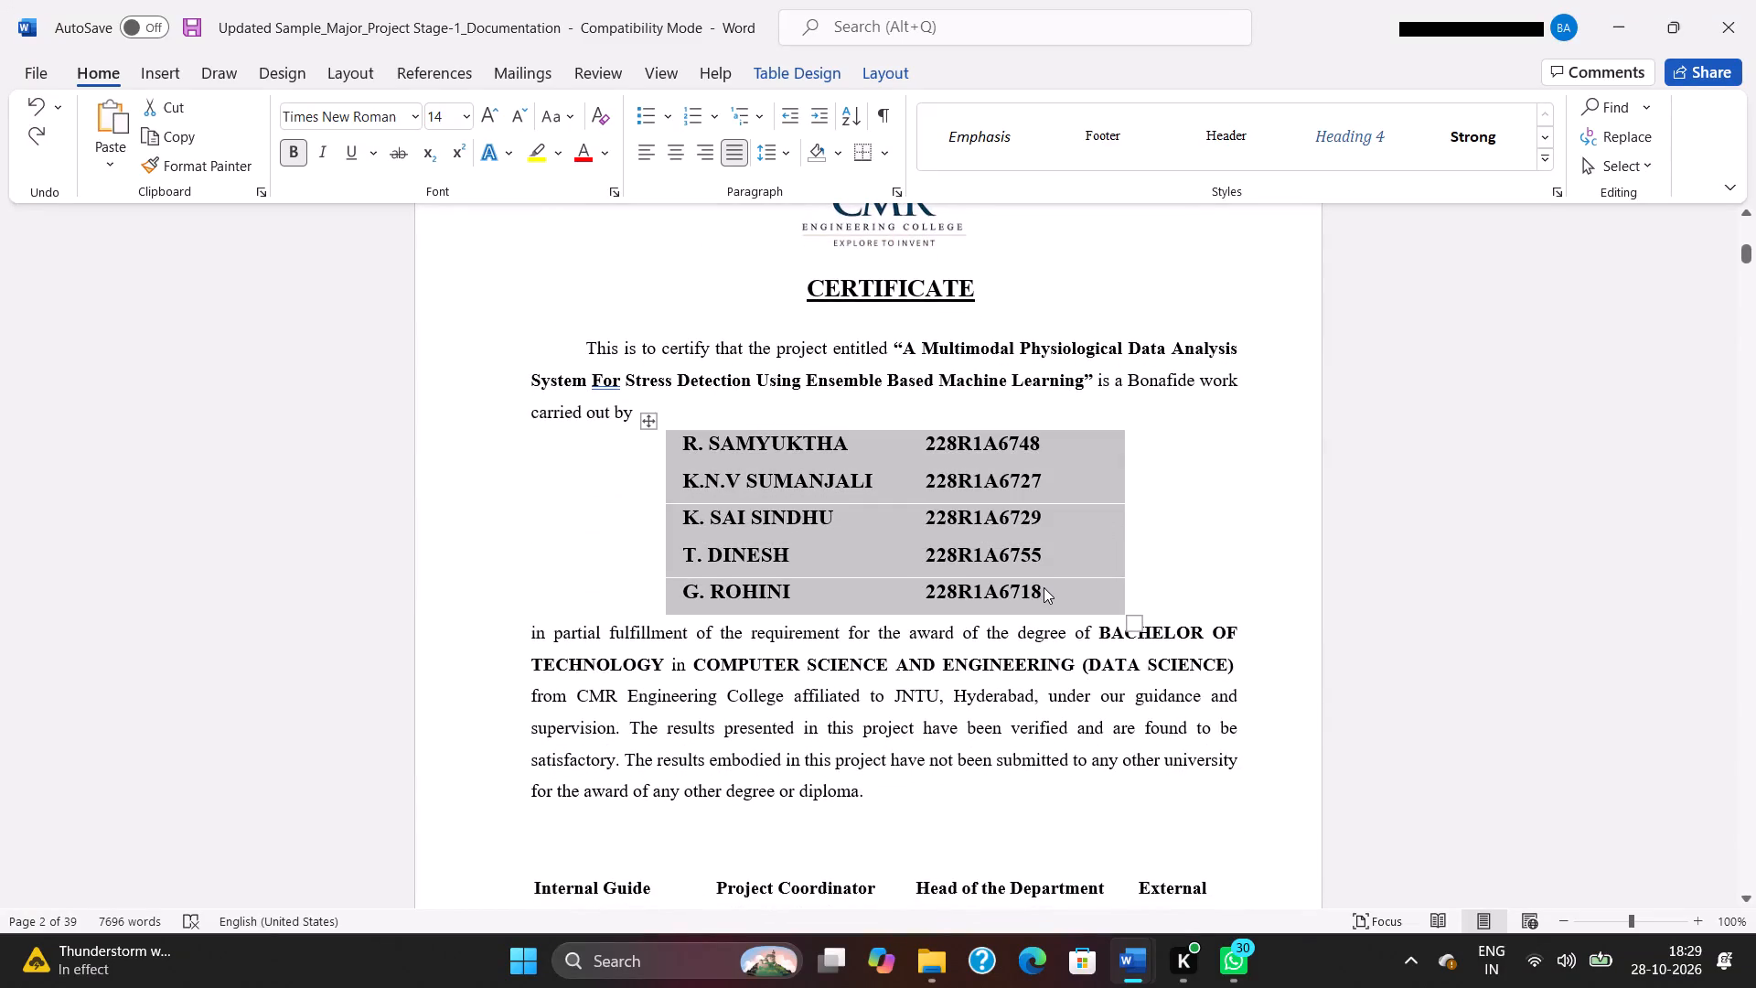
key("ctrl+v")
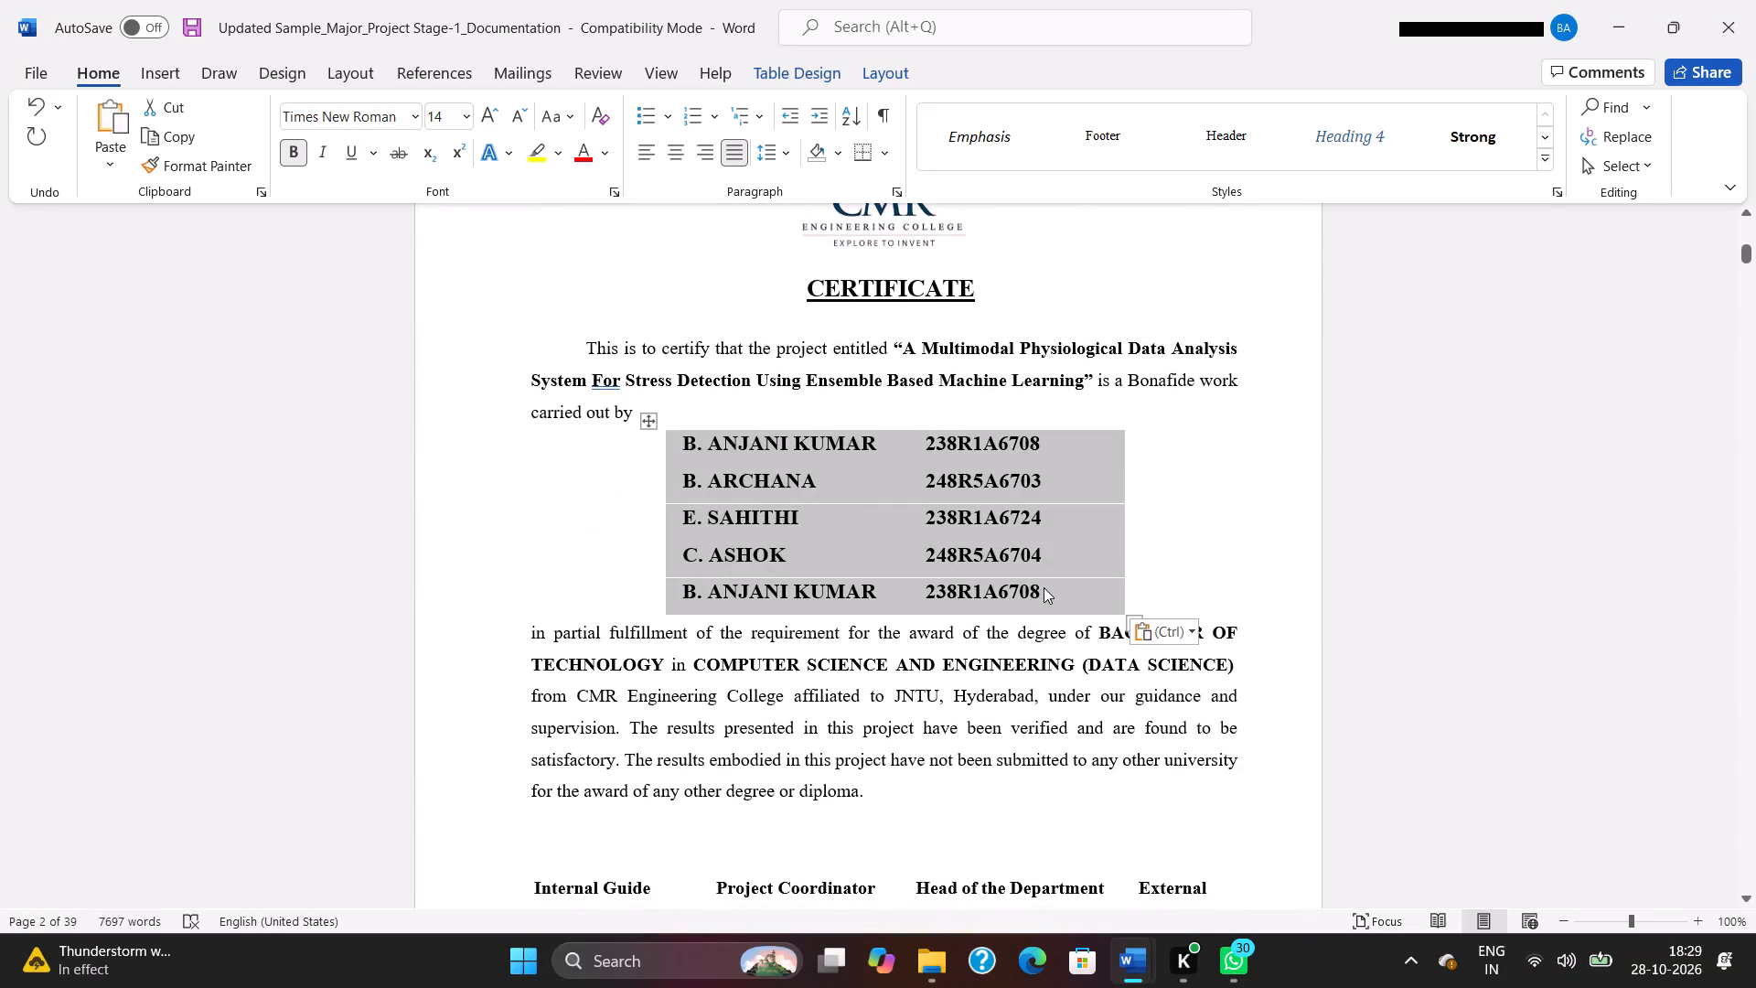
Clear the repeated student name and roll number from the last row of the certificate's student table.
left_click(1044, 587)
left_click(1072, 592)
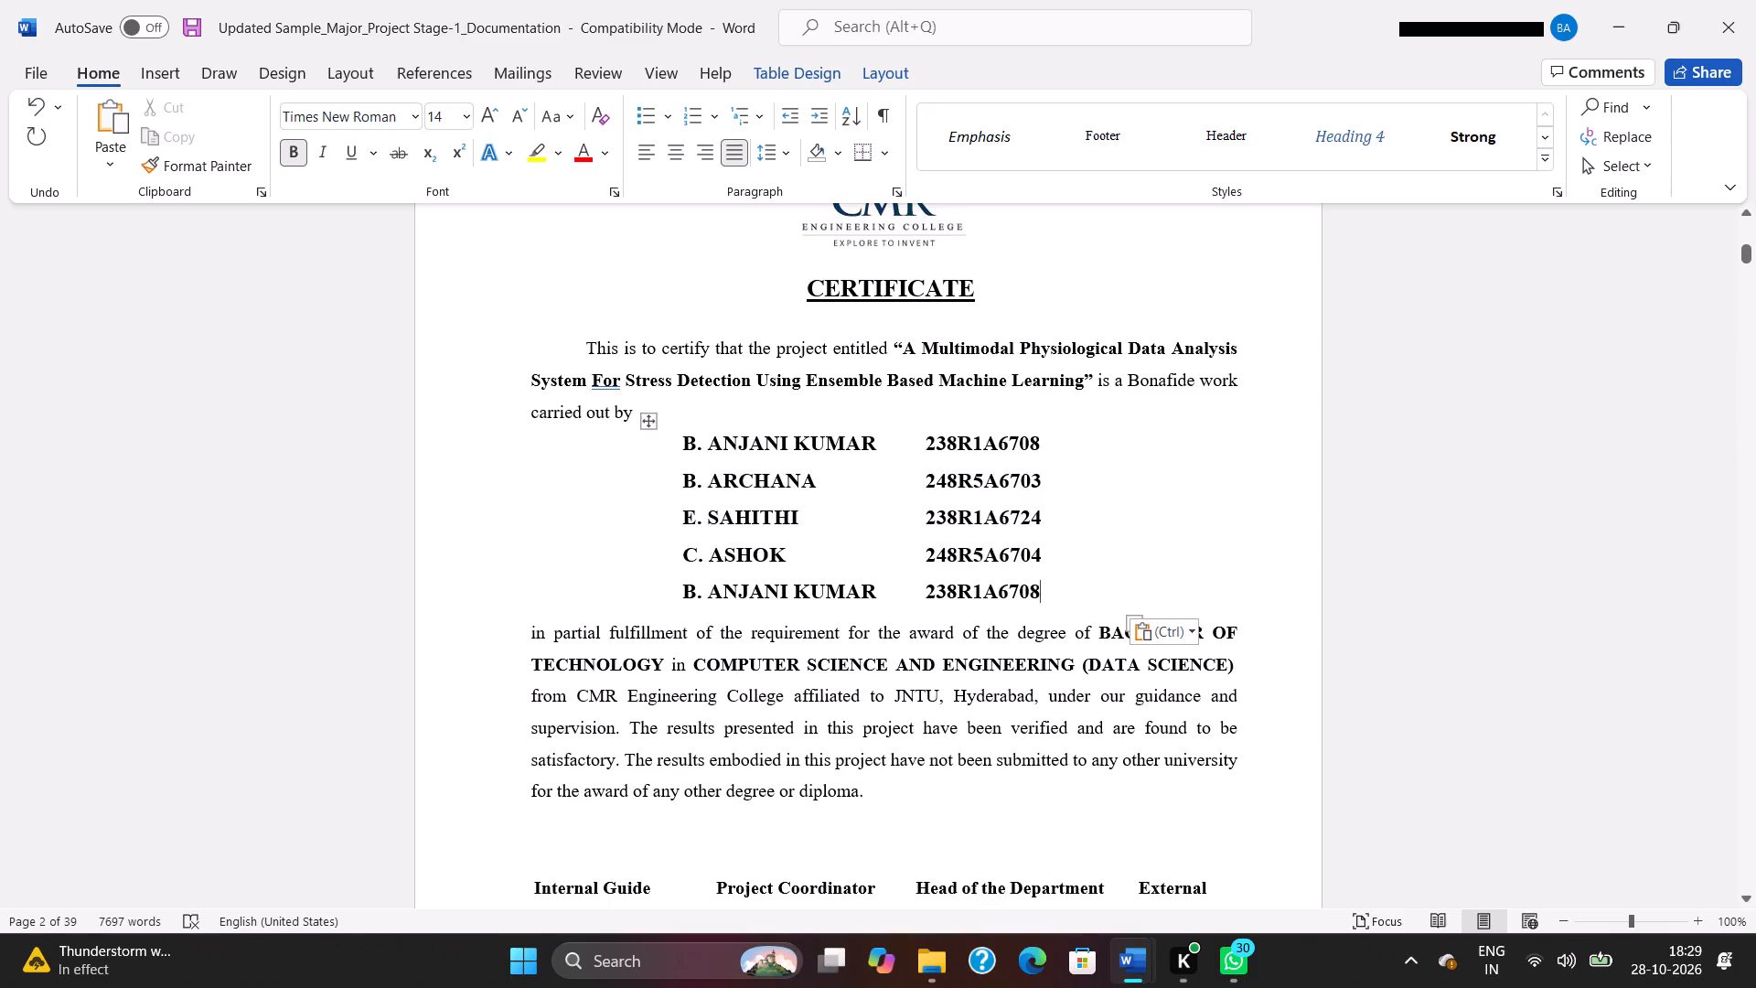
key("ctrl+shift+Left")
key("ctrl+shift+Left")
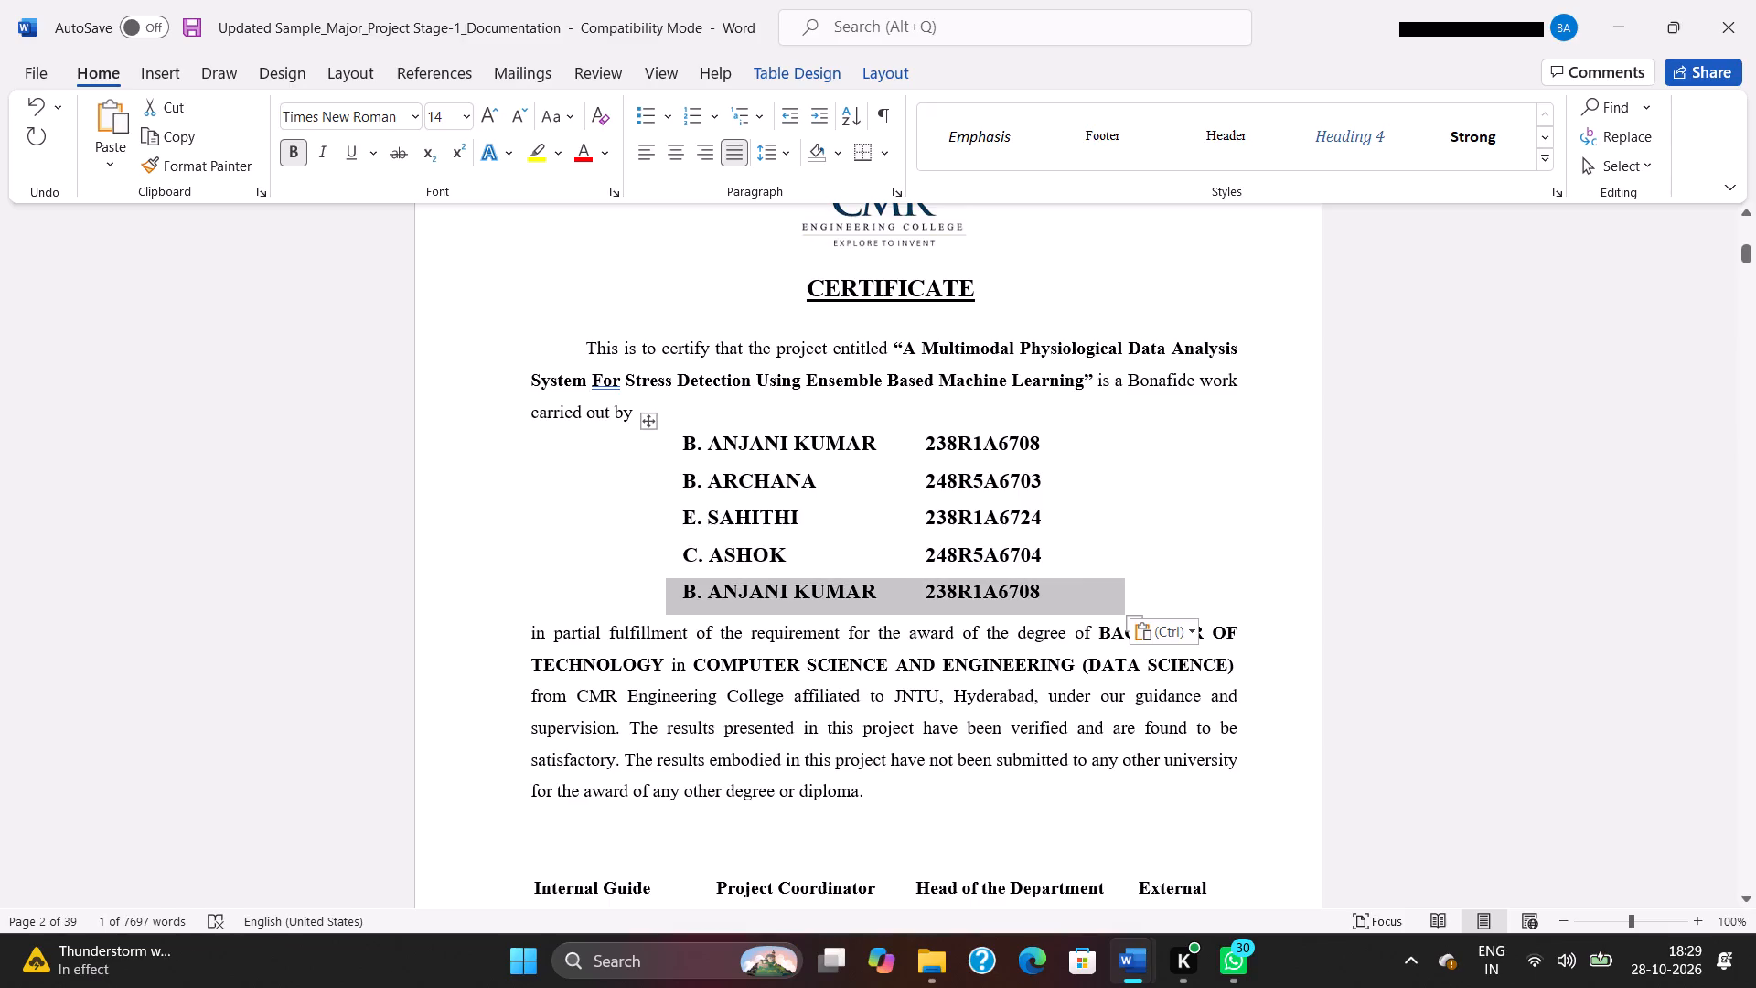
key("Delete")
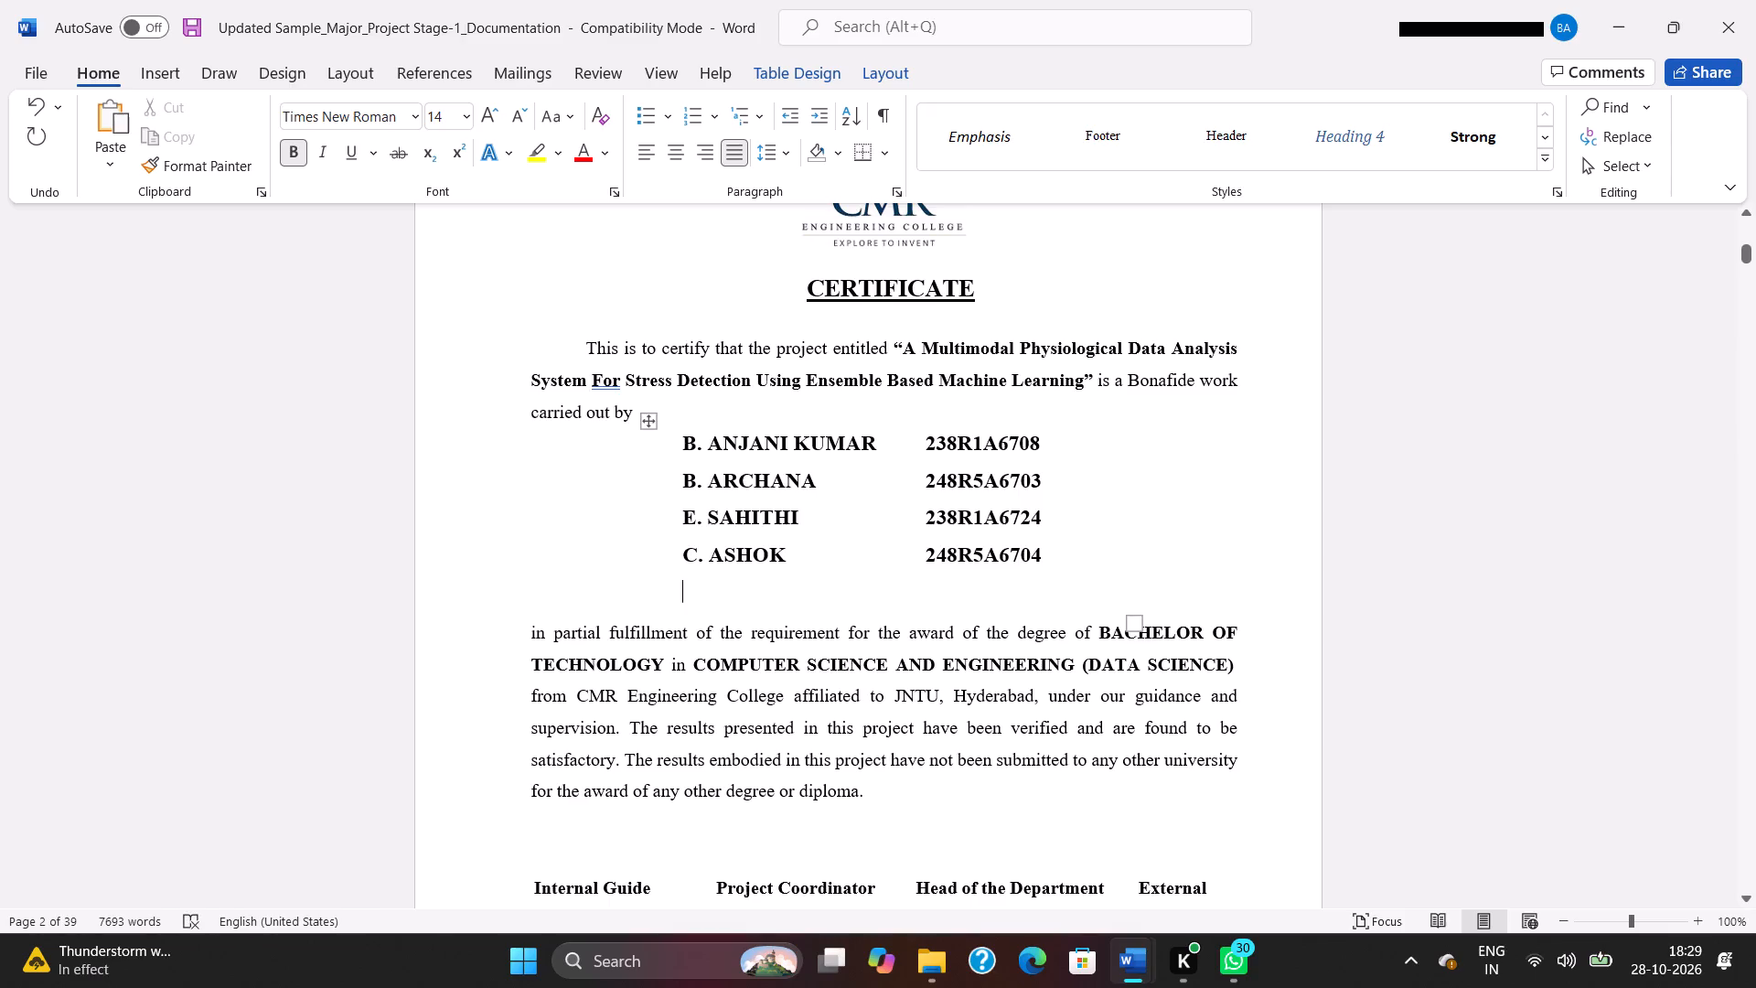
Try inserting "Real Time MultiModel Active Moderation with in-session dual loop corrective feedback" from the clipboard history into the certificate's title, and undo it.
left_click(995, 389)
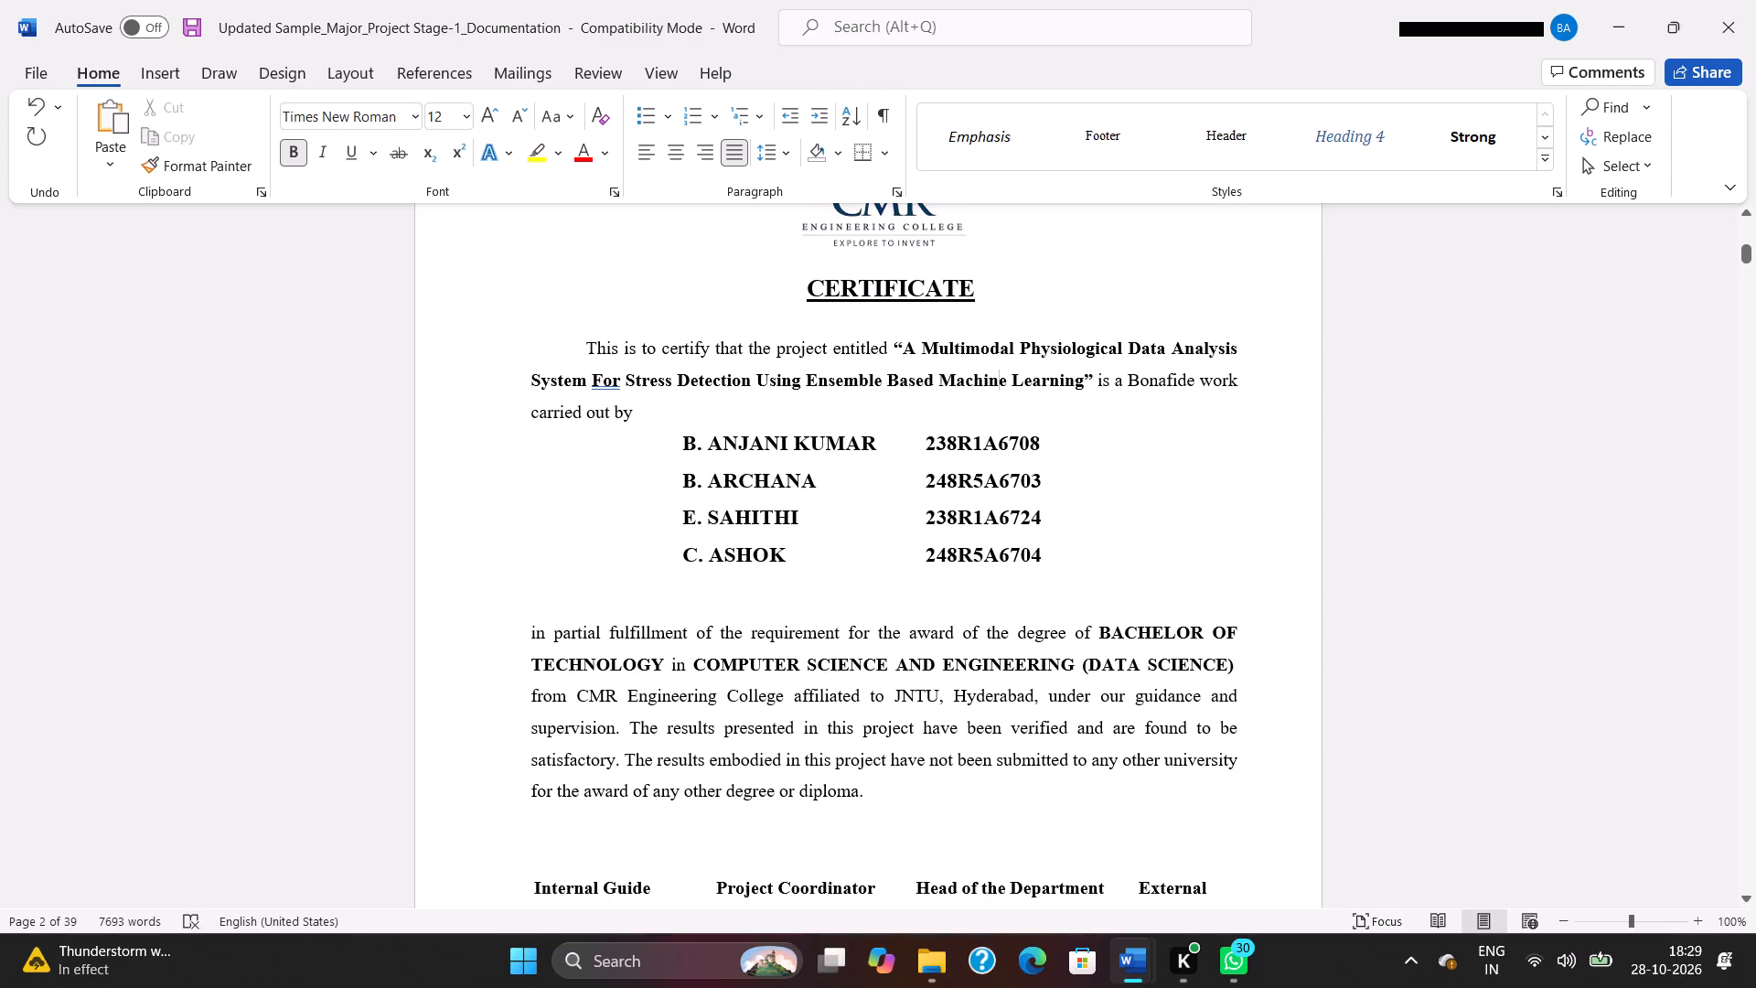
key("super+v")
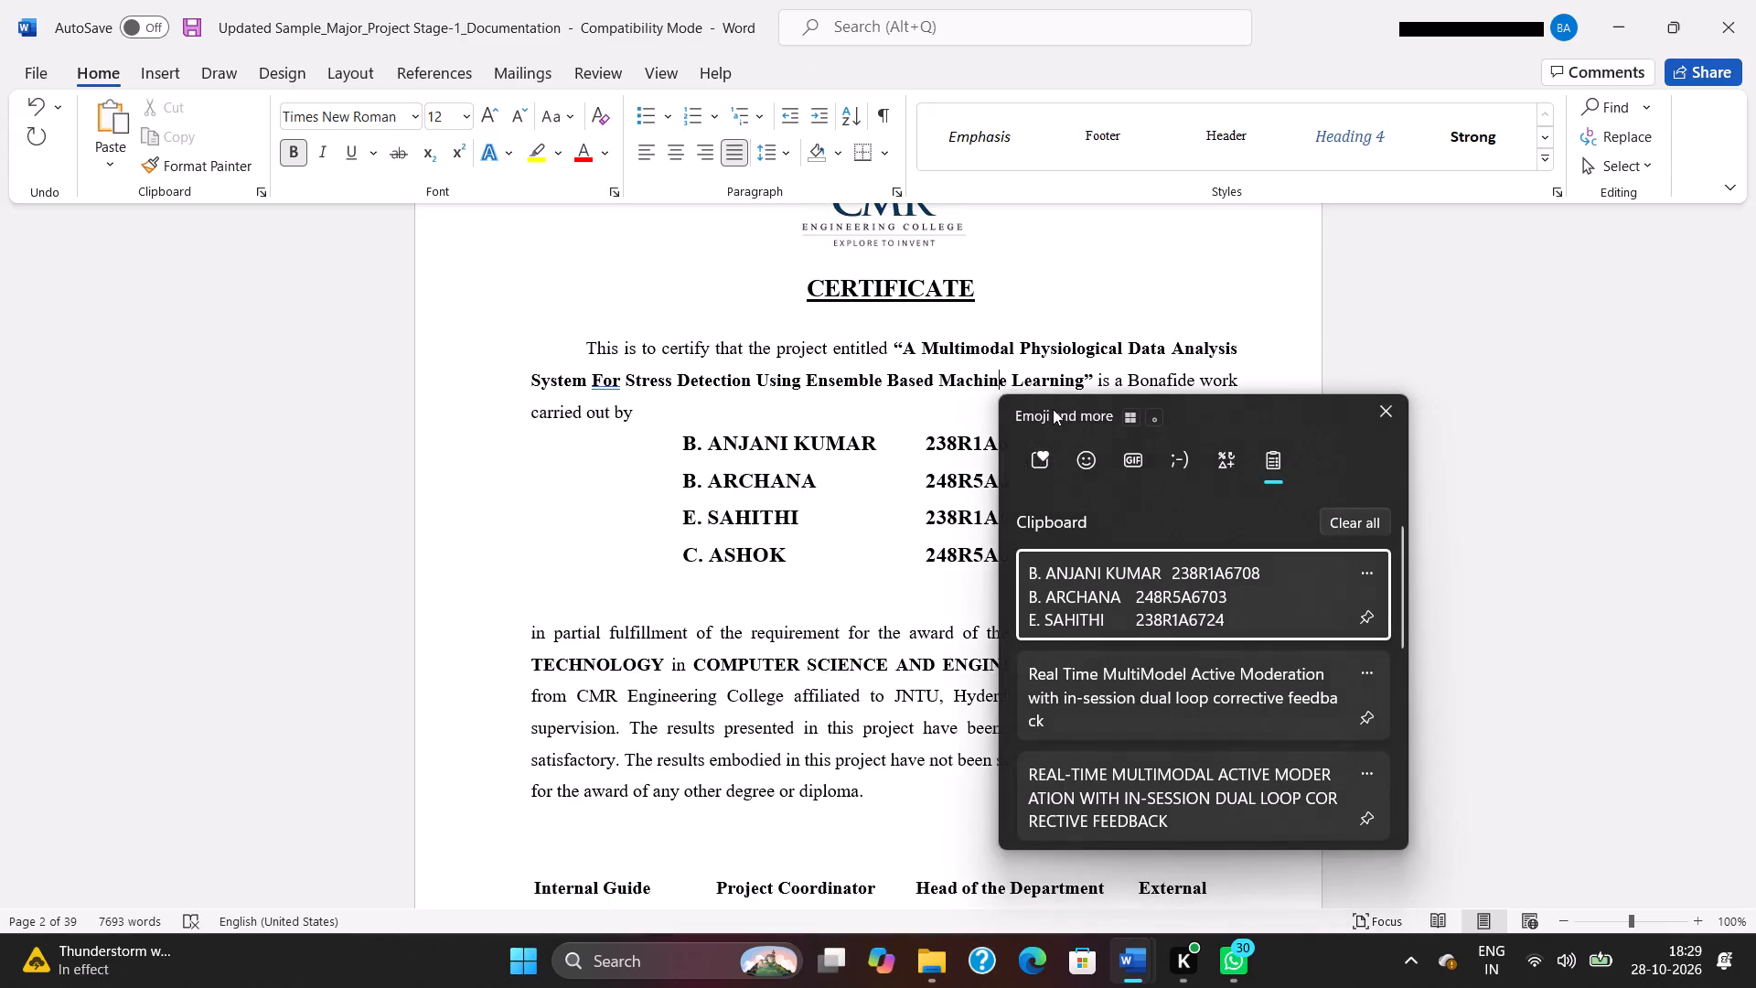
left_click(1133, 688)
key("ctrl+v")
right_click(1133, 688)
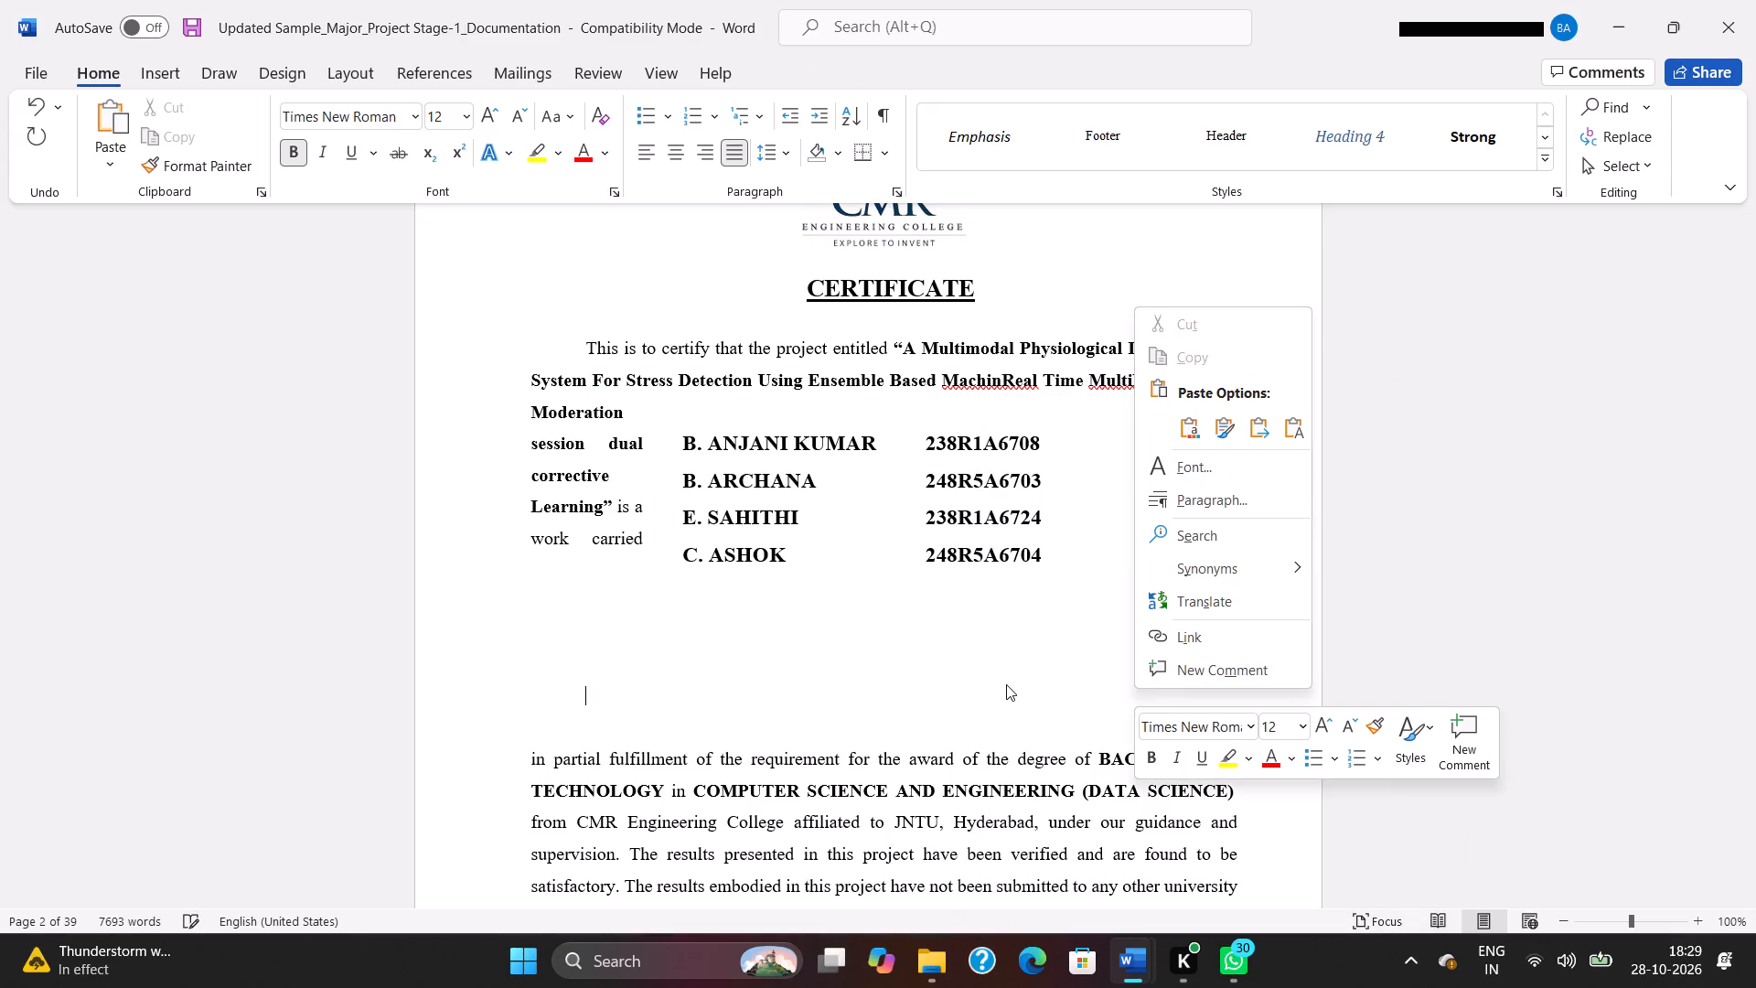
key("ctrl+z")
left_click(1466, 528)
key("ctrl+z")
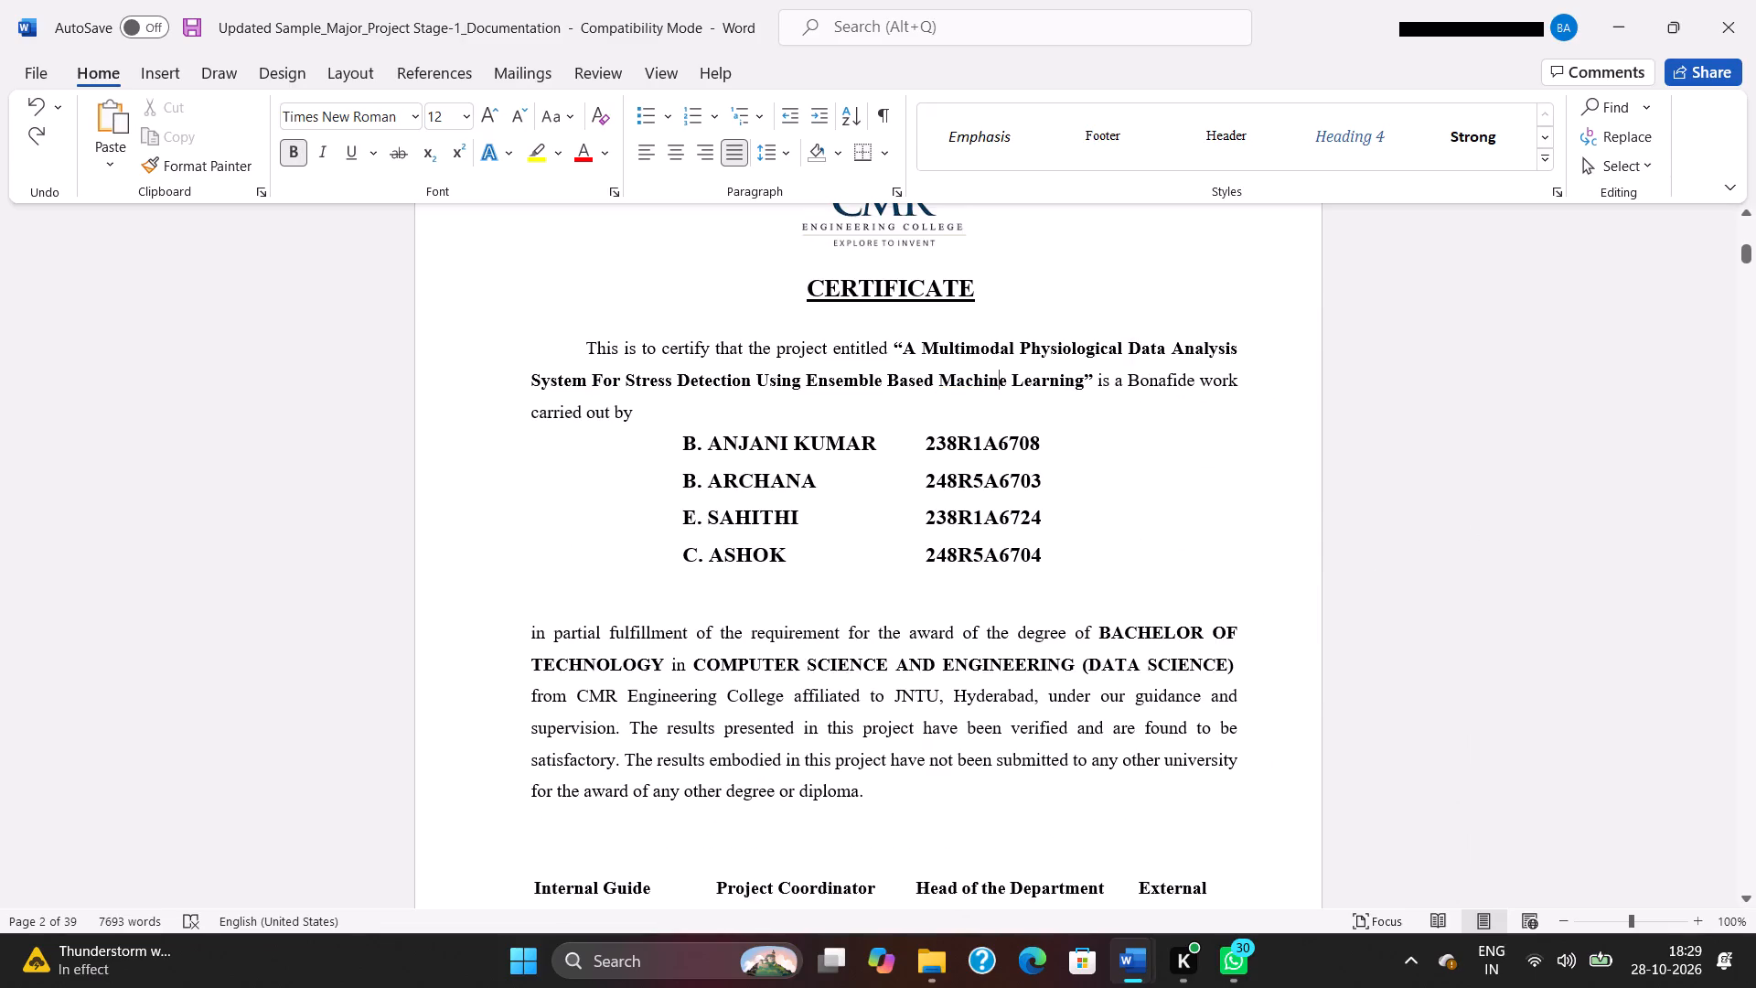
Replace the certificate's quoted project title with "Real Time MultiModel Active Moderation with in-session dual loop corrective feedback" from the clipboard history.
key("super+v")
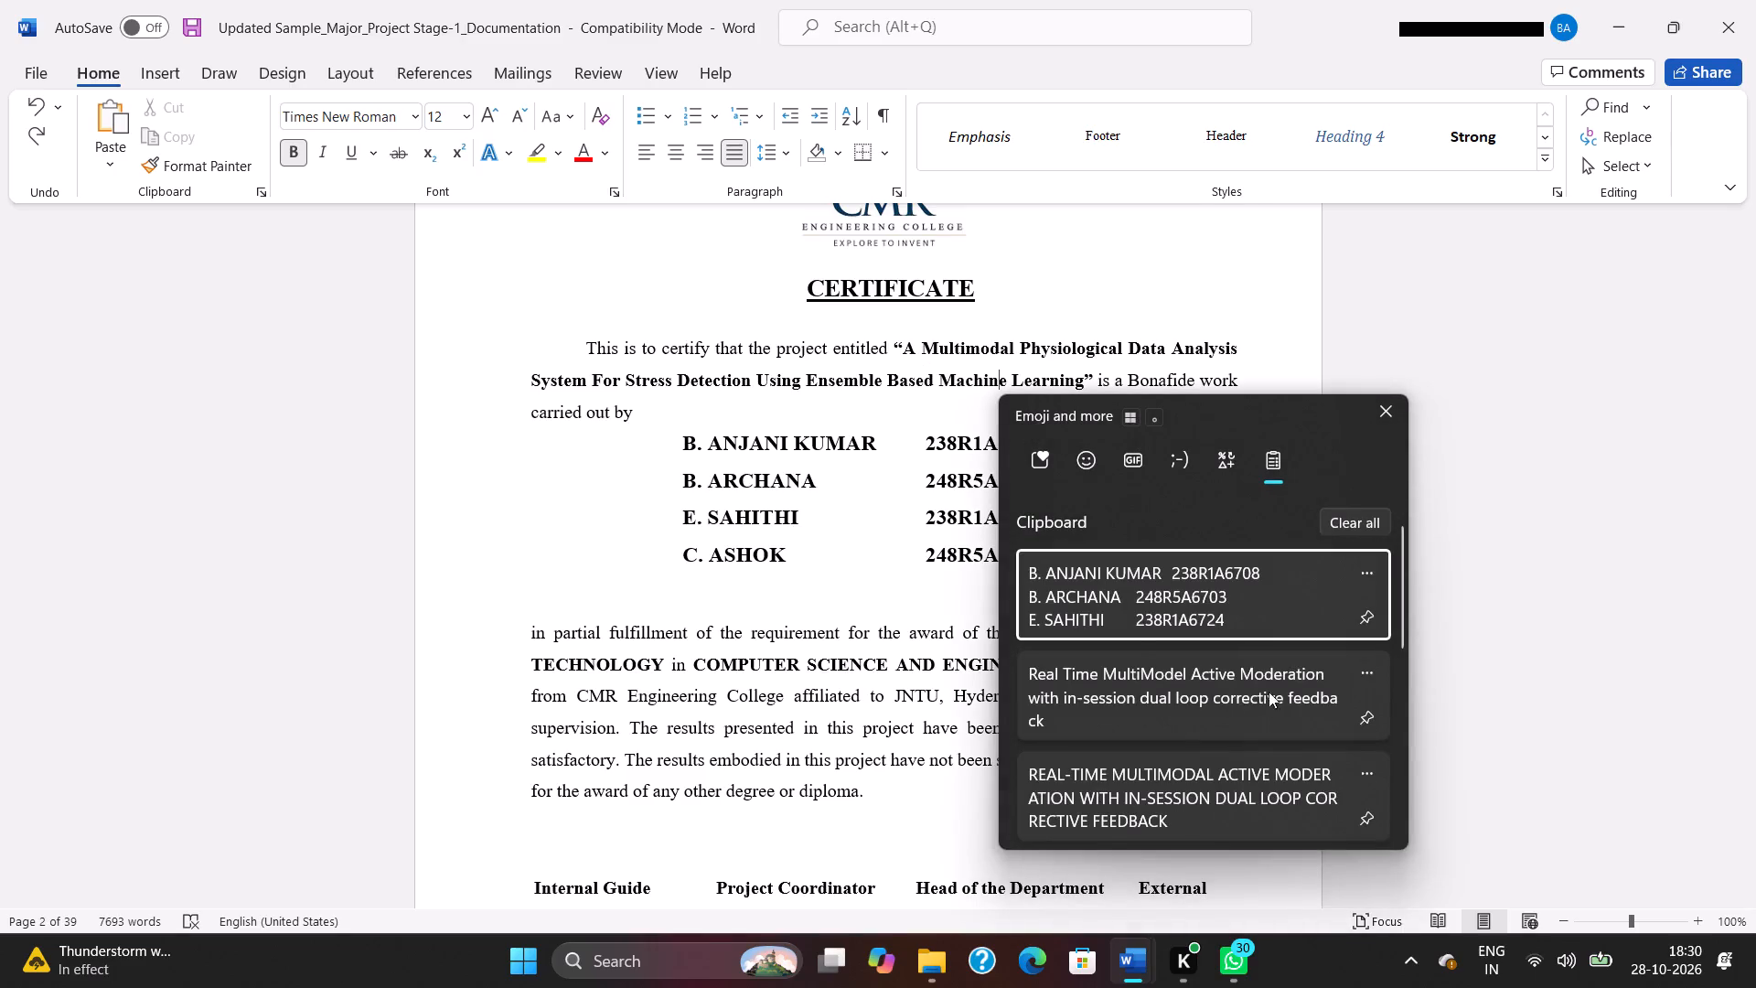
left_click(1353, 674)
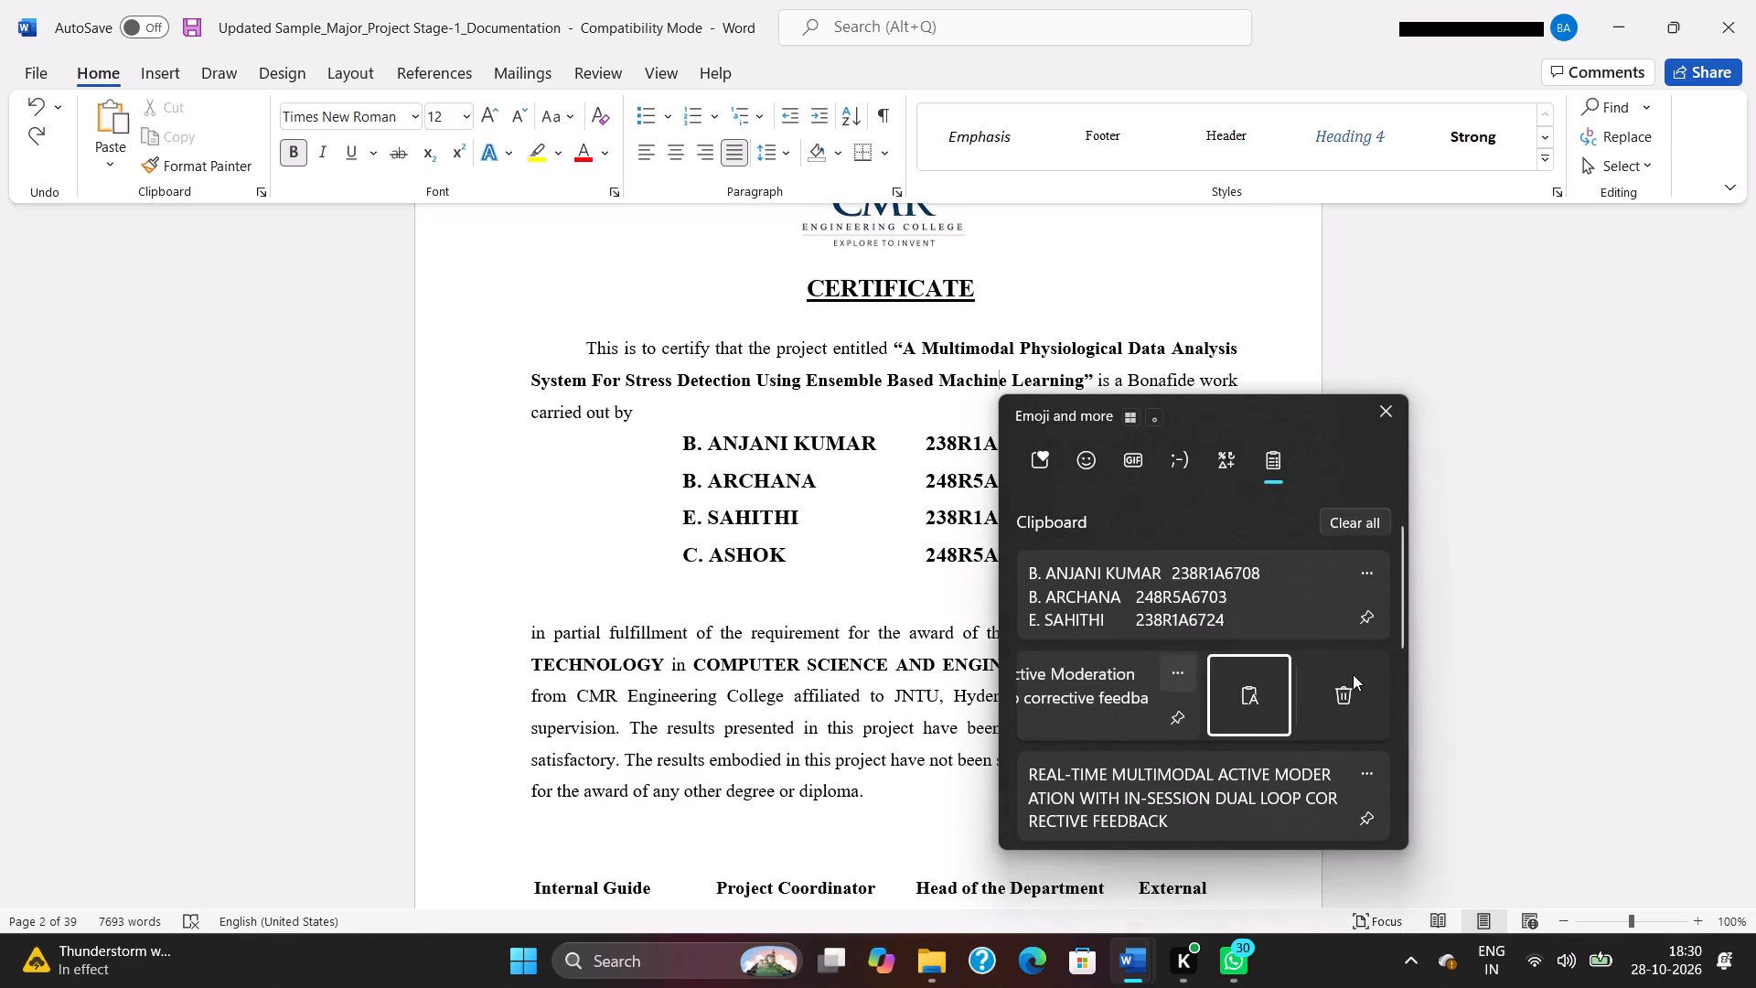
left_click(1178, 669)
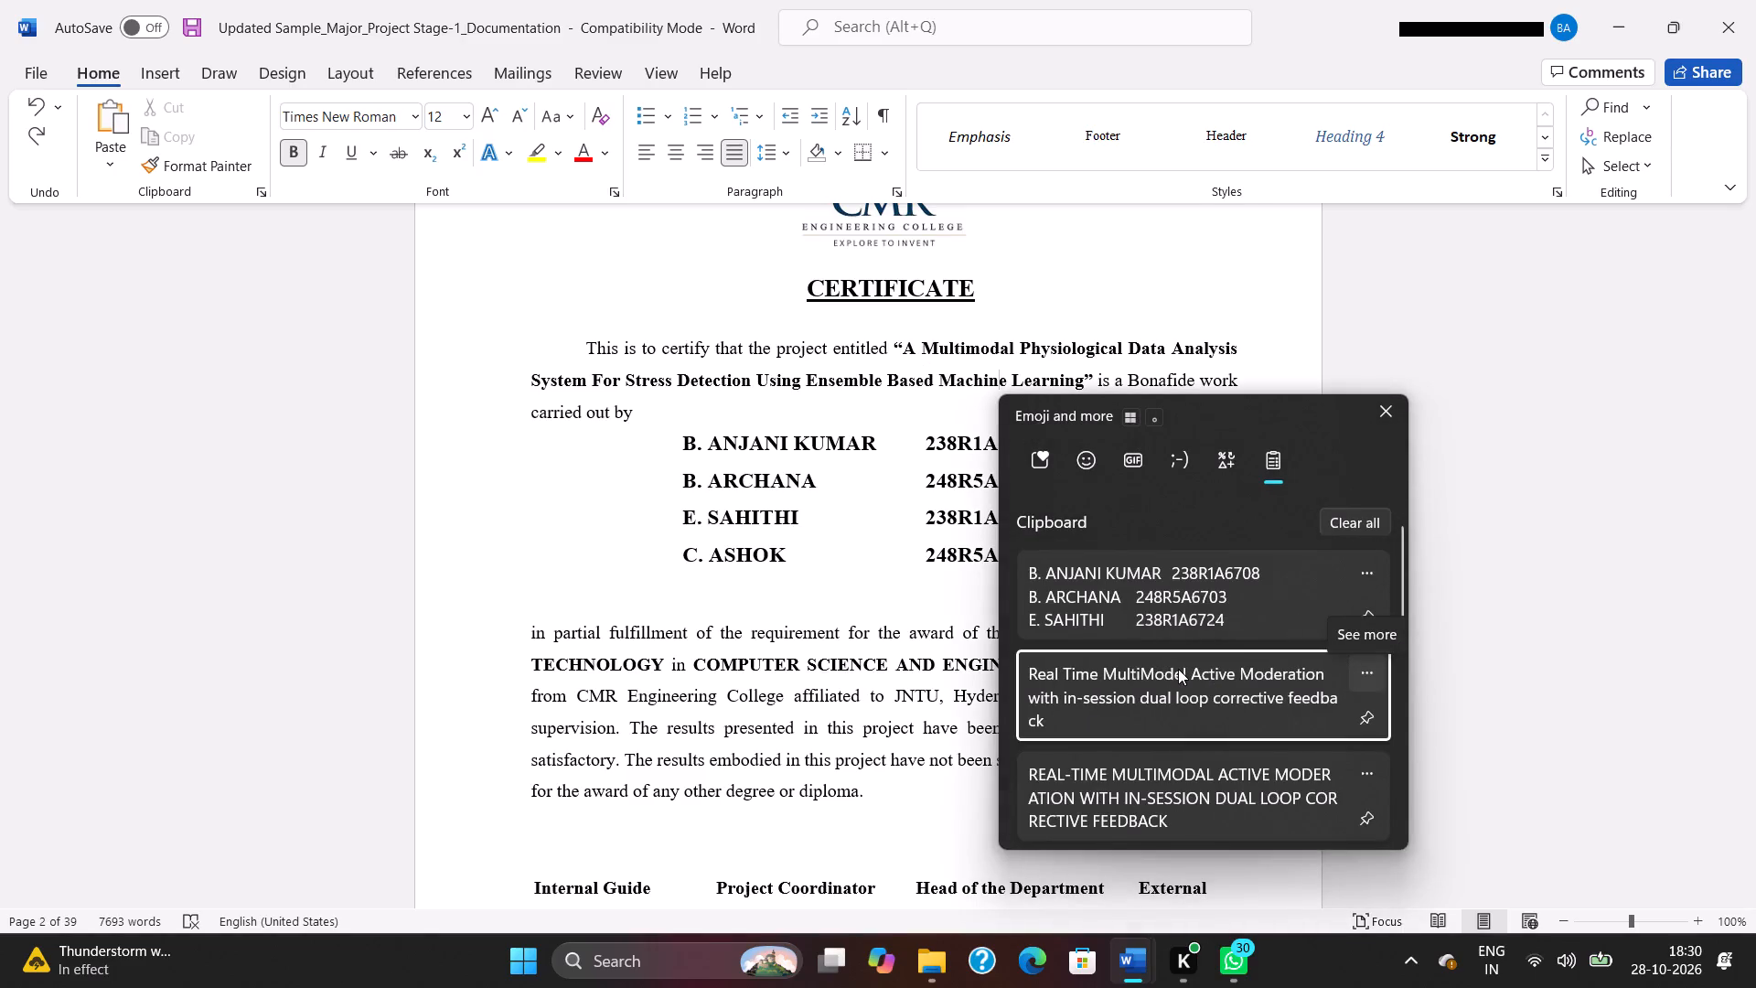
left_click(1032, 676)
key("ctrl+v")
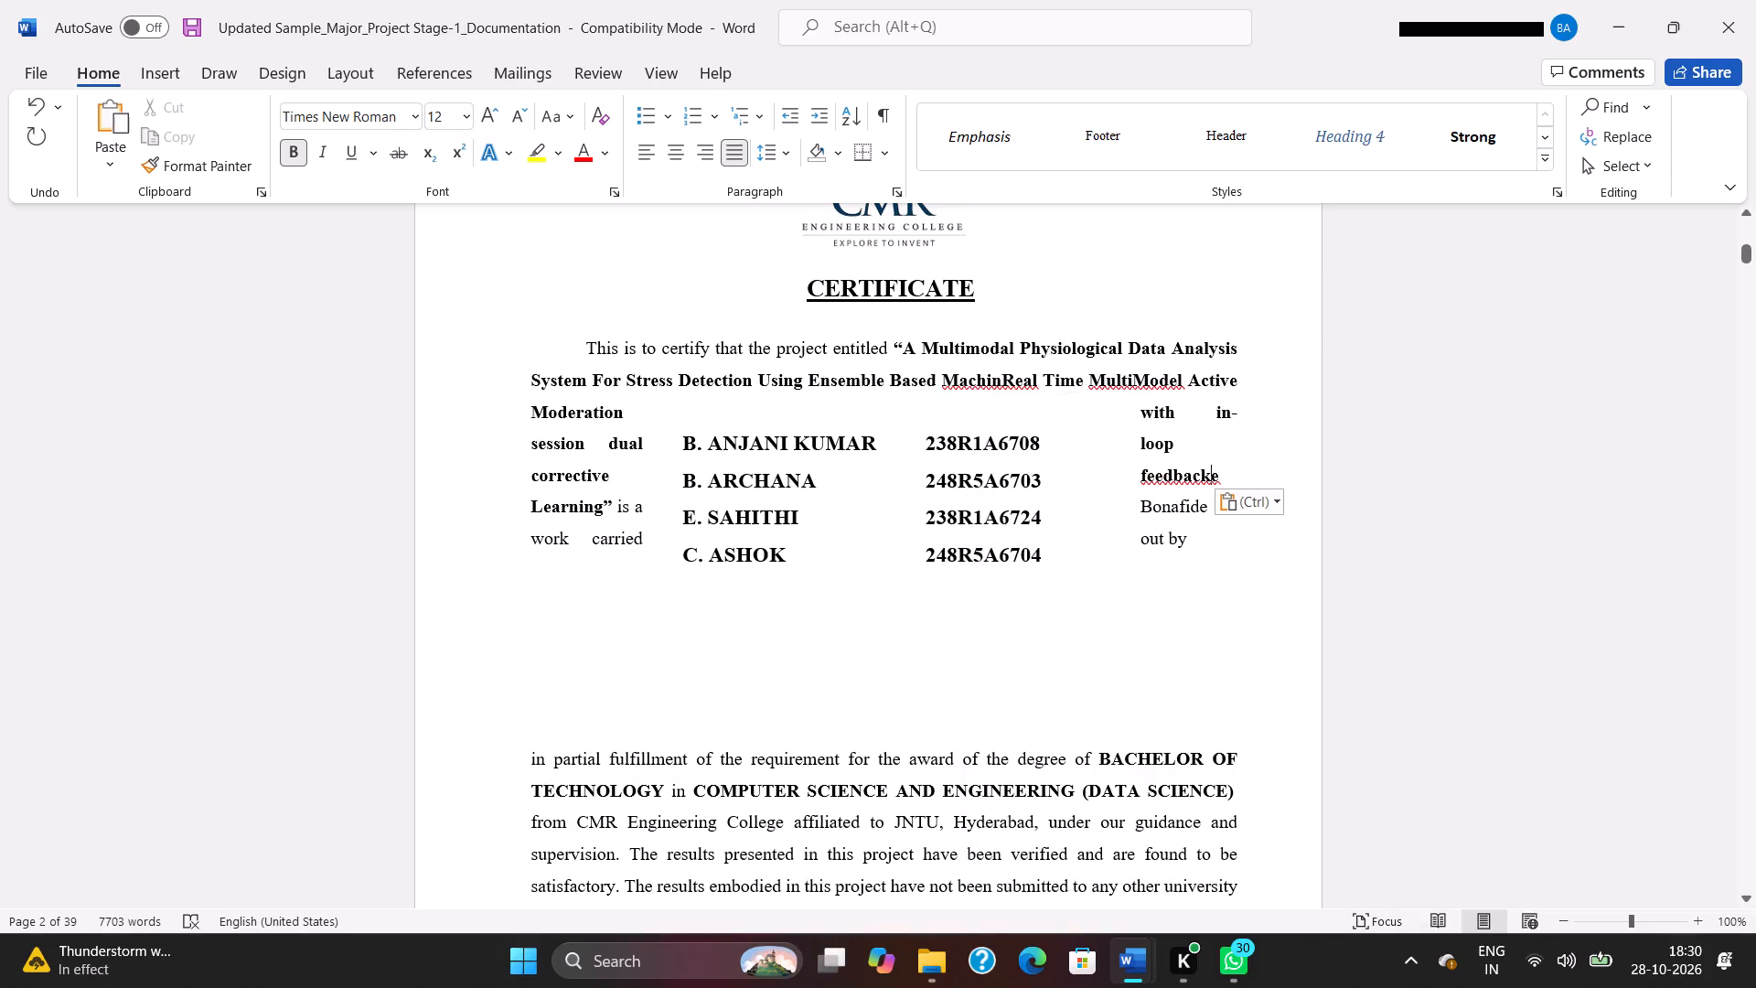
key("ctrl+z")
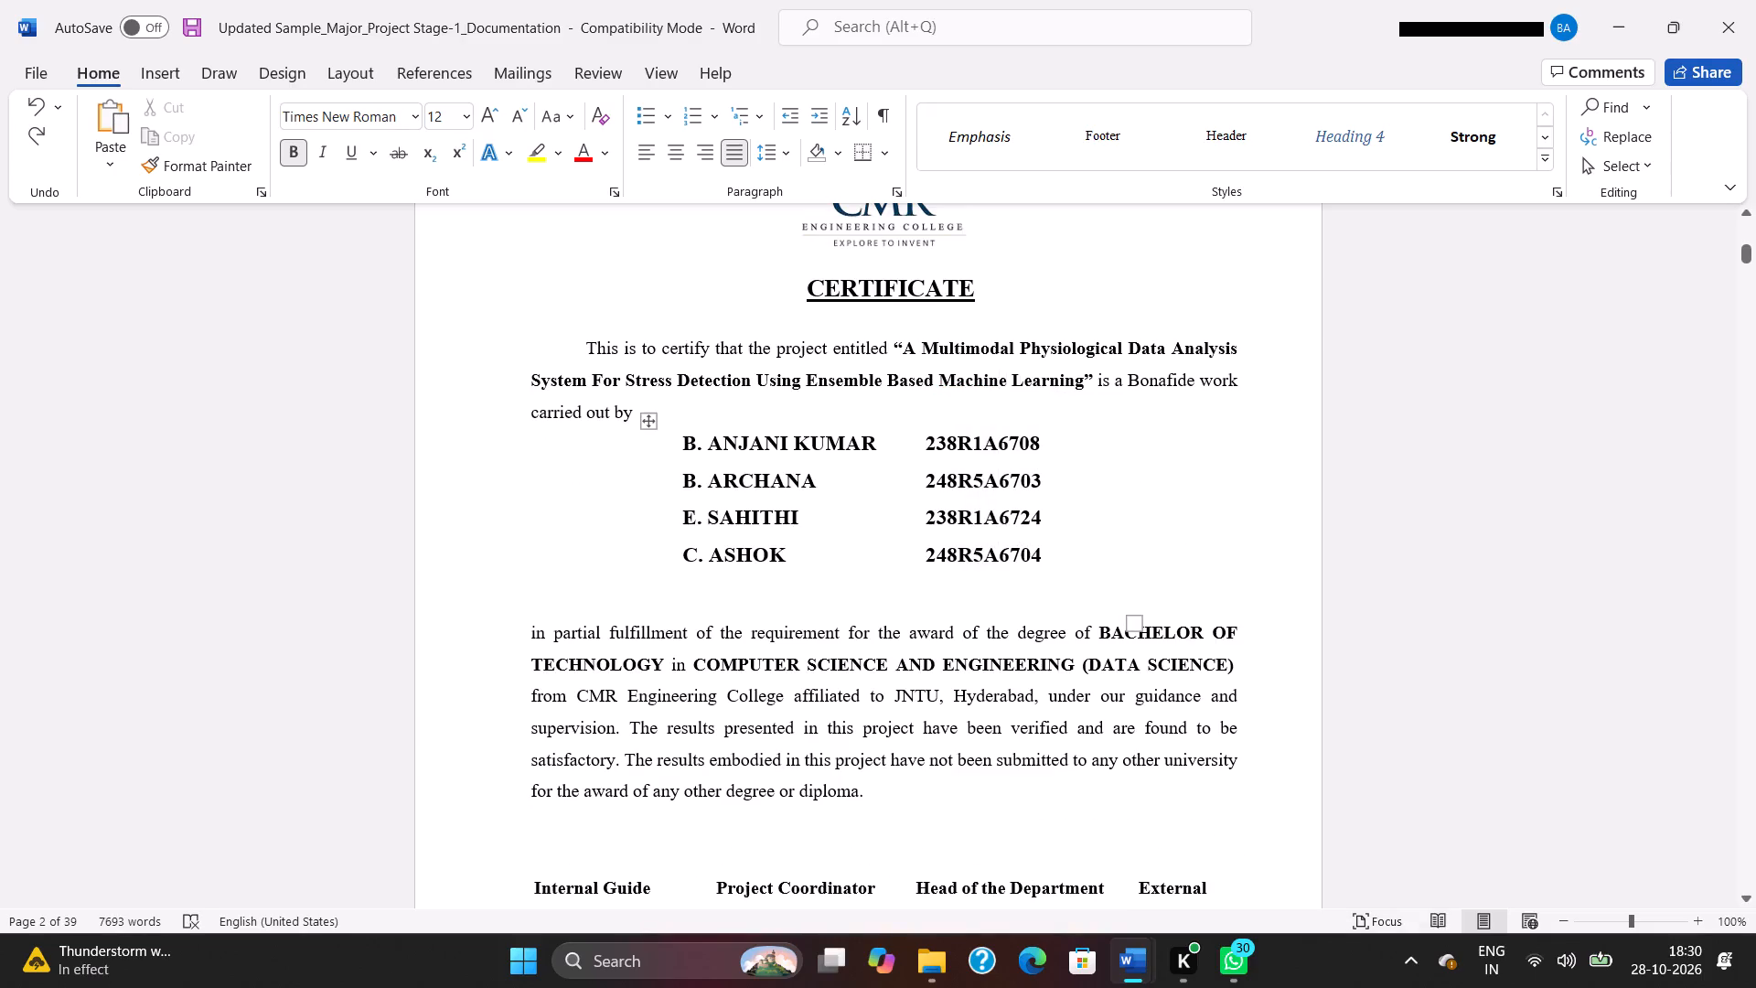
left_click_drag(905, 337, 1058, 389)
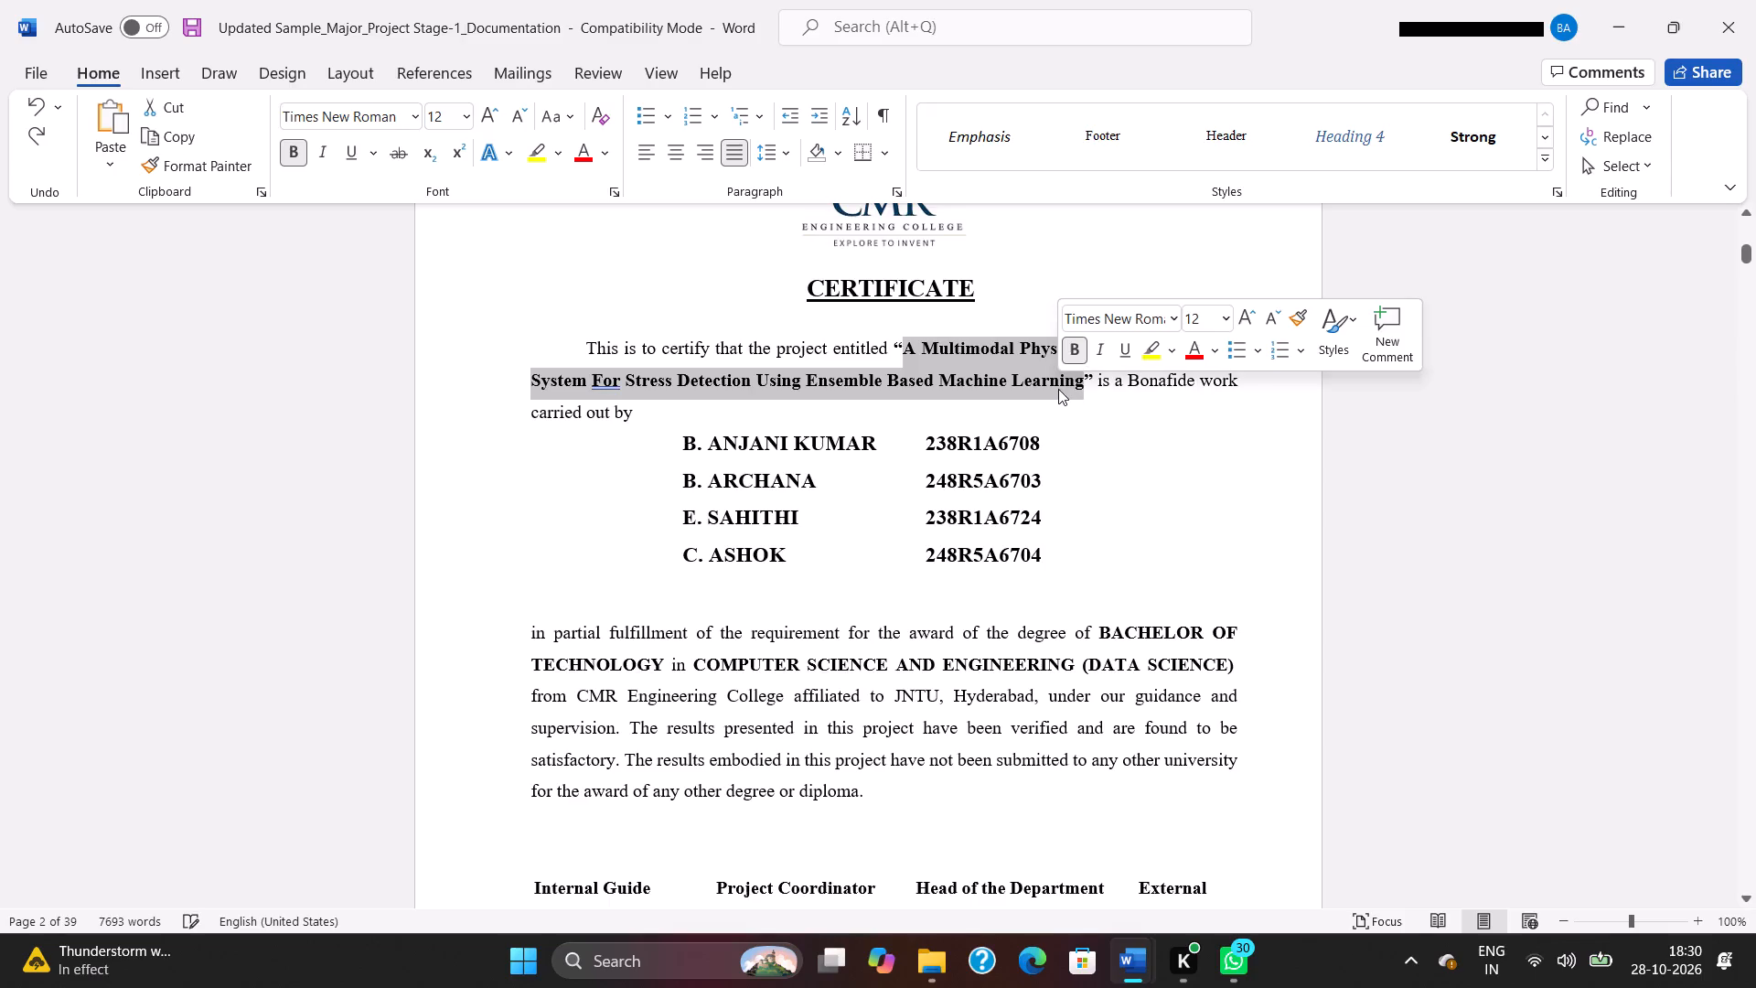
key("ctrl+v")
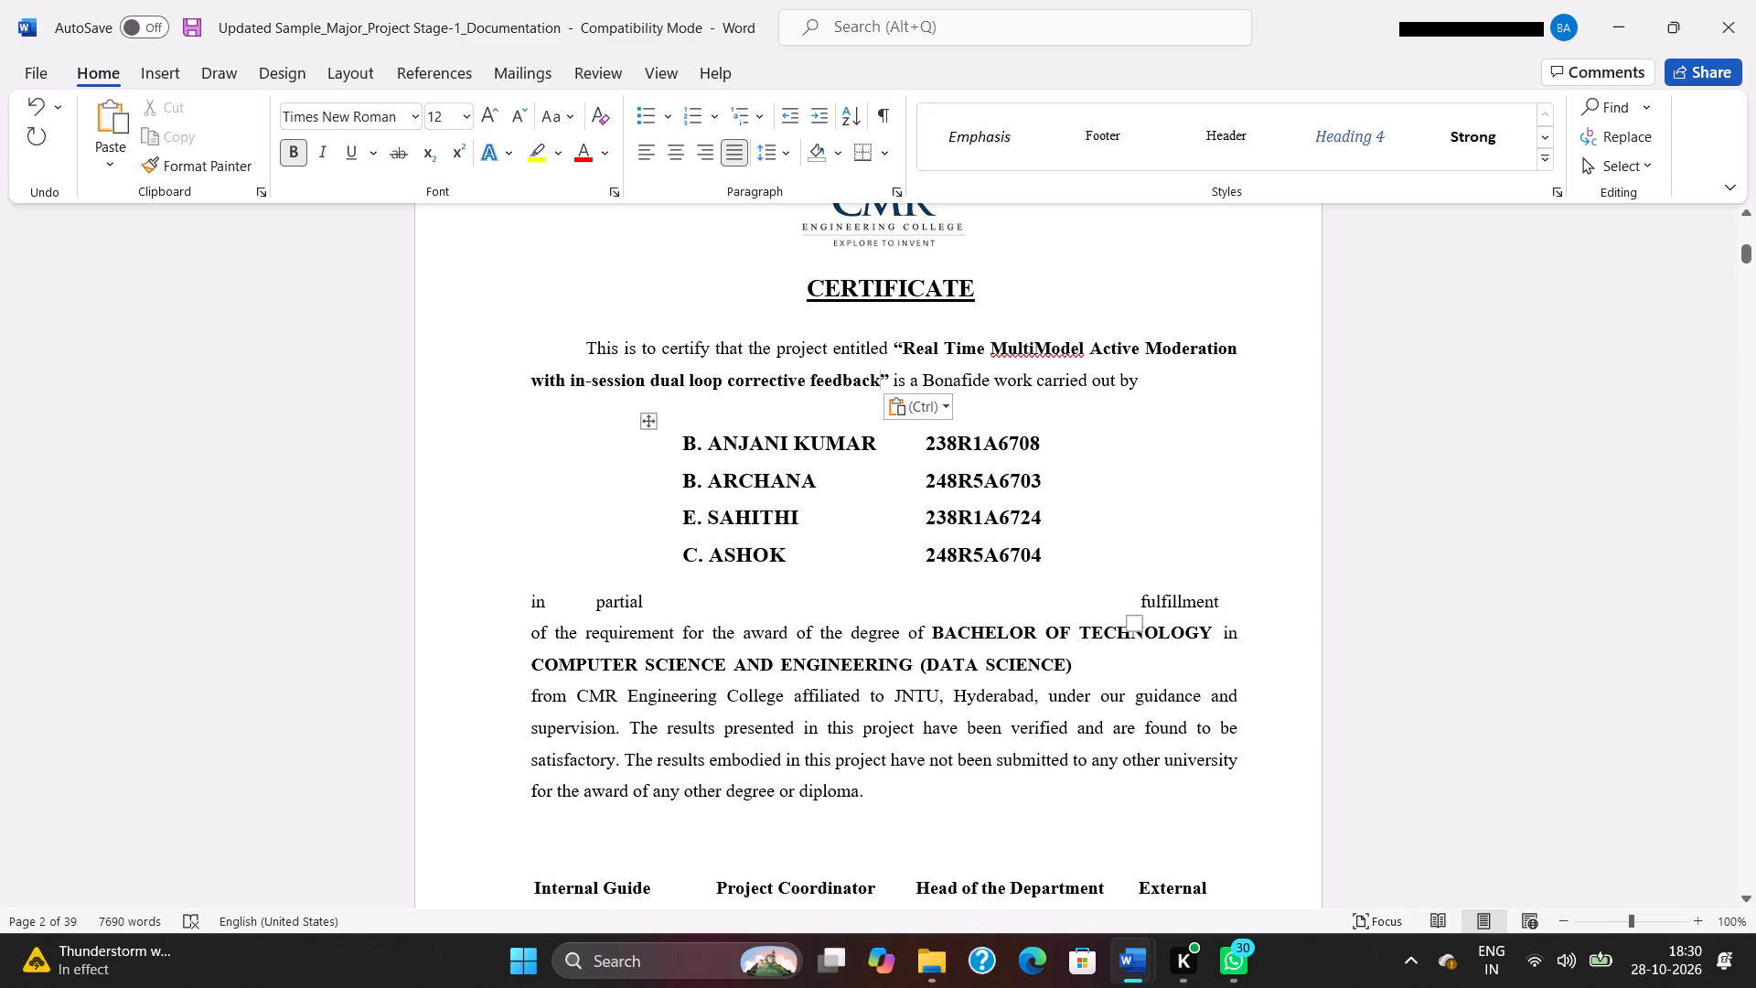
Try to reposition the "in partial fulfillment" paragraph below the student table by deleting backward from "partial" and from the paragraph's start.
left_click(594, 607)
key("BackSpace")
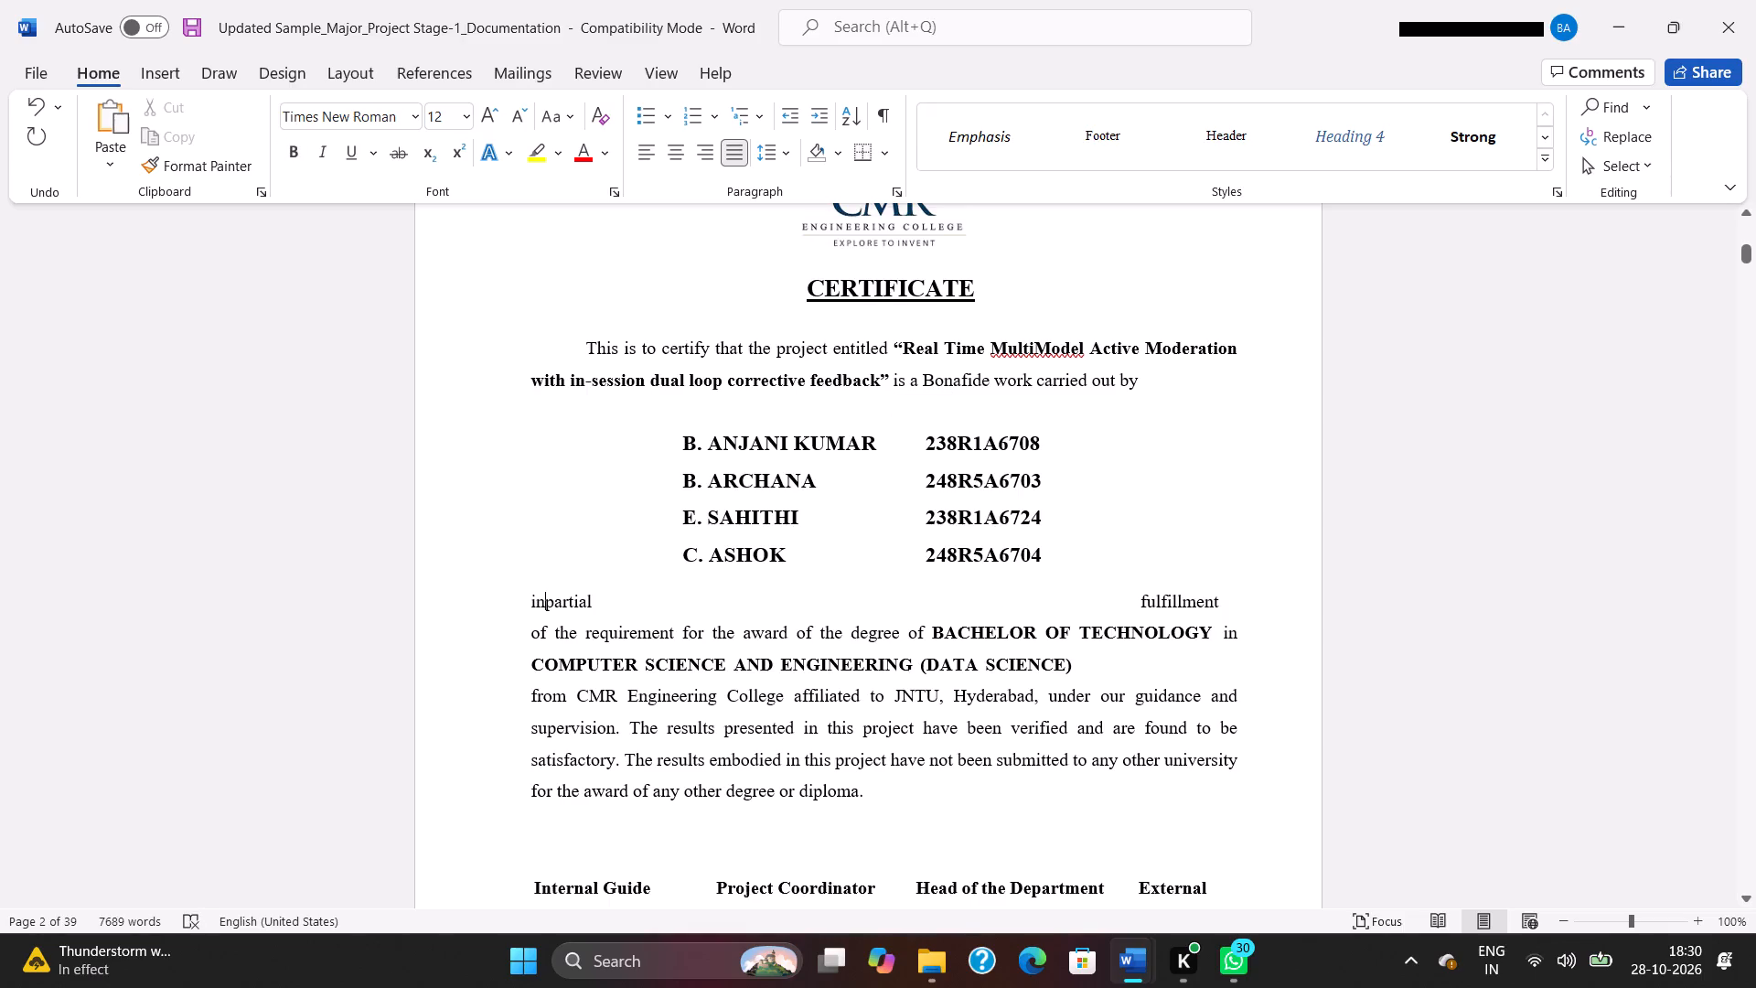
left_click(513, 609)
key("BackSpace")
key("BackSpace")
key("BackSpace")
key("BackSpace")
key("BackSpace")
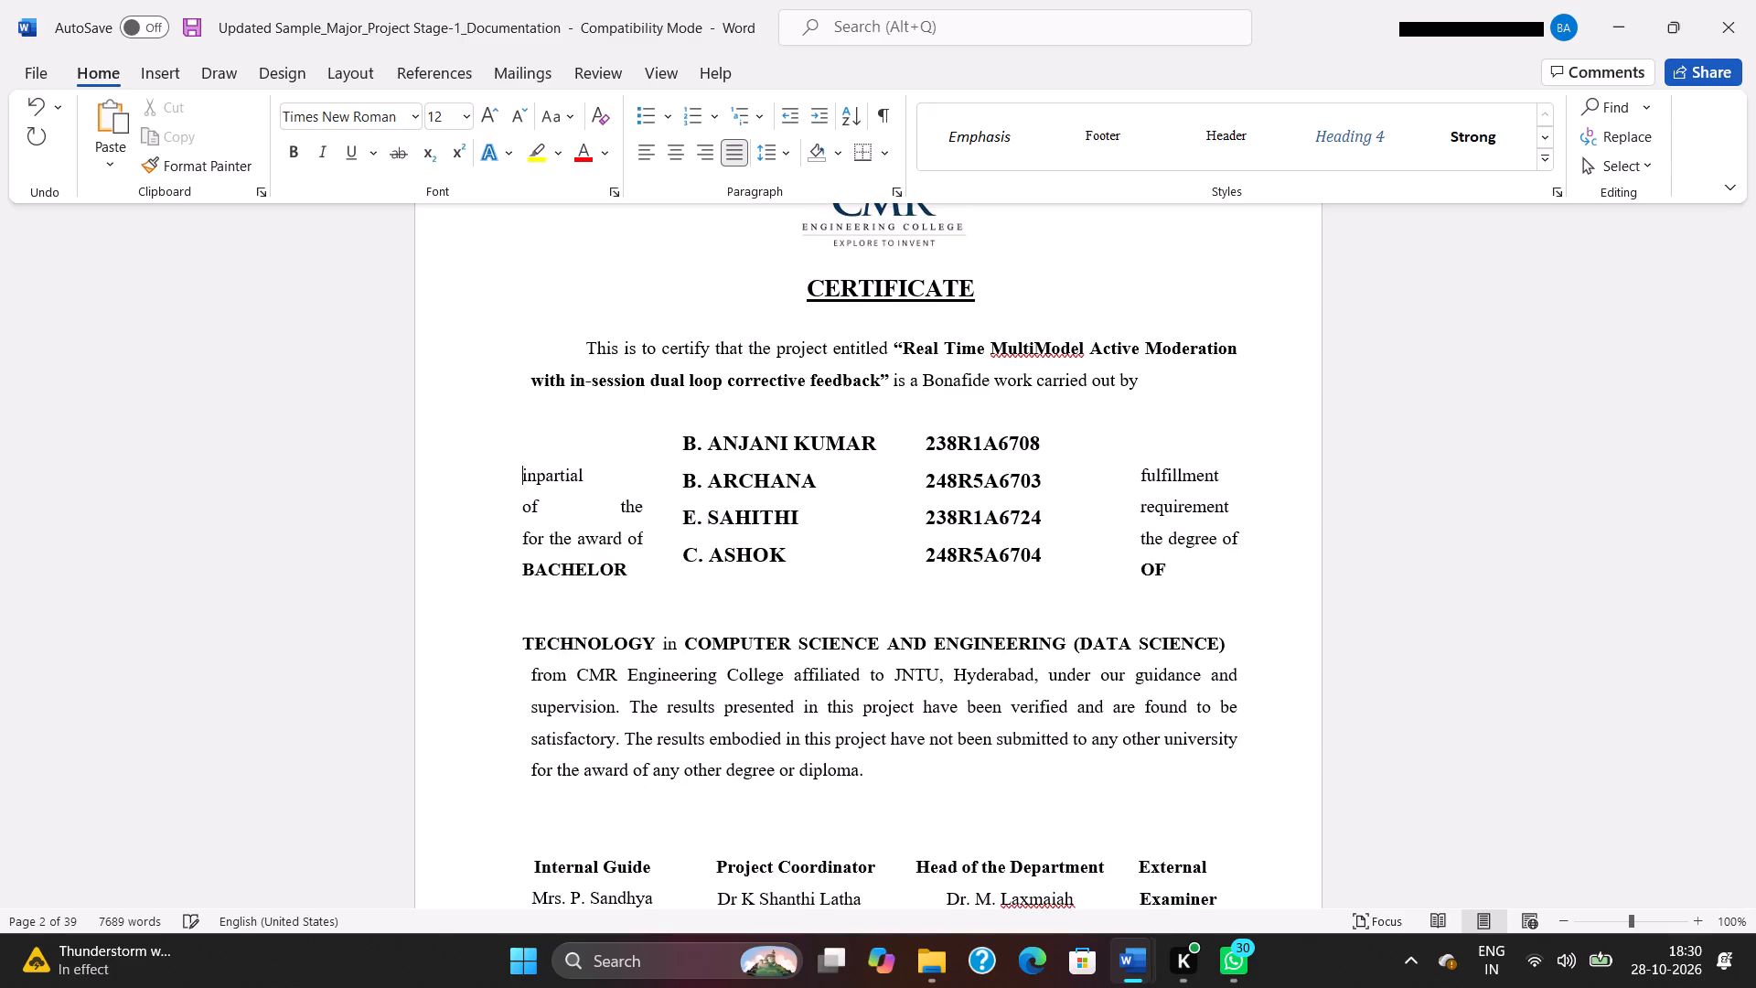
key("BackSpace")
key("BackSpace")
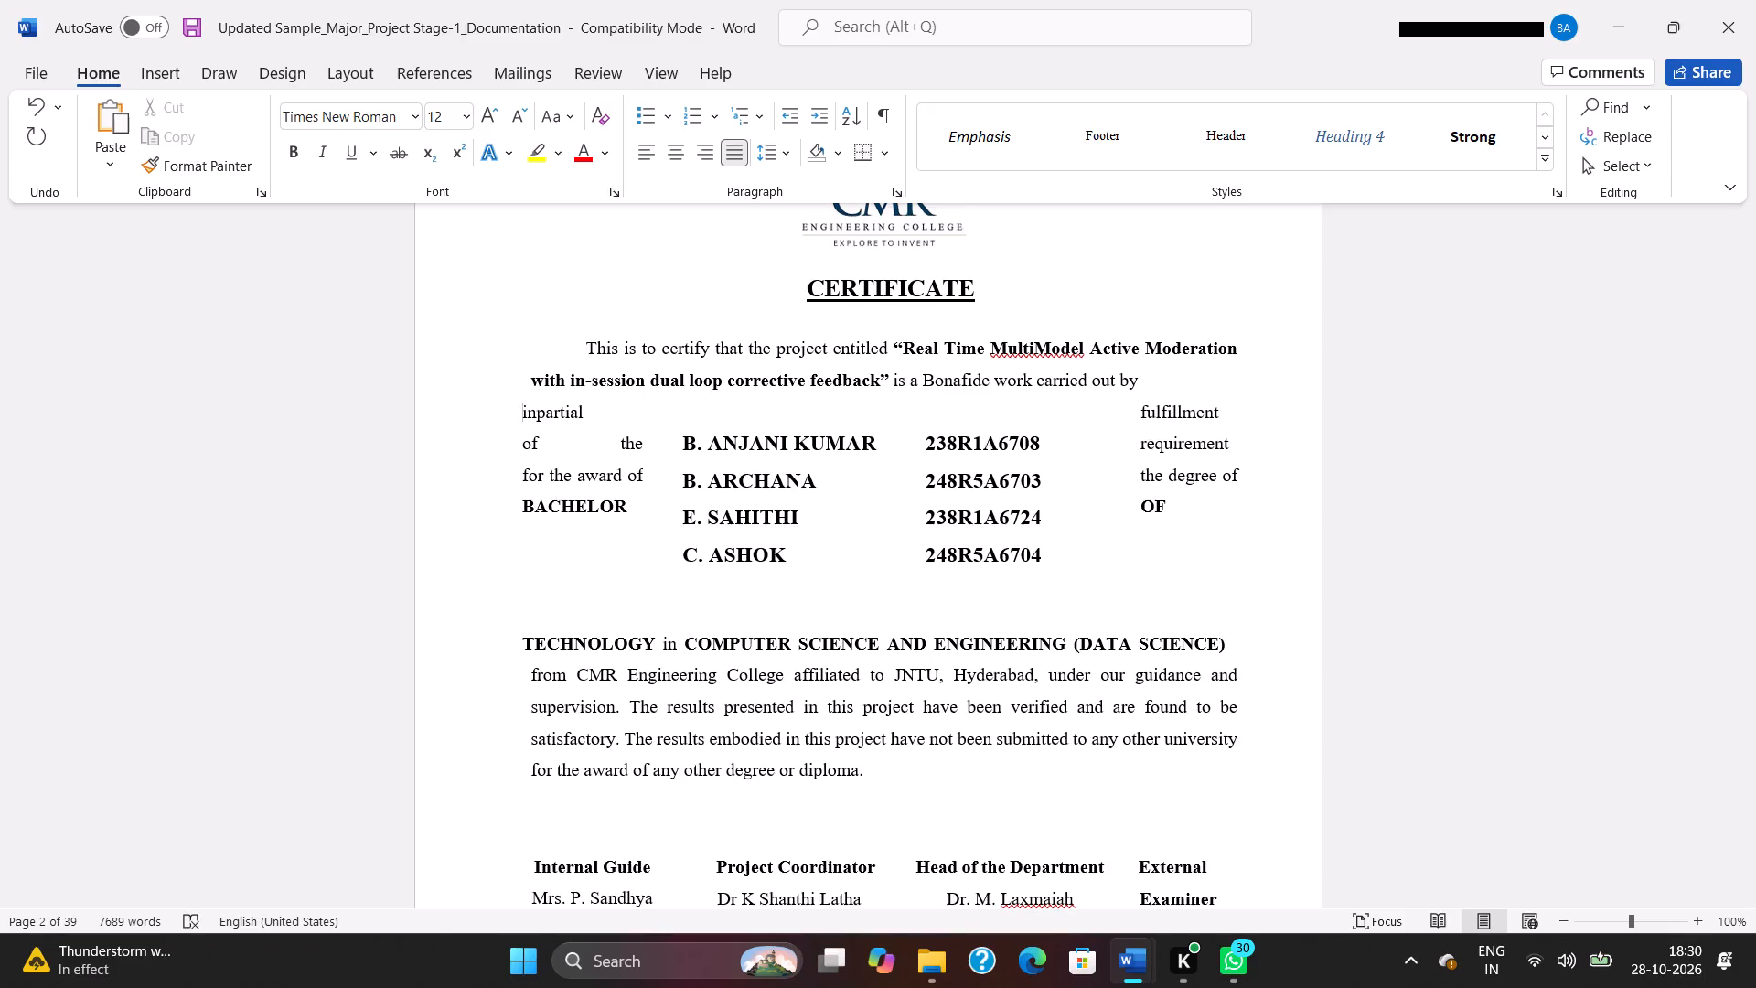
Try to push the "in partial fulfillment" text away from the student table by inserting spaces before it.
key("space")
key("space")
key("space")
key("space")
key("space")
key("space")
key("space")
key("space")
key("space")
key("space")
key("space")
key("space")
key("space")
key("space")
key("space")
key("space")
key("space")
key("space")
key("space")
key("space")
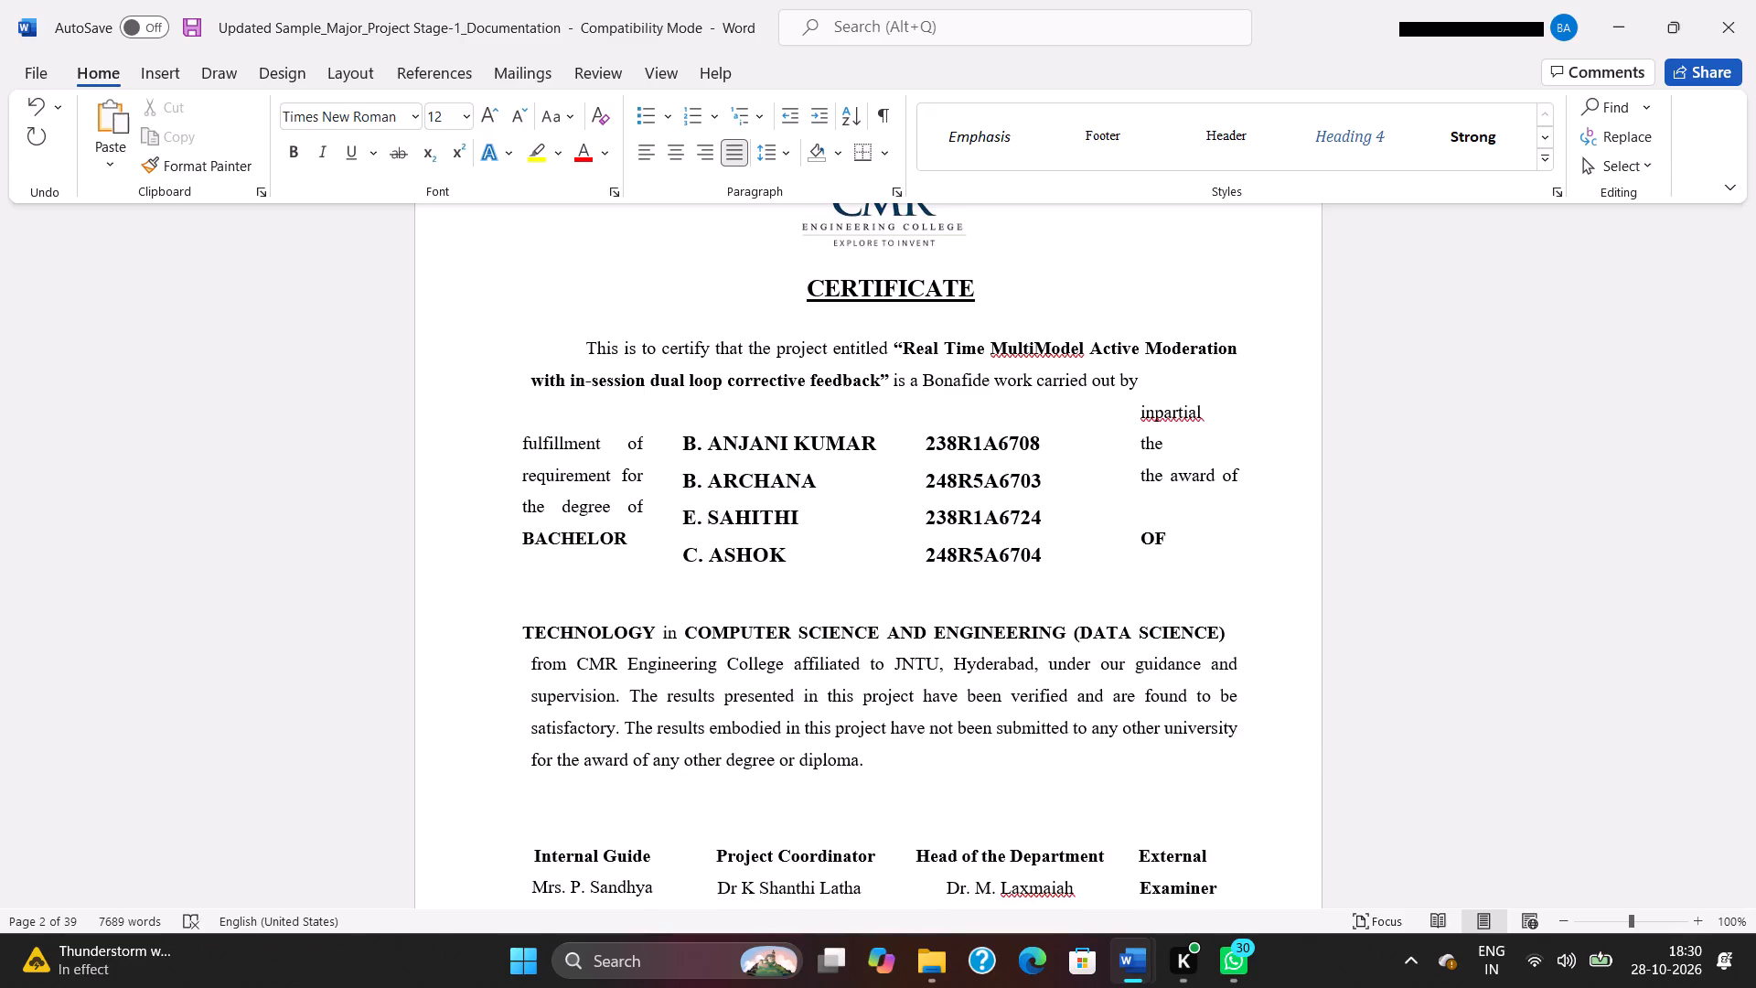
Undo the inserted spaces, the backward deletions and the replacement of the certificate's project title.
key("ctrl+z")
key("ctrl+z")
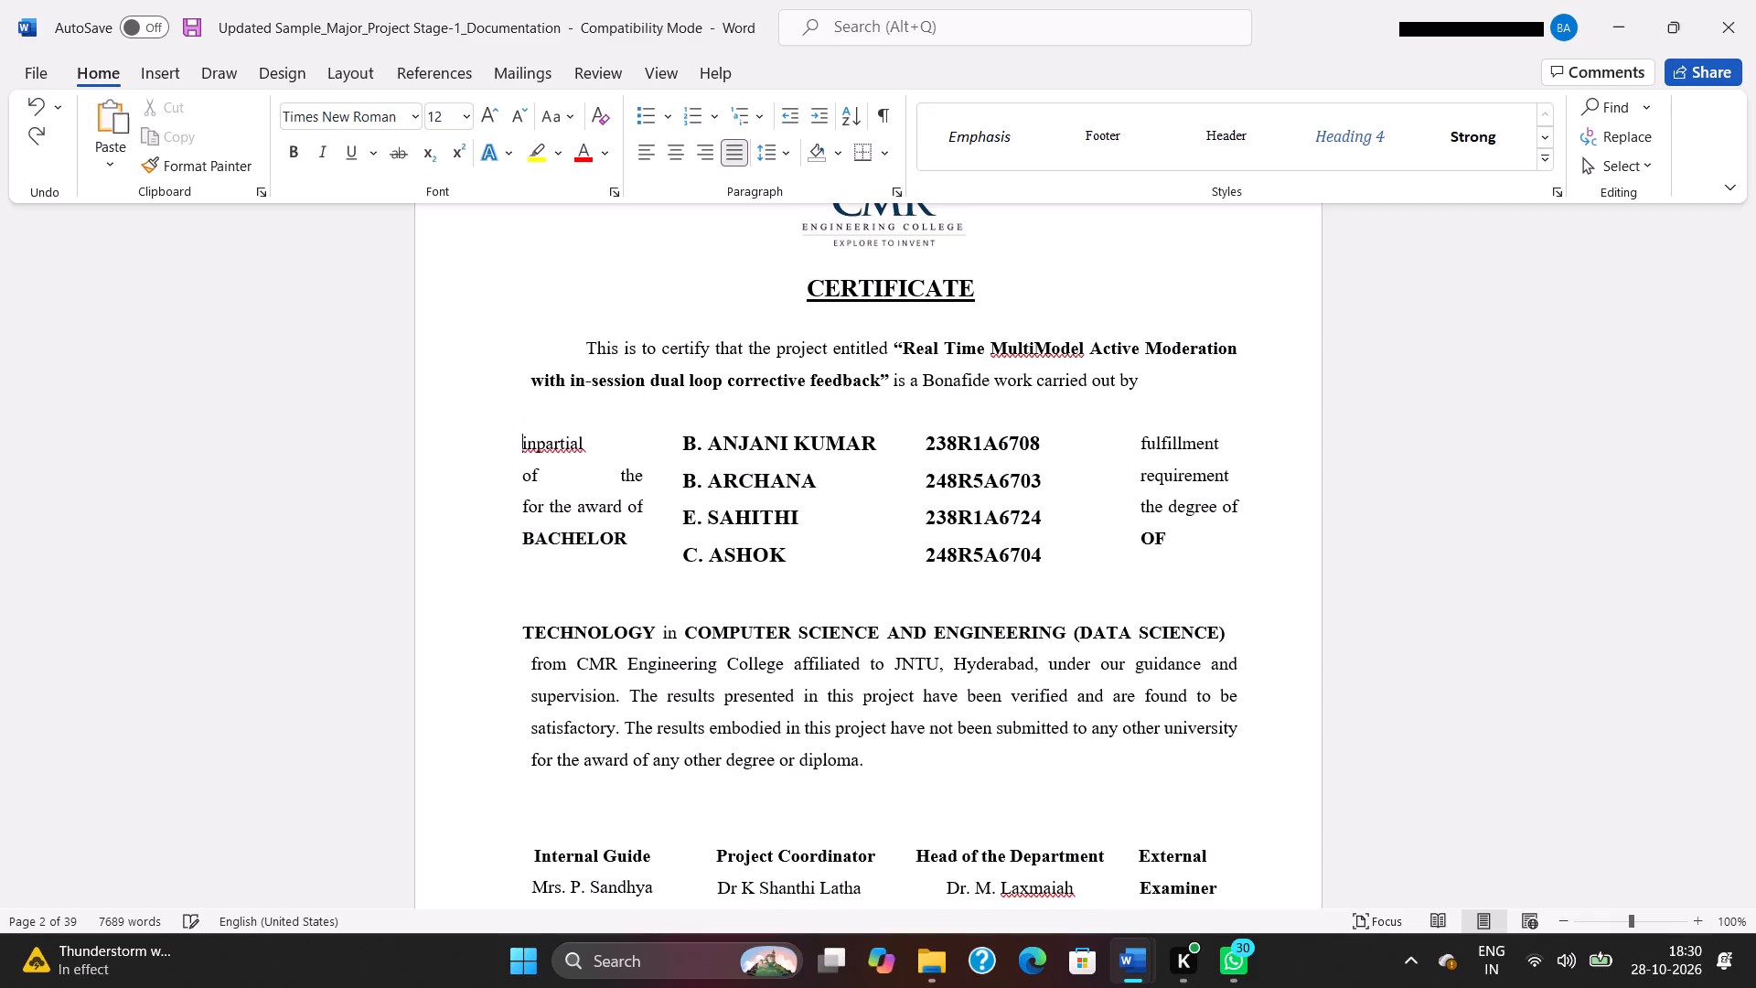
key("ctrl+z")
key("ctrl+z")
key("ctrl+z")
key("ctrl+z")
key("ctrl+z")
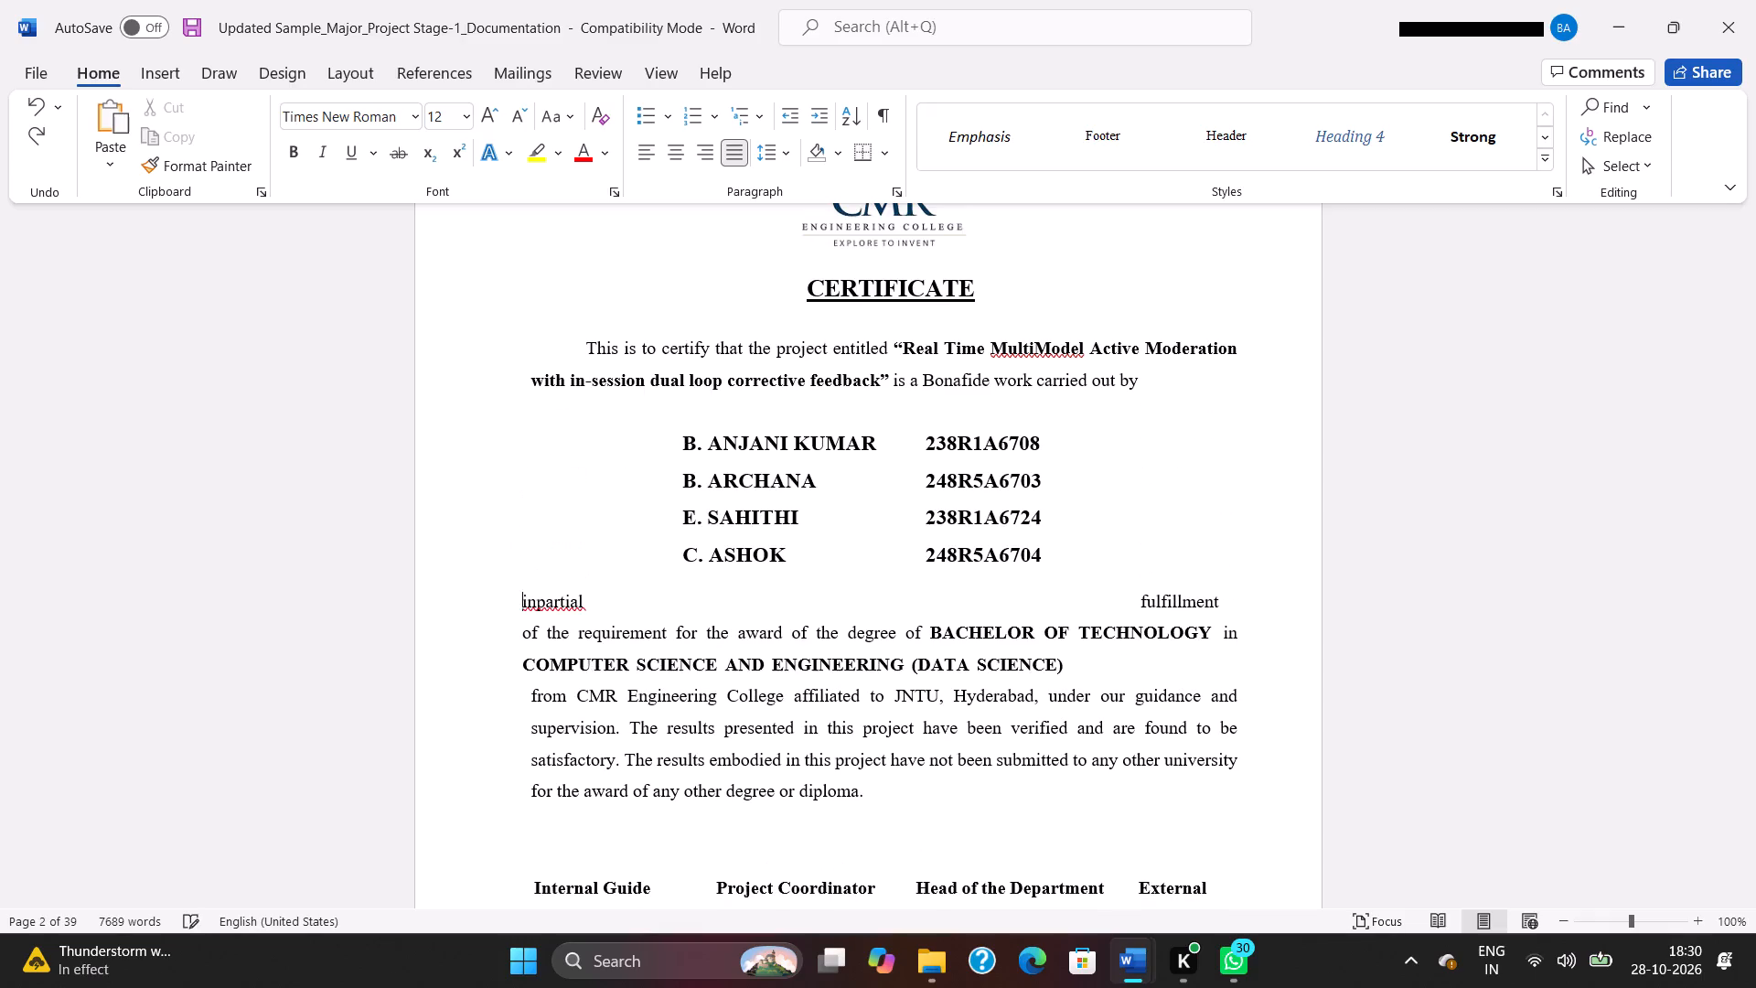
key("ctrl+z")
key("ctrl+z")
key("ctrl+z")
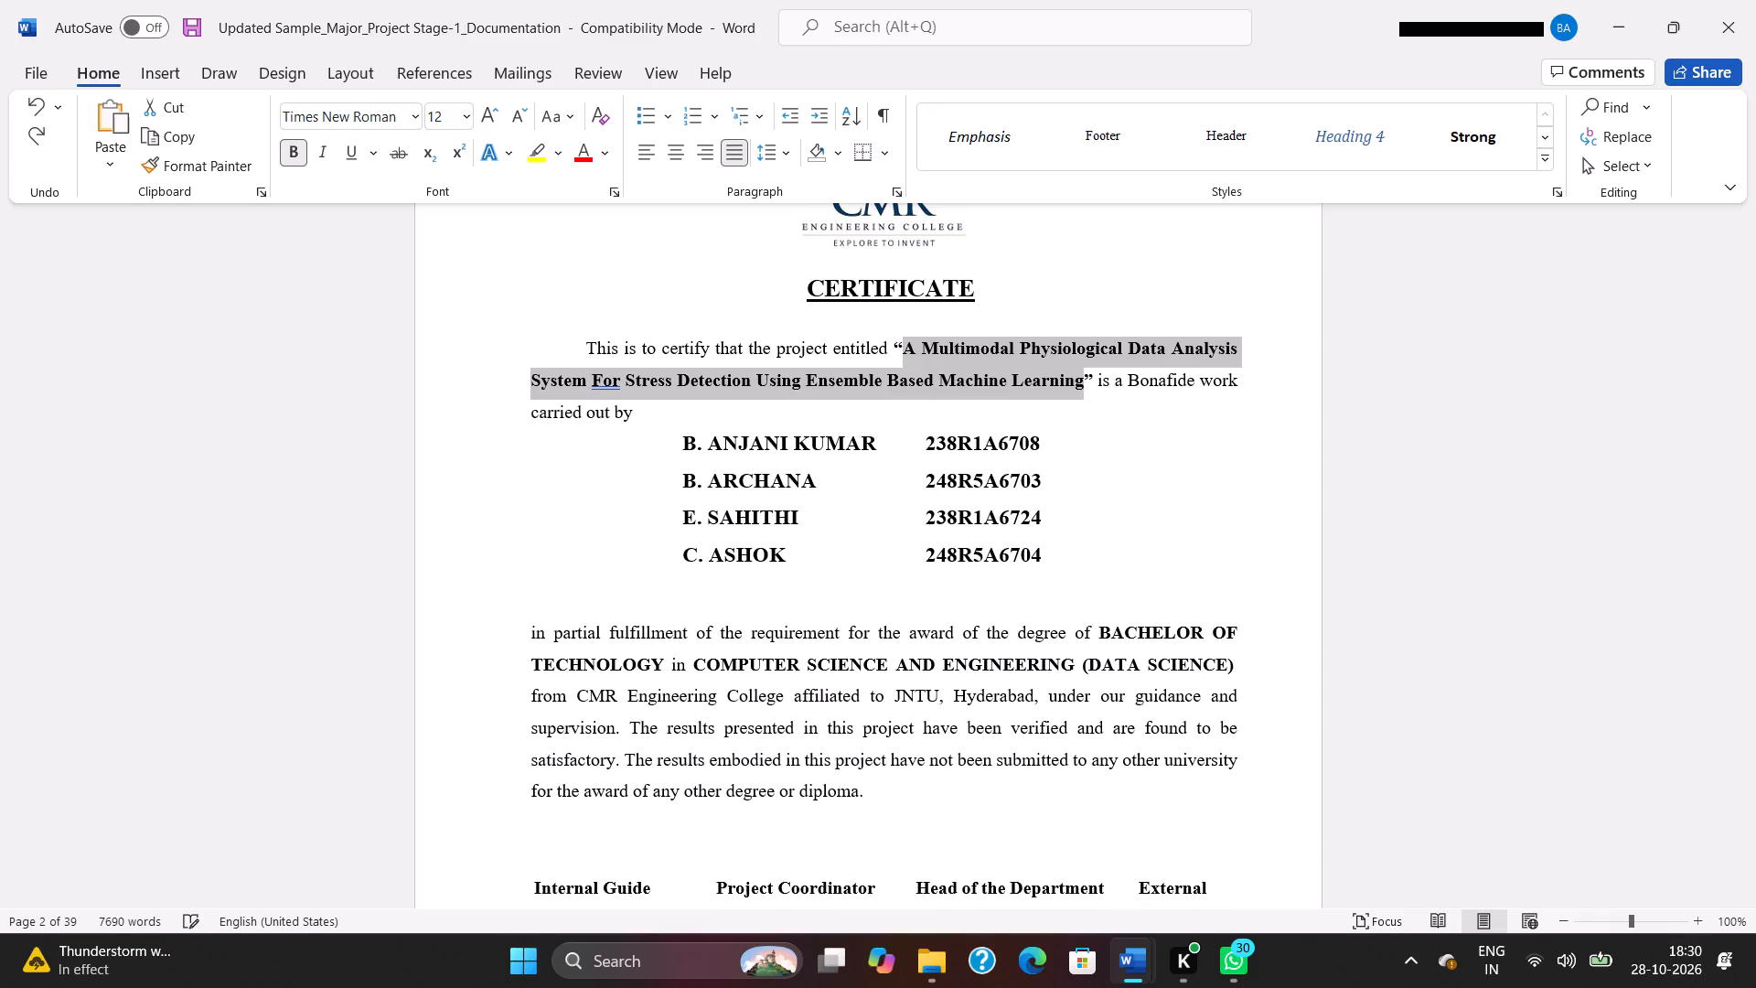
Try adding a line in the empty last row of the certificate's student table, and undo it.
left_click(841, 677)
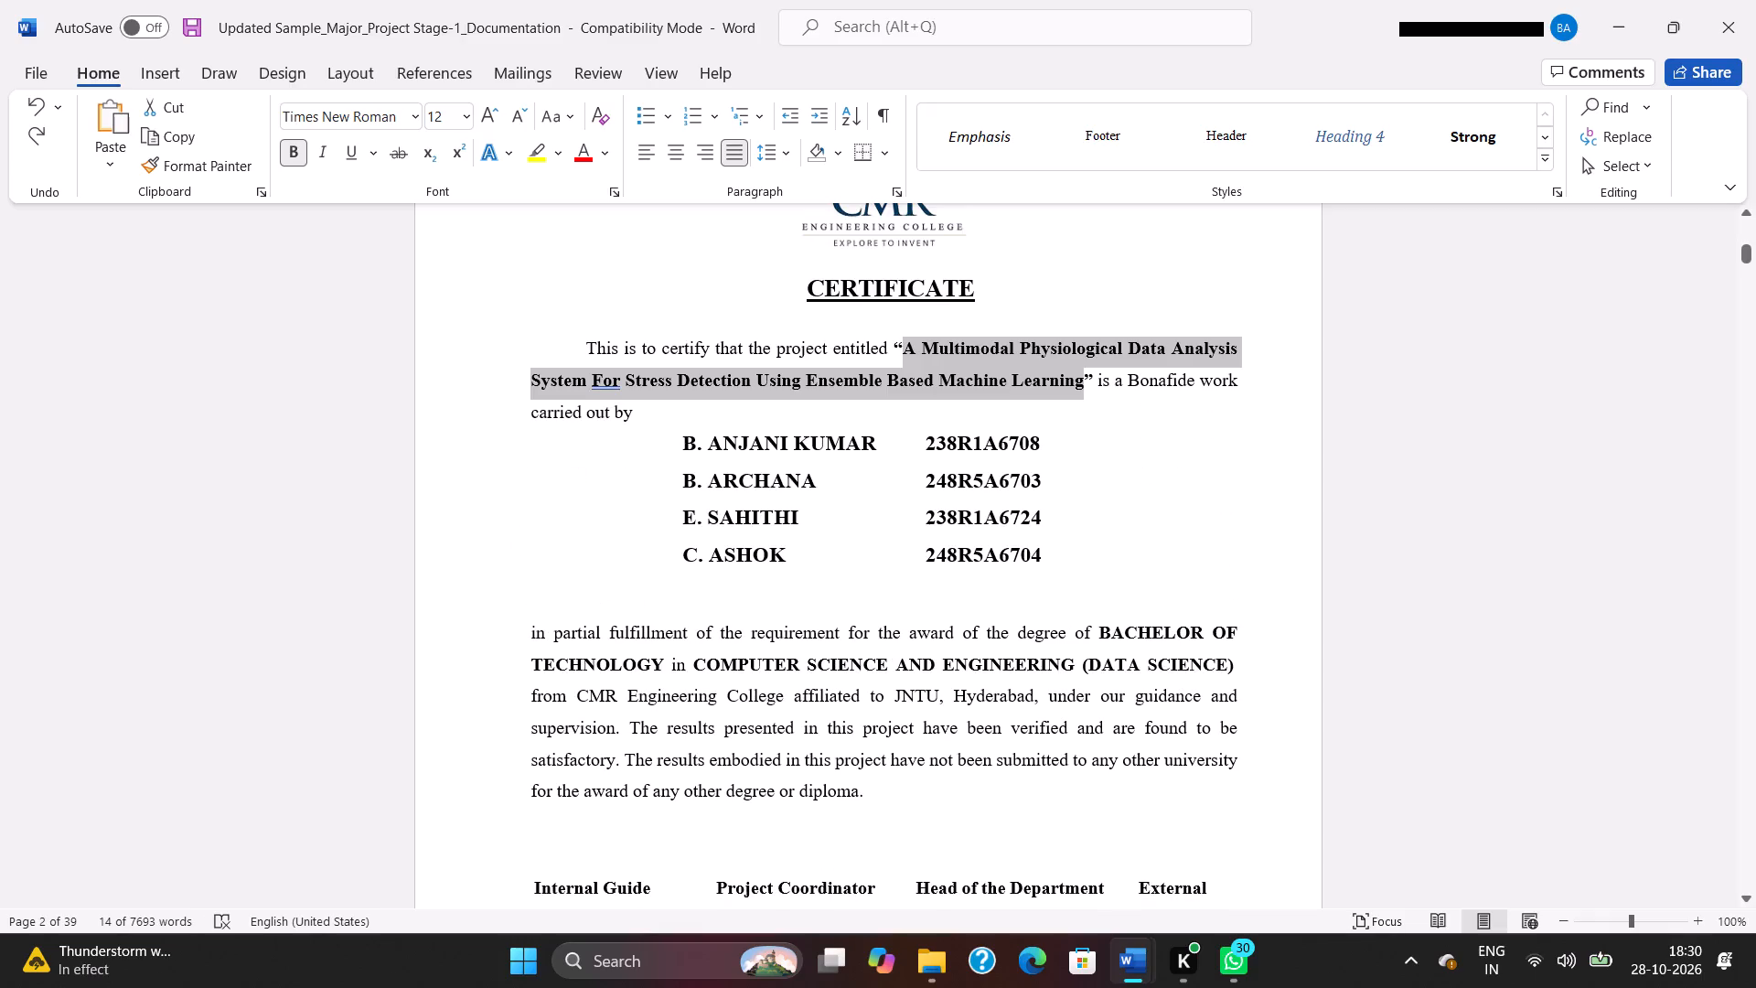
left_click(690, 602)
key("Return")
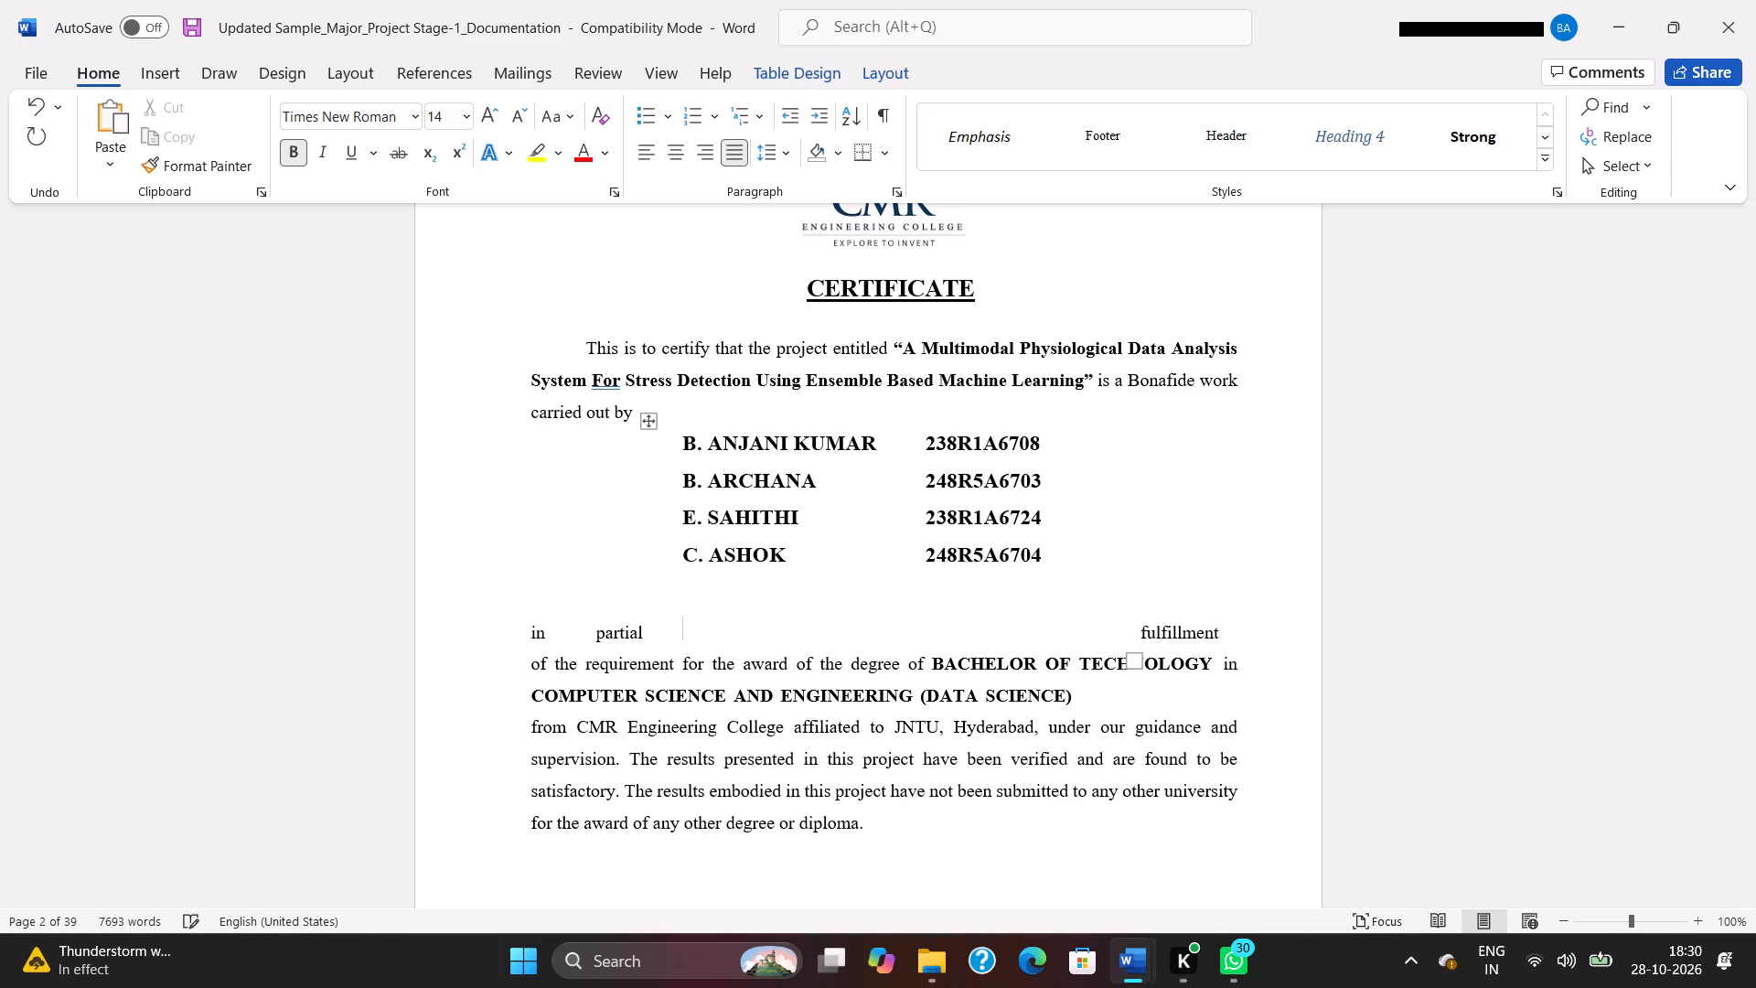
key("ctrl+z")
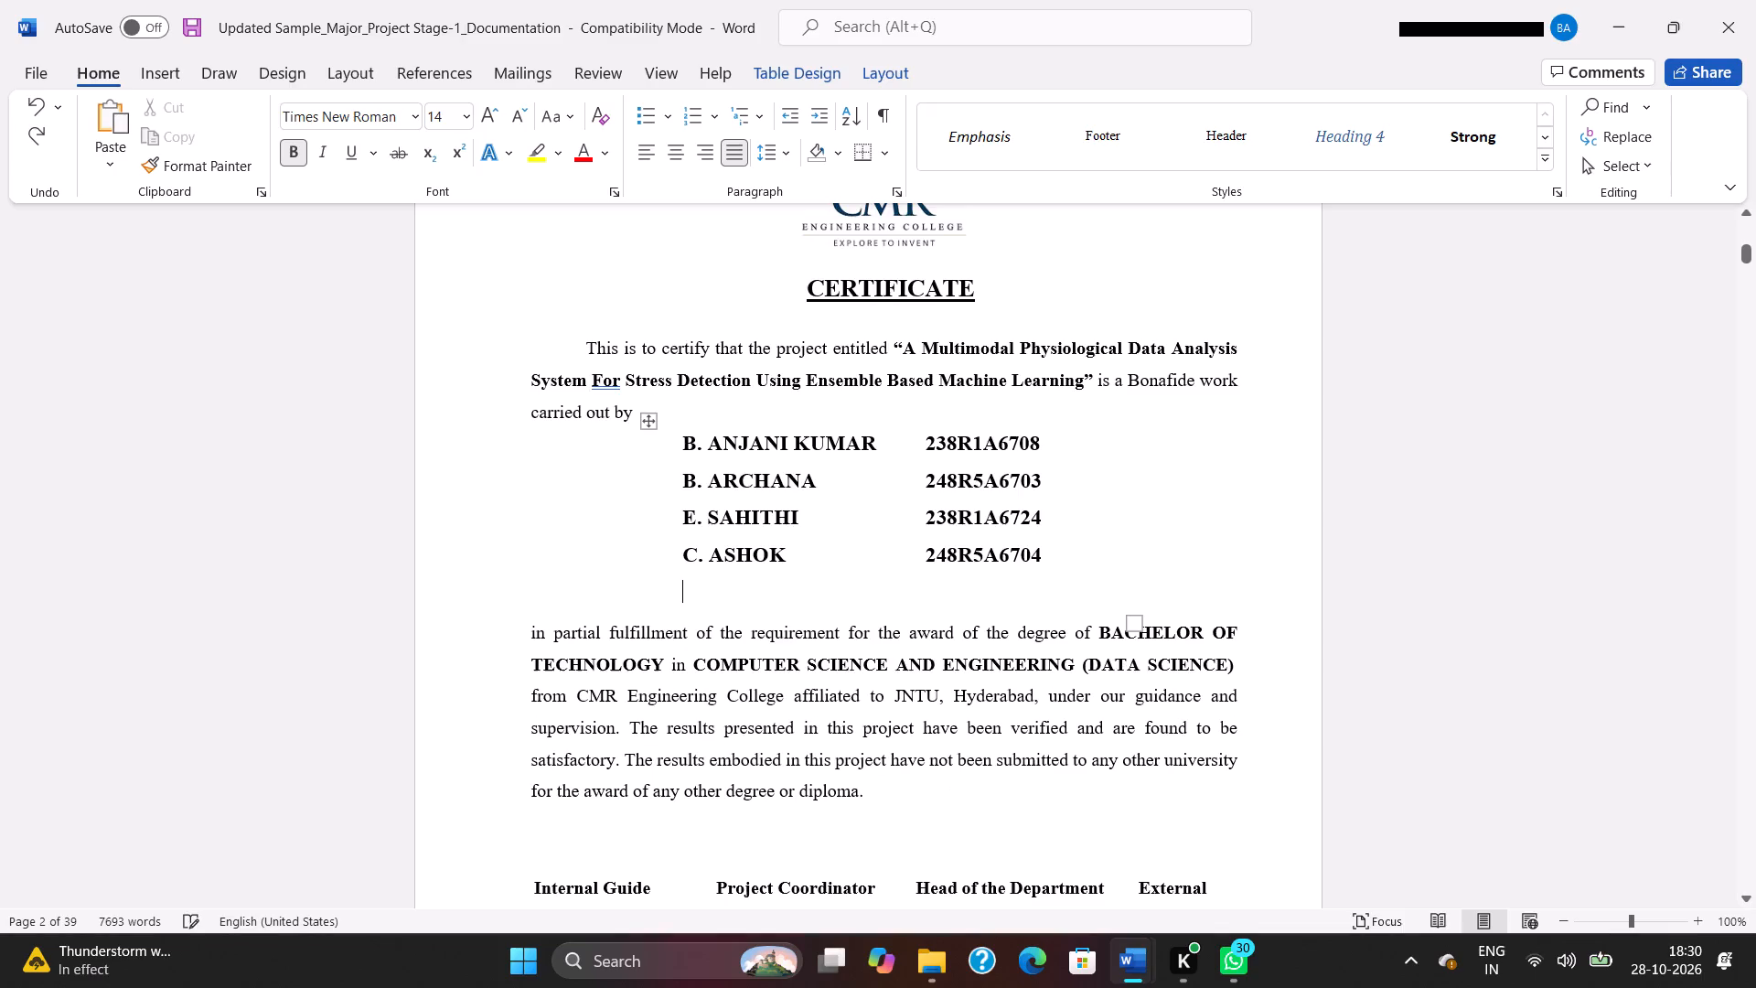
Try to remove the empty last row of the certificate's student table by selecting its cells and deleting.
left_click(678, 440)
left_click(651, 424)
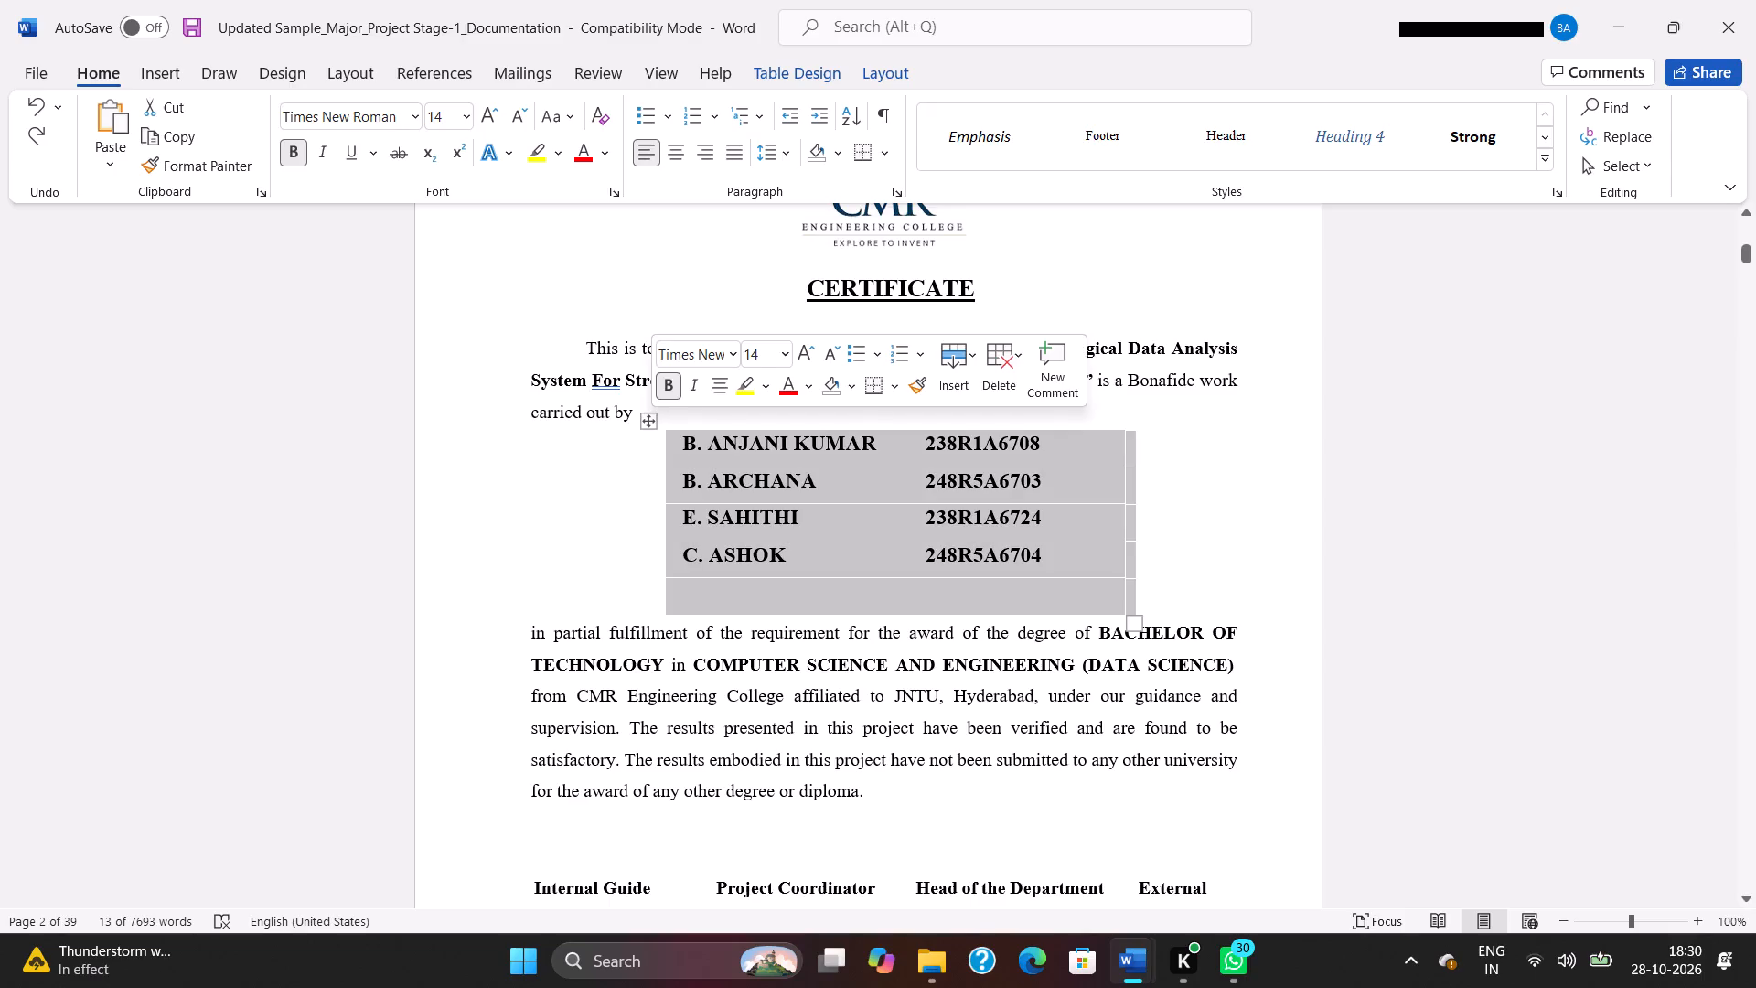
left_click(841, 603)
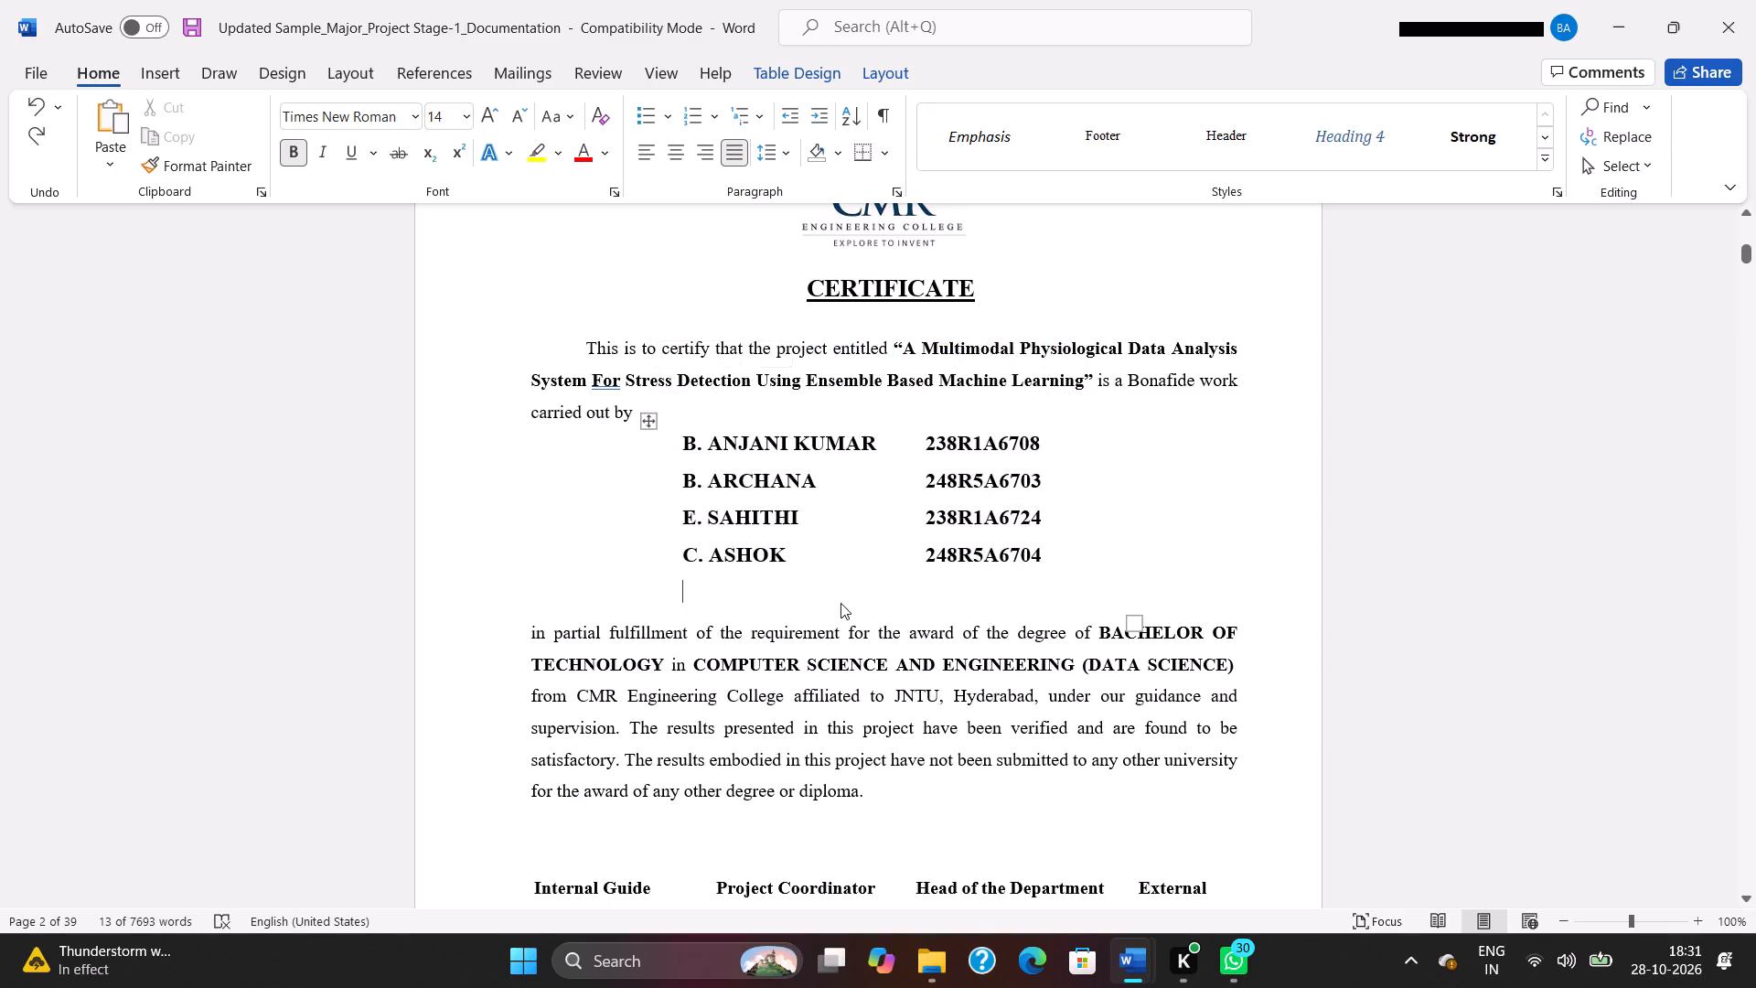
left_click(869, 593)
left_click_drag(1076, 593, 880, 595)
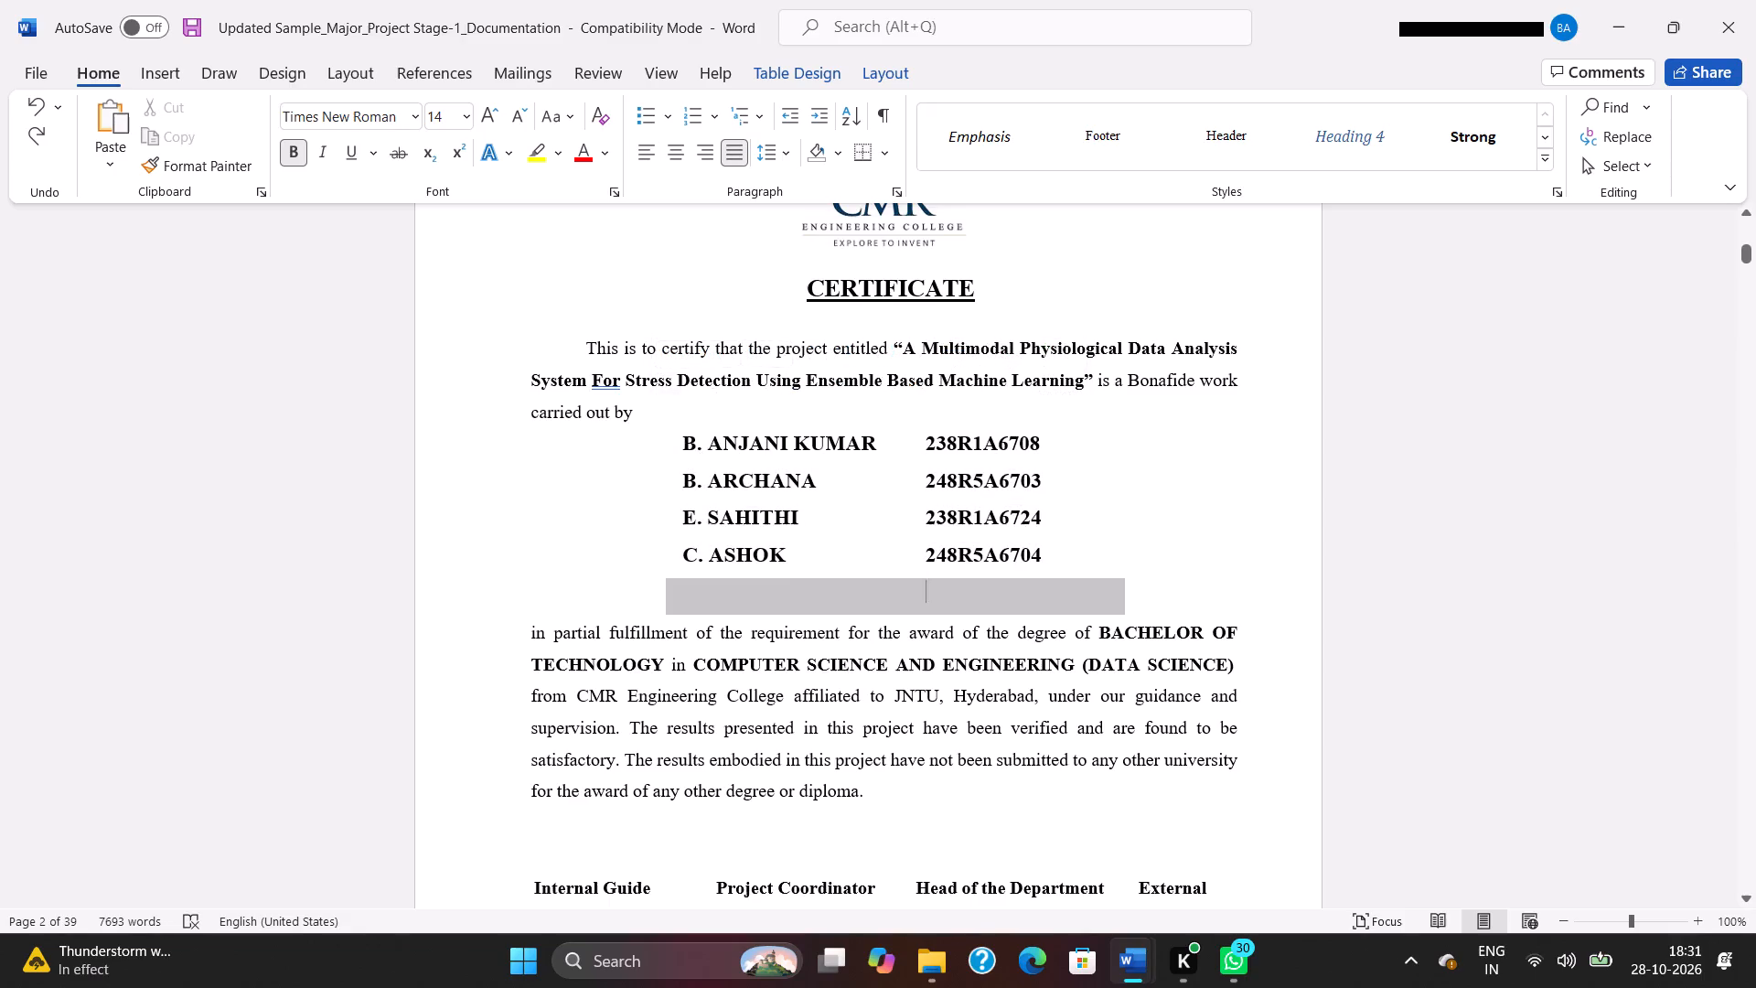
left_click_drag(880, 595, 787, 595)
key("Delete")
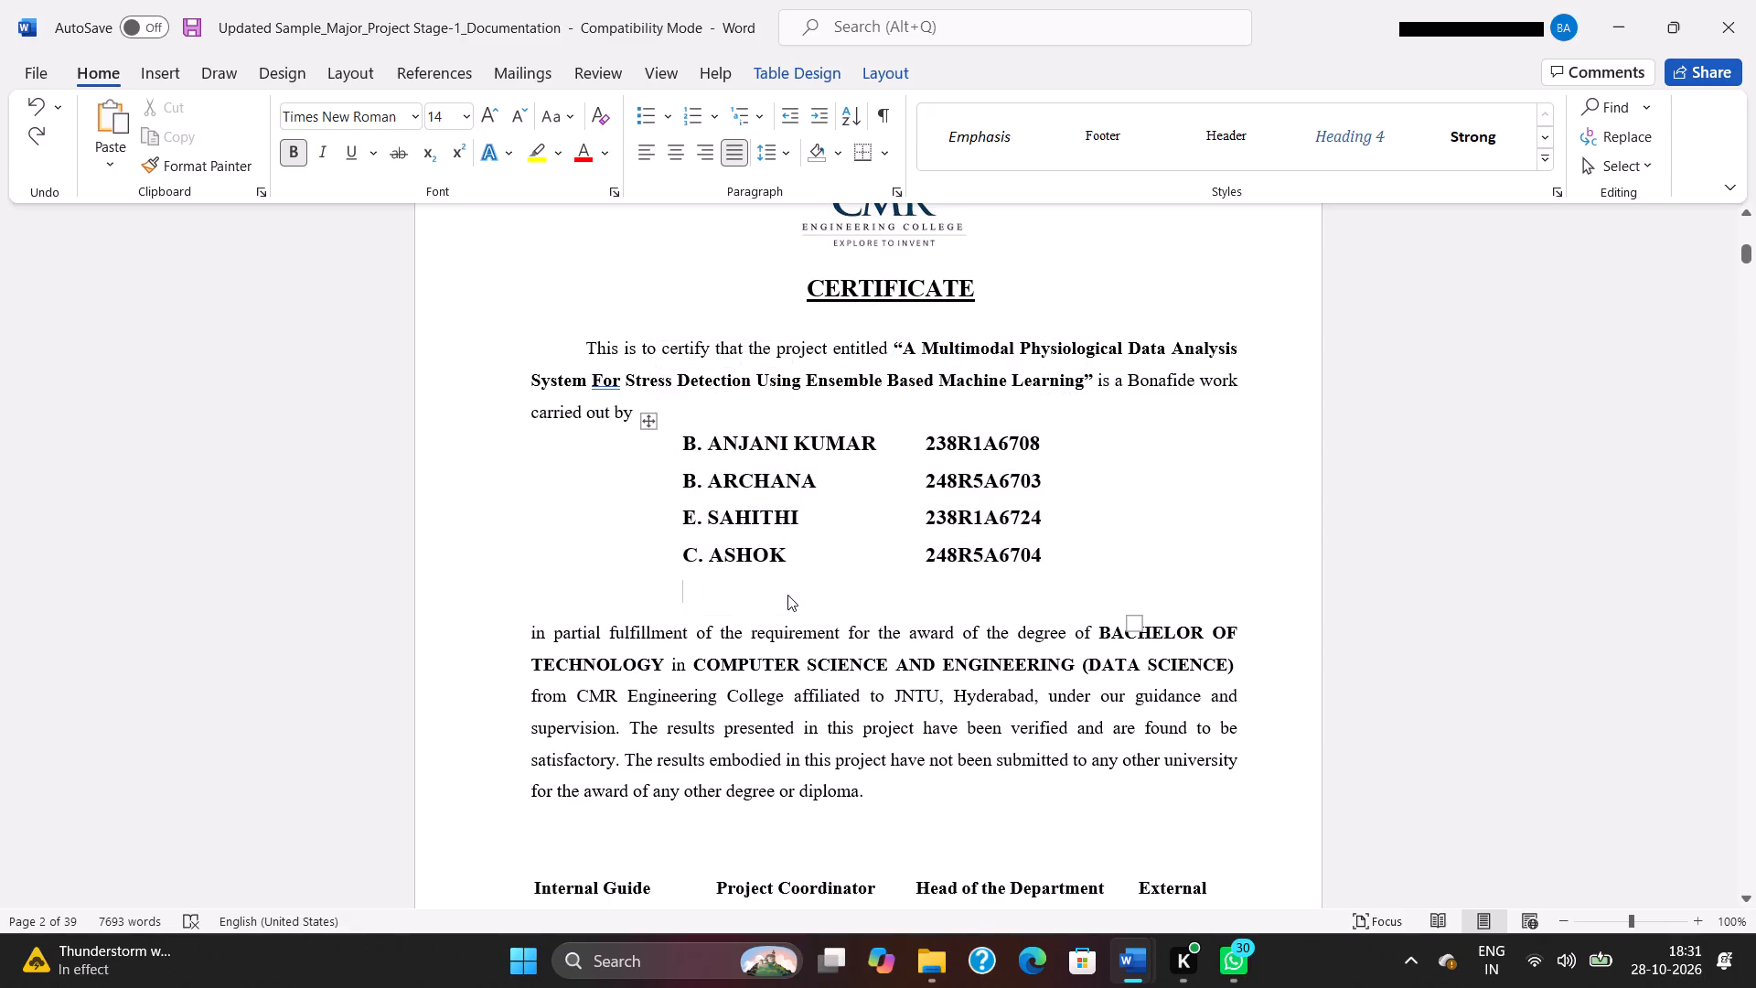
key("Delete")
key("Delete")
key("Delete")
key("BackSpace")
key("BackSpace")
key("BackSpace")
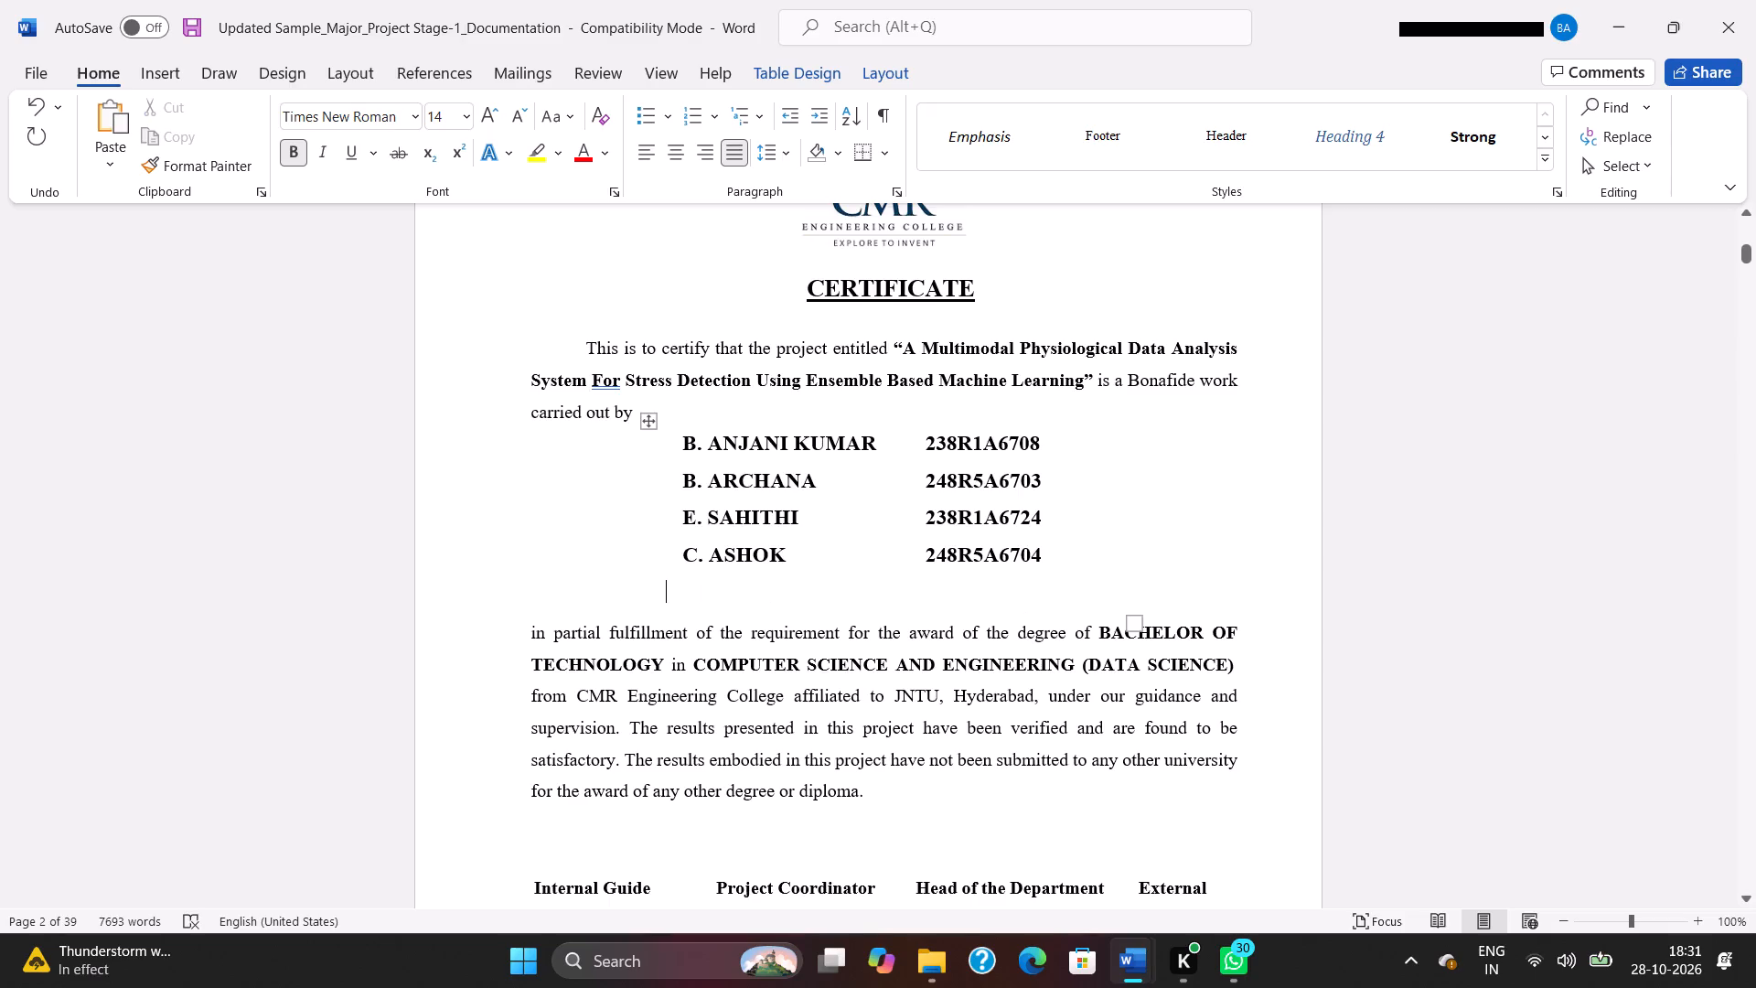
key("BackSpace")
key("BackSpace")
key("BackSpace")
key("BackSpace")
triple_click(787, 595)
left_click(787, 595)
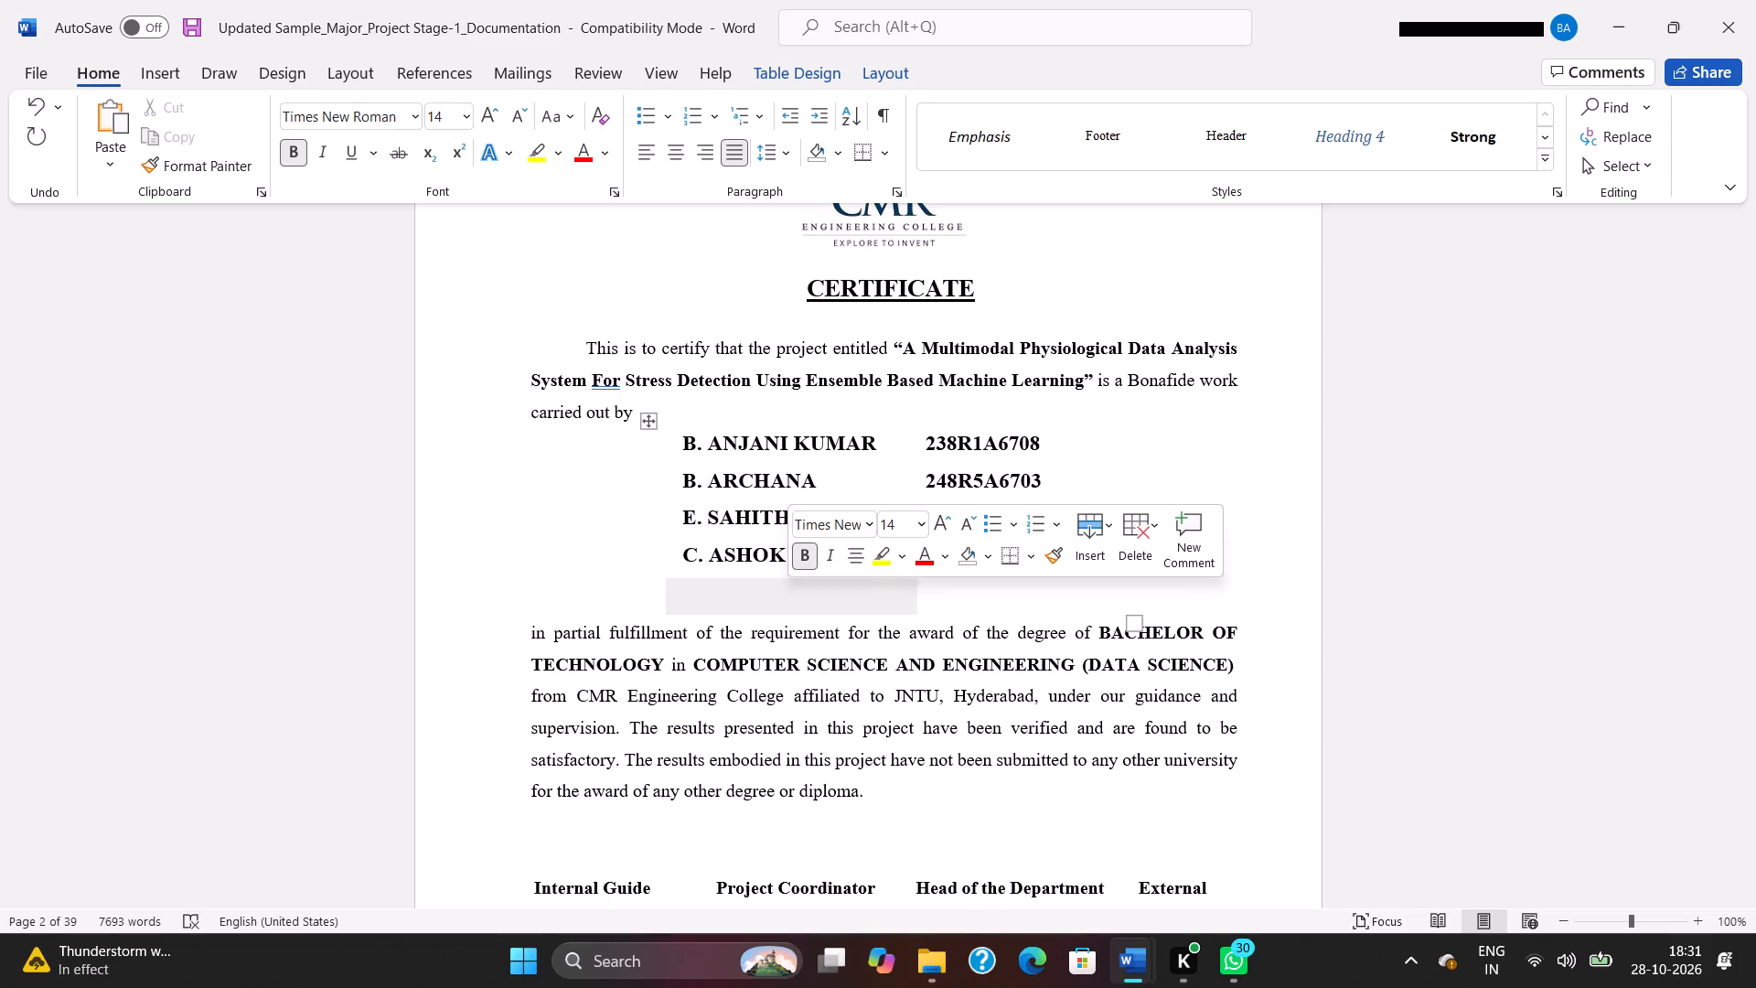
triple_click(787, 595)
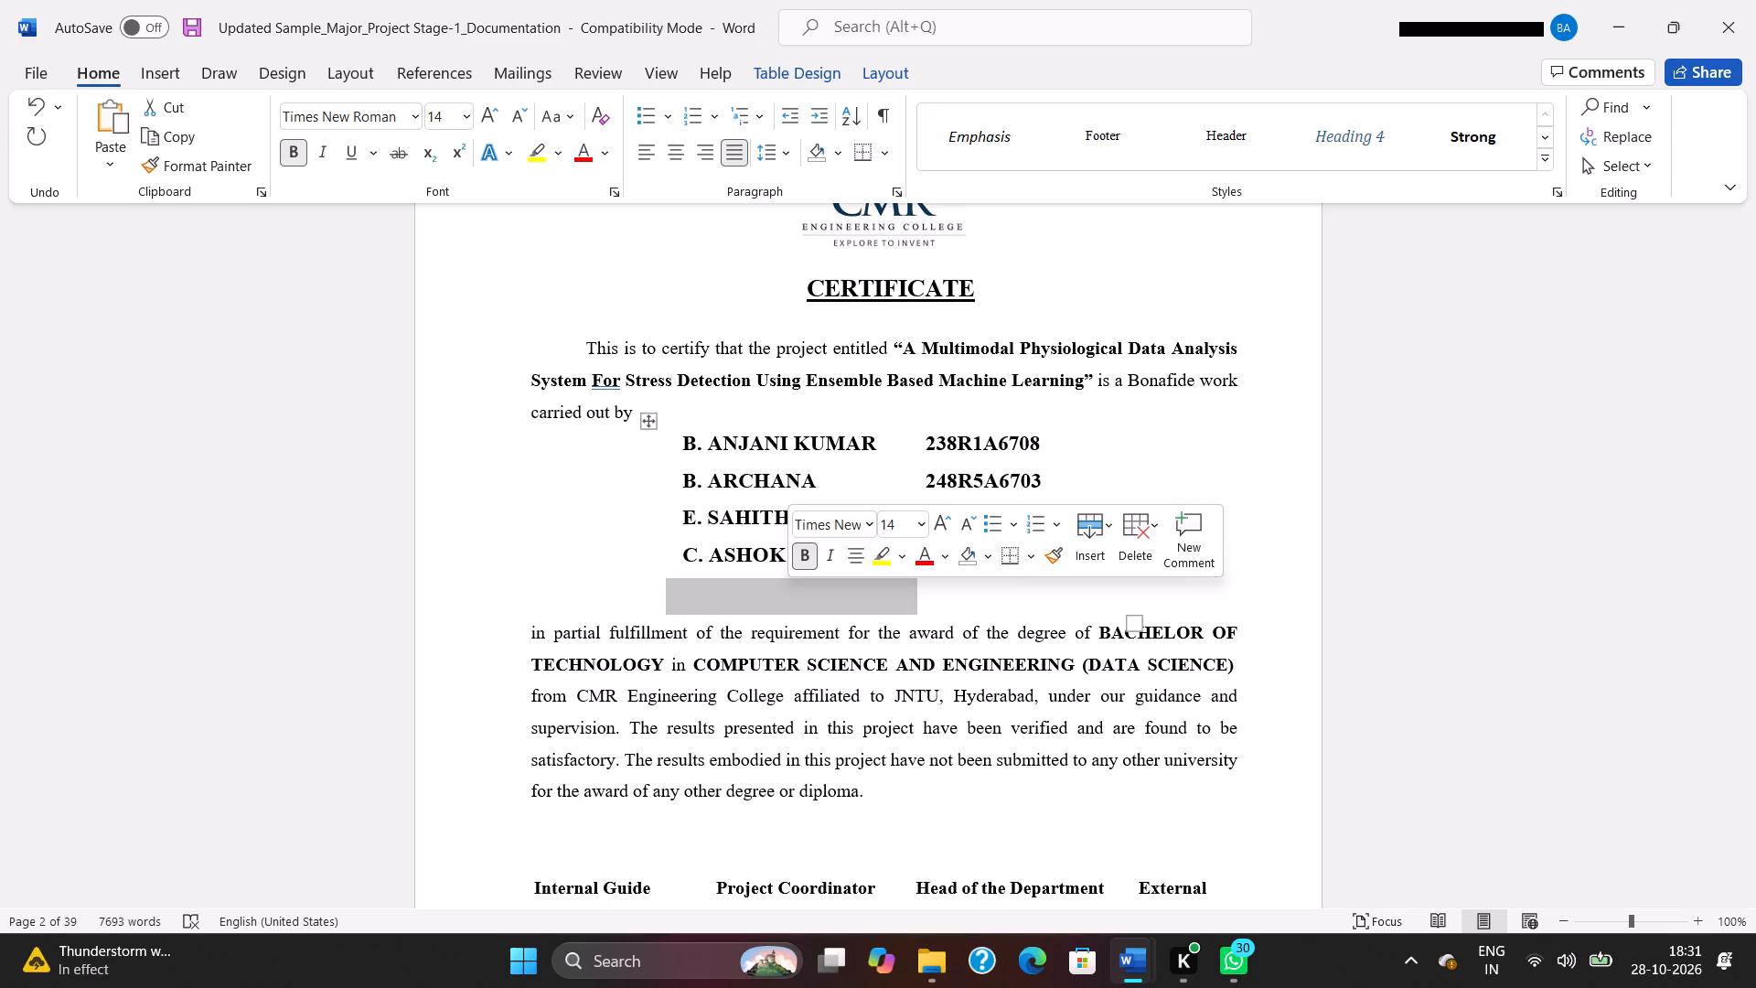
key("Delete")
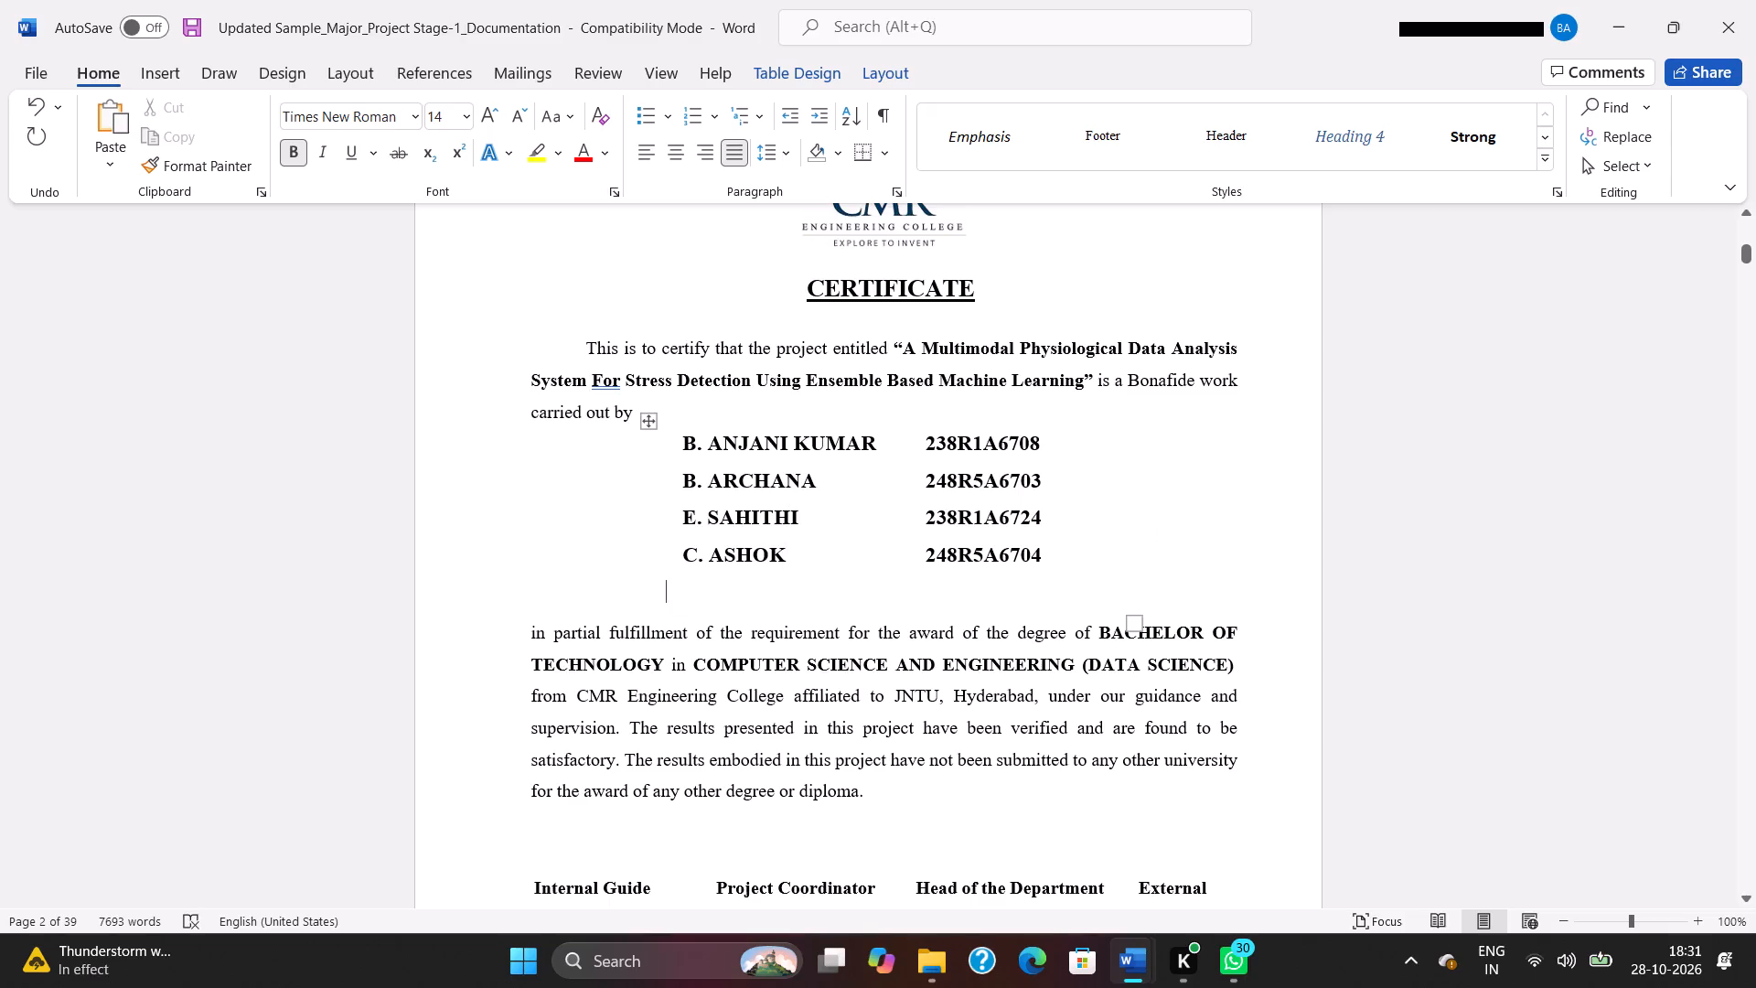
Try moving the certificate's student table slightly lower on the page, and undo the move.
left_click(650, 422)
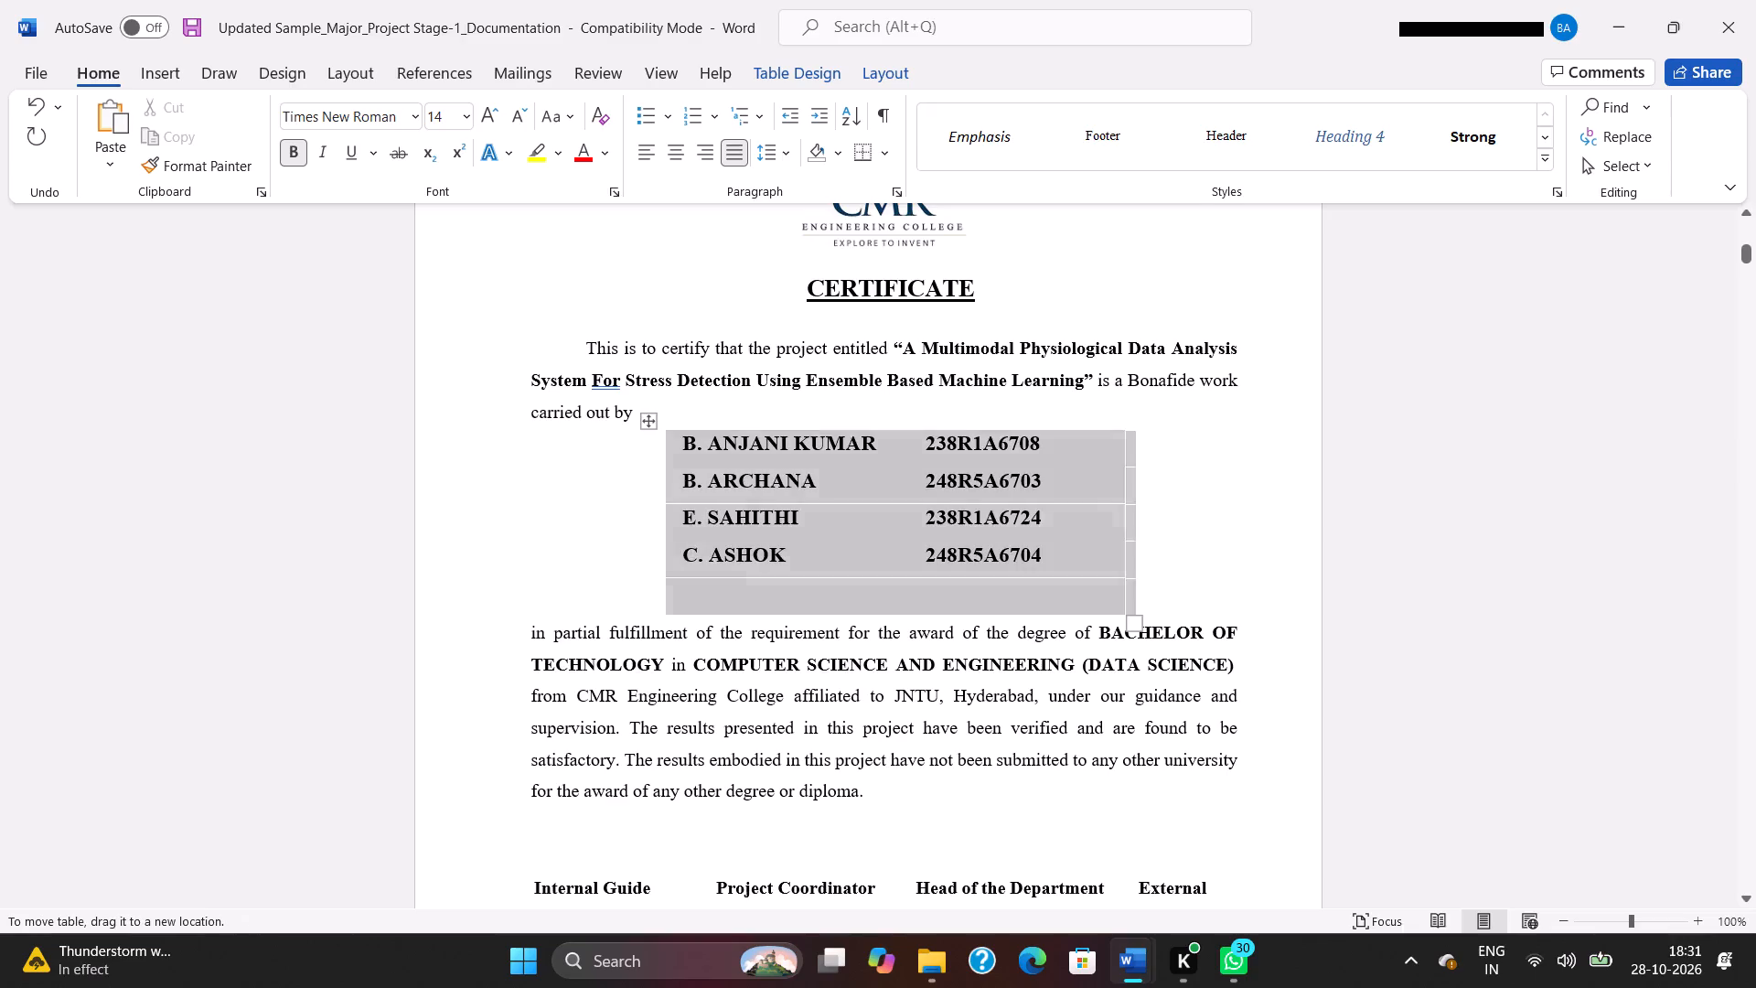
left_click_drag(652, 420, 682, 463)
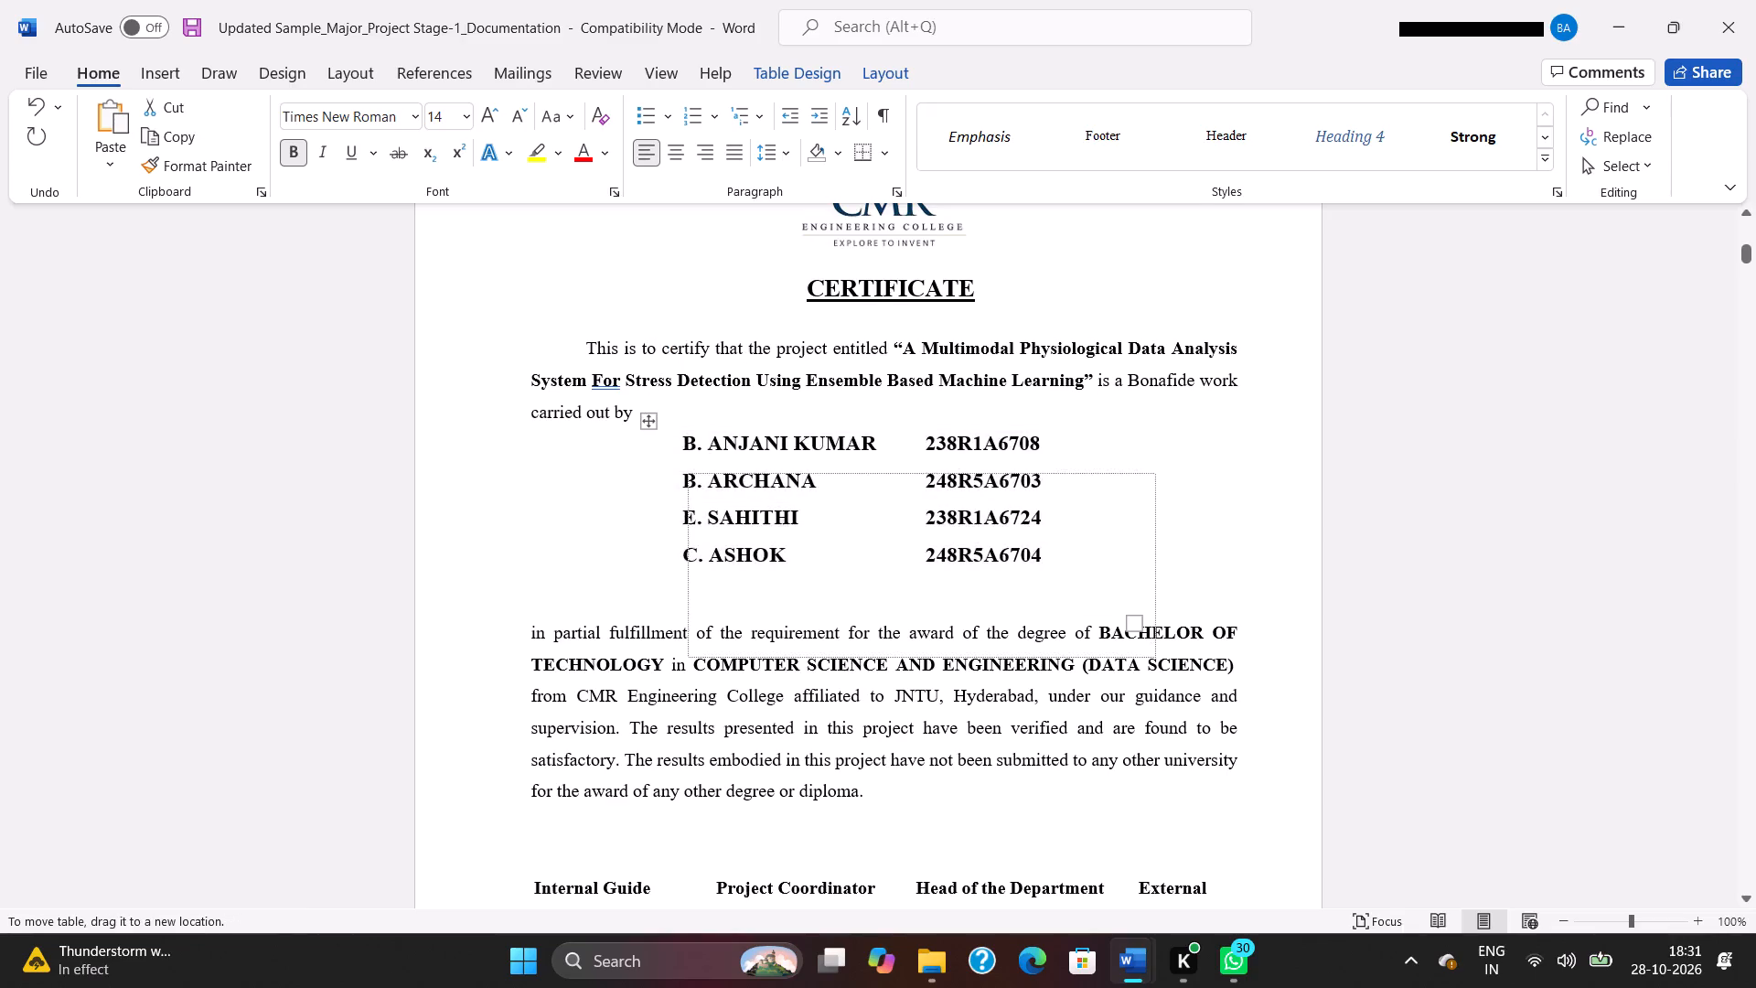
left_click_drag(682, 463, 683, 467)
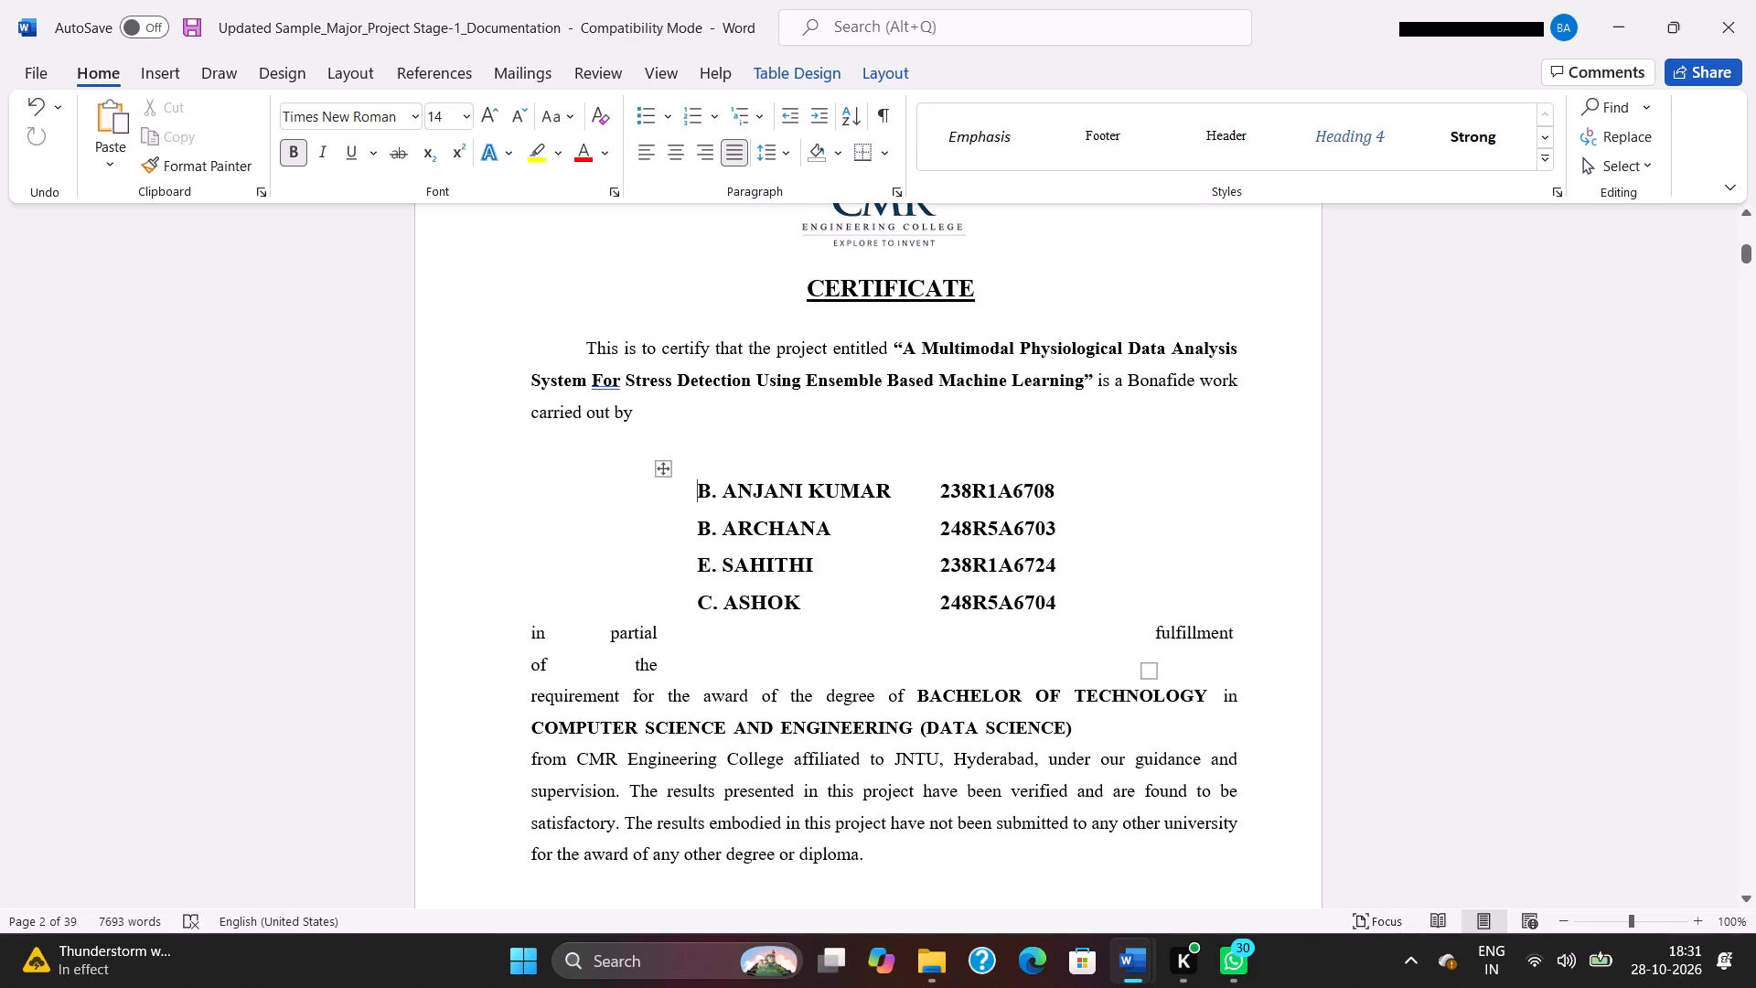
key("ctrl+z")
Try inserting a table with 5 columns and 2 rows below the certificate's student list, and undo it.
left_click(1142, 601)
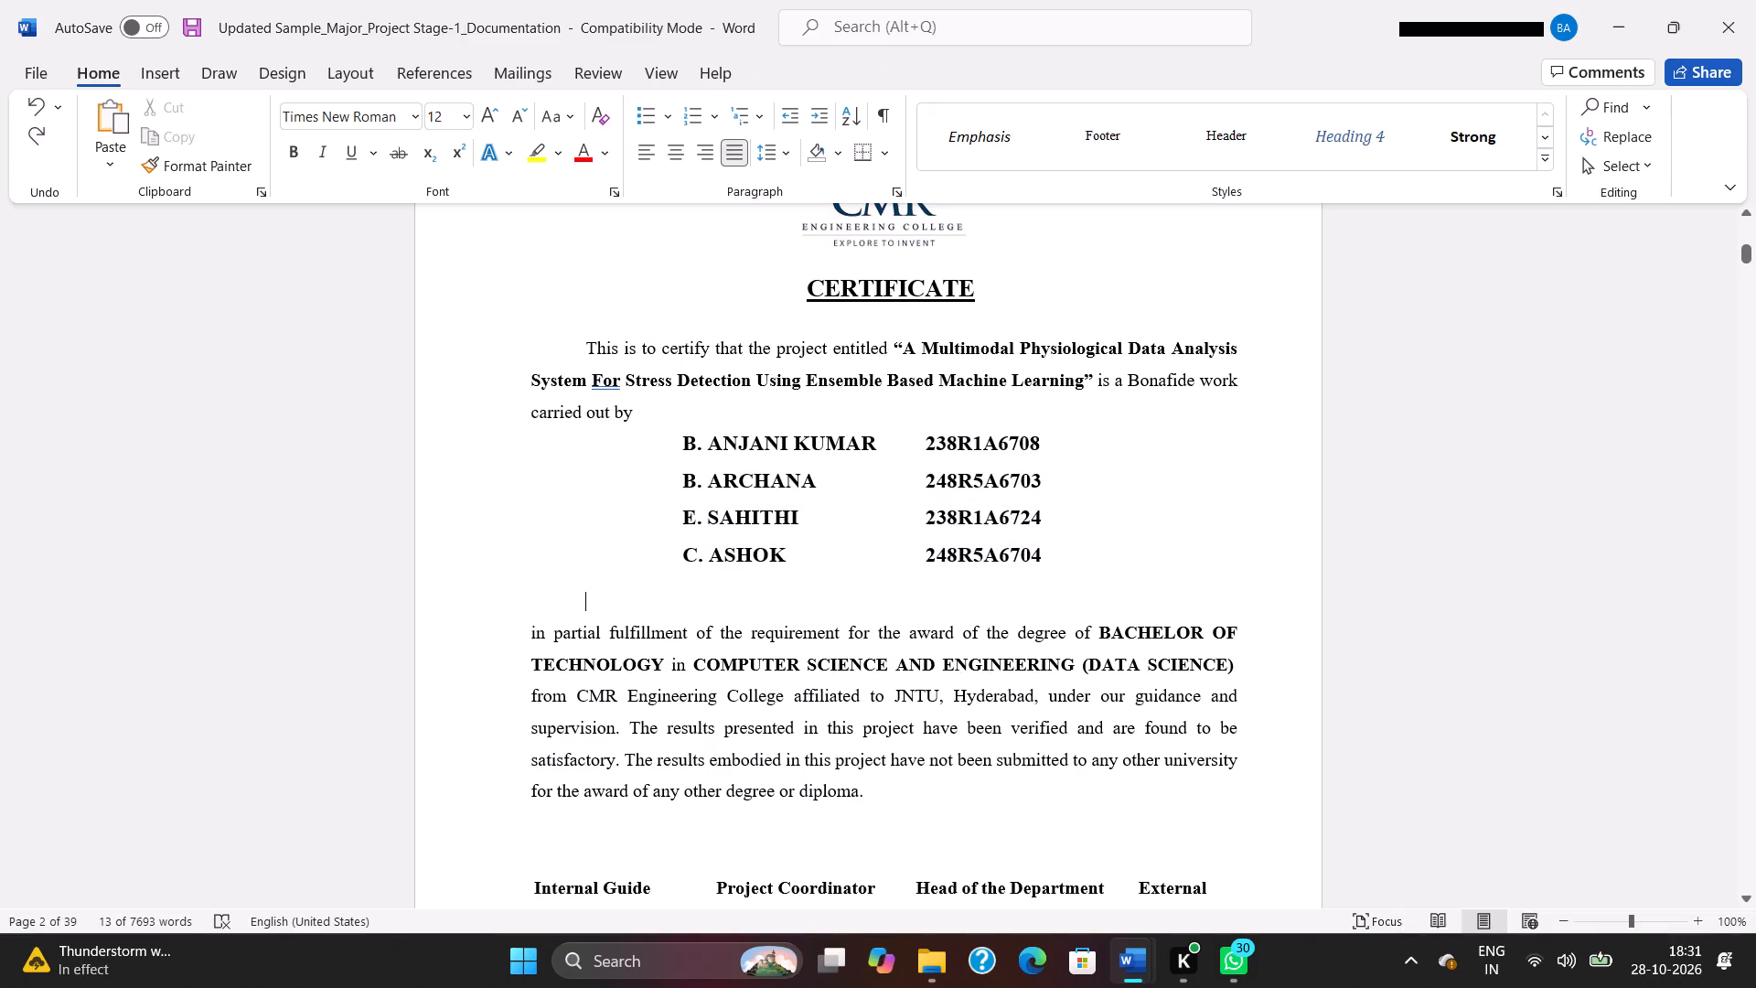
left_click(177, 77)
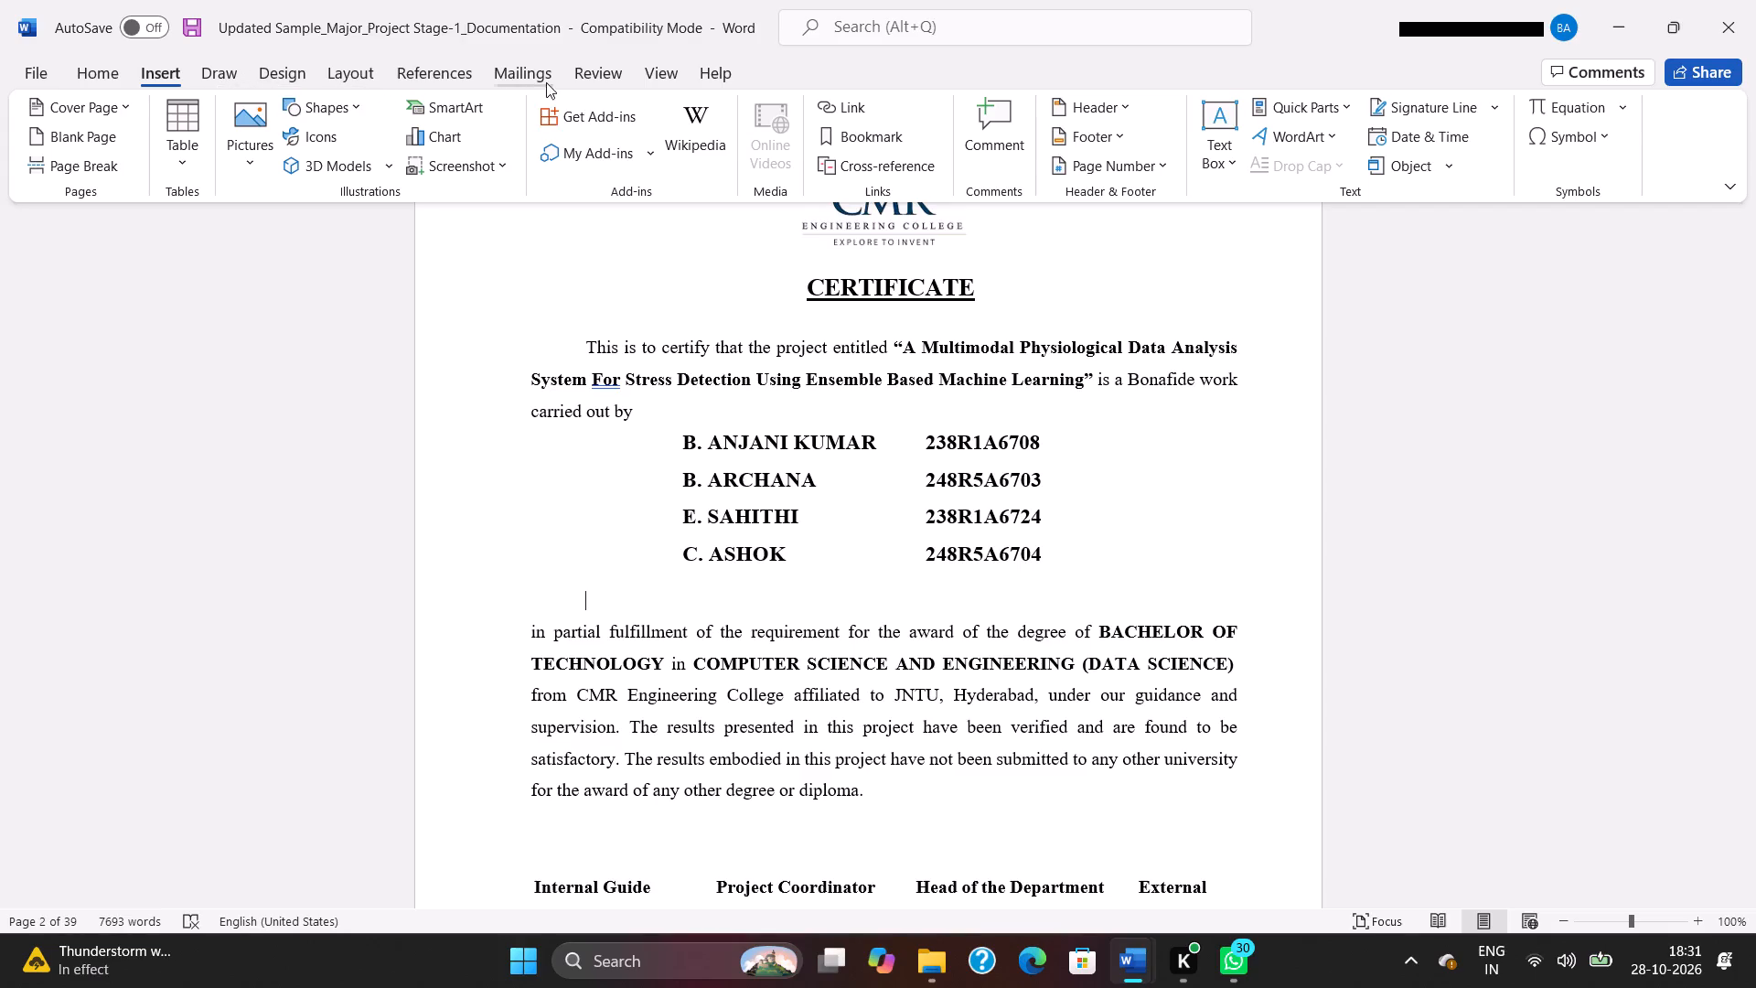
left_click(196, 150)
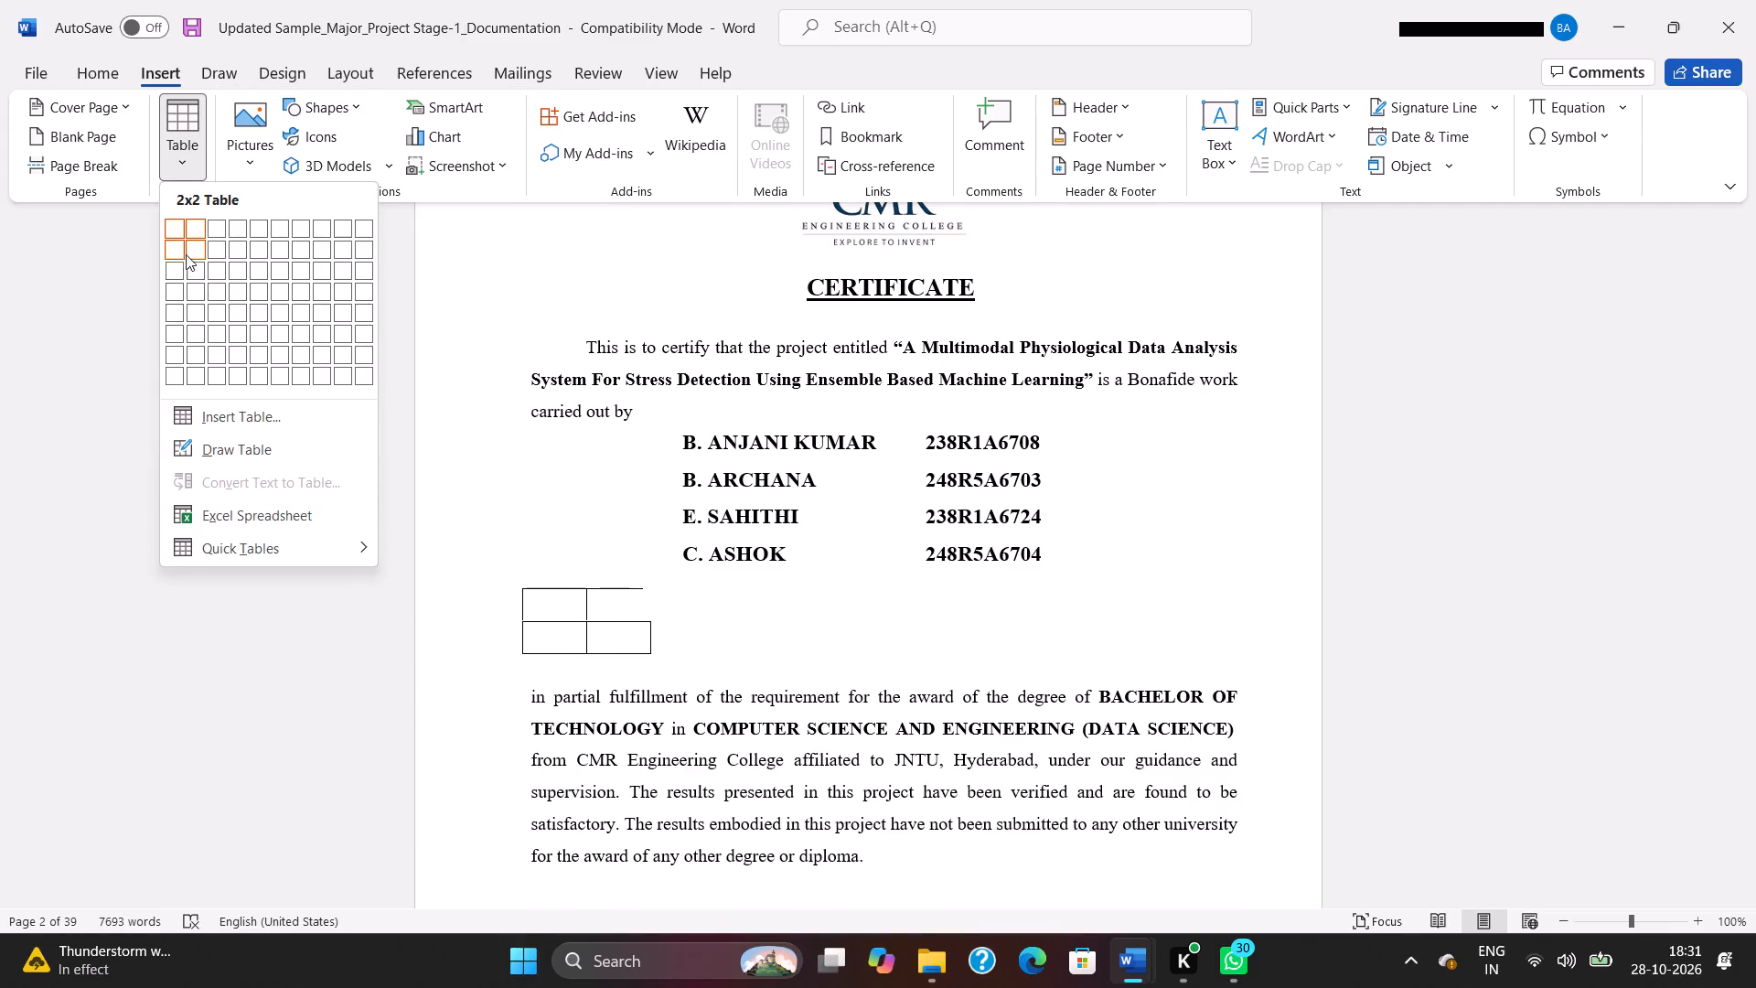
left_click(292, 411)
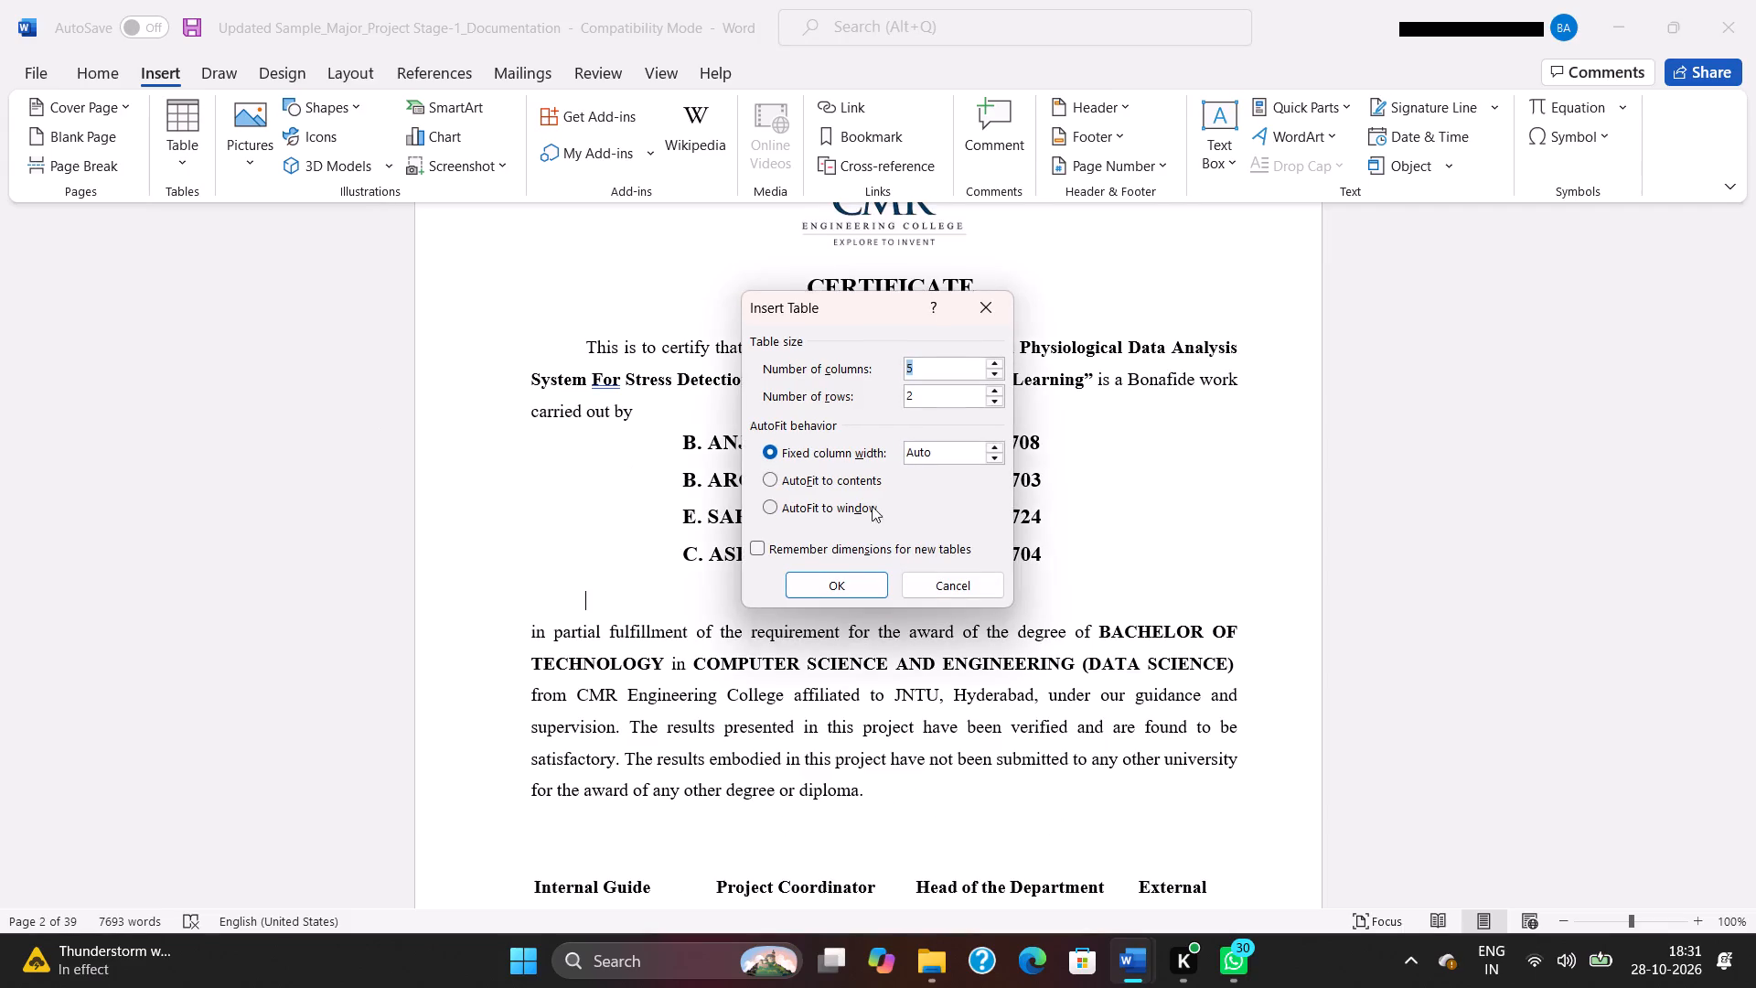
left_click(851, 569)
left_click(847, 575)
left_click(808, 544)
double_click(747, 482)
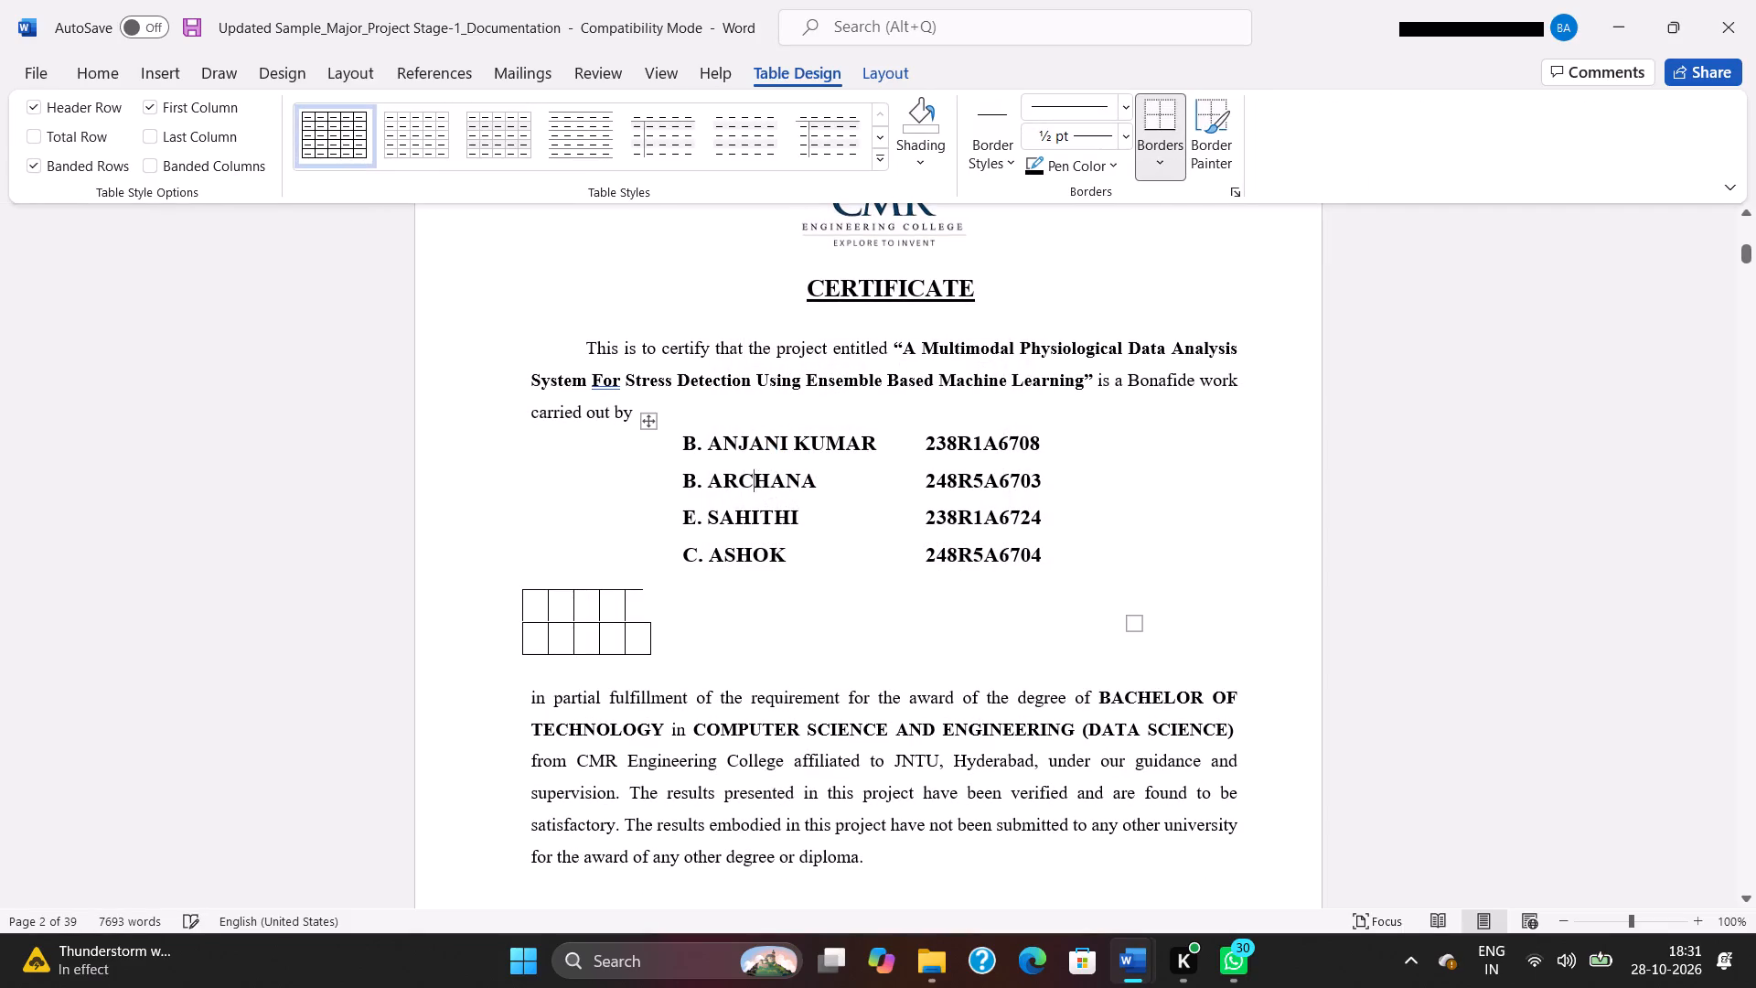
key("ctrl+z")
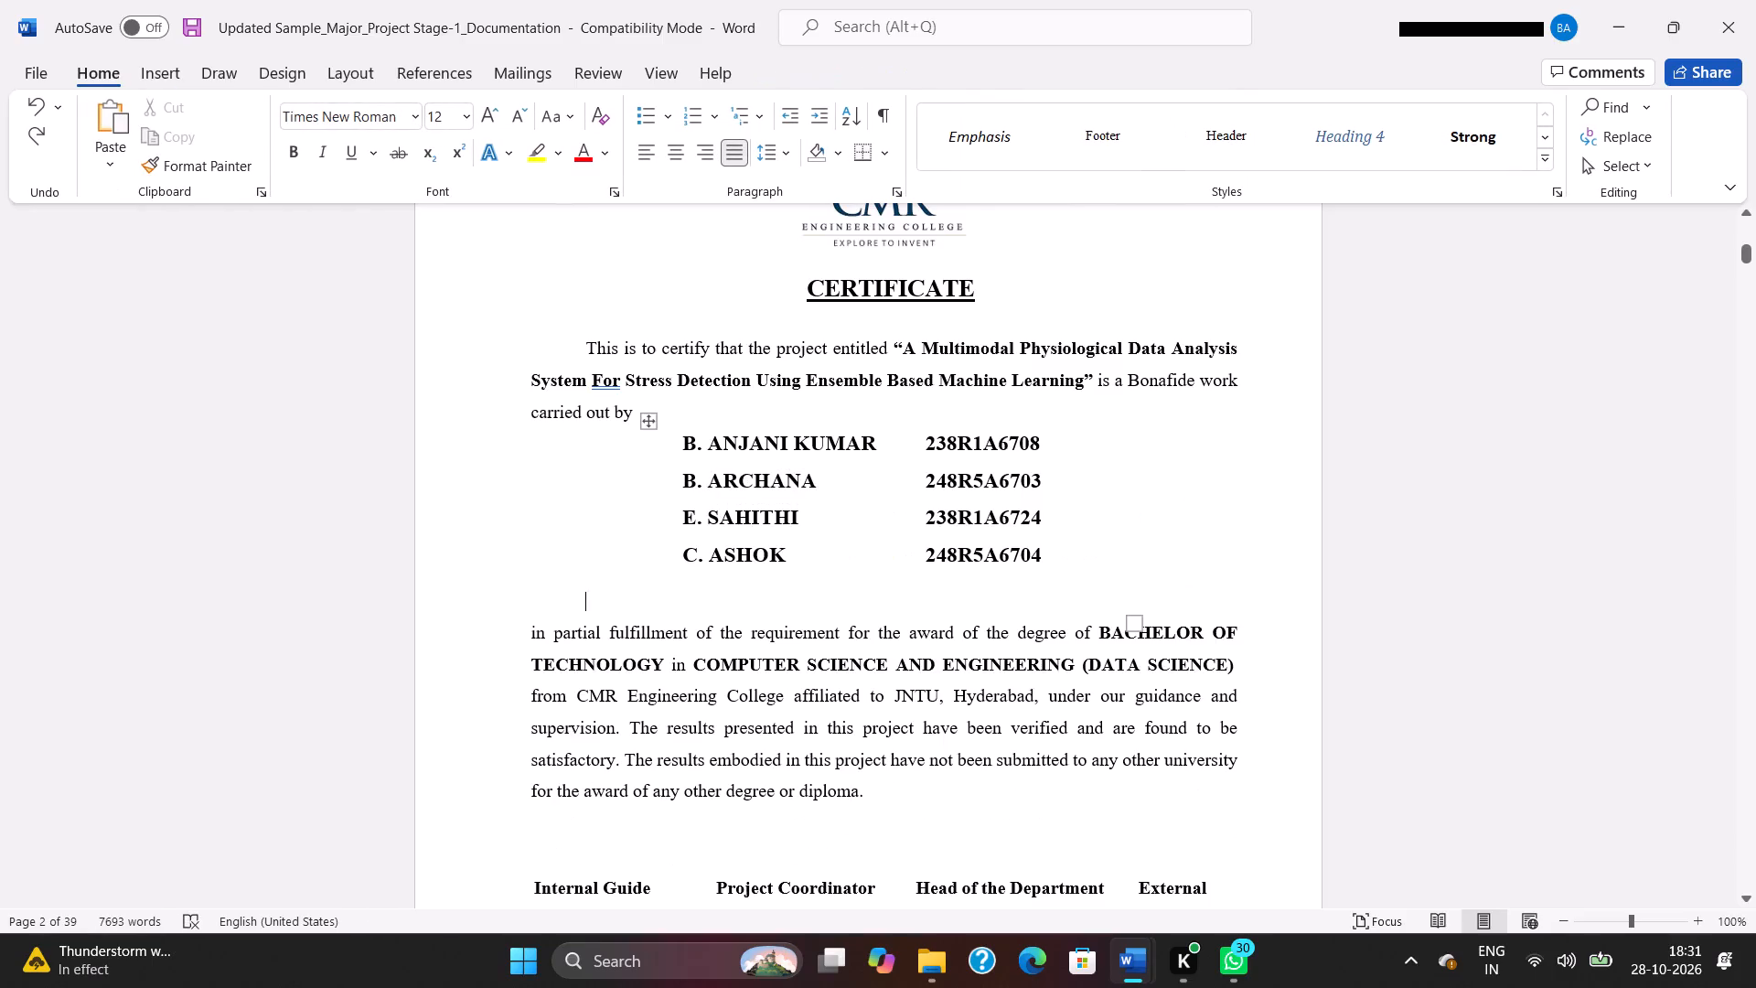
Replace the certificate's project title with the copied "Real Time MultiModel Active Moderation with in-session dual loop corrective feedback".
left_click(926, 449)
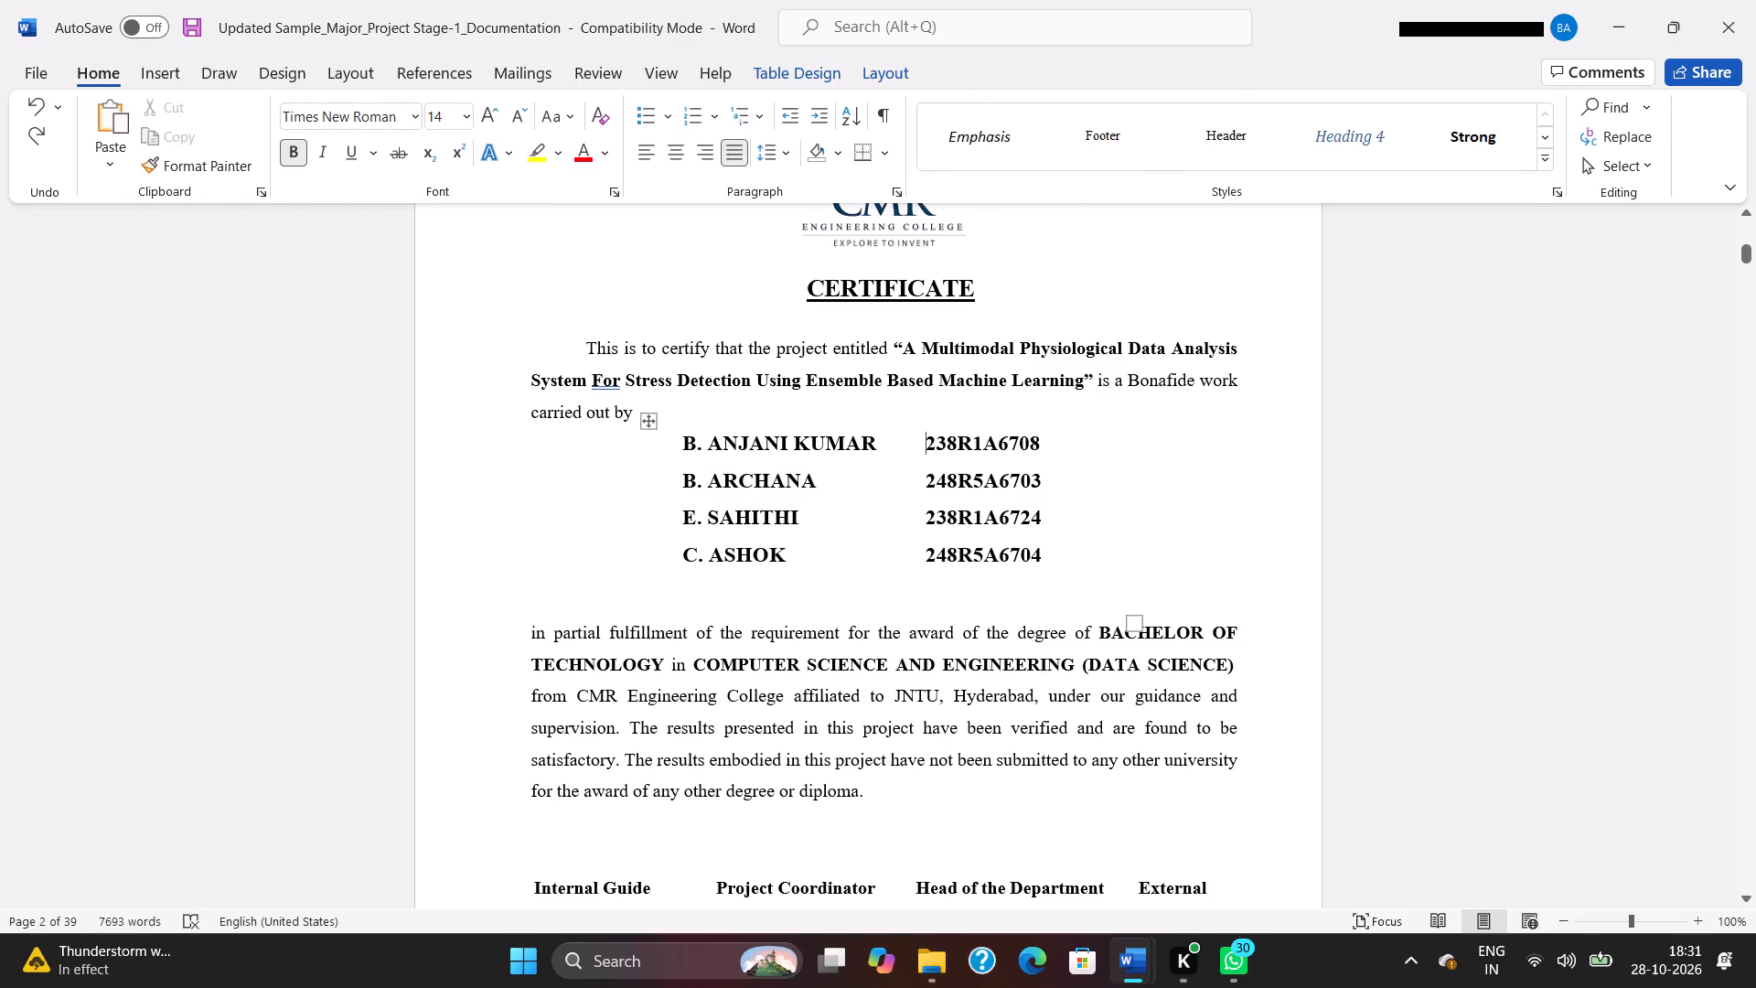
left_click_drag(905, 347, 1049, 393)
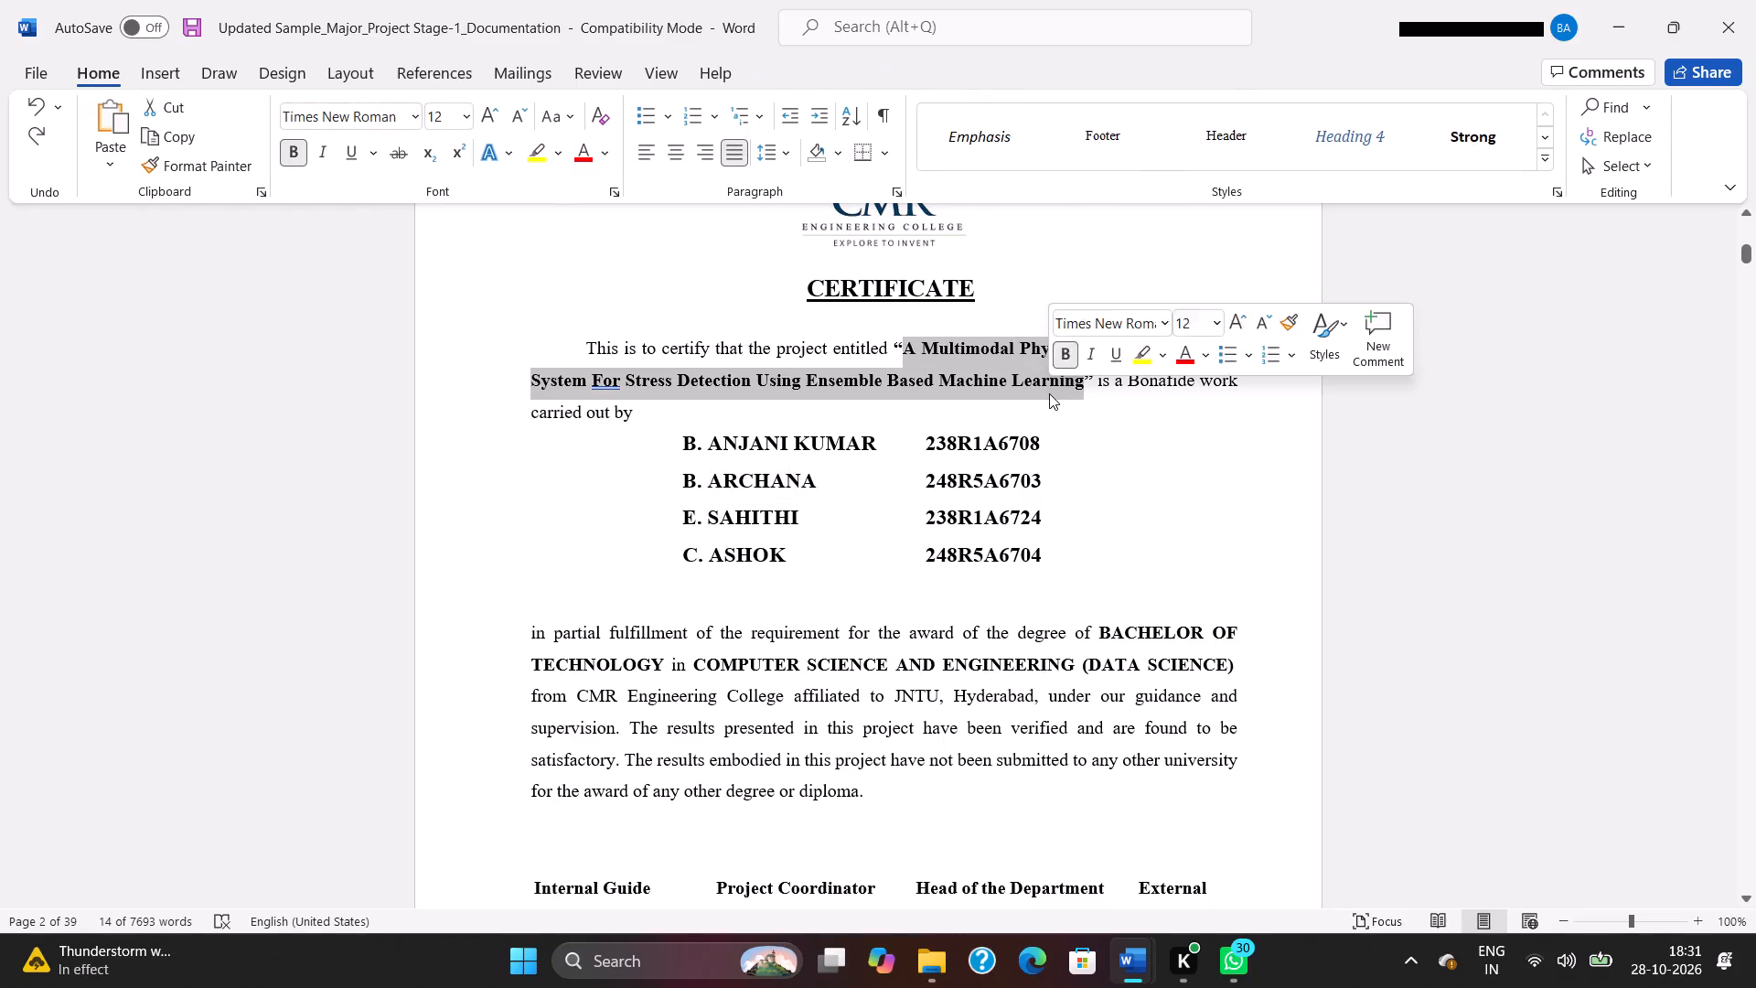
key("ctrl+v")
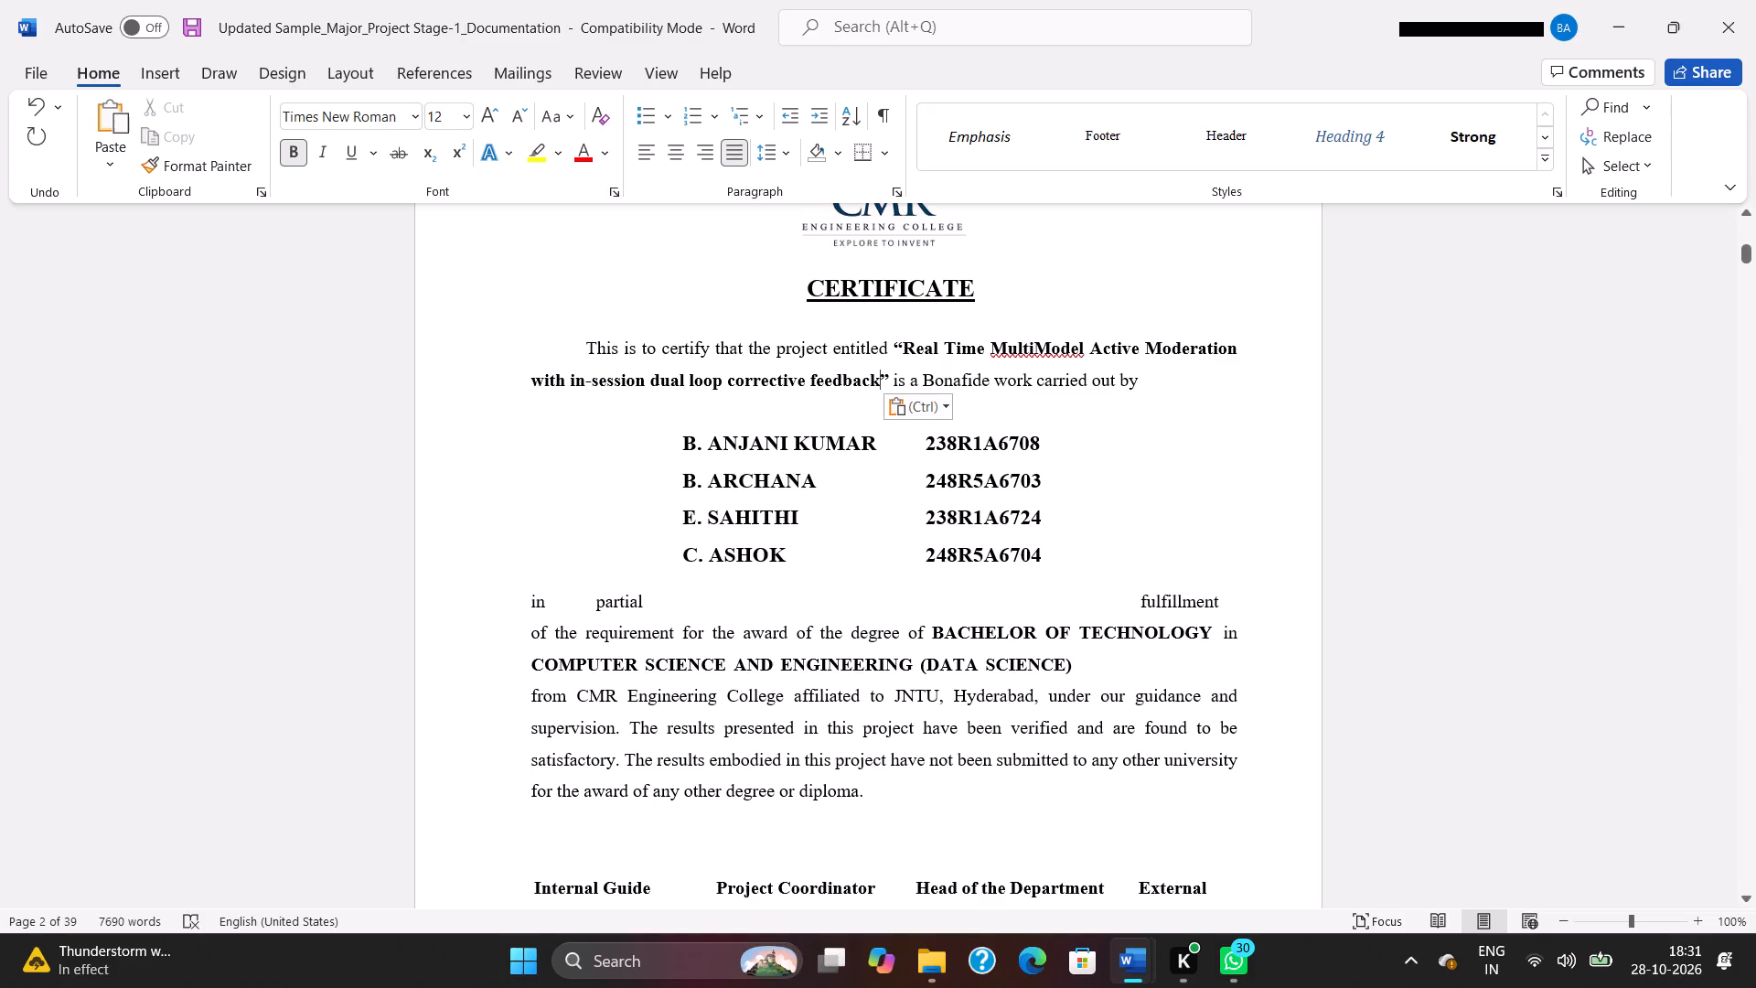
Set the font size of the certificate's new project title to 14, leaving the quotation marks out of the selection.
left_click_drag(908, 354, 928, 393)
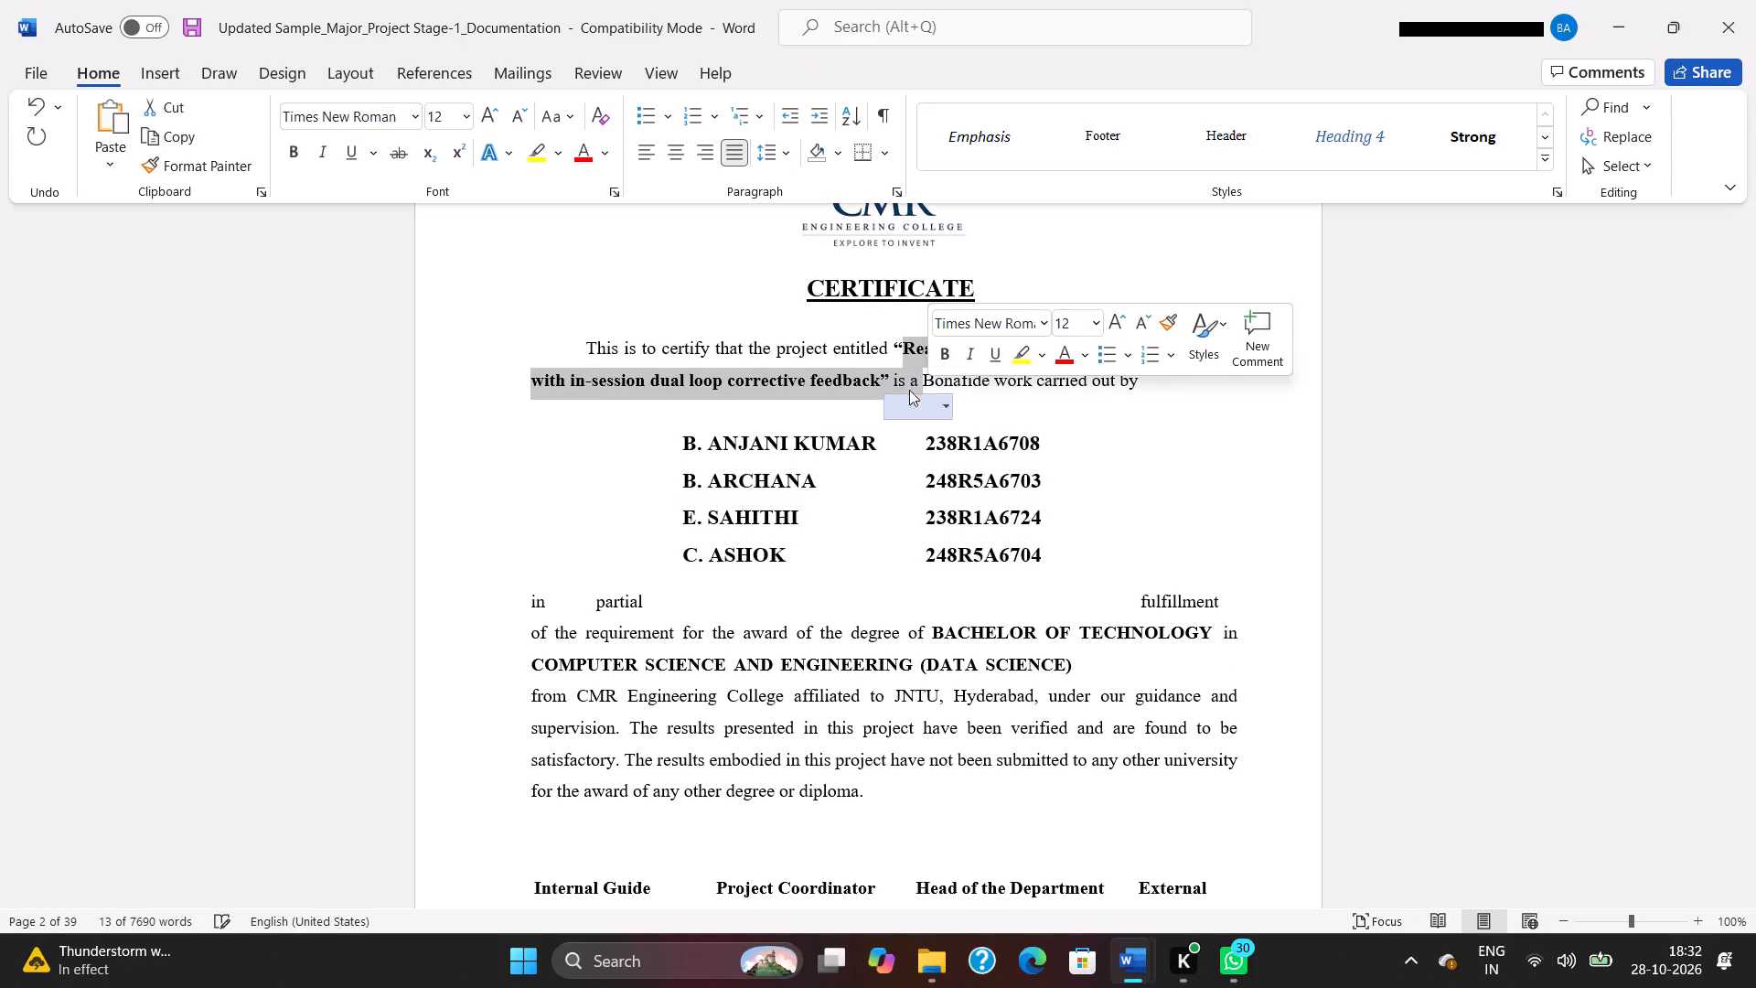
left_click(886, 384)
left_click_drag(904, 355, 873, 370)
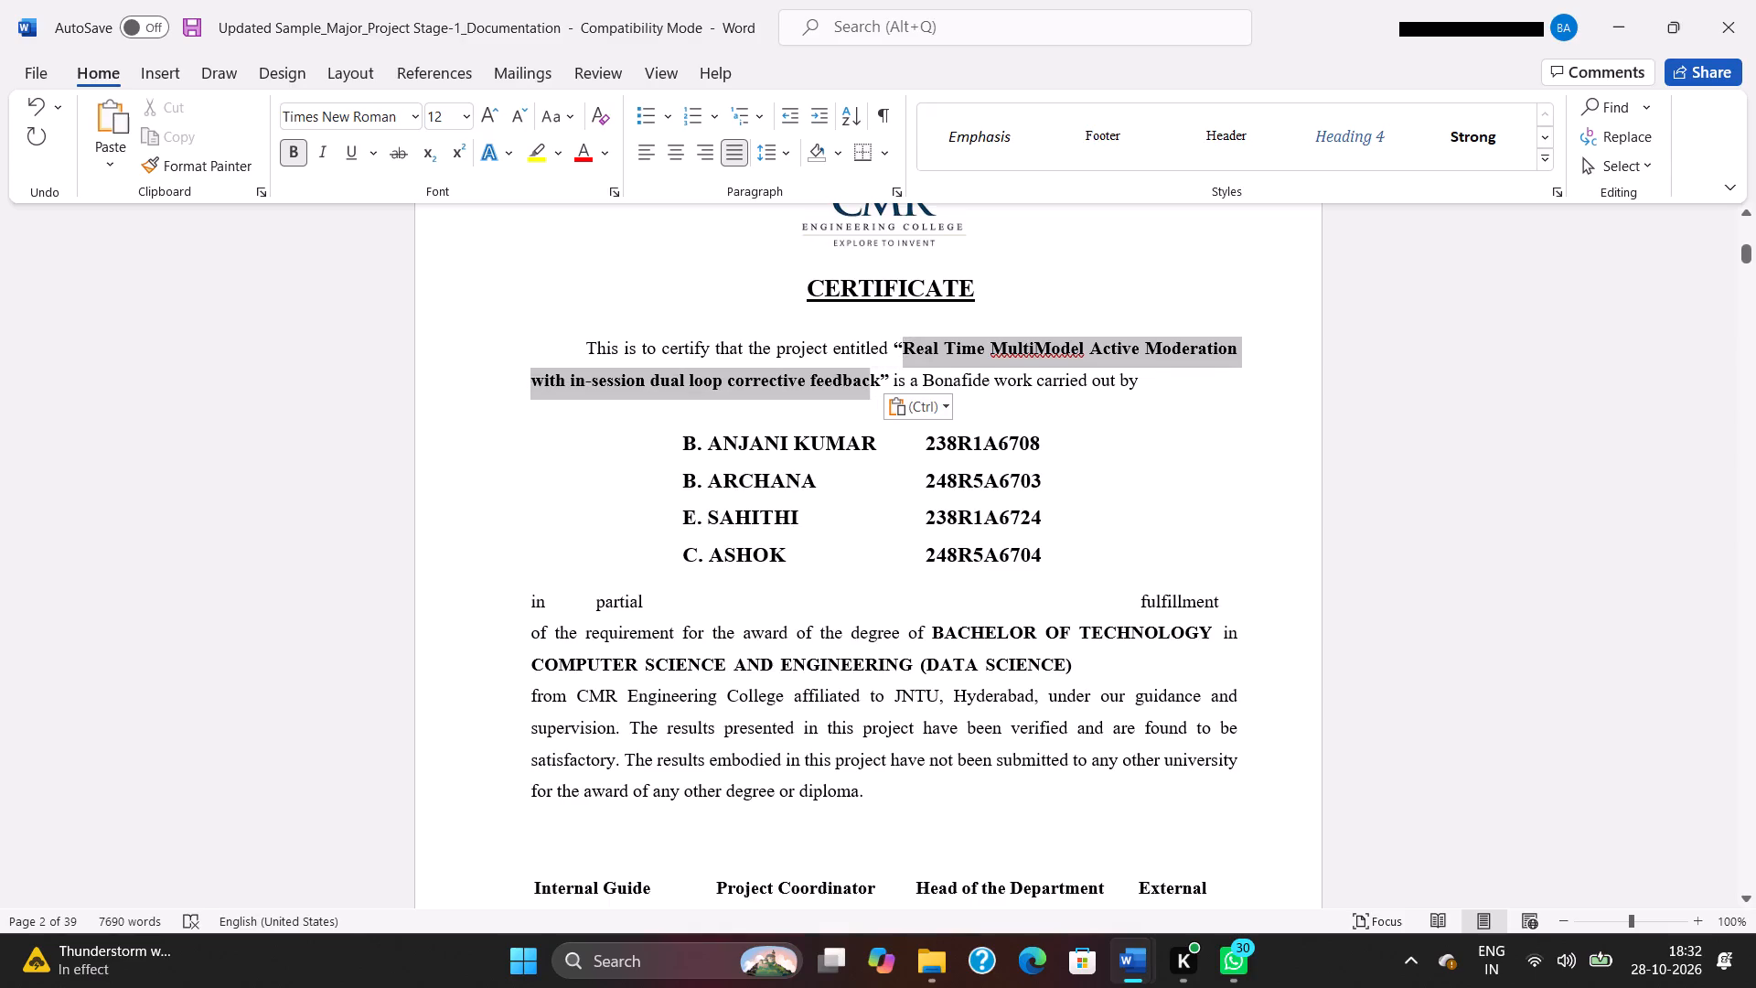
left_click_drag(873, 370, 873, 370)
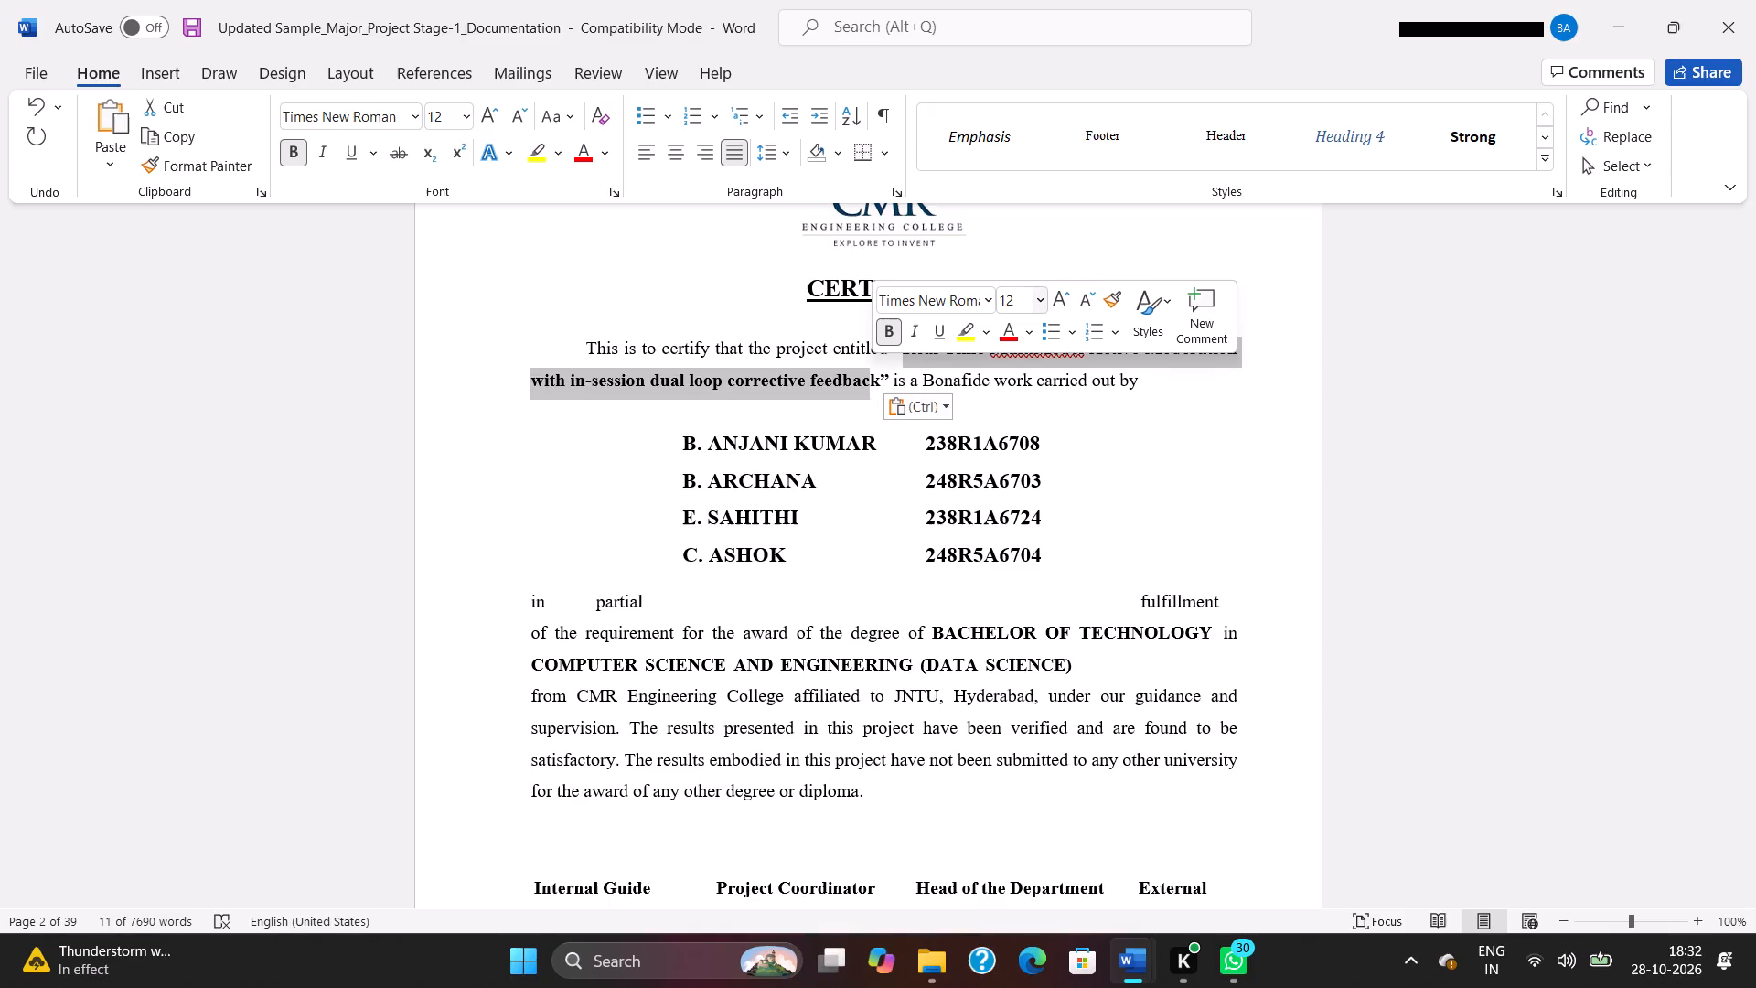
left_click(1012, 295)
key("BackSpace")
type("14")
key("Return")
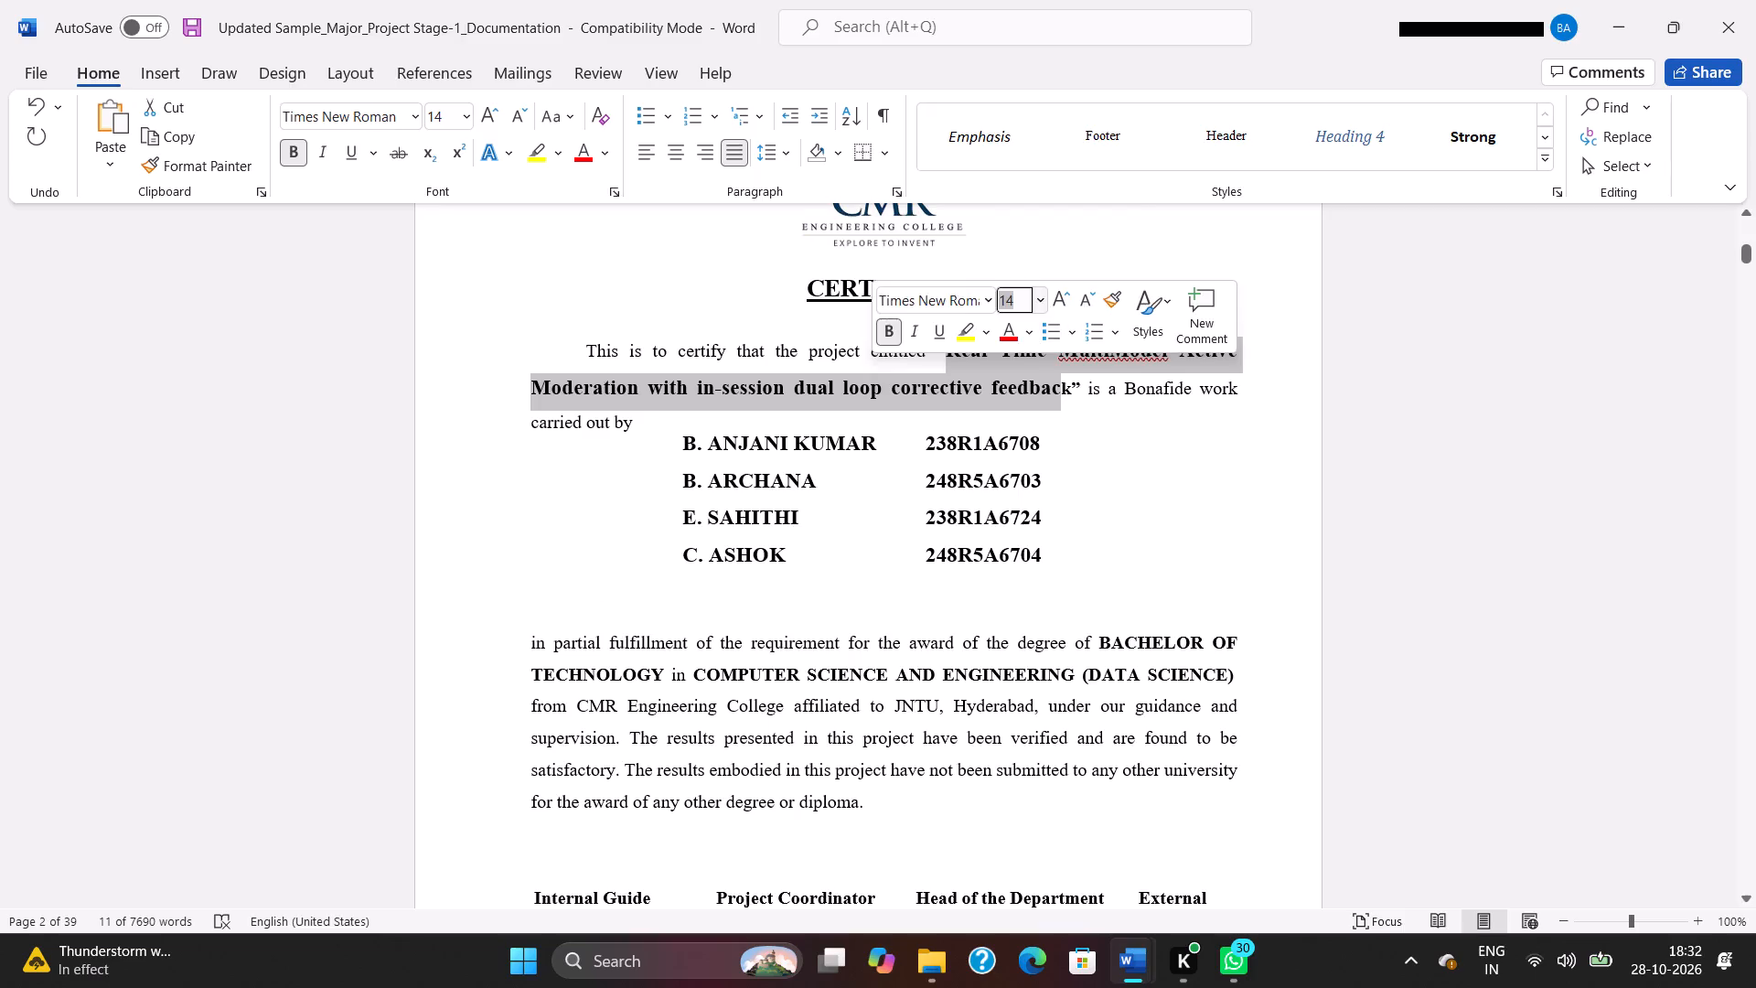
left_click(1072, 434)
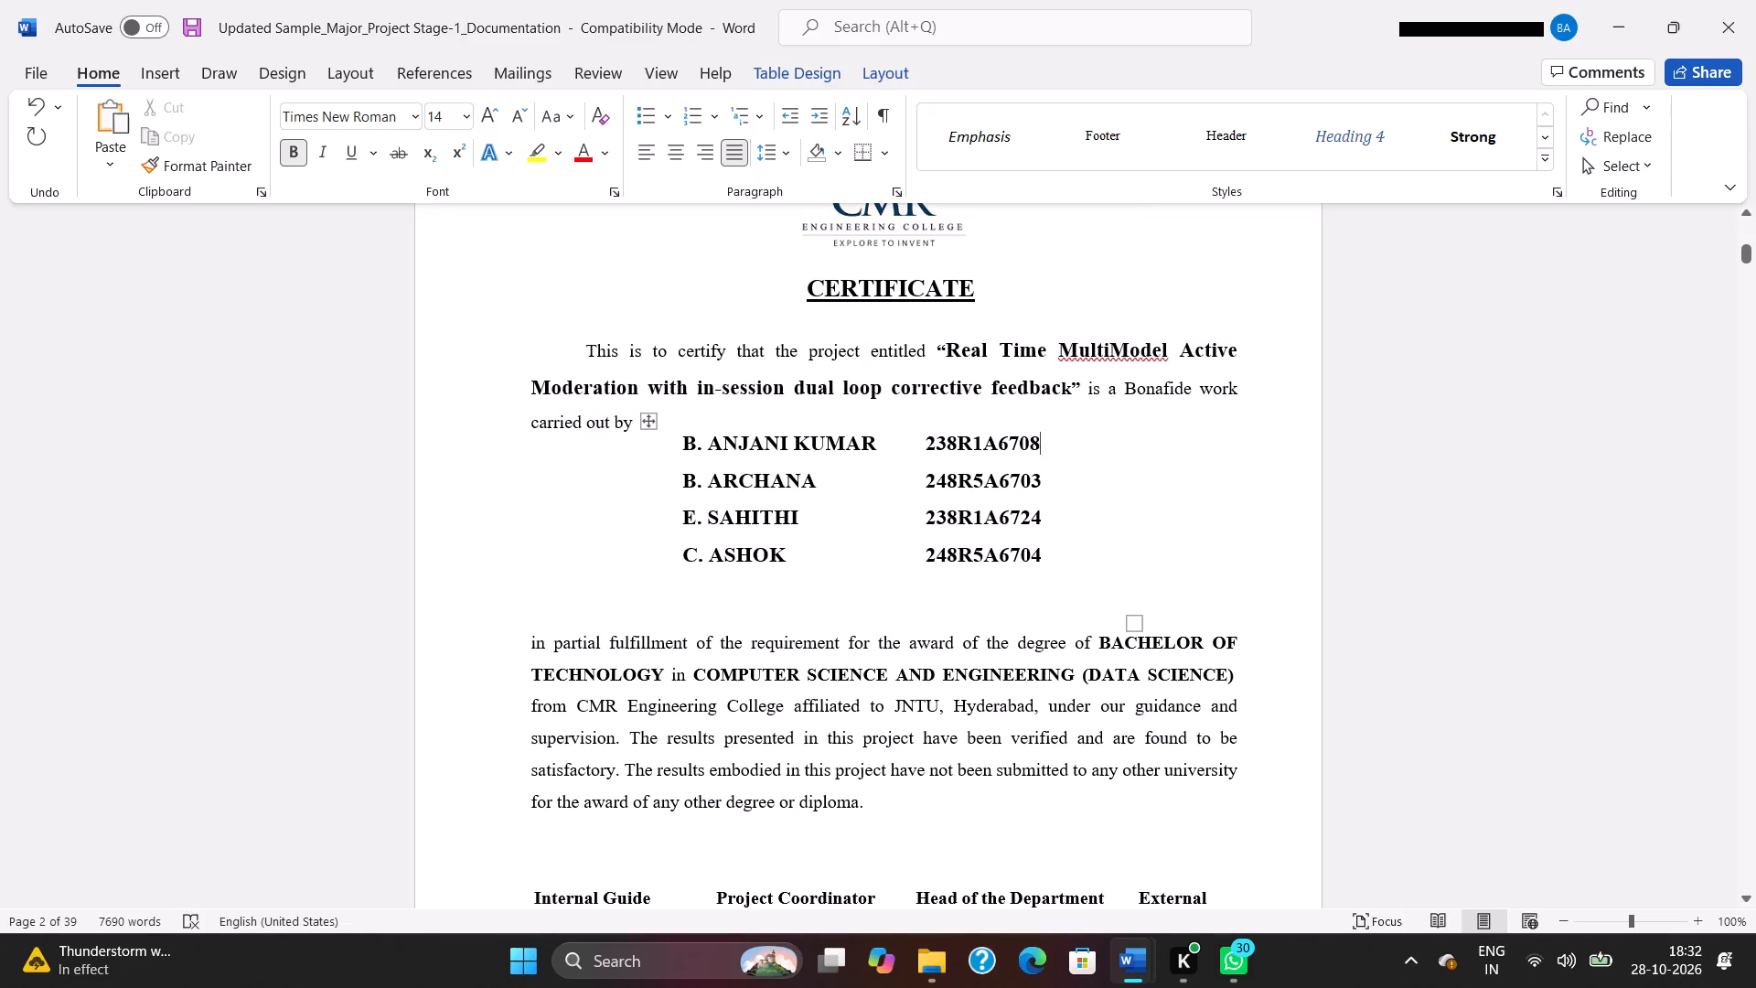
Replace the final letter of "feedback" in the certificate's project title with a capital K.
left_click(1073, 387)
key("BackSpace")
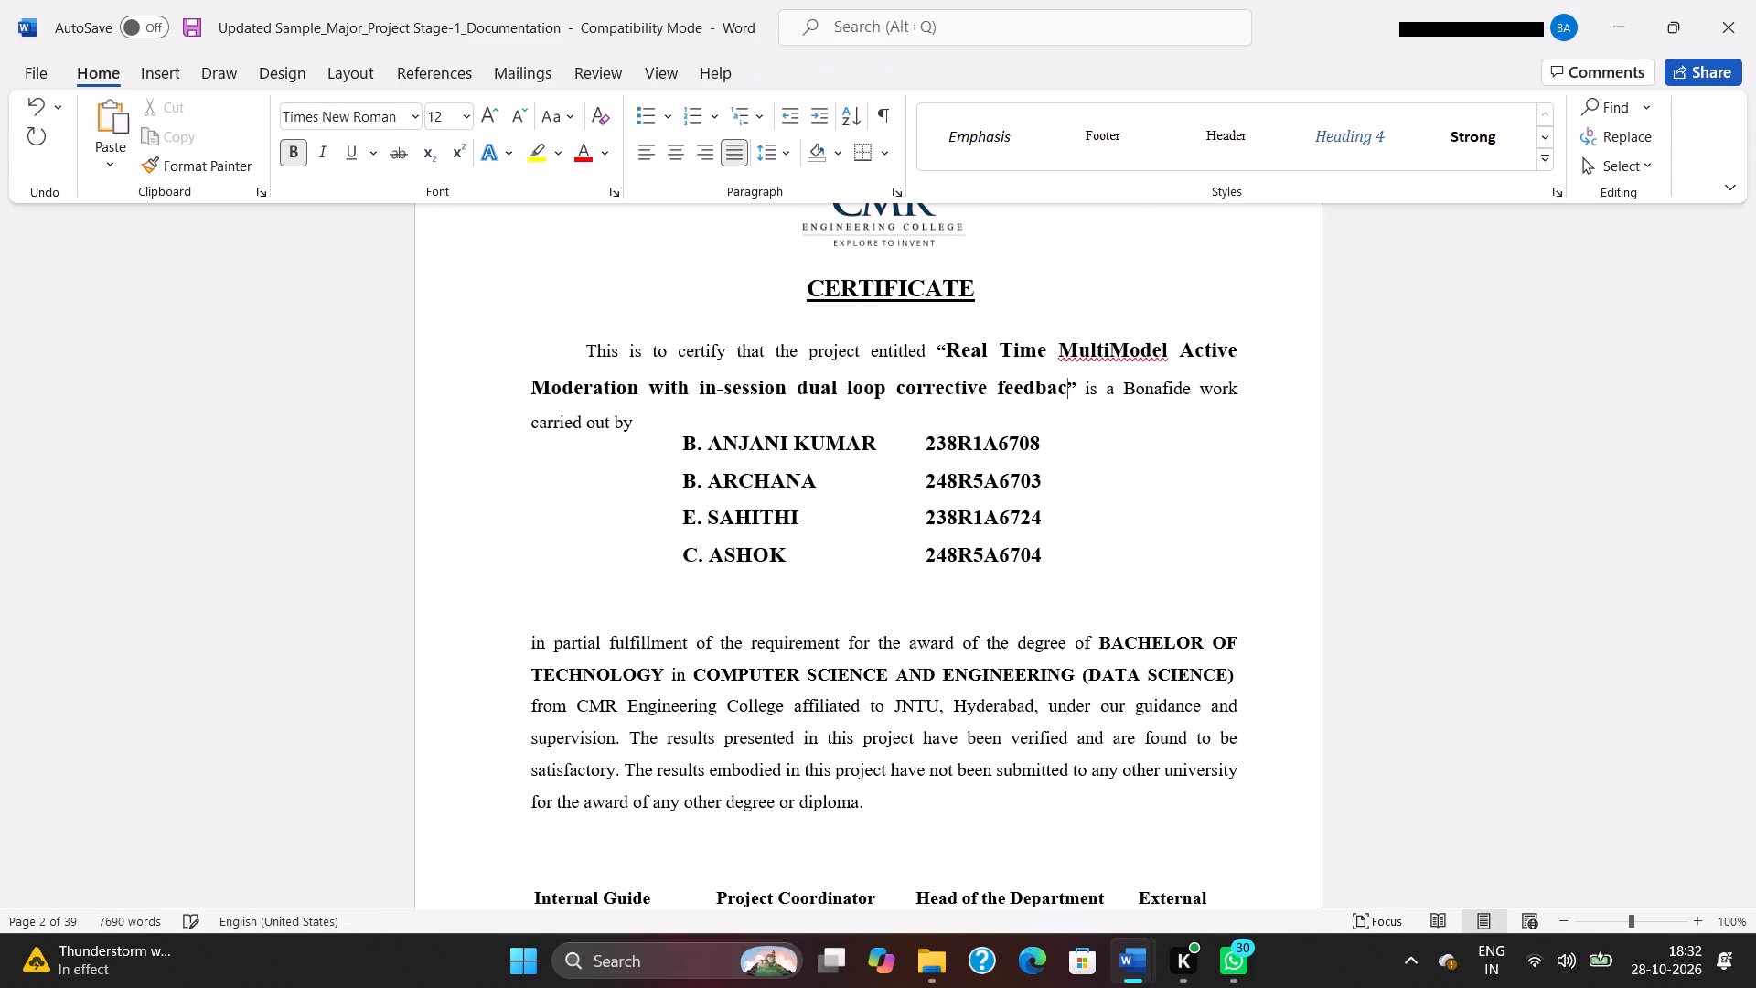
key("shift+k")
left_click(1207, 467)
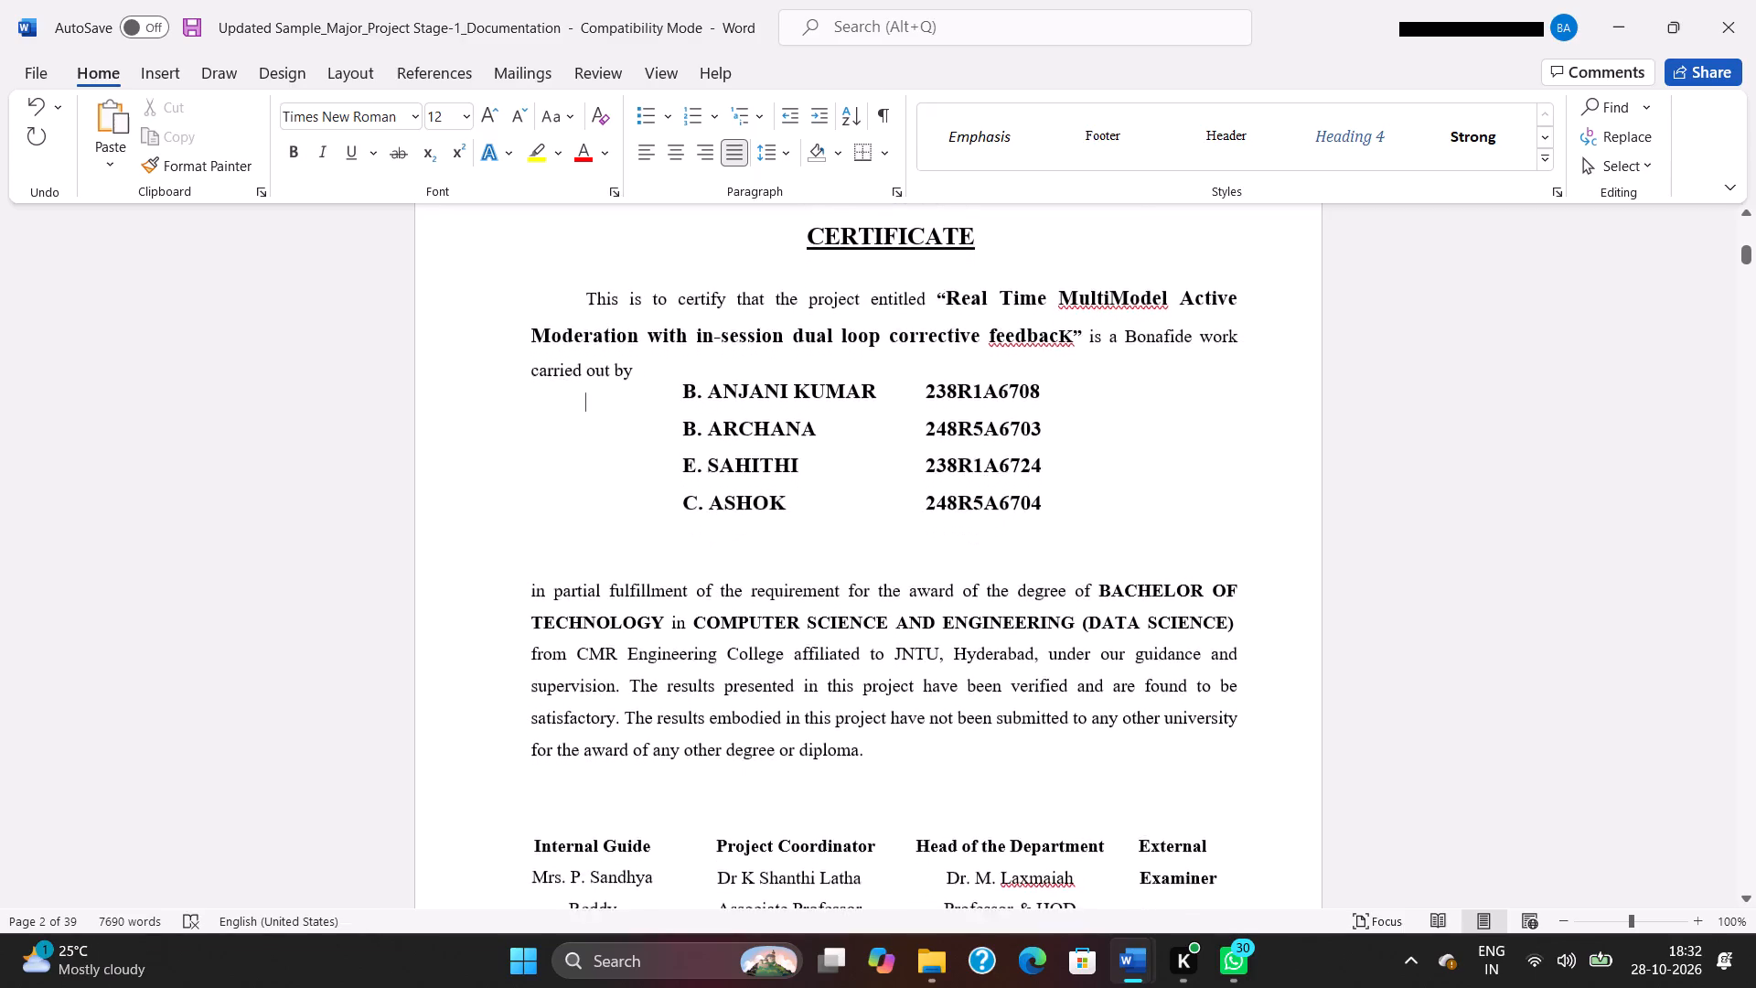
left_click(1440, 568)
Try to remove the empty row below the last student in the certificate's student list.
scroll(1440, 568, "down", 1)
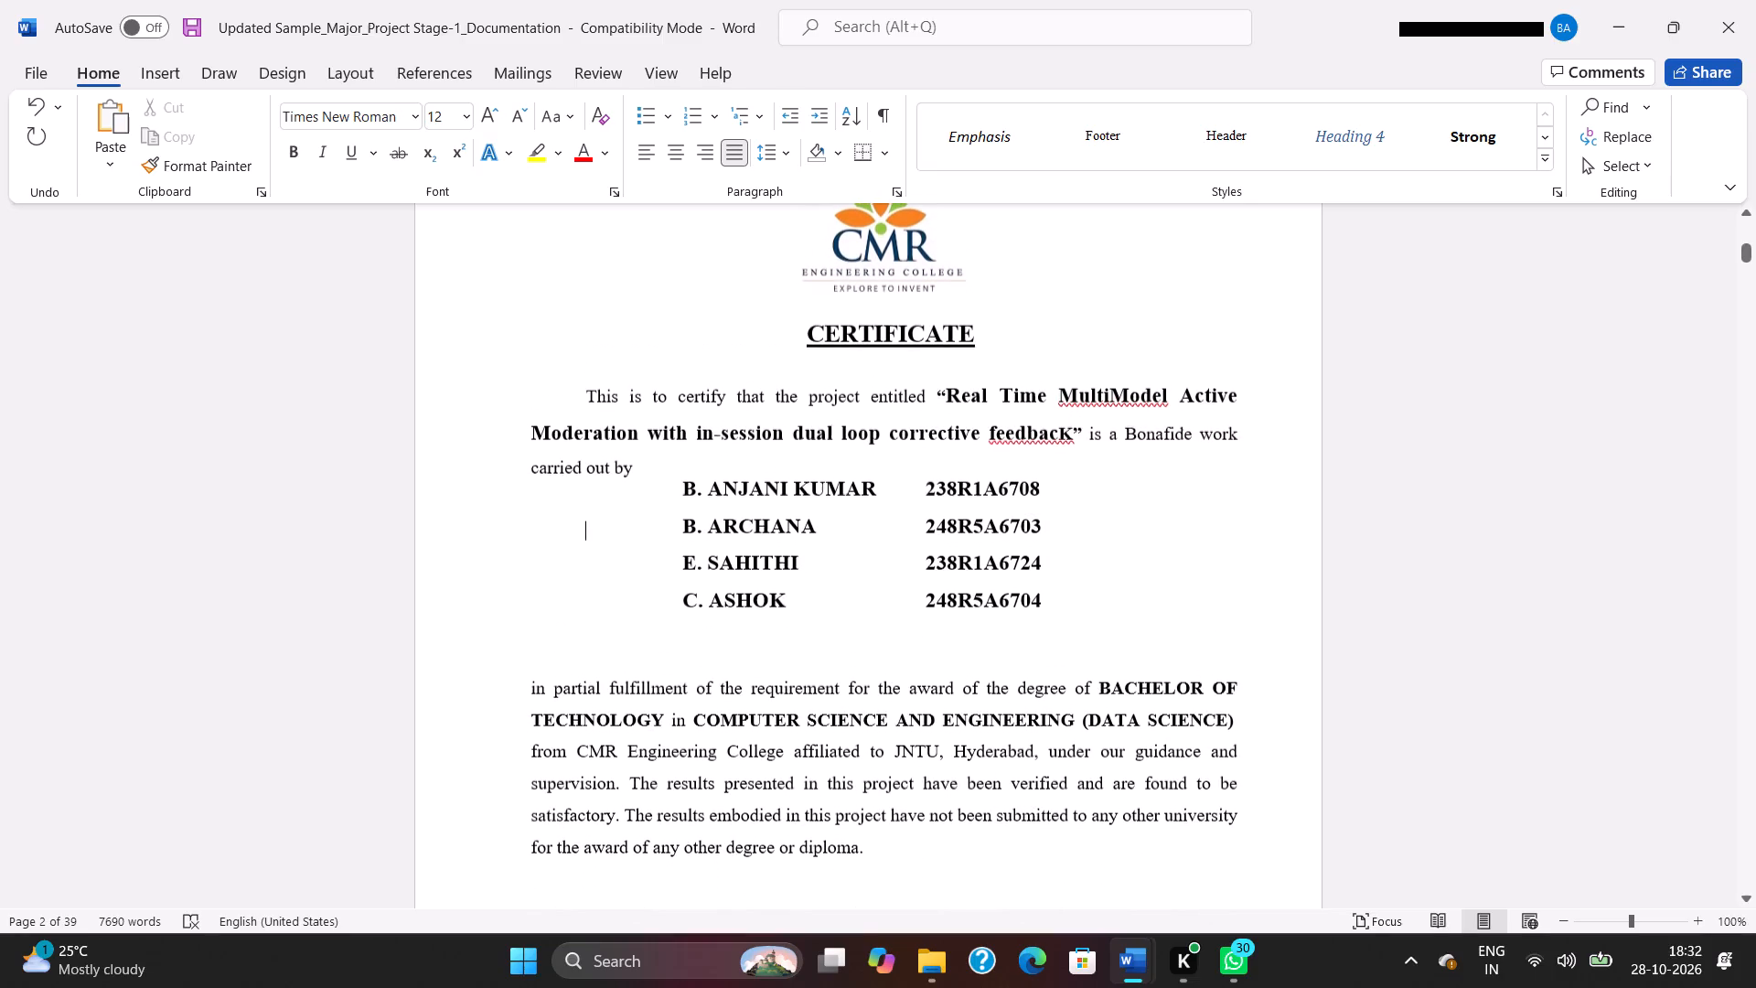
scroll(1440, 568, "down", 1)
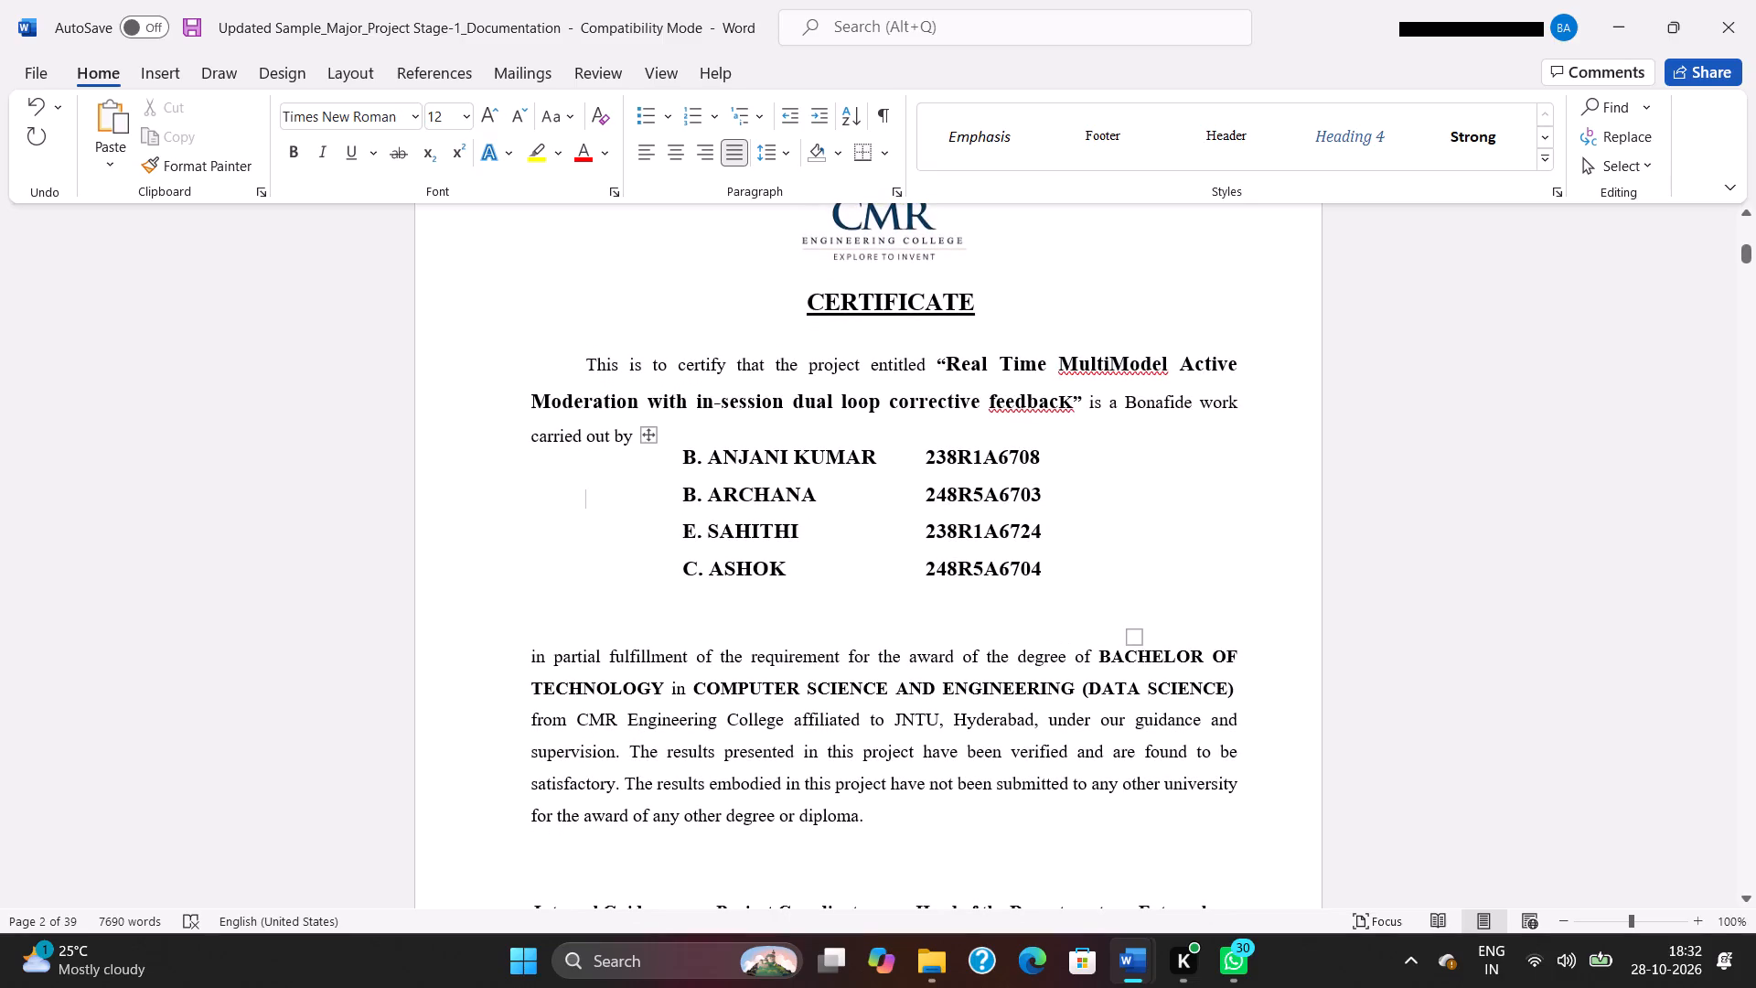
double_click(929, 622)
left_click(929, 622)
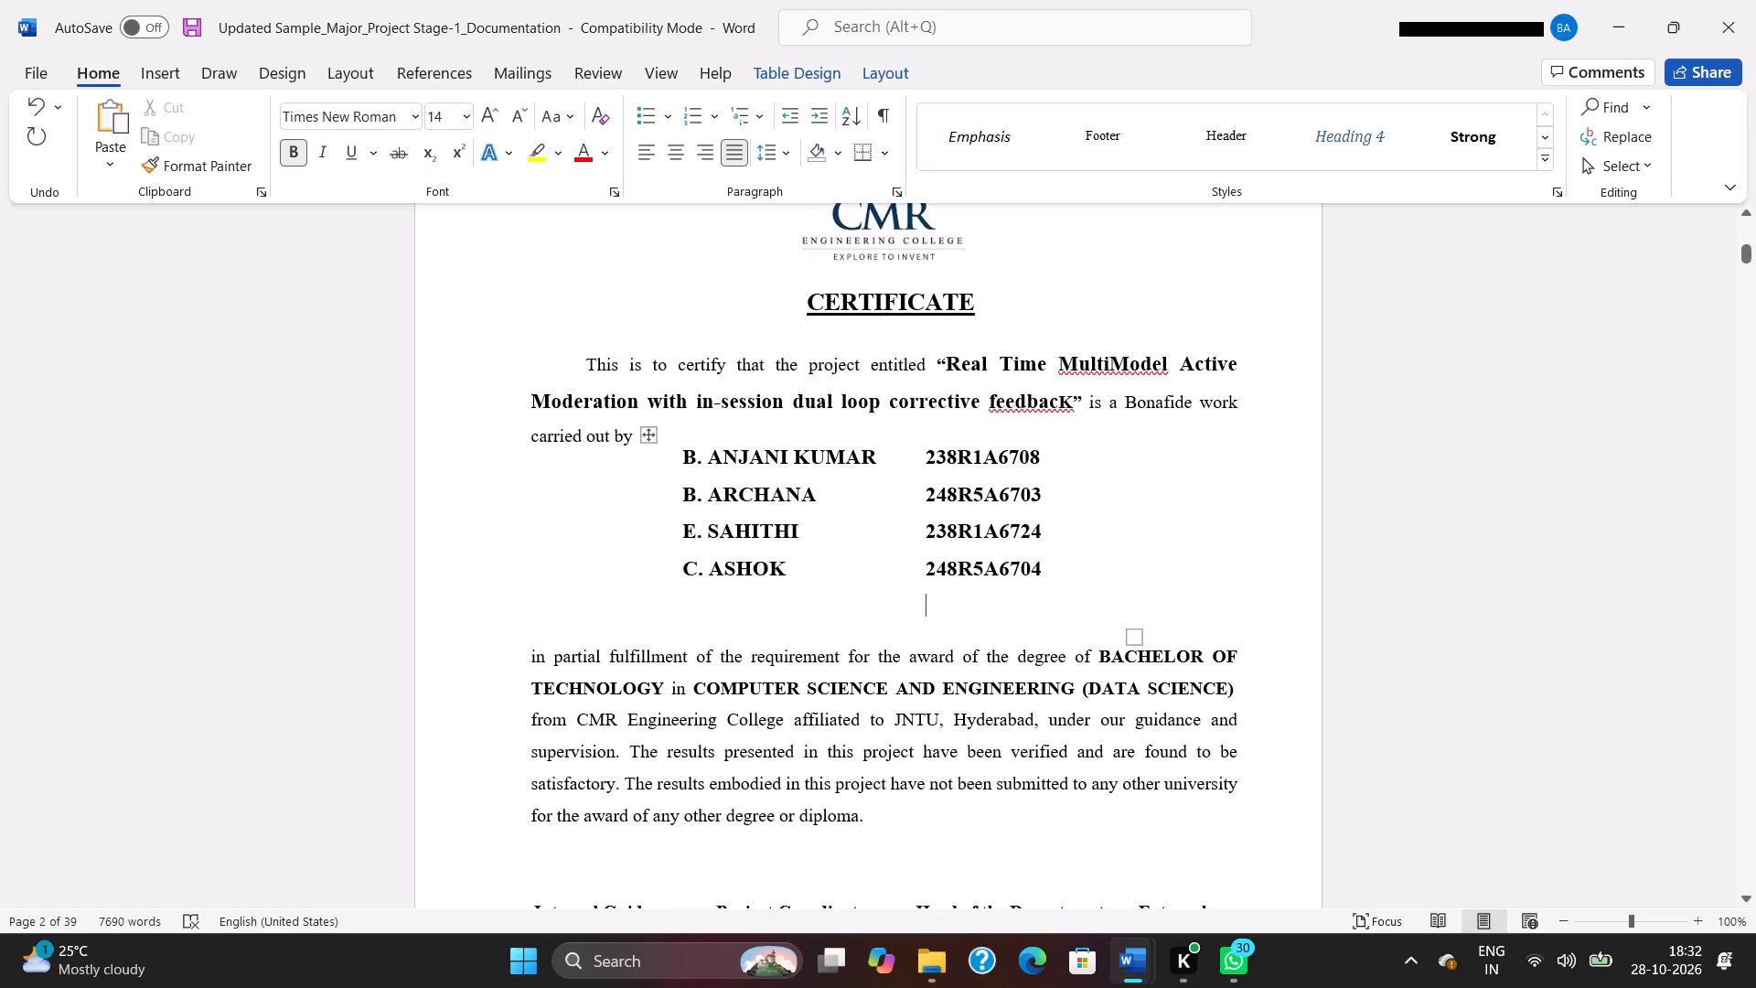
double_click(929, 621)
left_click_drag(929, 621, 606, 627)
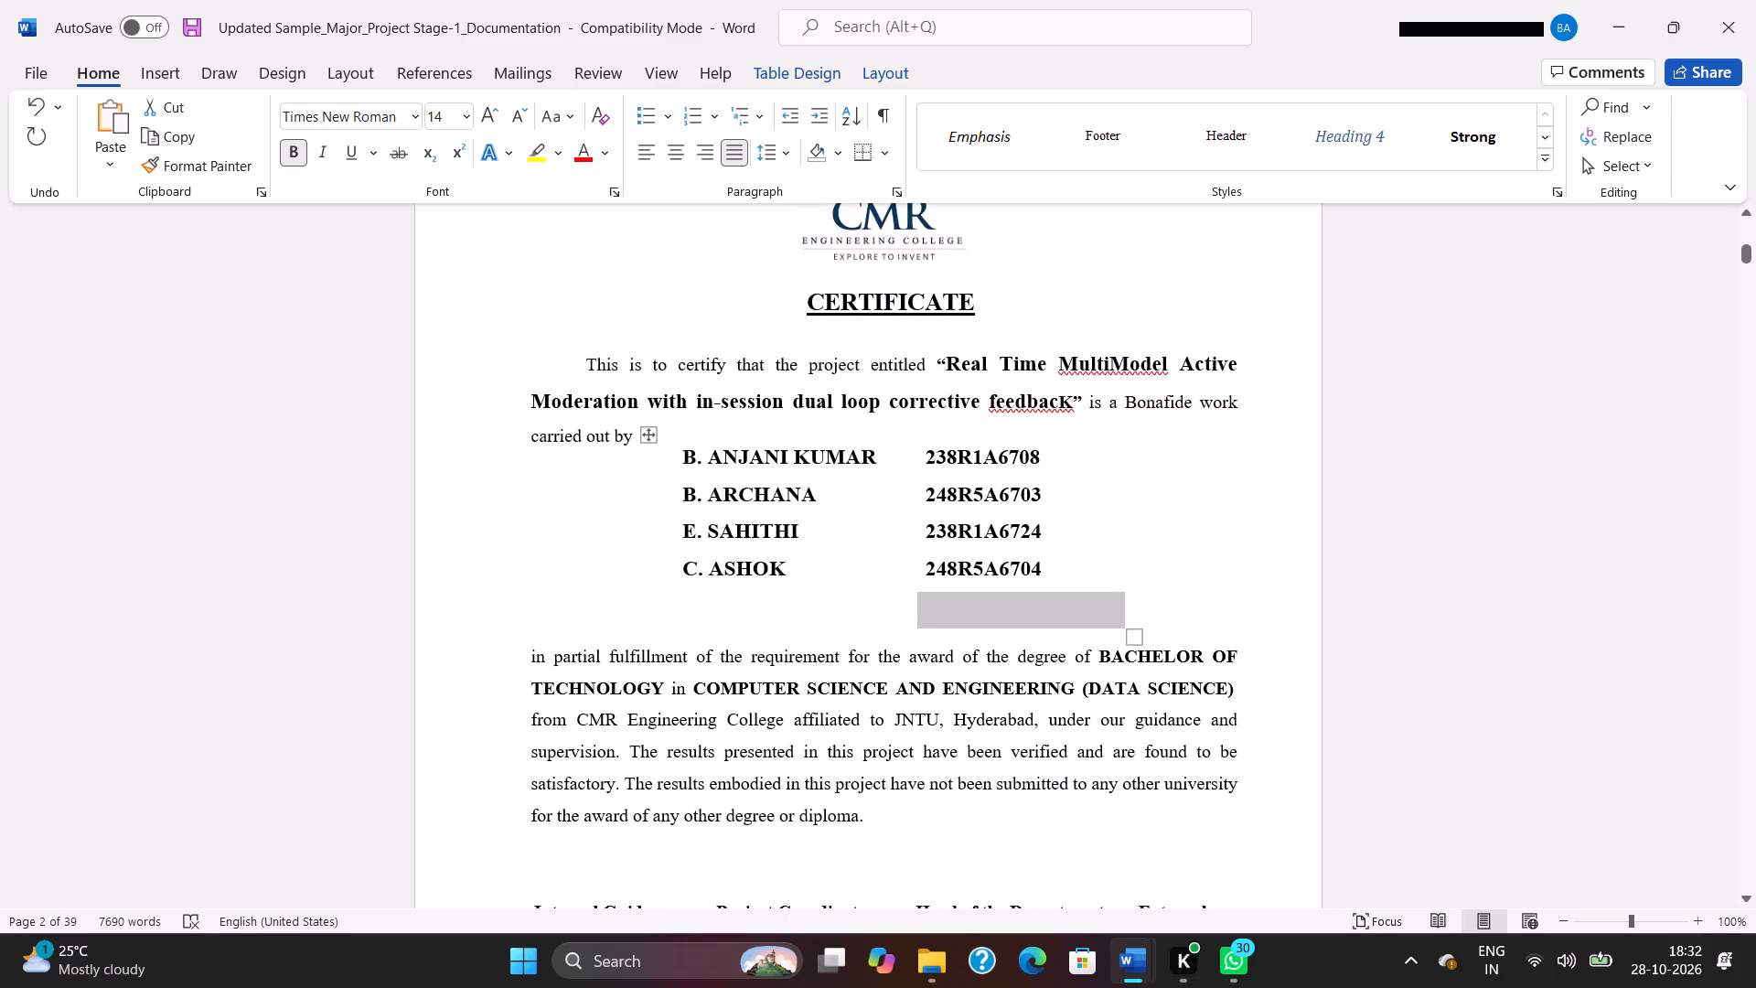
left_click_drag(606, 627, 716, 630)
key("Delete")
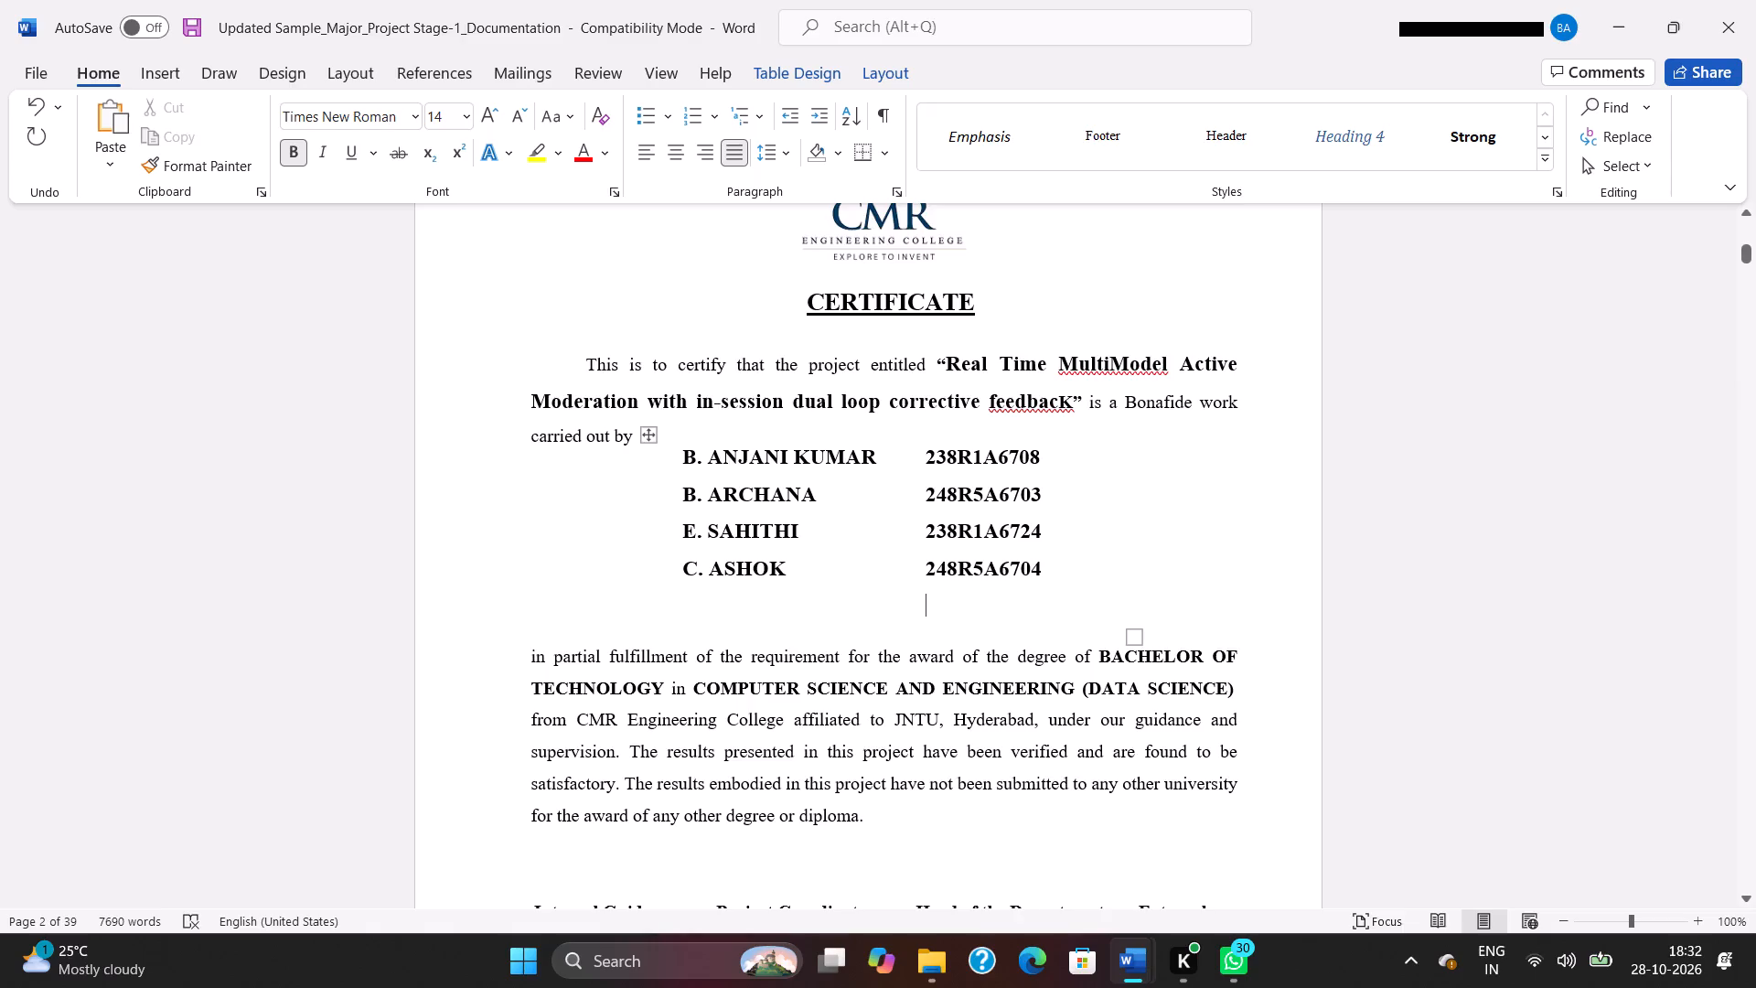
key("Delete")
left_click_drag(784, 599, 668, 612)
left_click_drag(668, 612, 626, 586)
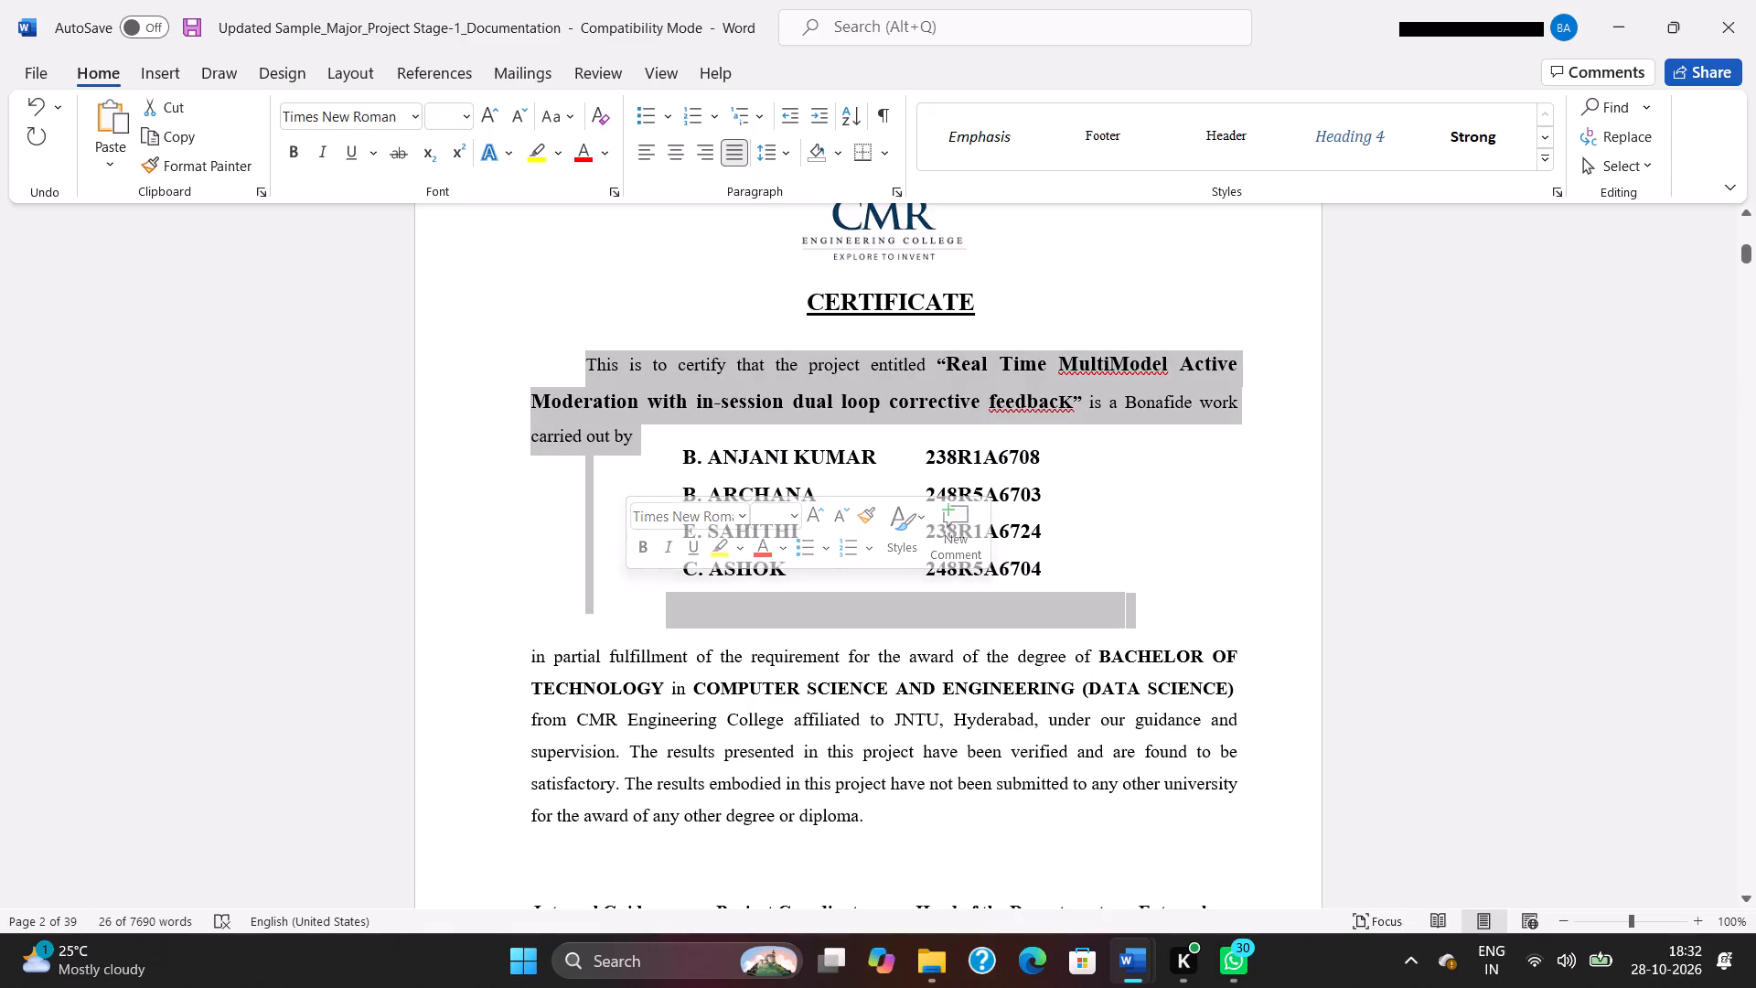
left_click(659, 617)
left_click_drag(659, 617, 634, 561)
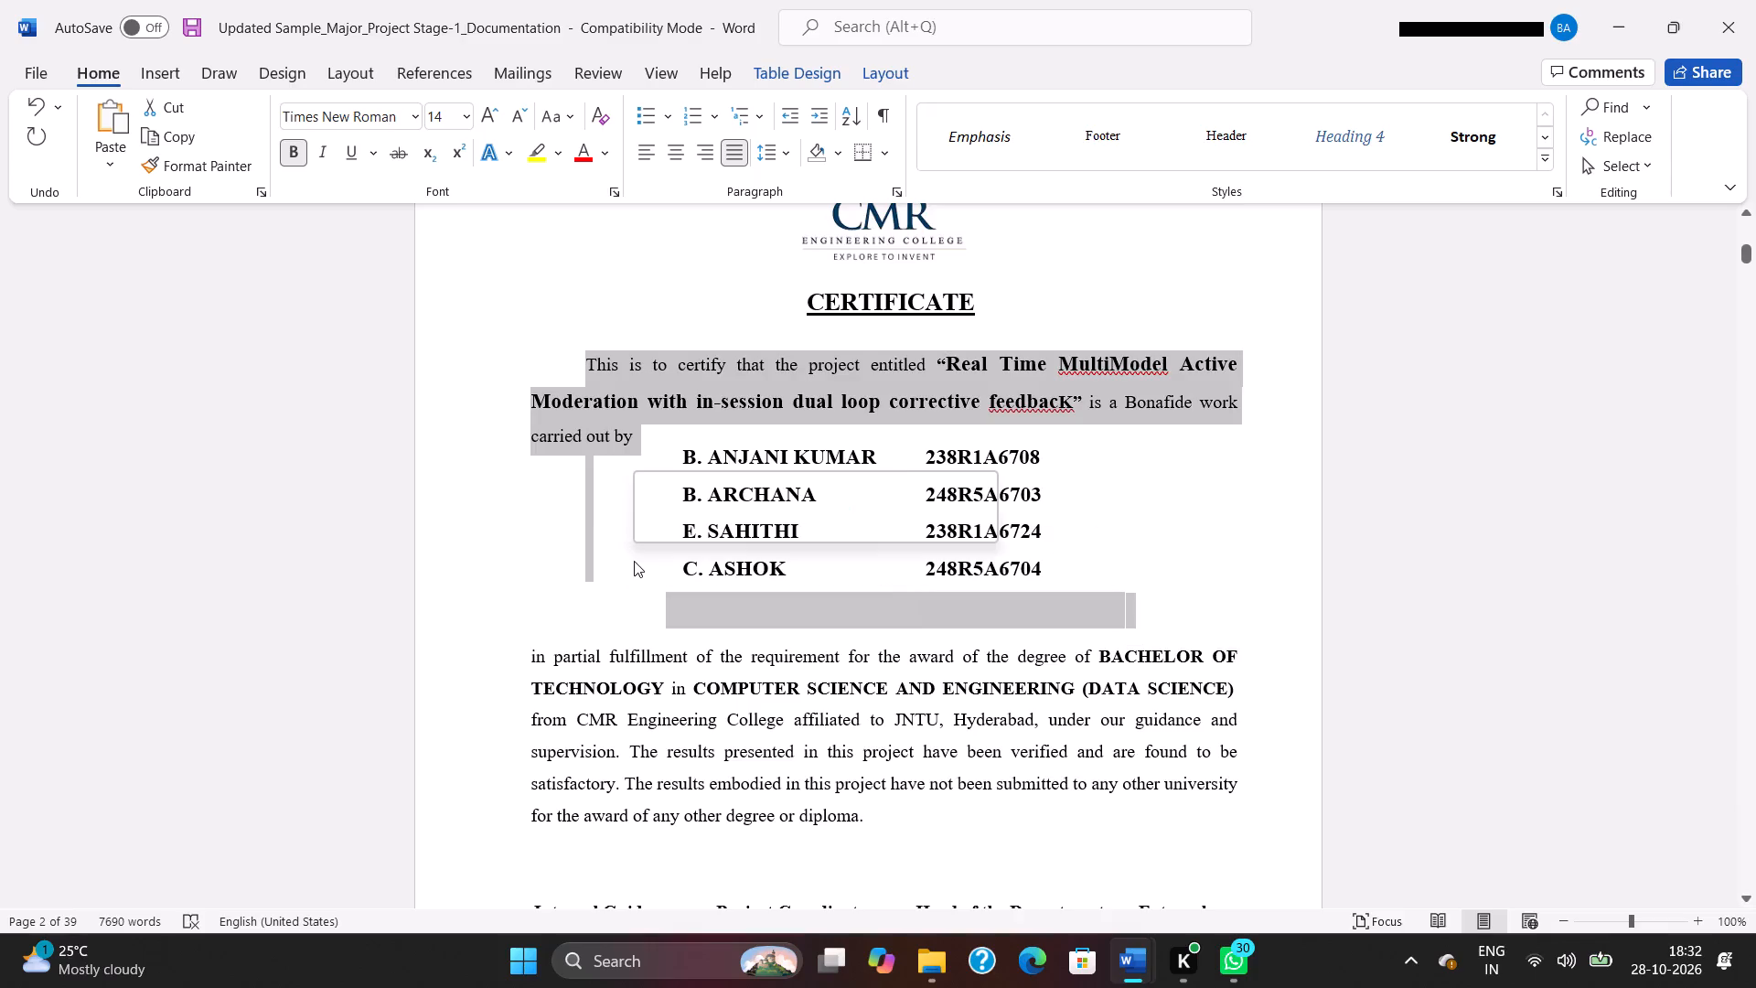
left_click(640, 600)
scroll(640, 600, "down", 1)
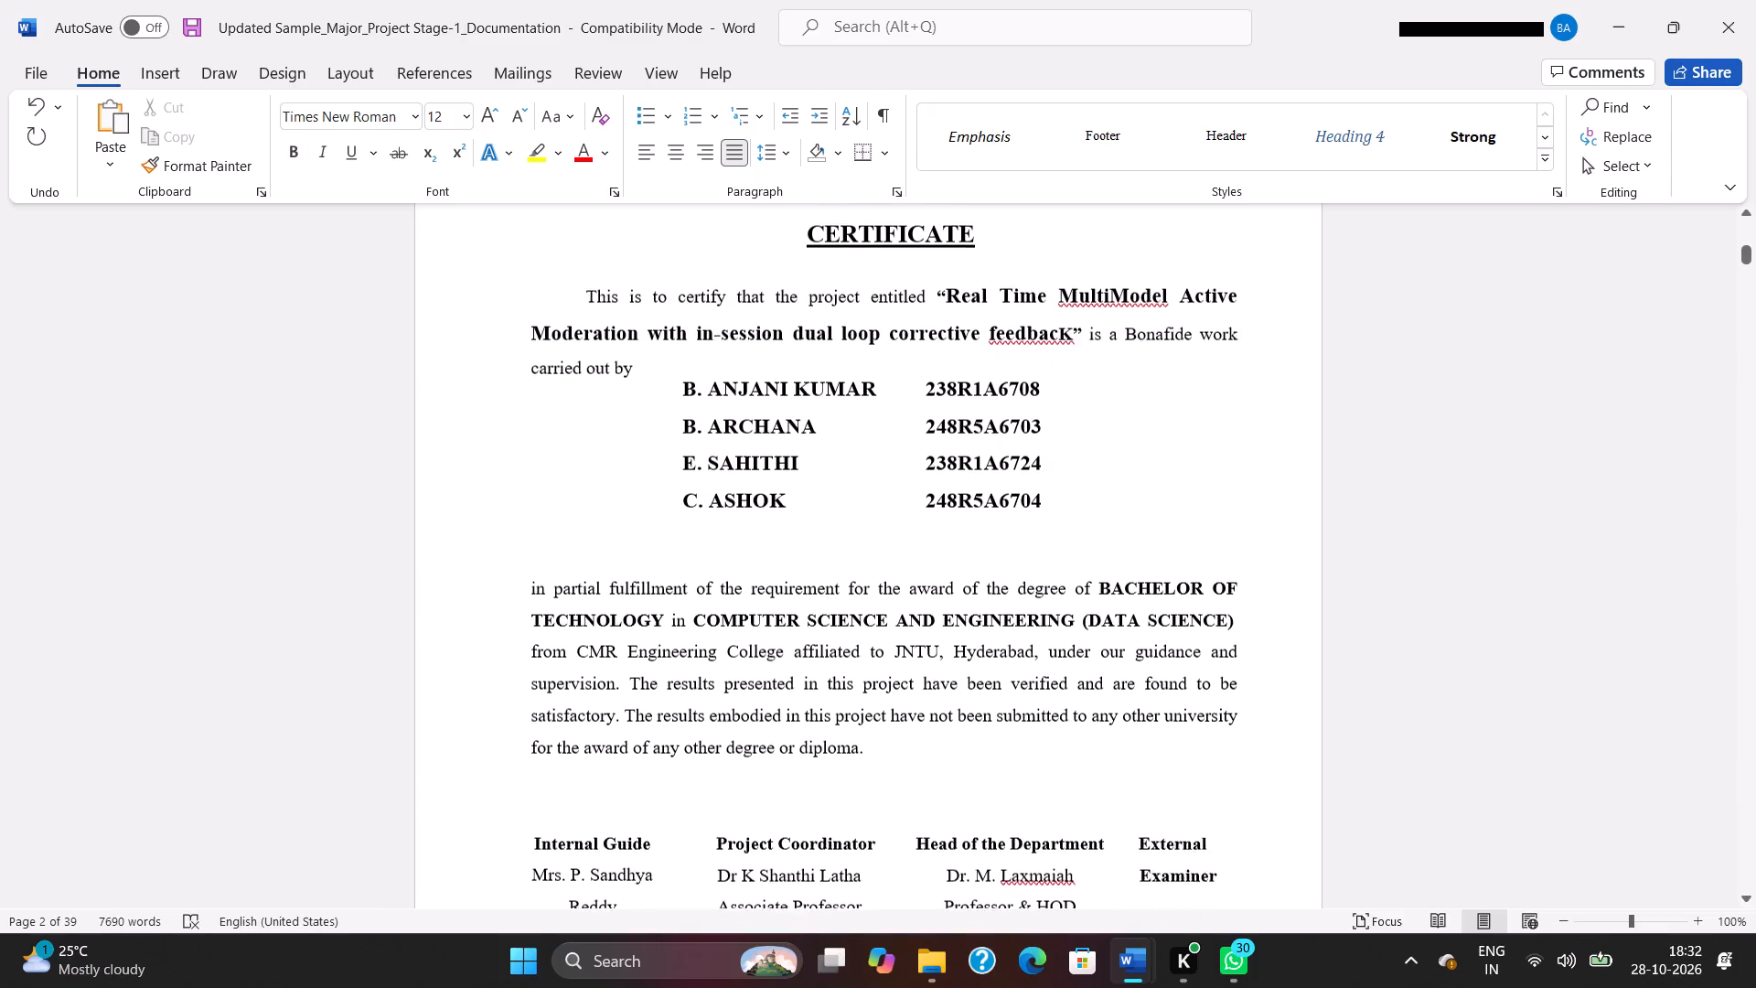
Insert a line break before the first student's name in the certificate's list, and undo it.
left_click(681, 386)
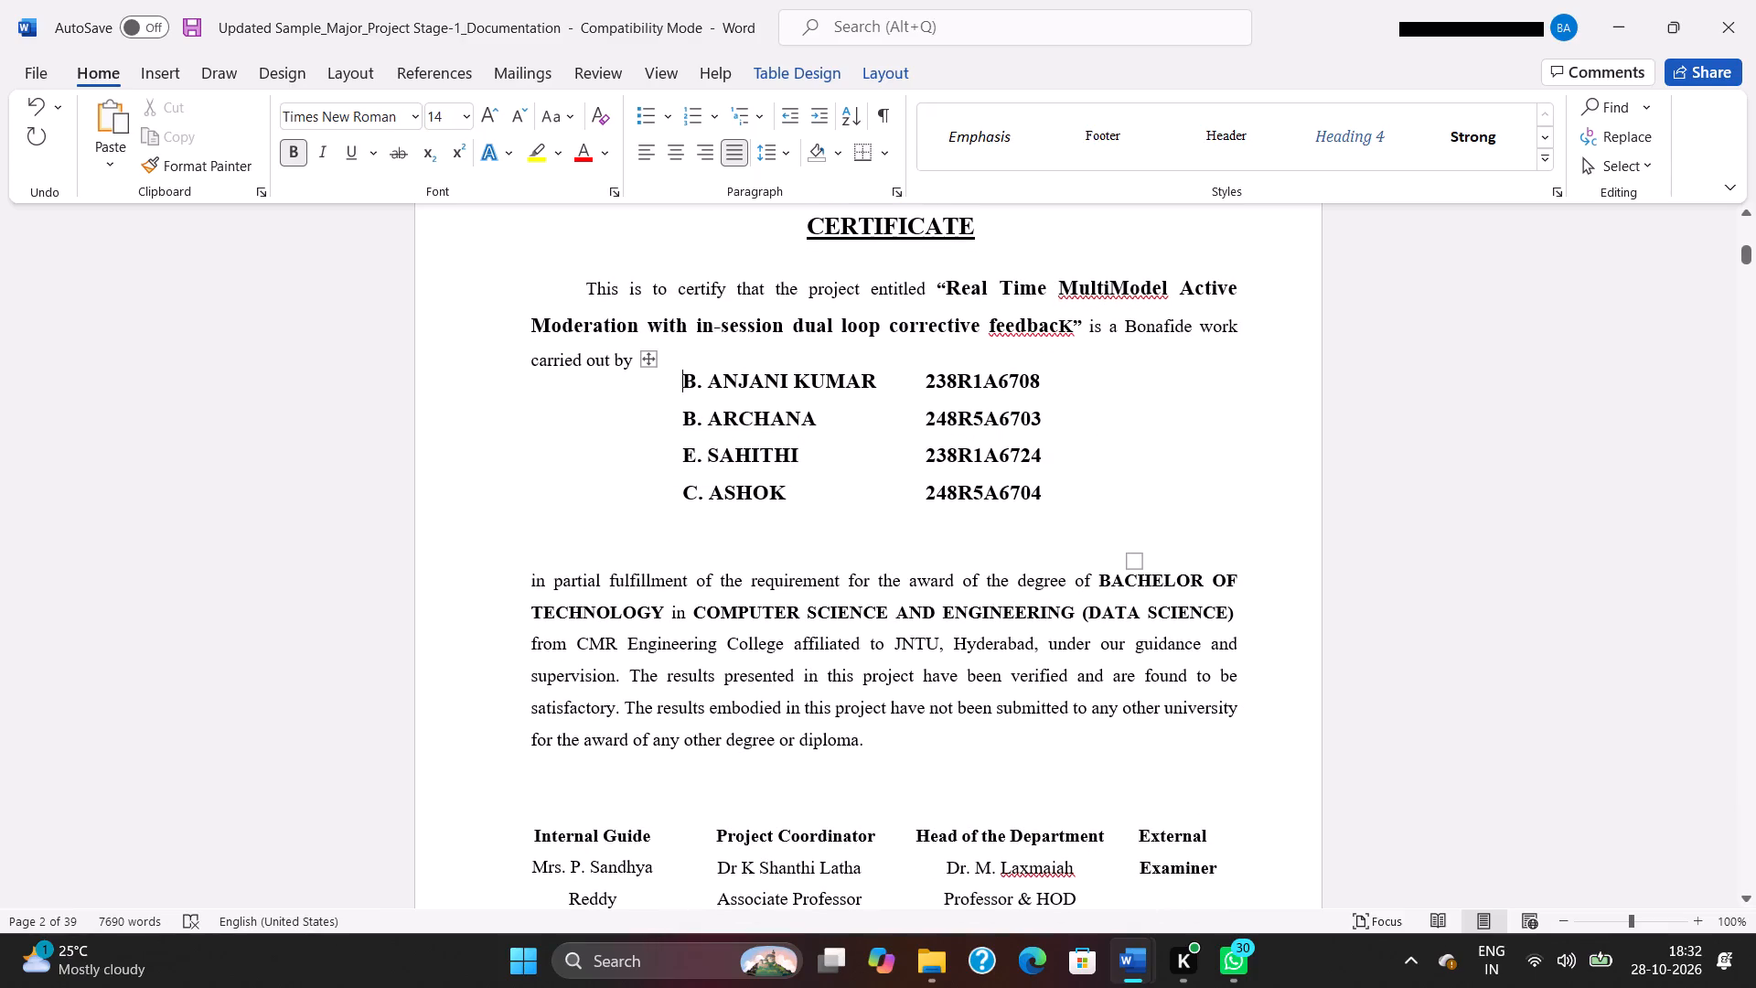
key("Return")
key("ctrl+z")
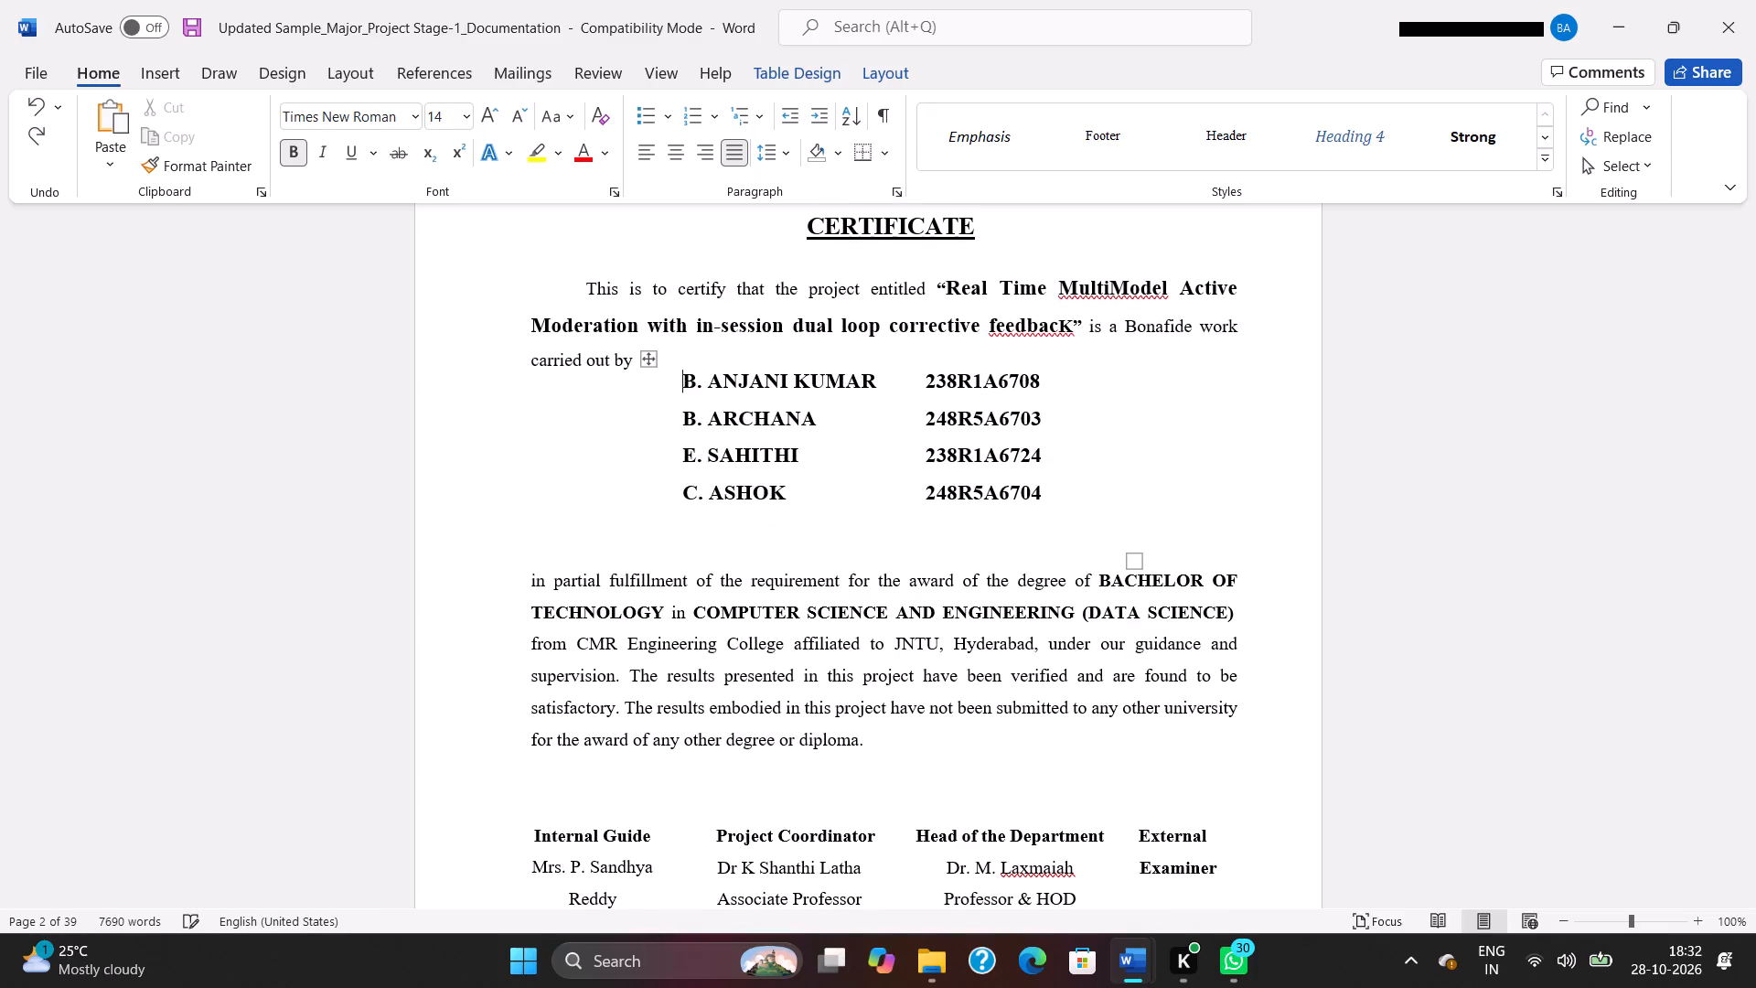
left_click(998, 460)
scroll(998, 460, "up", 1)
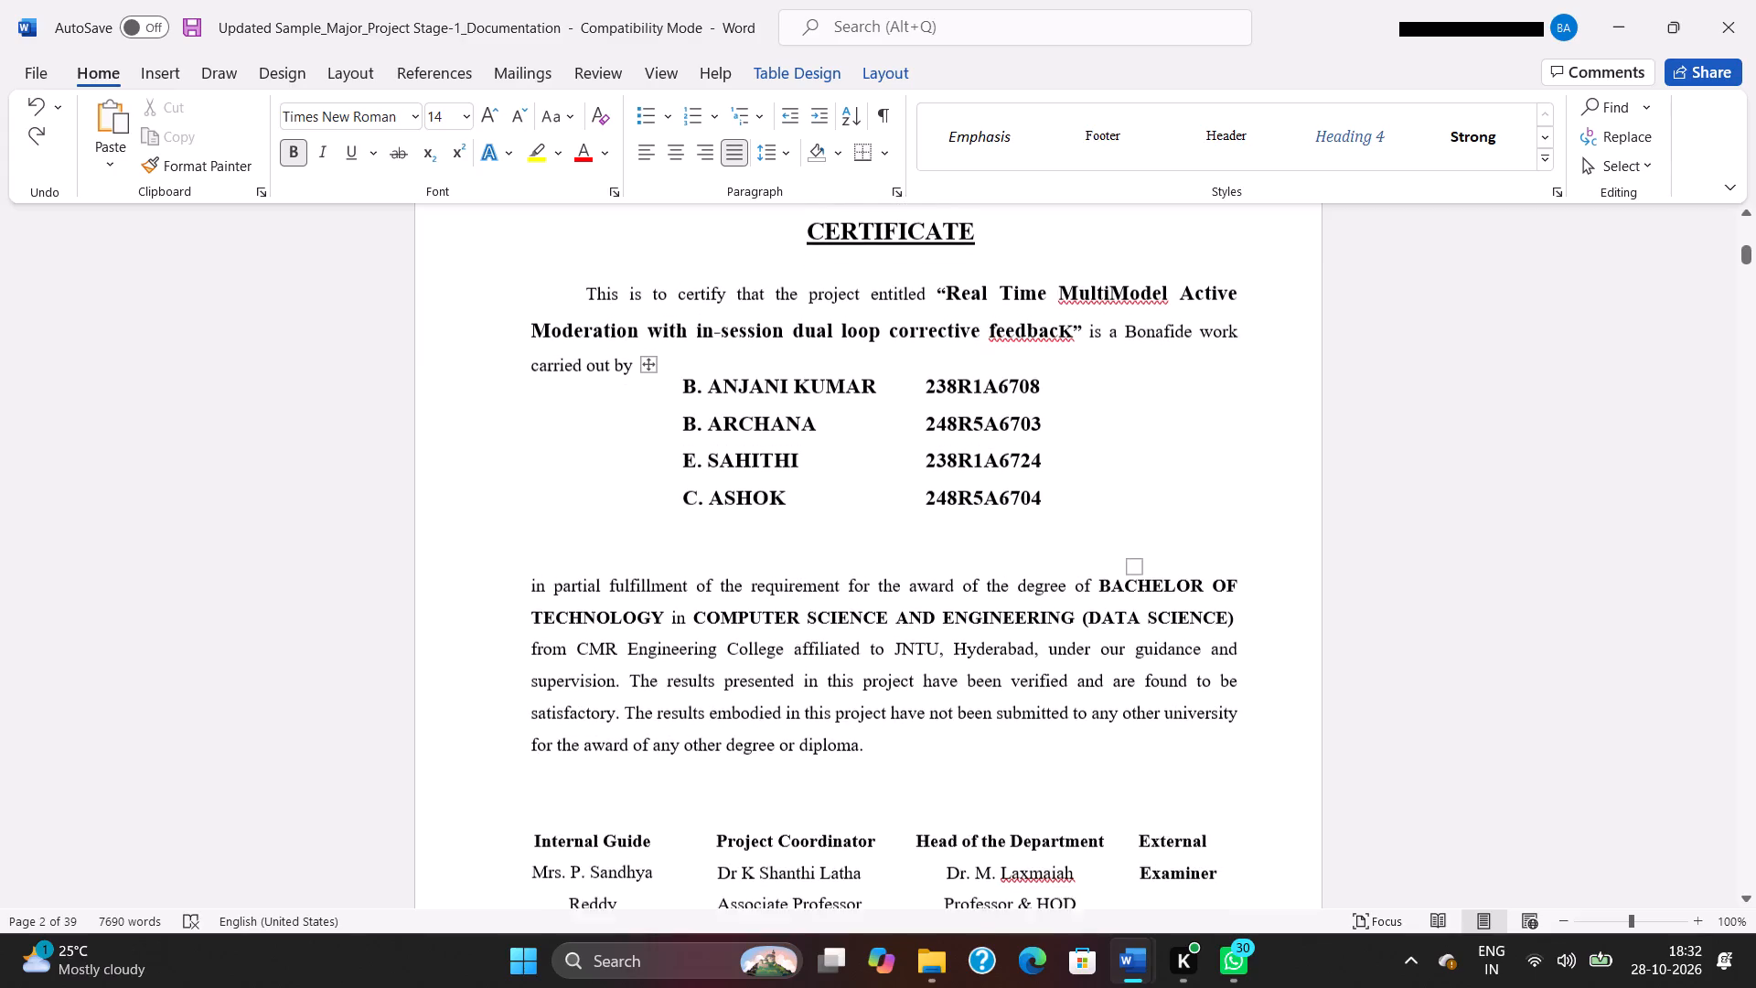
Replace the internal guide's name after "Mrs." in the certificate's signature block with the new guide's initial and name.
scroll(1112, 510, "down", 1)
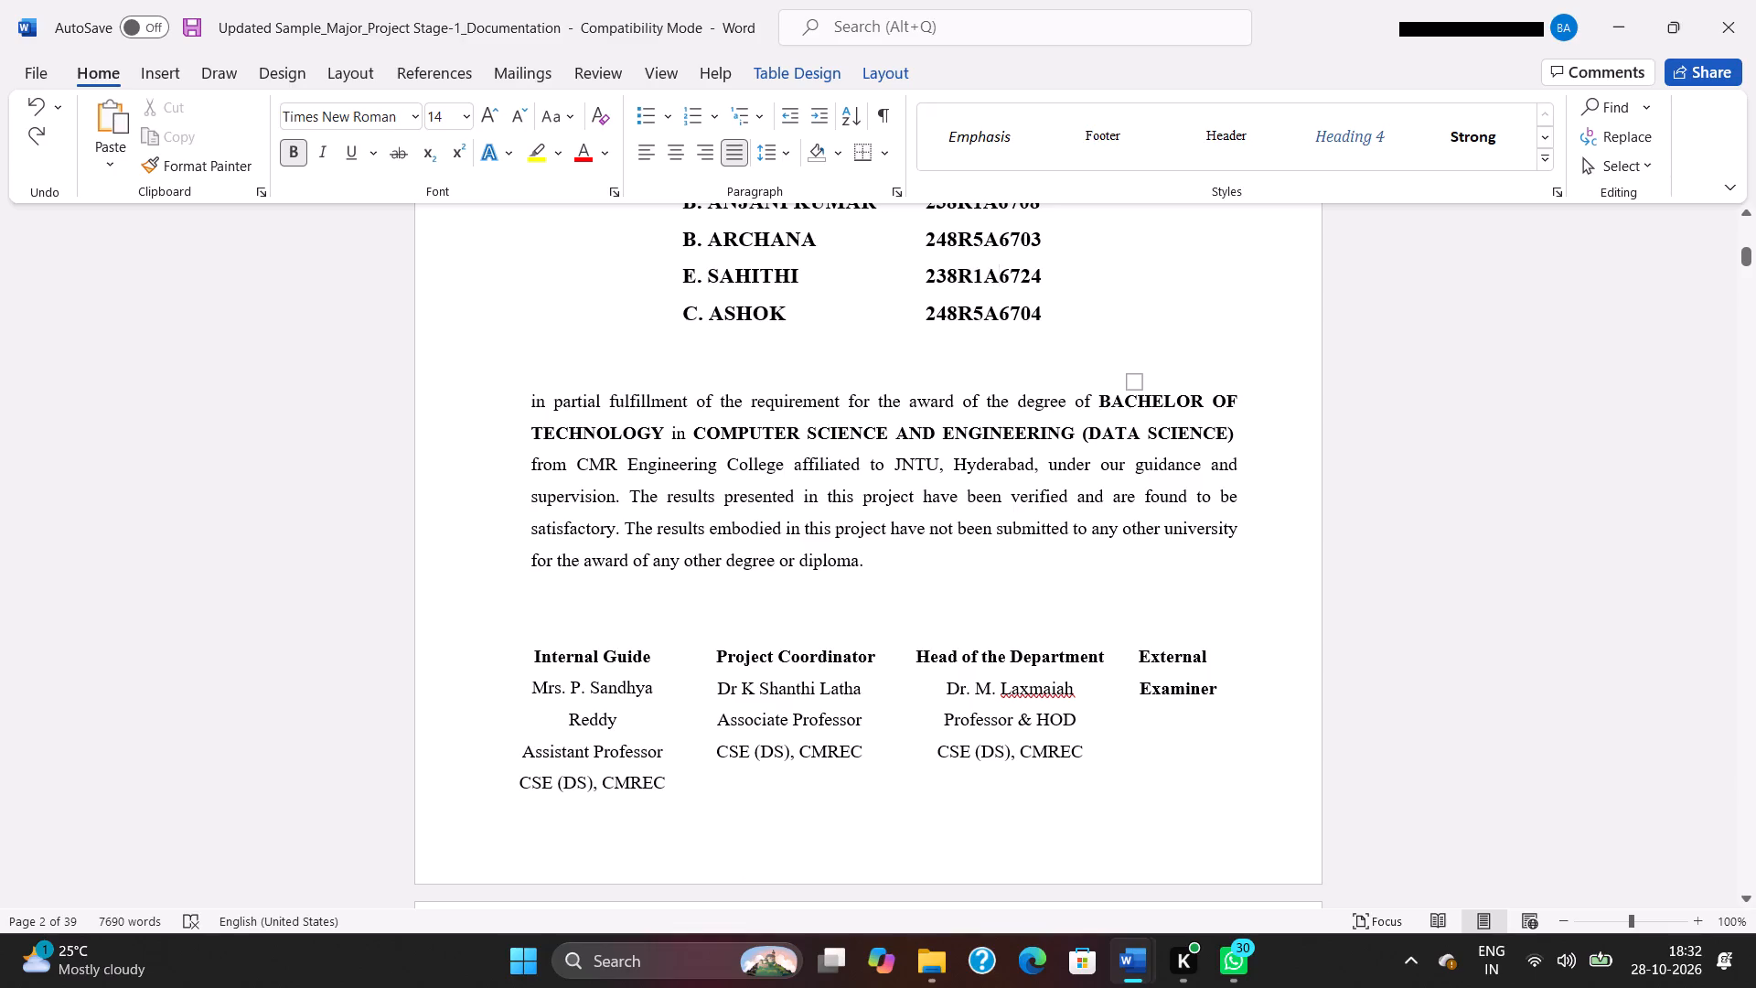
left_click(623, 718)
key("BackSpace")
key("BackSpace")
key("BackSpace")
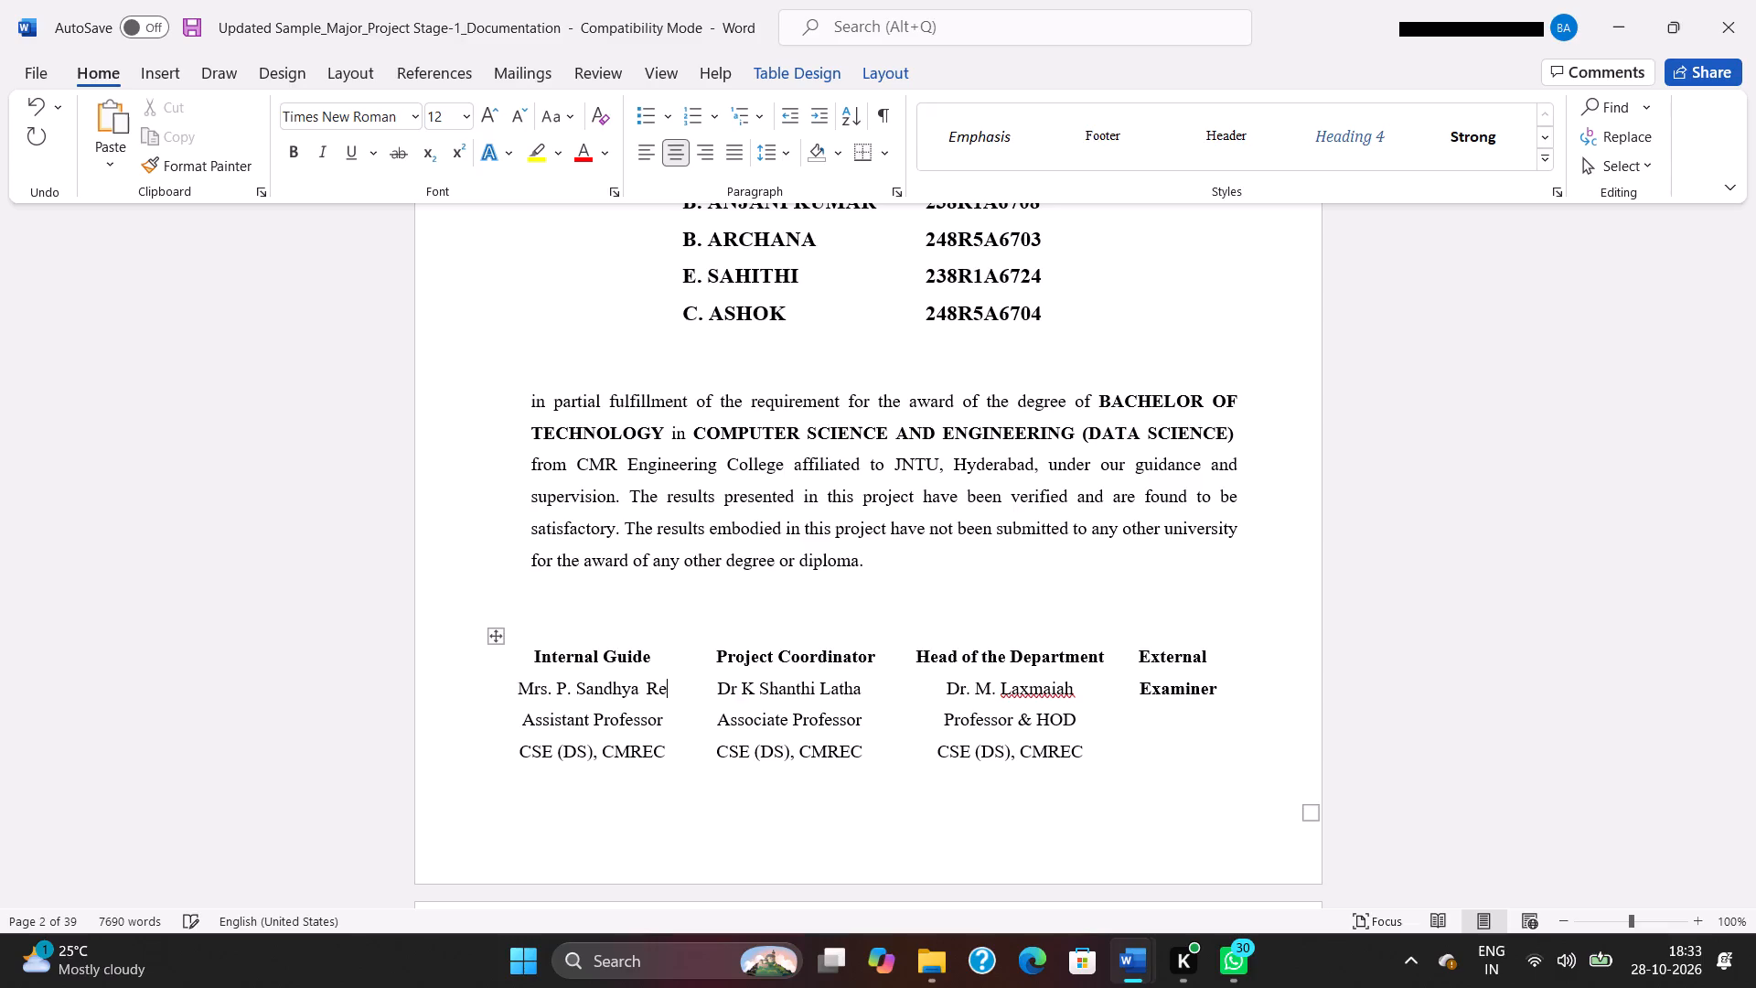
key("BackSpace")
key("BackSpace")
key("BackSpace")
key("BackSpace")
key("BackSpace")
key("BackSpace")
key("BackSpace")
key("BackSpace")
key("BackSpace")
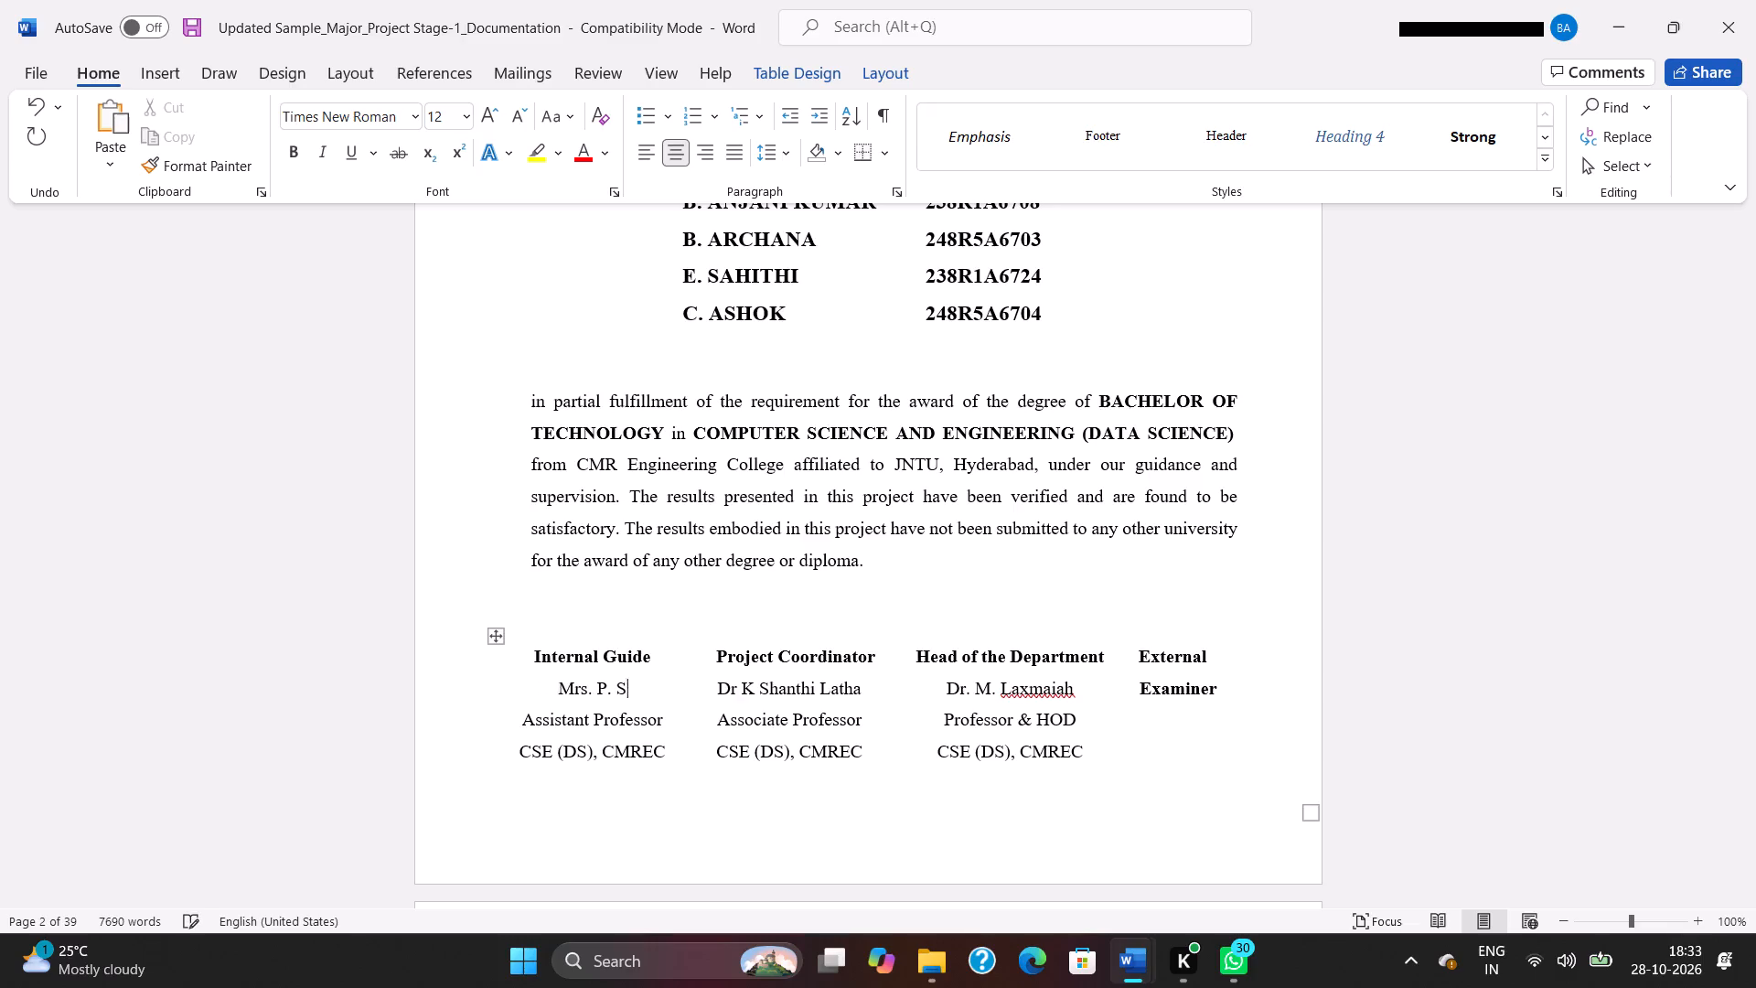
key("BackSpace")
key("BackSpace")
key("BackSpace")
key("BackSpace")
key("k")
key("period")
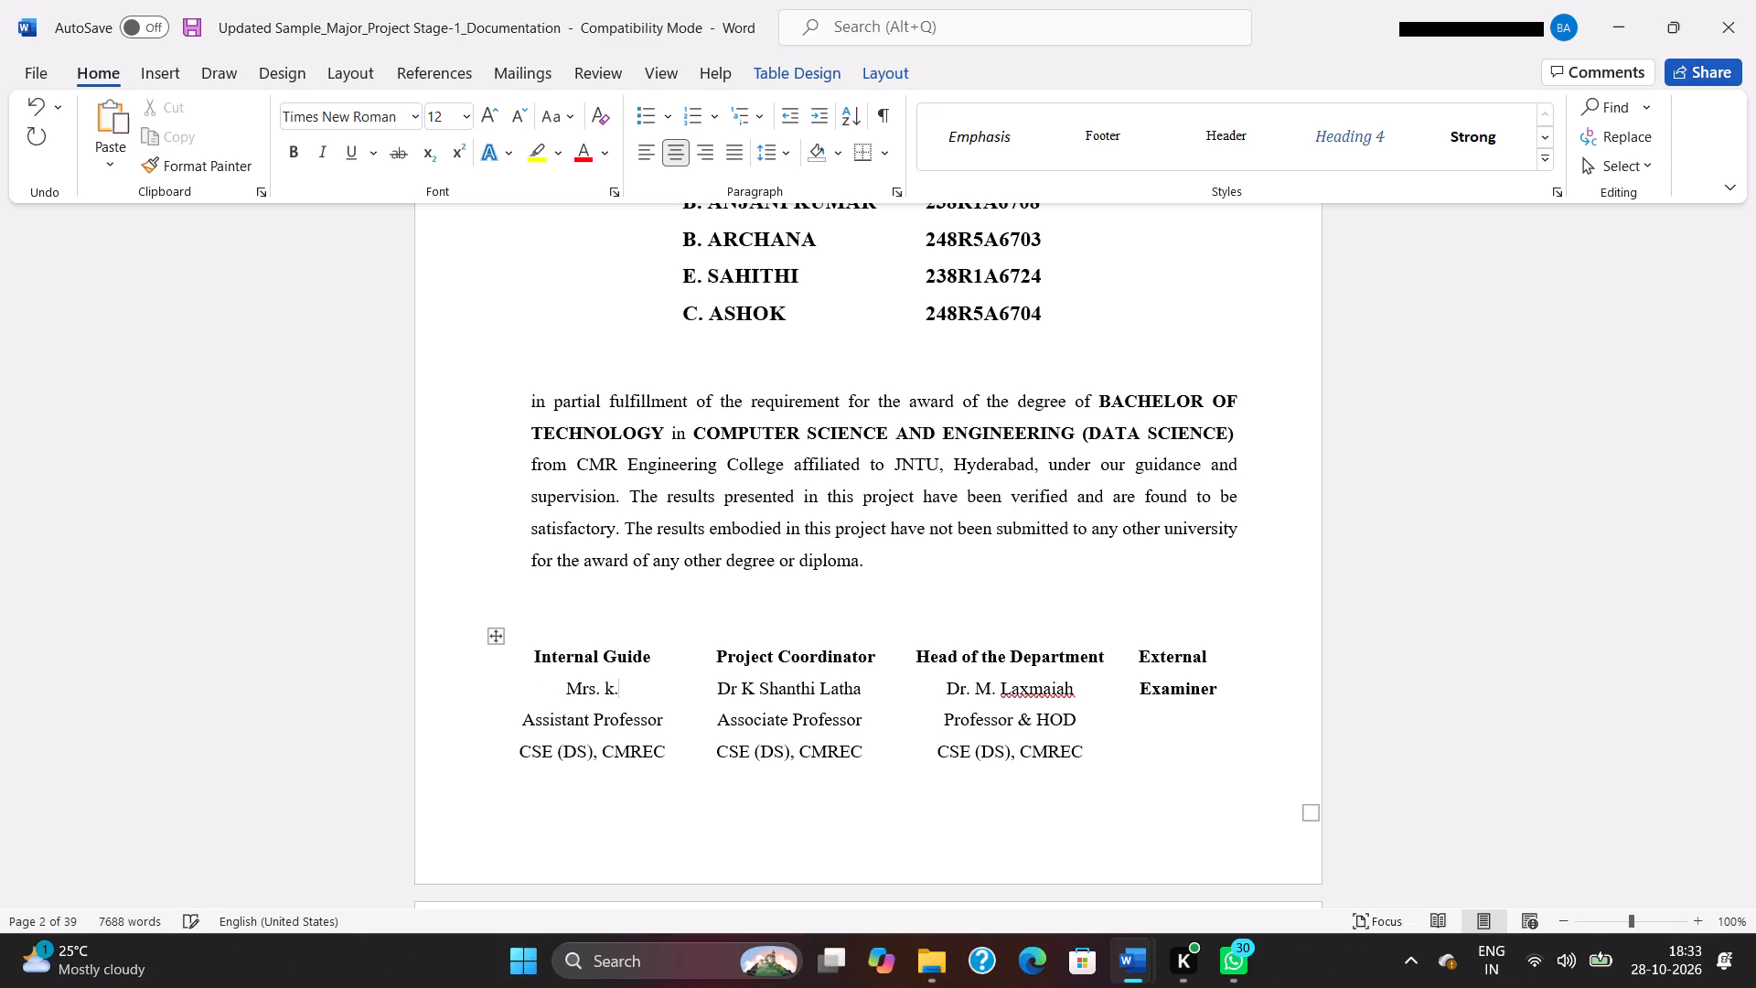
type("Durga")
left_click(869, 793)
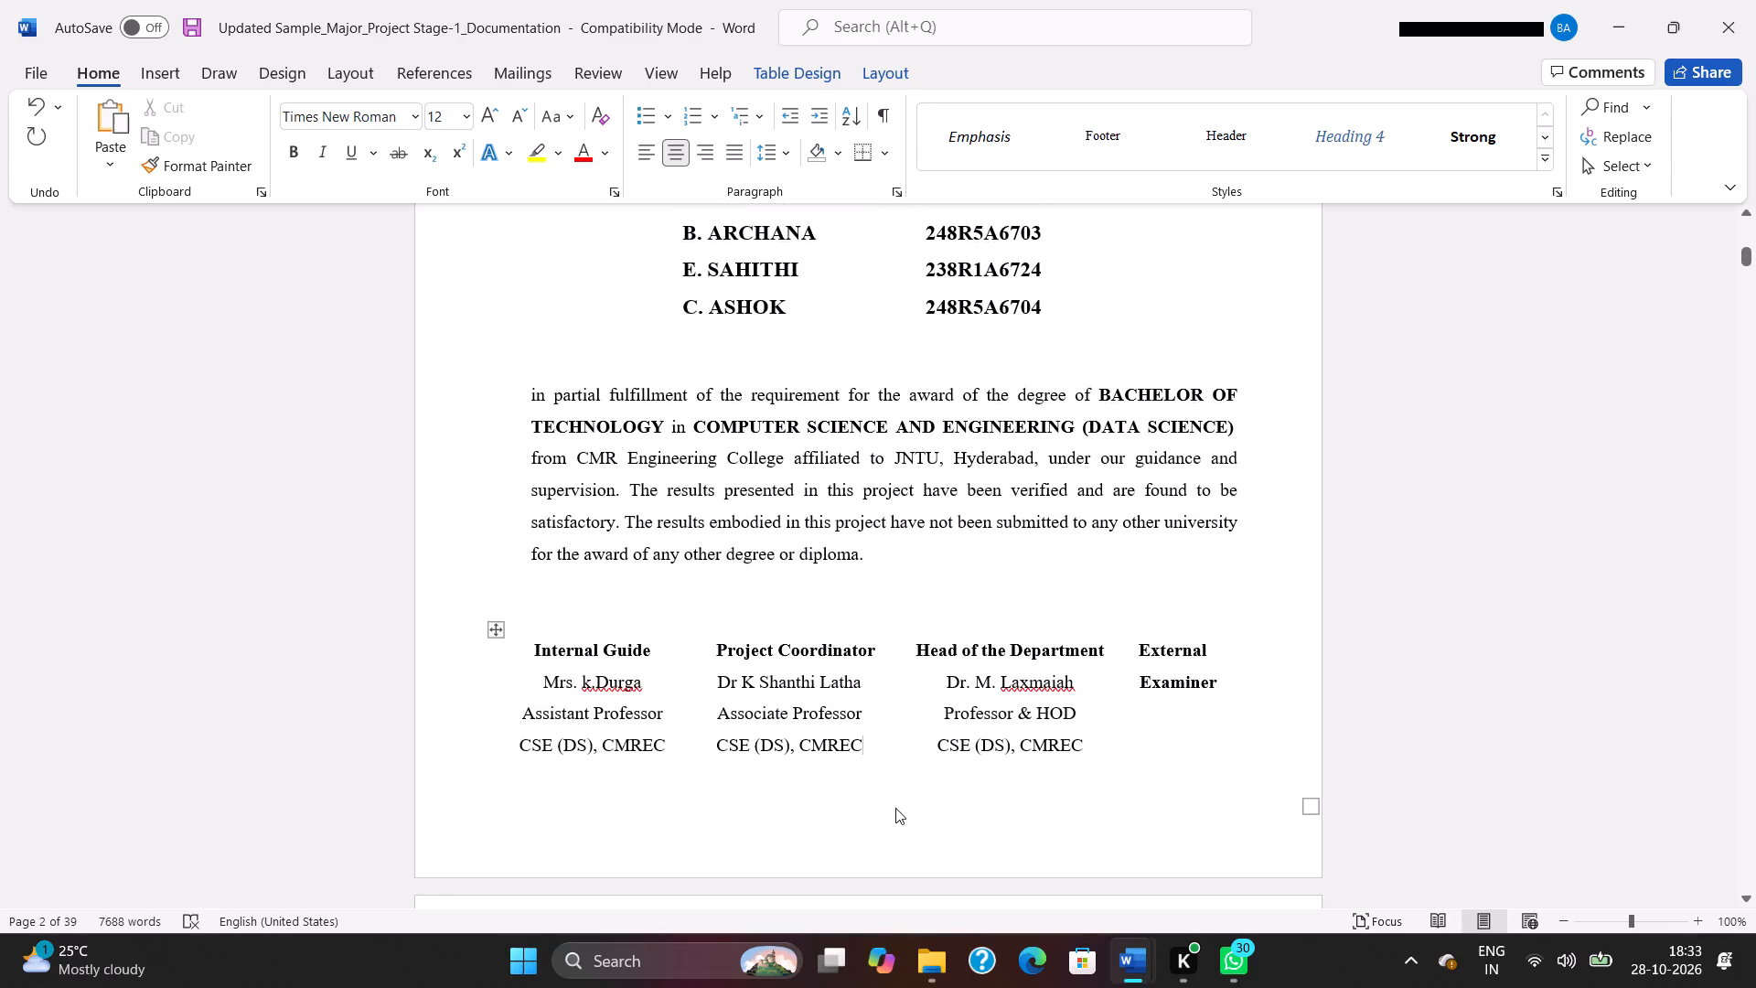
Change the initial in the internal guide's name to a capital K.
scroll(895, 808, "down", 1)
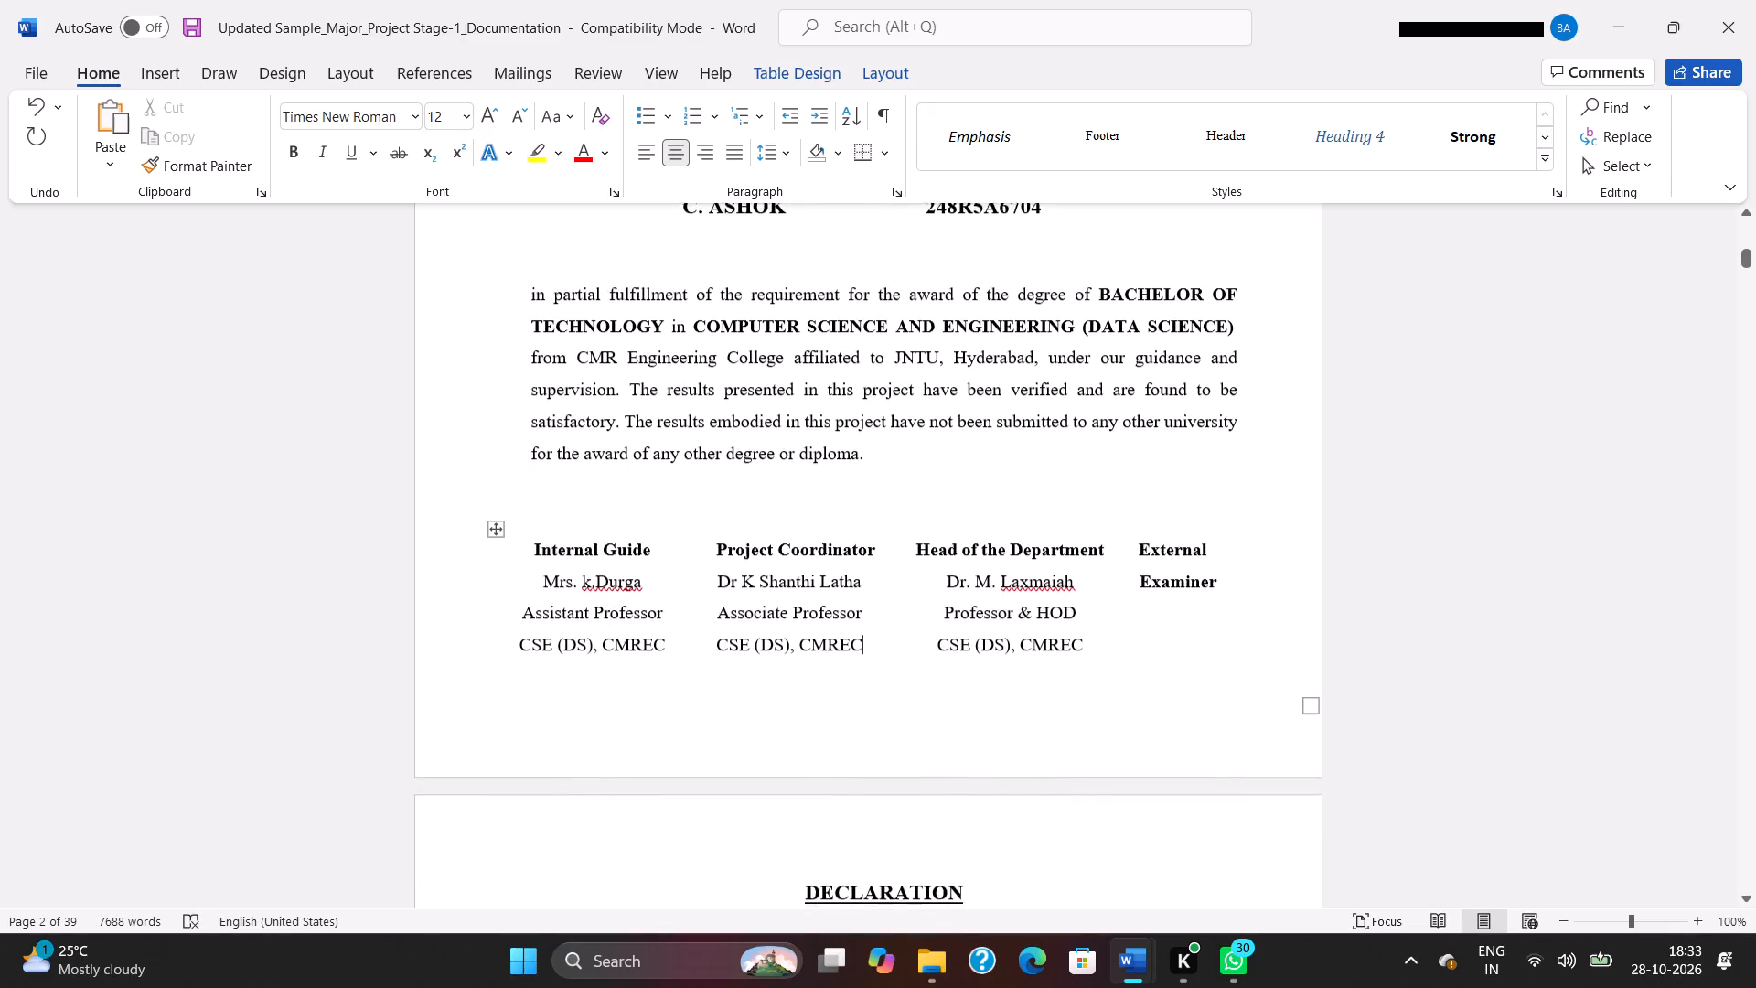
scroll(895, 808, "down", 1)
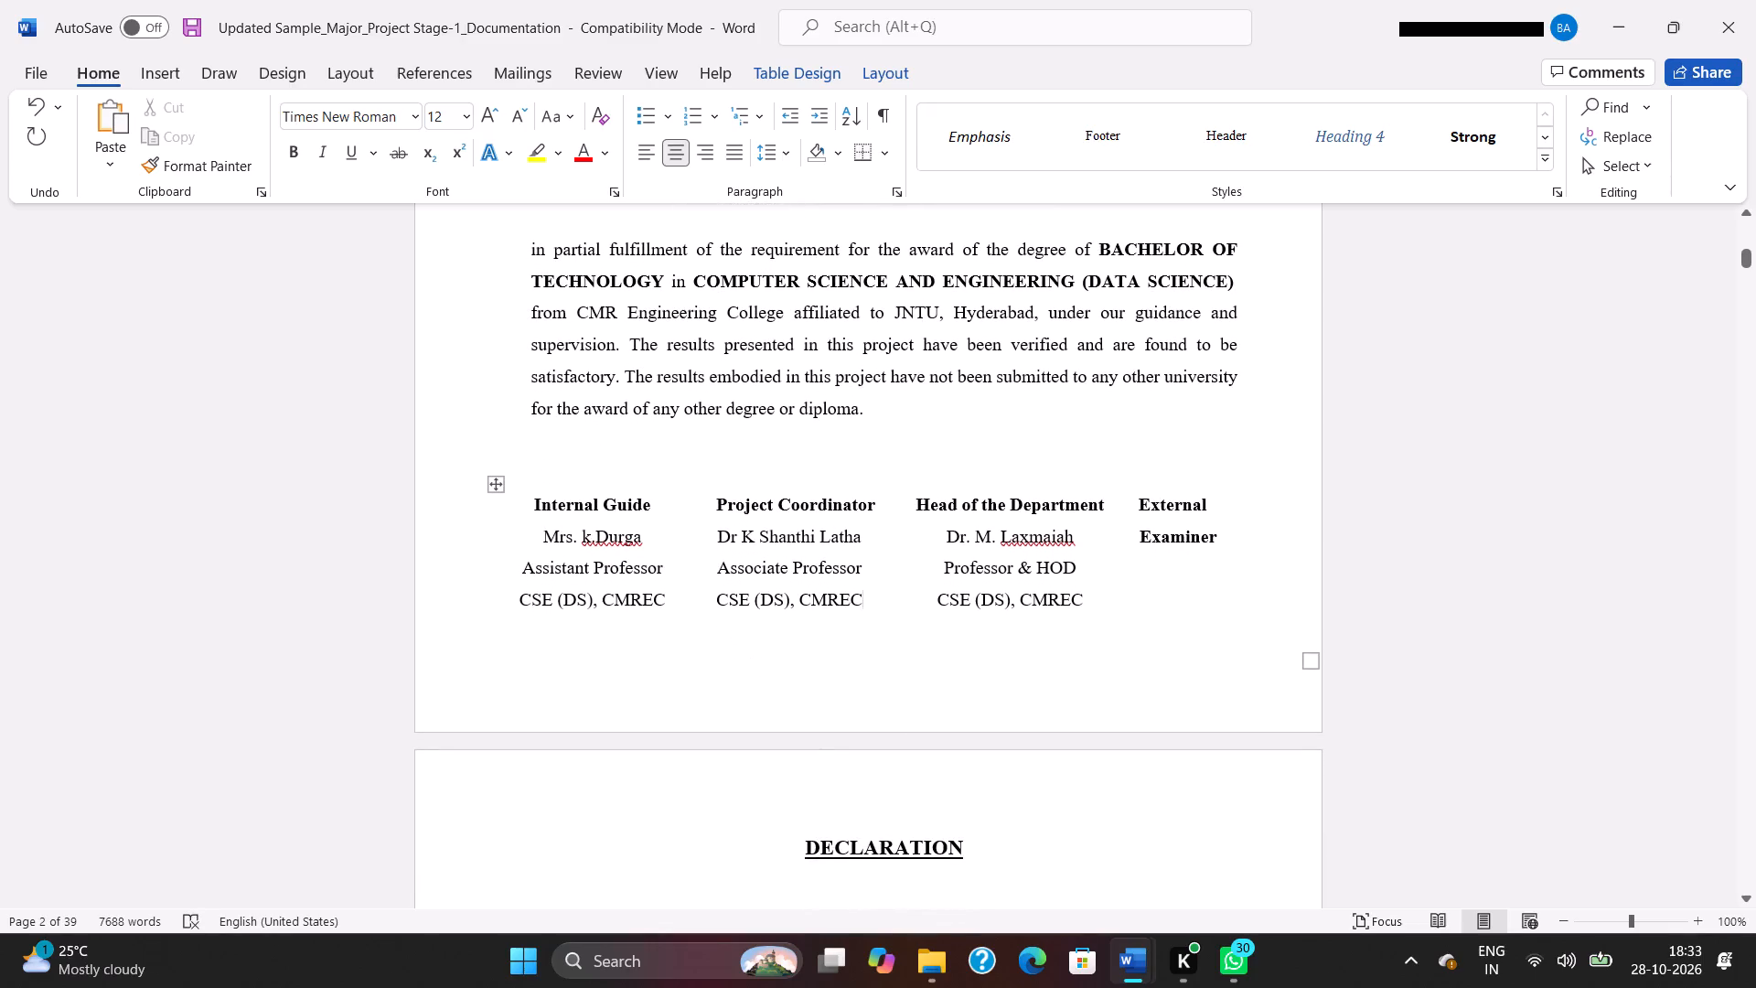
left_click(593, 543)
key("BackSpace")
key("shift+k")
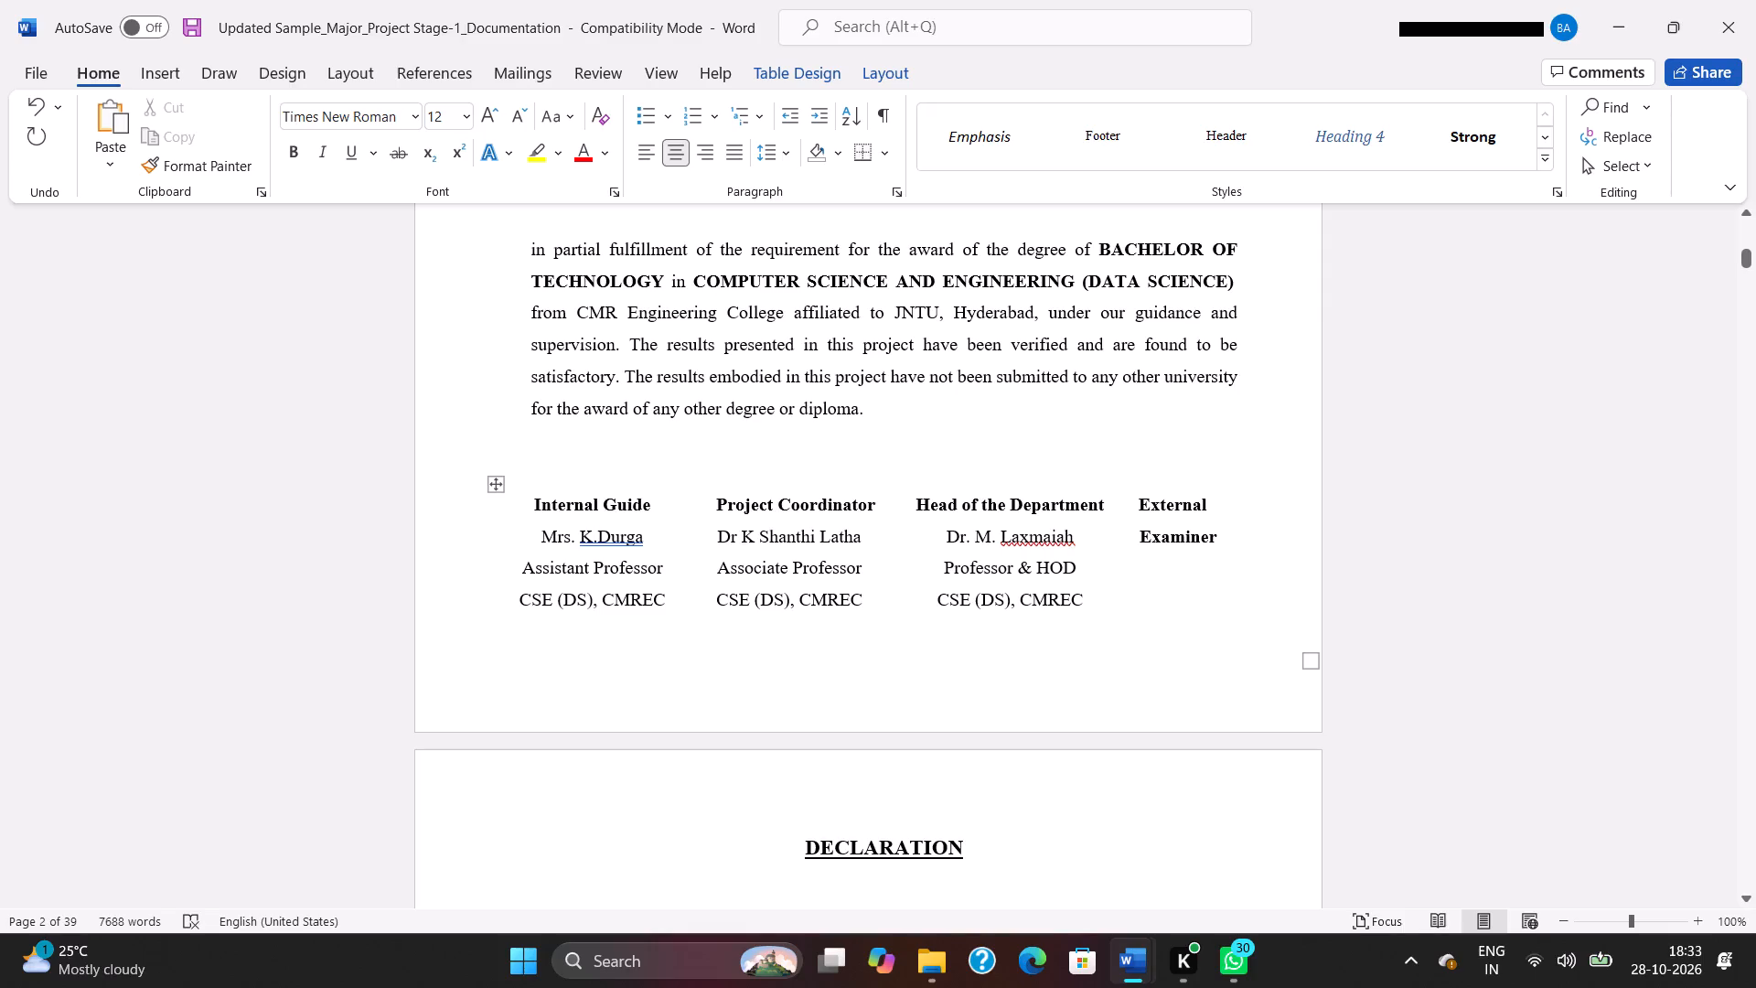
Ignore once the spacing suggestion flagged on the internal guide's name.
right_click(605, 536)
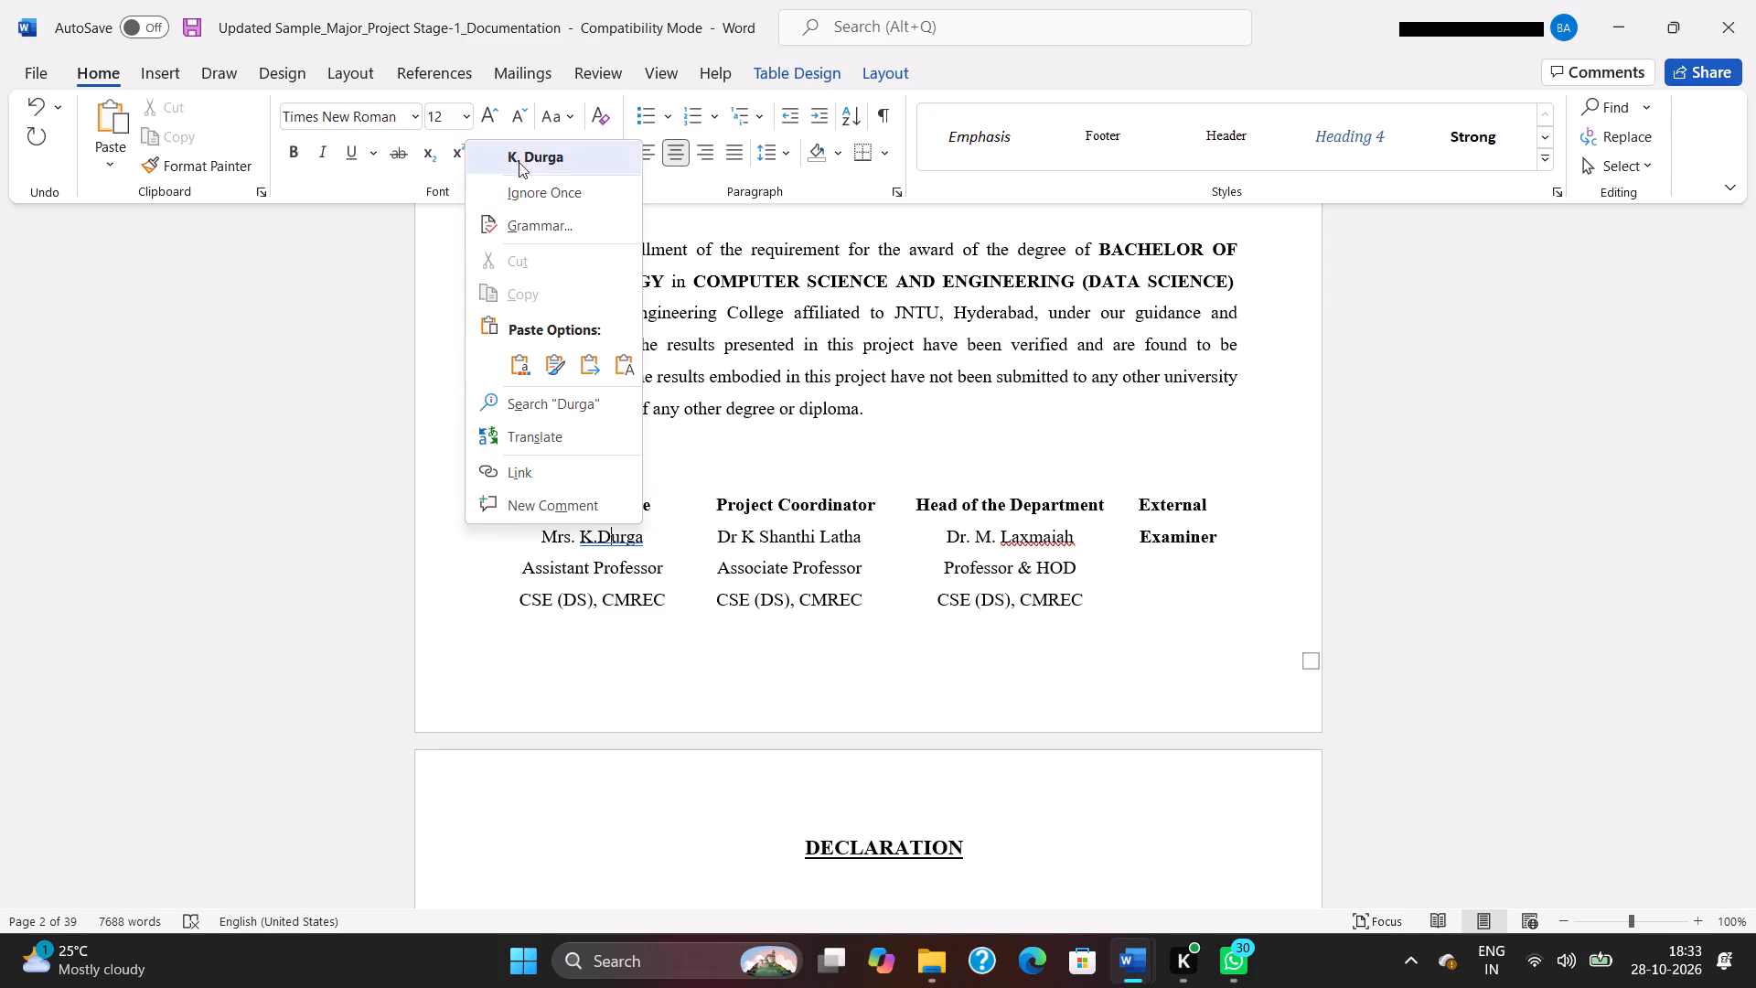
left_click(518, 191)
Replace the project title inside the declaration's quotation marks with the copied "Real Time MultiModel Active Moderation with in-session dual loop corrective feedback".
scroll(719, 411, "down", 1)
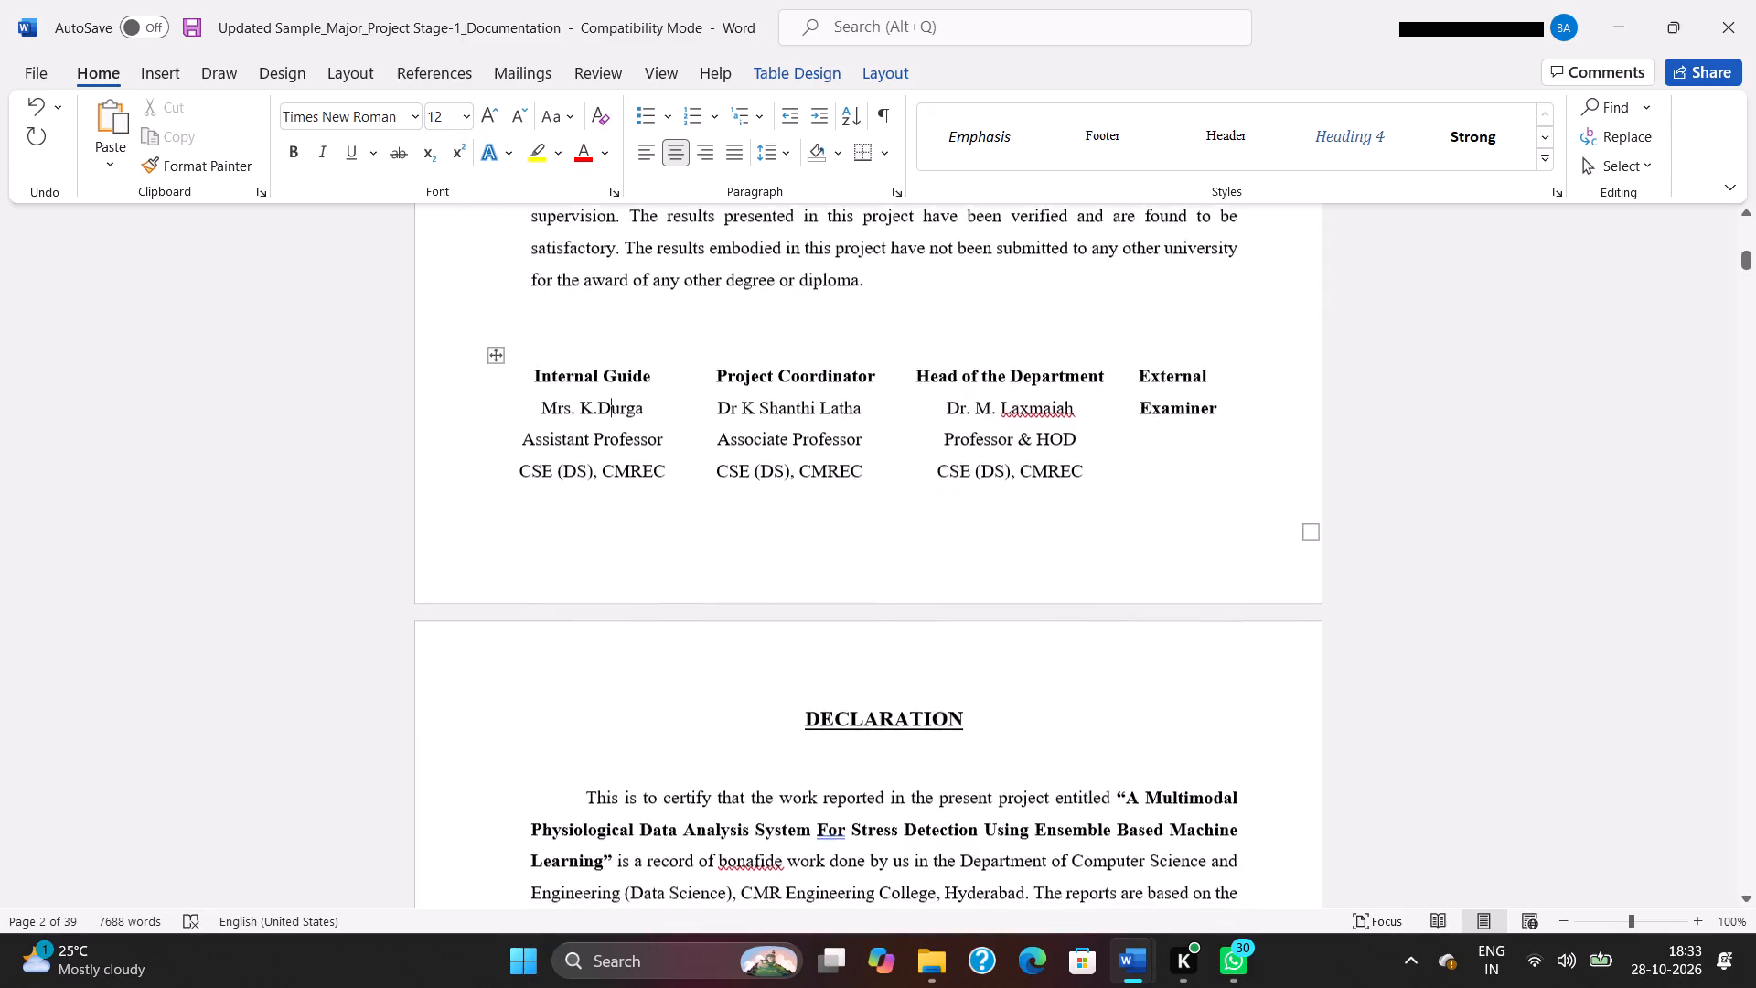
scroll(719, 411, "down", 2)
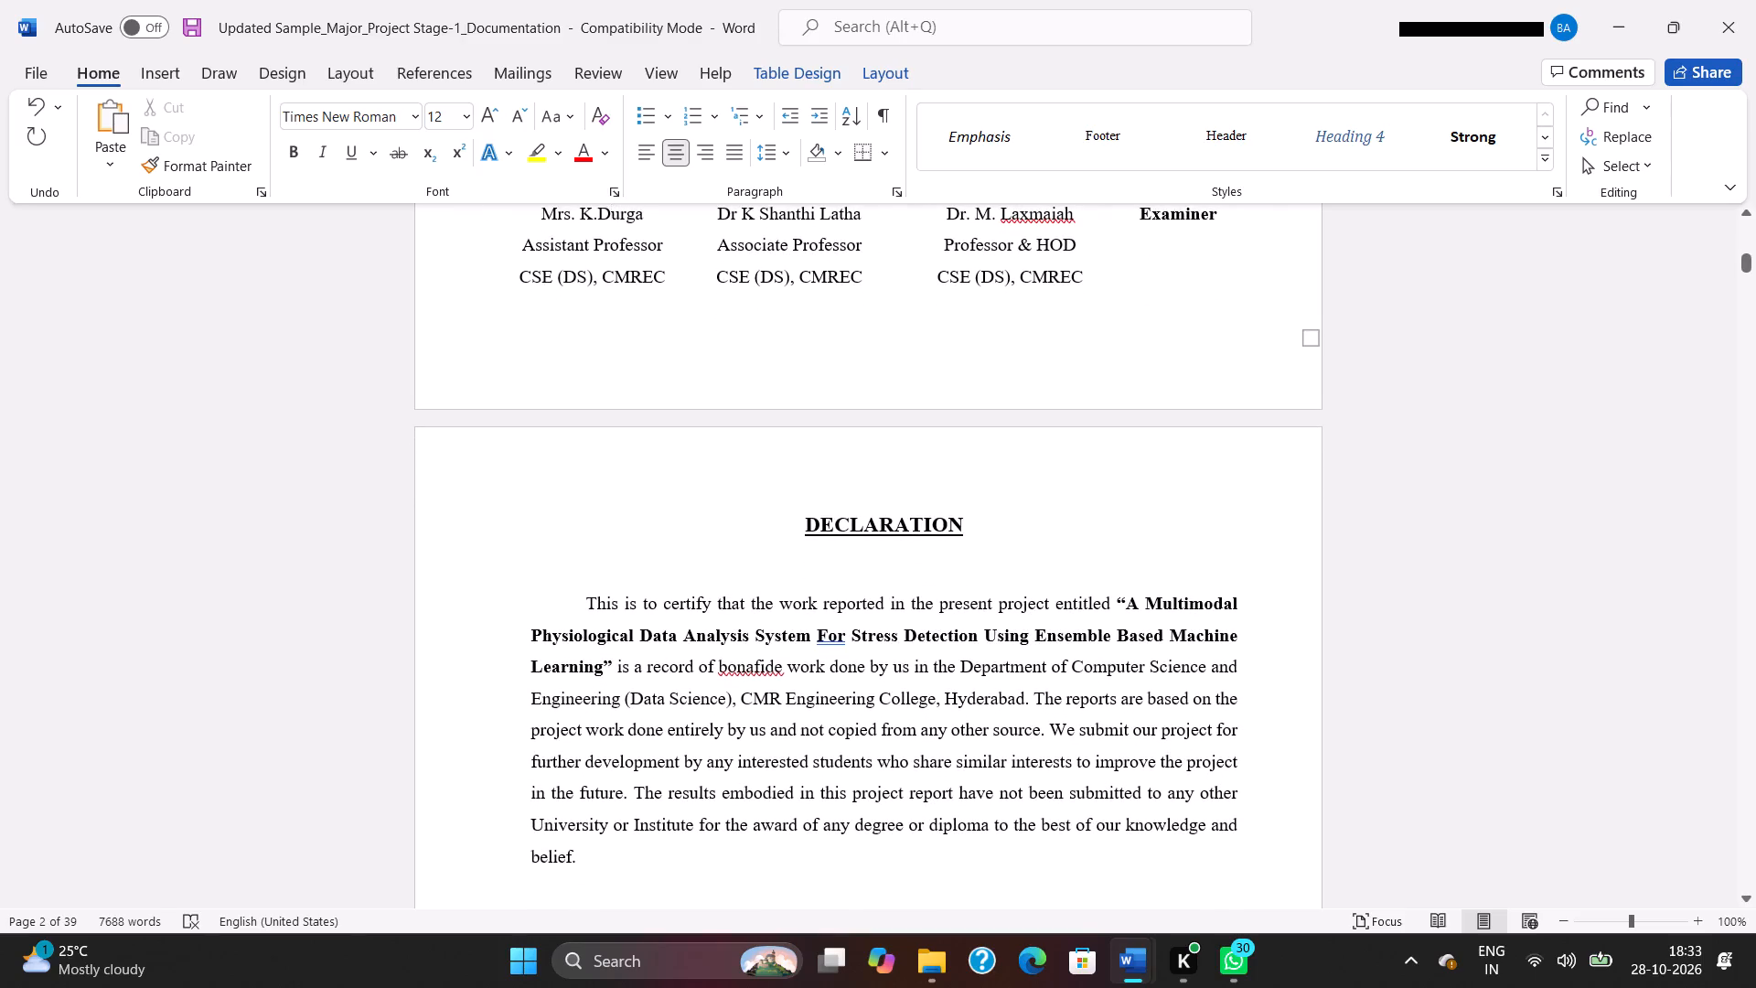
left_click_drag(1125, 607, 701, 726)
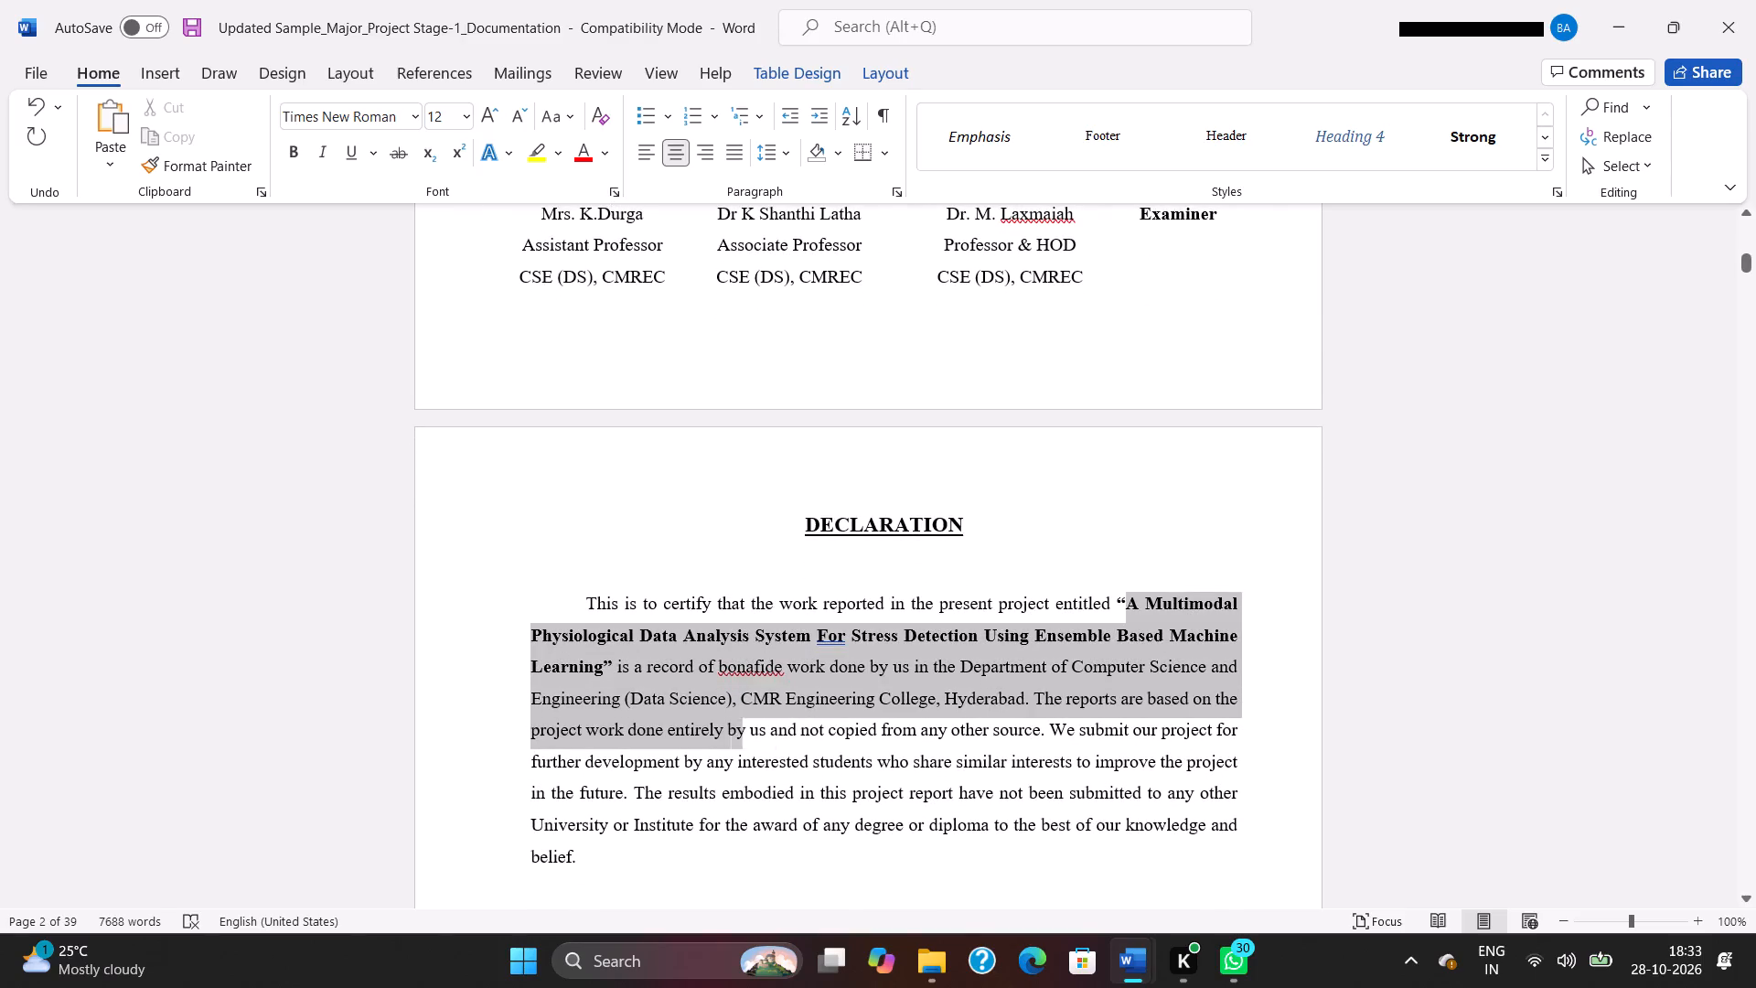
left_click_drag(701, 726, 594, 667)
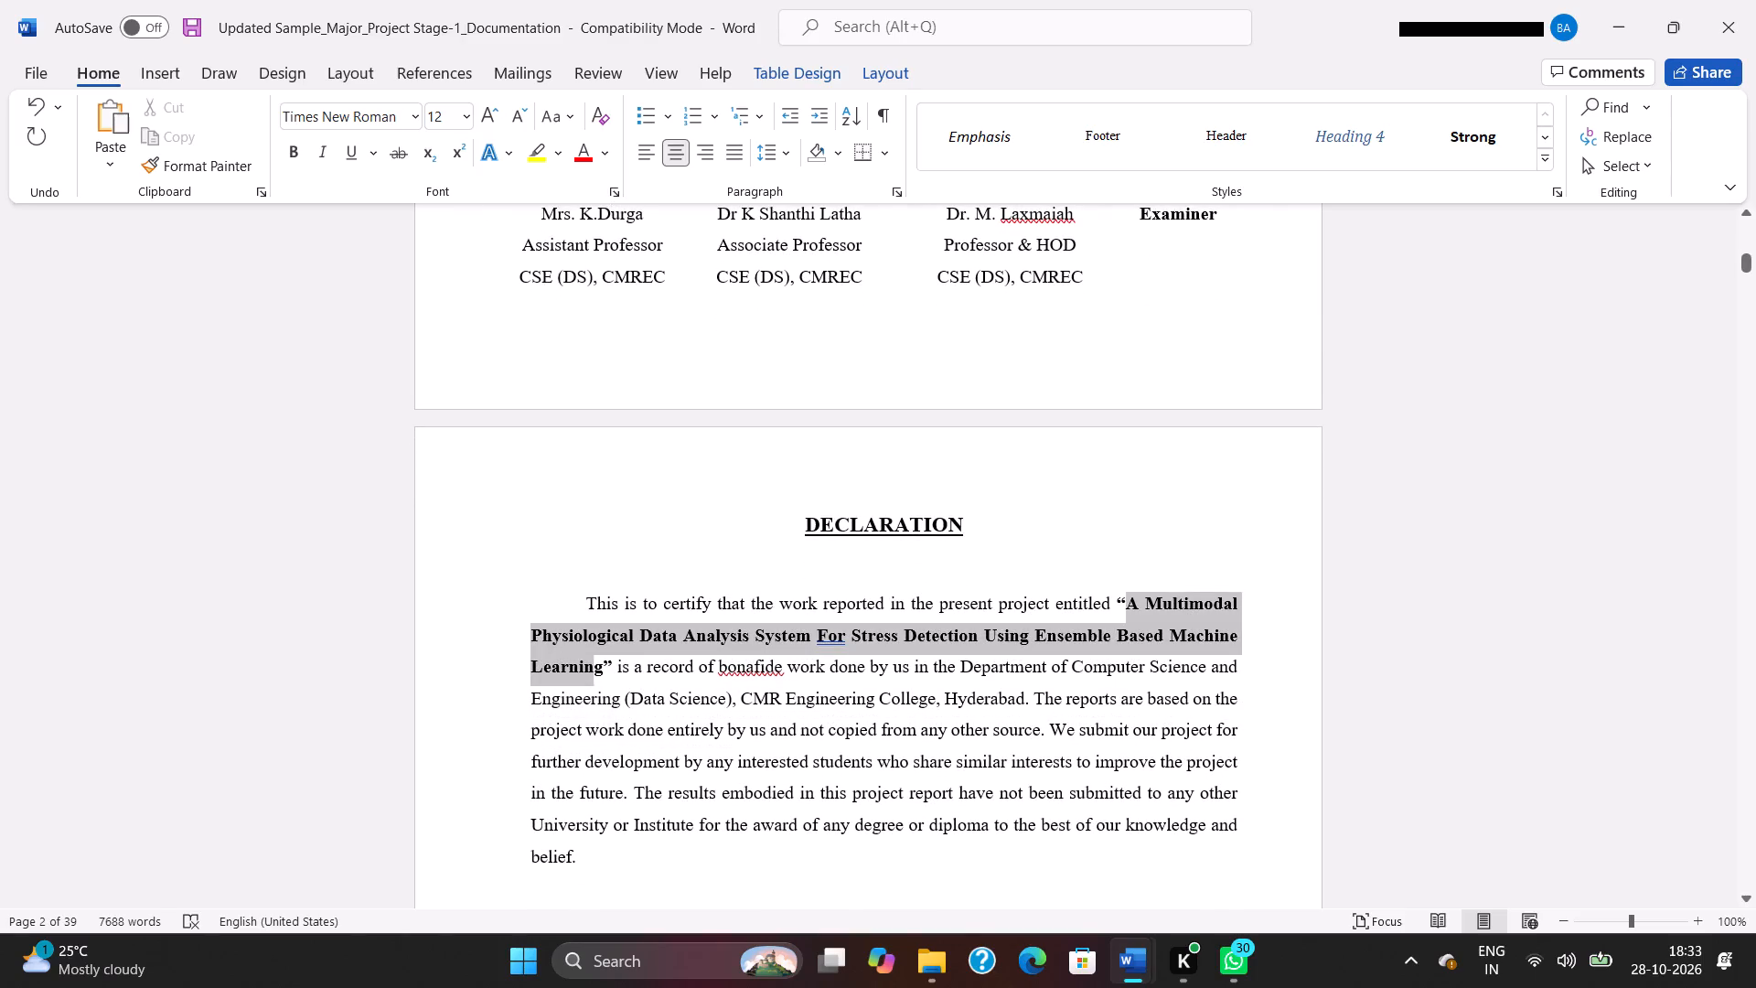
left_click_drag(594, 667, 607, 667)
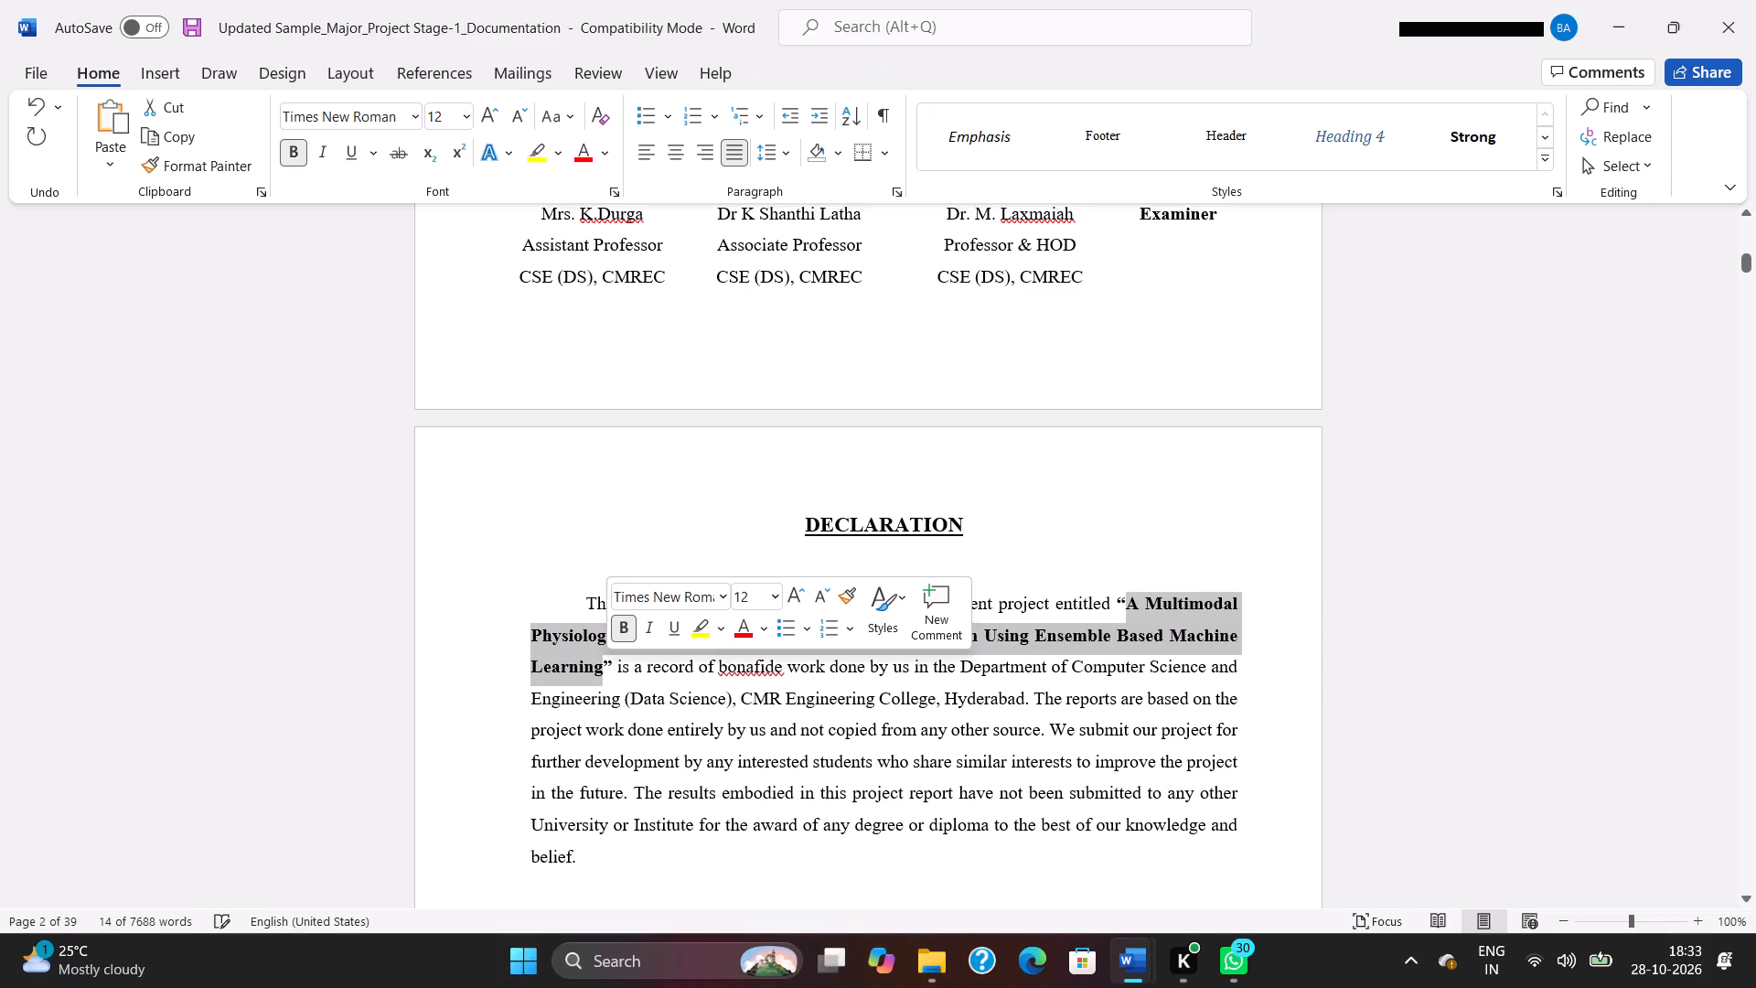
key("ctrl+v")
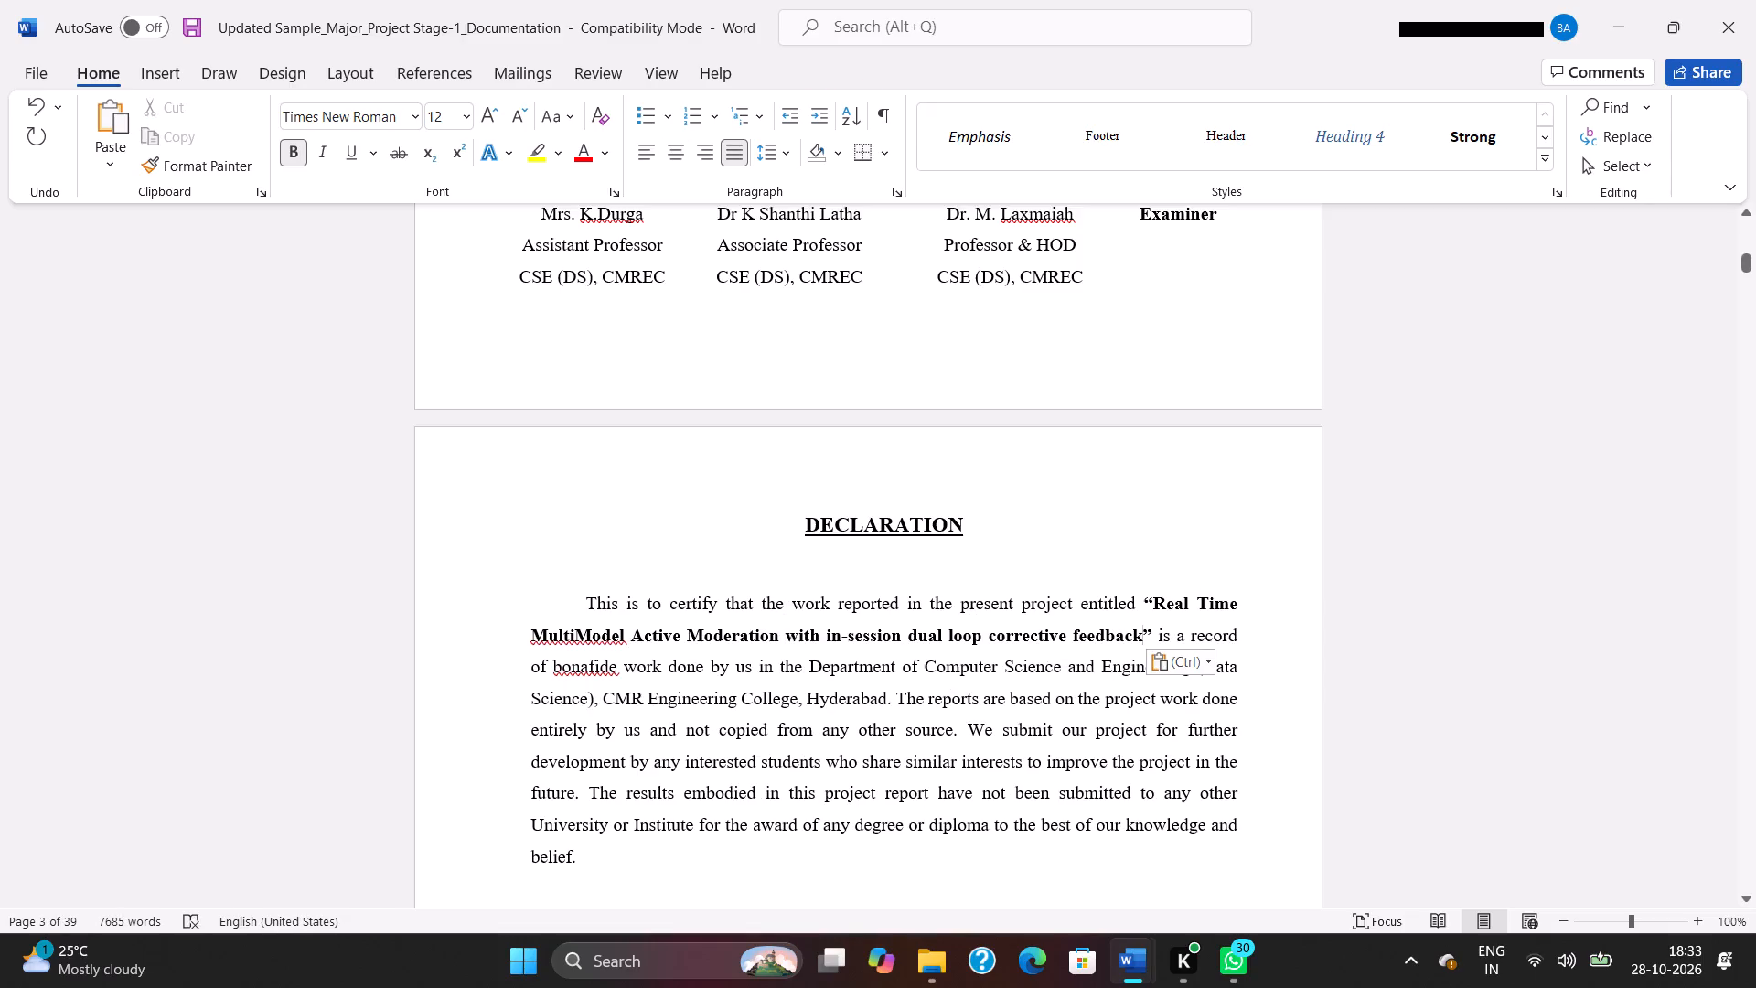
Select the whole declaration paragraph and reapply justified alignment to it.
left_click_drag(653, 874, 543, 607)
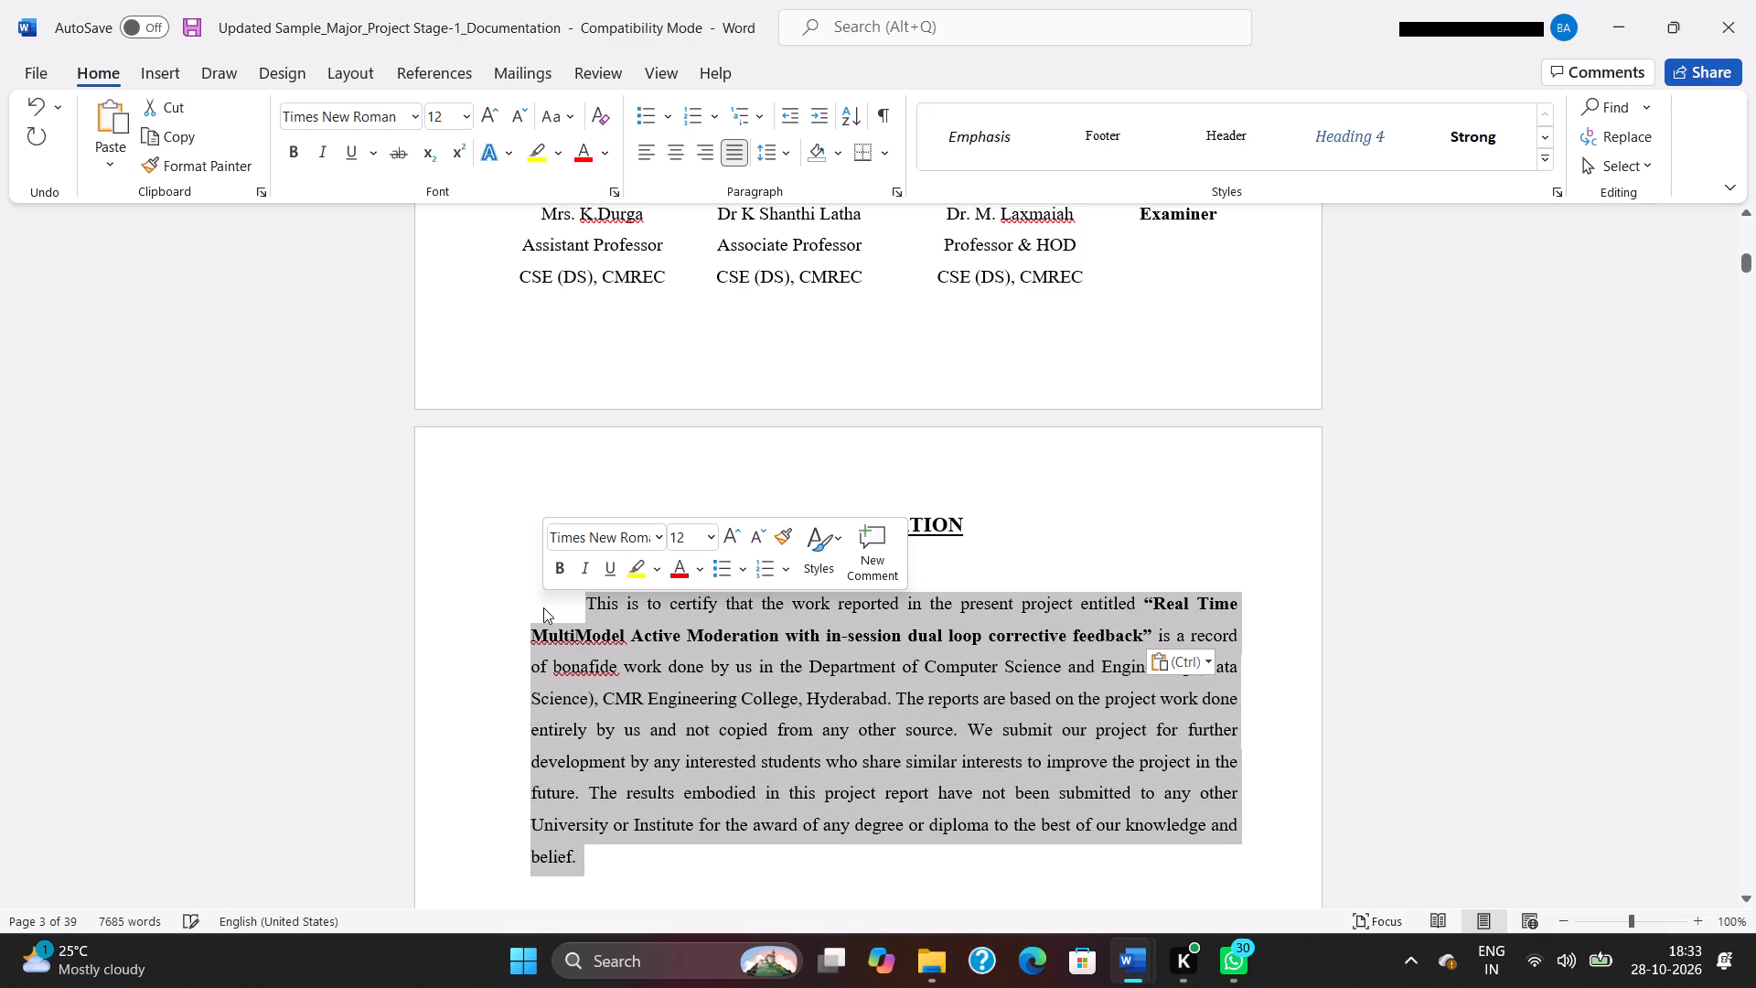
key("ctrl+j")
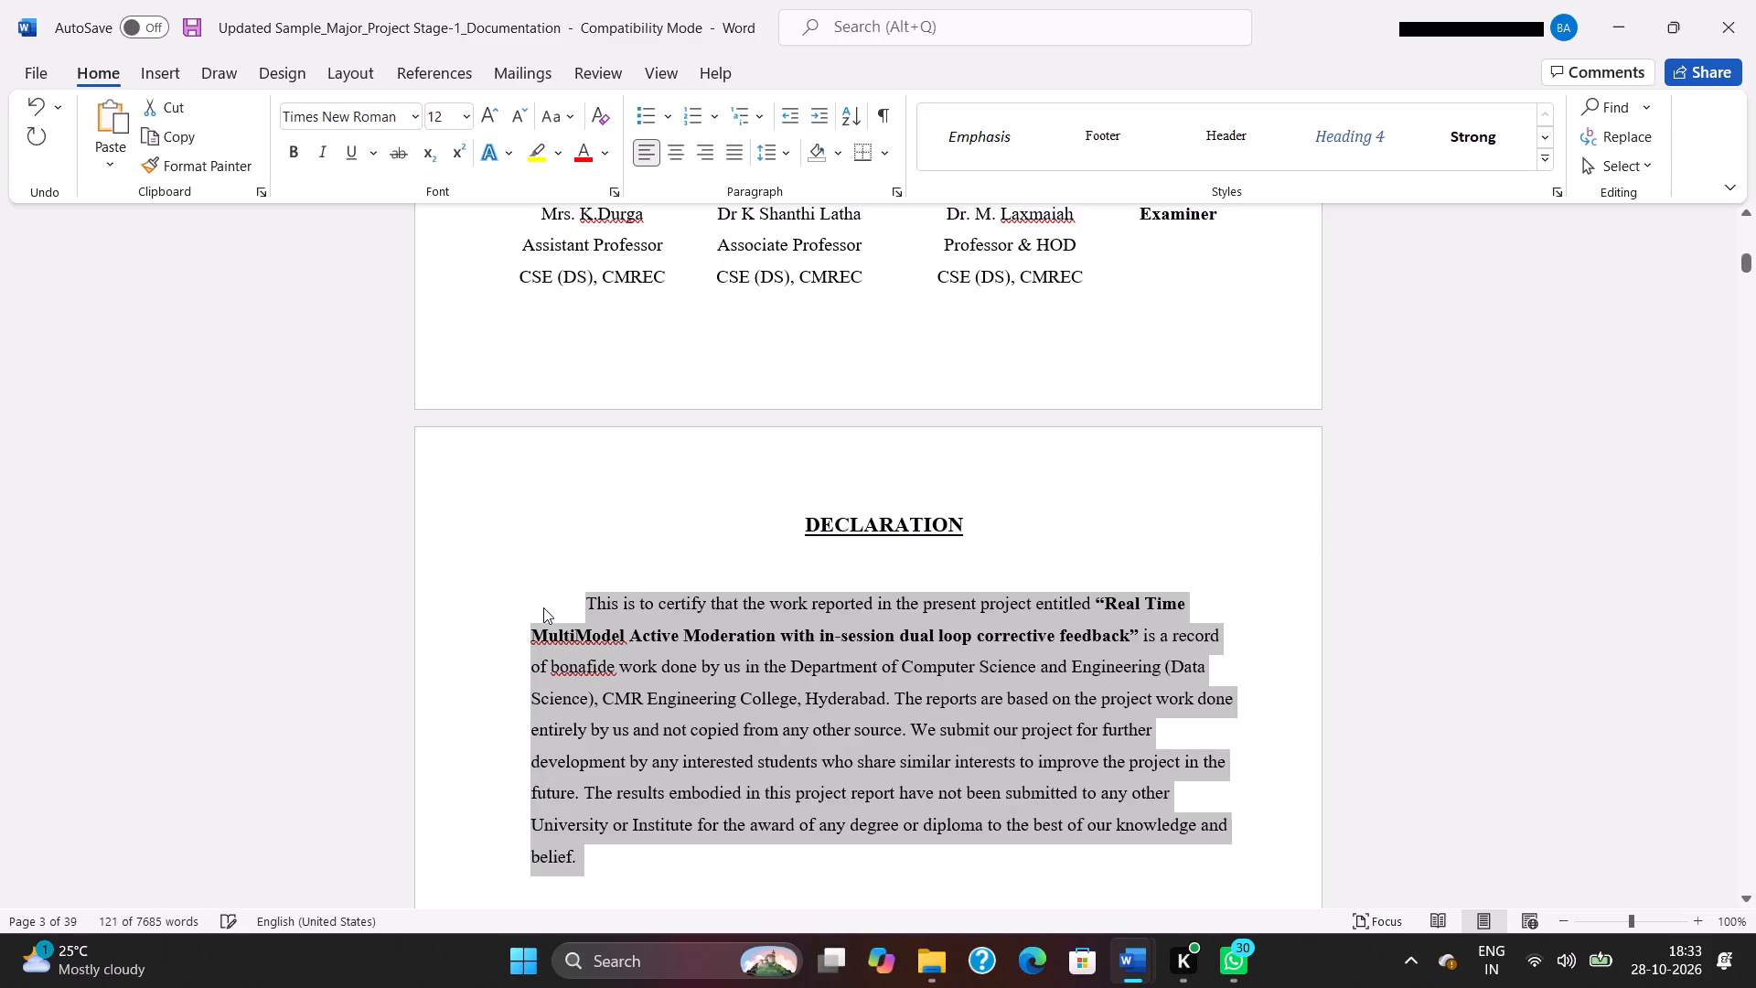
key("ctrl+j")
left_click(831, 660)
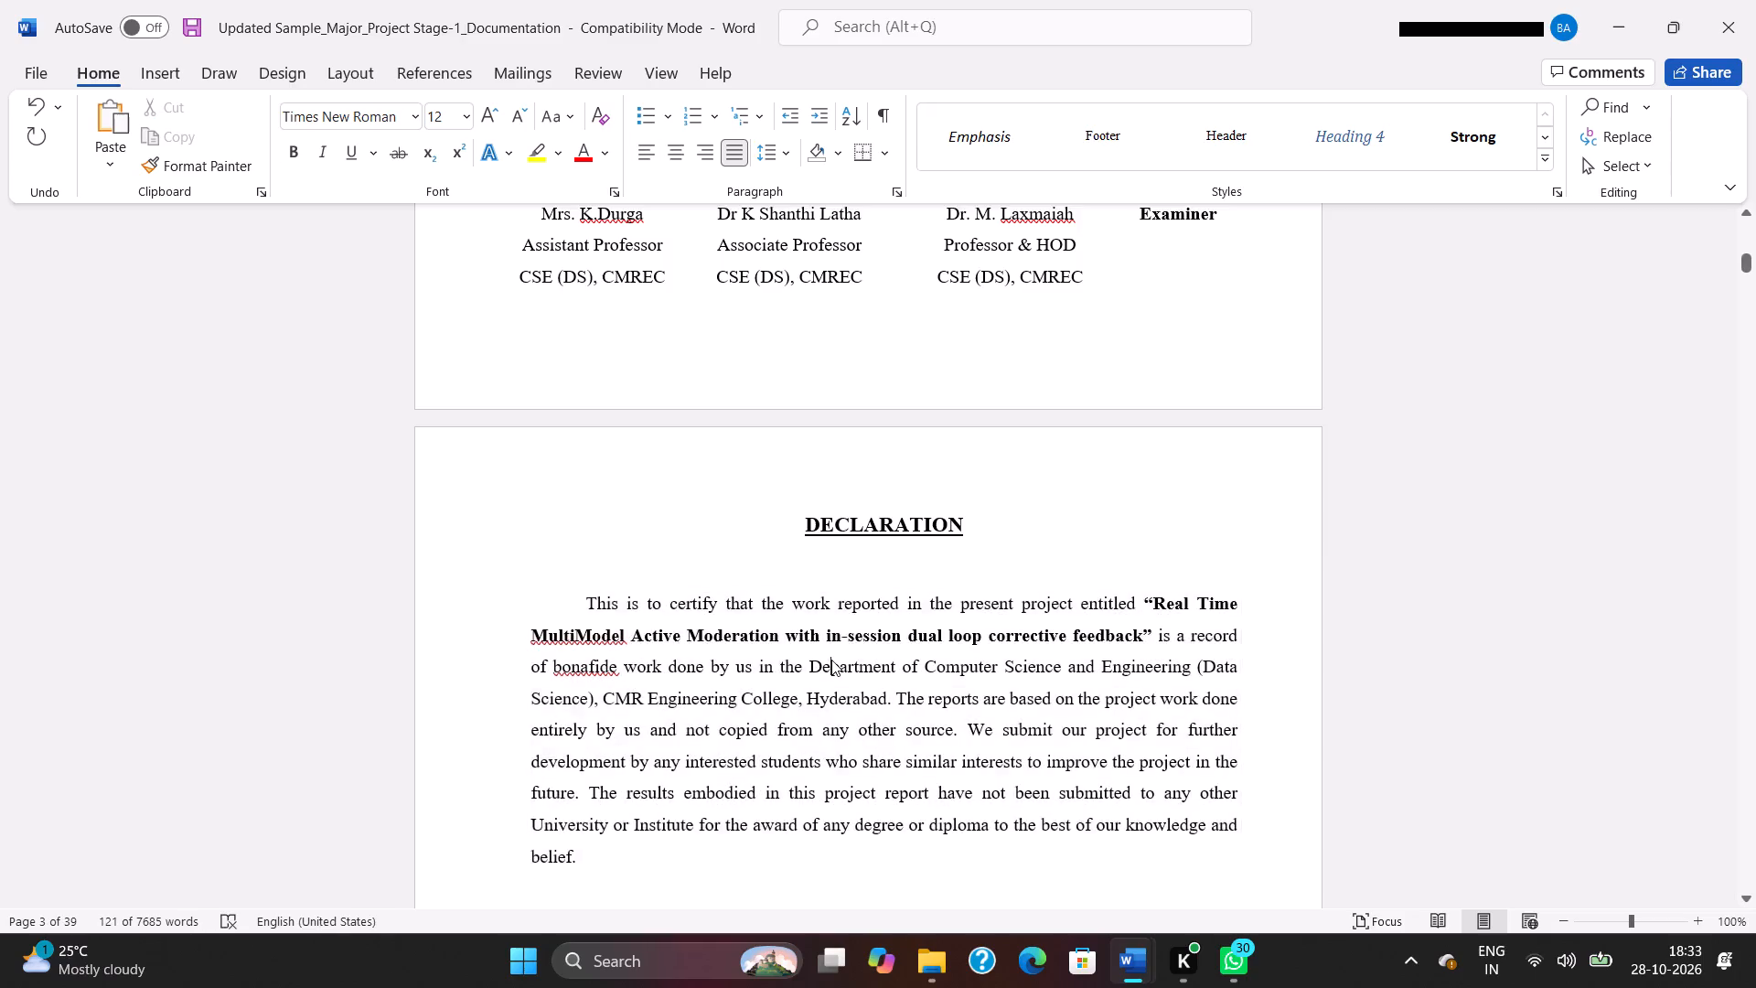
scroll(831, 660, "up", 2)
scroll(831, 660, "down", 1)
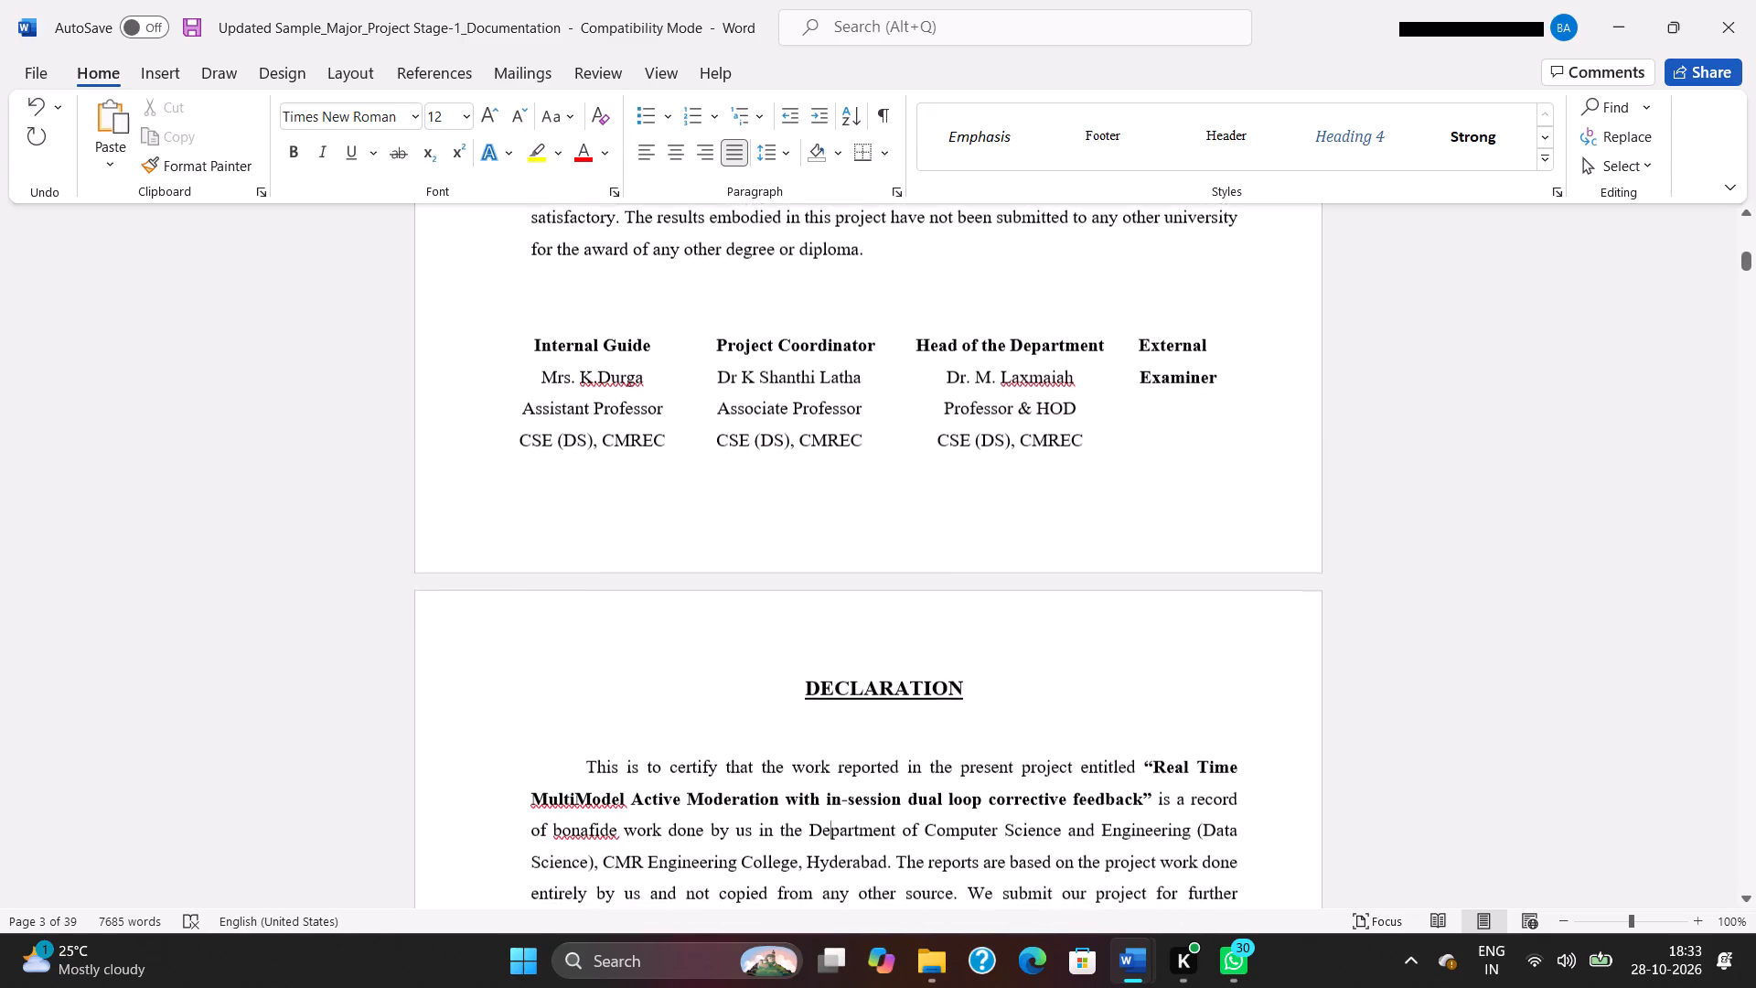
Copy the rows of four student names and roll numbers from the certificate page.
scroll(831, 660, "down", 1)
scroll(831, 660, "up", 2)
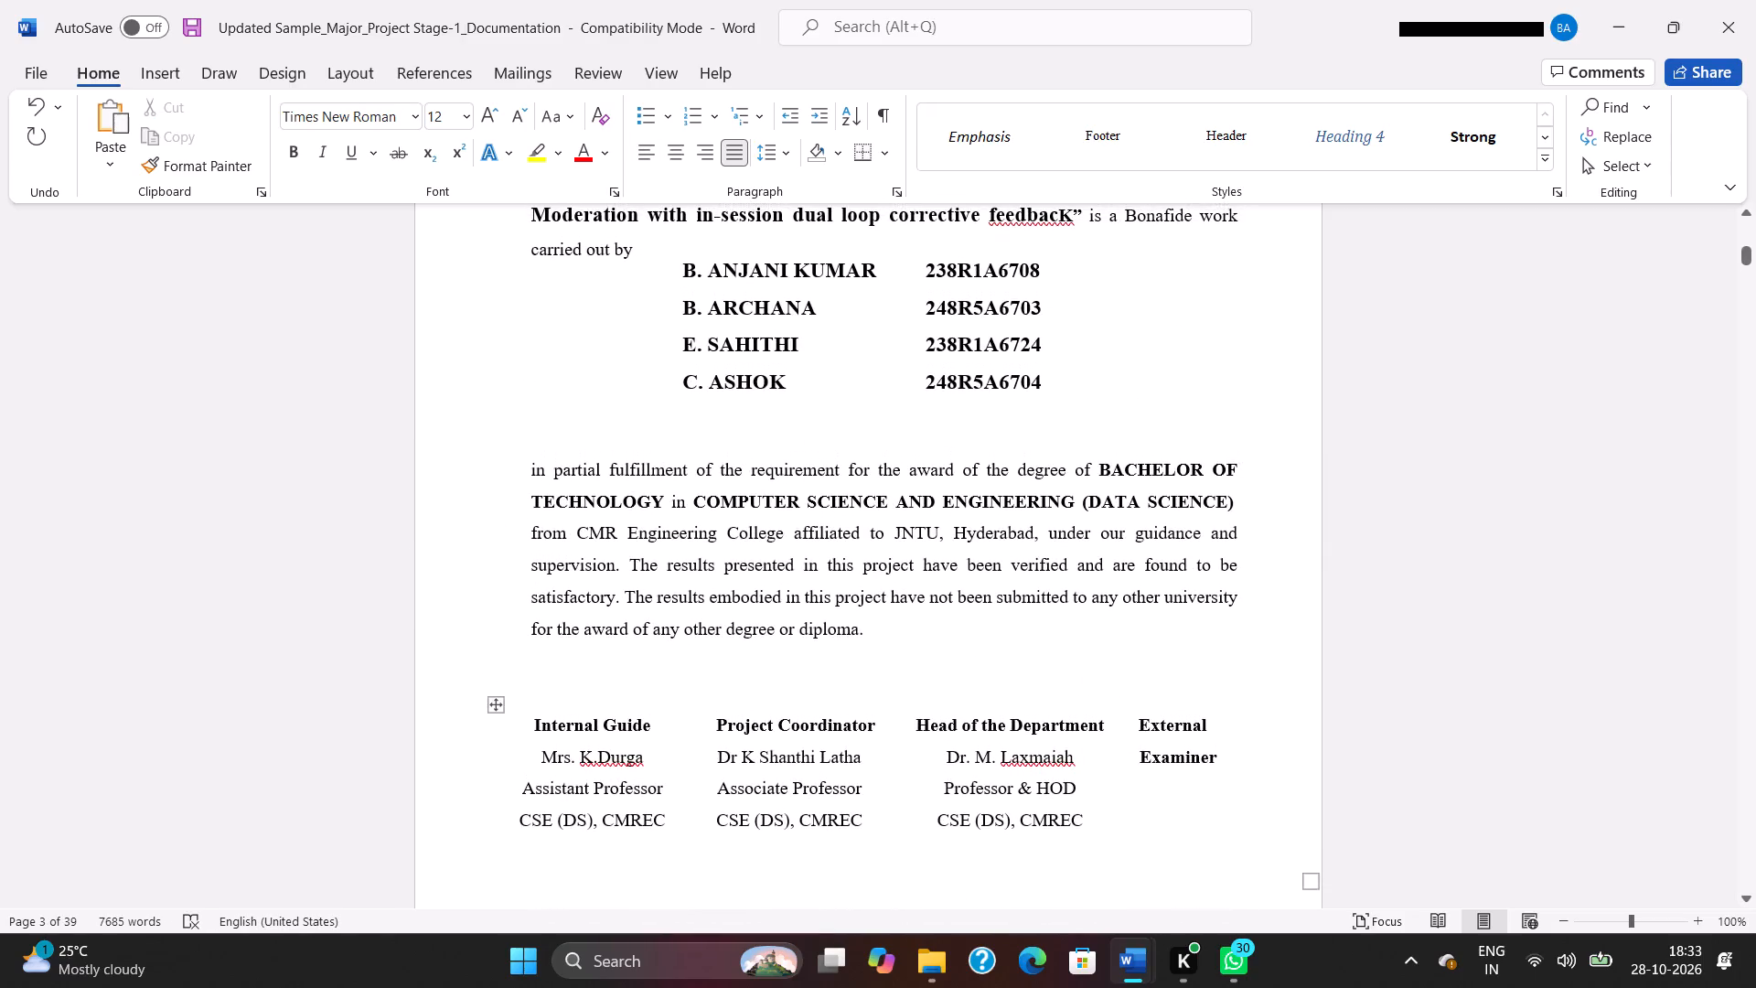
scroll(831, 660, "up", 1)
scroll(831, 660, "down", 1)
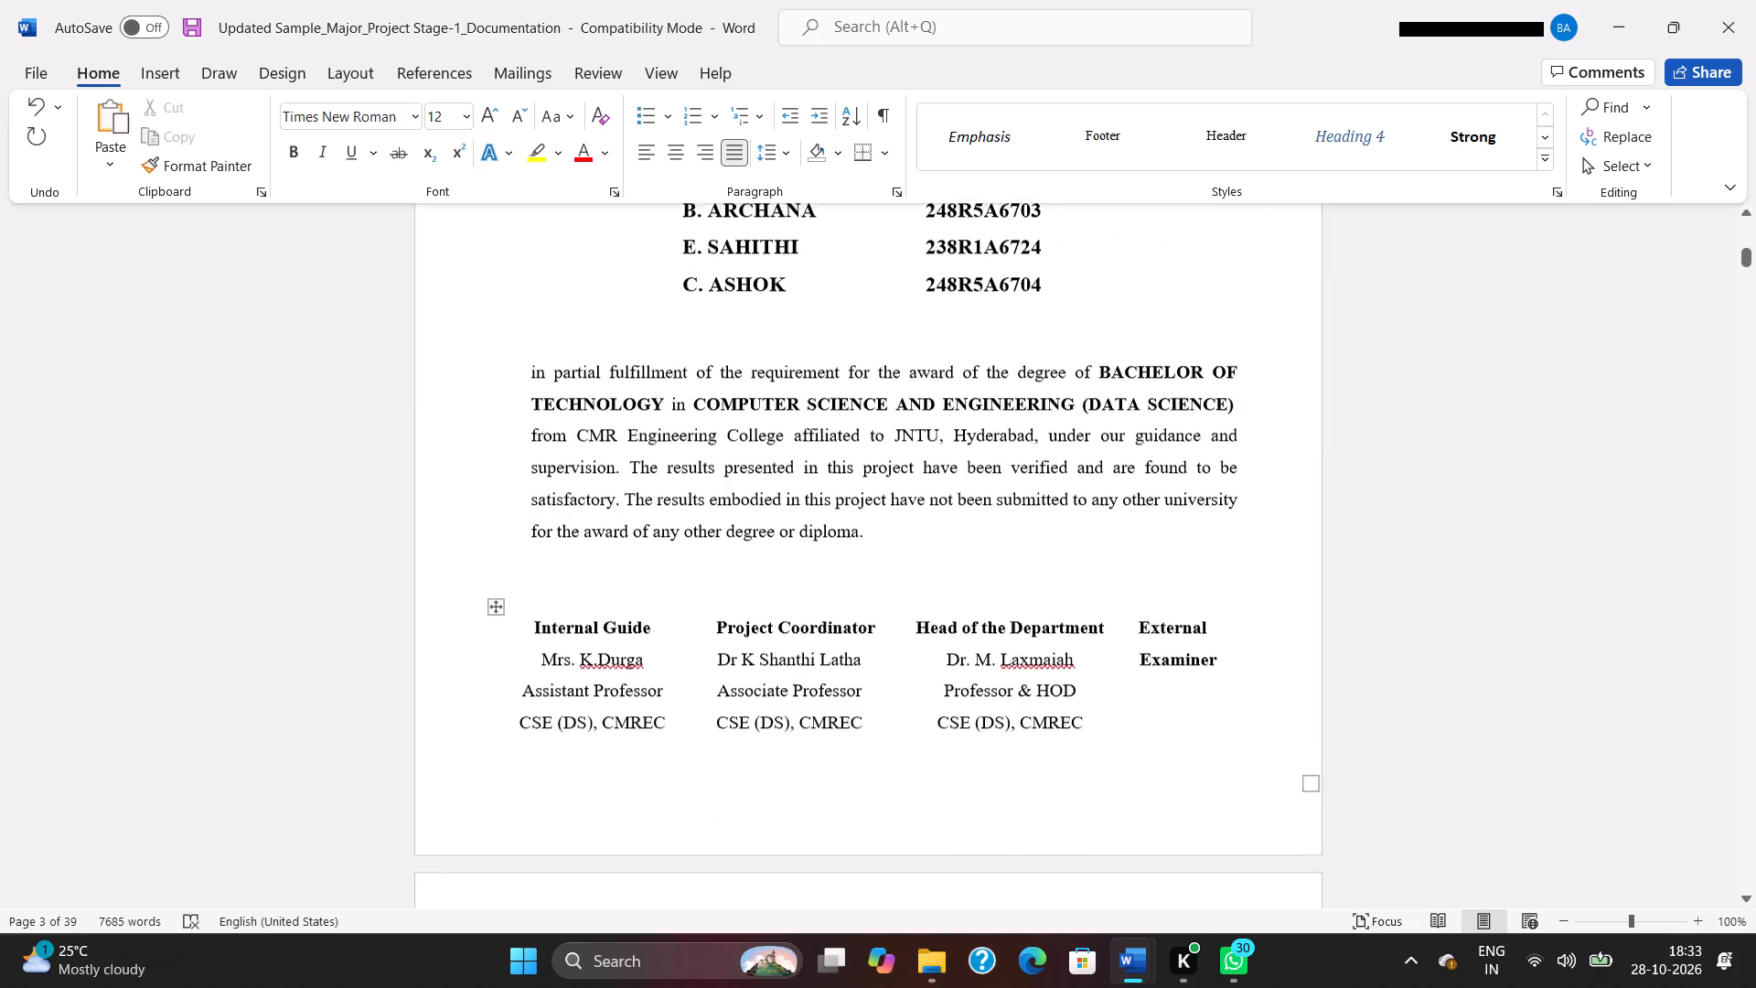
scroll(831, 660, "down", 2)
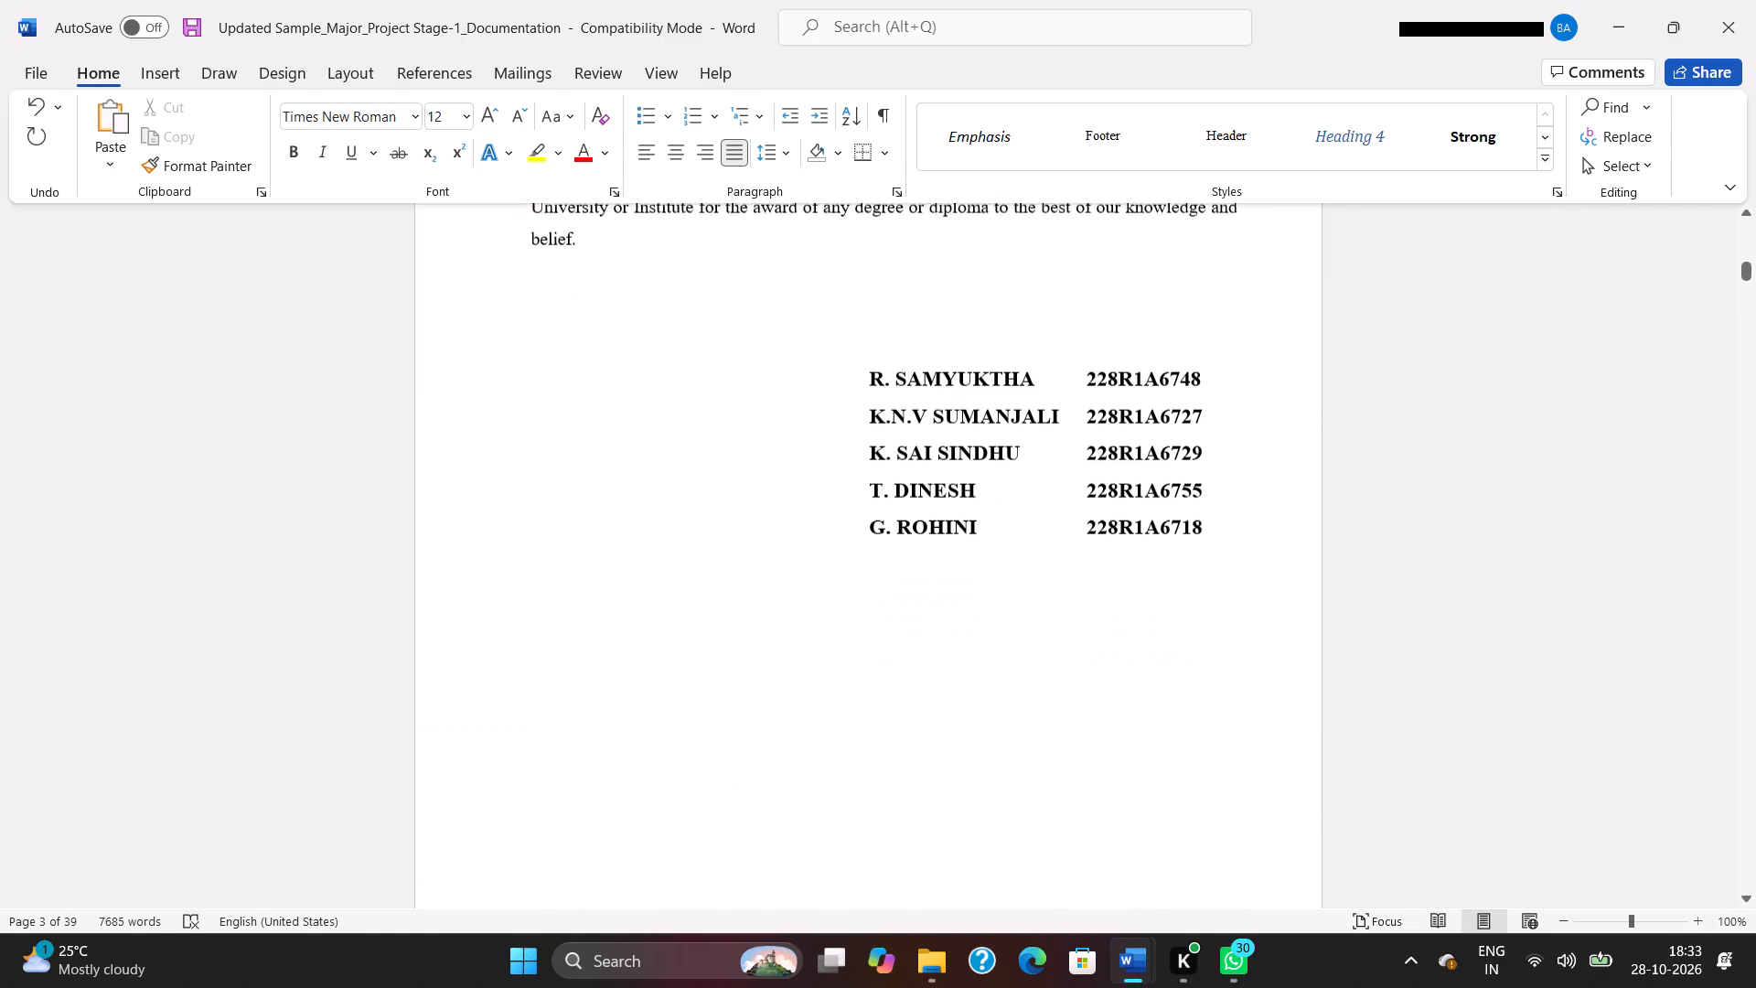
scroll(831, 660, "down", 1)
scroll(1075, 567, "up", 5)
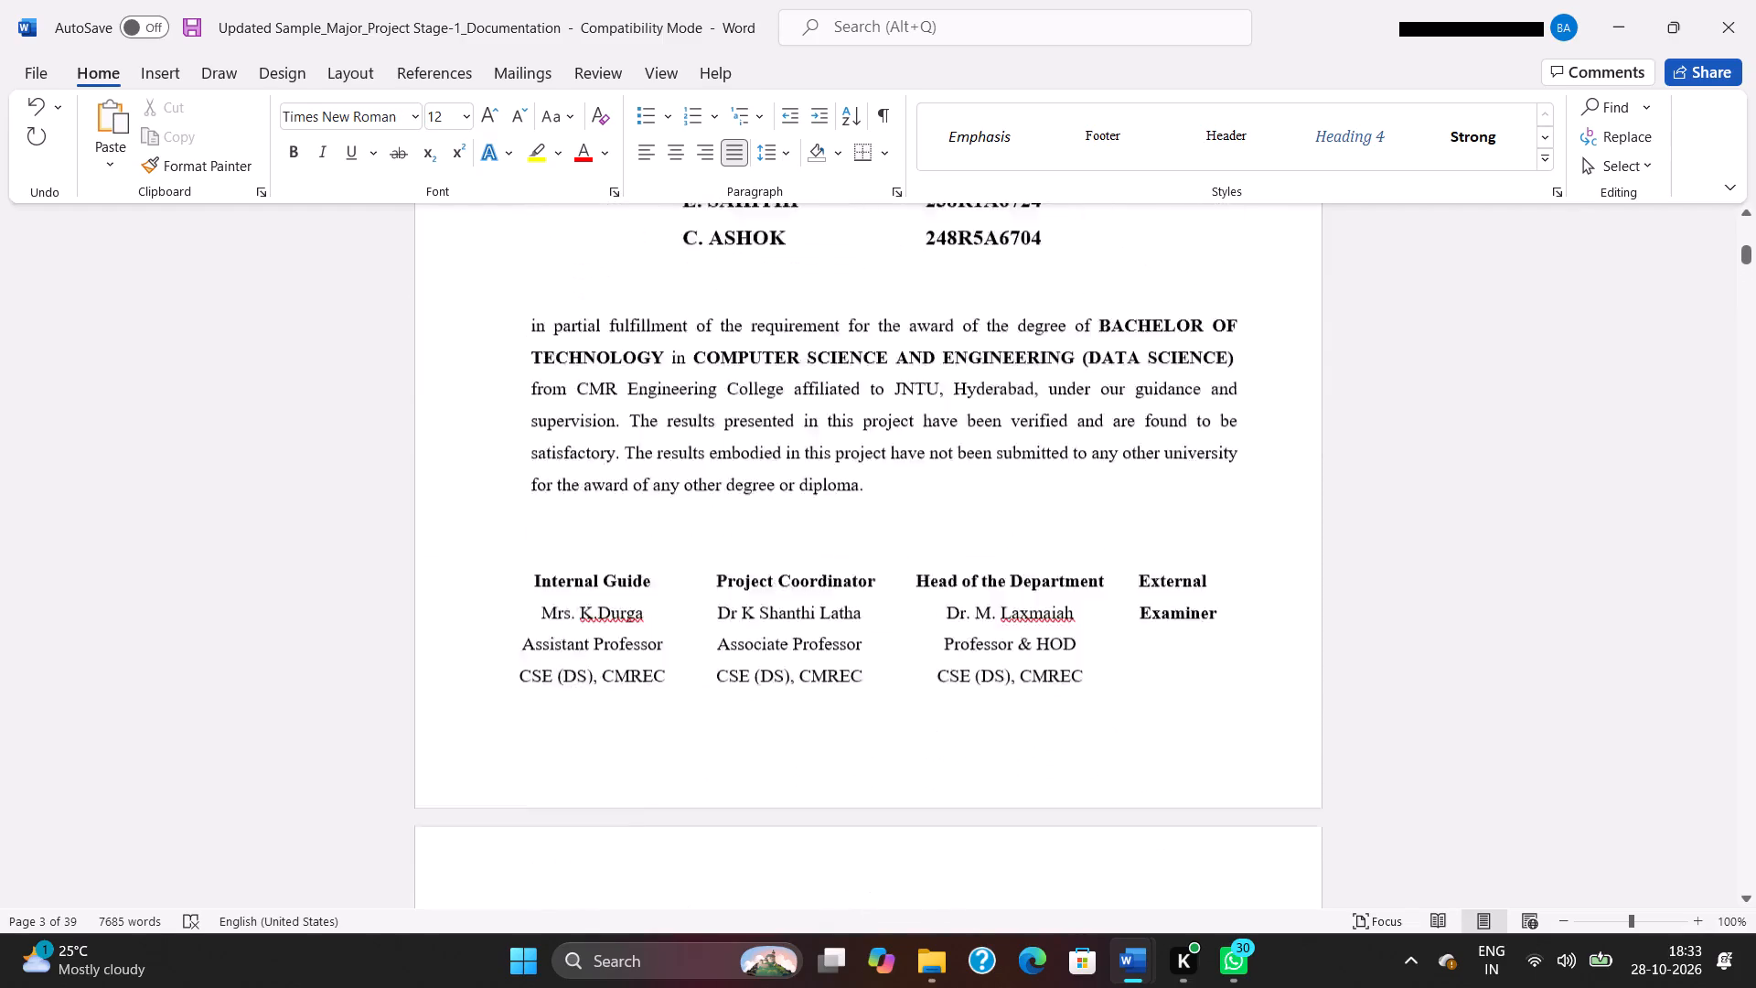
scroll(1075, 567, "up", 1)
scroll(1075, 567, "down", 4)
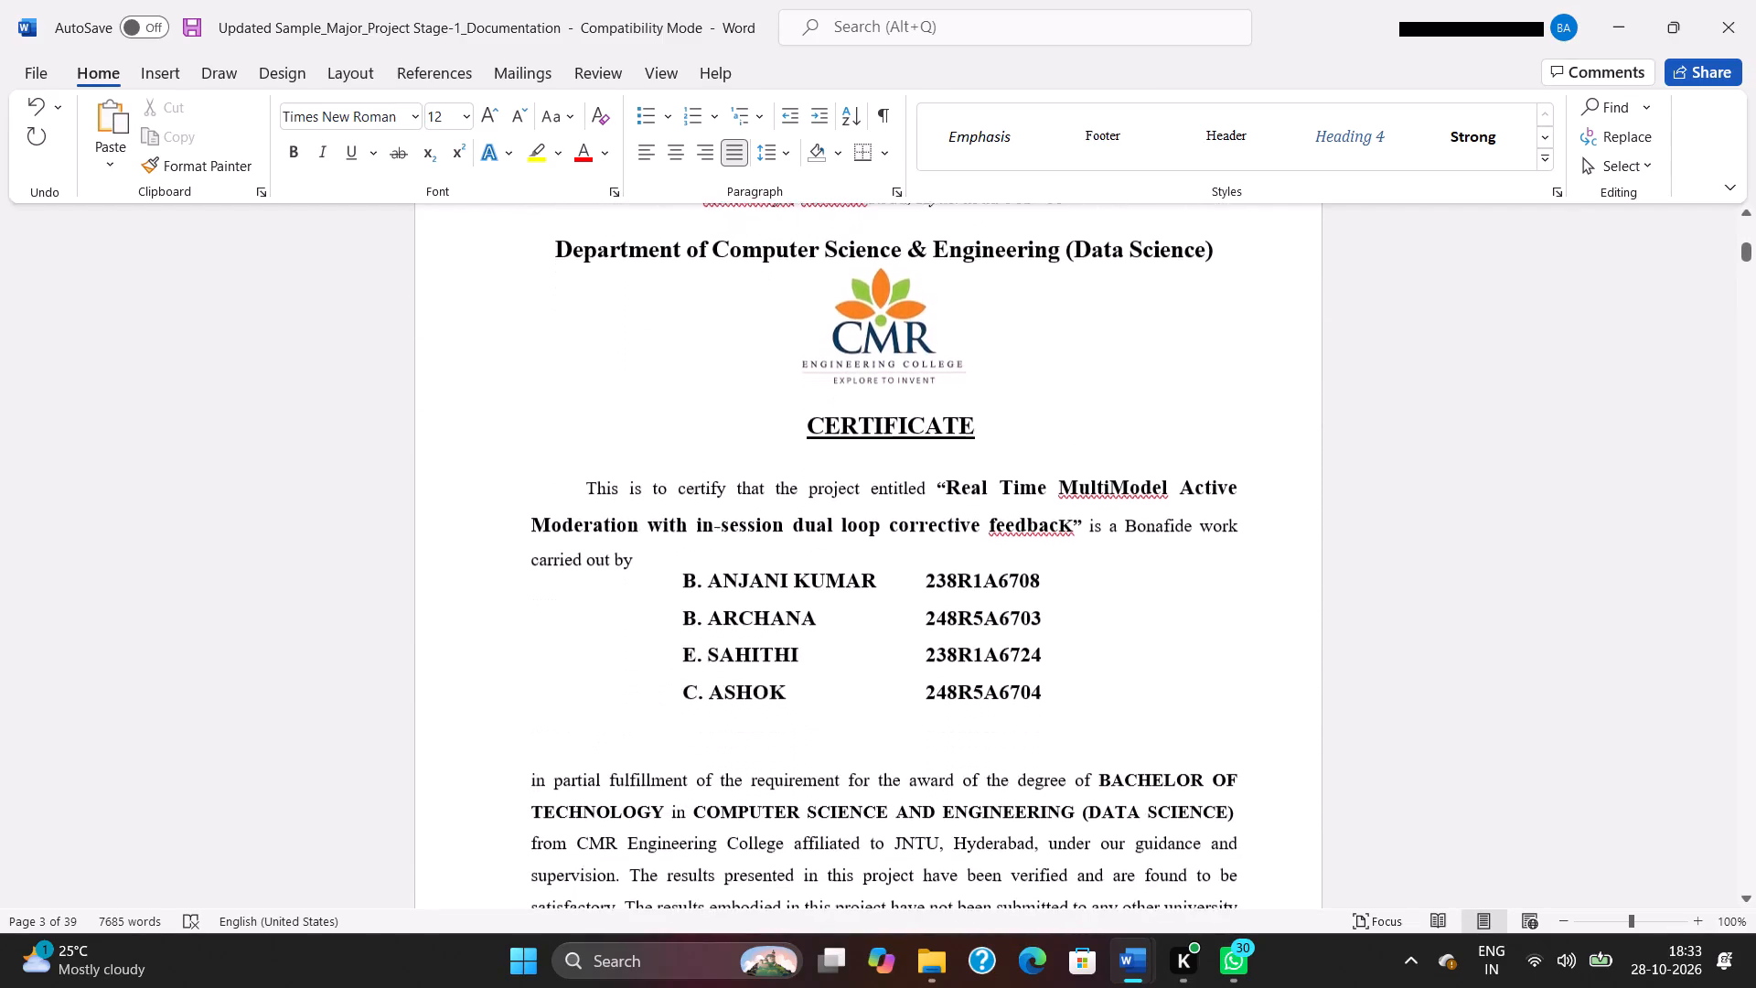
left_click_drag(1066, 694, 699, 575)
key("ctrl+c")
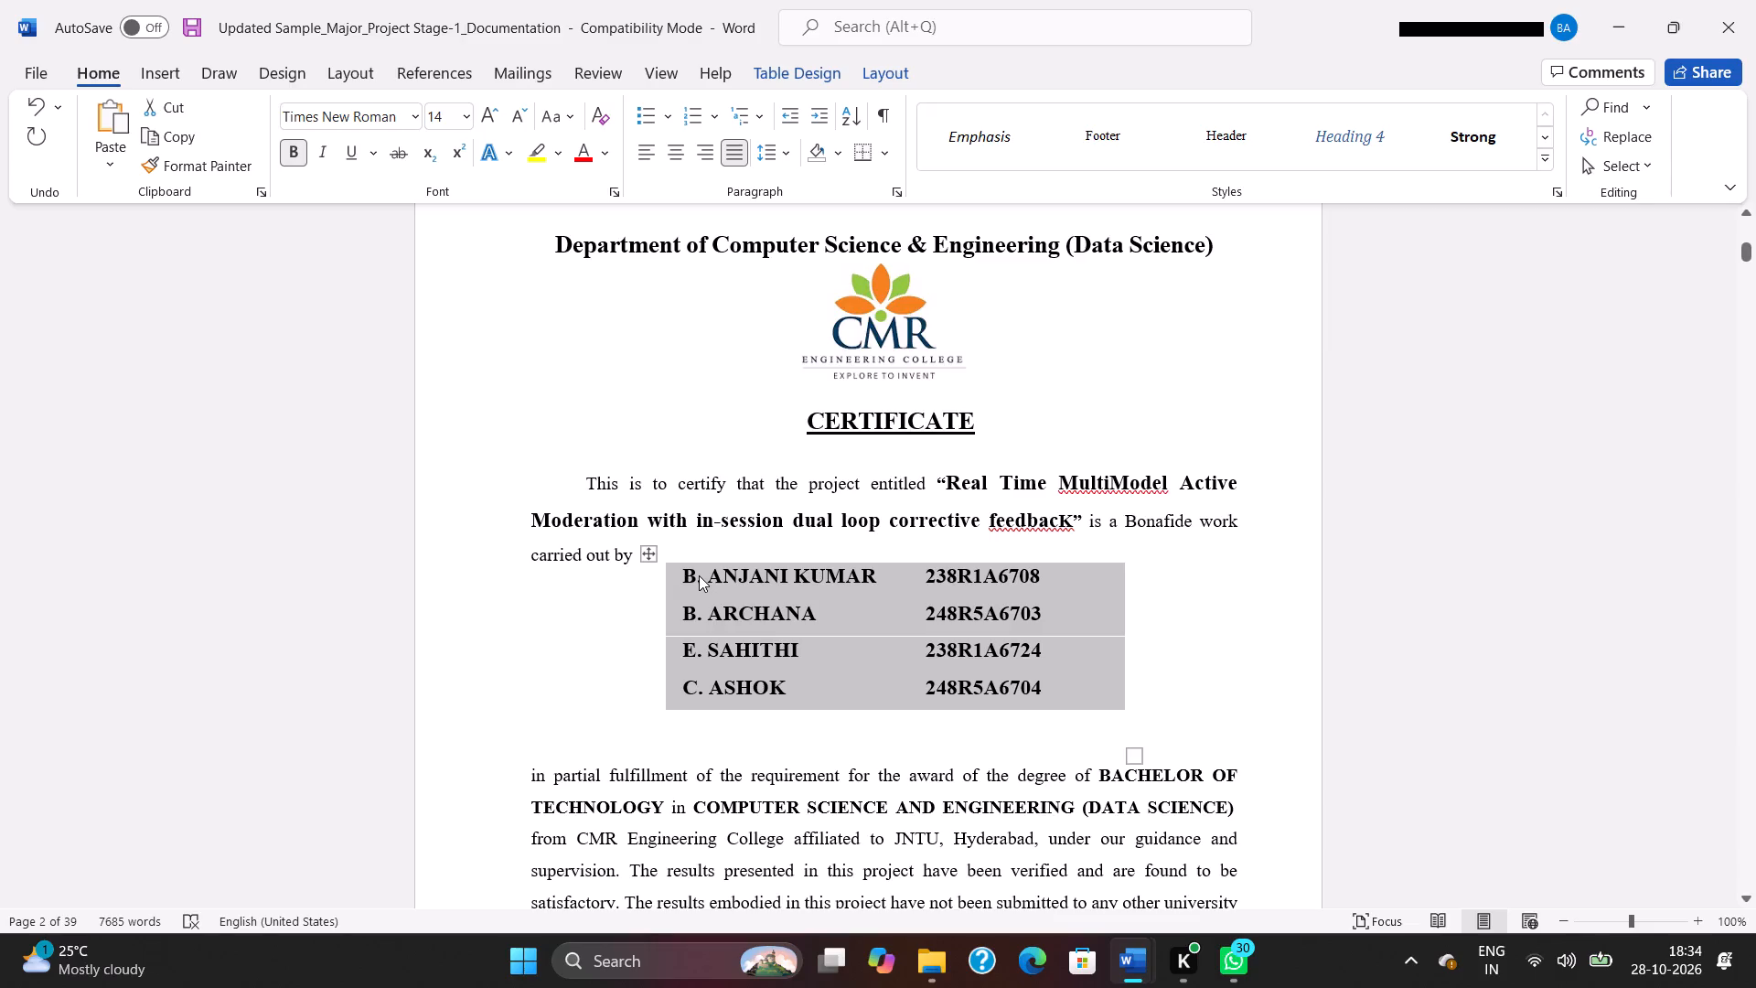
Replace all five rows of the old student list under the declaration with the student rows copied from the certificate.
left_click(966, 662)
scroll(966, 662, "down", 5)
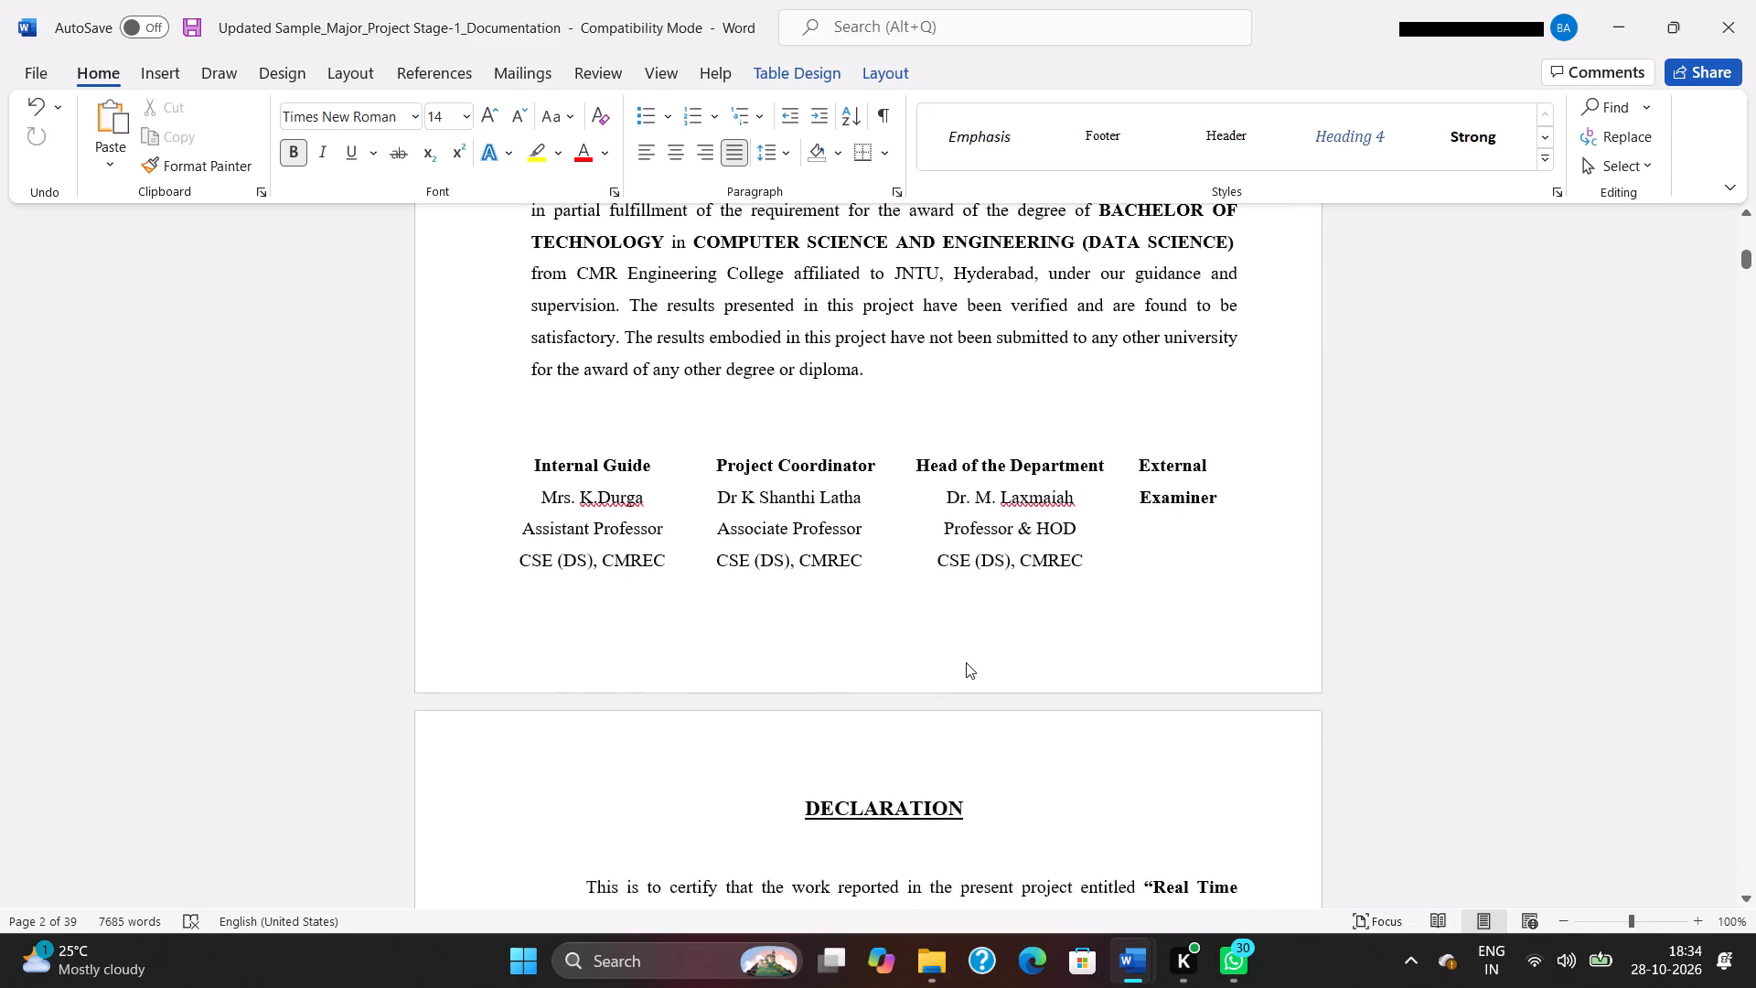
scroll(966, 662, "down", 1)
left_click_drag(1205, 843, 958, 736)
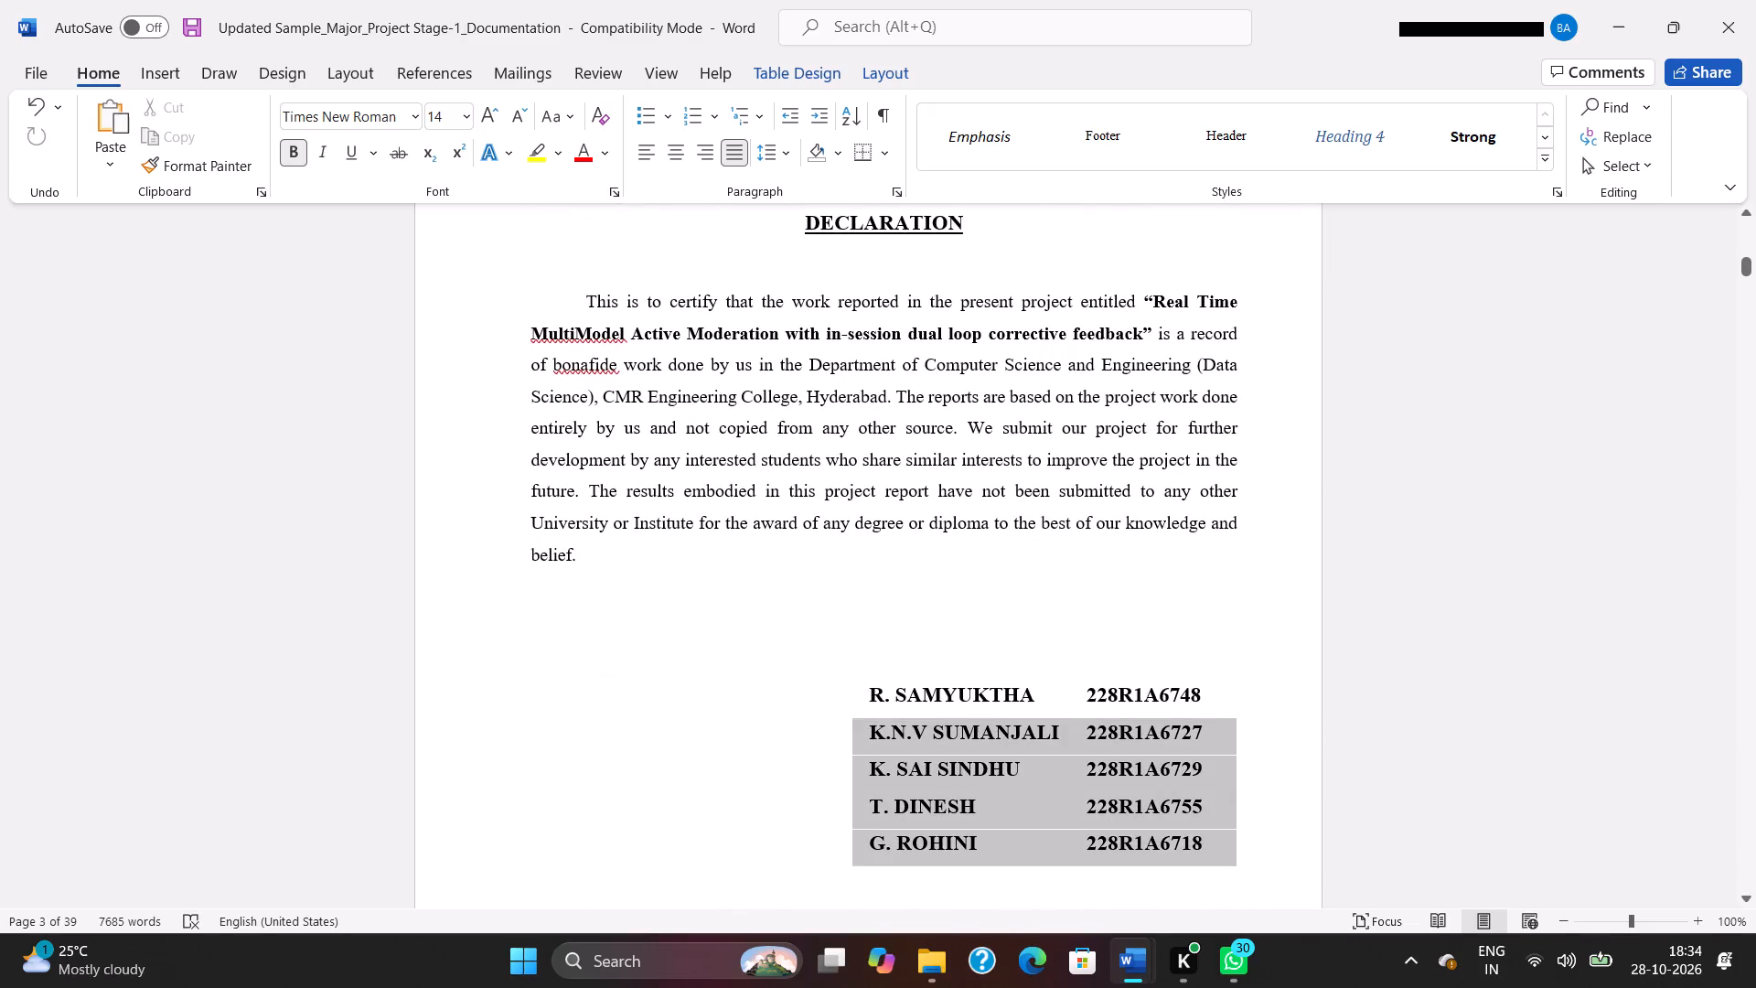
left_click_drag(958, 736, 922, 710)
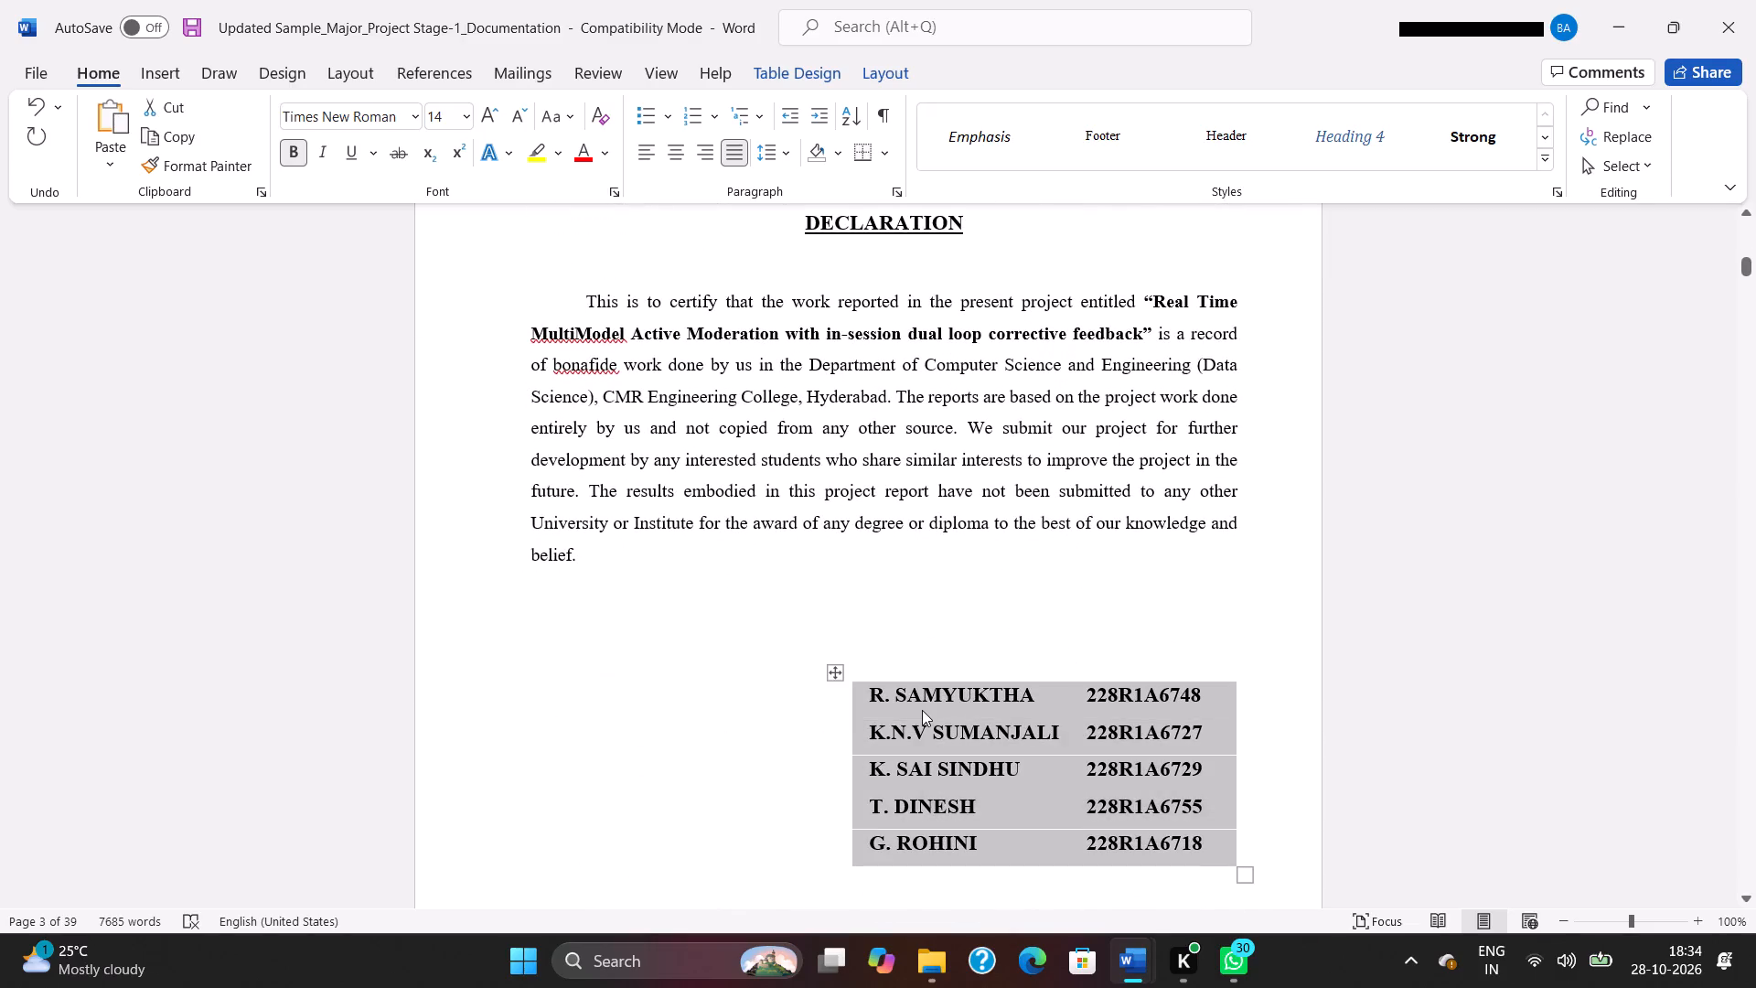
key("ctrl+v")
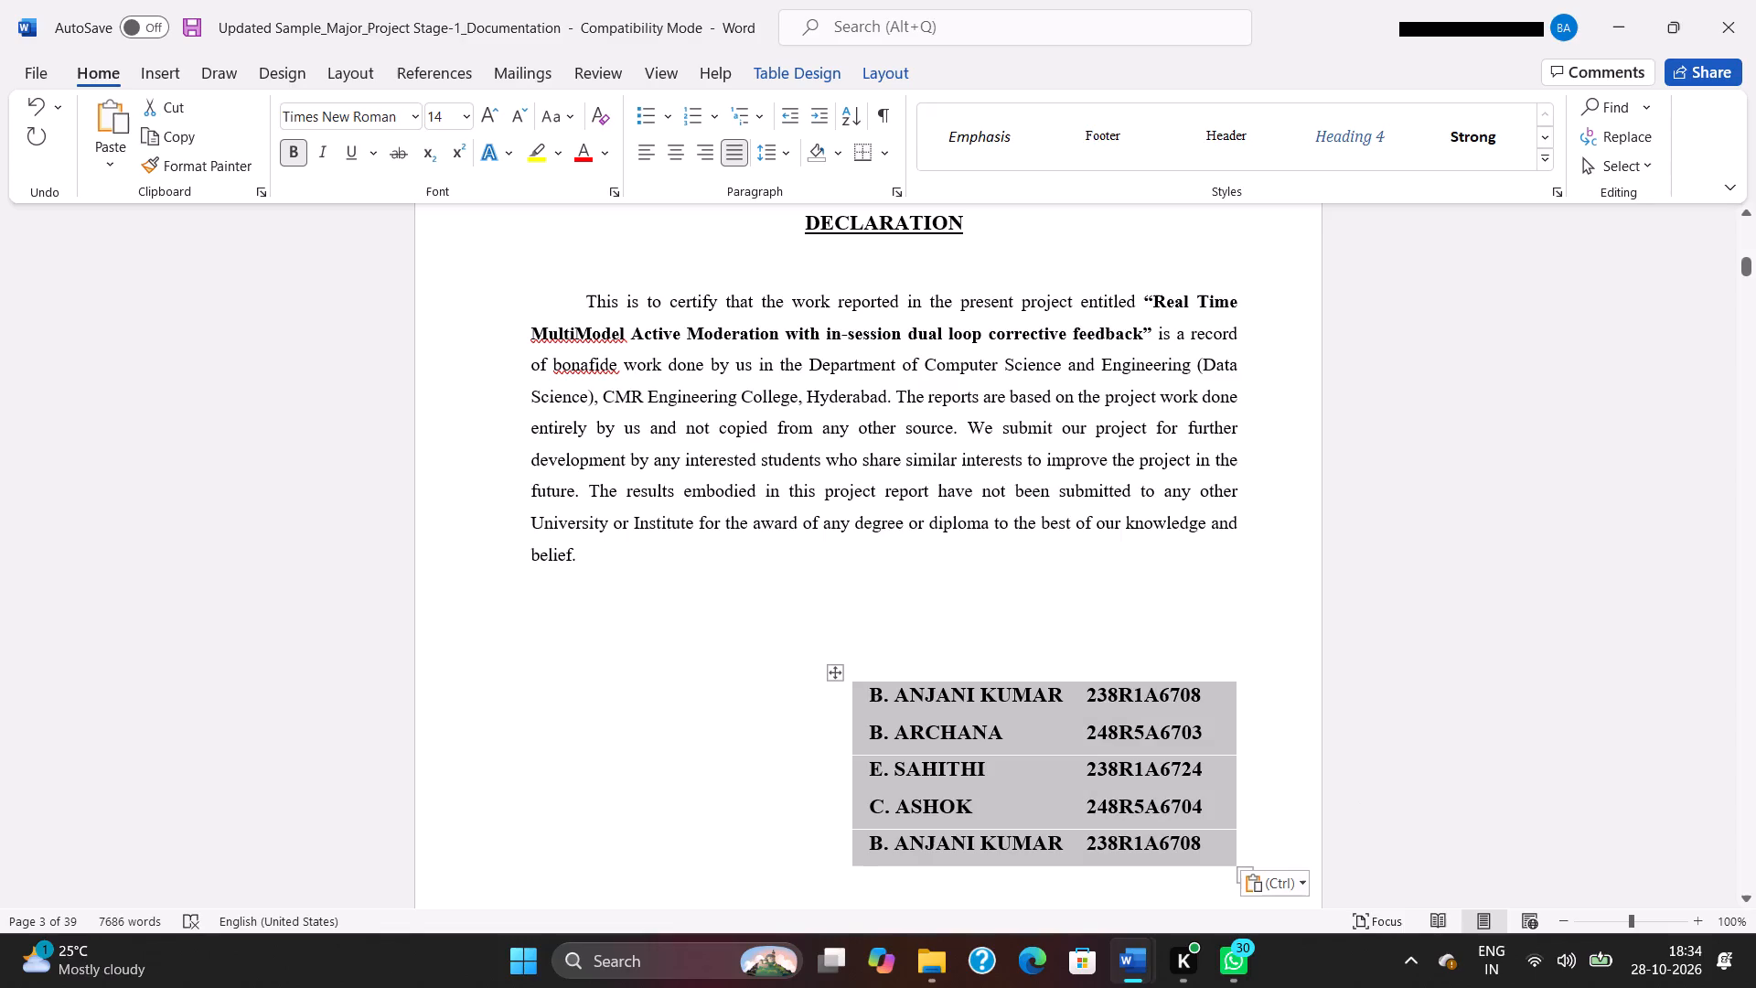
left_click(723, 747)
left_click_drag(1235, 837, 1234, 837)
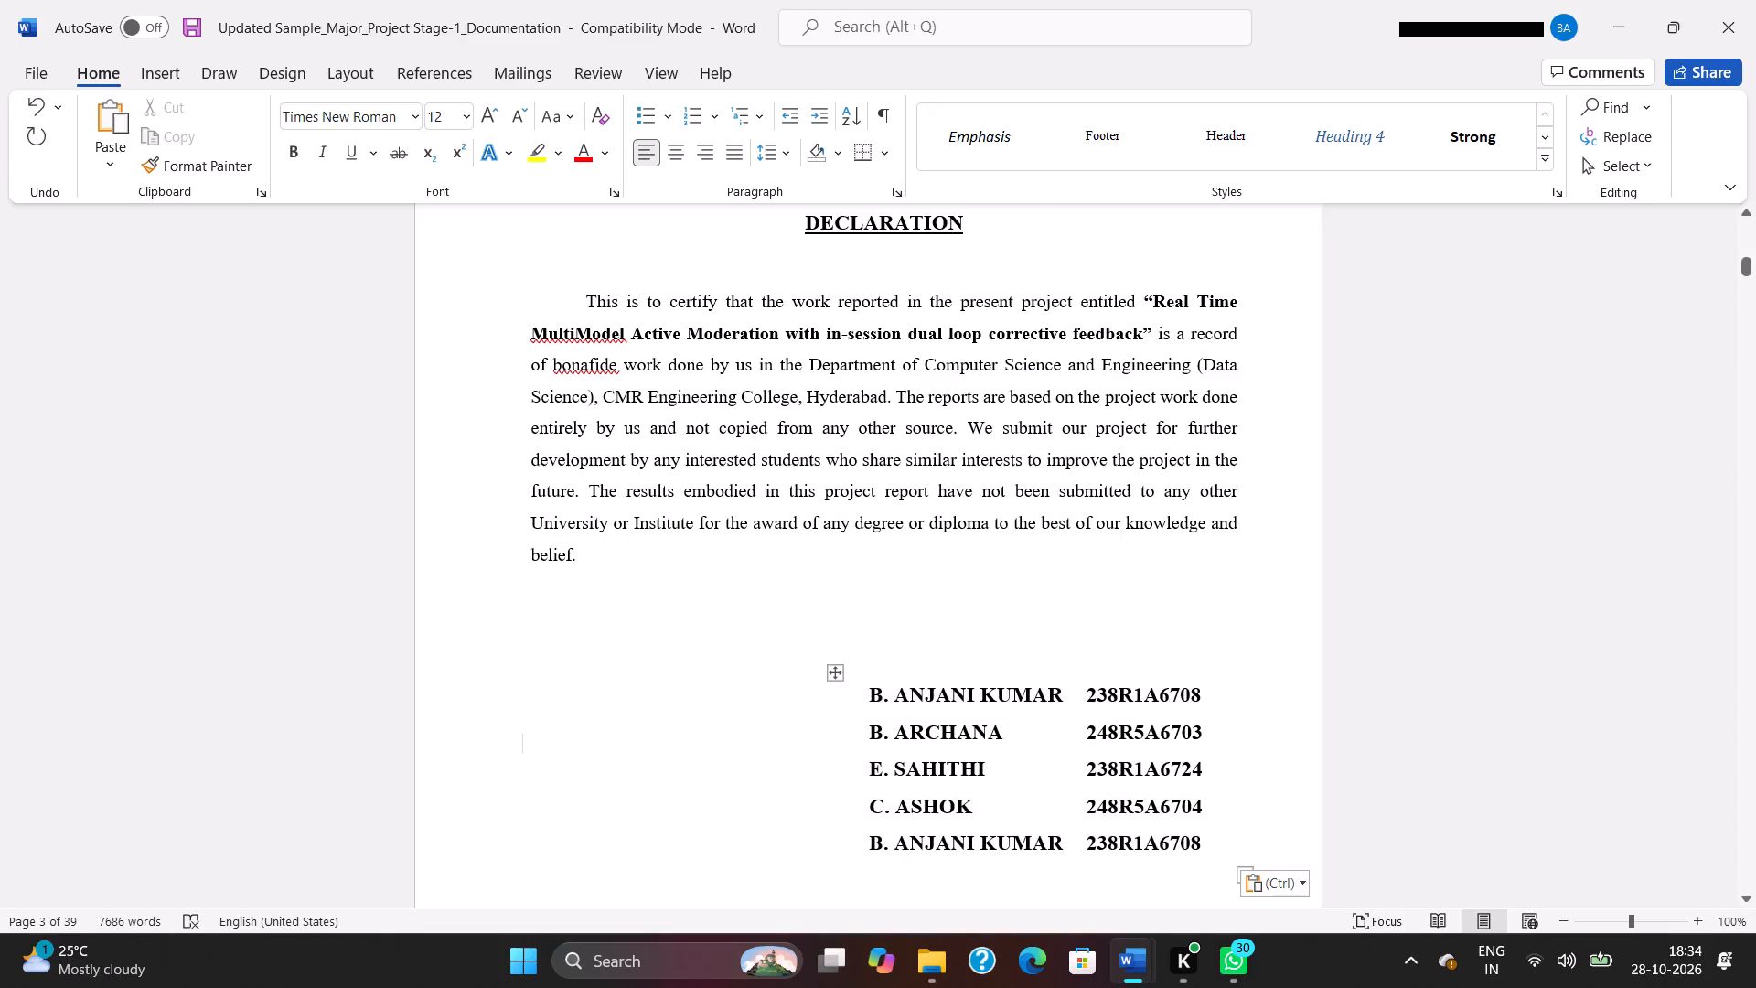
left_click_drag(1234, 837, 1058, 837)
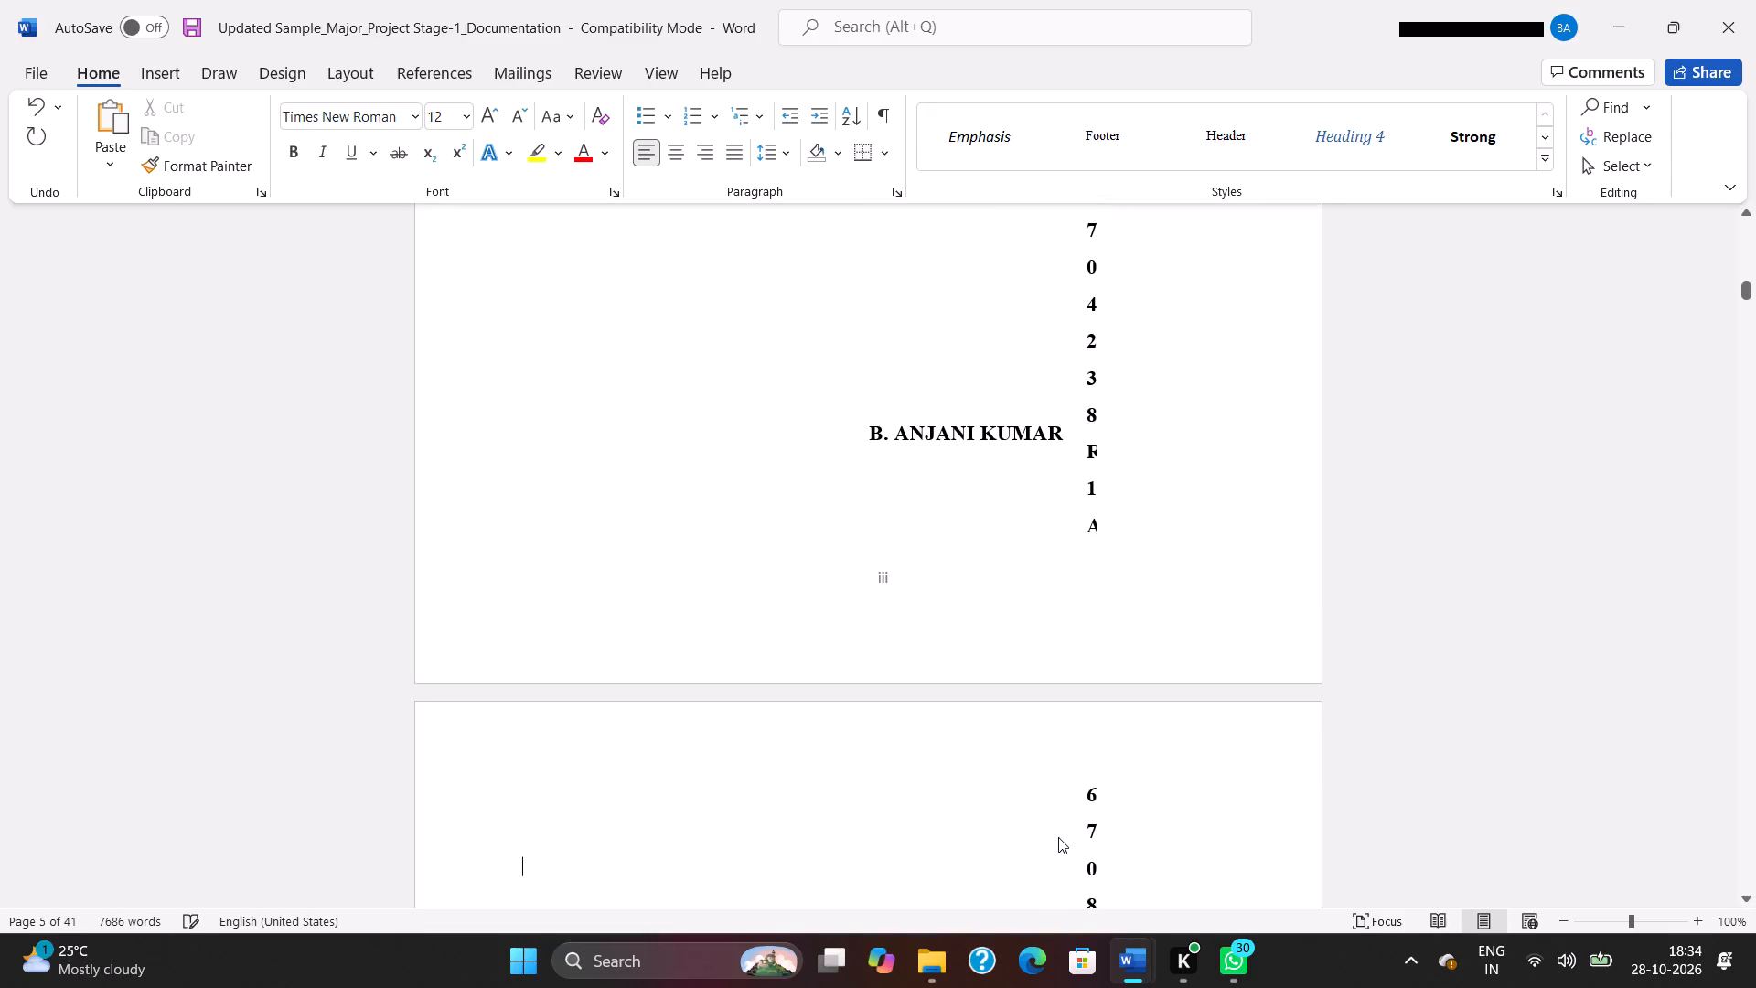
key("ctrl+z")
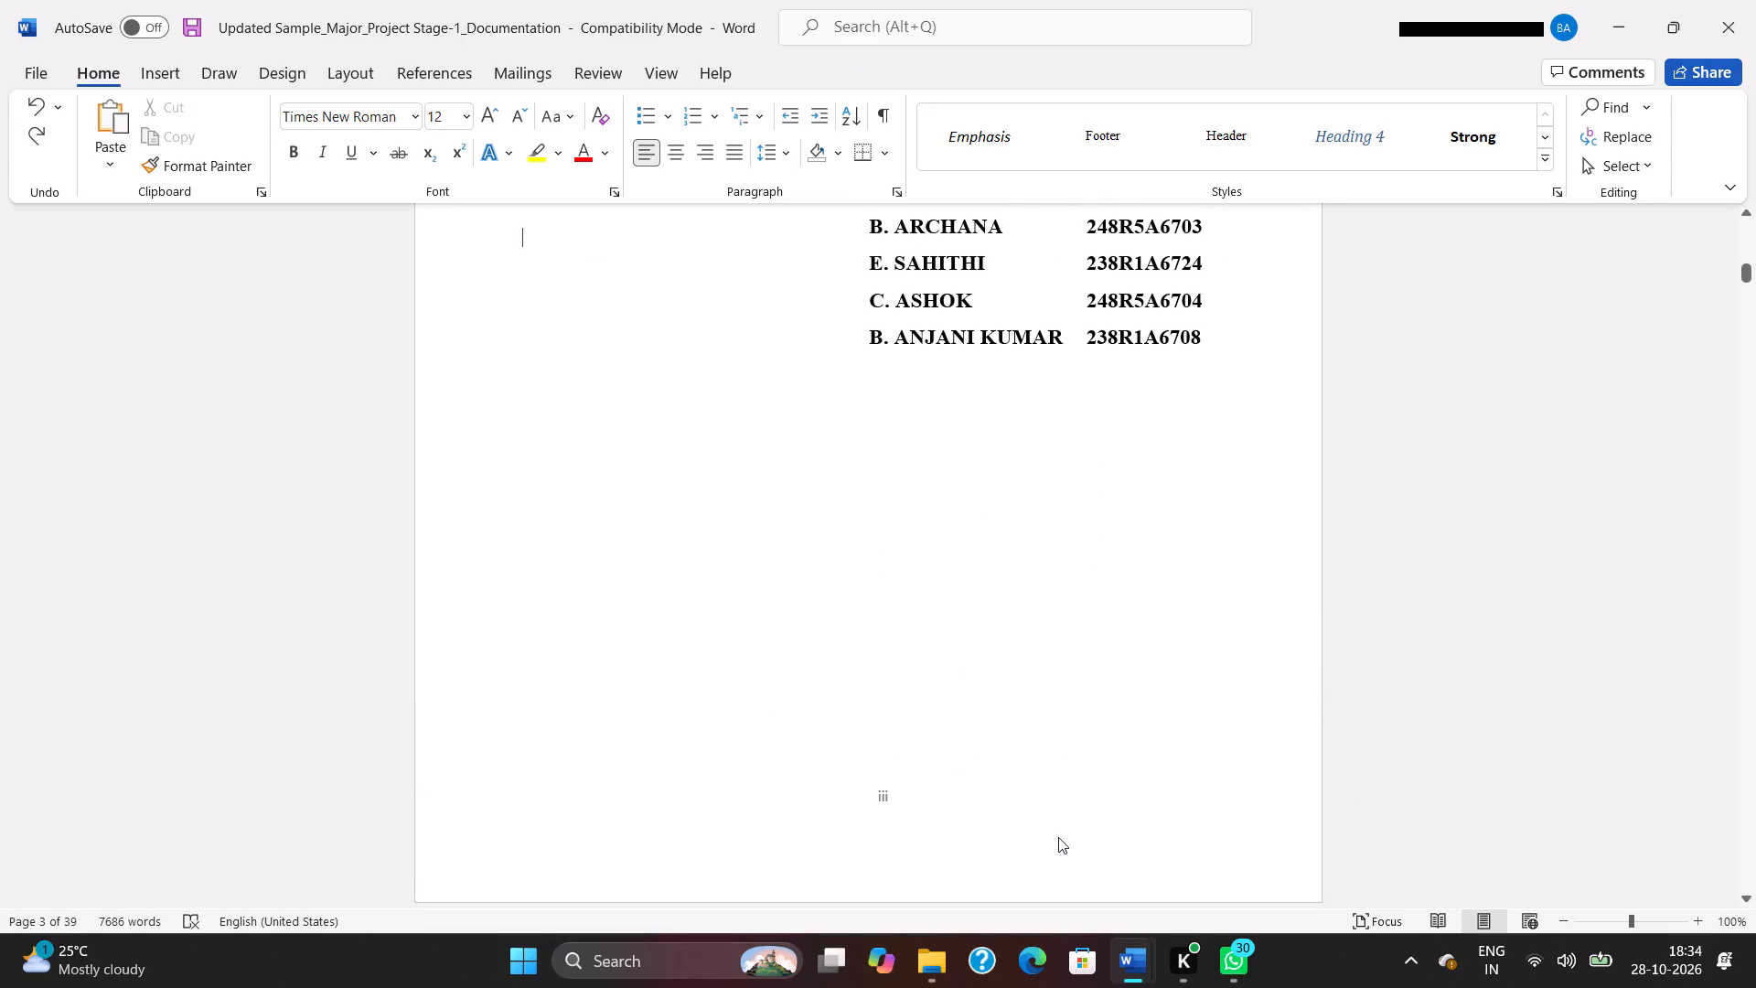
Clear the duplicate first student's name and roll number from the fifth row of the declaration's student list.
scroll(1058, 837, "up", 1)
double_click(1104, 511)
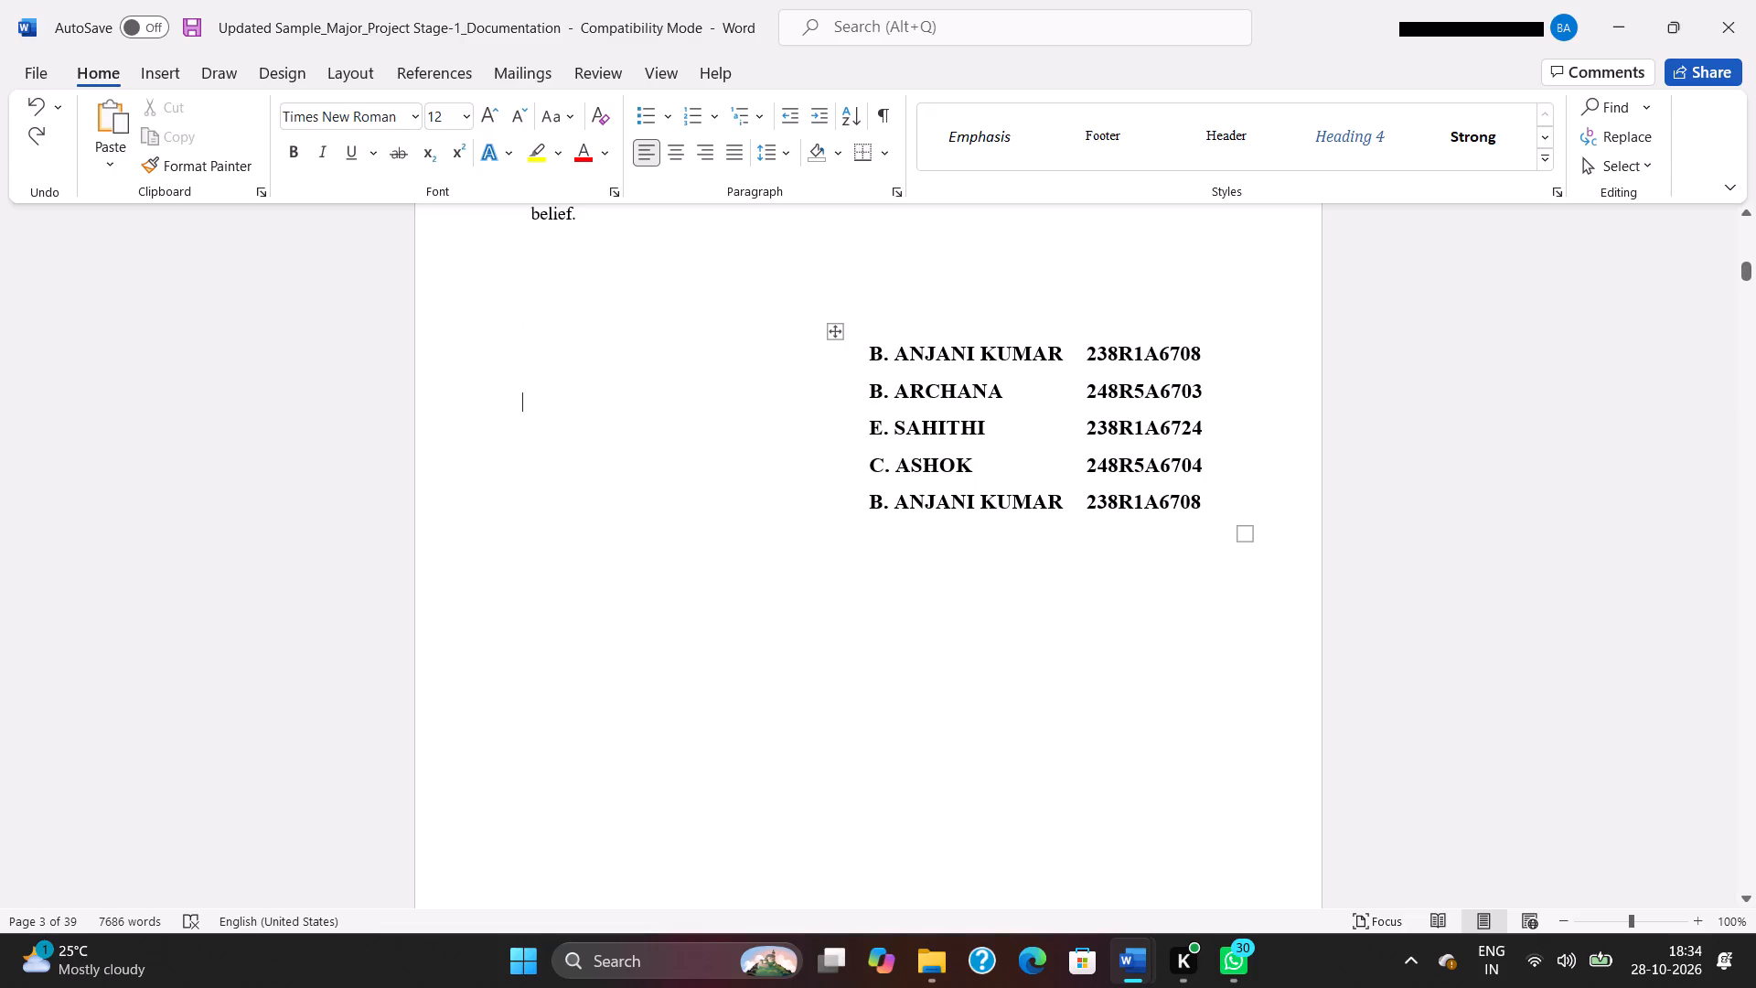
left_click(1033, 506)
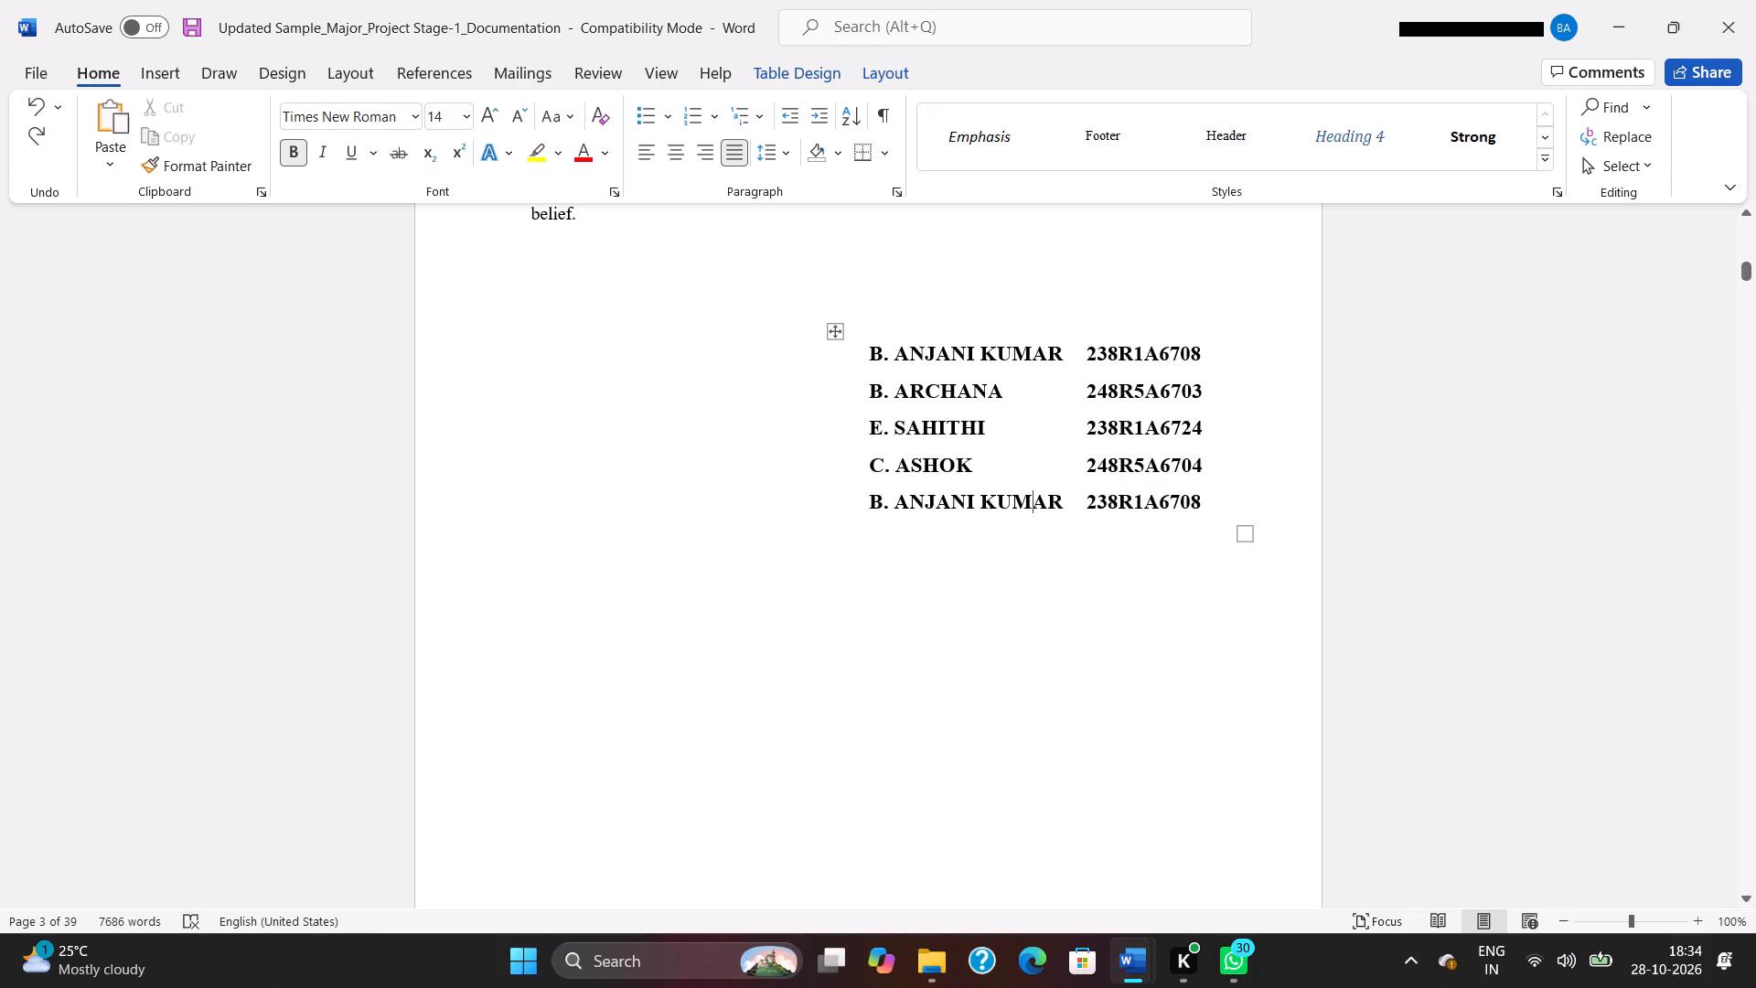
key("ctrl+shift+Right")
key("ctrl+shift+Right")
key("ctrl+shift+Right")
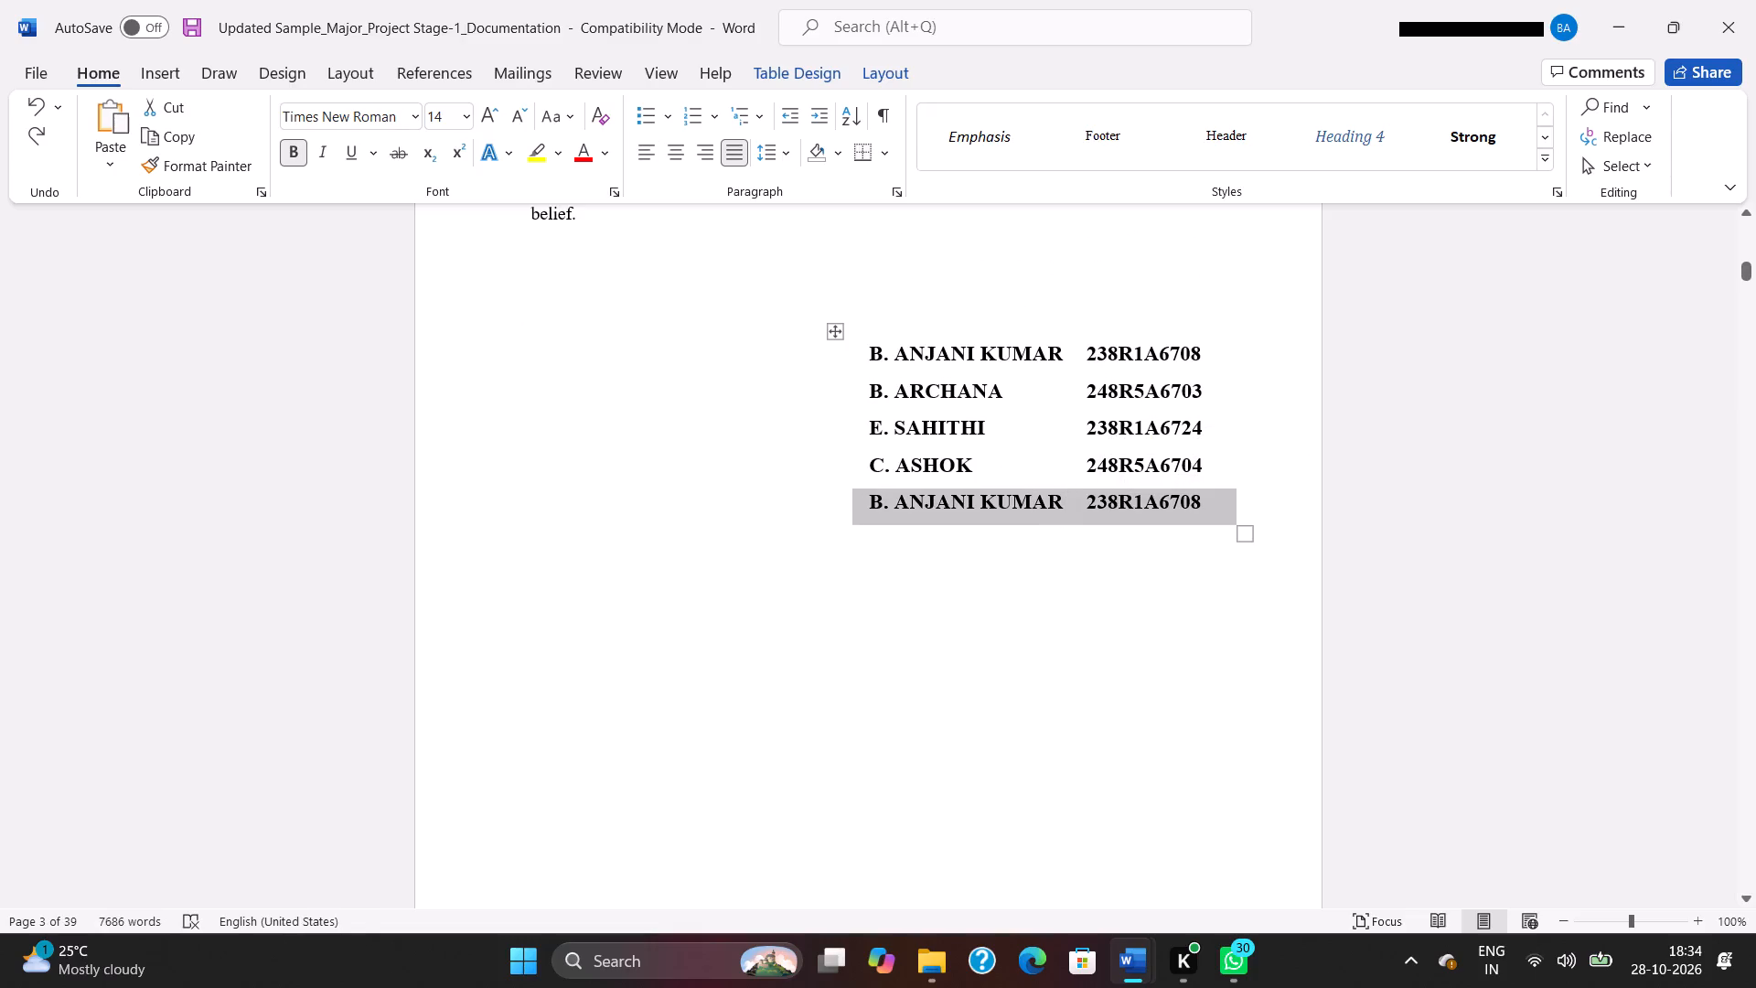
key("Delete")
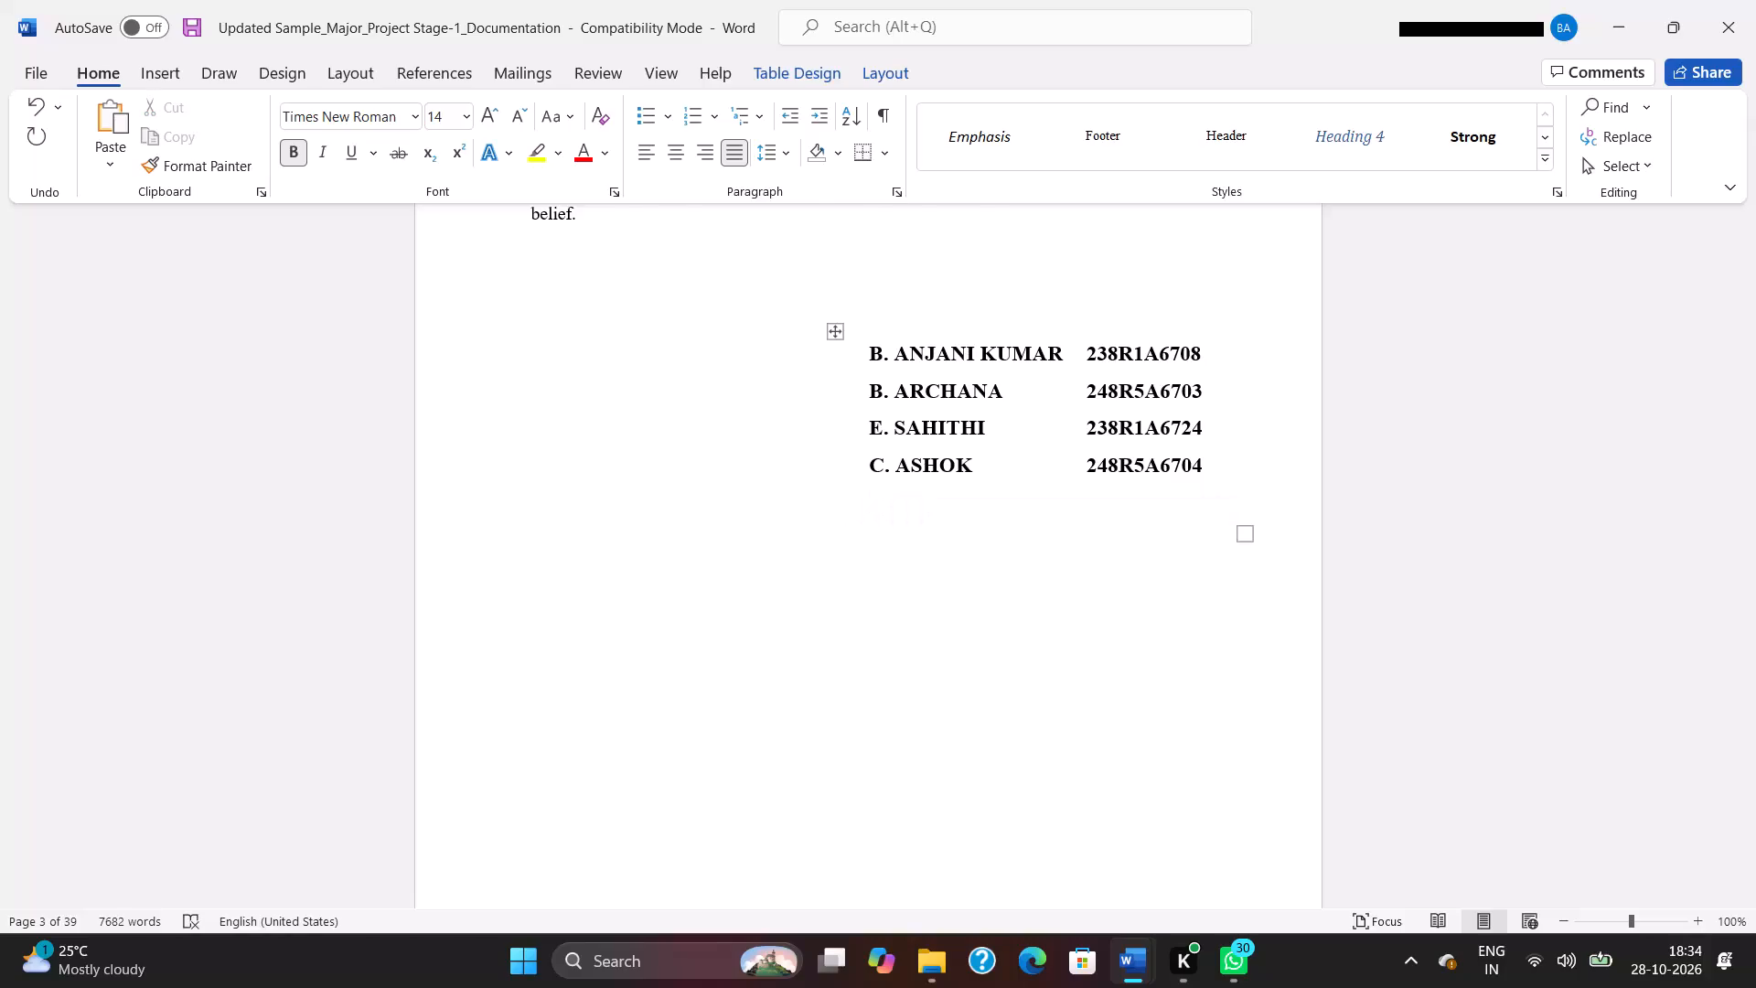
Change the initial in the internal guide's name in the acknowledgment to a capital K.
scroll(1033, 506, "up", 1)
scroll(1033, 506, "down", 1)
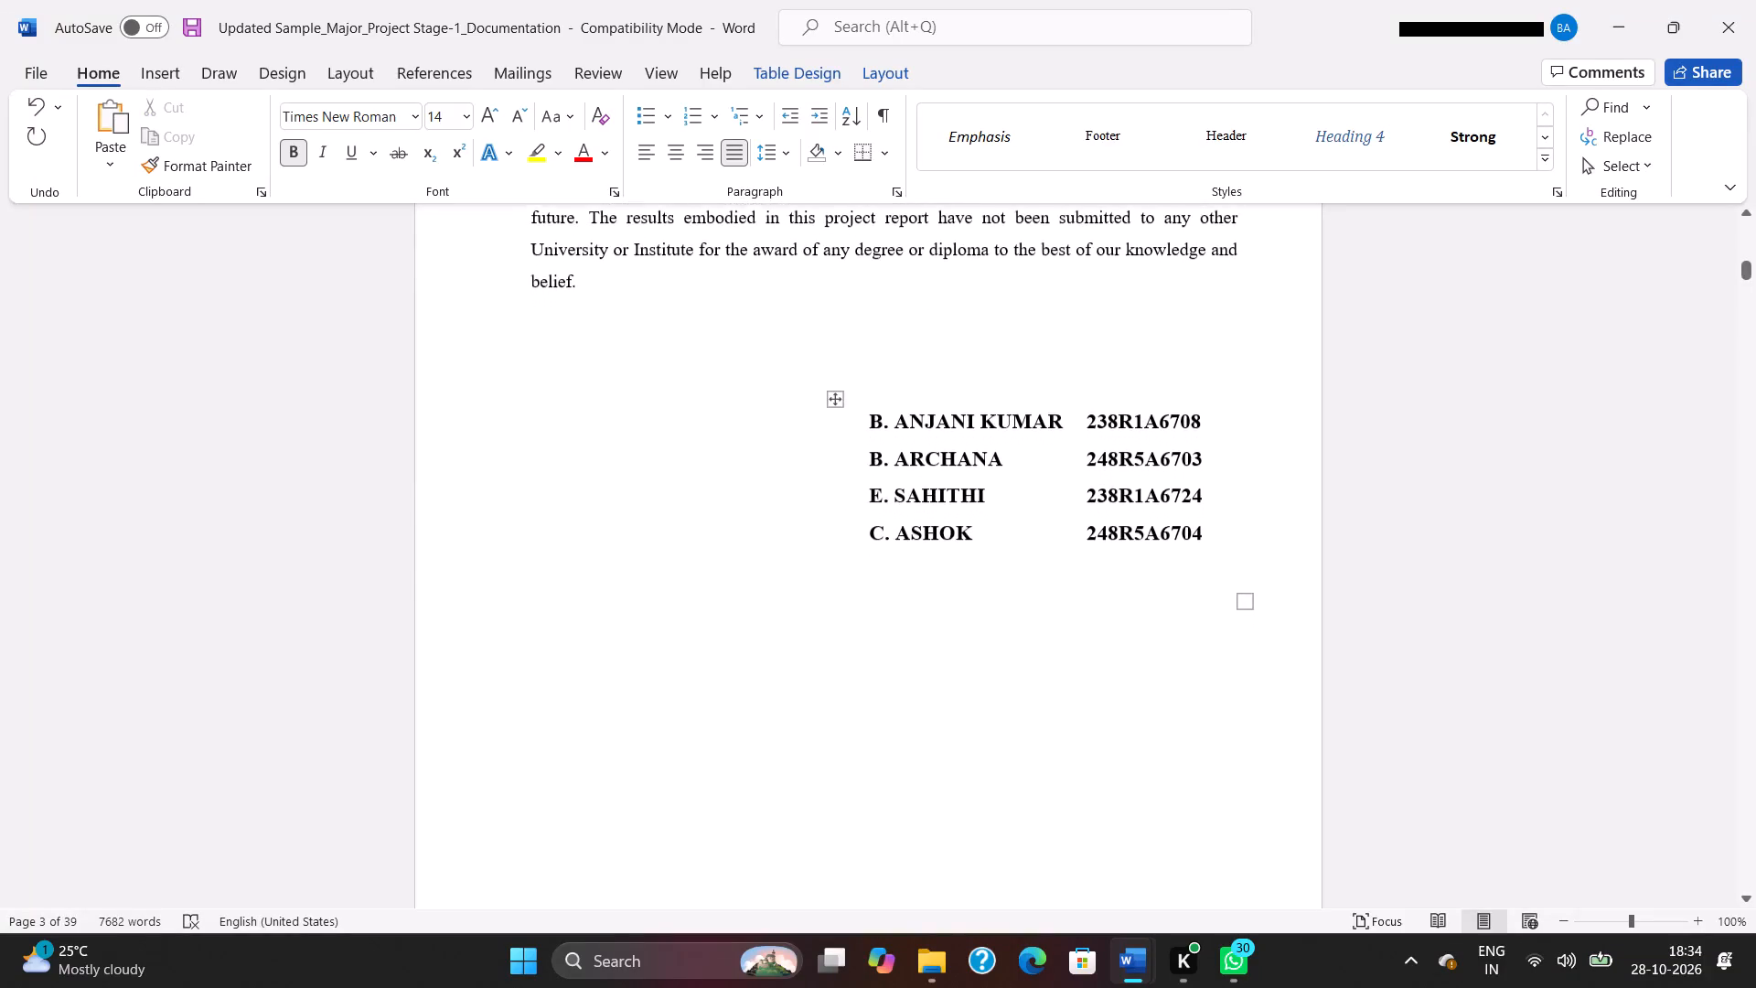
scroll(1033, 506, "down", 2)
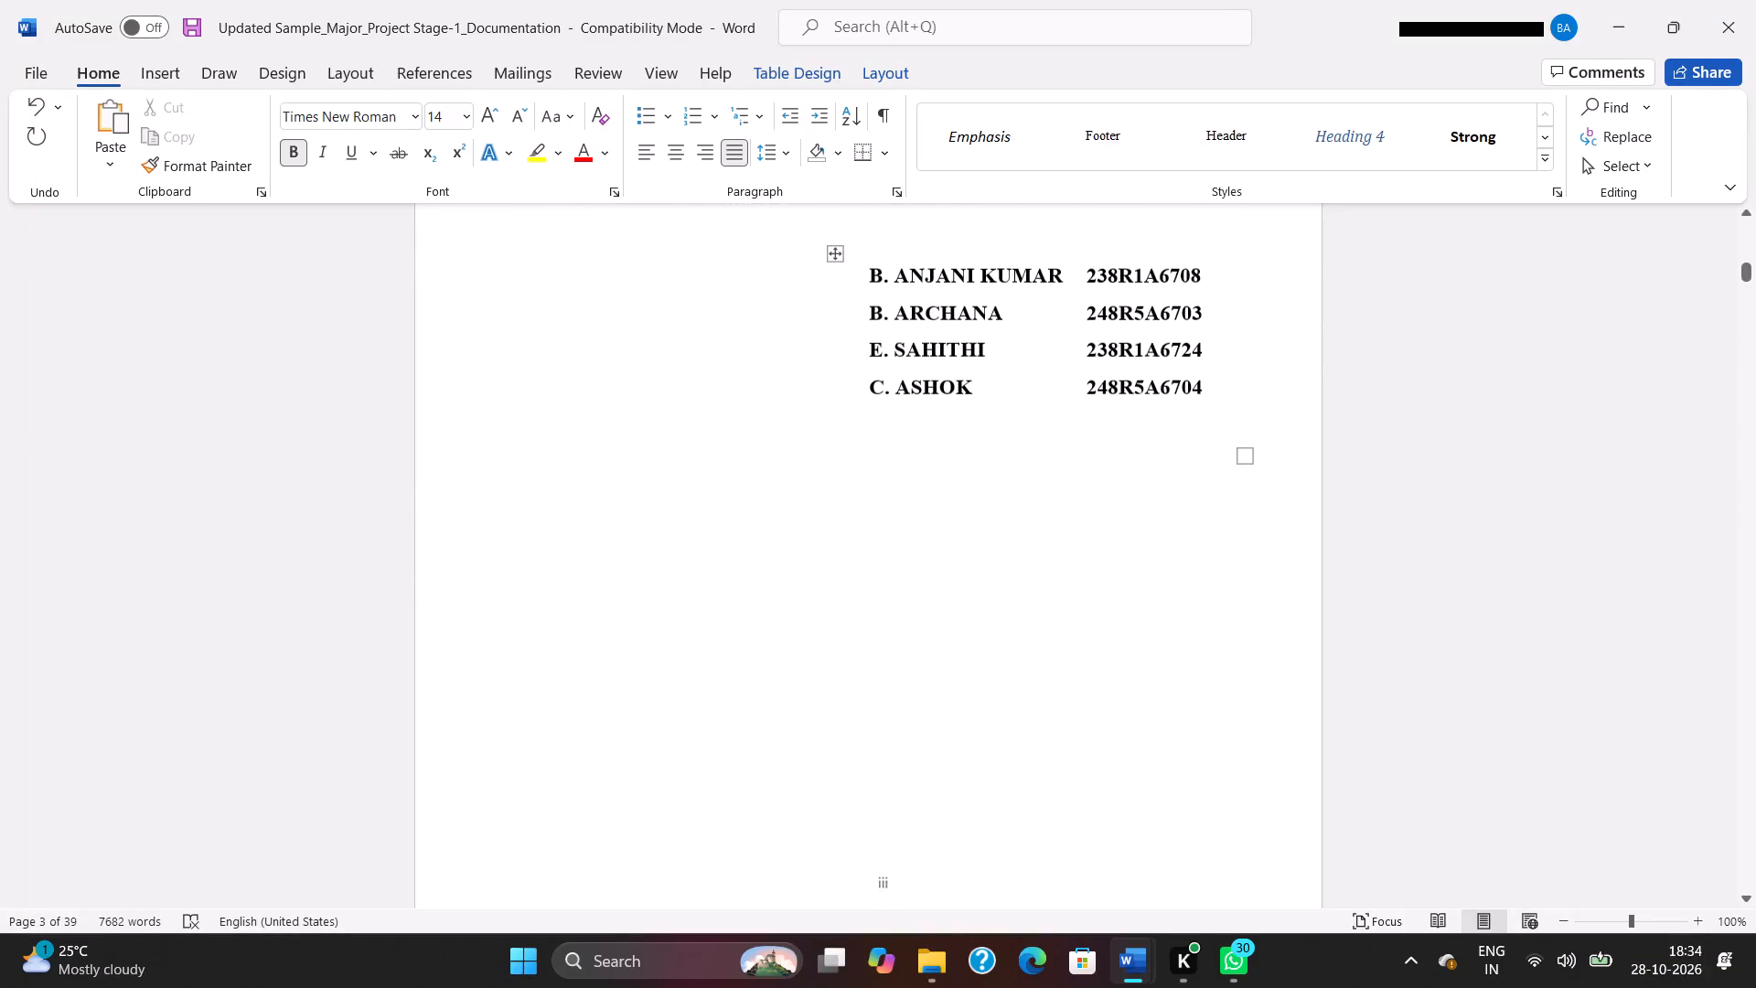
scroll(1033, 506, "down", 3)
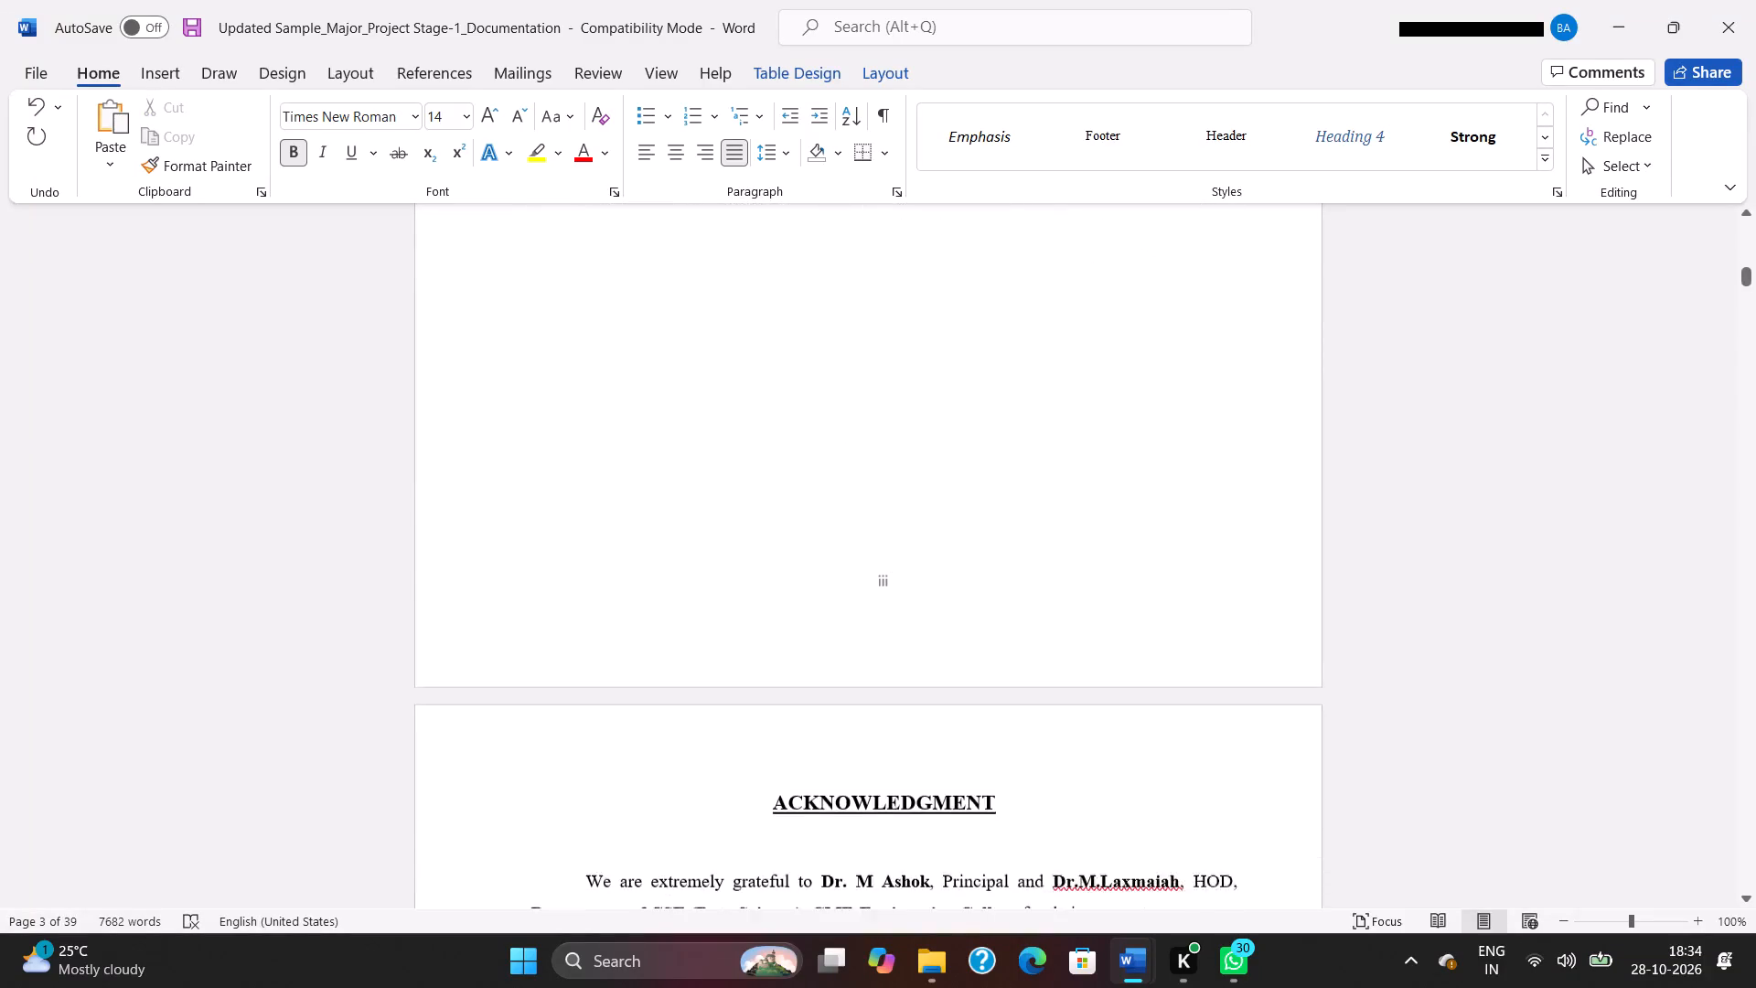
scroll(1033, 506, "down", 2)
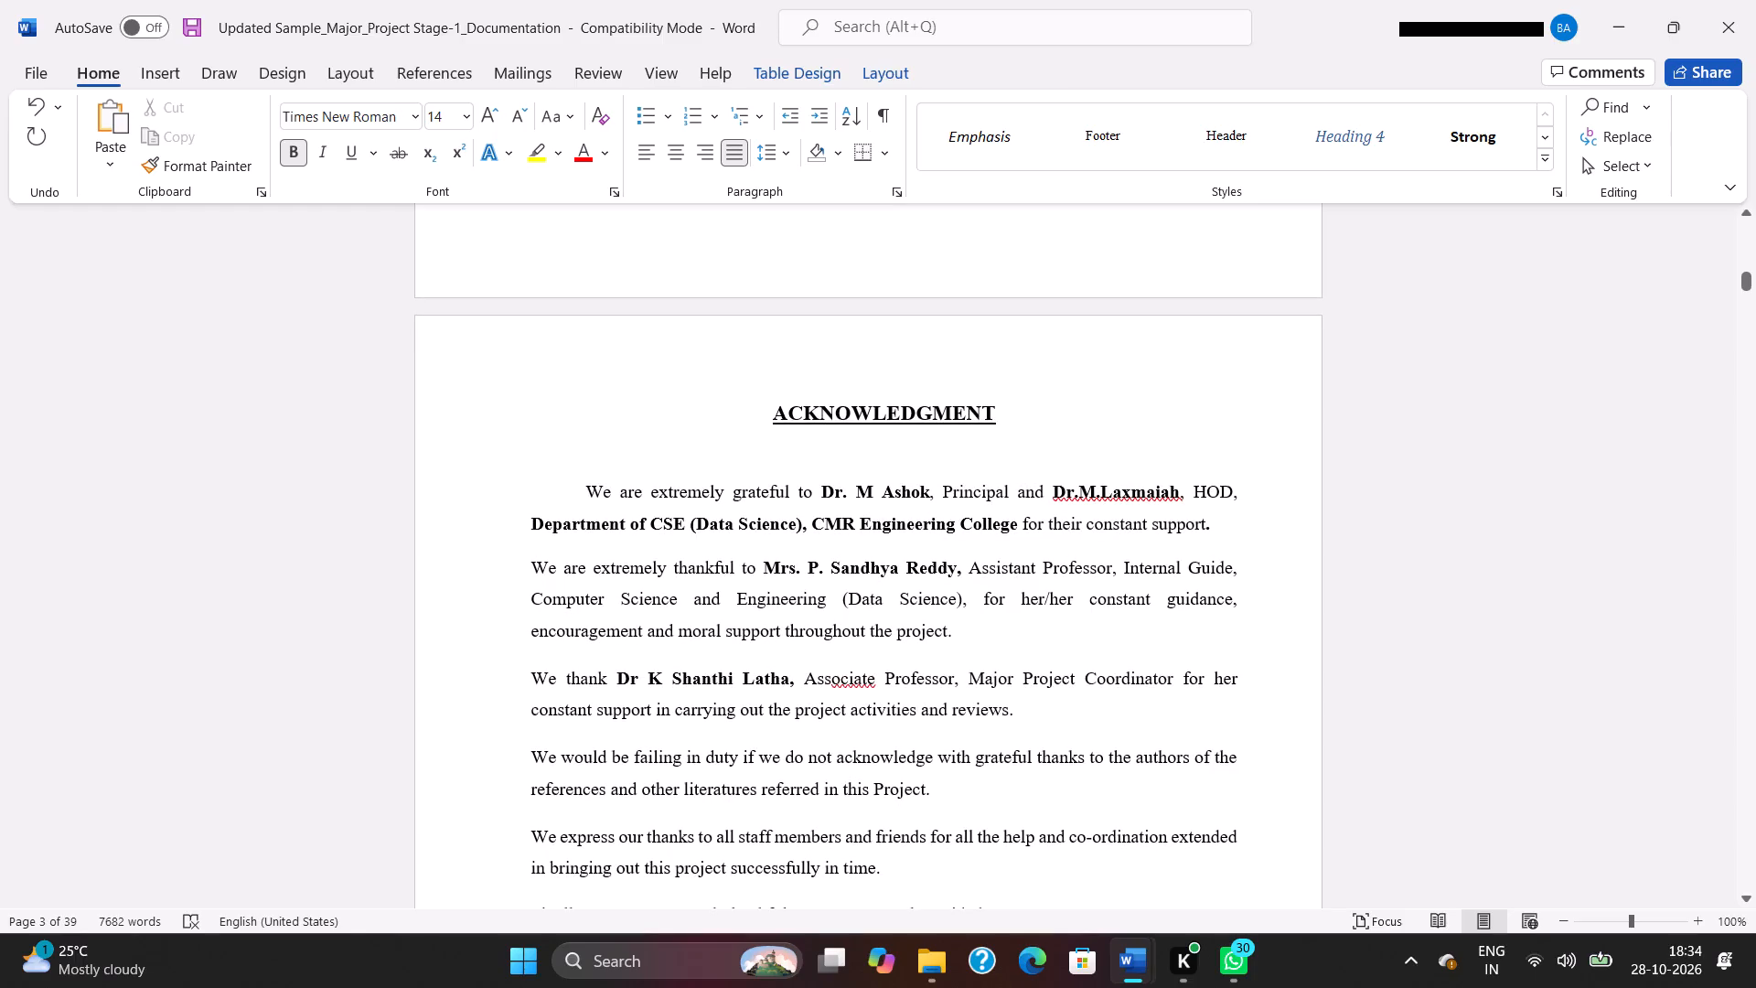
scroll(966, 533, "down", 2)
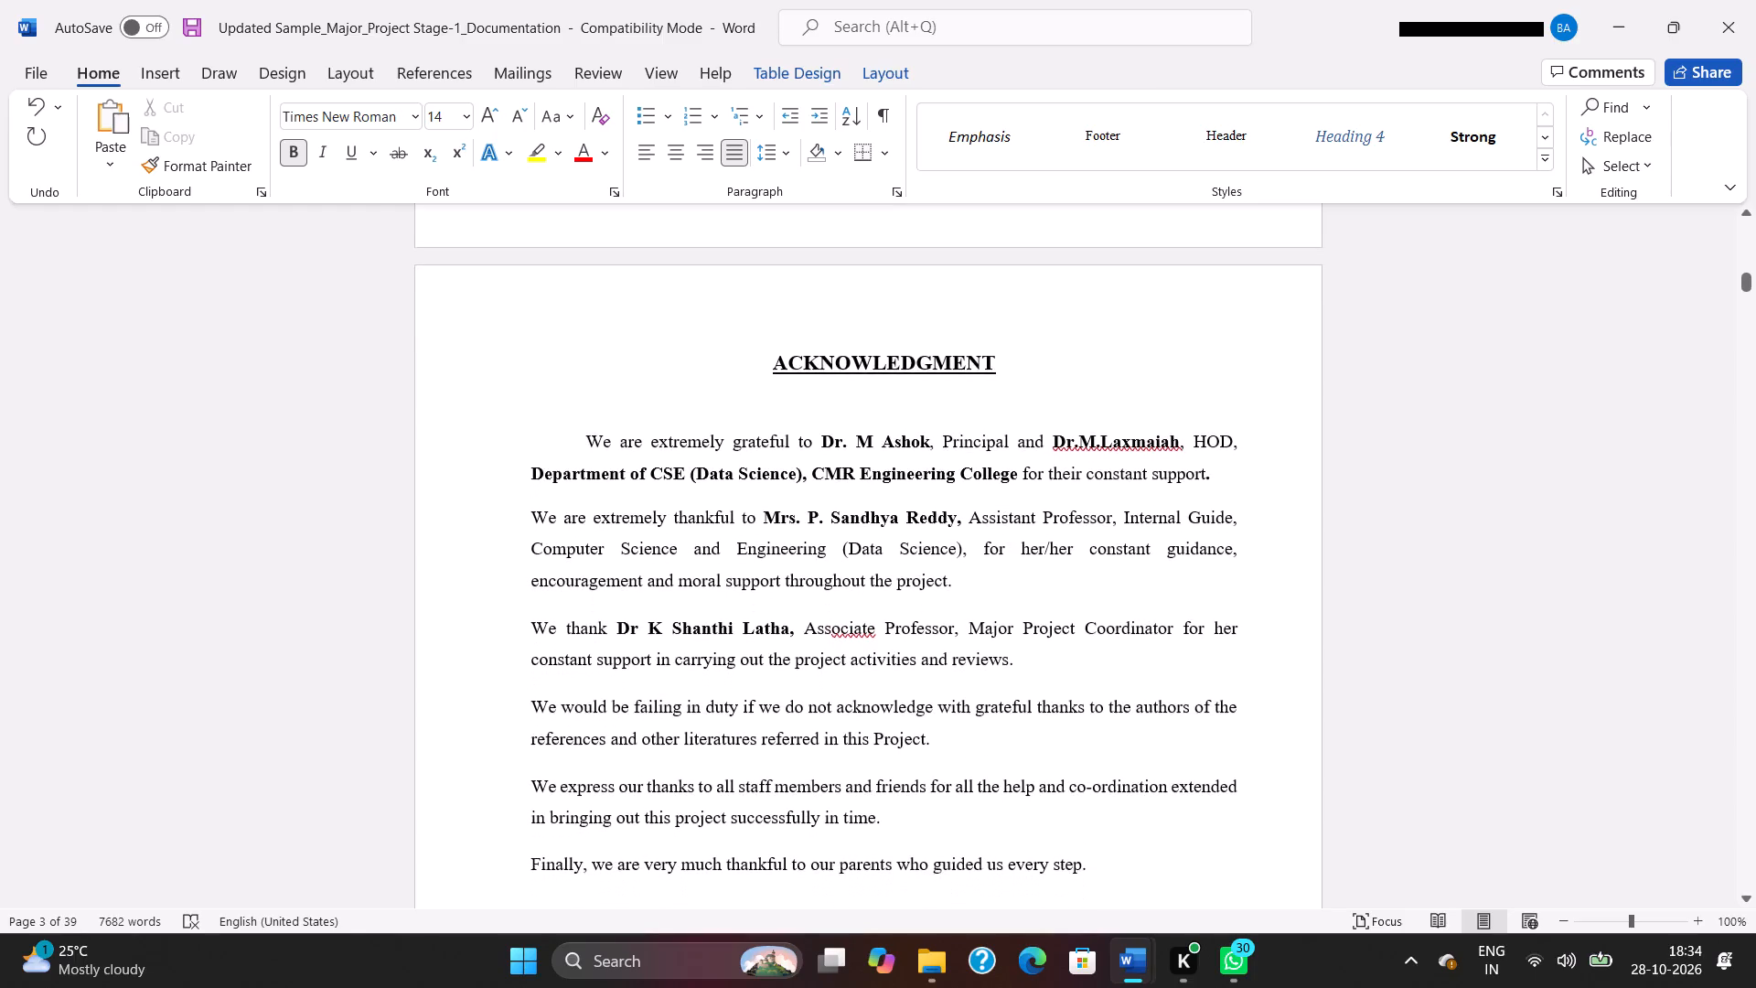
scroll(966, 533, "down", 1)
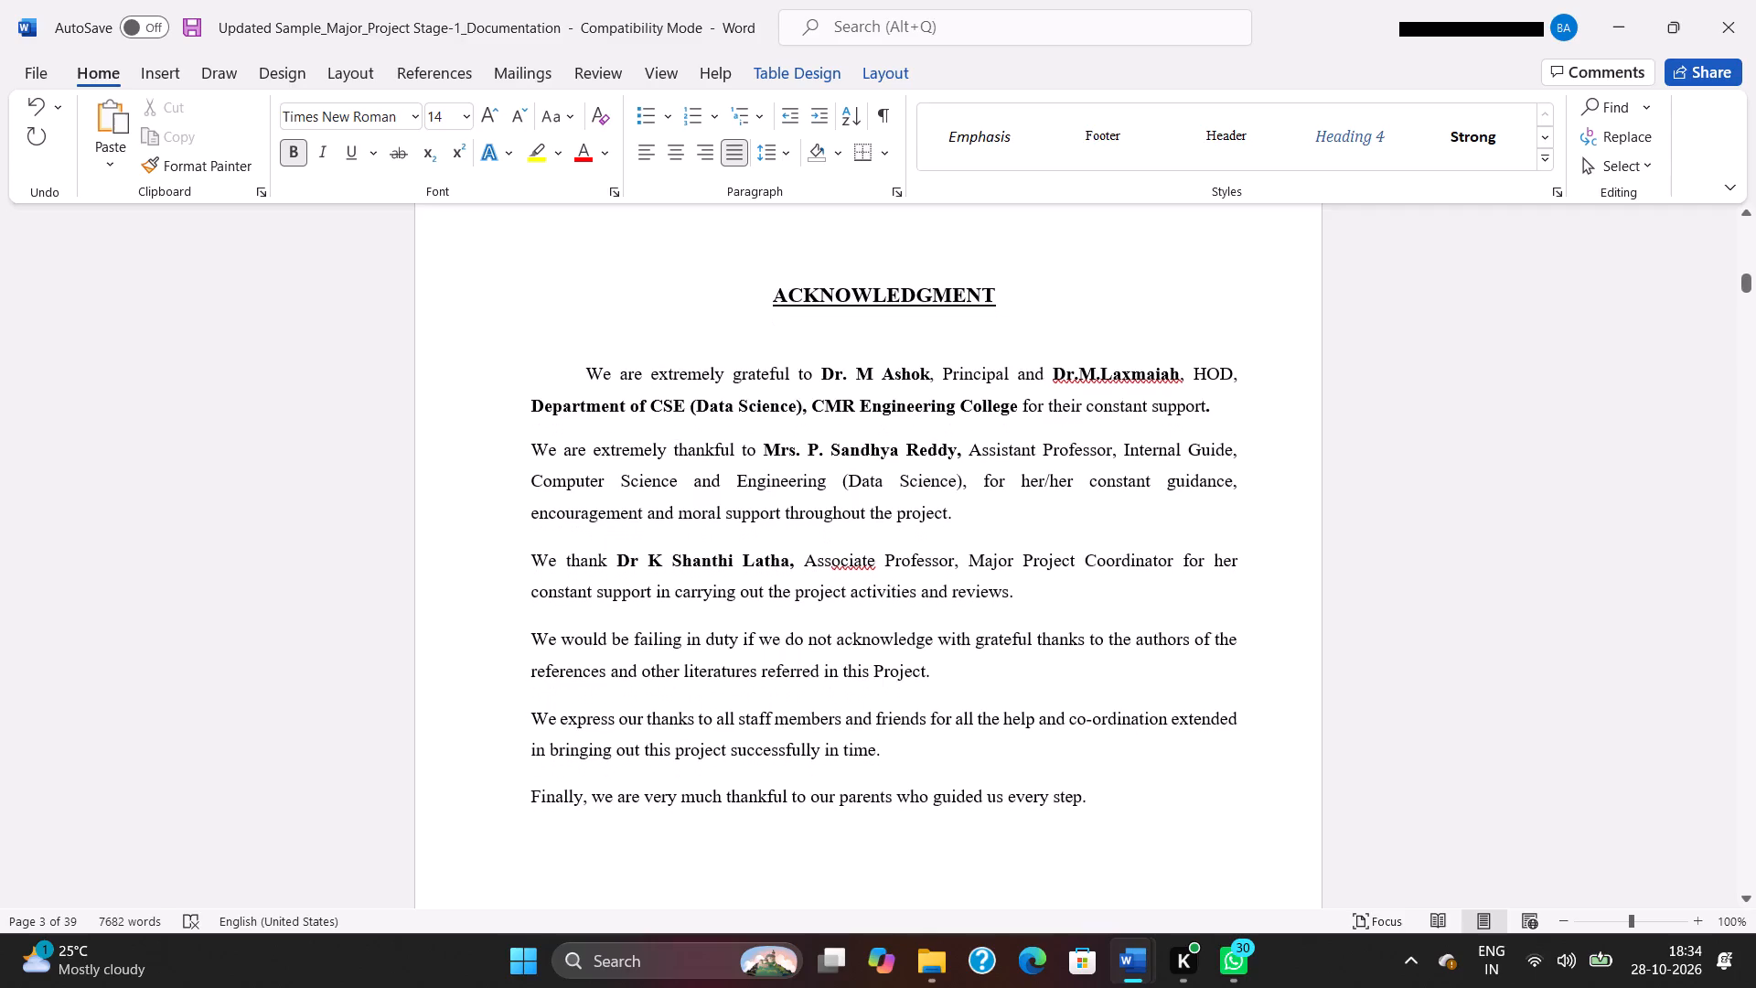
scroll(966, 533, "down", 1)
left_click(817, 451)
key("BackSpace")
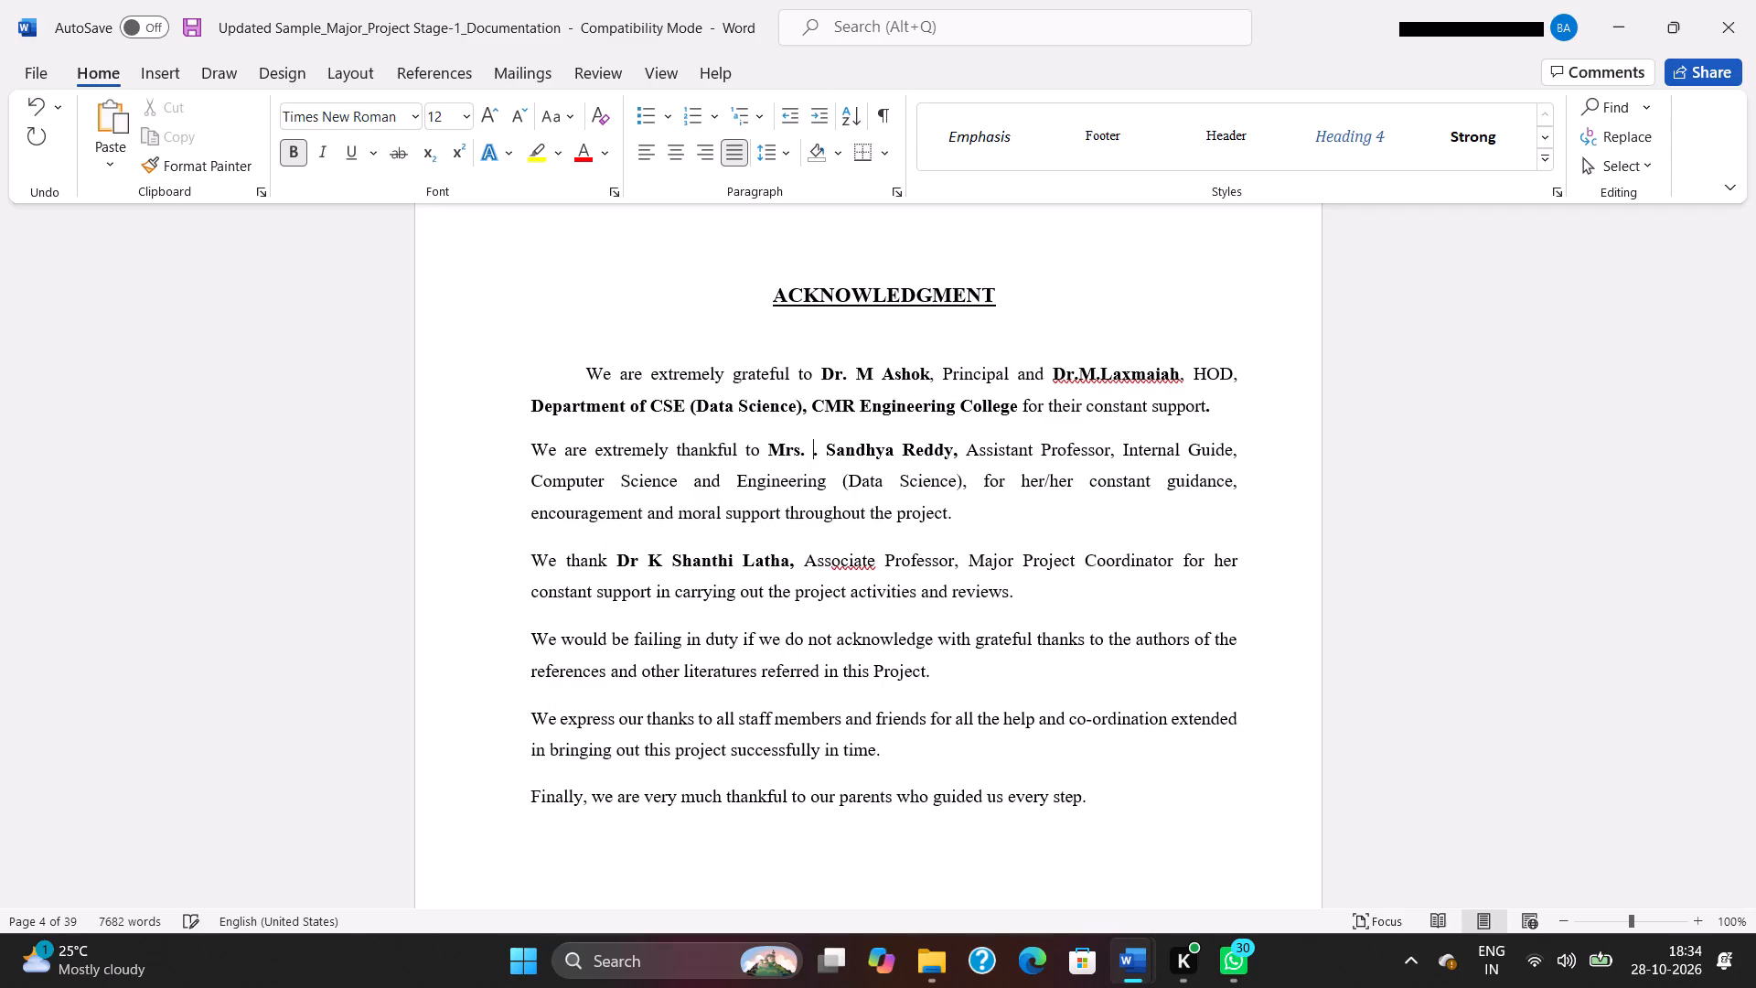
key("shift+k")
Replace the old name after the guide's initial in the acknowledgment with the guide's name used in the certificate, keeping the comma.
key("Right")
key("Right")
key("Right")
key("Right")
key("Right")
key("Right")
key("Right")
key("Right")
key("Right")
key("Right")
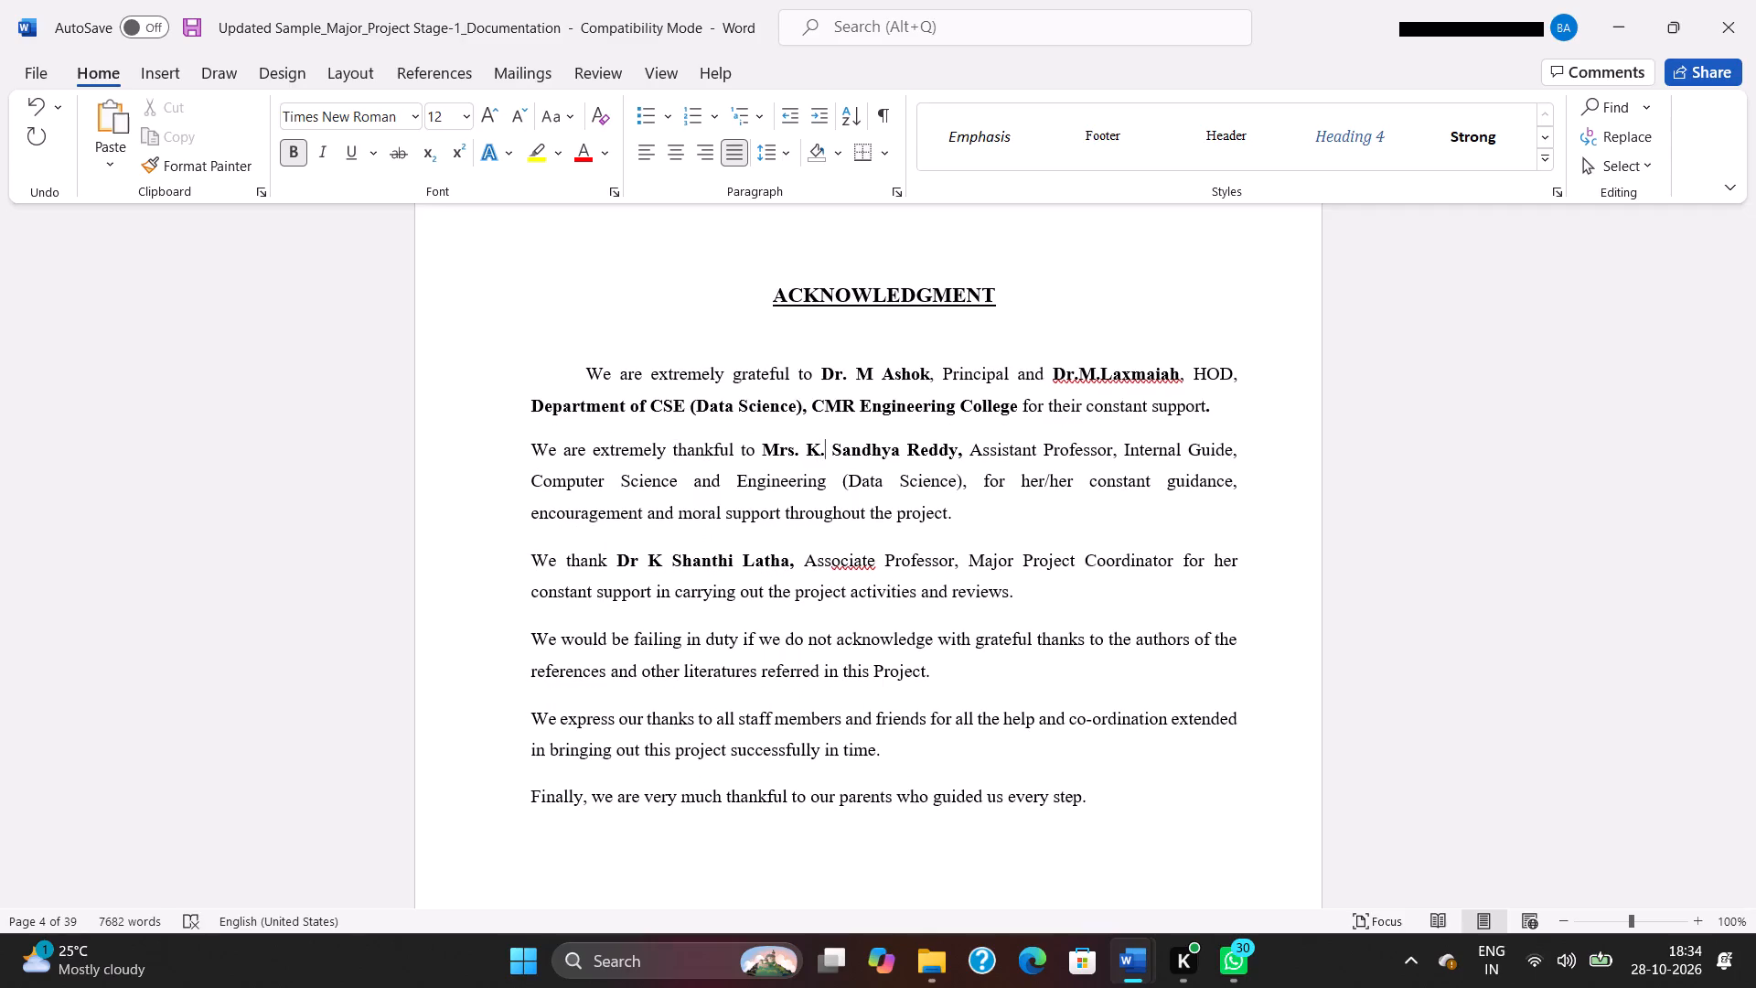
key("Right")
key("Right")
key("Right")
key("Right")
key("Right")
key("BackSpace")
key("BackSpace")
key("BackSpace")
key("BackSpace")
key("BackSpace")
key("BackSpace")
key("BackSpace")
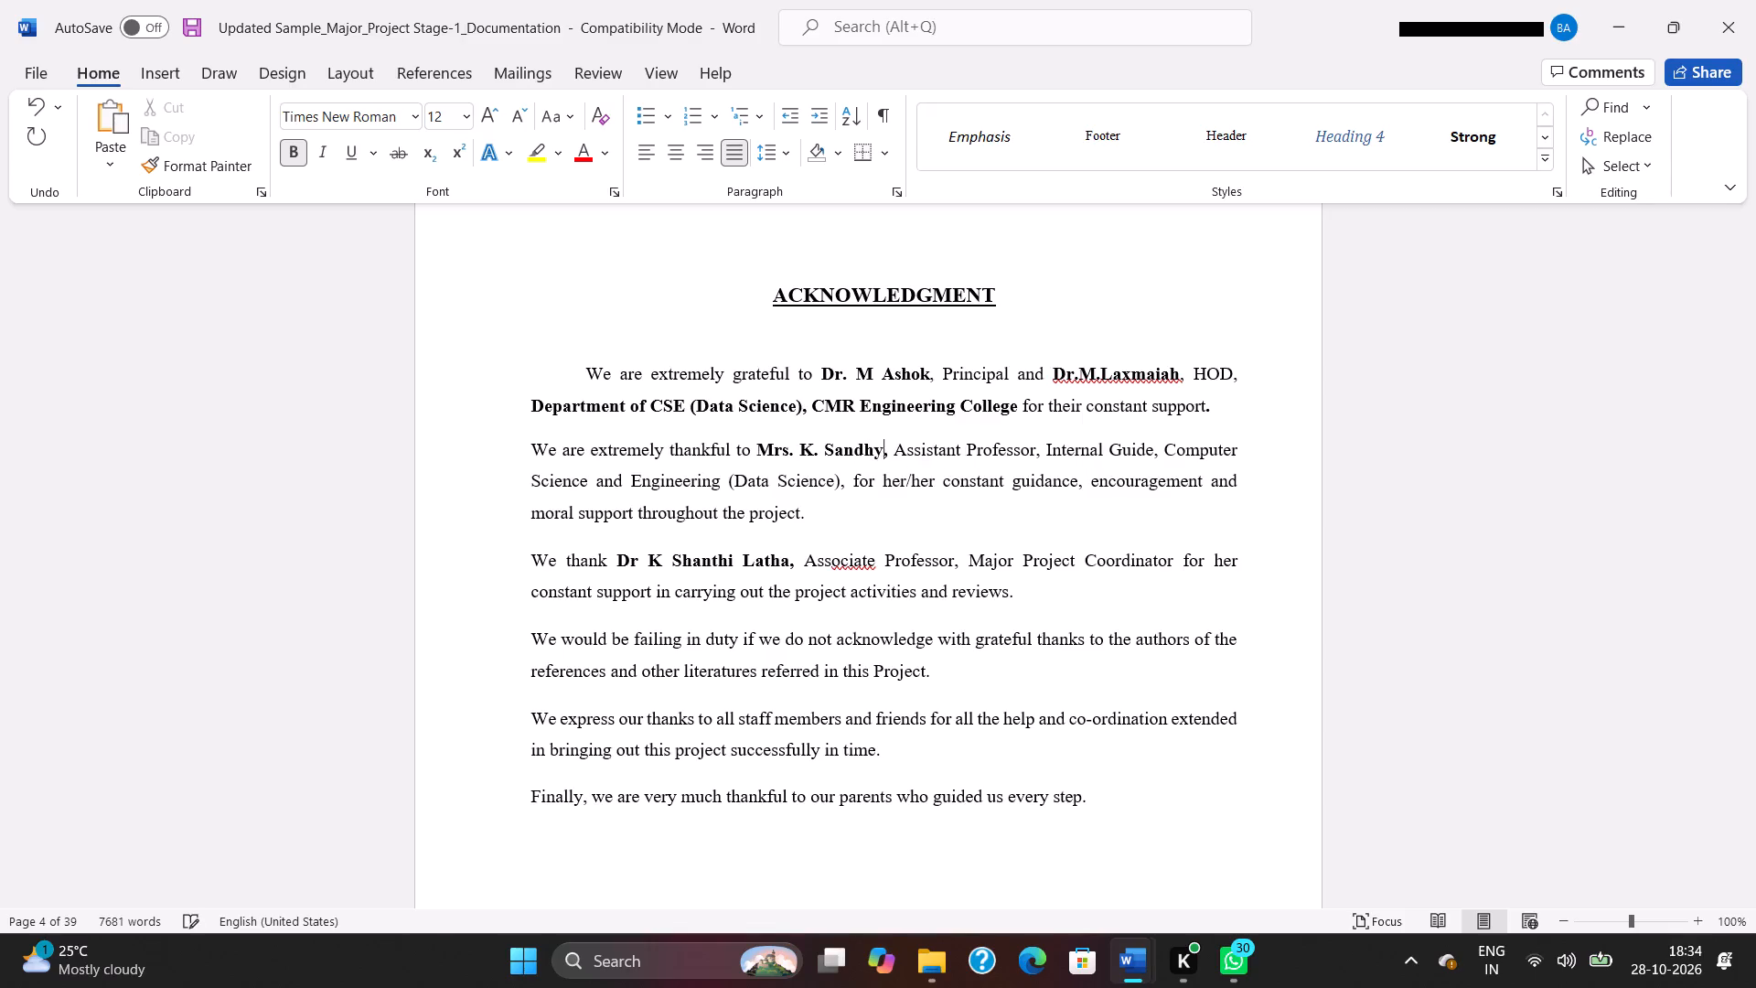
key("BackSpace")
key("BackSpace")
key("BackSpace")
key("BackSpace")
key("BackSpace")
key("BackSpace")
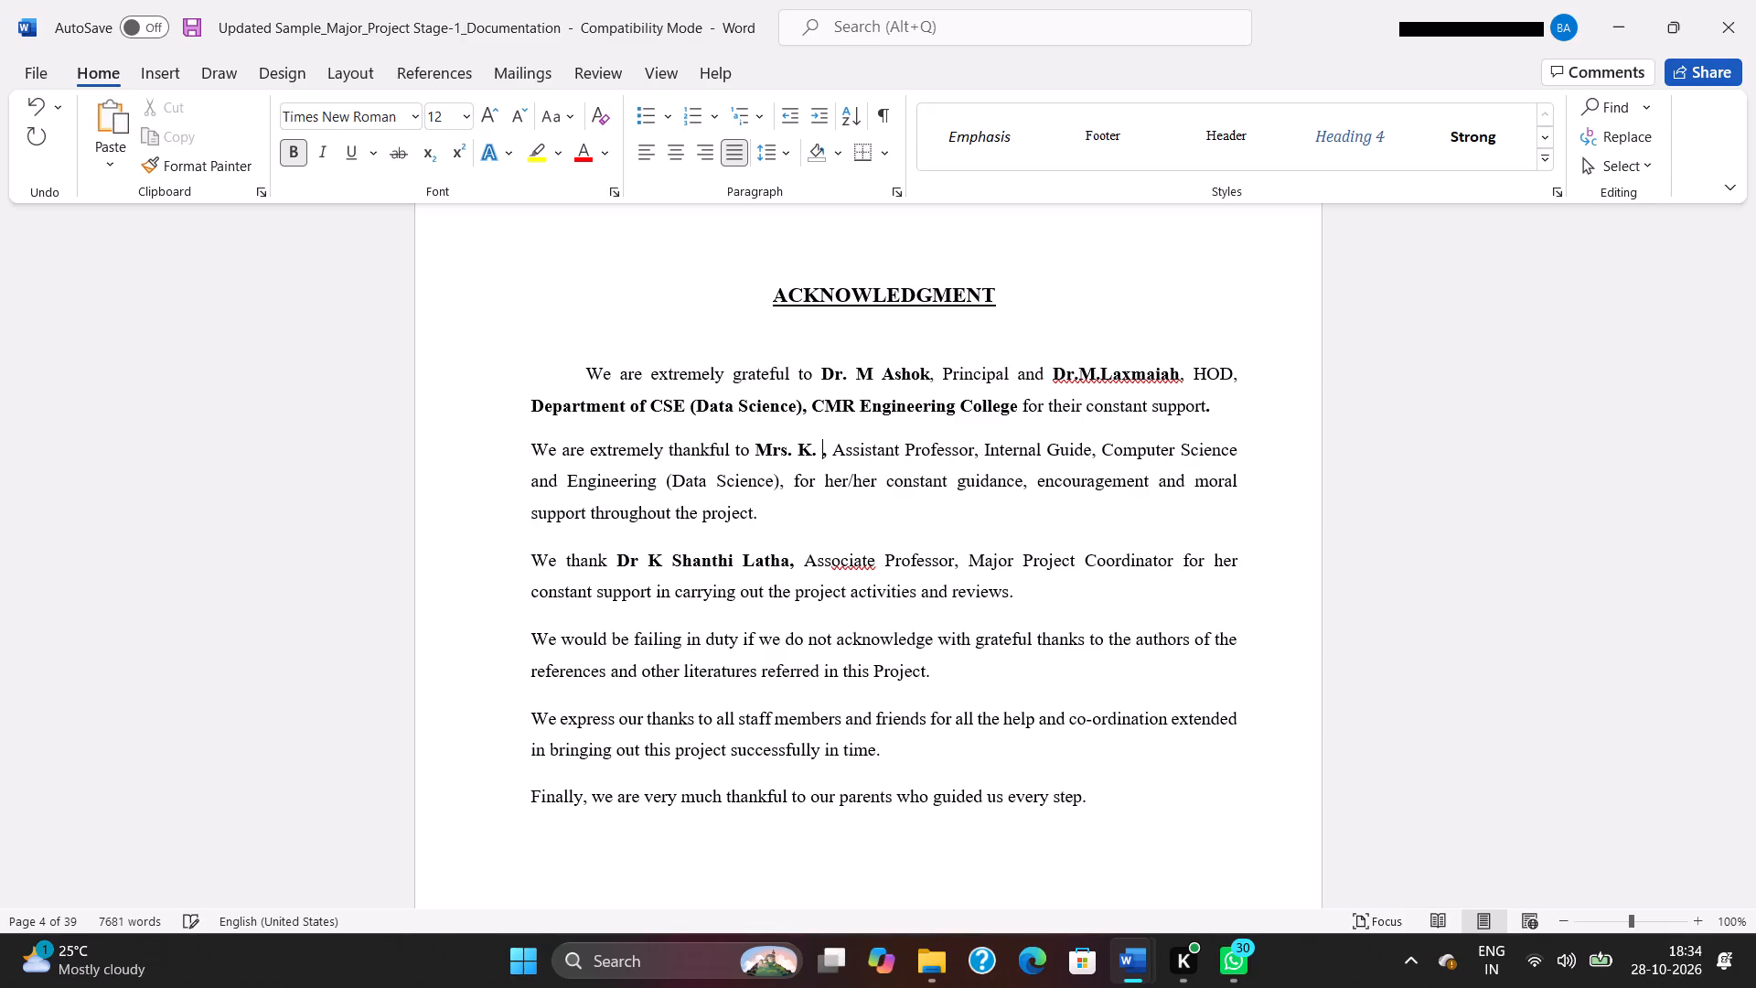
type("Durga")
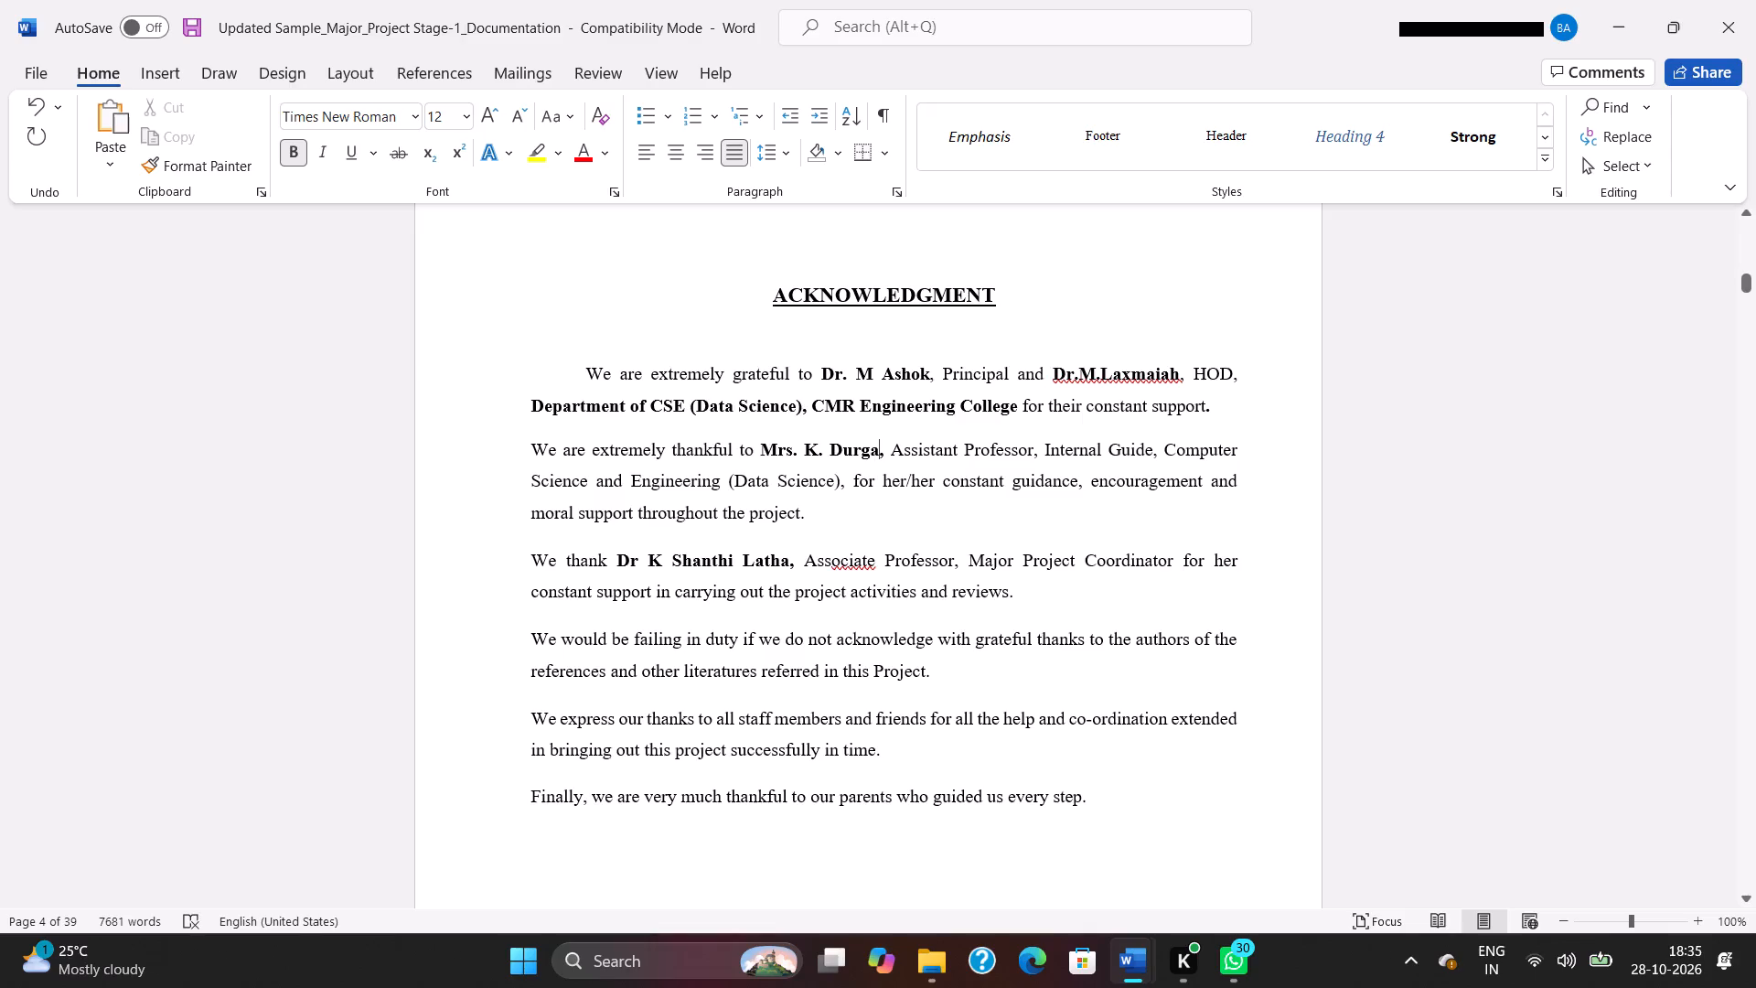
Apply justified alignment to all the acknowledgment paragraphs, from the opening thanks to the closing line about parents.
scroll(1010, 691, "down", 1)
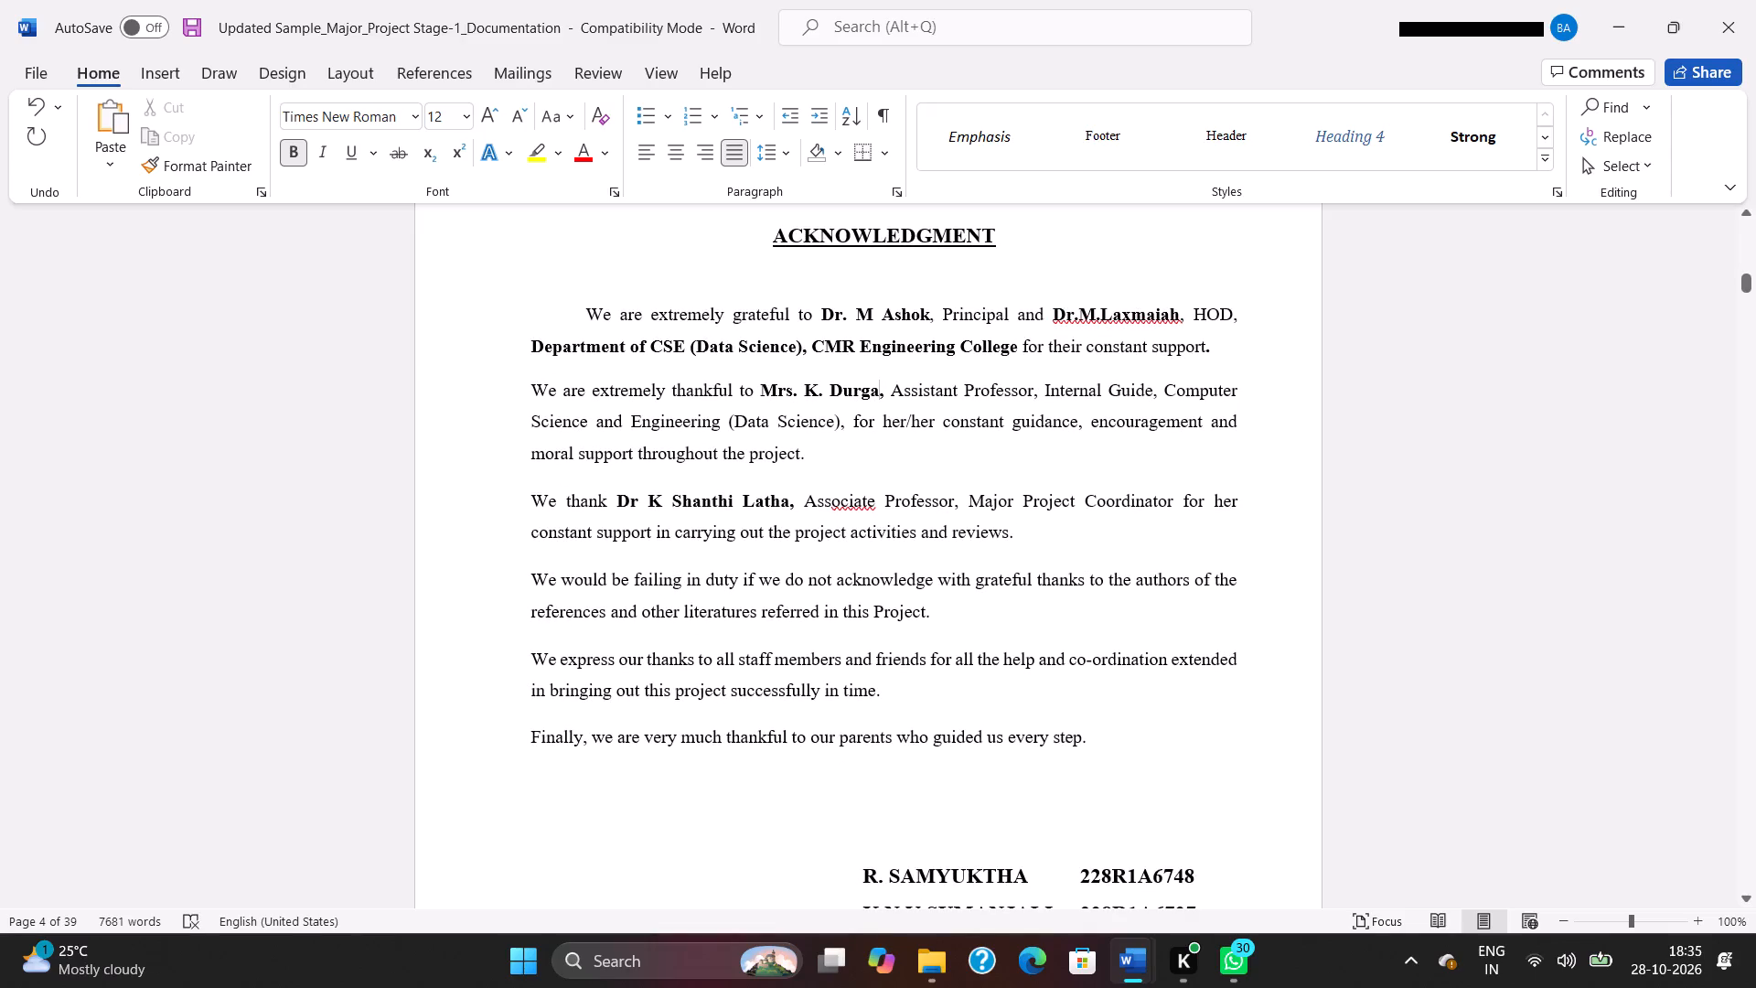
left_click_drag(1106, 743, 1085, 736)
left_click_drag(1085, 736, 596, 296)
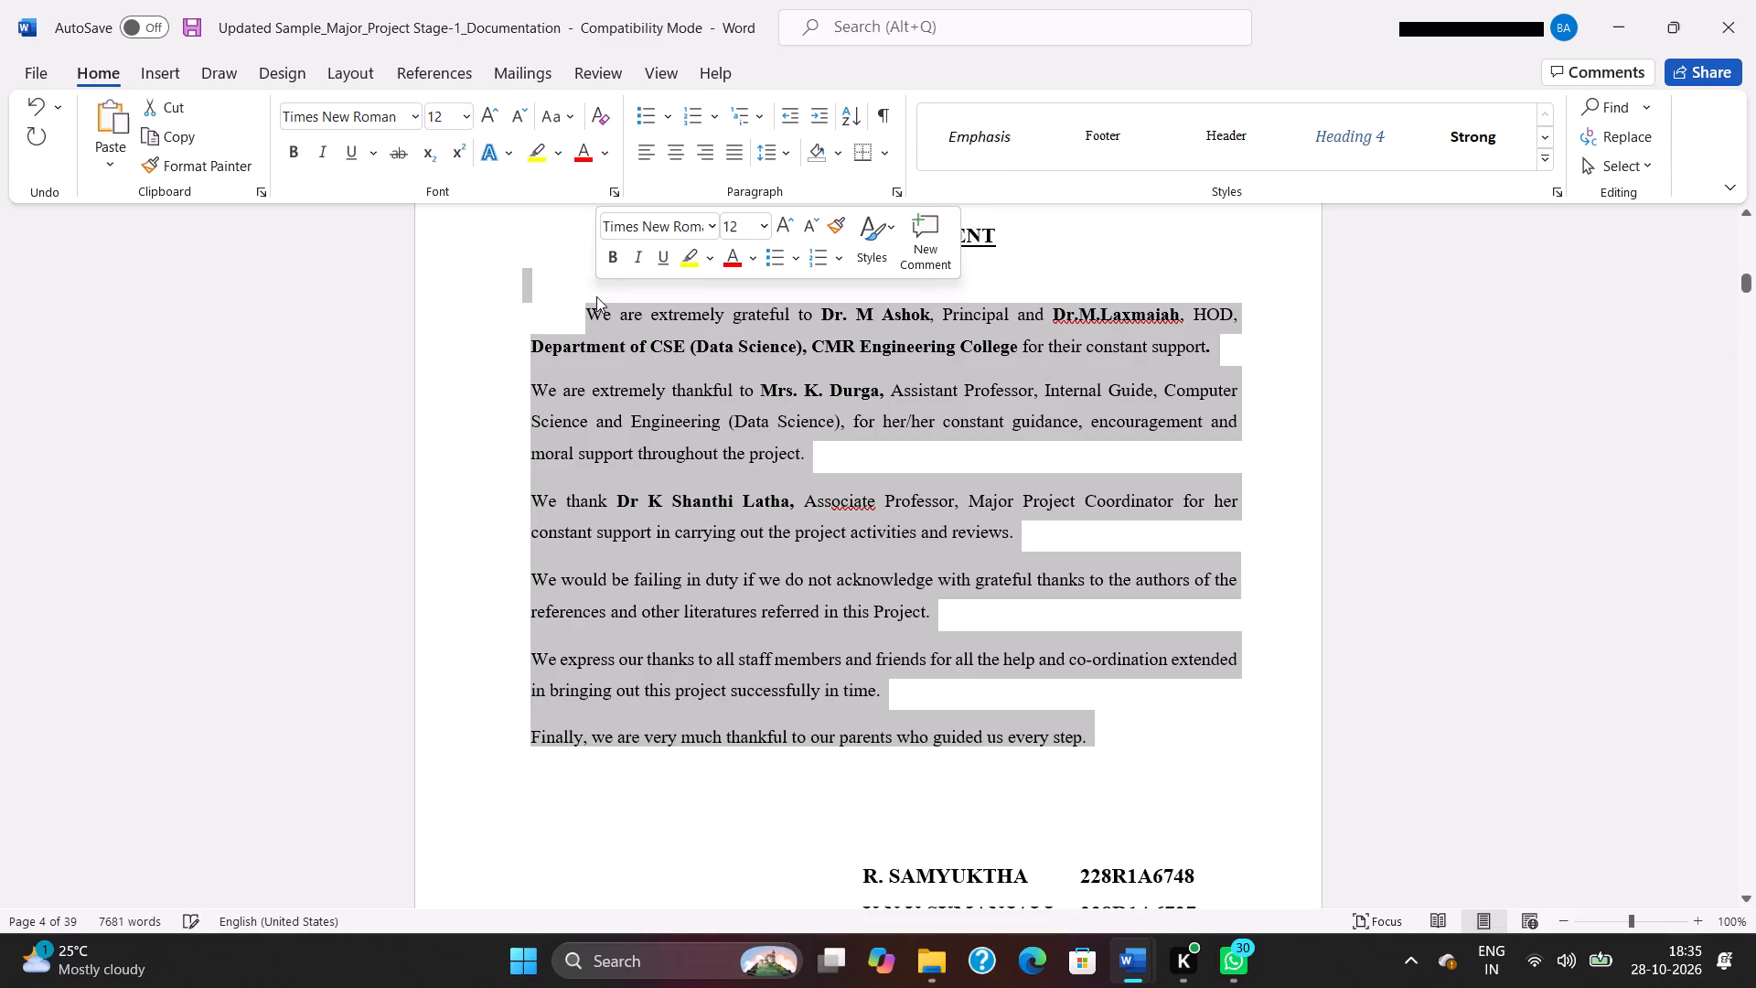
key("ctrl+j")
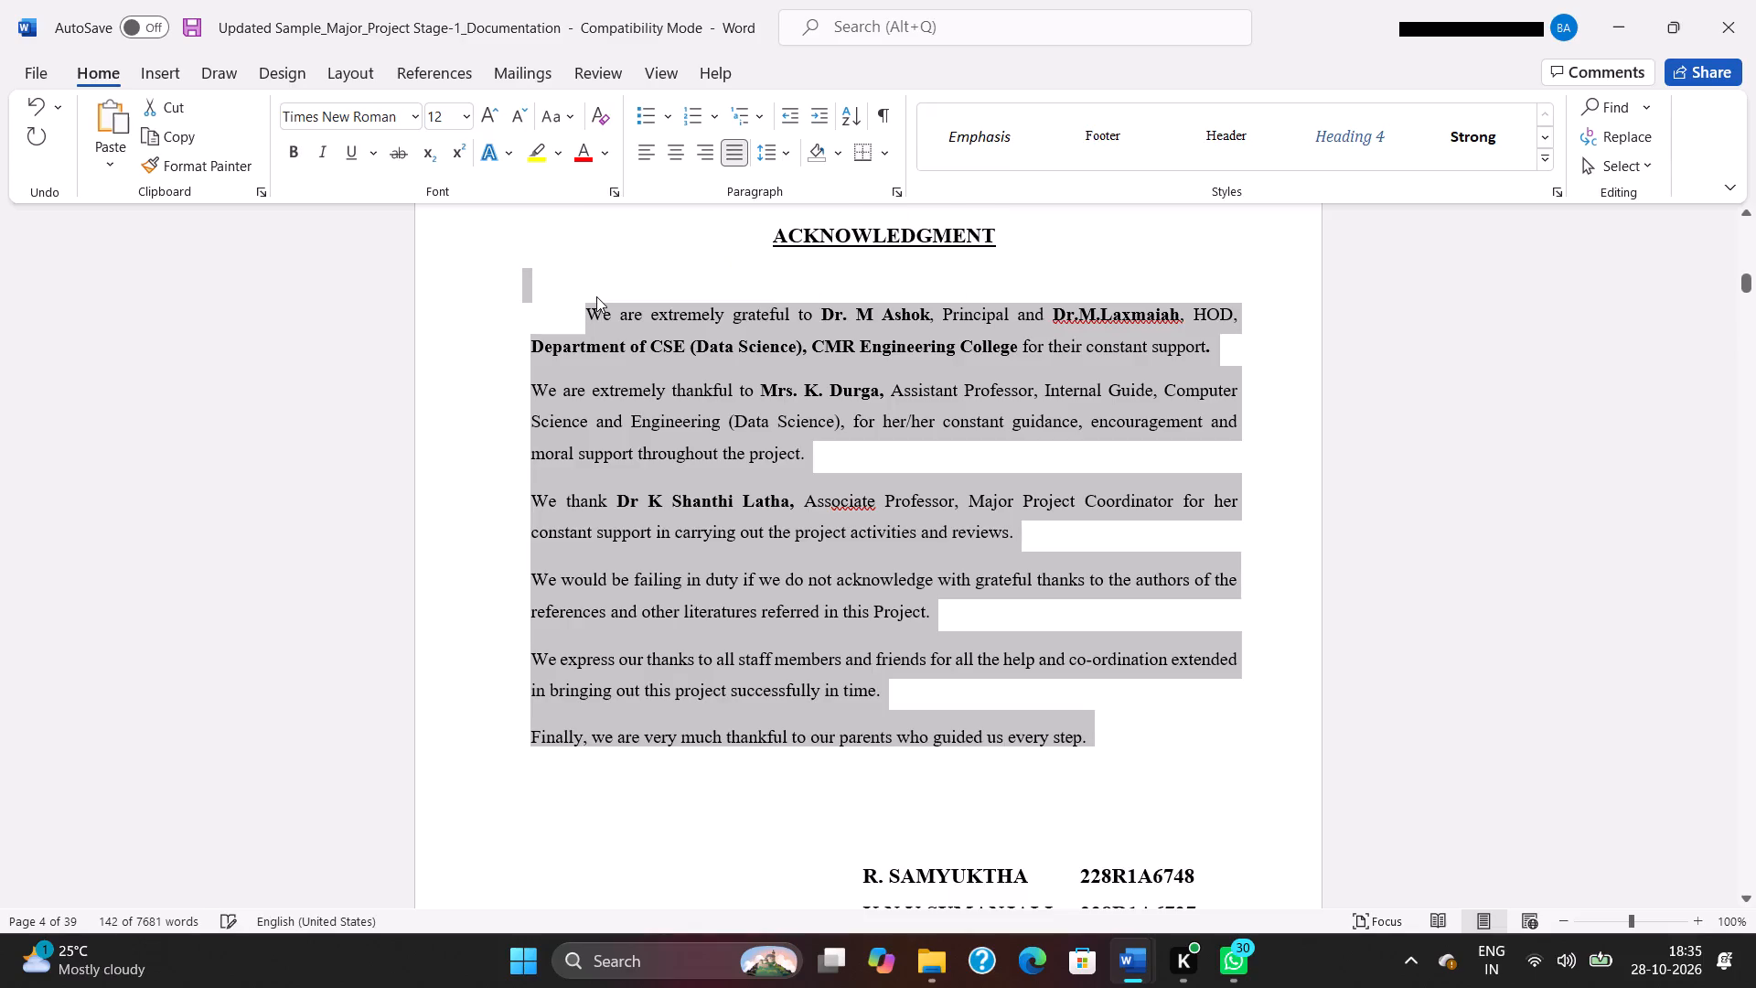
key("ctrl+j")
key("ctrl+j")
left_click(778, 504)
Replace all five rows of the old student list under the acknowledgment with the student rows copied from the certificate.
scroll(778, 504, "down", 2)
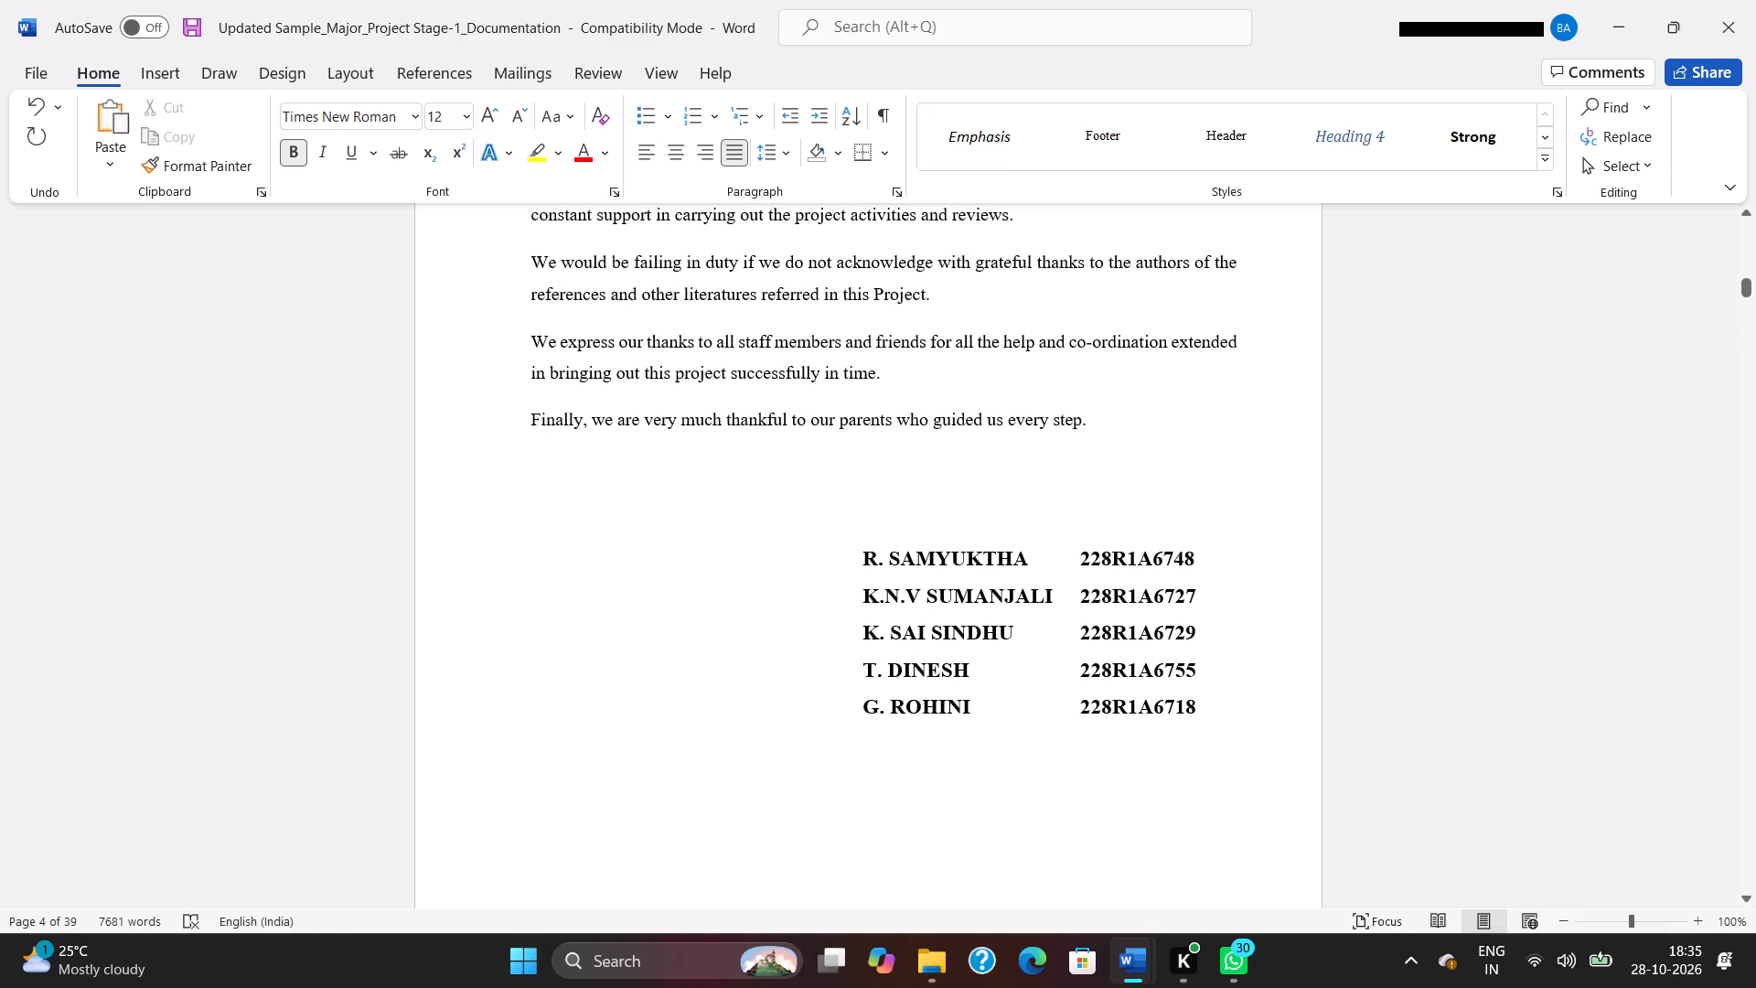
left_click(864, 548)
left_click(961, 434)
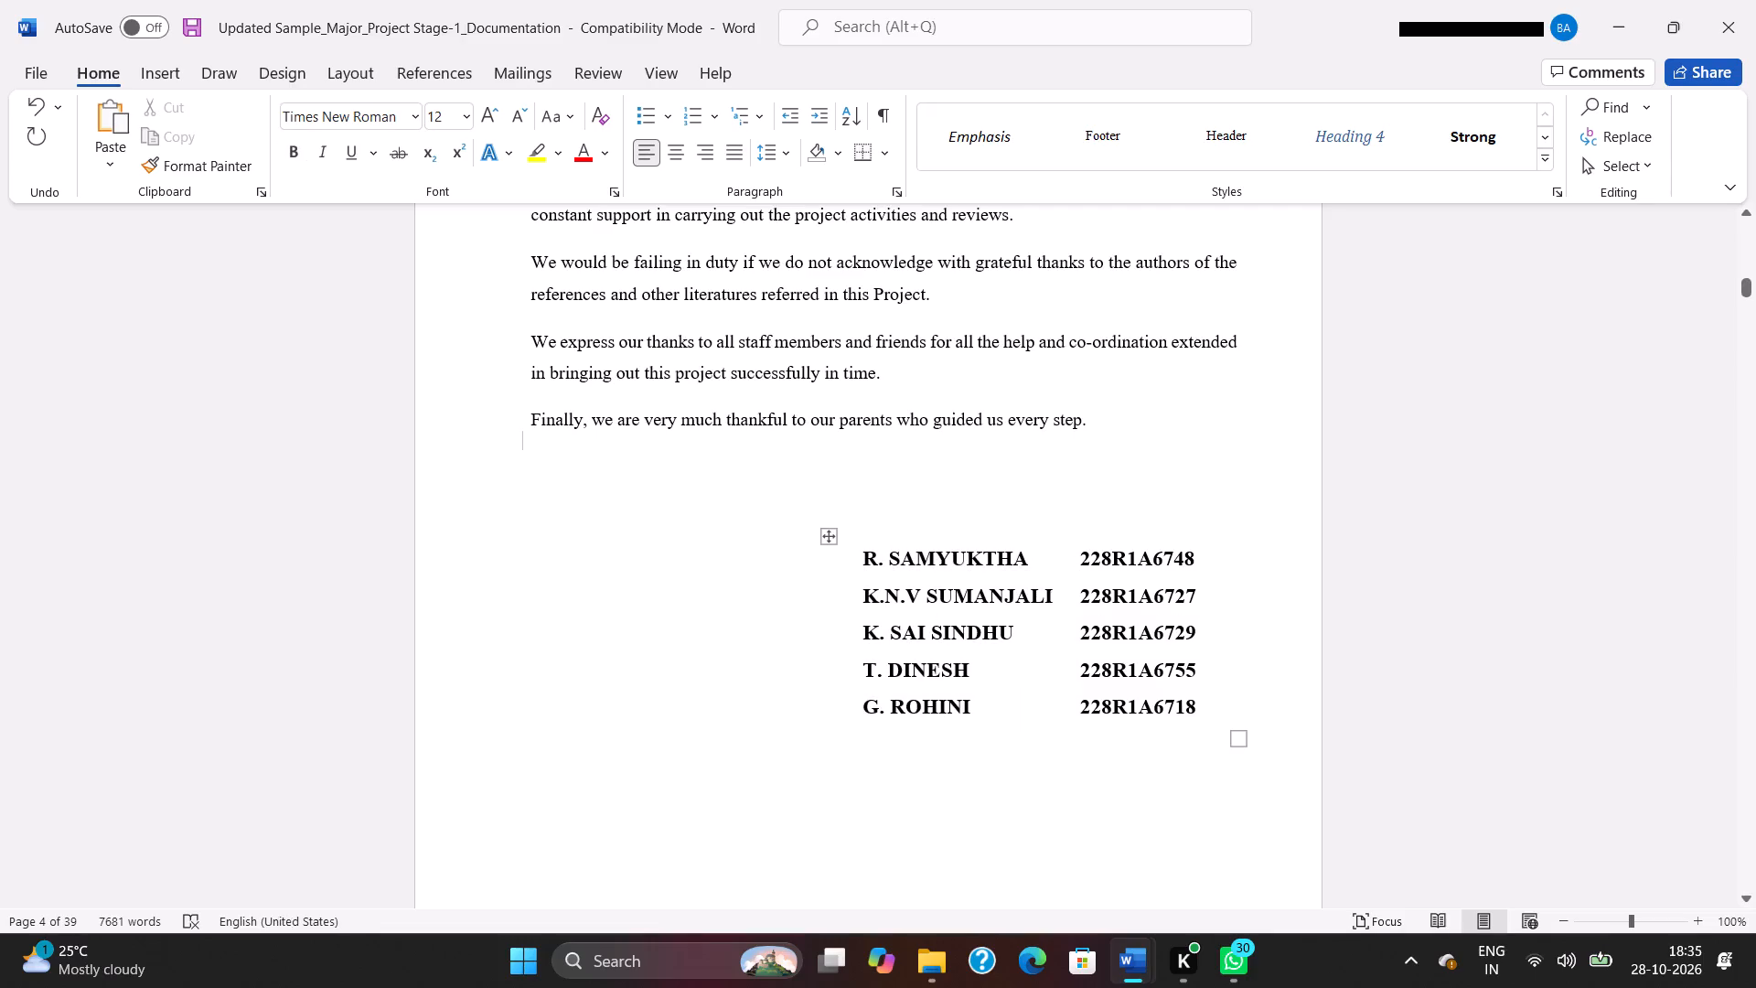
left_click_drag(1215, 707, 921, 554)
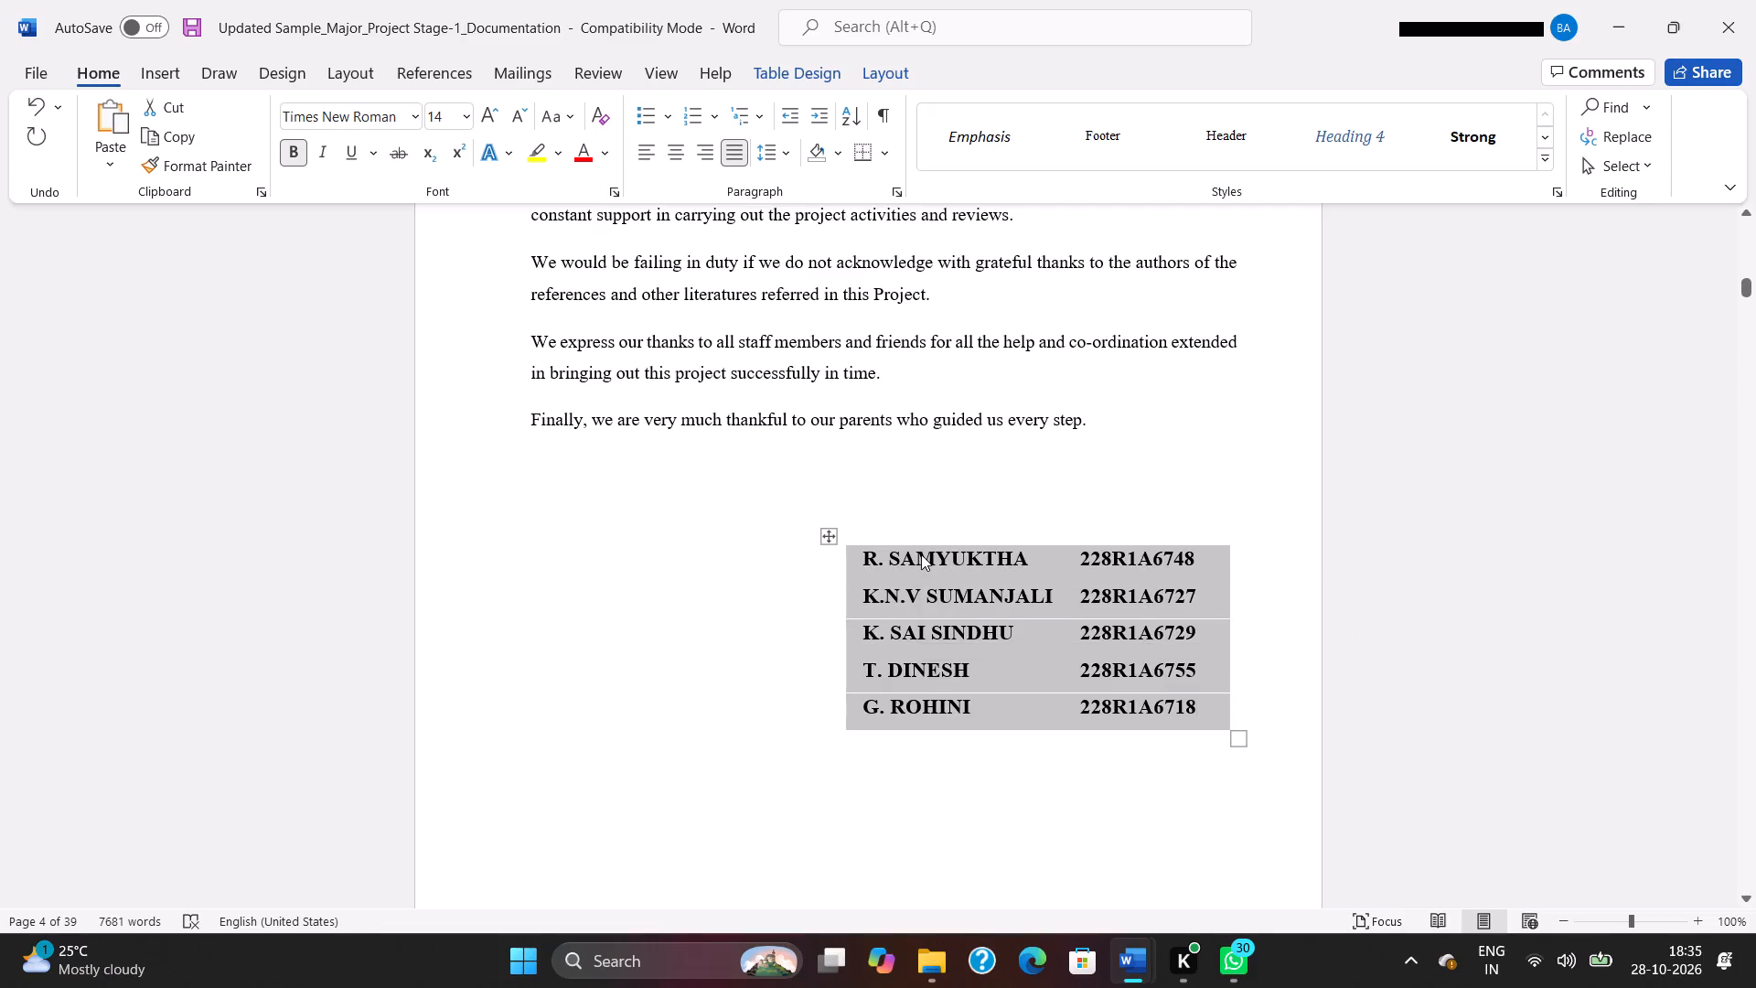
key("ctrl+v")
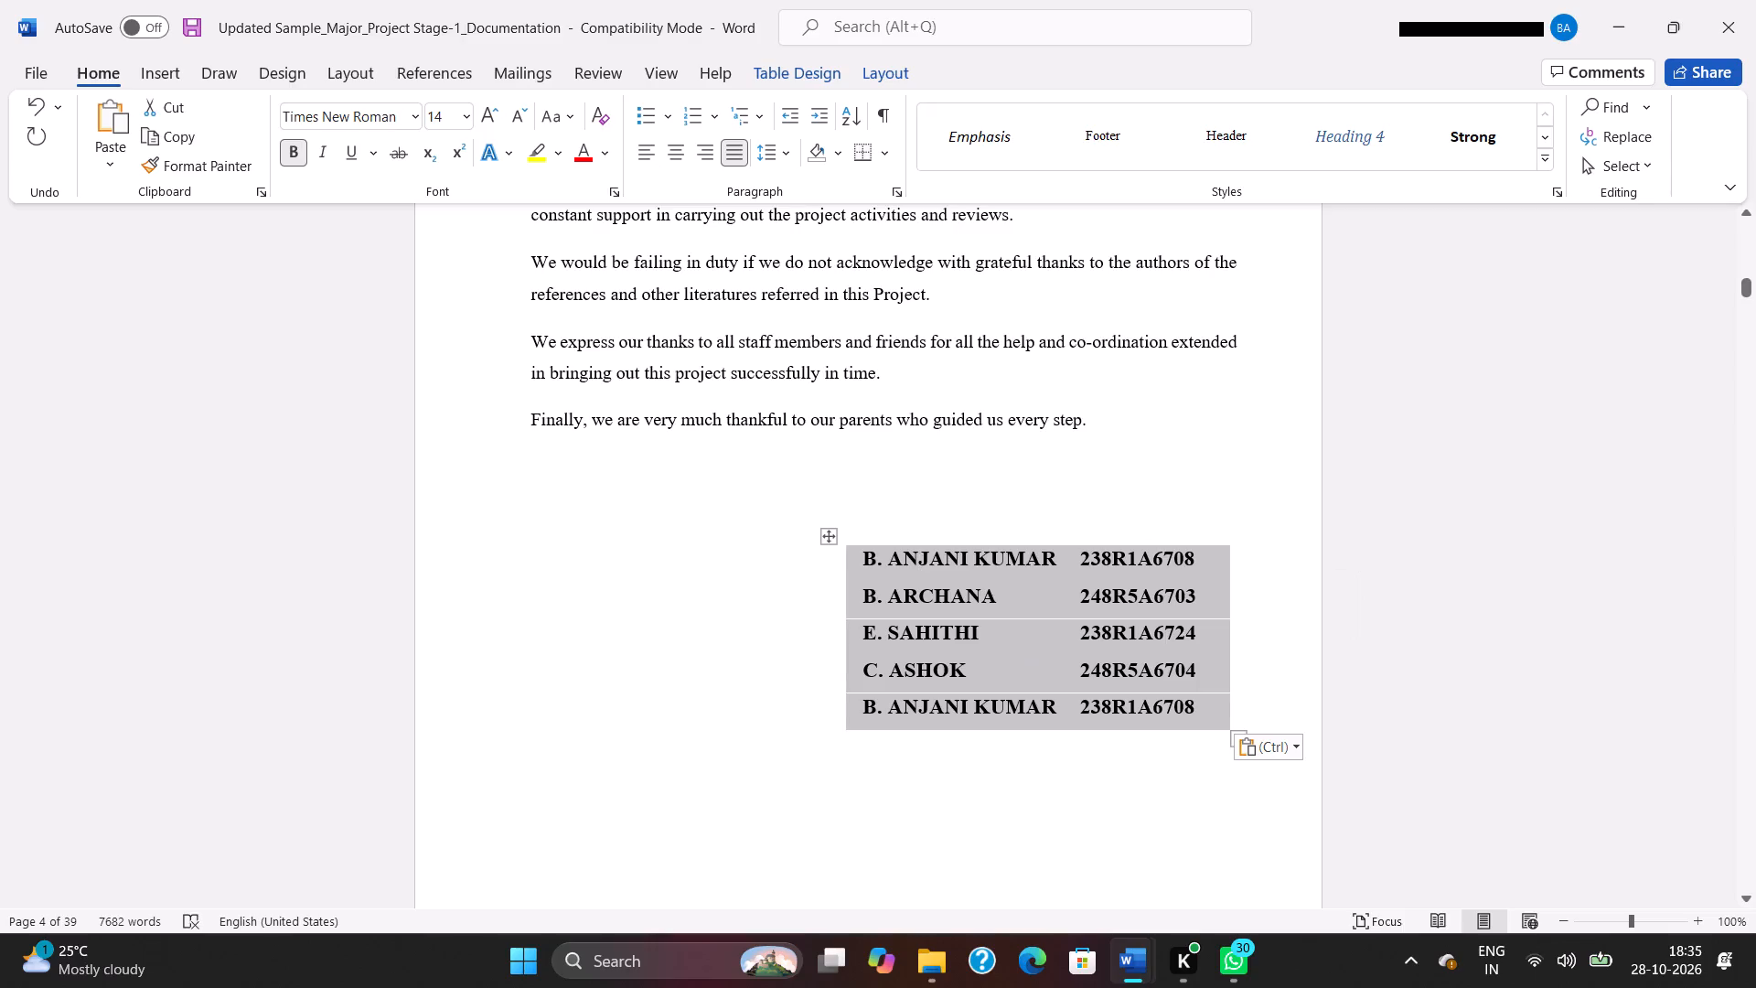
left_click(1109, 800)
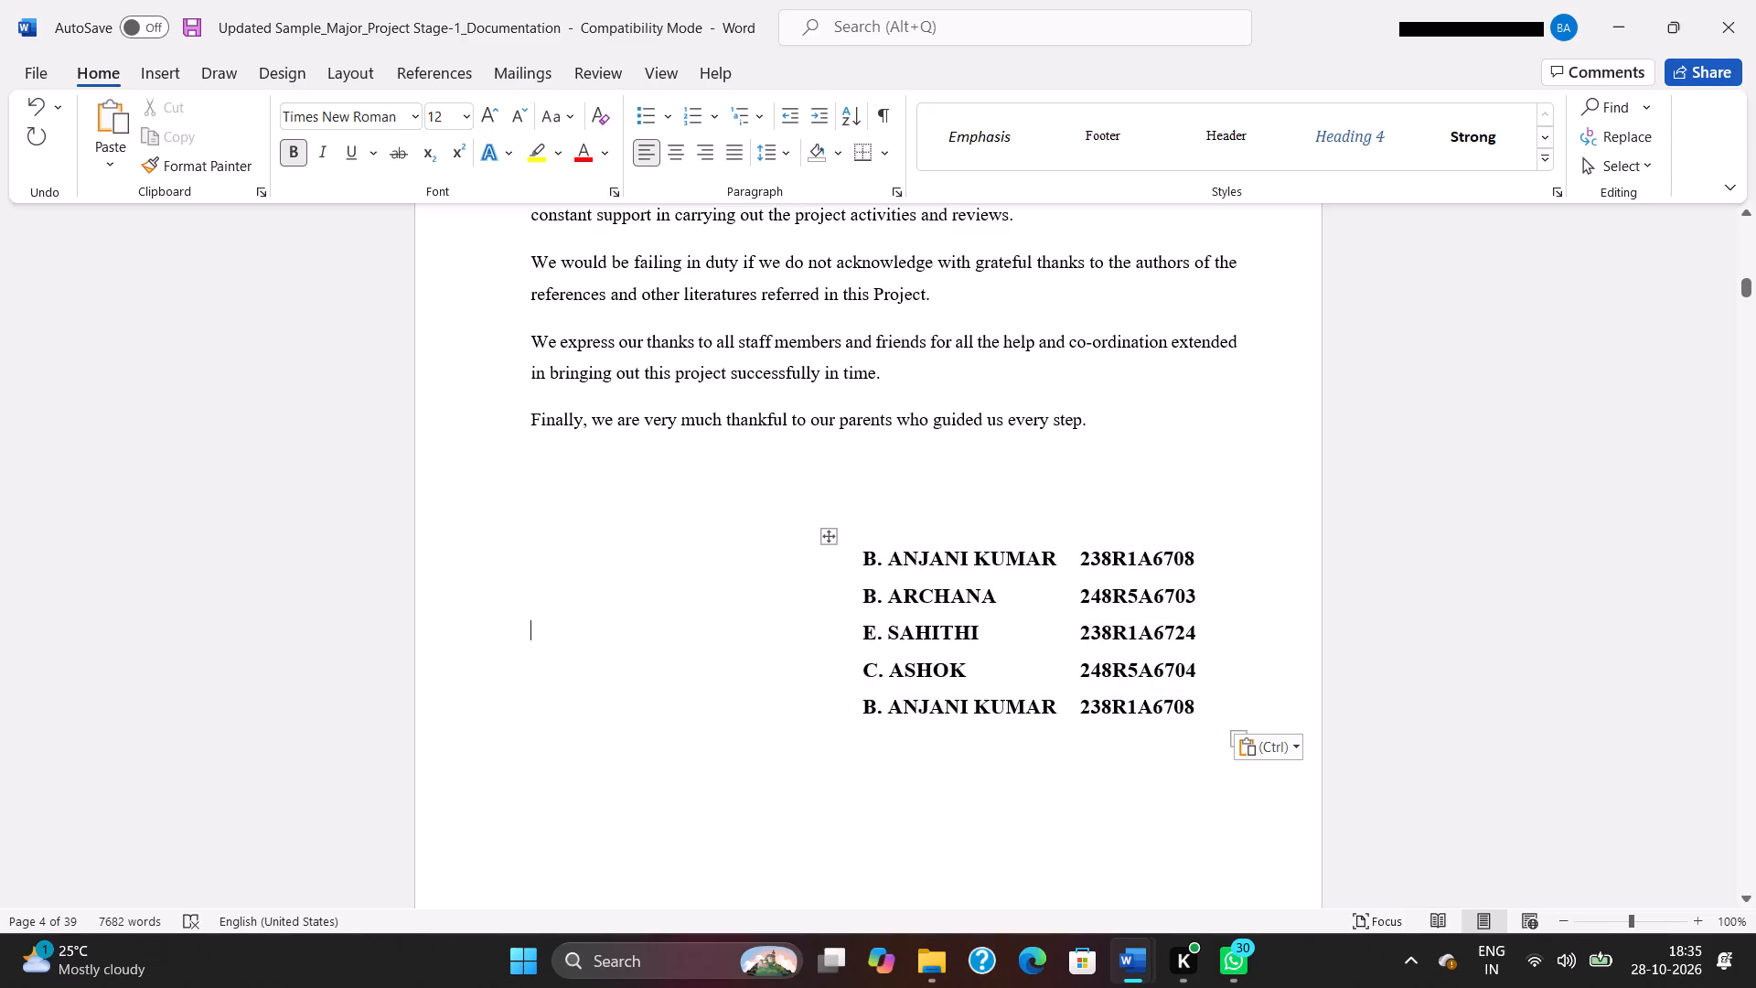
Clear the duplicated student name and roll number from the last row of the student list under the acknowledgment.
left_click_drag(1198, 702, 959, 697)
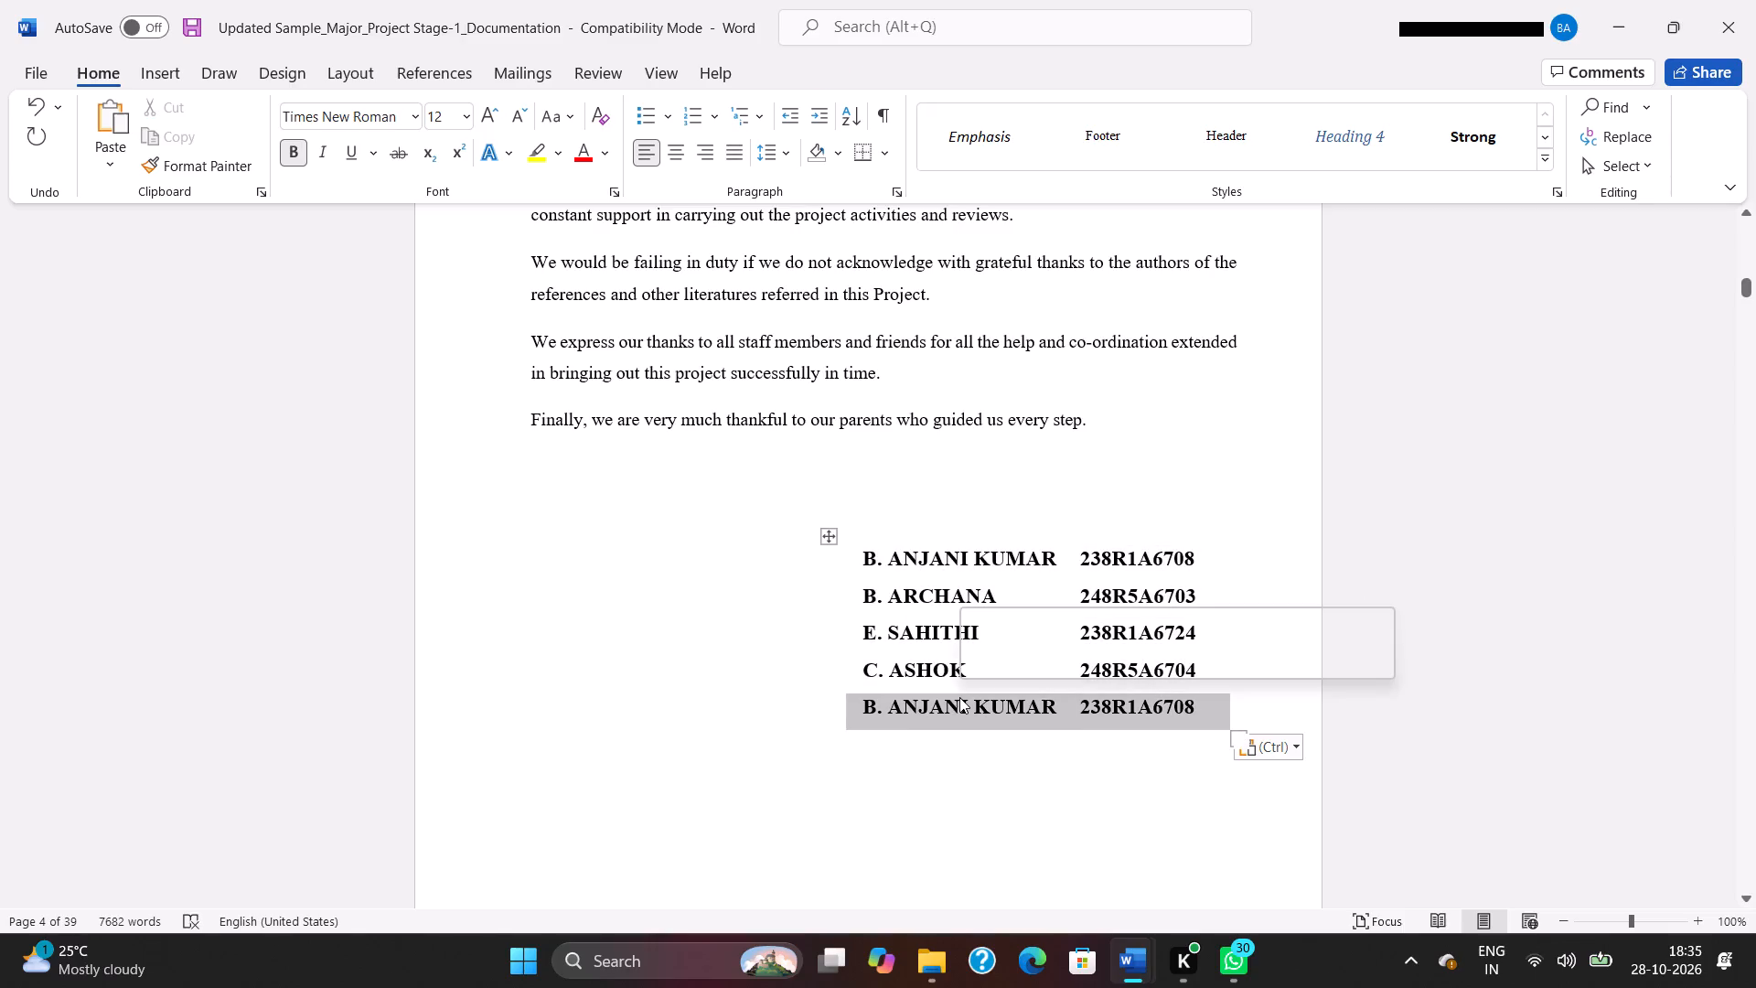
key("Delete")
Look through the pages after the acknowledgment, from the abstract and its keywords to the start of the contents.
scroll(959, 697, "down", 2)
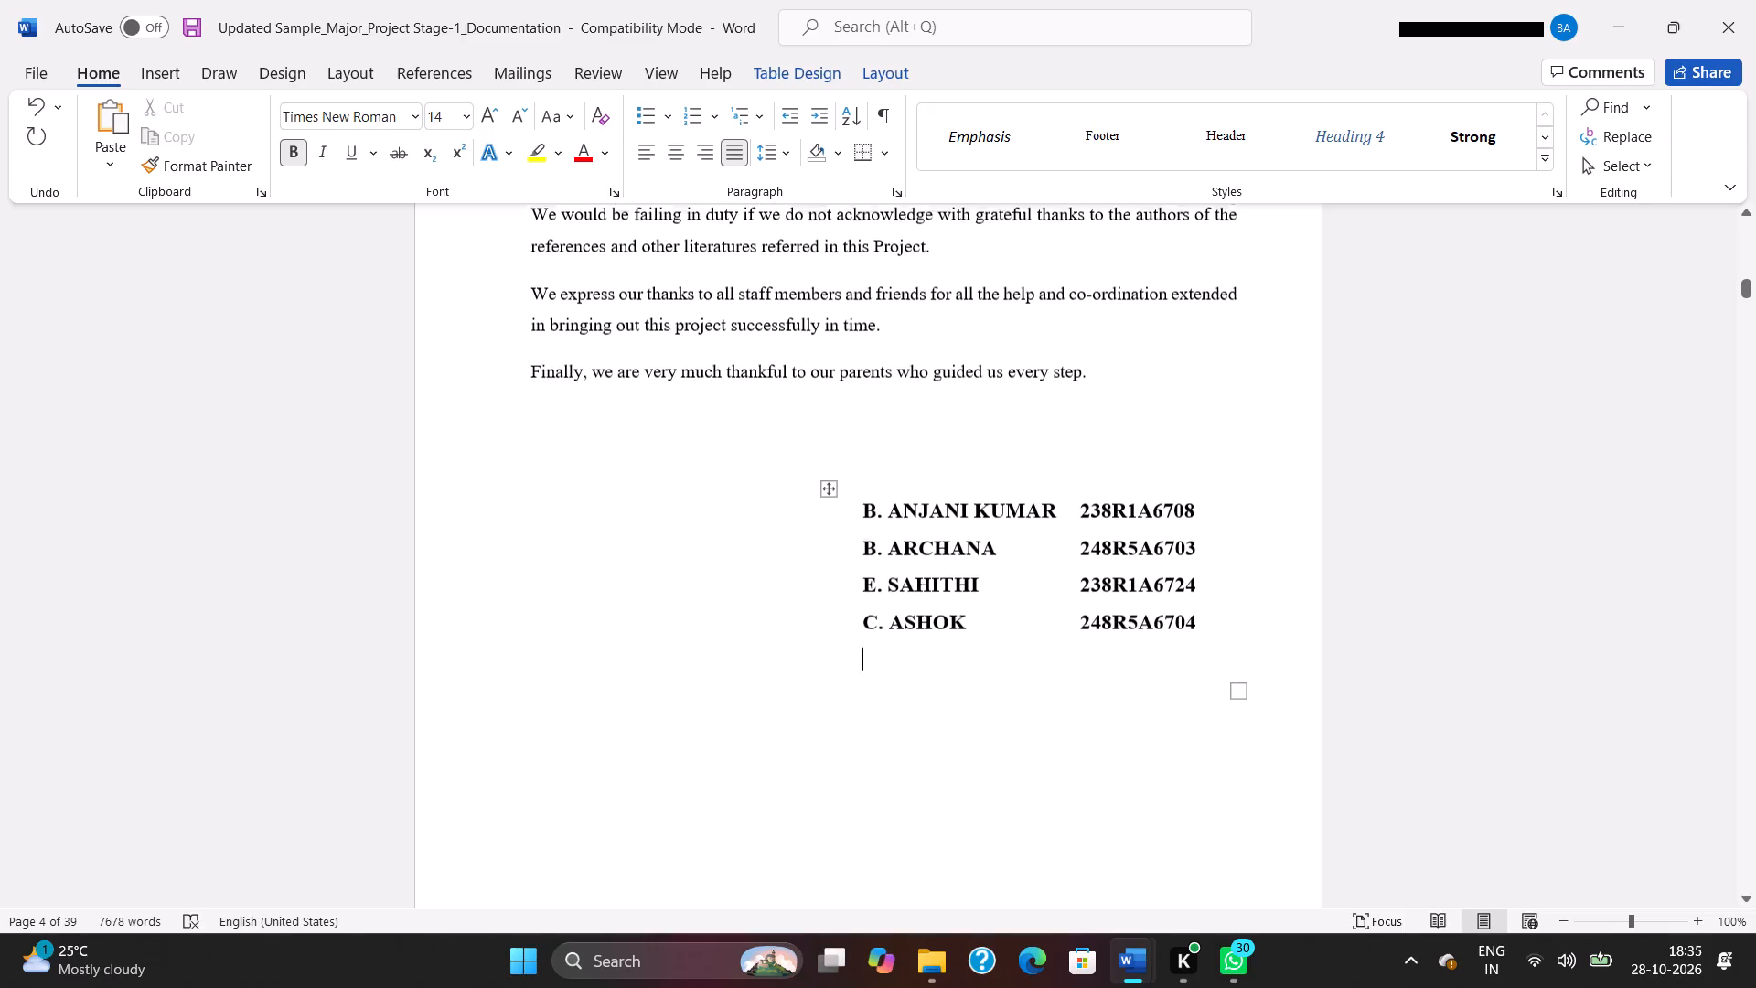
scroll(959, 697, "down", 3)
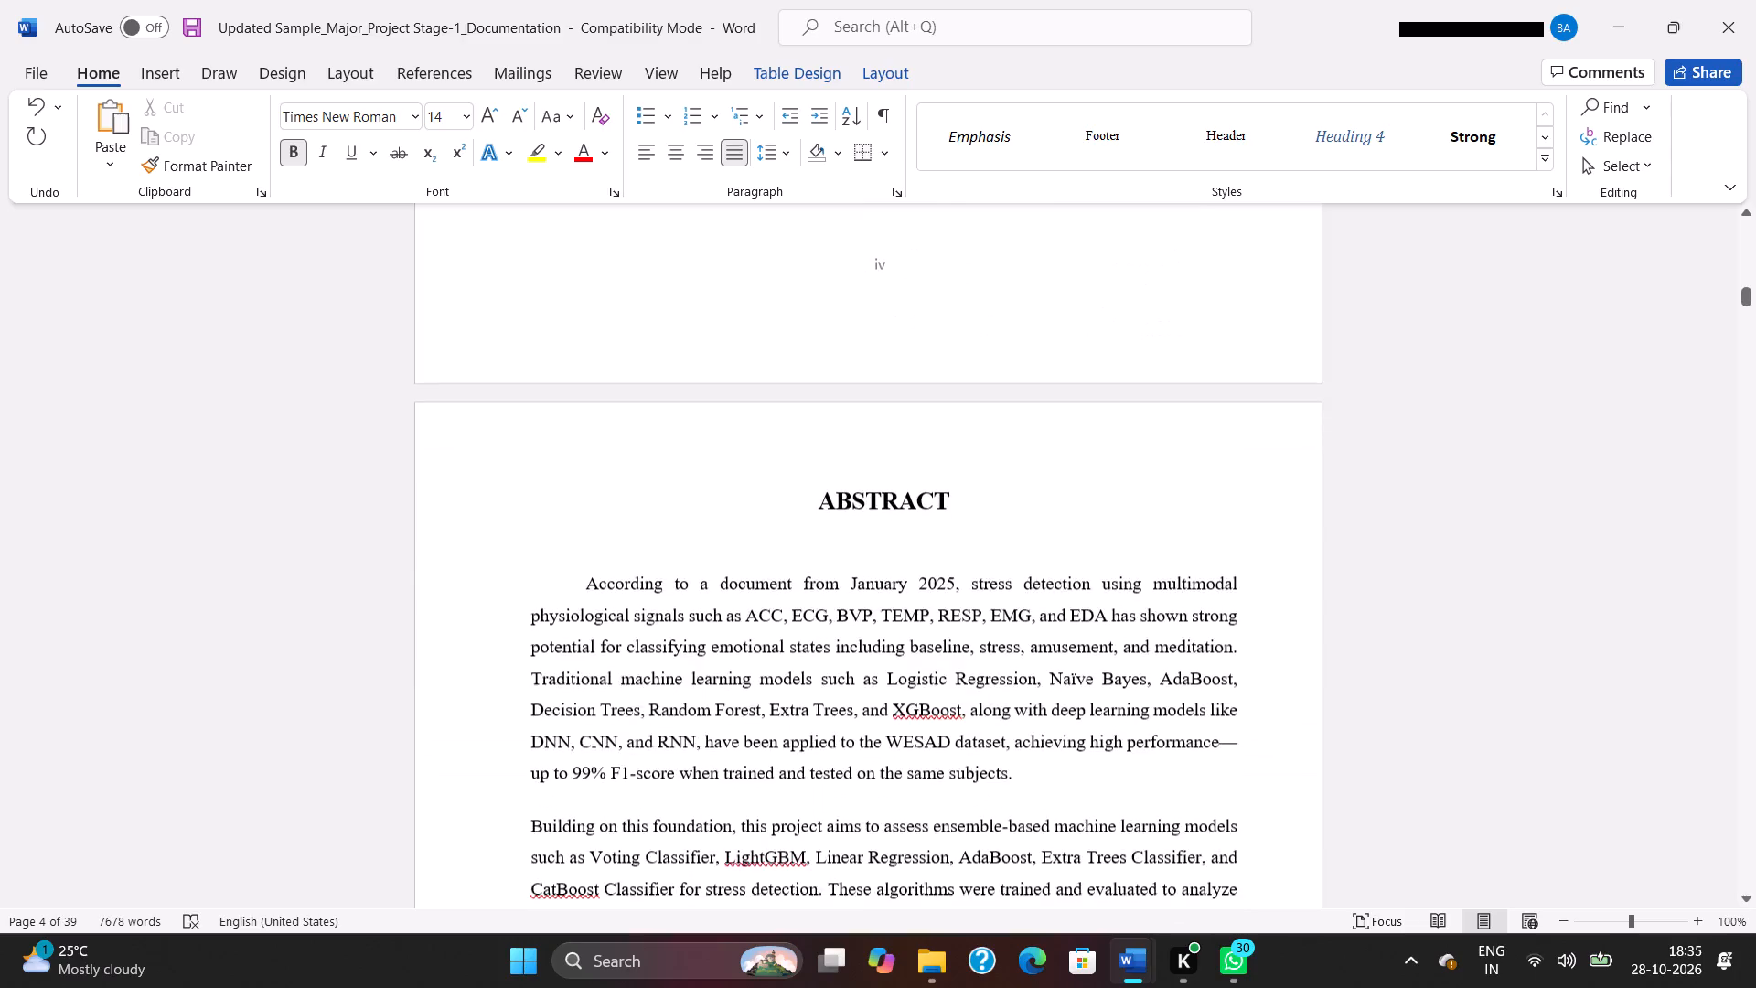
scroll(959, 697, "down", 1)
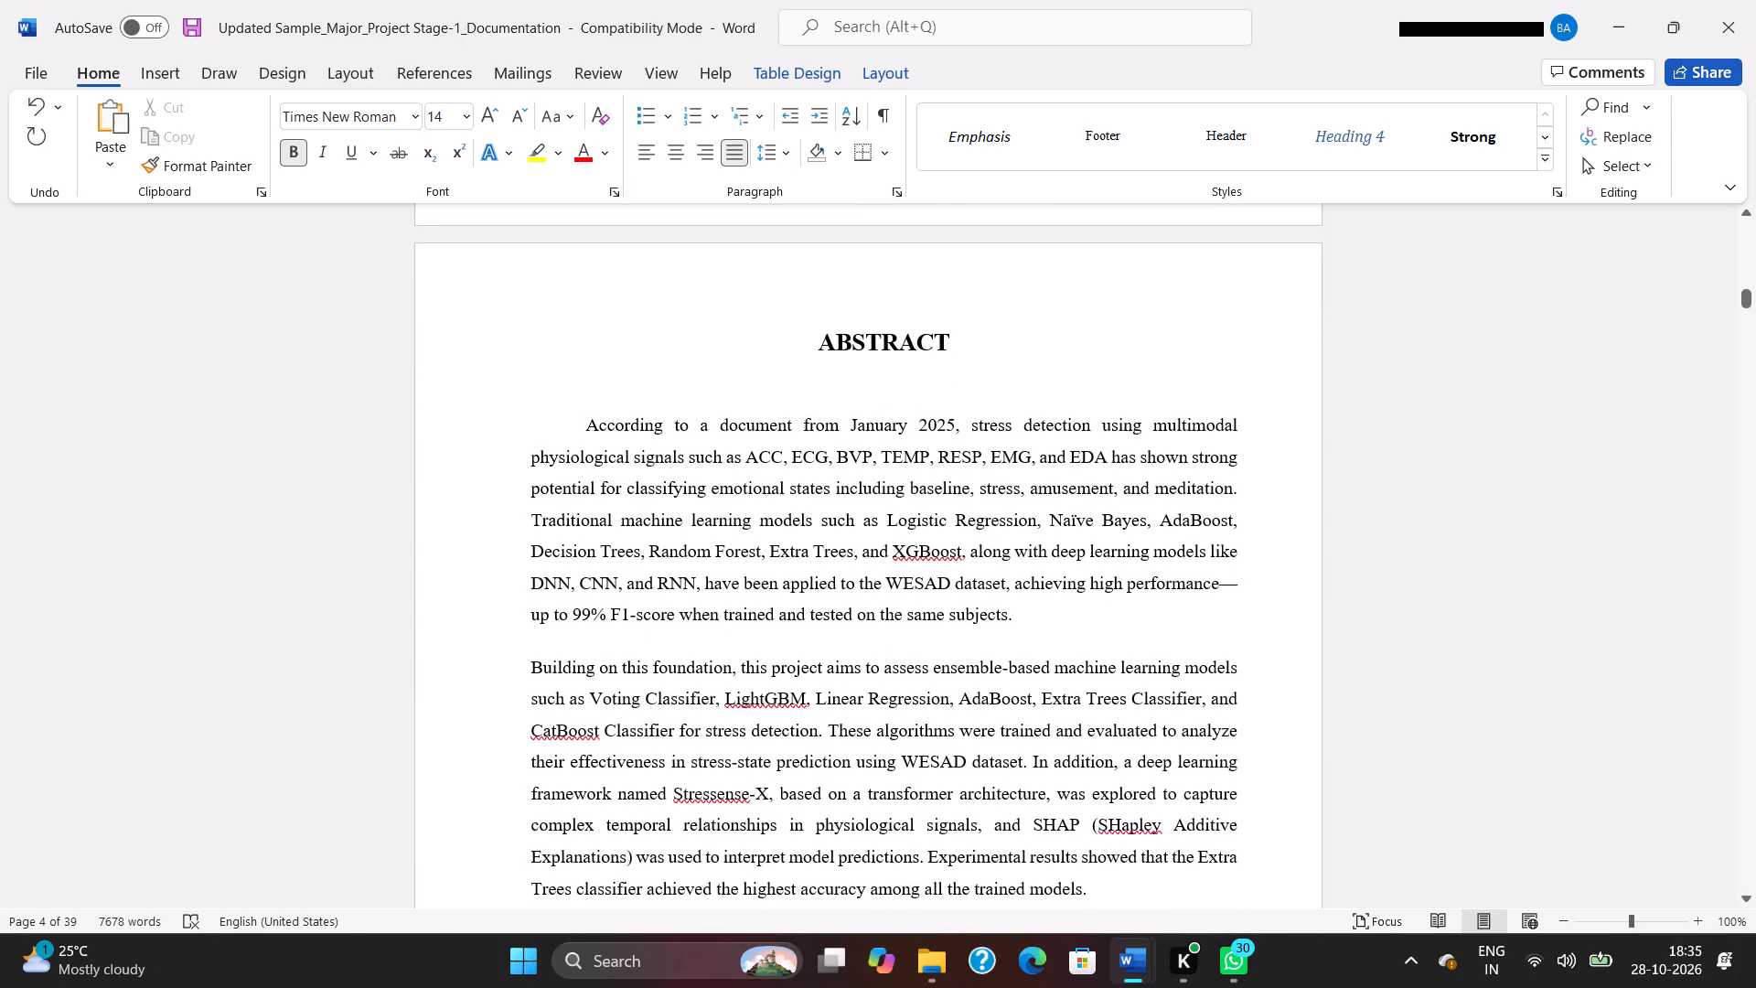
scroll(959, 697, "down", 6)
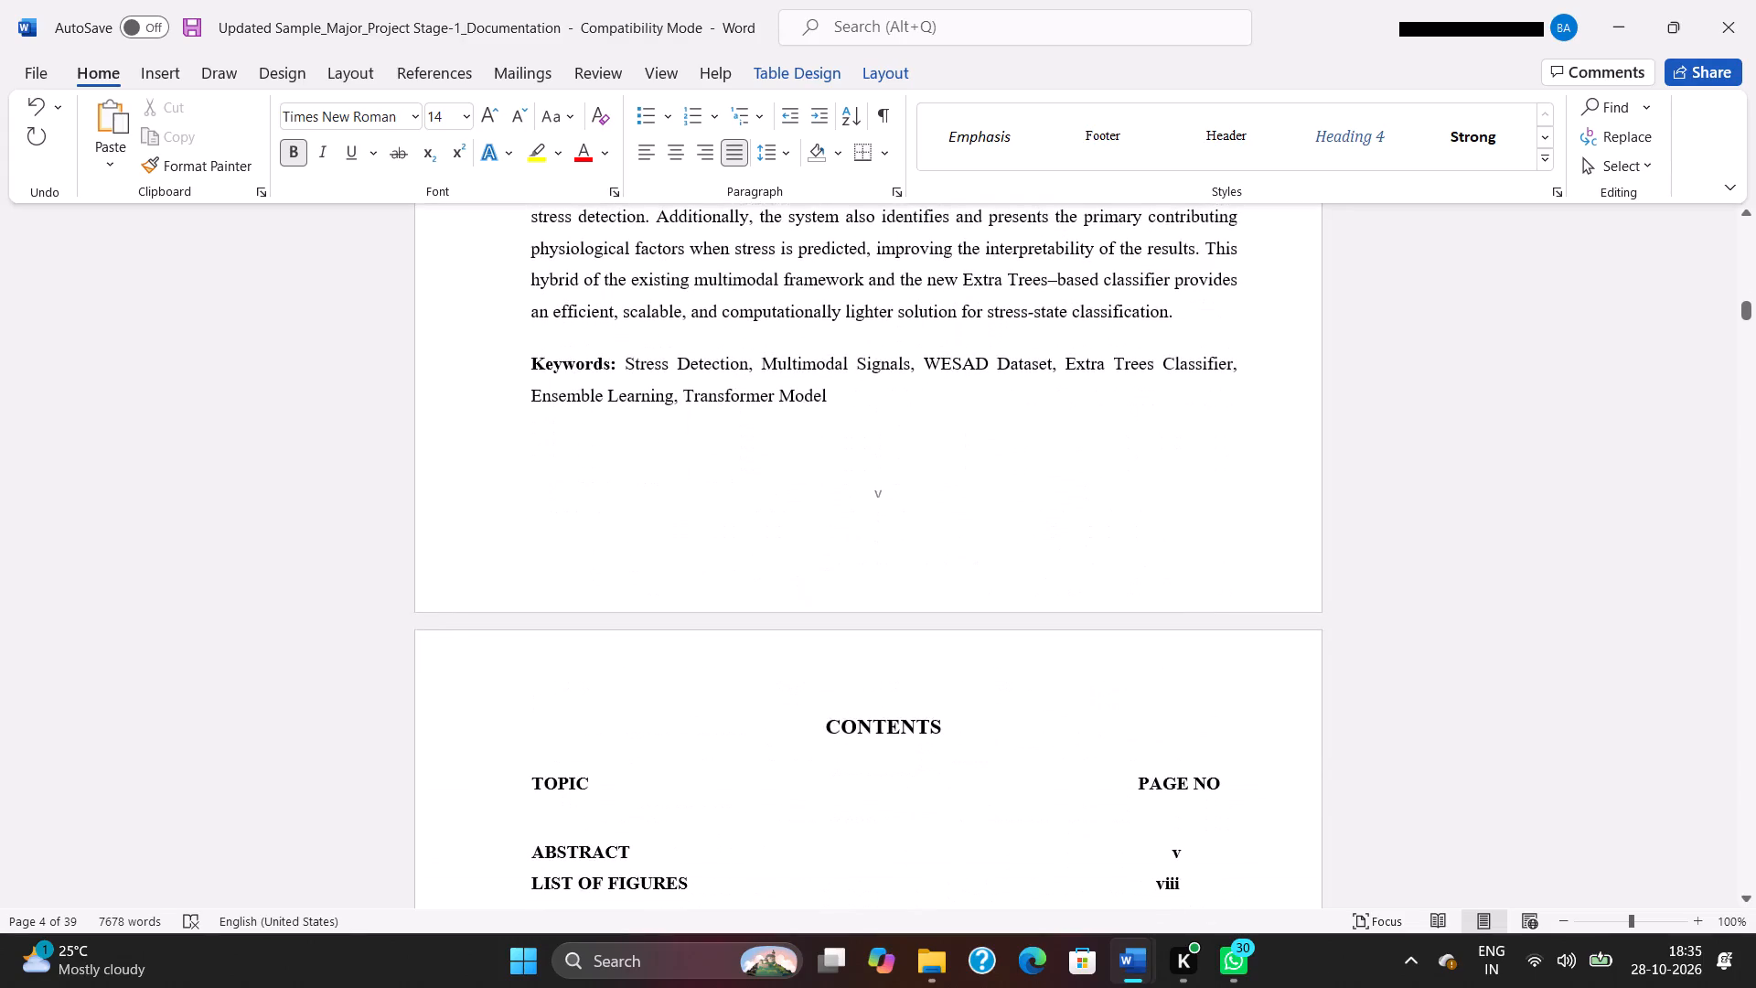
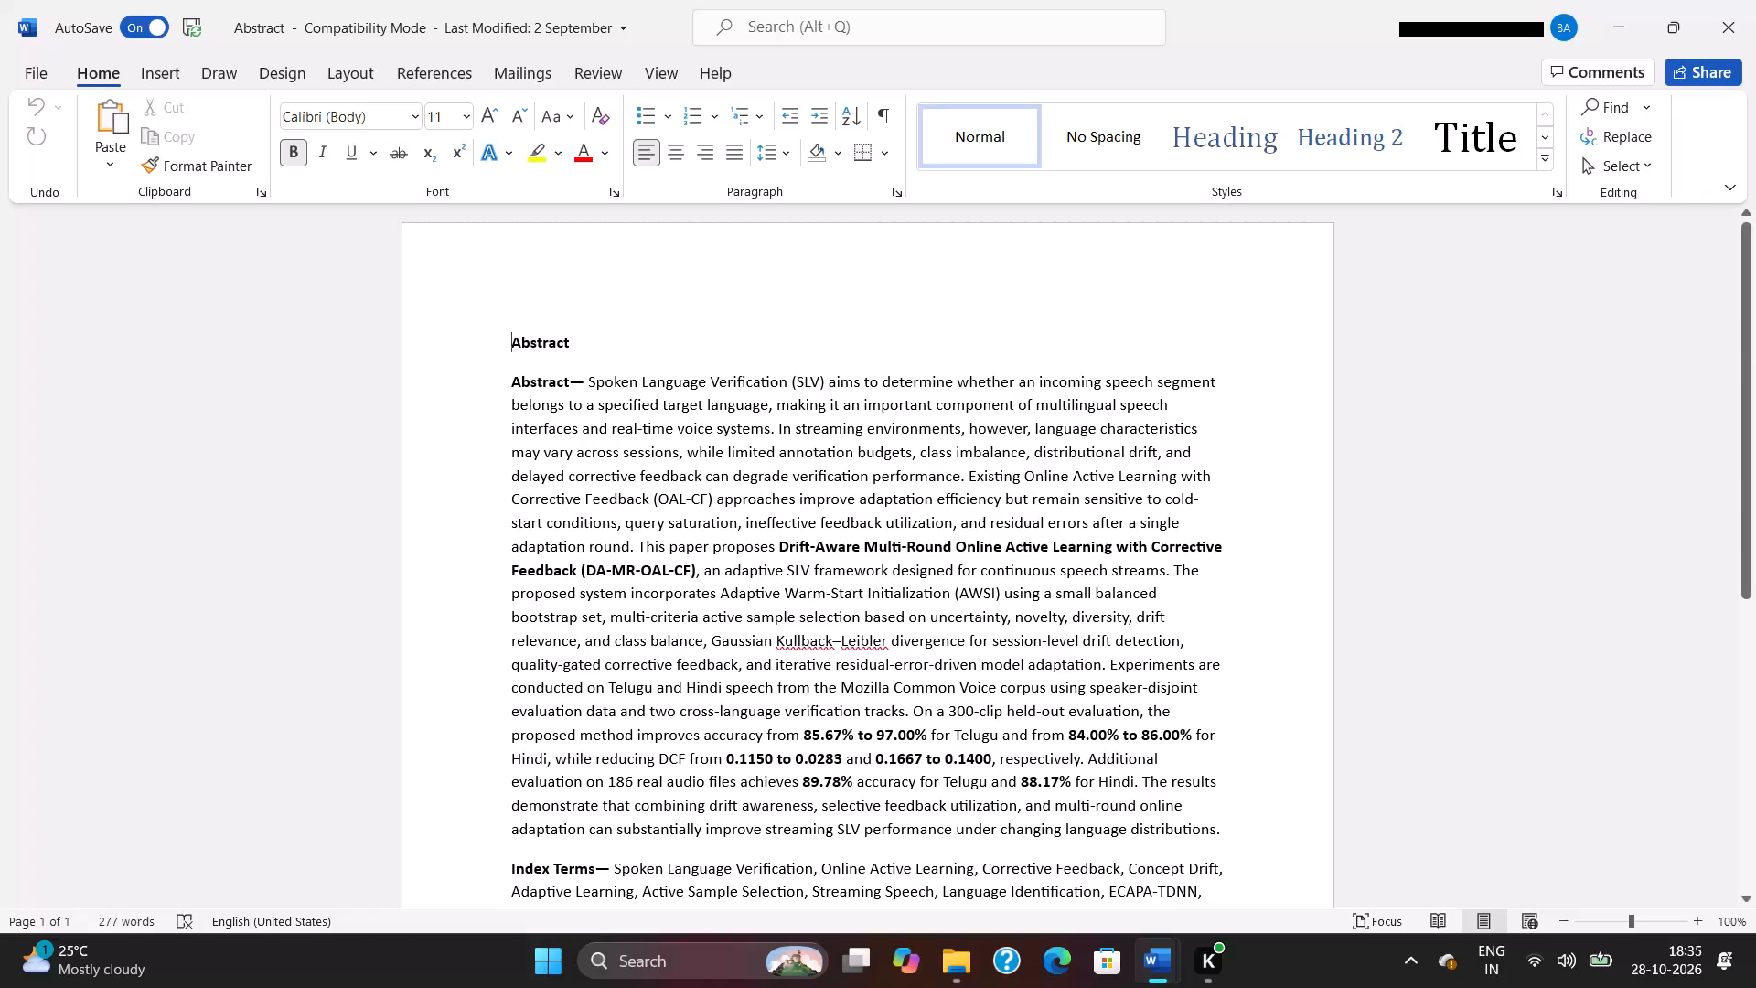
Copy the text from "Spoken Language Verification" through the index terms in the Abstract document, and return to the major project documentation.
scroll(1081, 437, "down", 1)
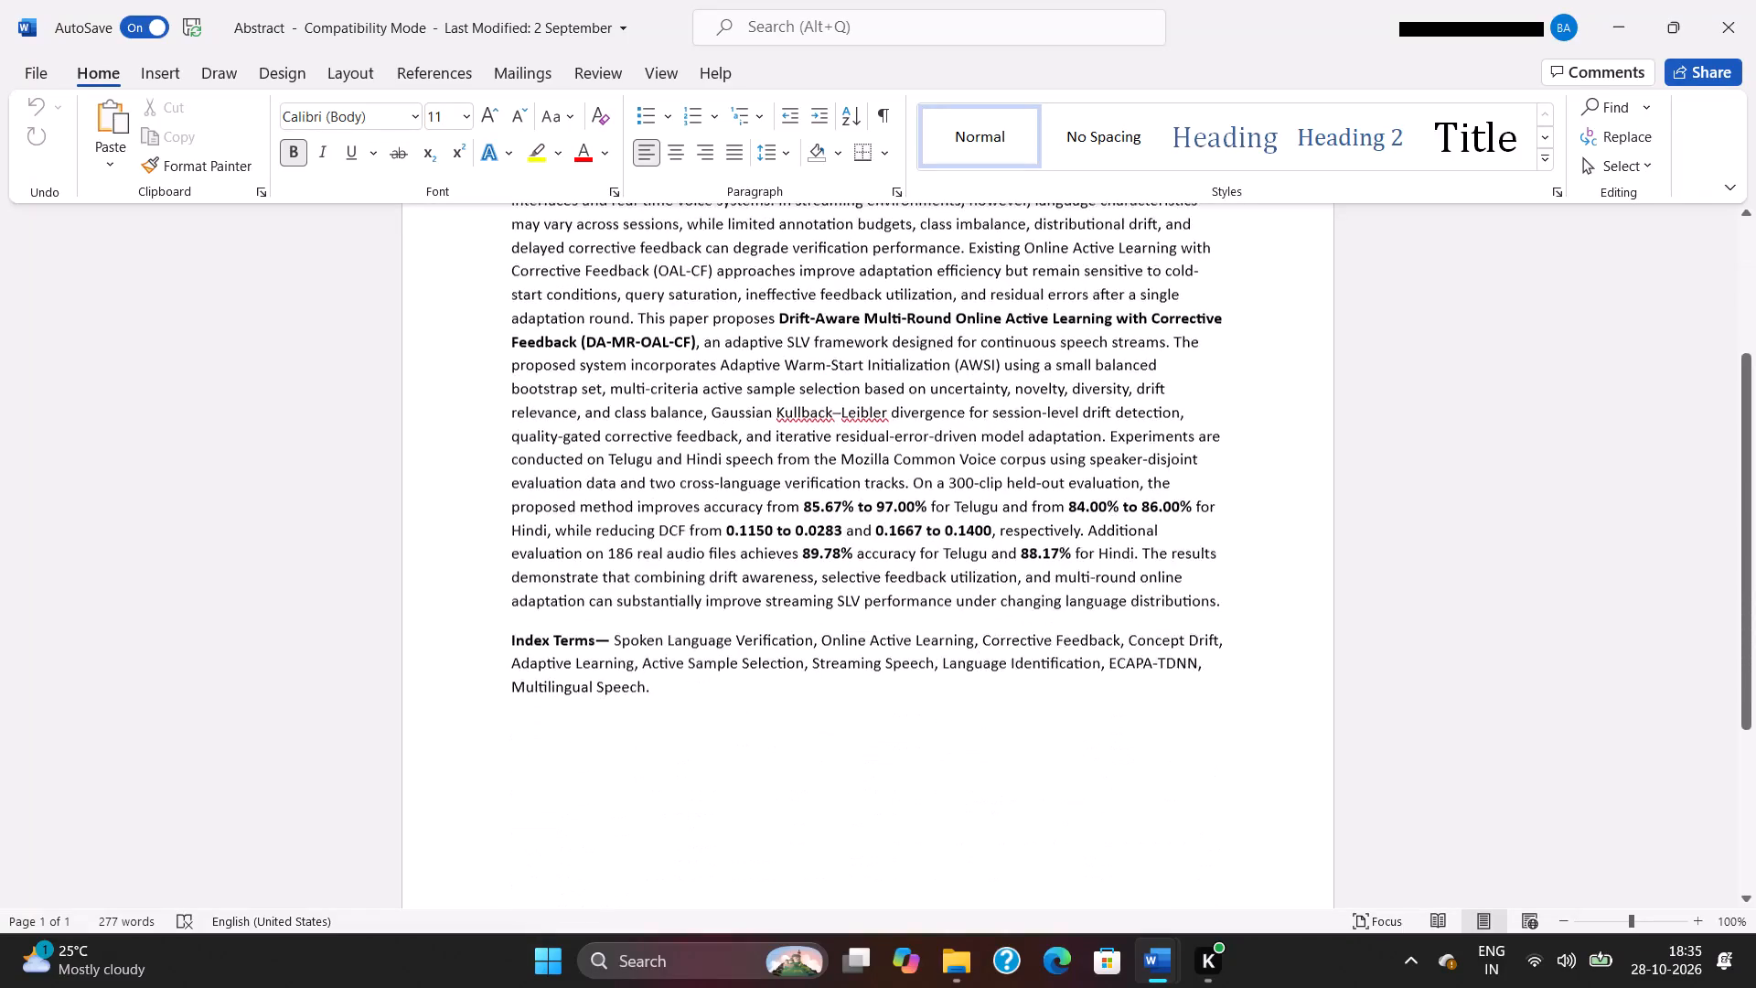
scroll(1081, 437, "down", 1)
scroll(1081, 437, "up", 1)
key("alt+Tab")
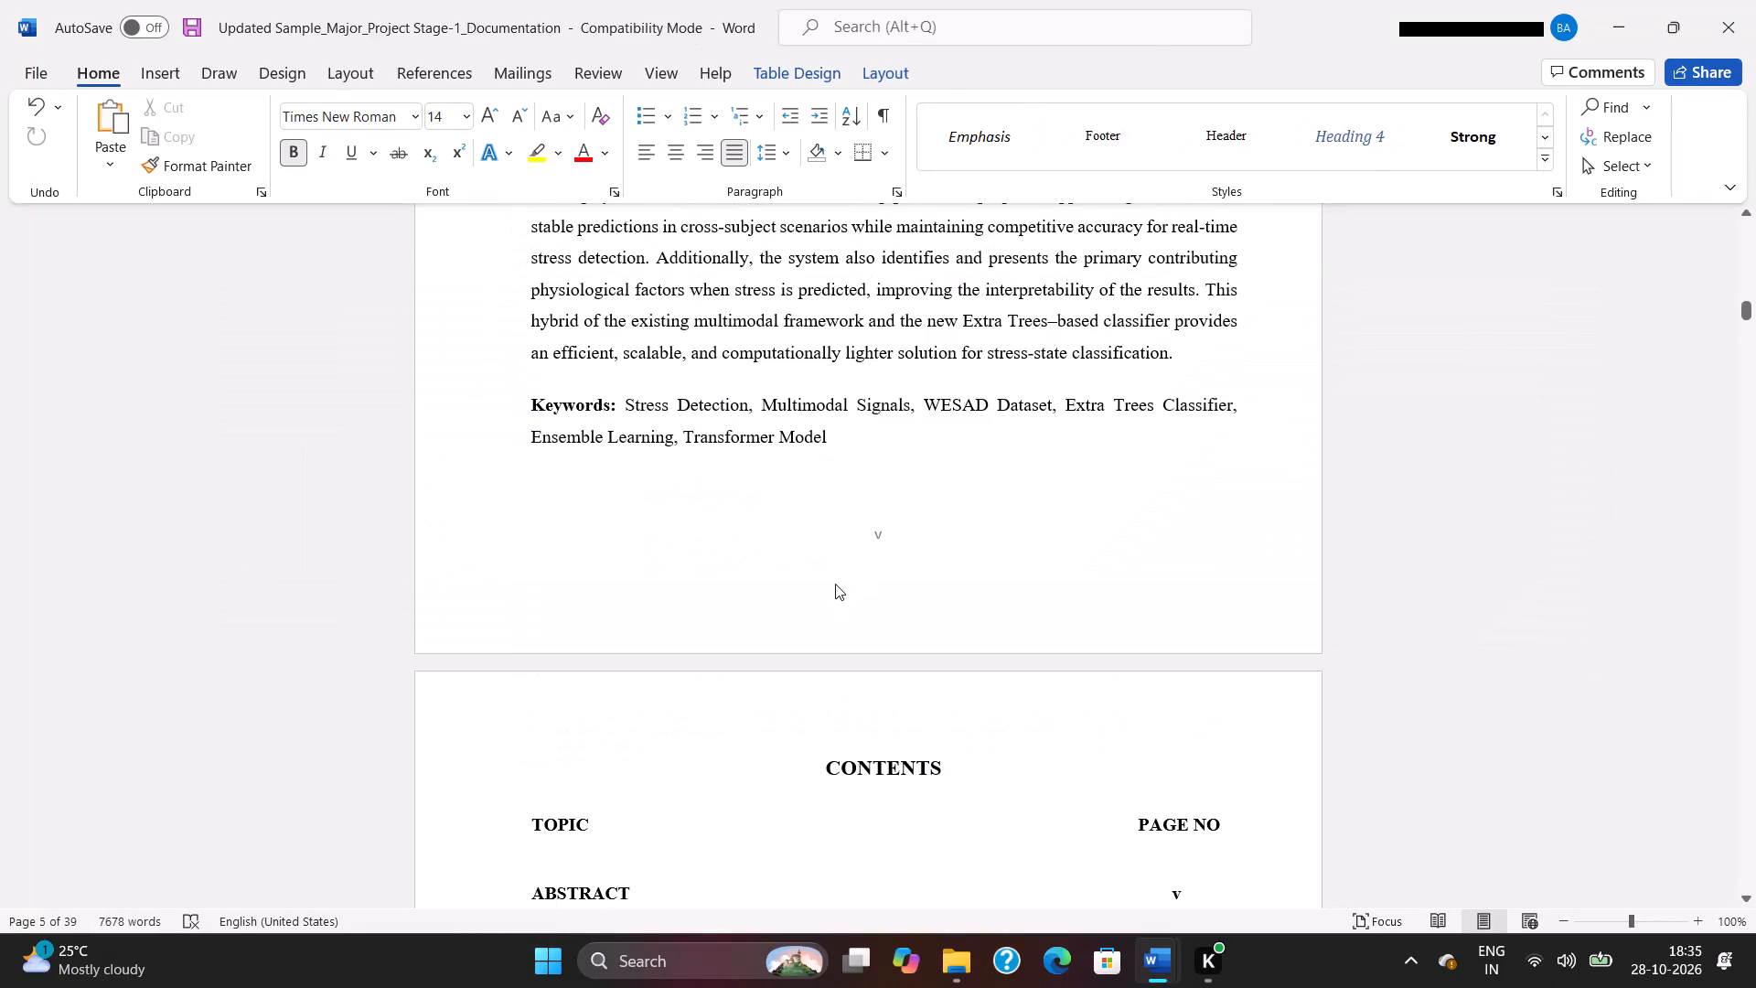
scroll(835, 584, "up", 1)
key("alt+Tab")
scroll(819, 669, "up", 1)
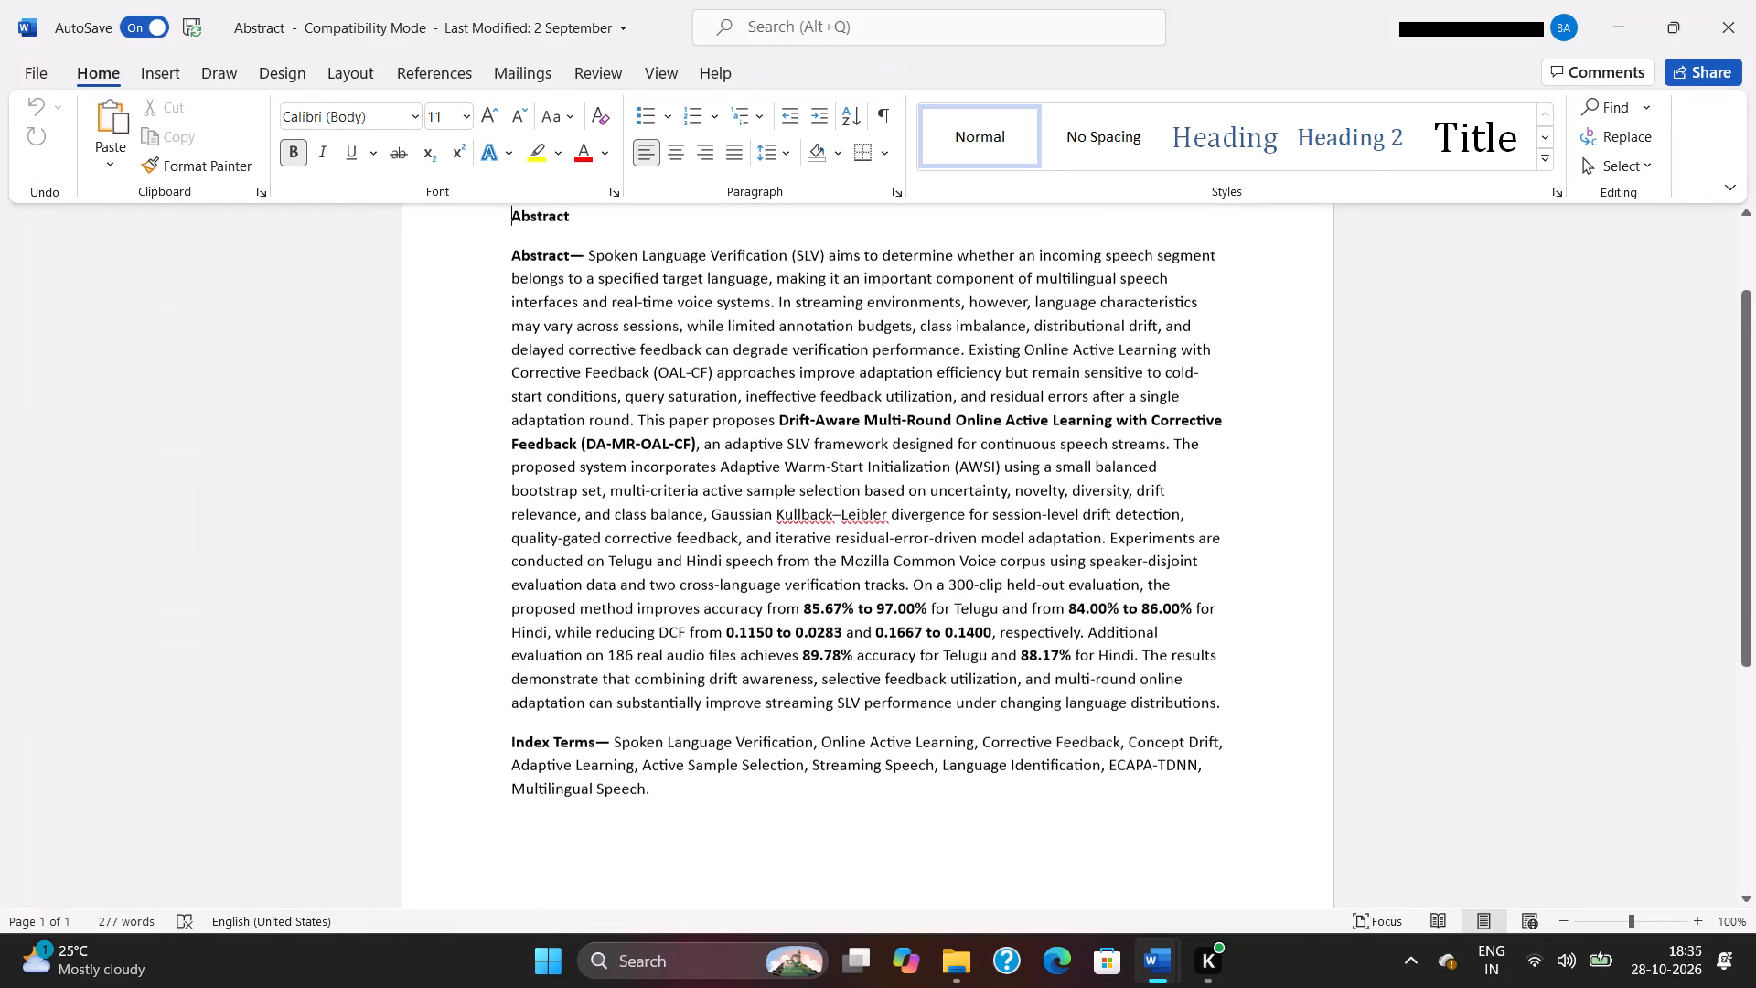
scroll(819, 669, "up", 1)
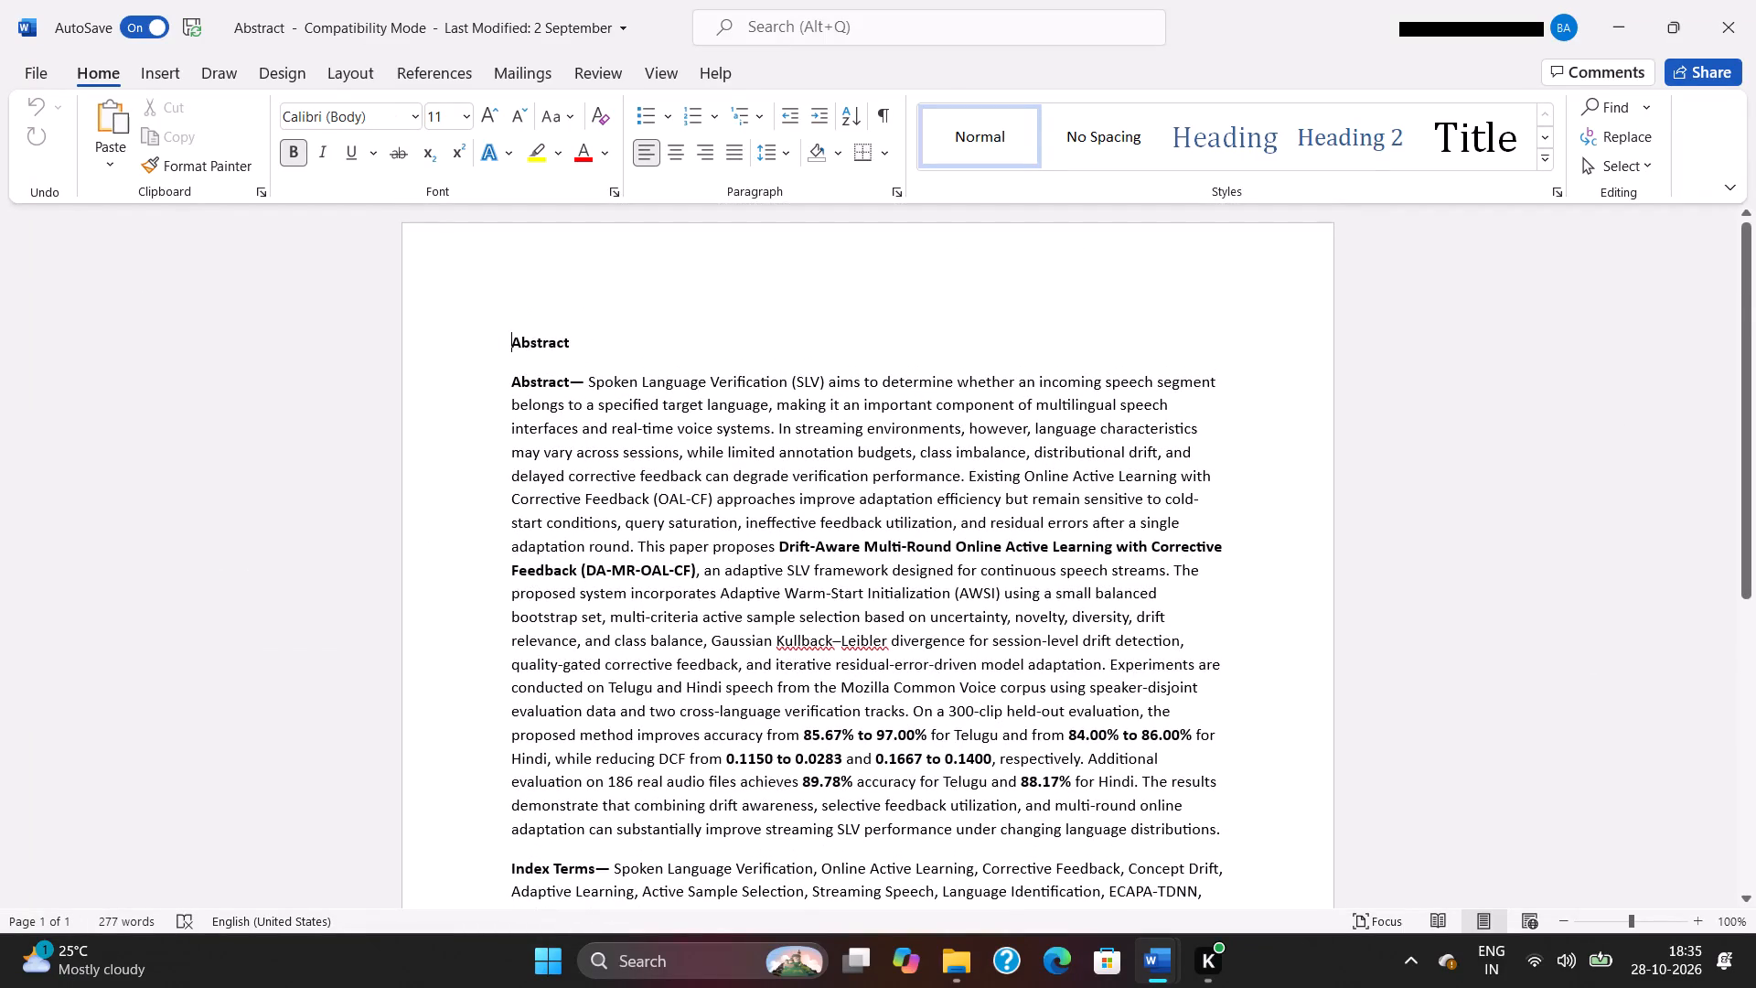
left_click_drag(590, 381, 738, 573)
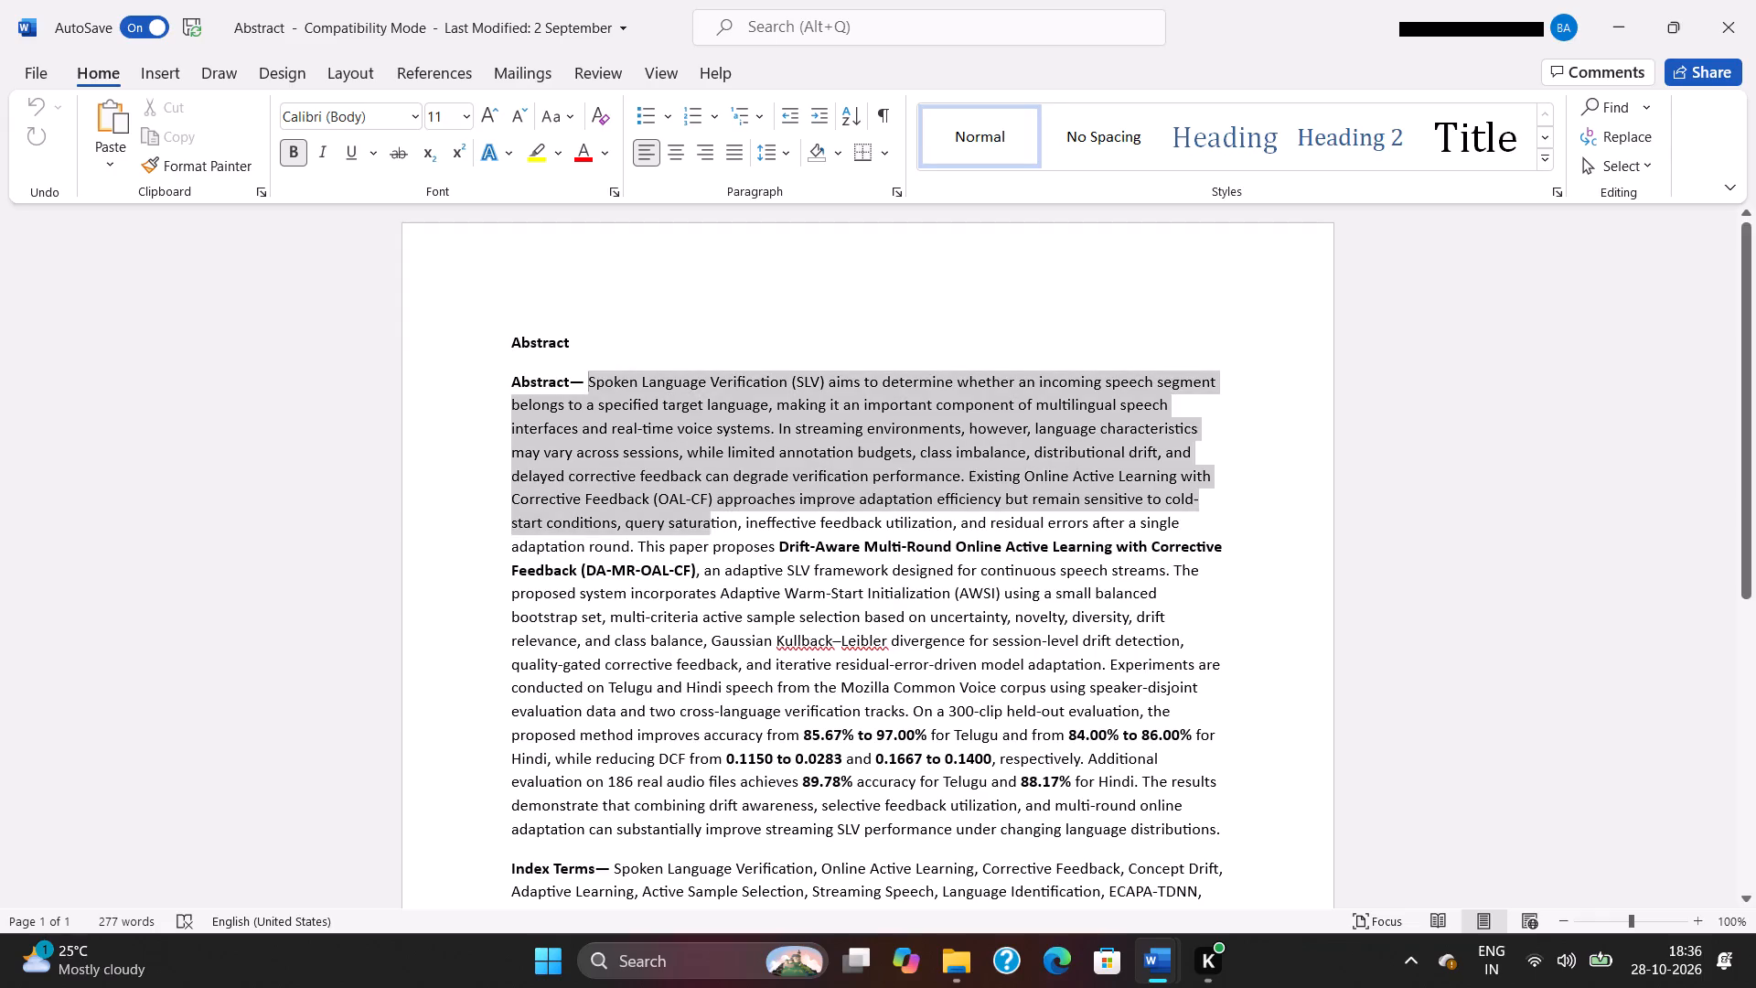
left_click_drag(738, 573, 714, 469)
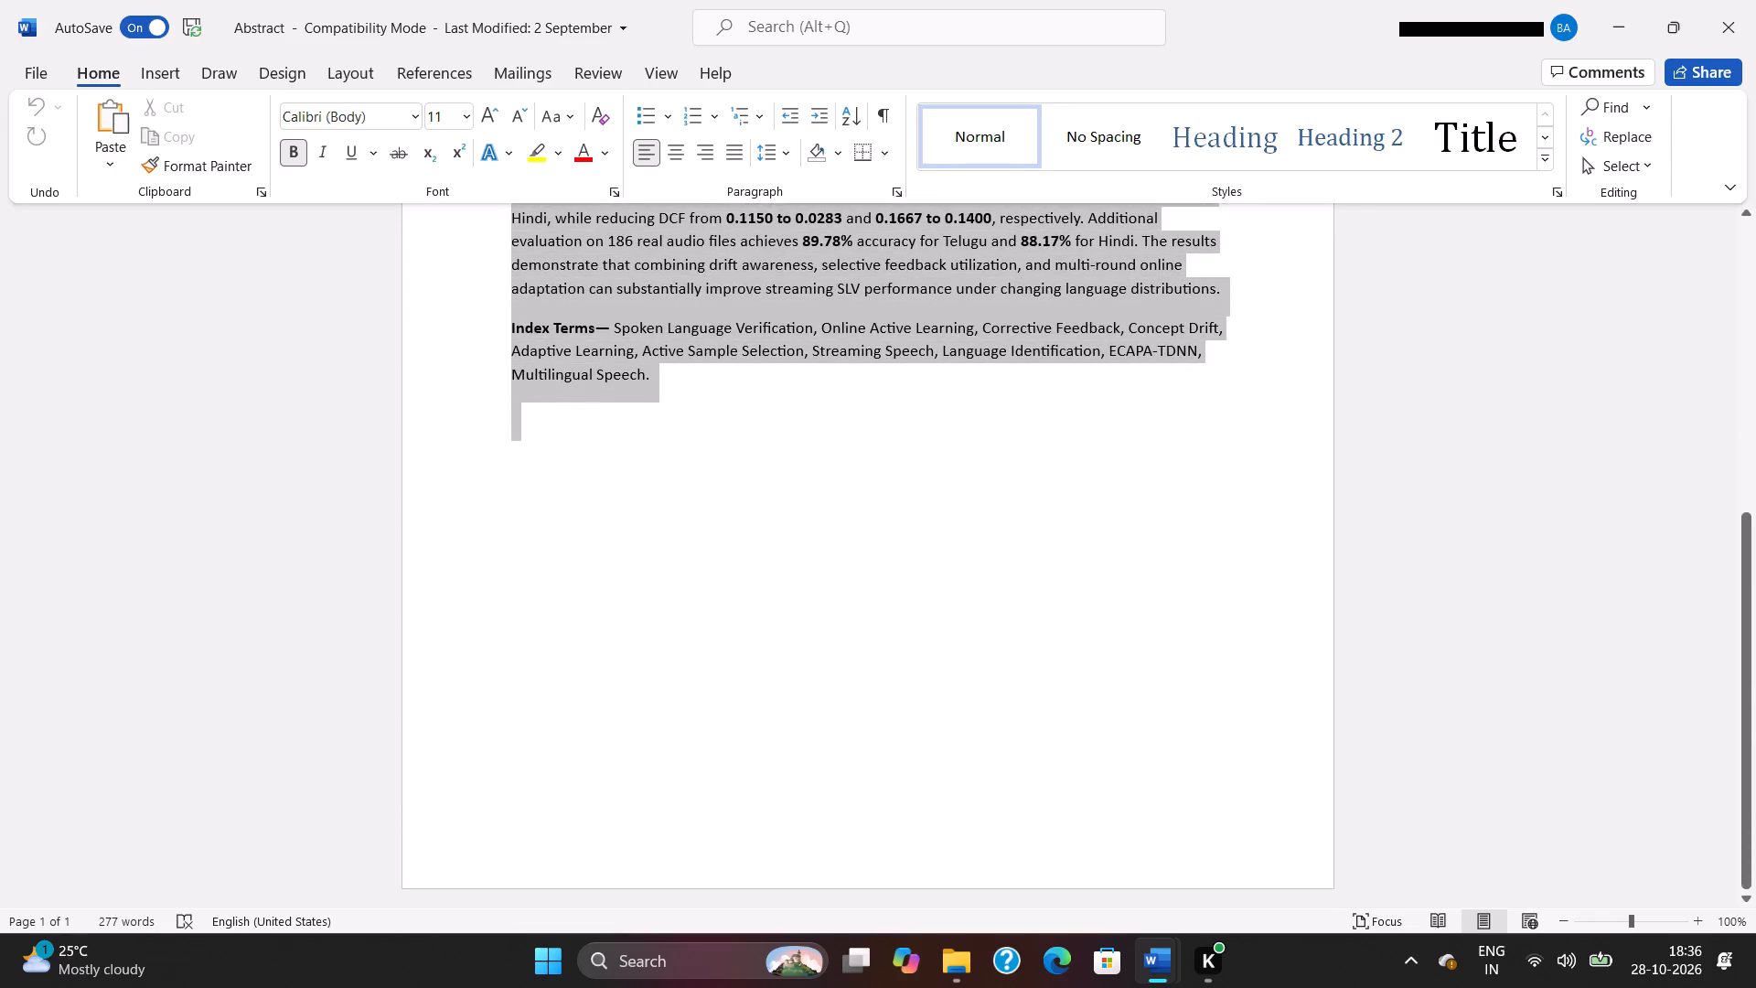
left_click_drag(714, 469, 710, 465)
key("ctrl+c")
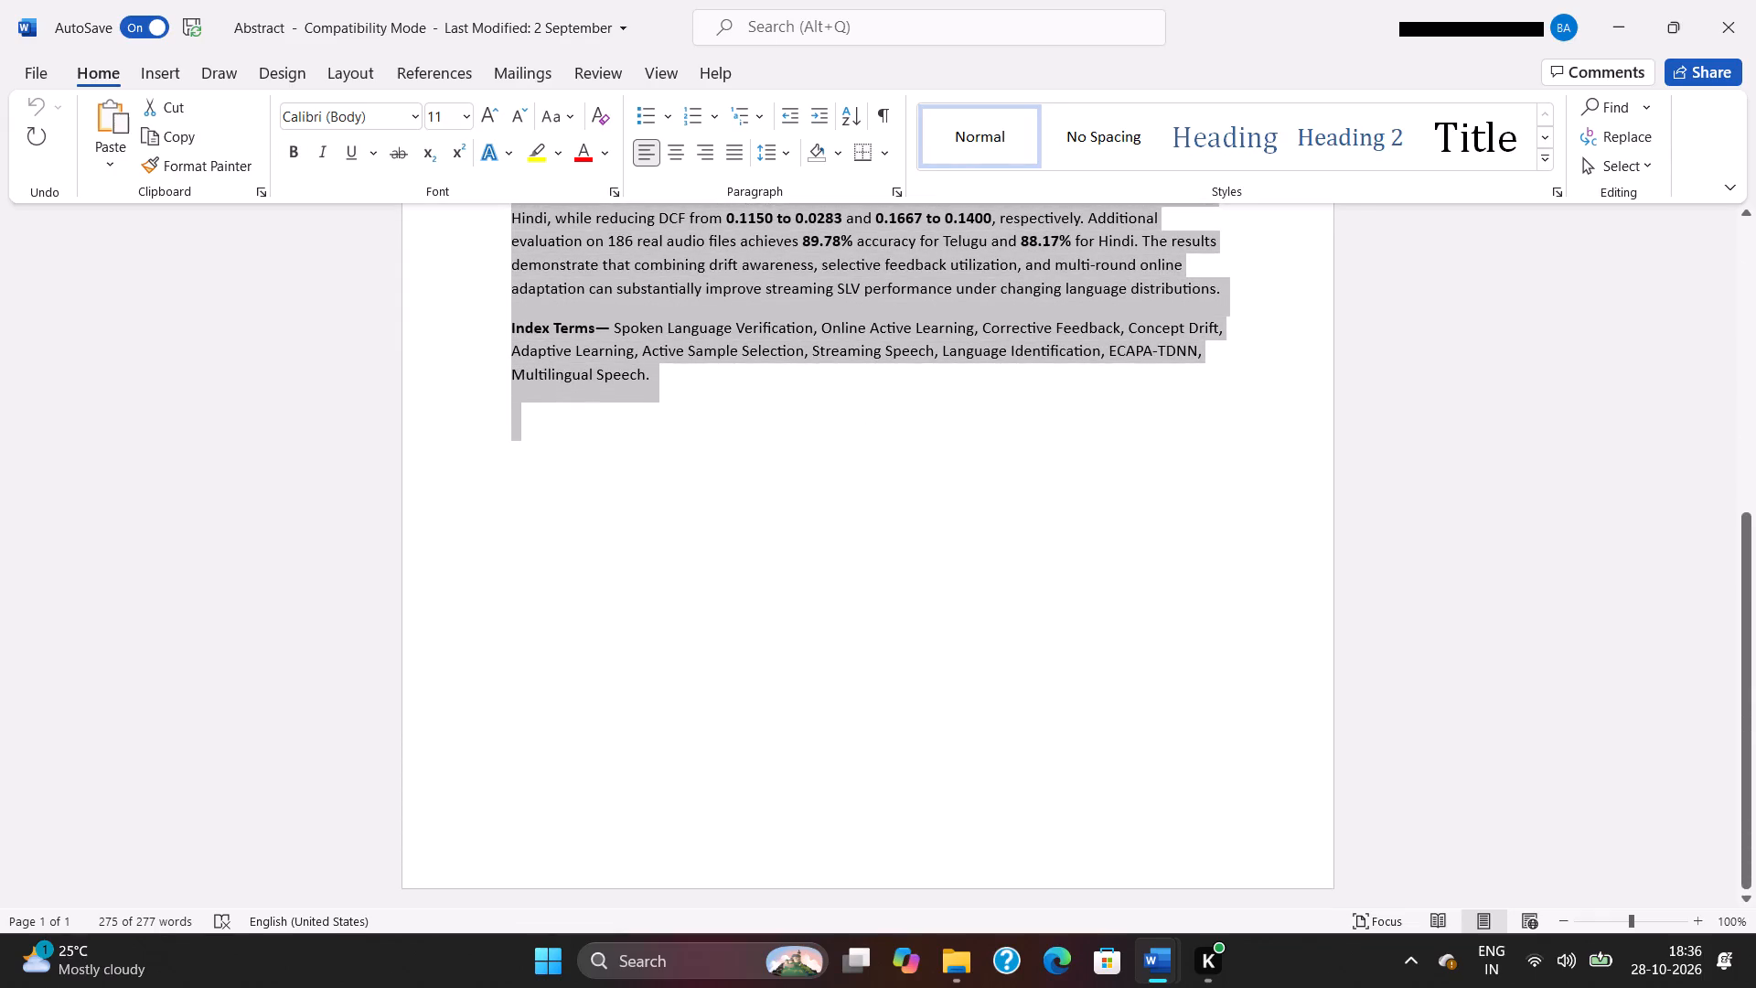
left_click(783, 470)
scroll(783, 470, "up", 2)
key("alt+Tab")
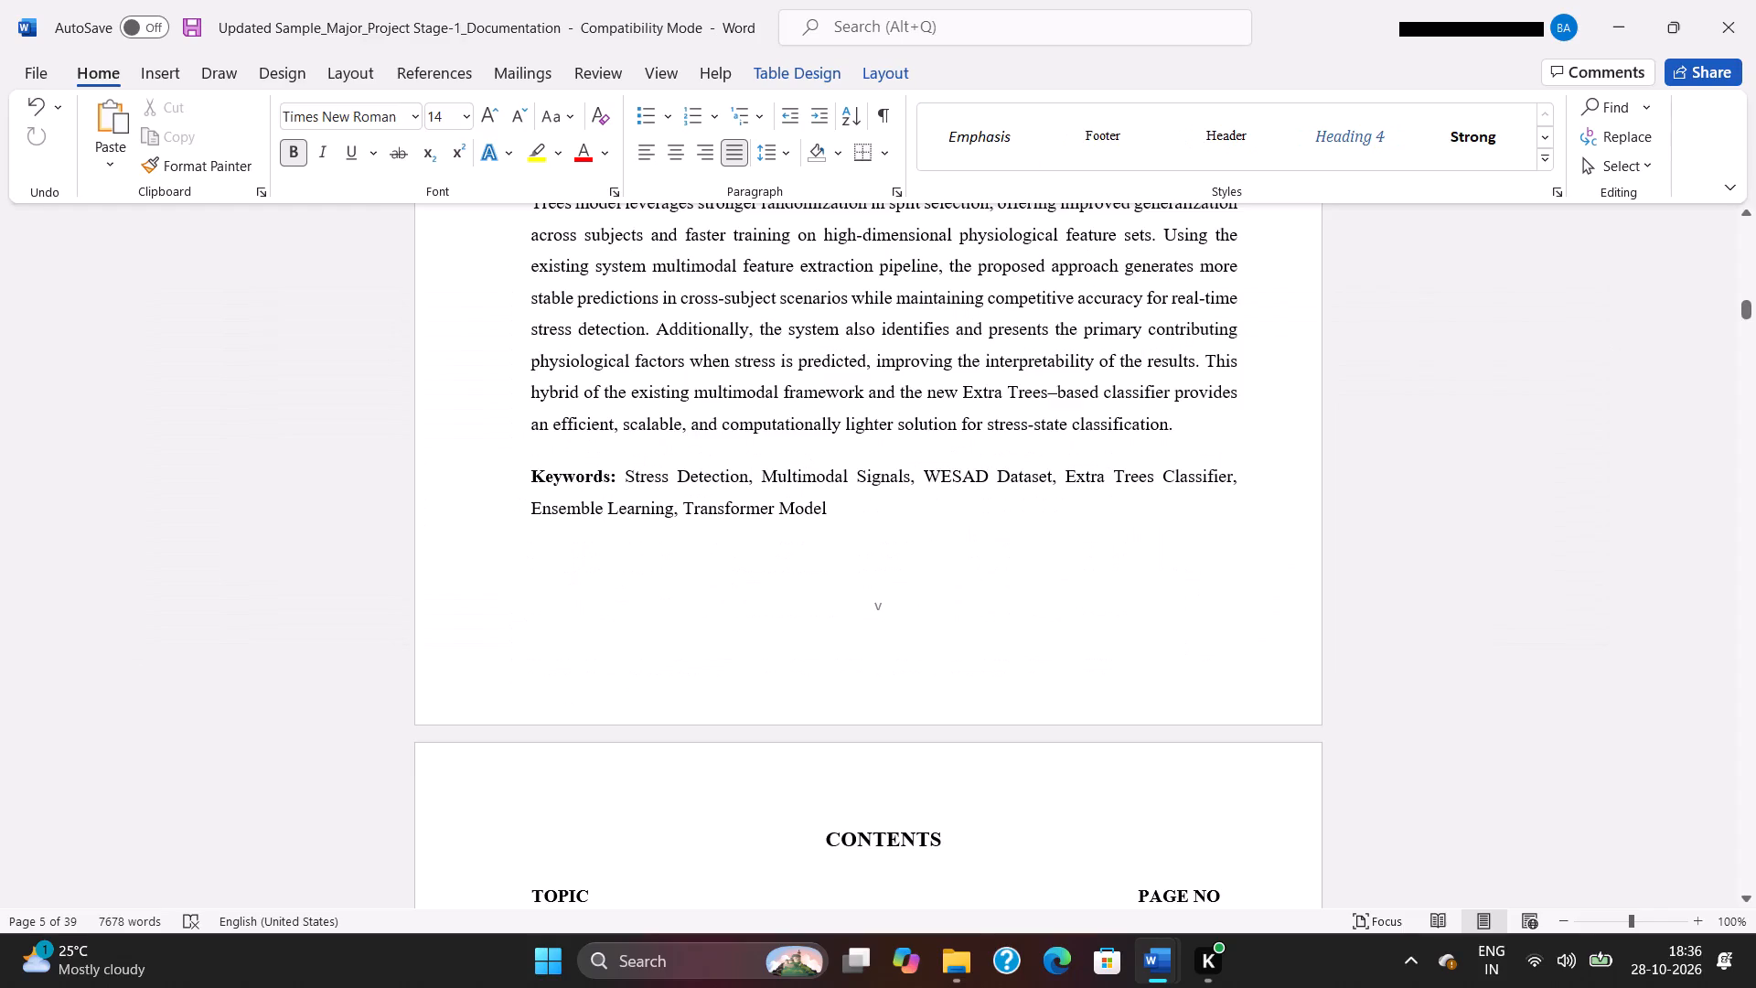
Replace the entire stress-detection abstract text, including its keywords, with the copied Spoken Language Verification abstract.
scroll(850, 605, "up", 2)
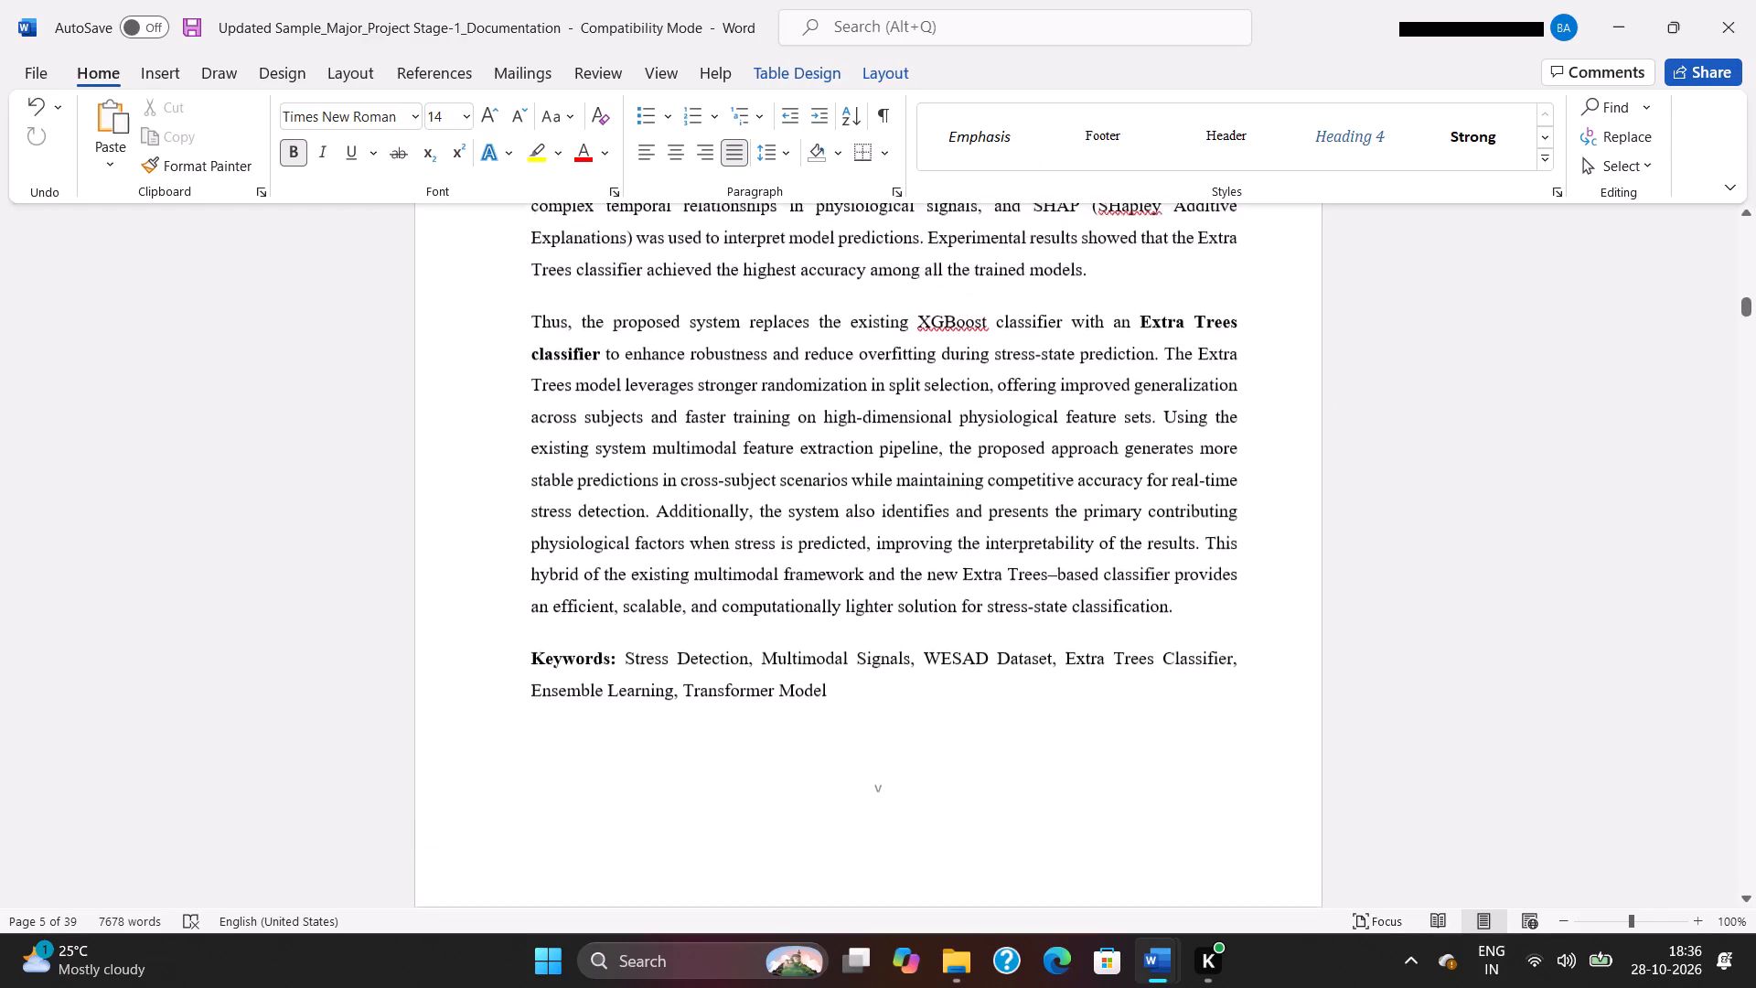
scroll(901, 647, "up", 1)
scroll(771, 619, "up", 2)
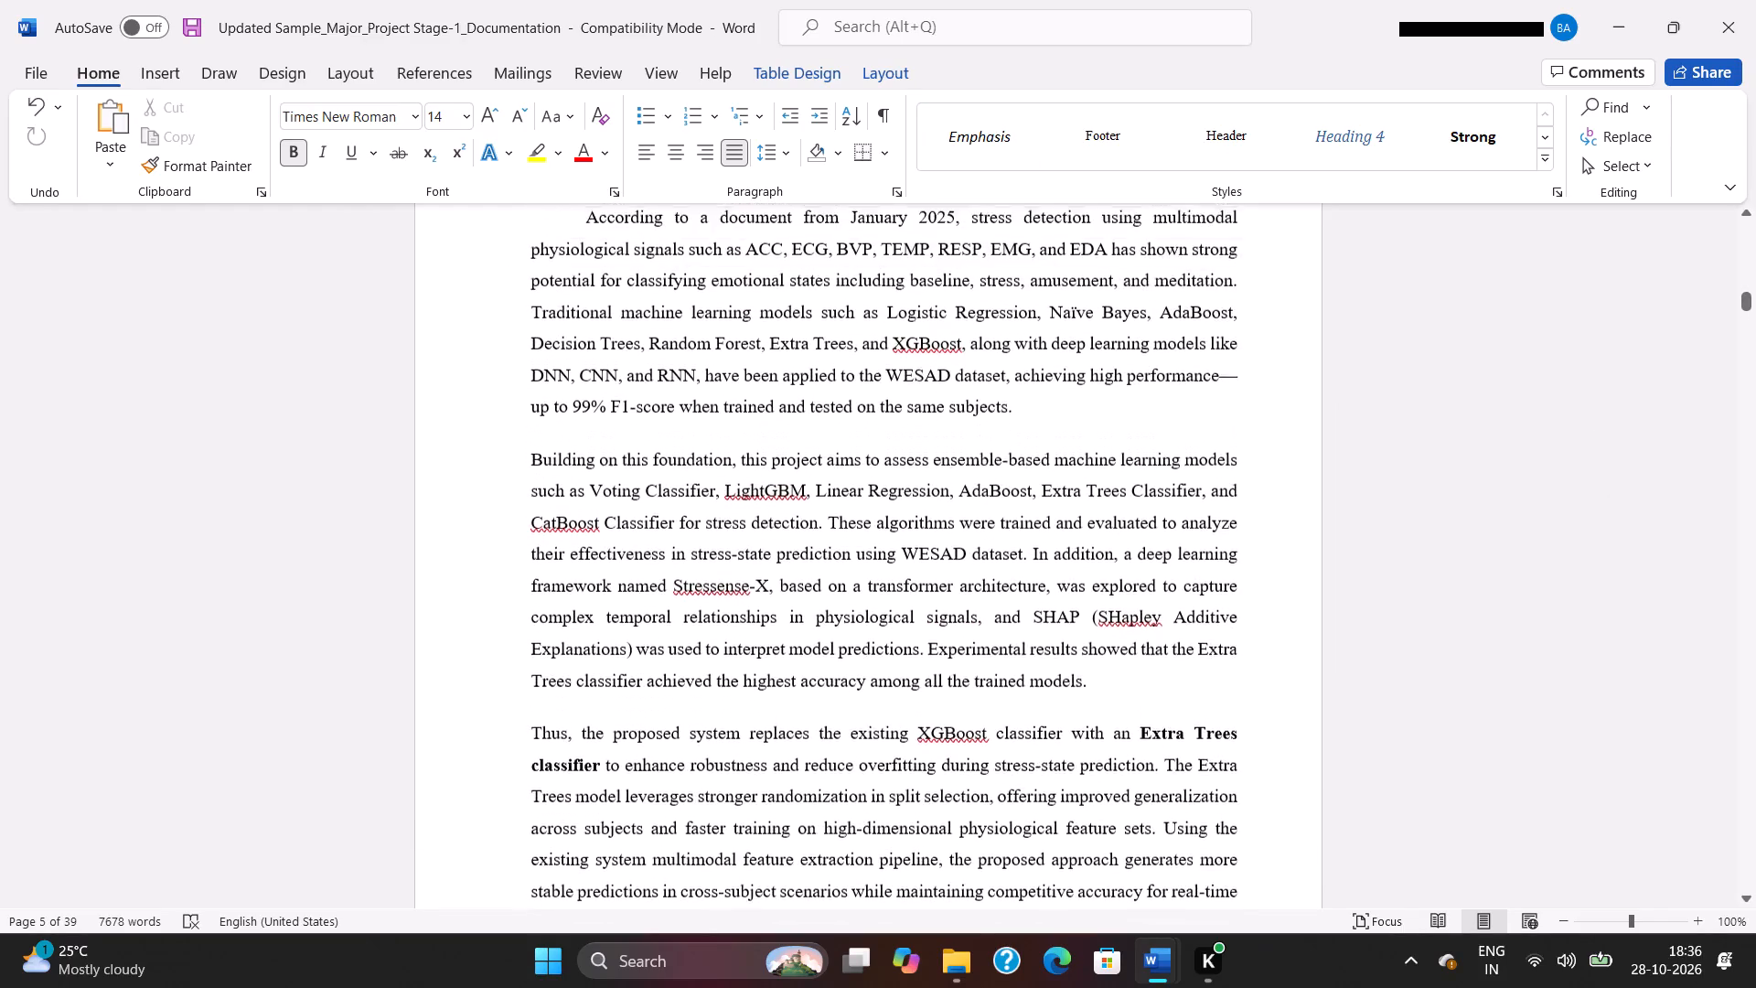
scroll(771, 619, "up", 1)
left_click_drag(558, 437, 880, 746)
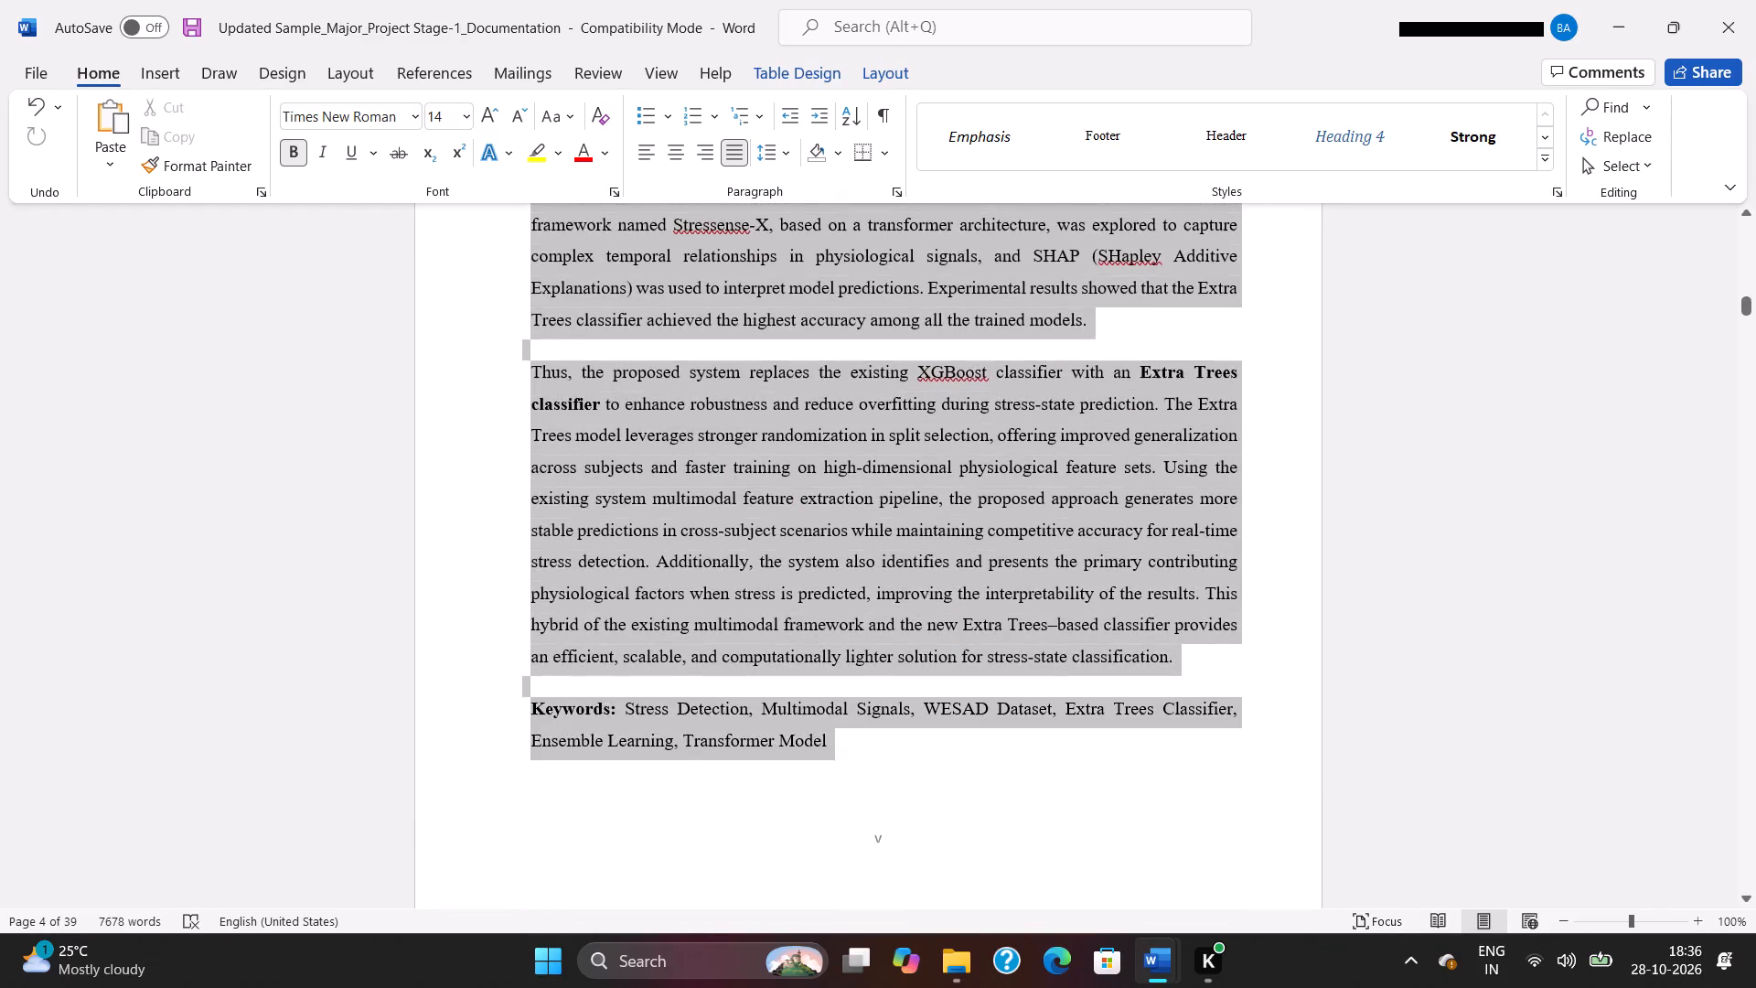
left_click_drag(880, 746, 879, 746)
key("ctrl+v")
scroll(871, 665, "up", 3)
scroll(871, 665, "down", 1)
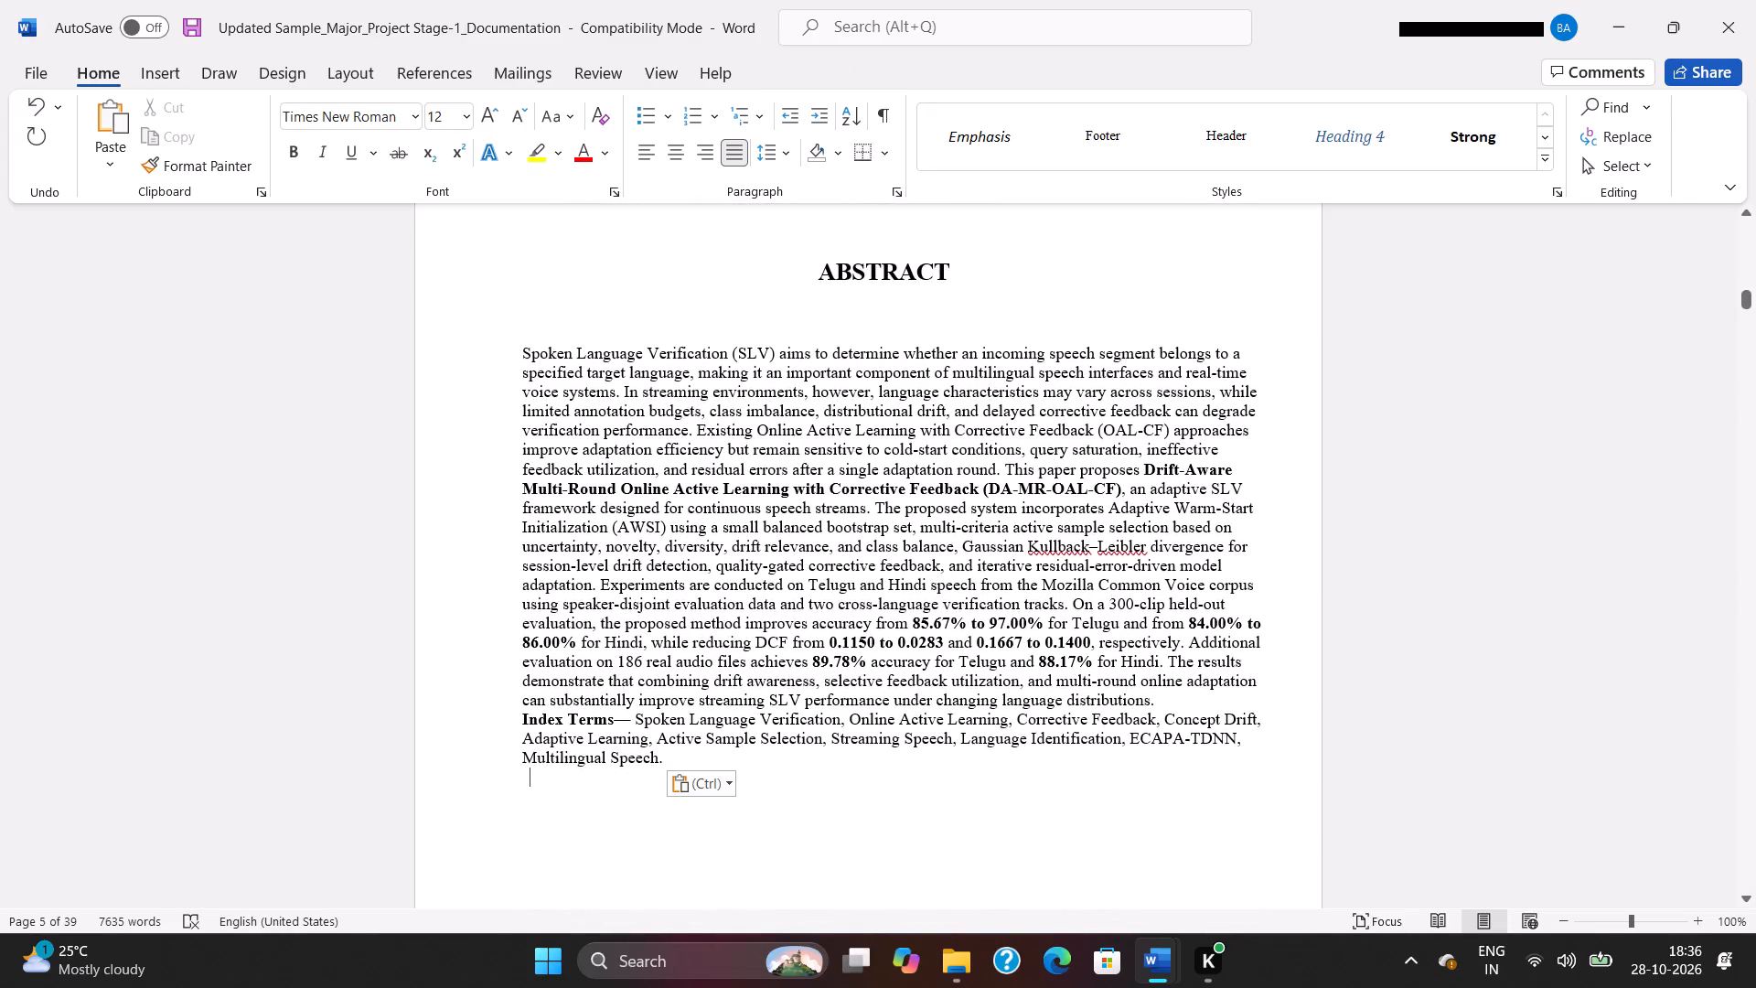
Change the bold label "Index Terms" at the end of the abstract to "Key words", keeping the dash after it.
left_click(616, 722)
key("BackSpace")
key("BackSpace")
key("BackSpace")
key("BackSpace")
key("BackSpace")
key("BackSpace")
key("BackSpace")
key("BackSpace")
key("BackSpace")
key("BackSpace")
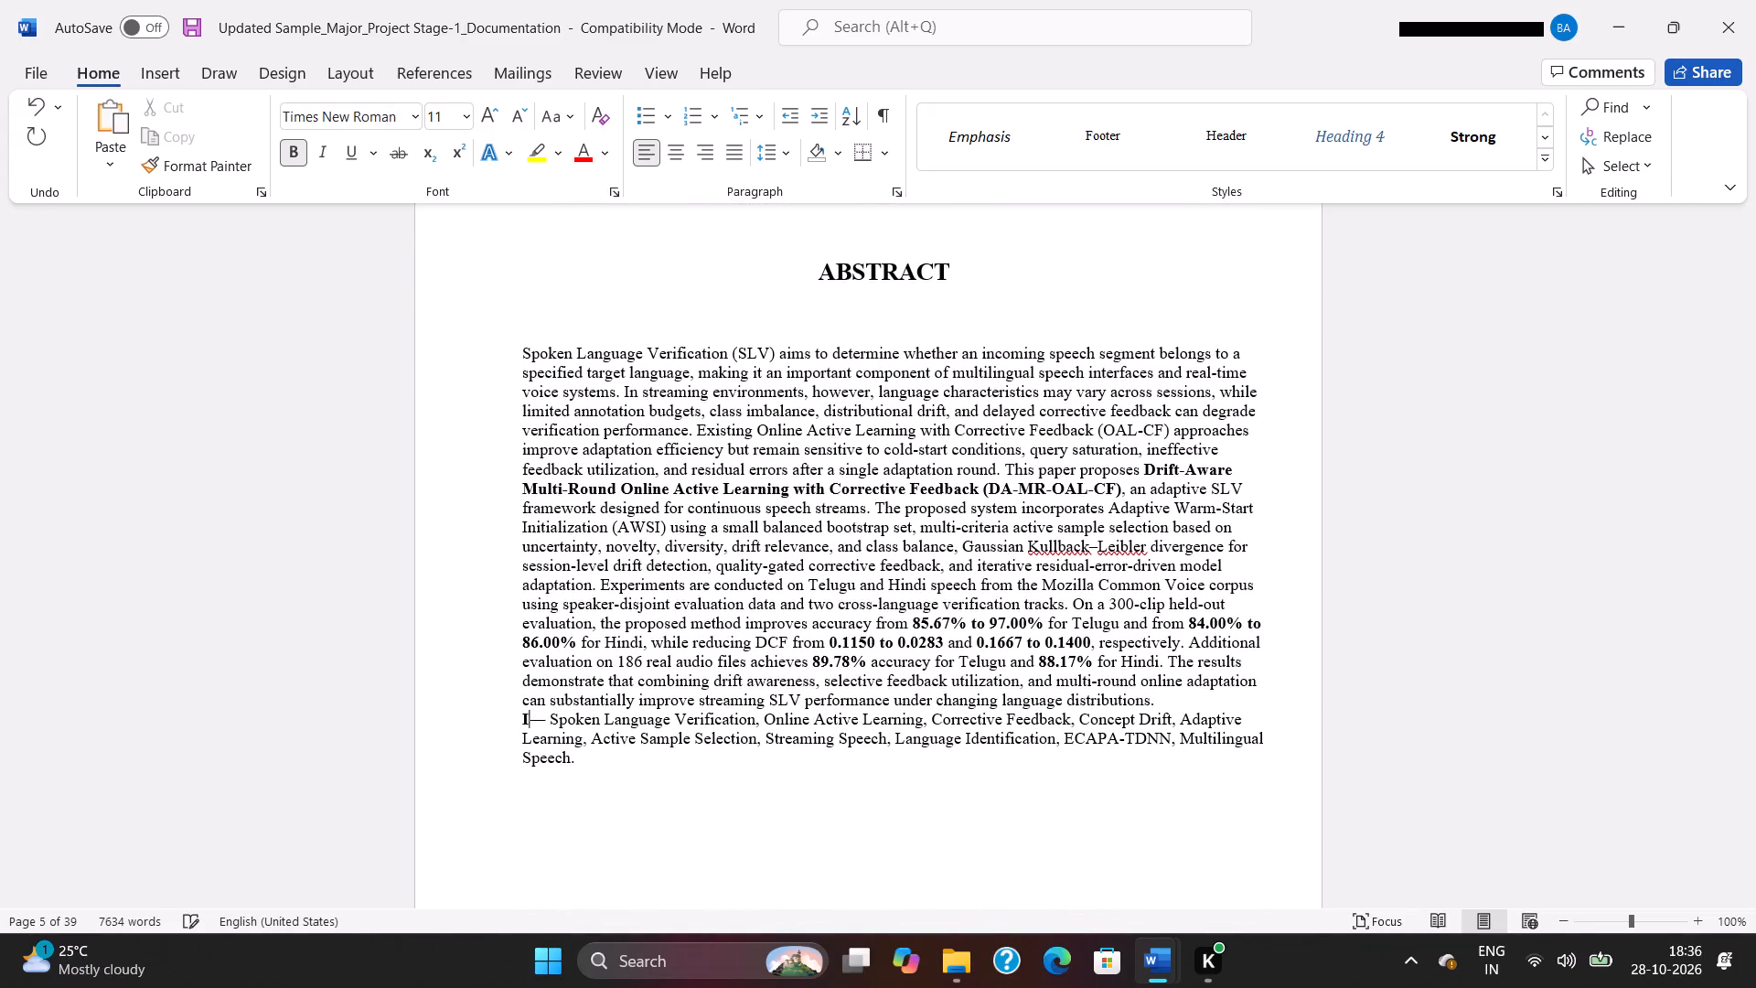
key("BackSpace")
key("shift+k")
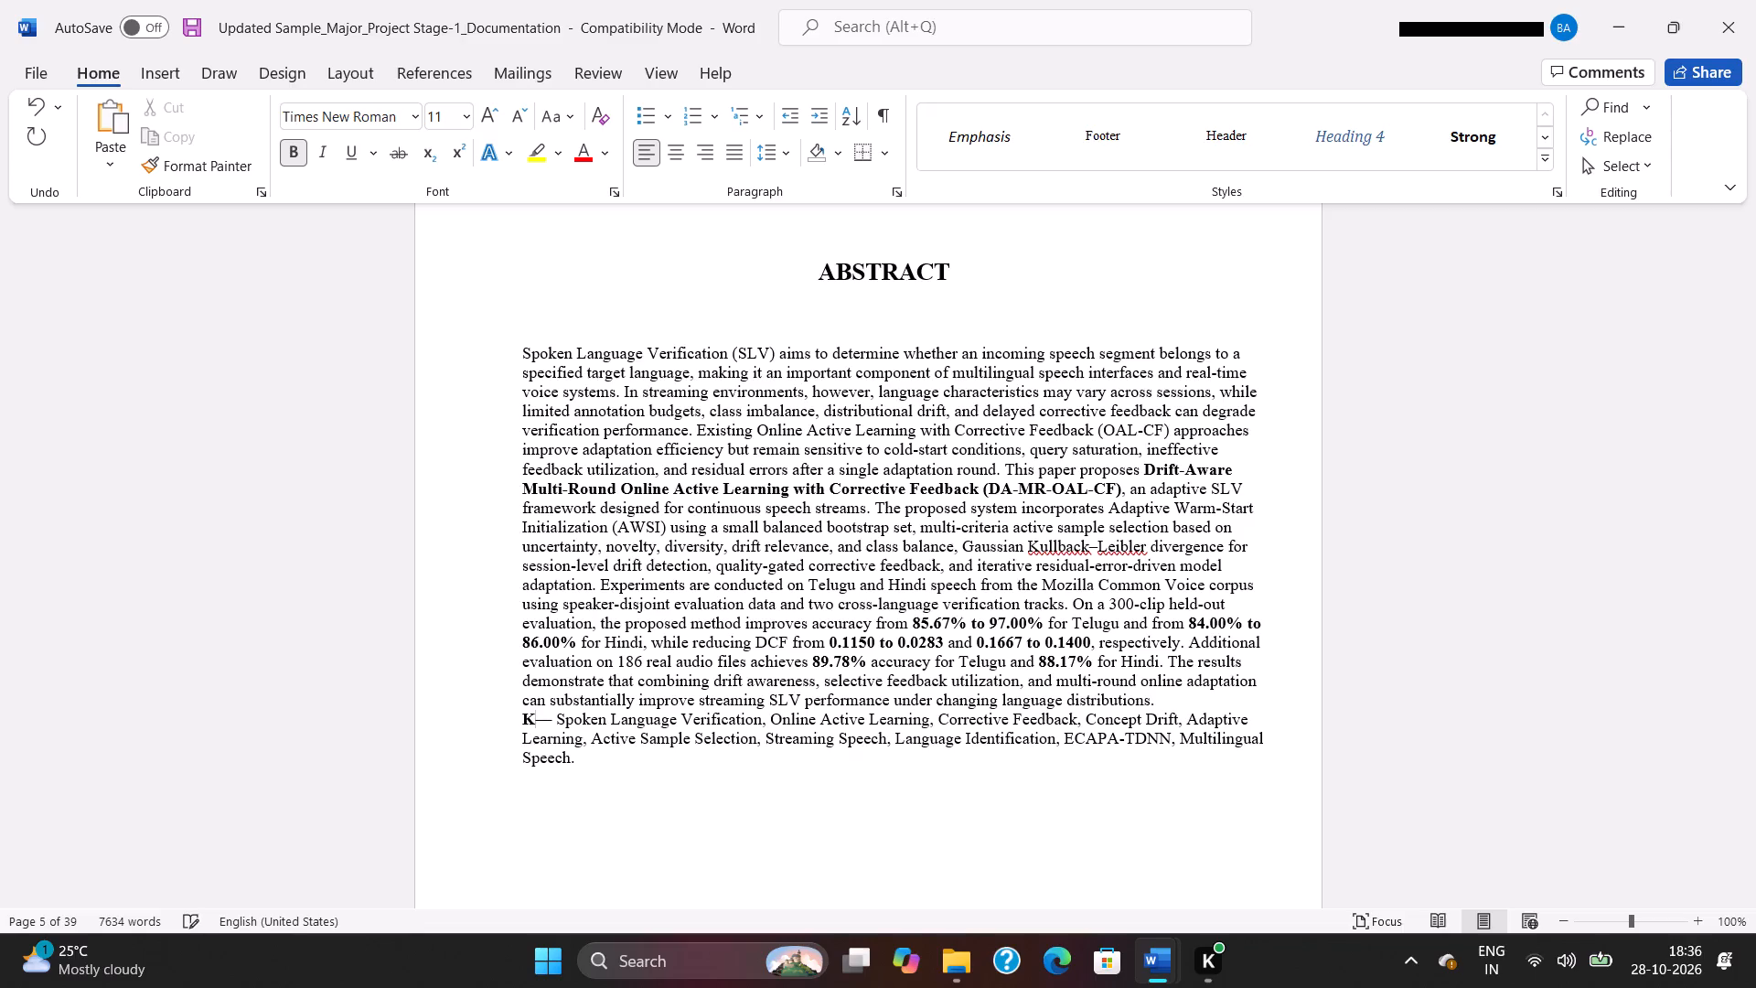
type("ey")
key("space")
type("words")
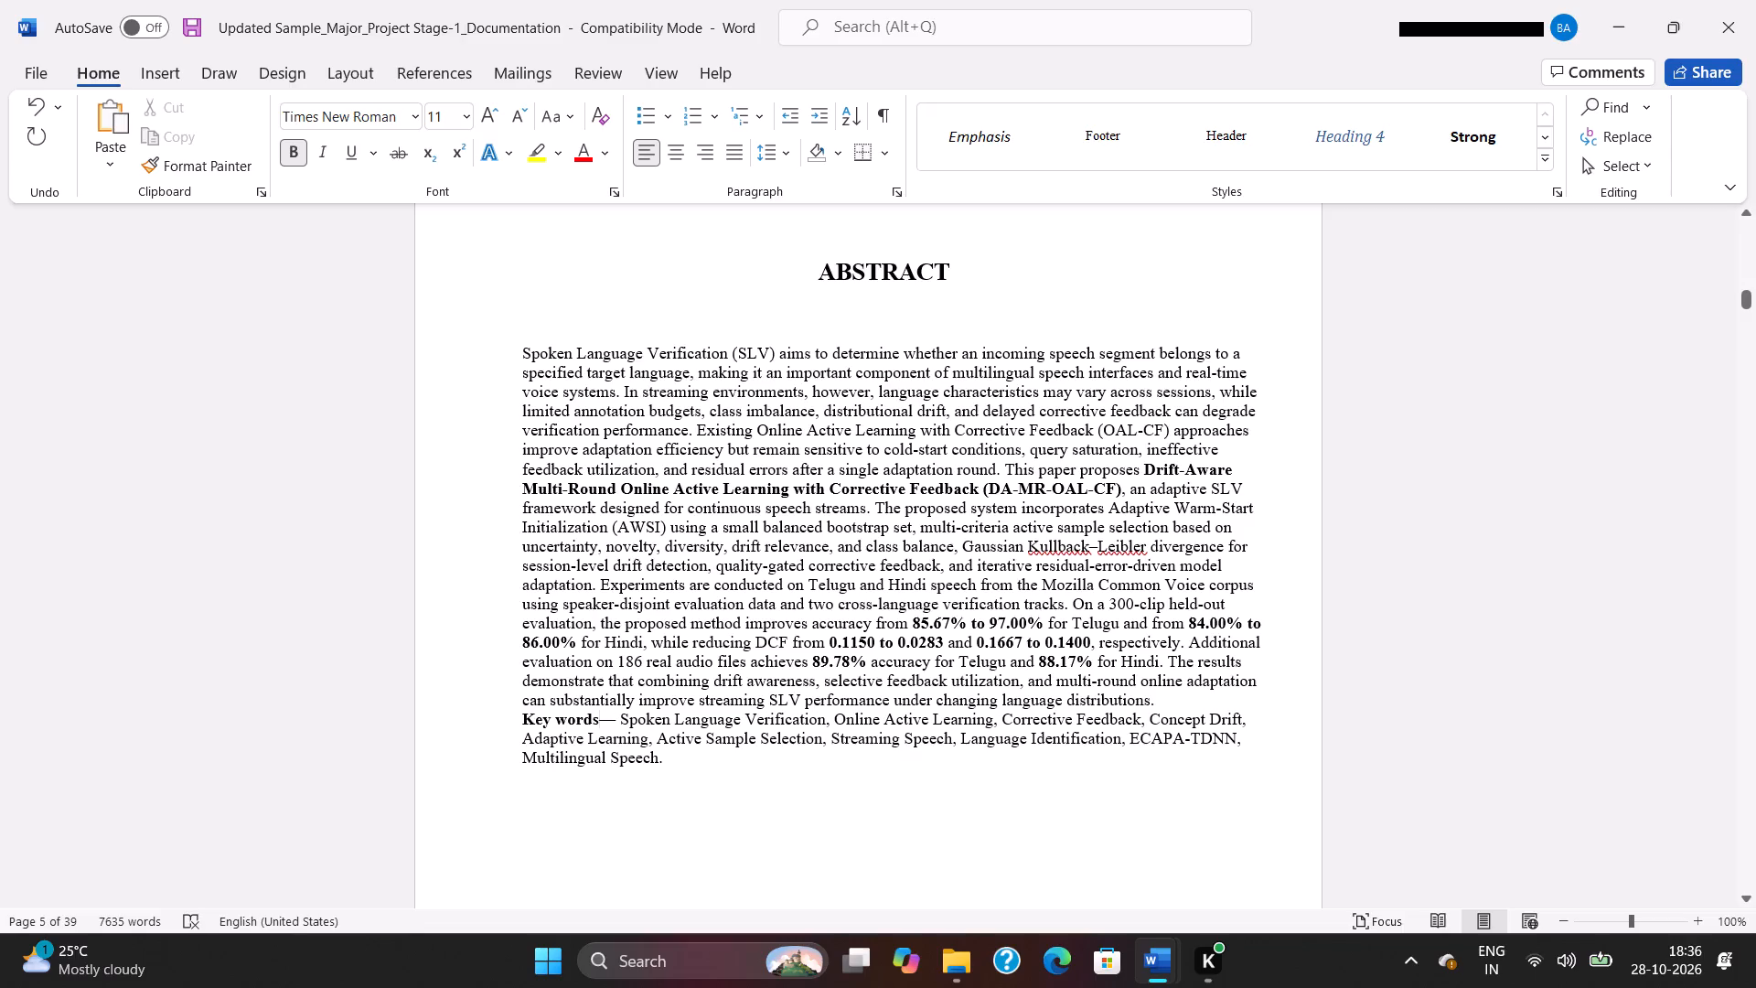
Apply justified alignment to the whole abstract, from "Spoken Language Verification" through the key words ending in "Multilingual Speech.".
left_click_drag(669, 766, 574, 361)
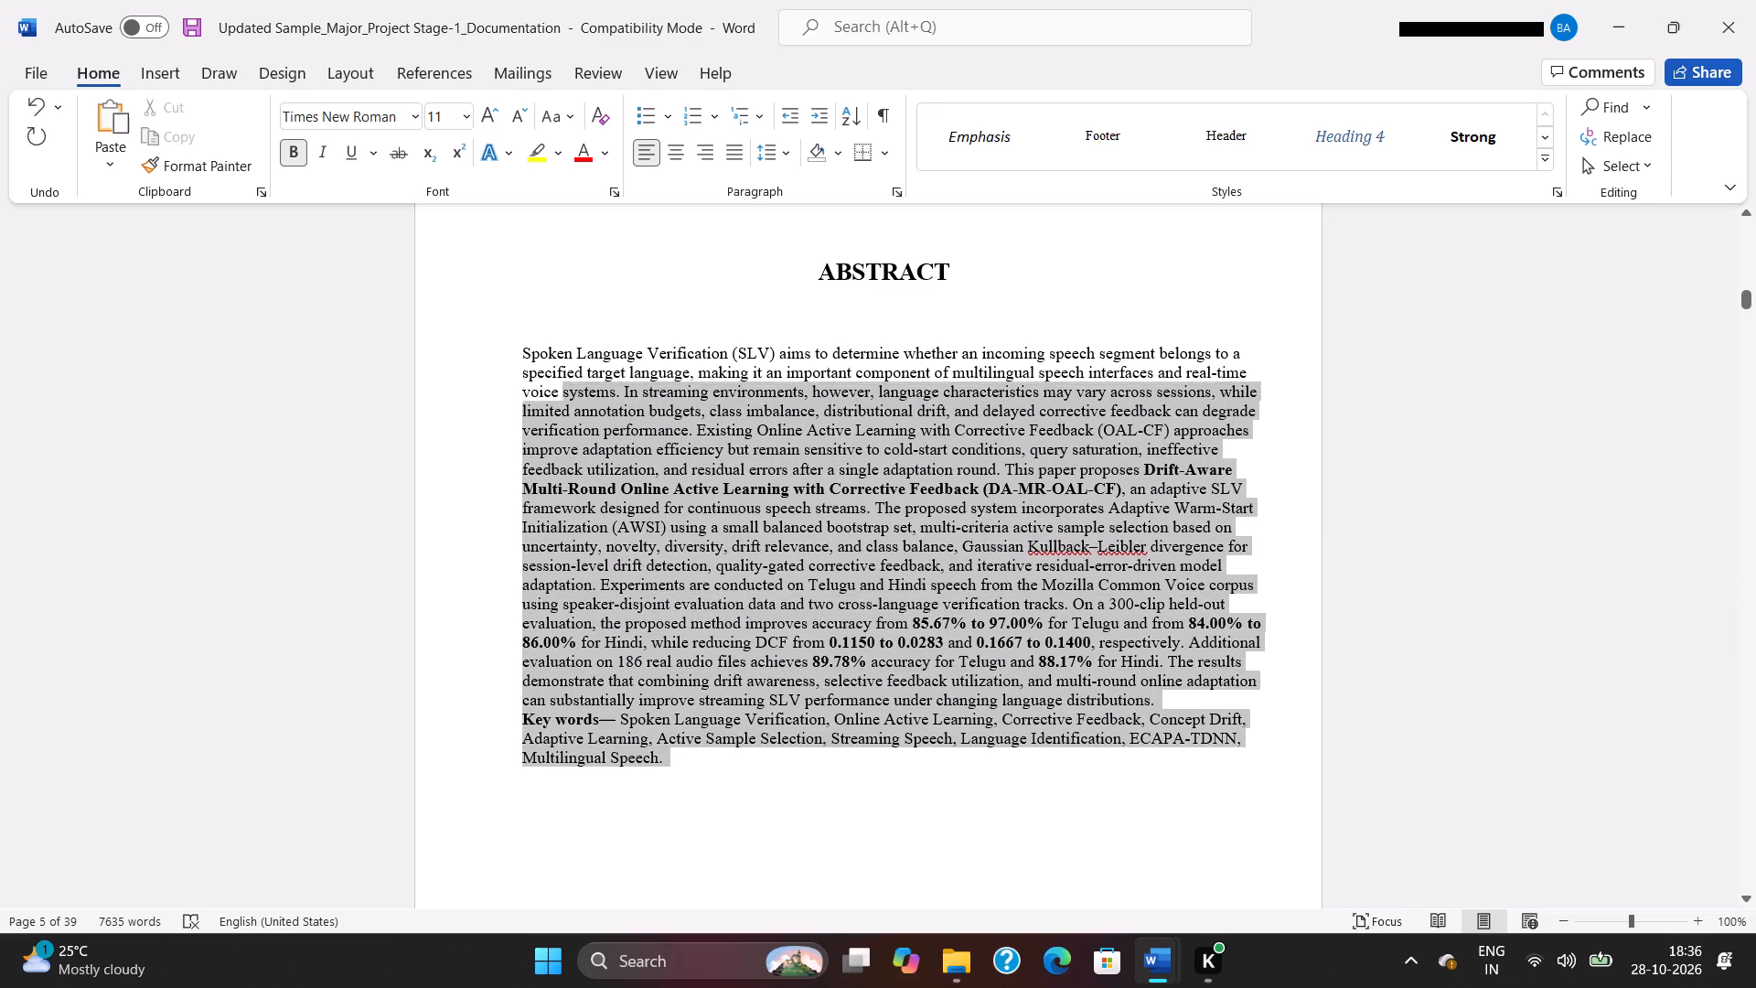
left_click_drag(574, 361, 563, 253)
left_click(690, 518)
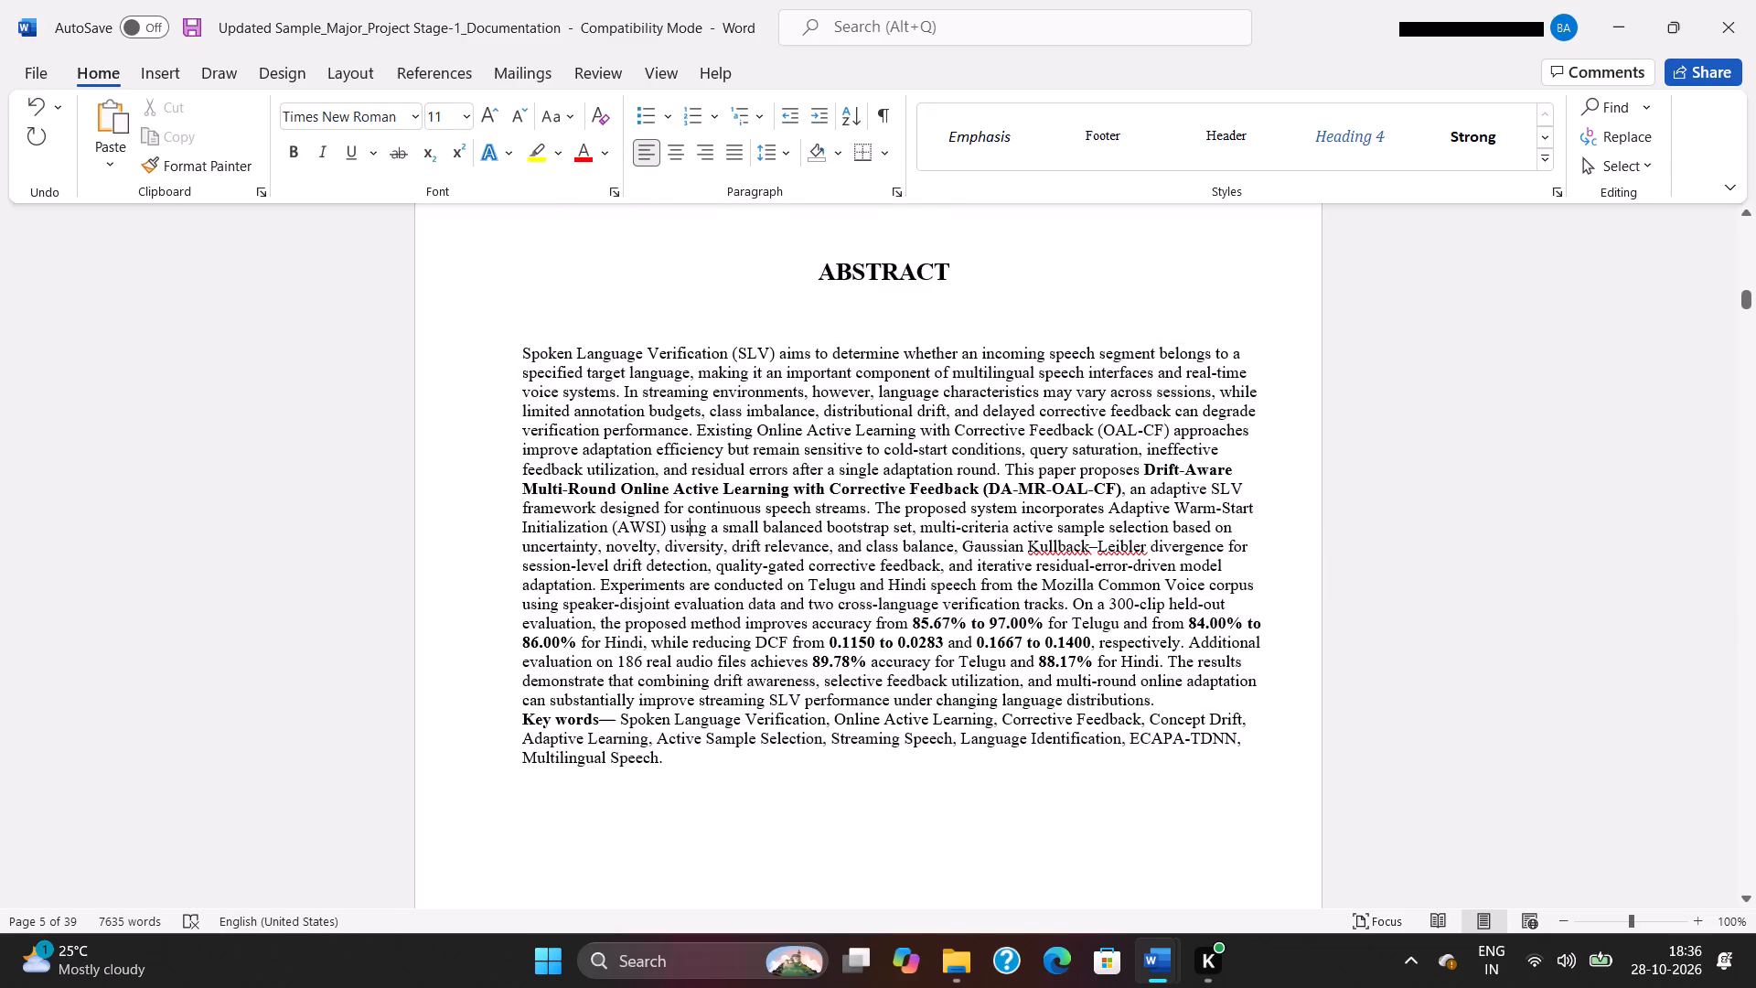
left_click_drag(699, 766, 499, 380)
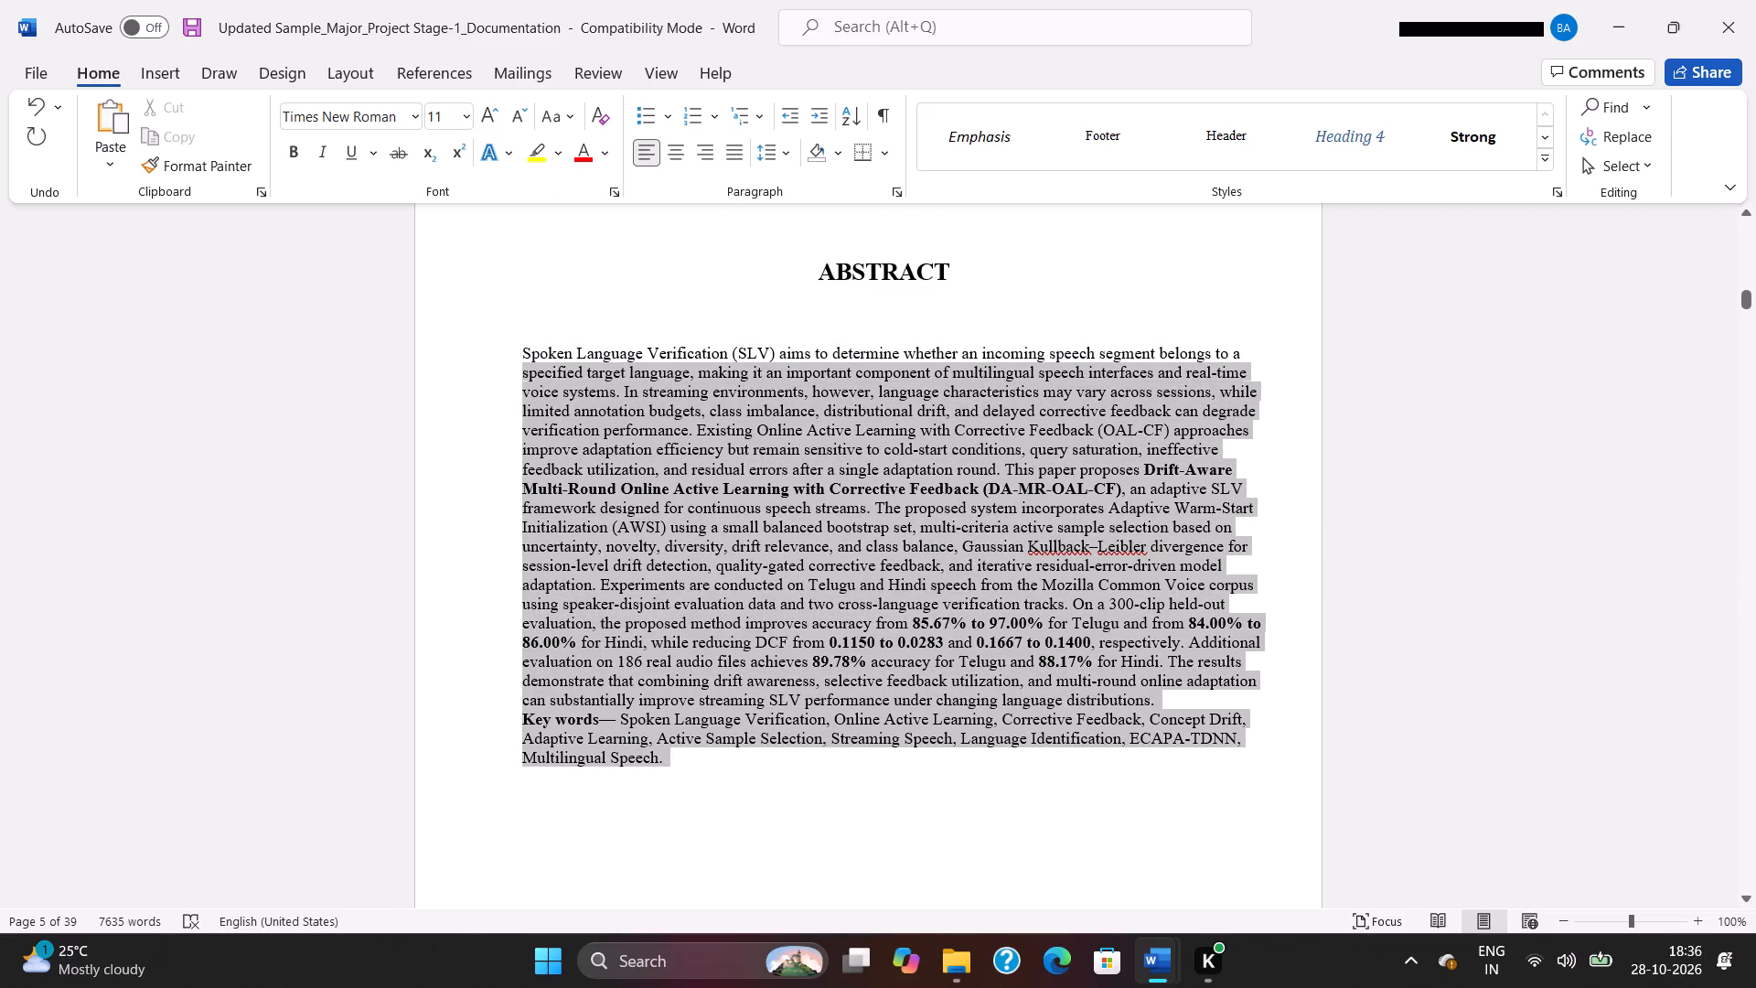
left_click_drag(499, 380, 507, 343)
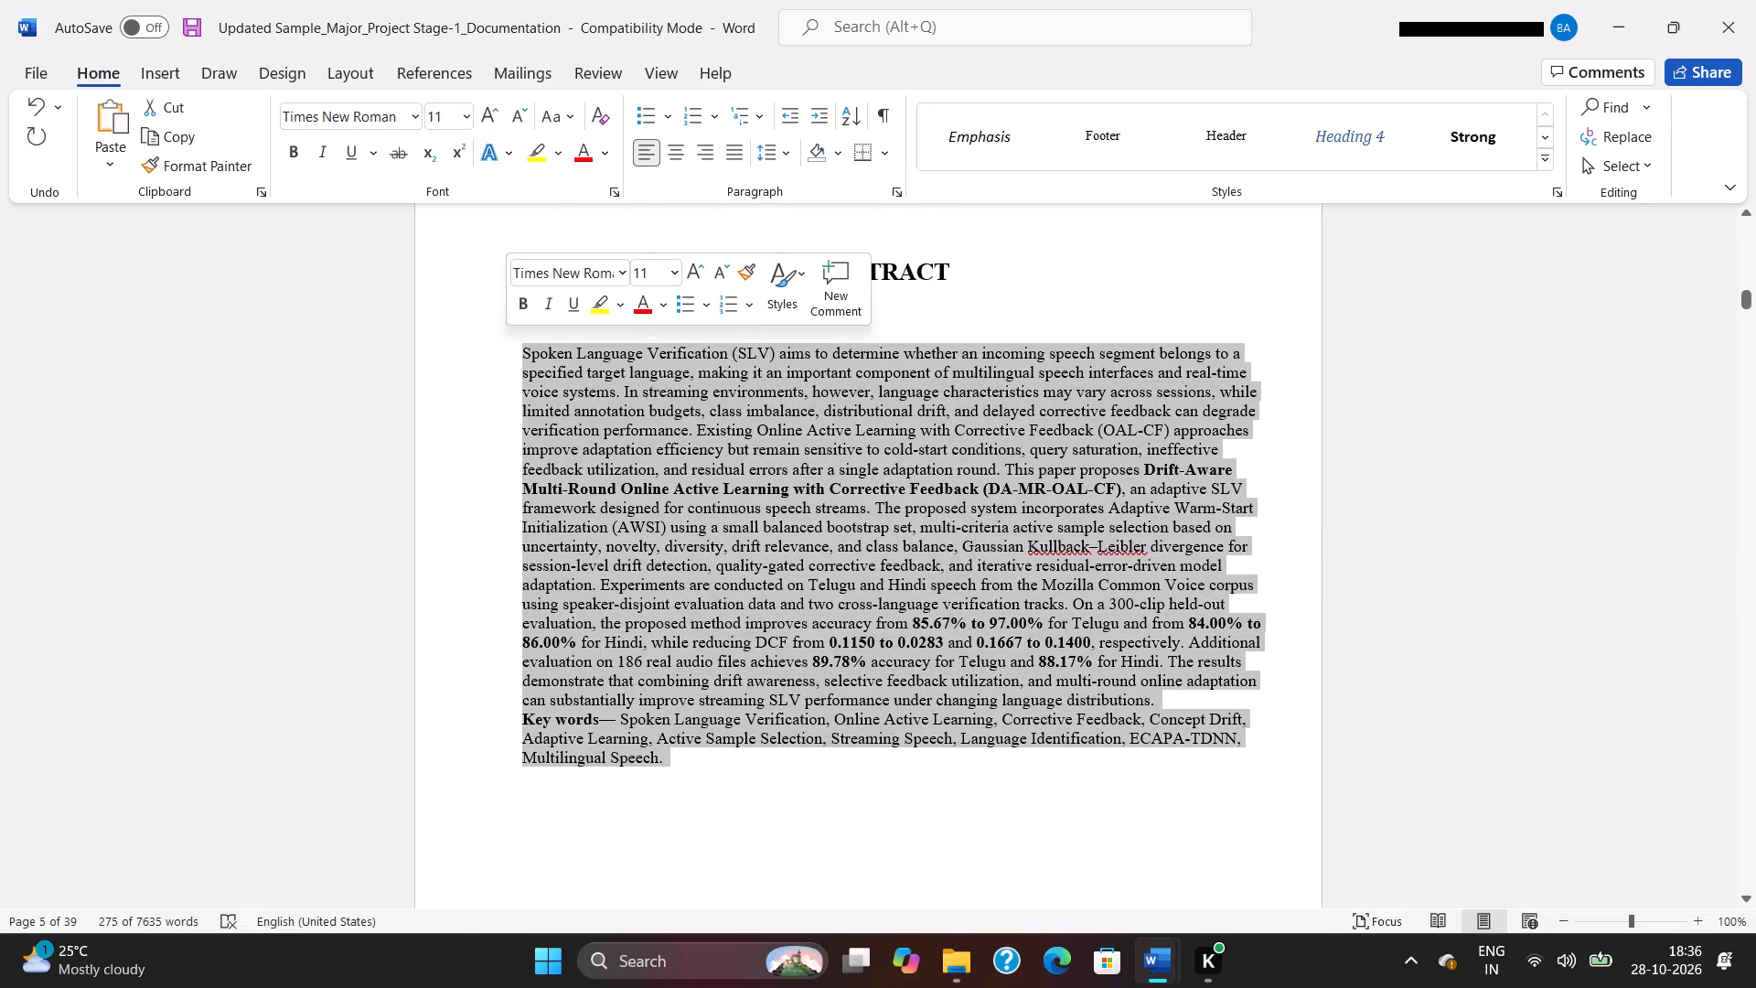
key("ctrl+j")
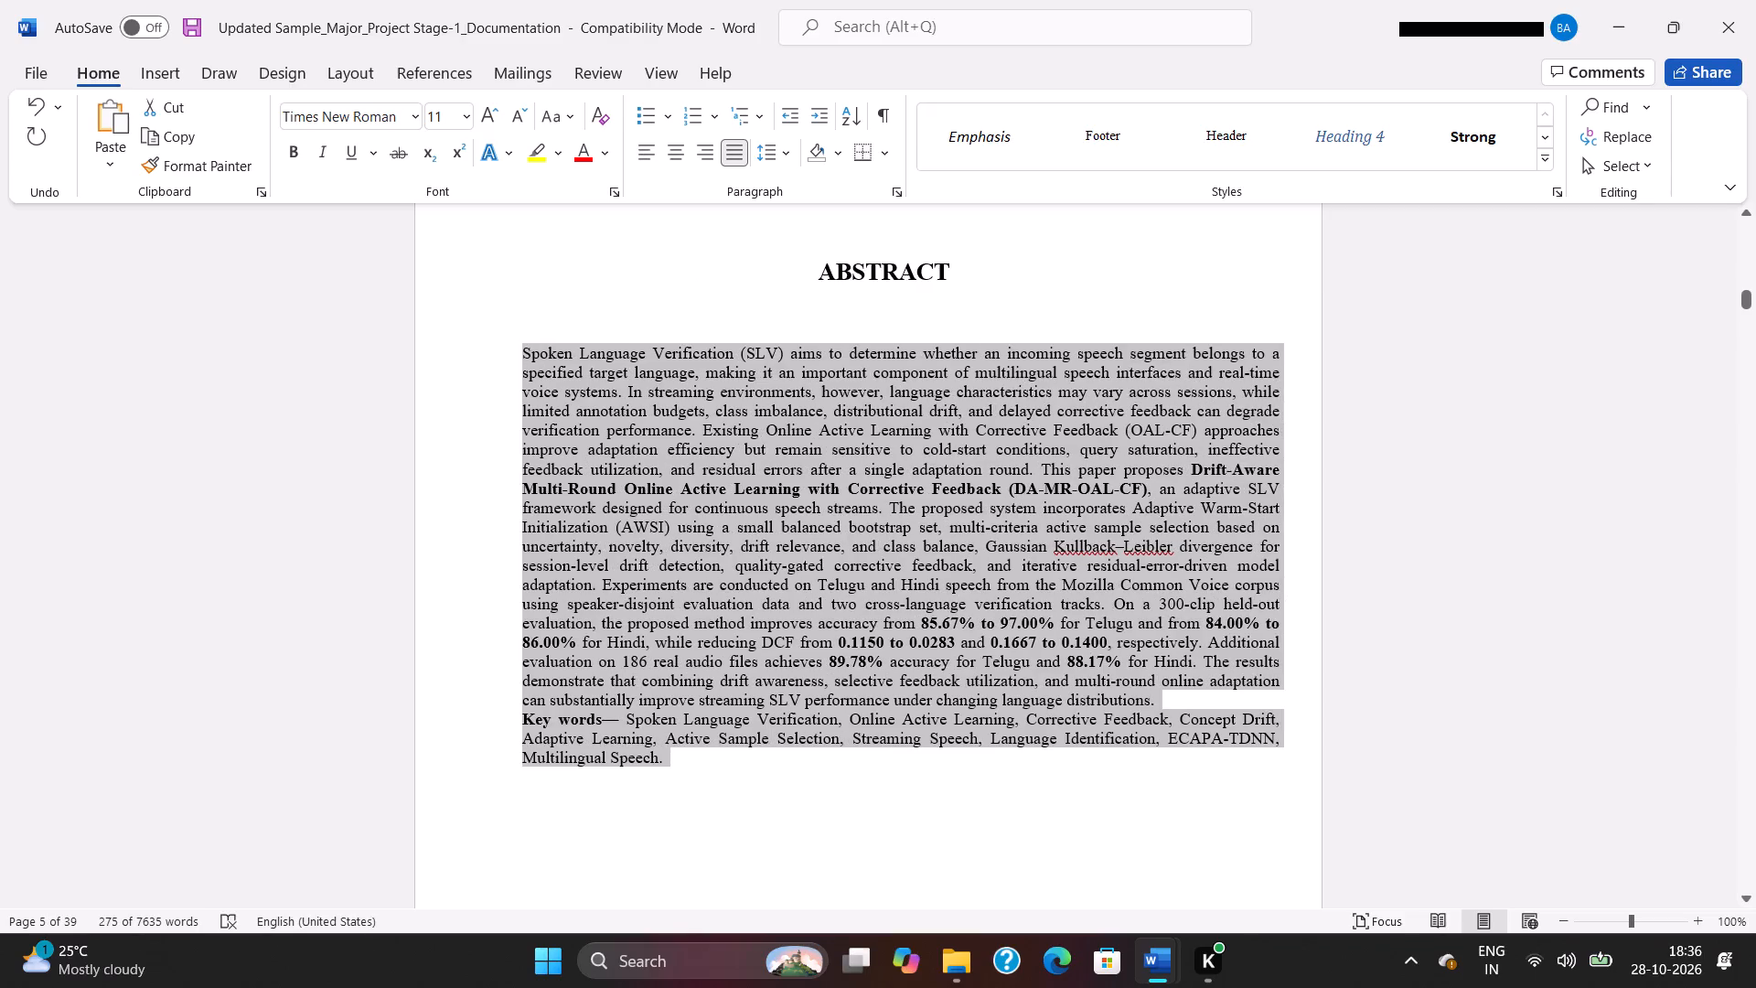
Shorten the abstract's opening lines with paragraph breaks after "segment belongs", "speech interfaces", "characteristics may" and "distributional drift, and".
left_click_drag(519, 338, 478, 339)
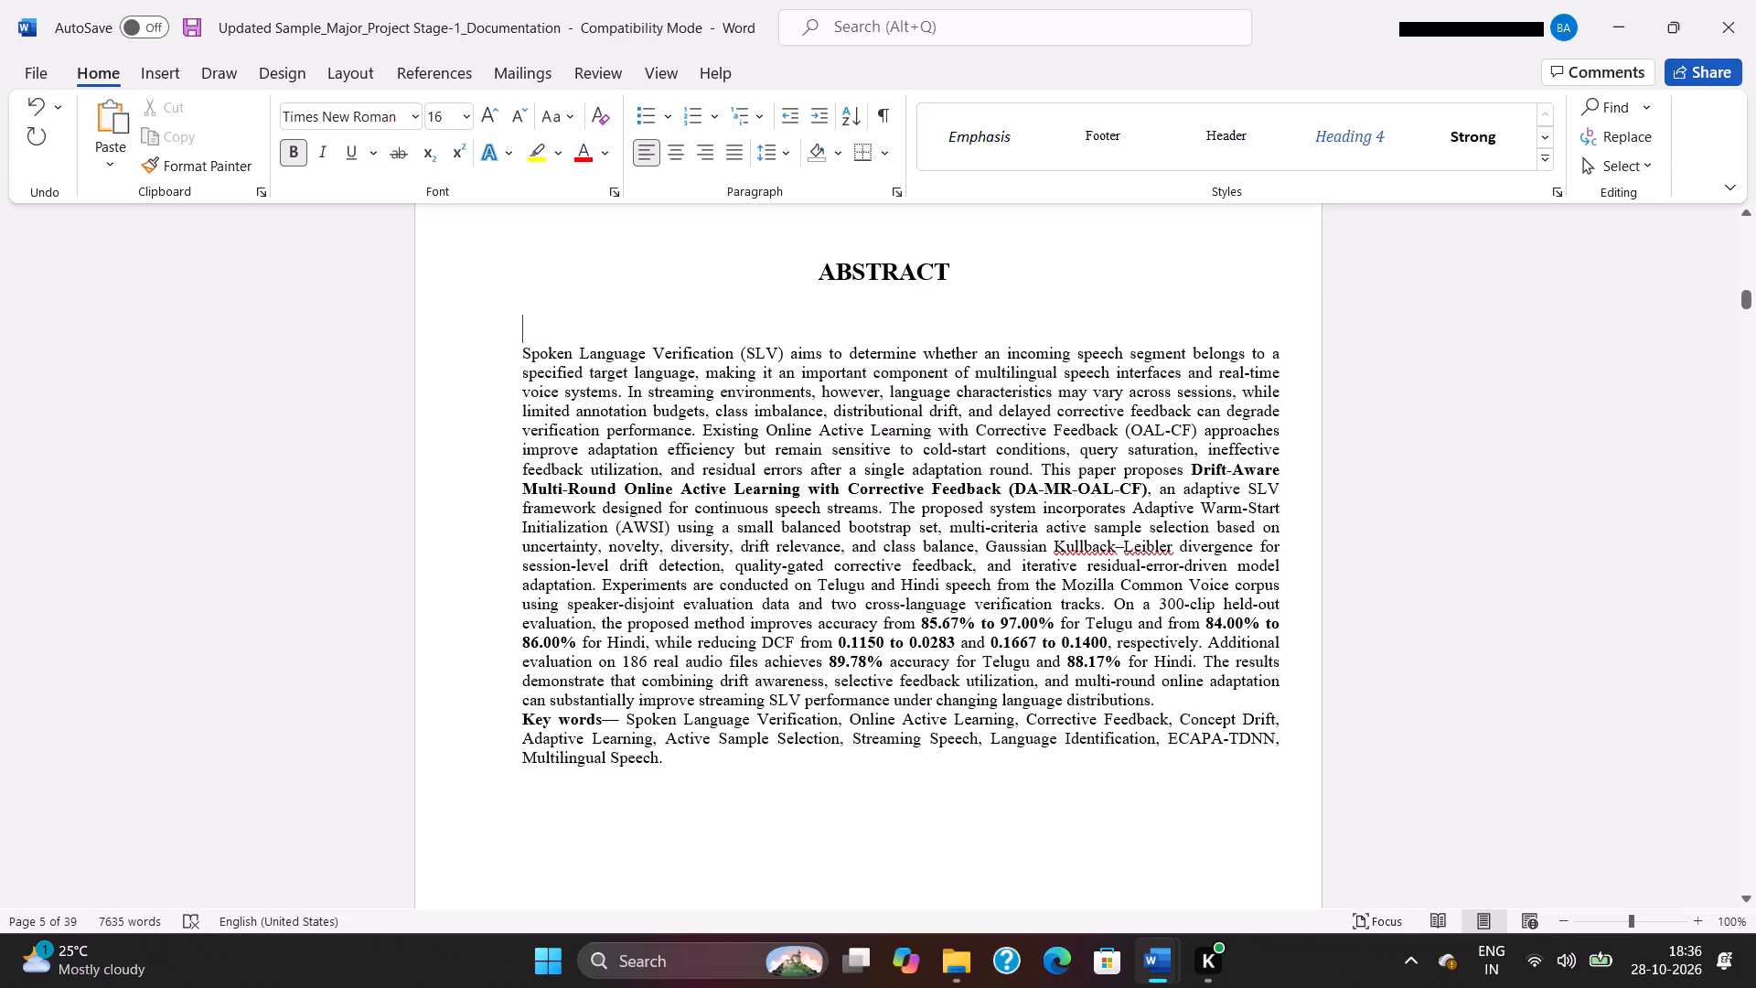
left_click(1247, 354)
key("Return")
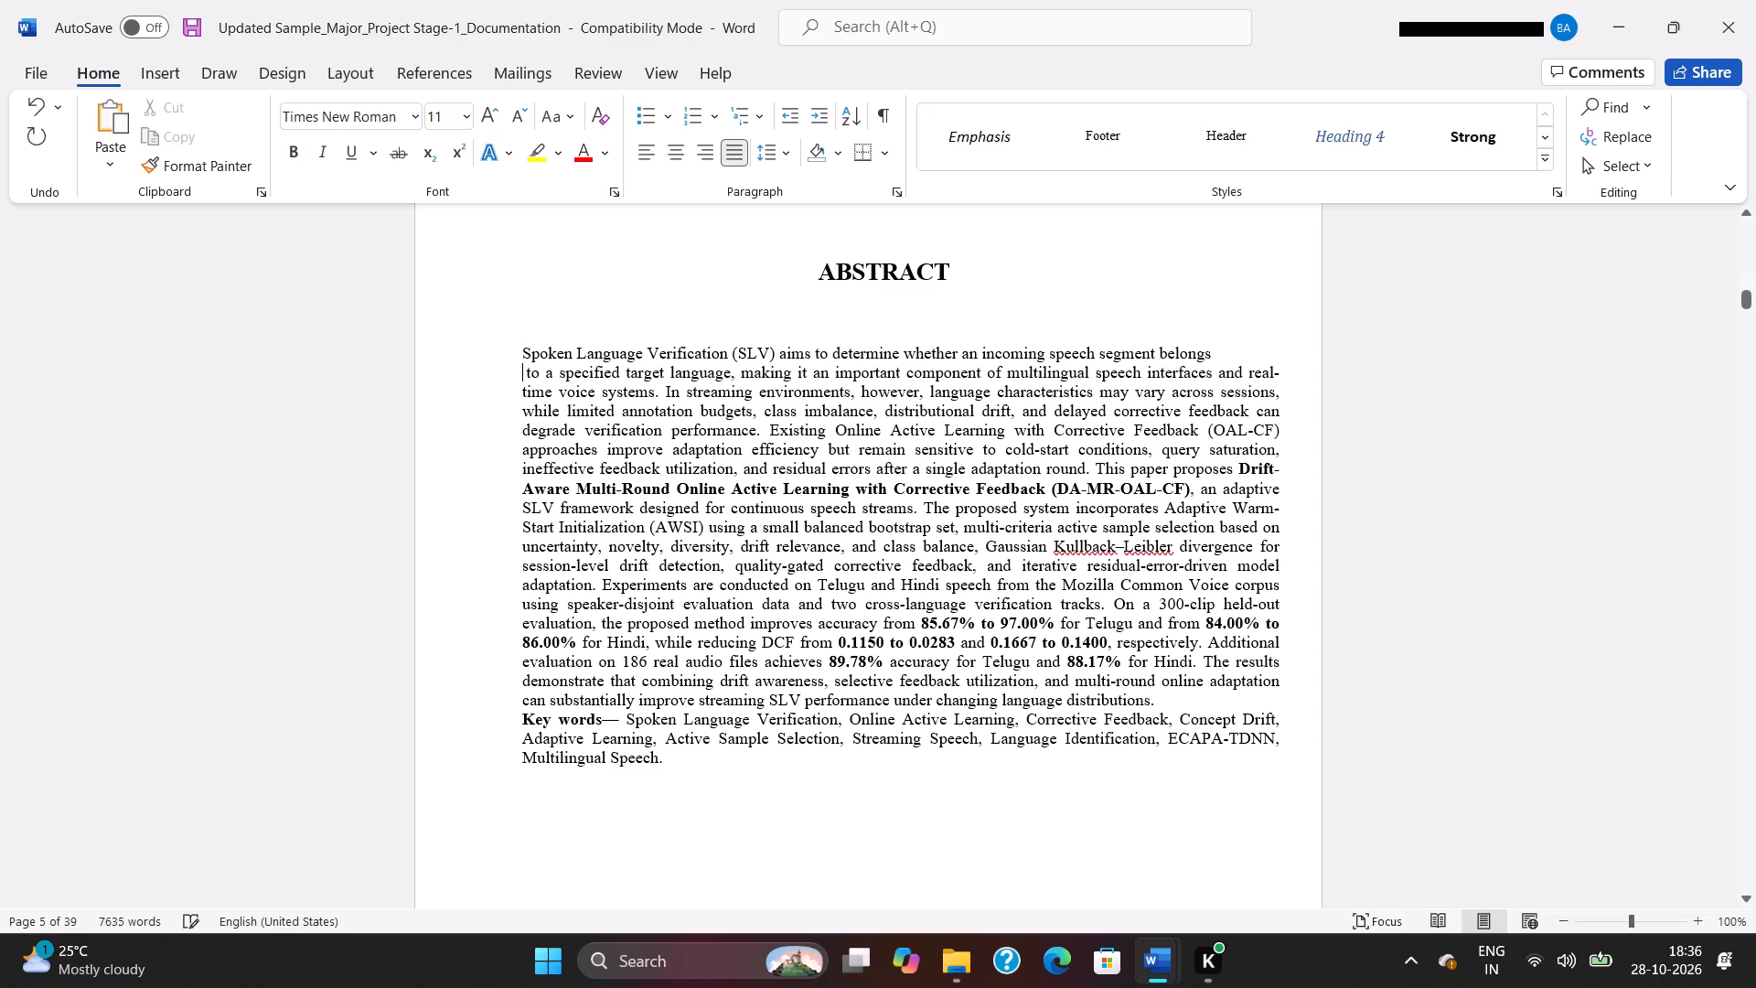
left_click(1219, 367)
key("Return")
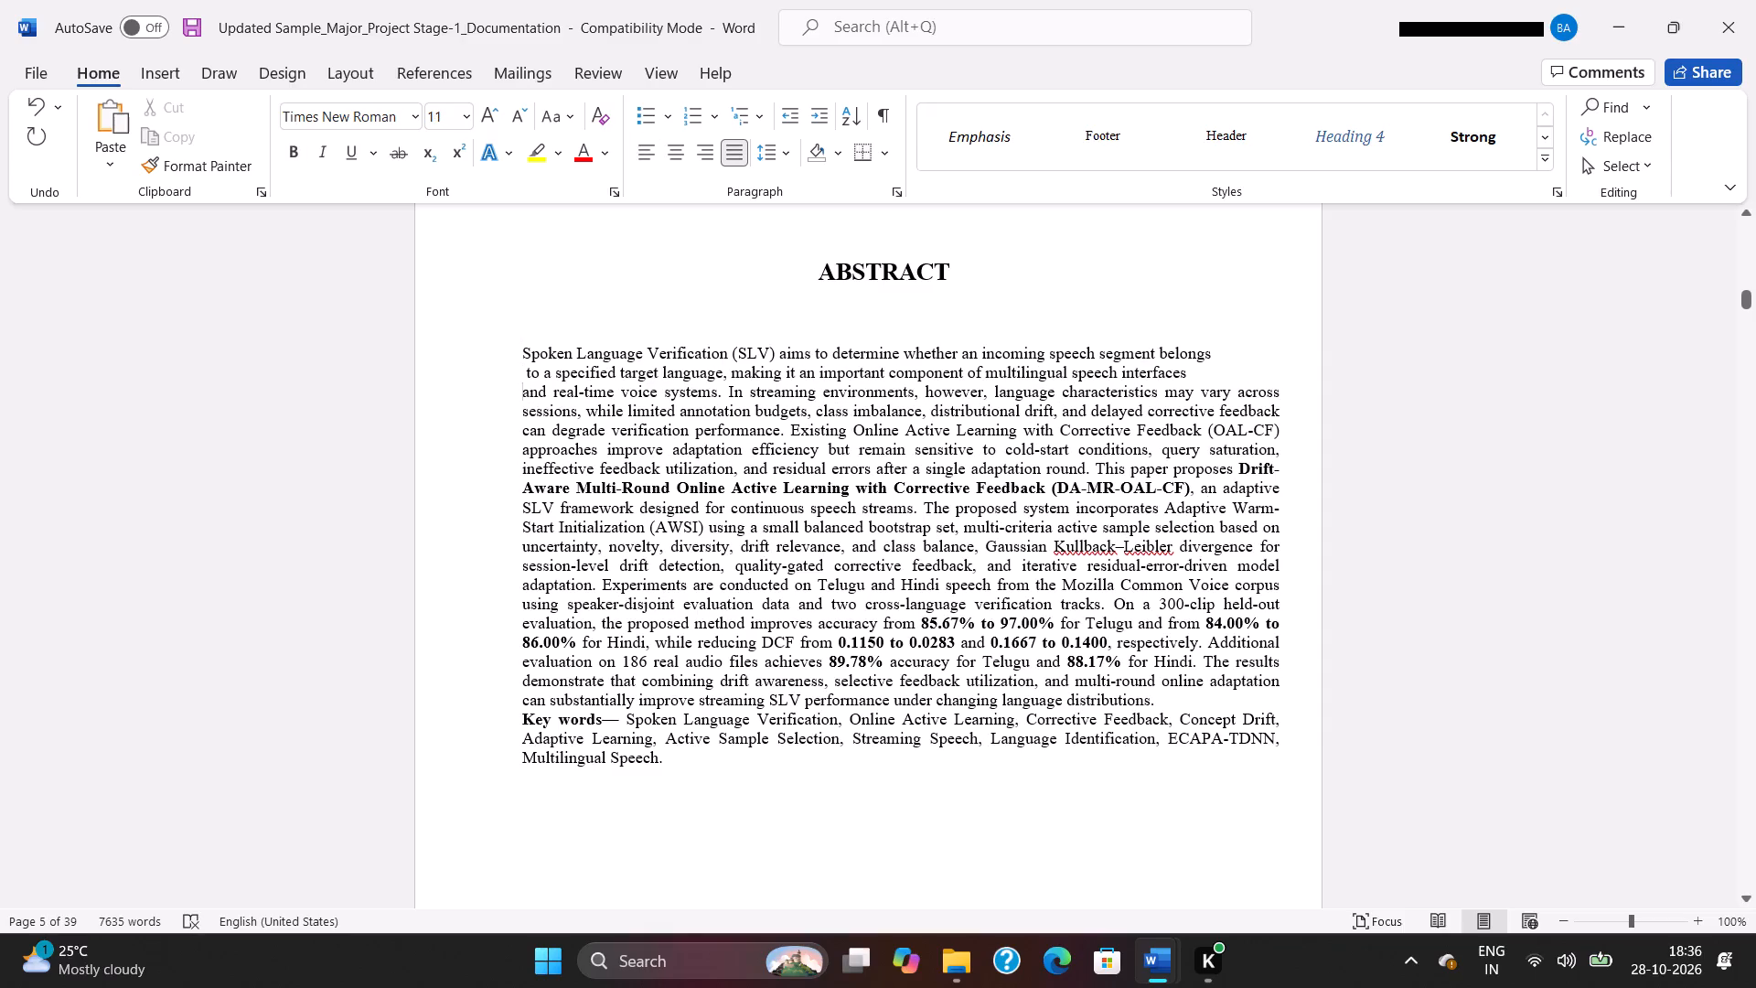
left_click(1205, 392)
key("Left")
key("Return")
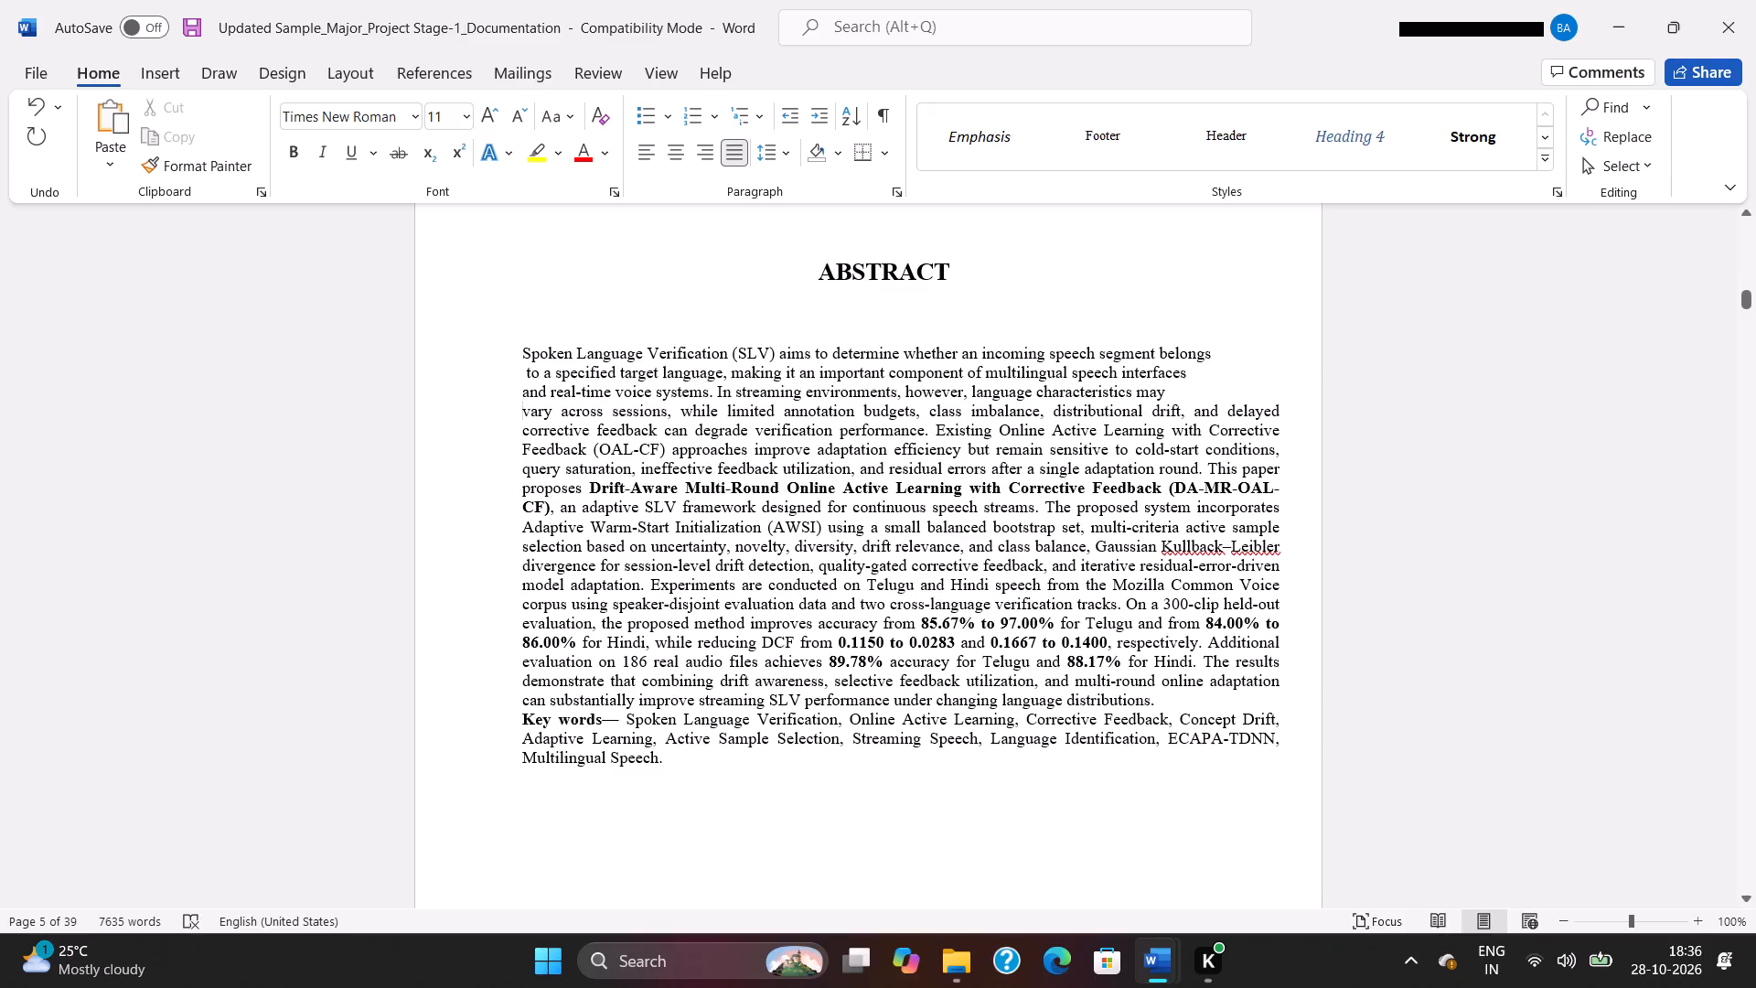
left_click(1223, 416)
key("Return")
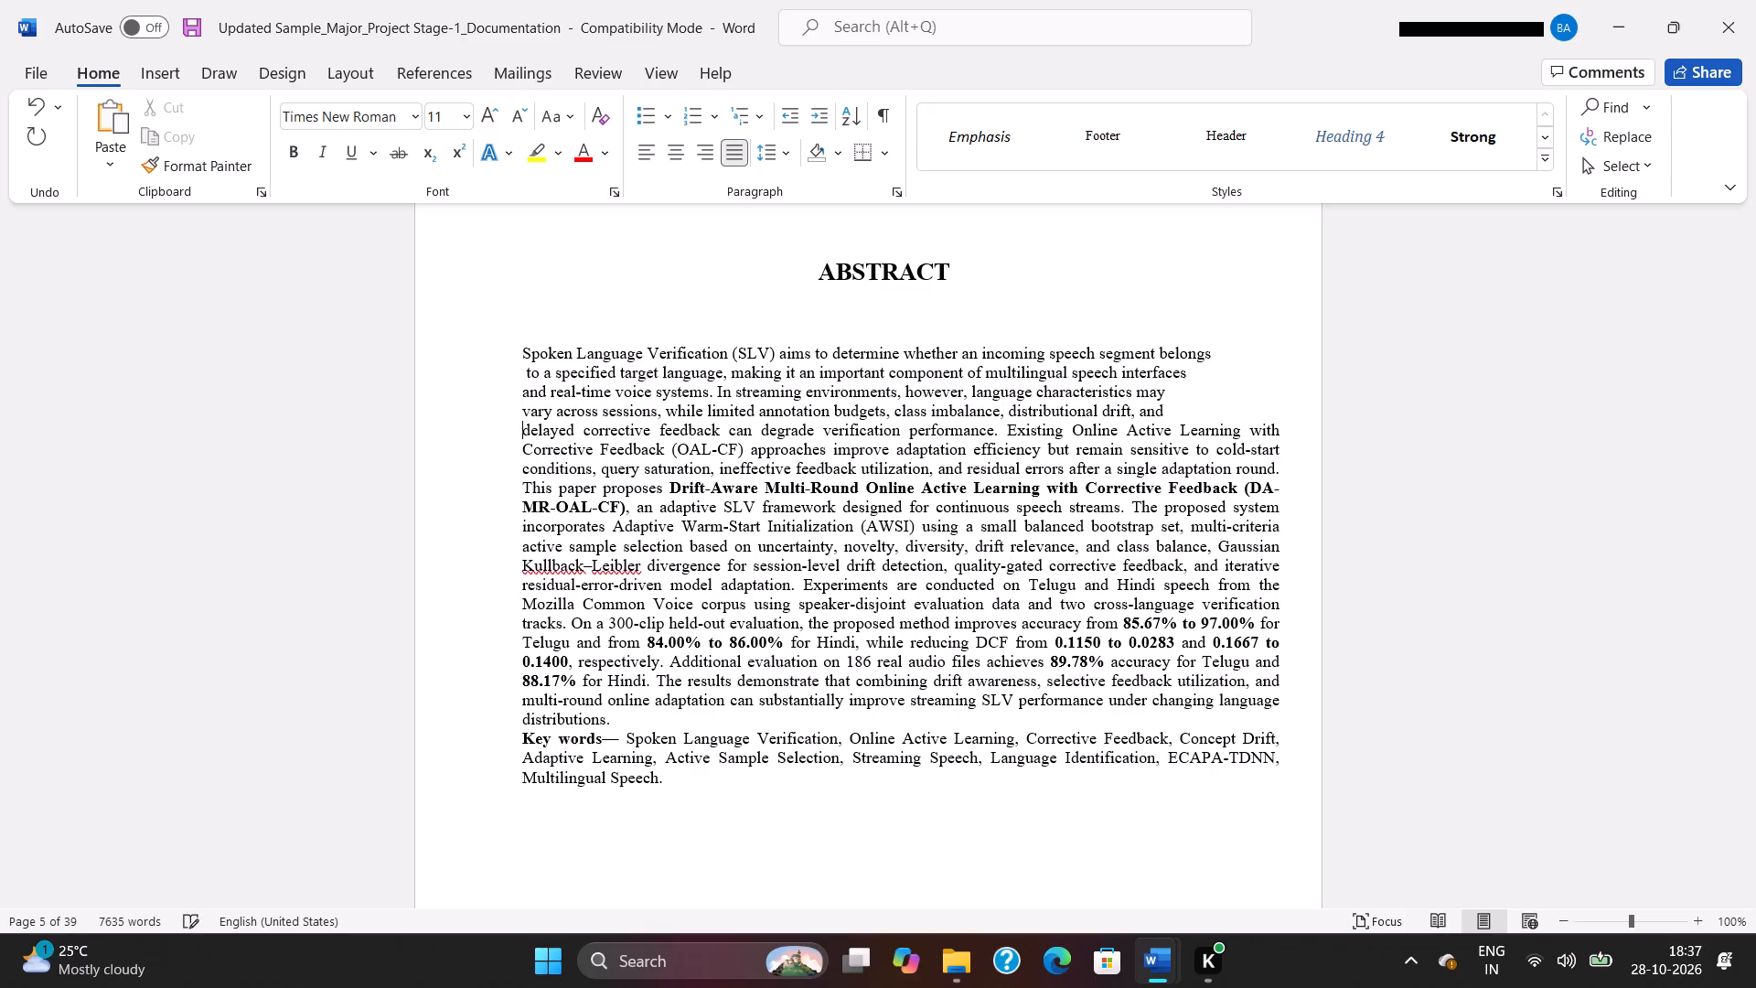
Insert paragraph breaks in the abstract after "Existing Online Active Learning", "remain sensitive to", "residual errors after a" and the bold "Online Active Learning".
left_click(1249, 437)
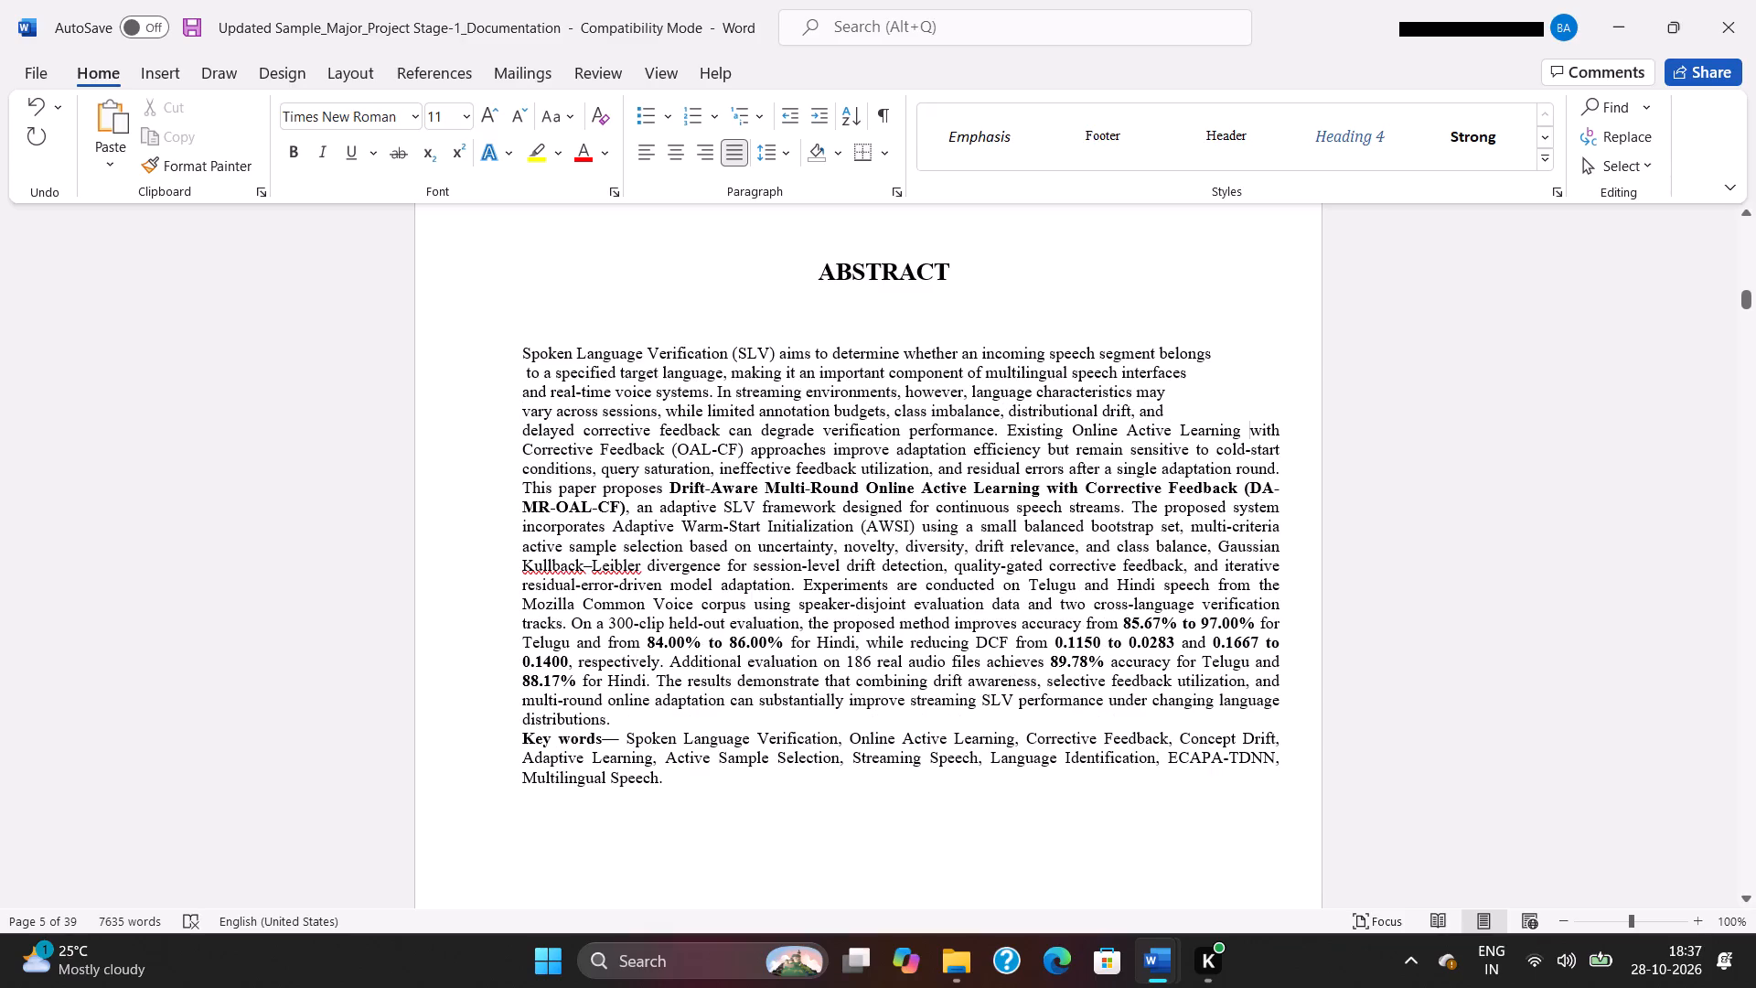
key("Return")
left_click(1243, 455)
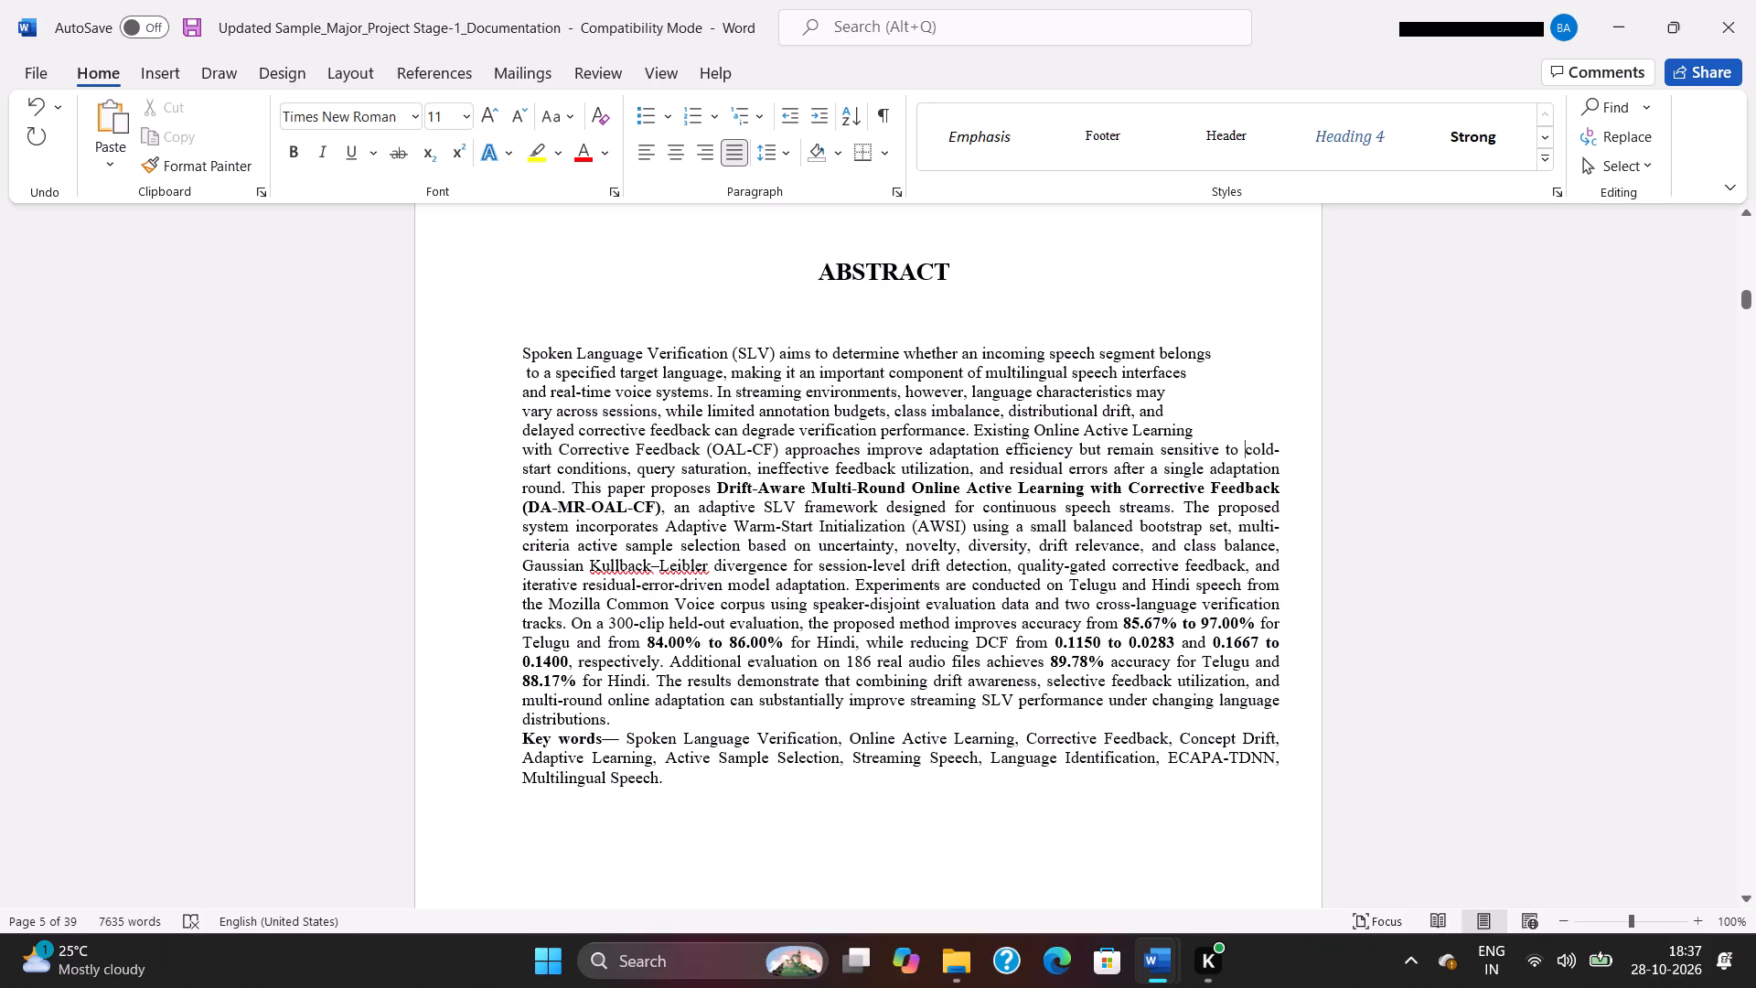
key("Return")
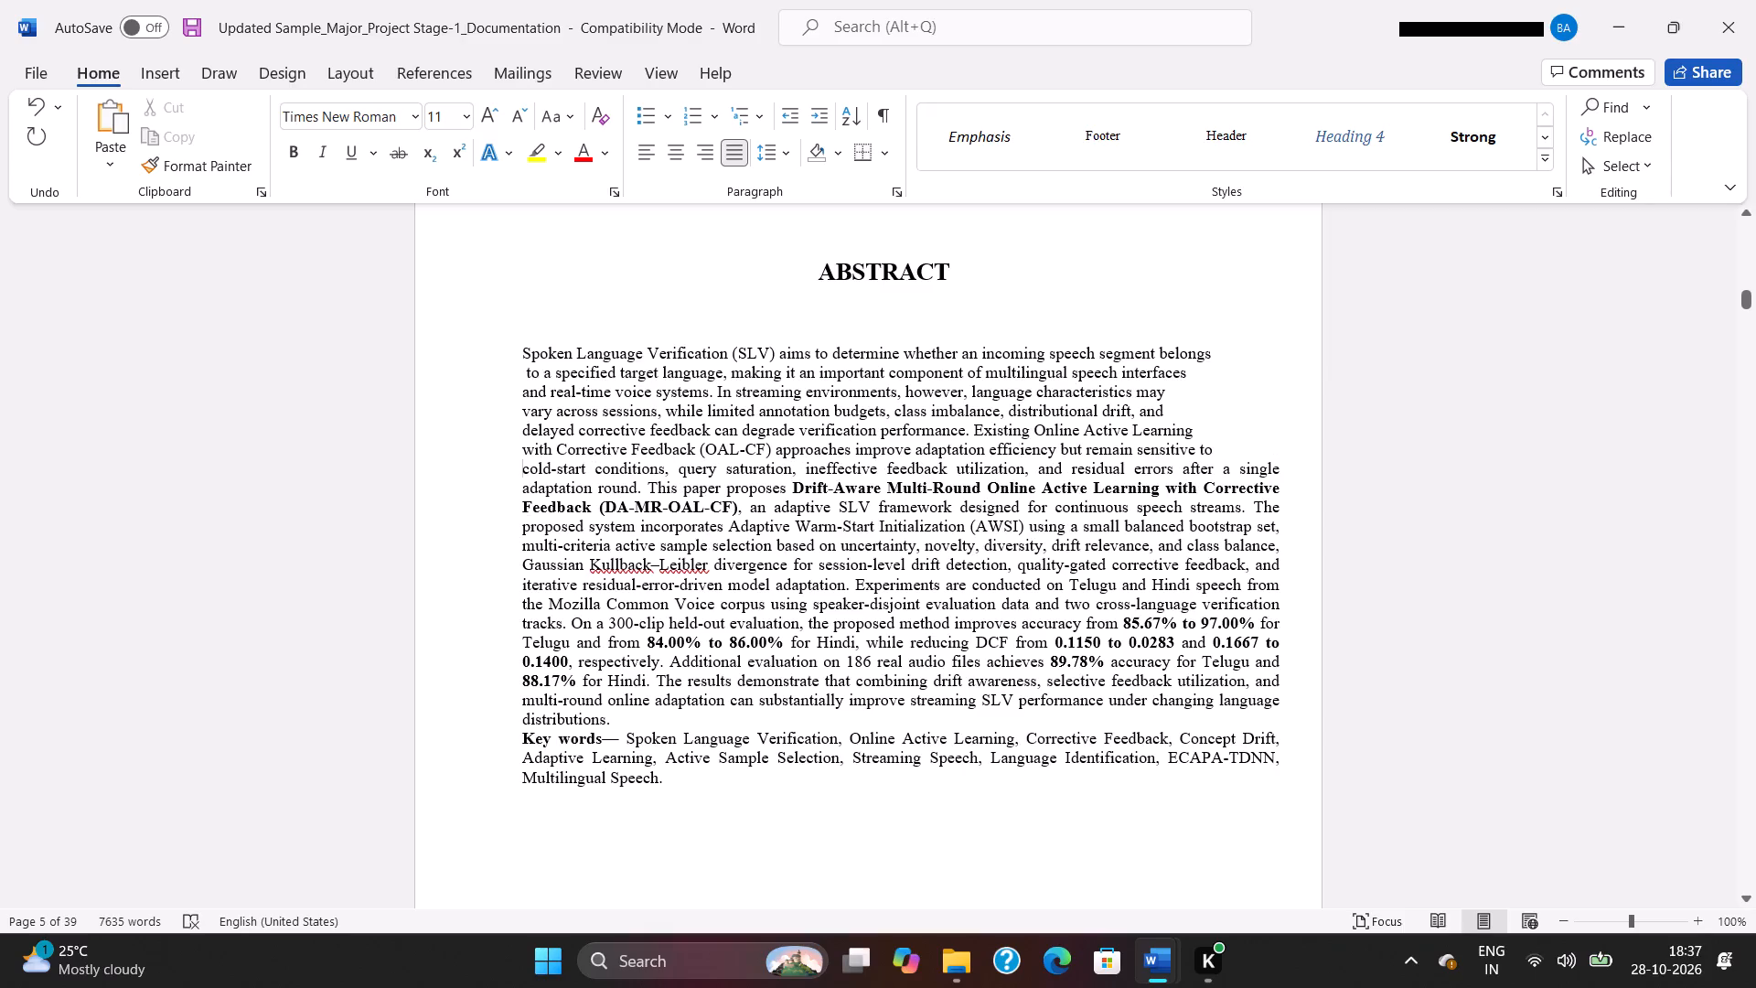
left_click(1243, 469)
key("Left")
key("Return")
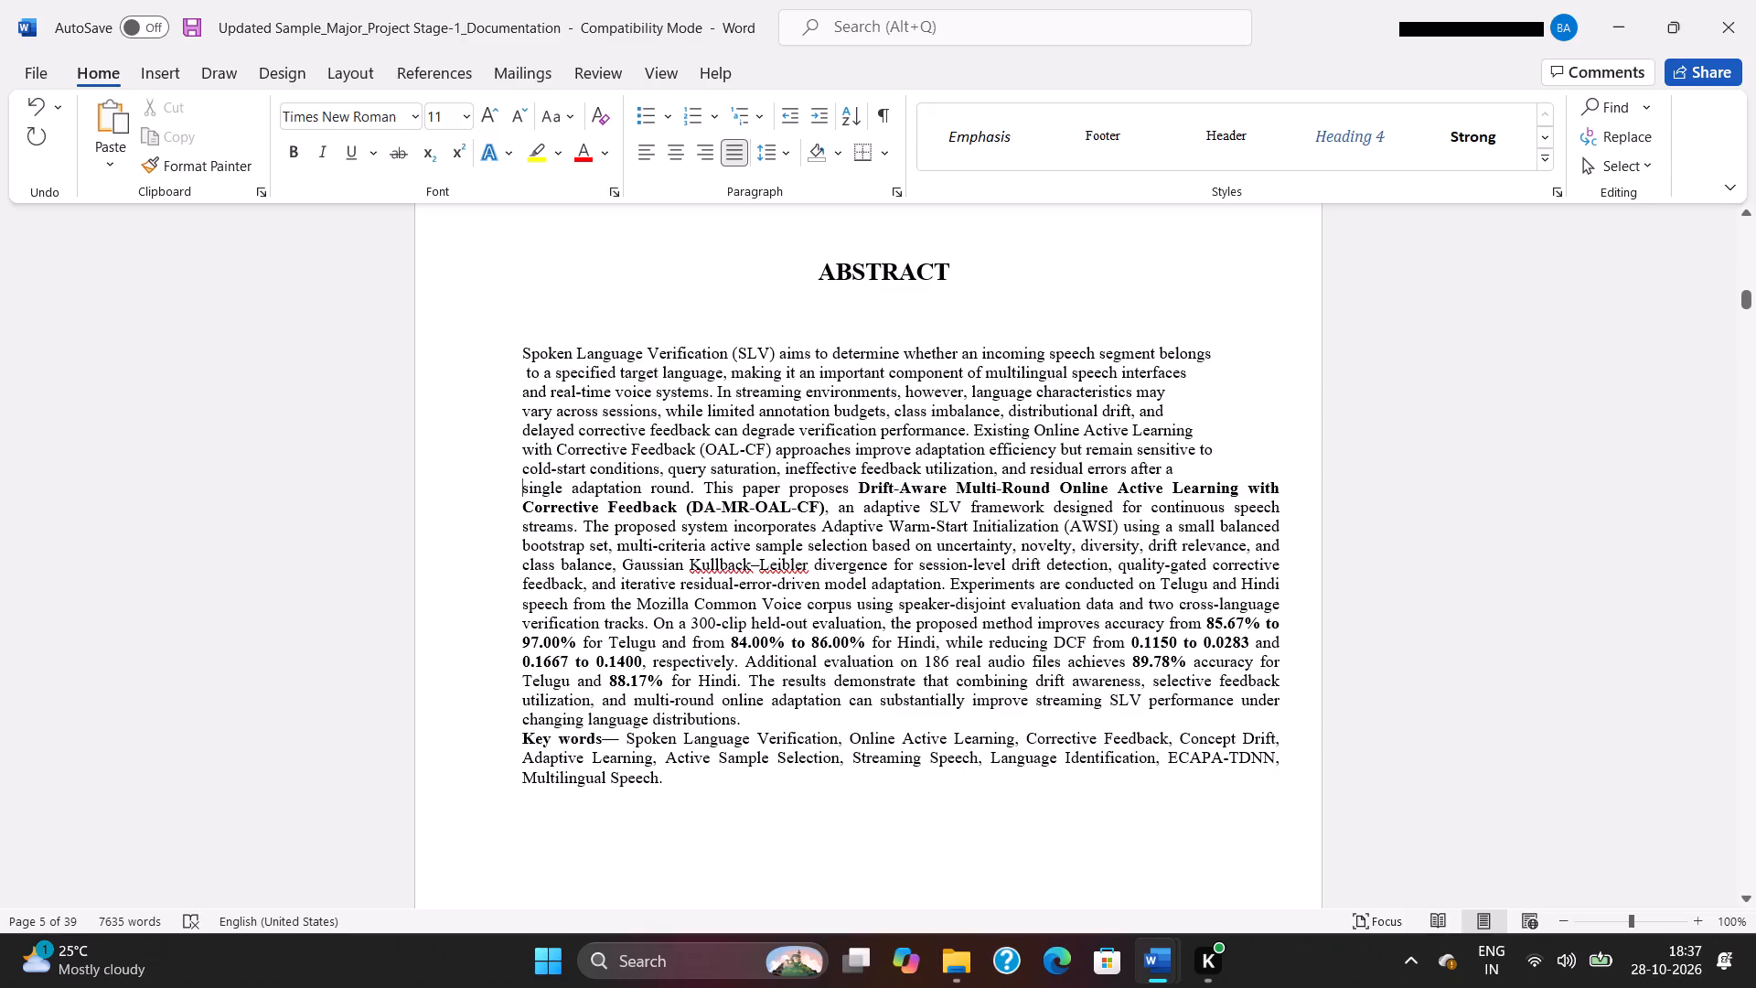
left_click(1243, 478)
key("Return")
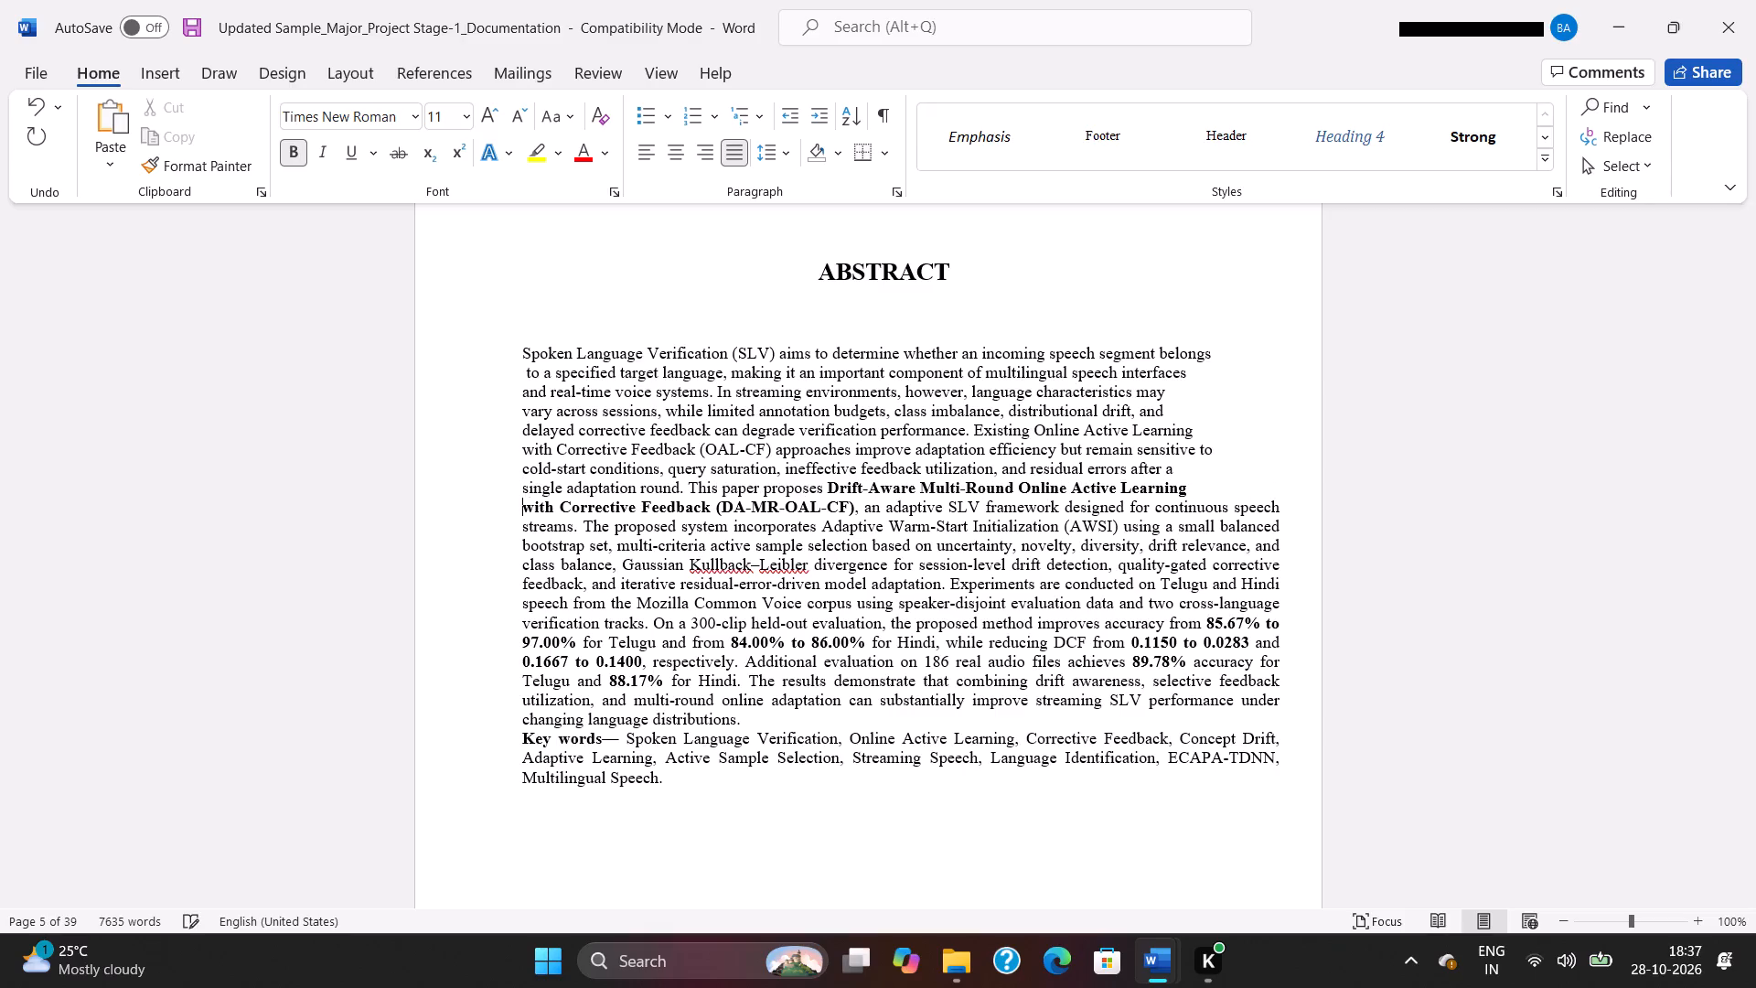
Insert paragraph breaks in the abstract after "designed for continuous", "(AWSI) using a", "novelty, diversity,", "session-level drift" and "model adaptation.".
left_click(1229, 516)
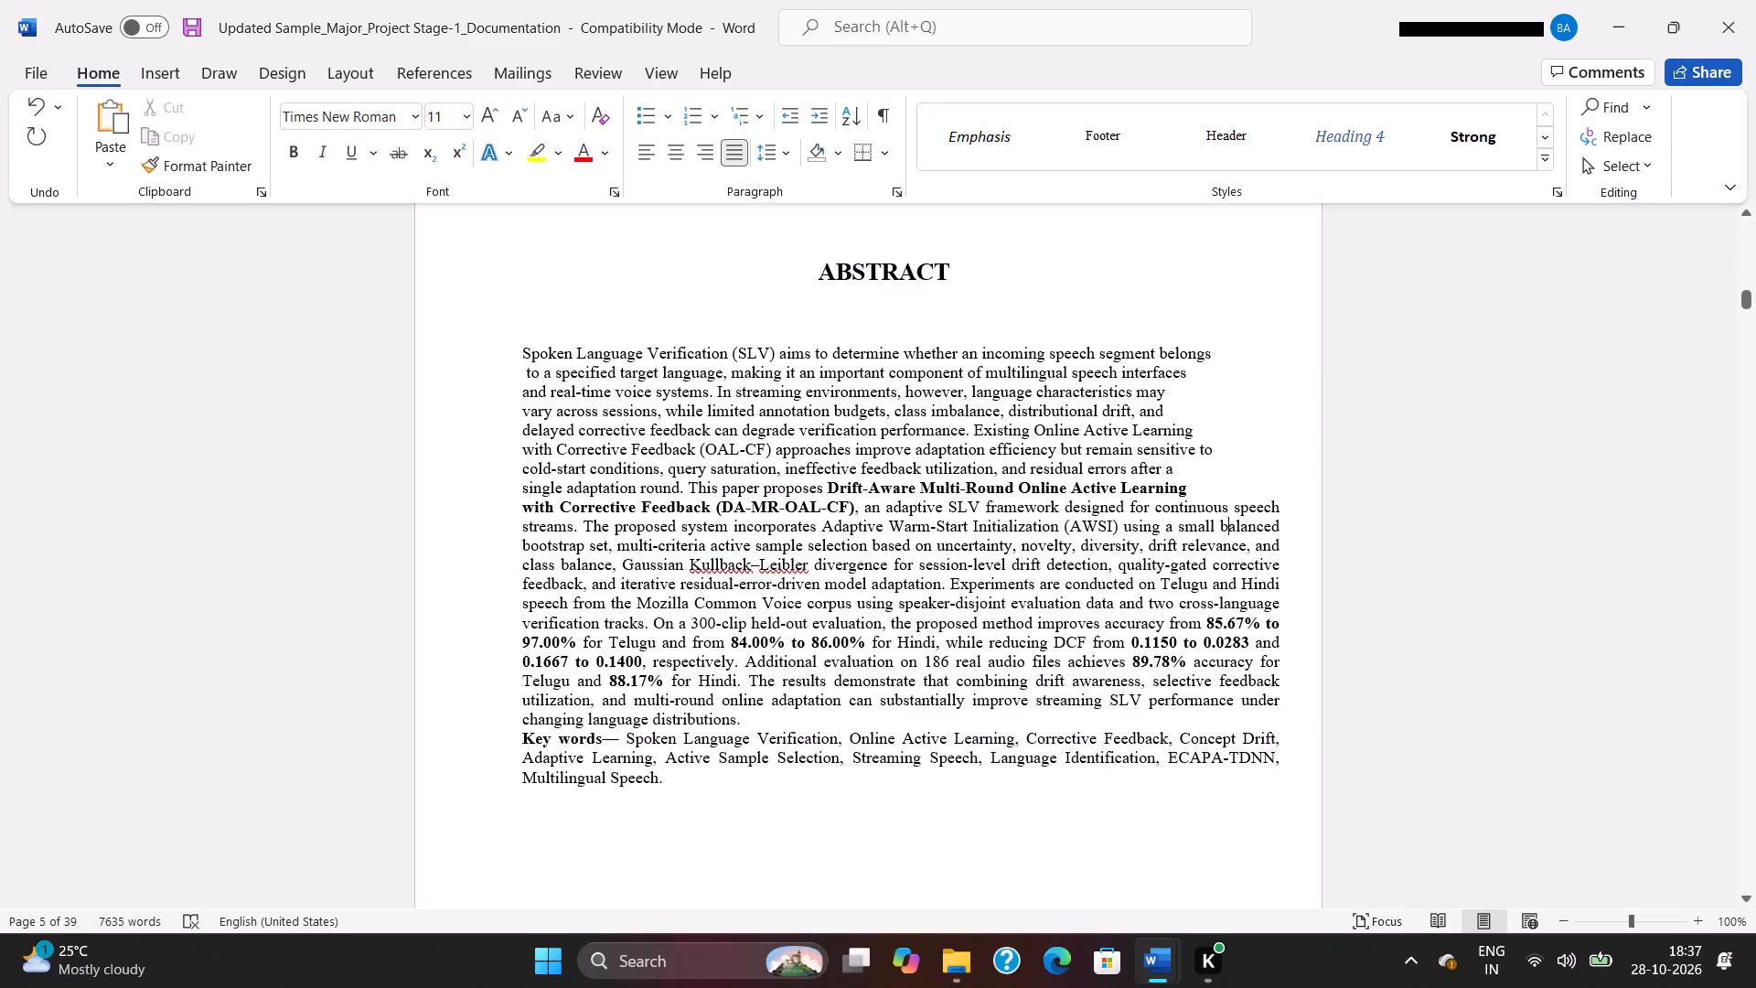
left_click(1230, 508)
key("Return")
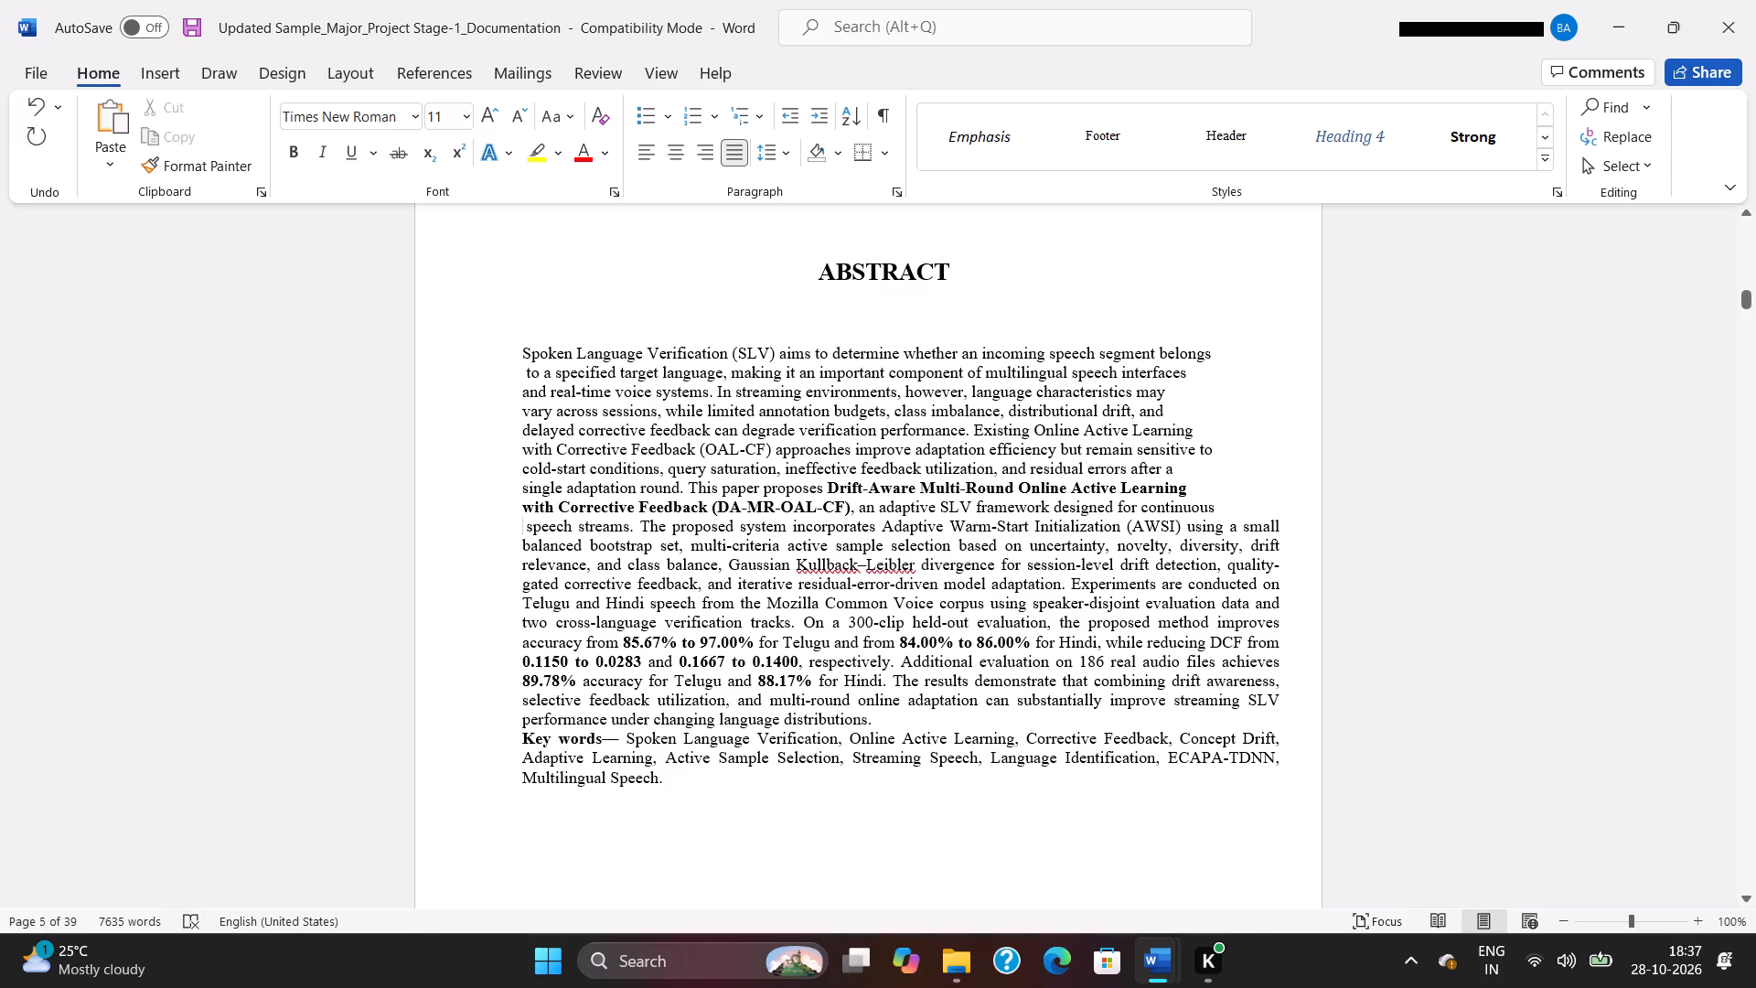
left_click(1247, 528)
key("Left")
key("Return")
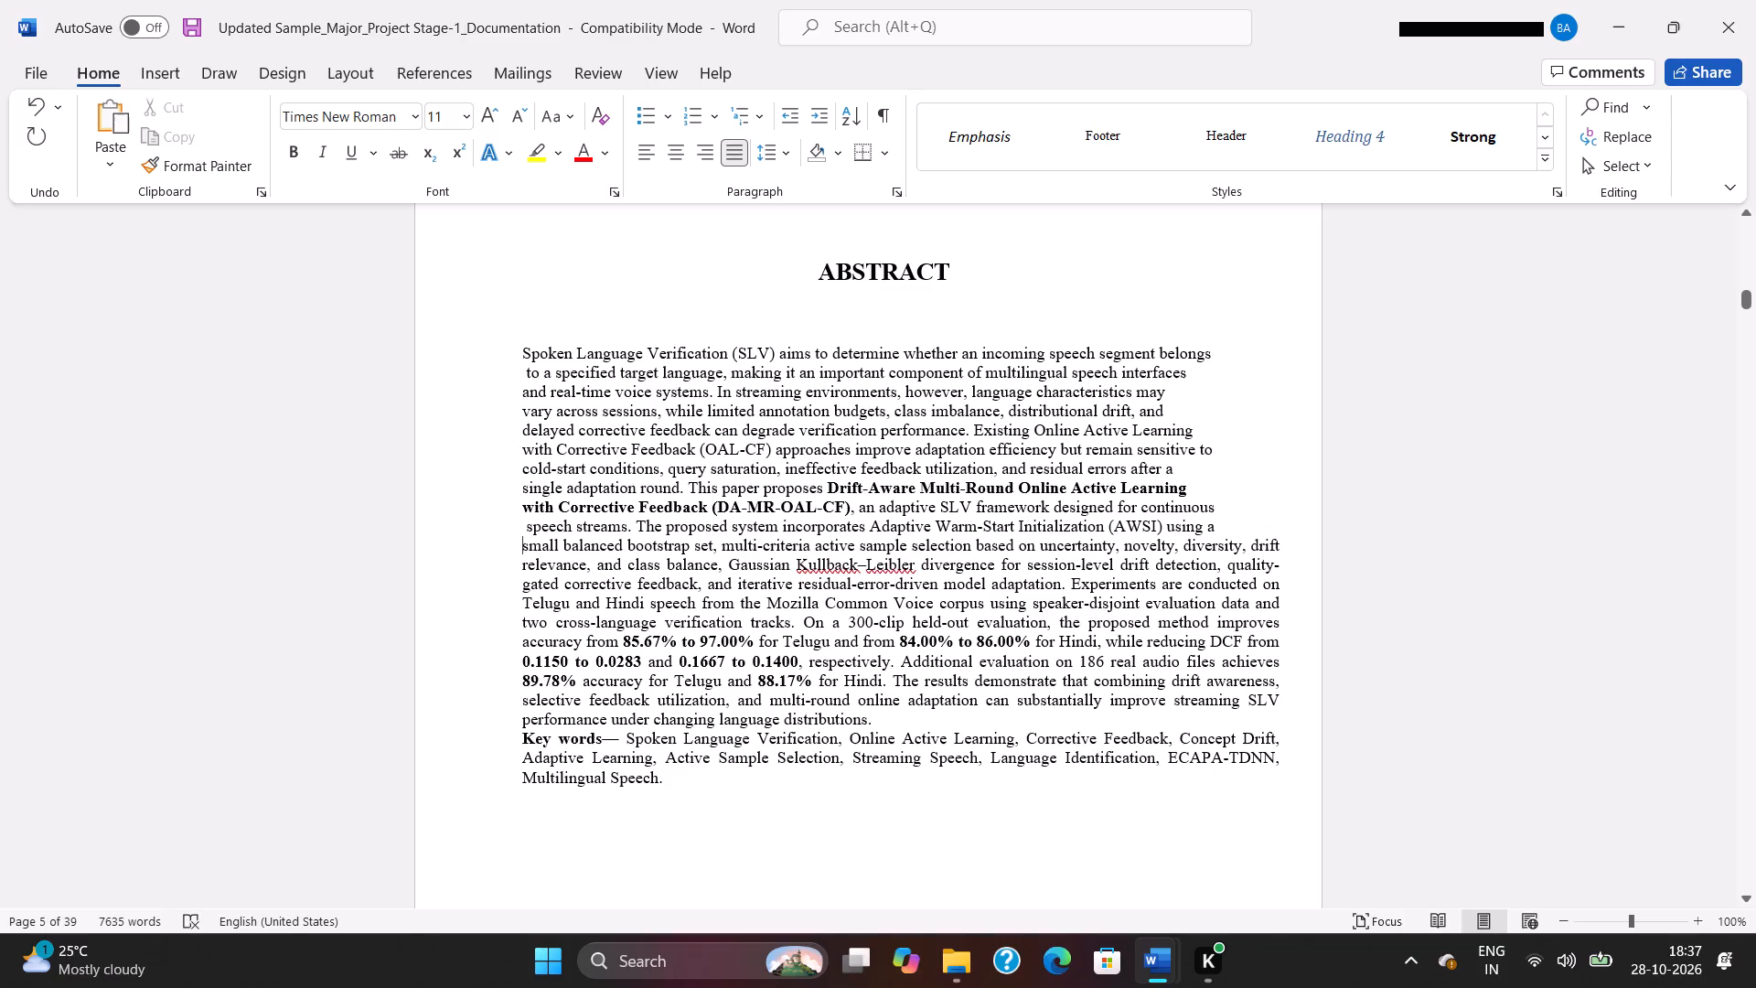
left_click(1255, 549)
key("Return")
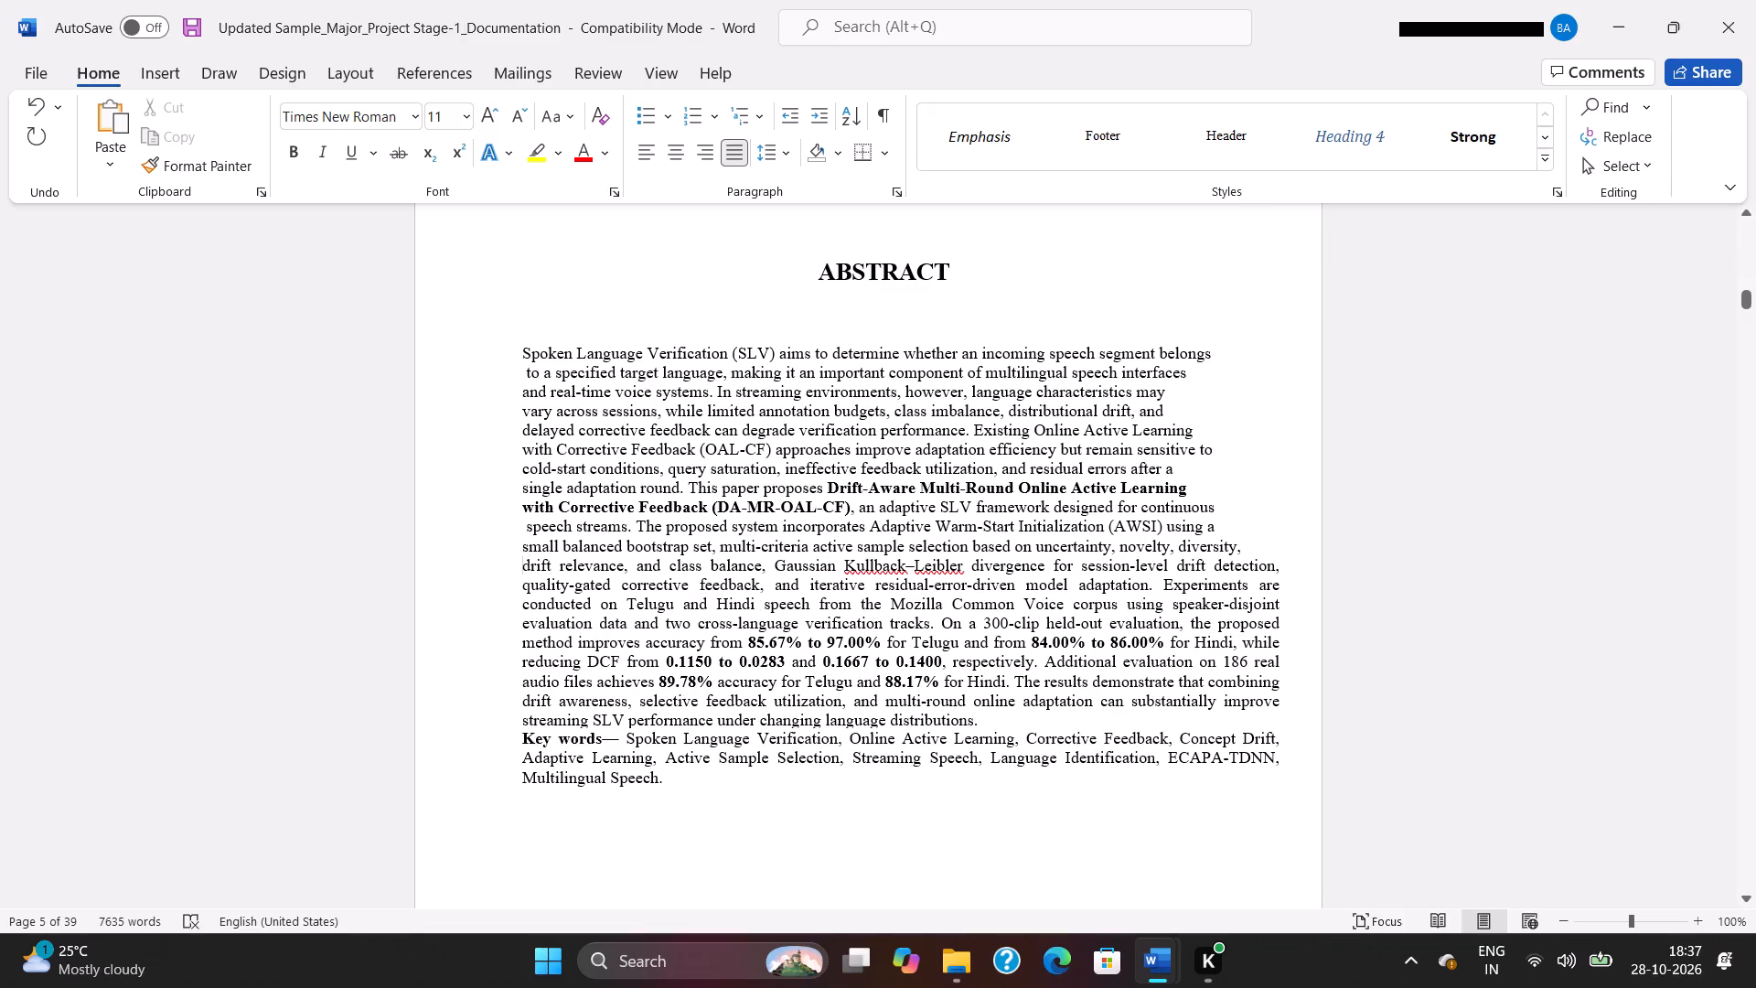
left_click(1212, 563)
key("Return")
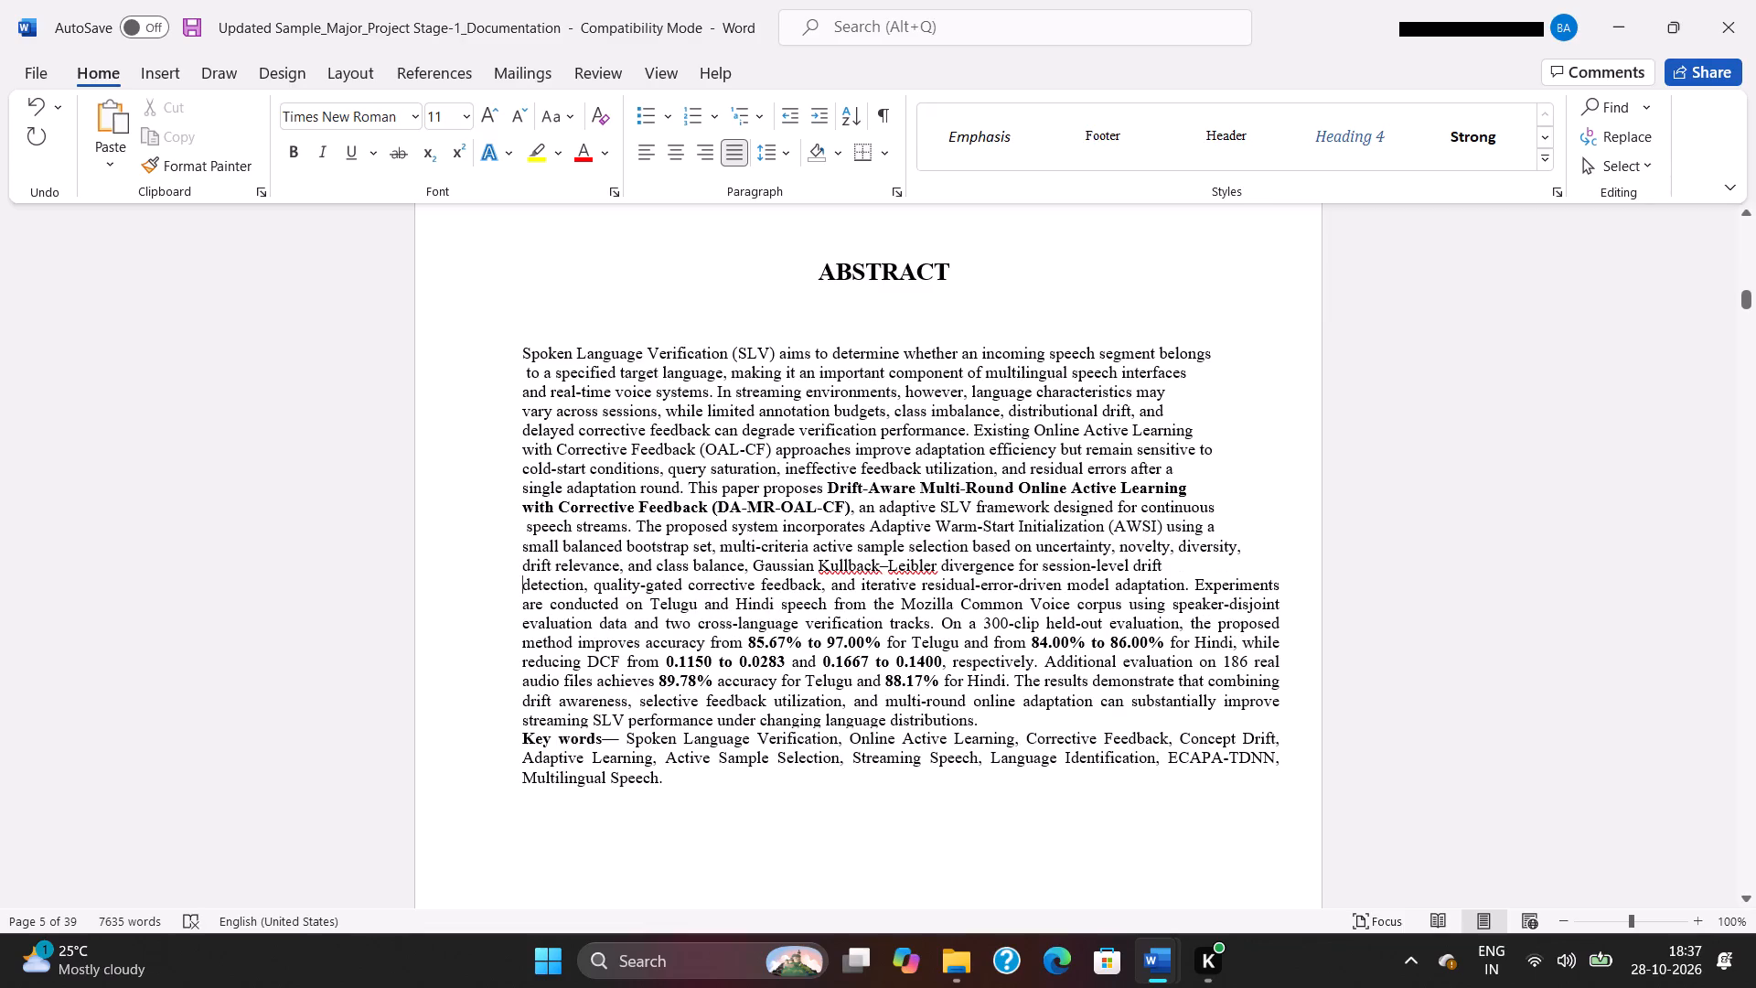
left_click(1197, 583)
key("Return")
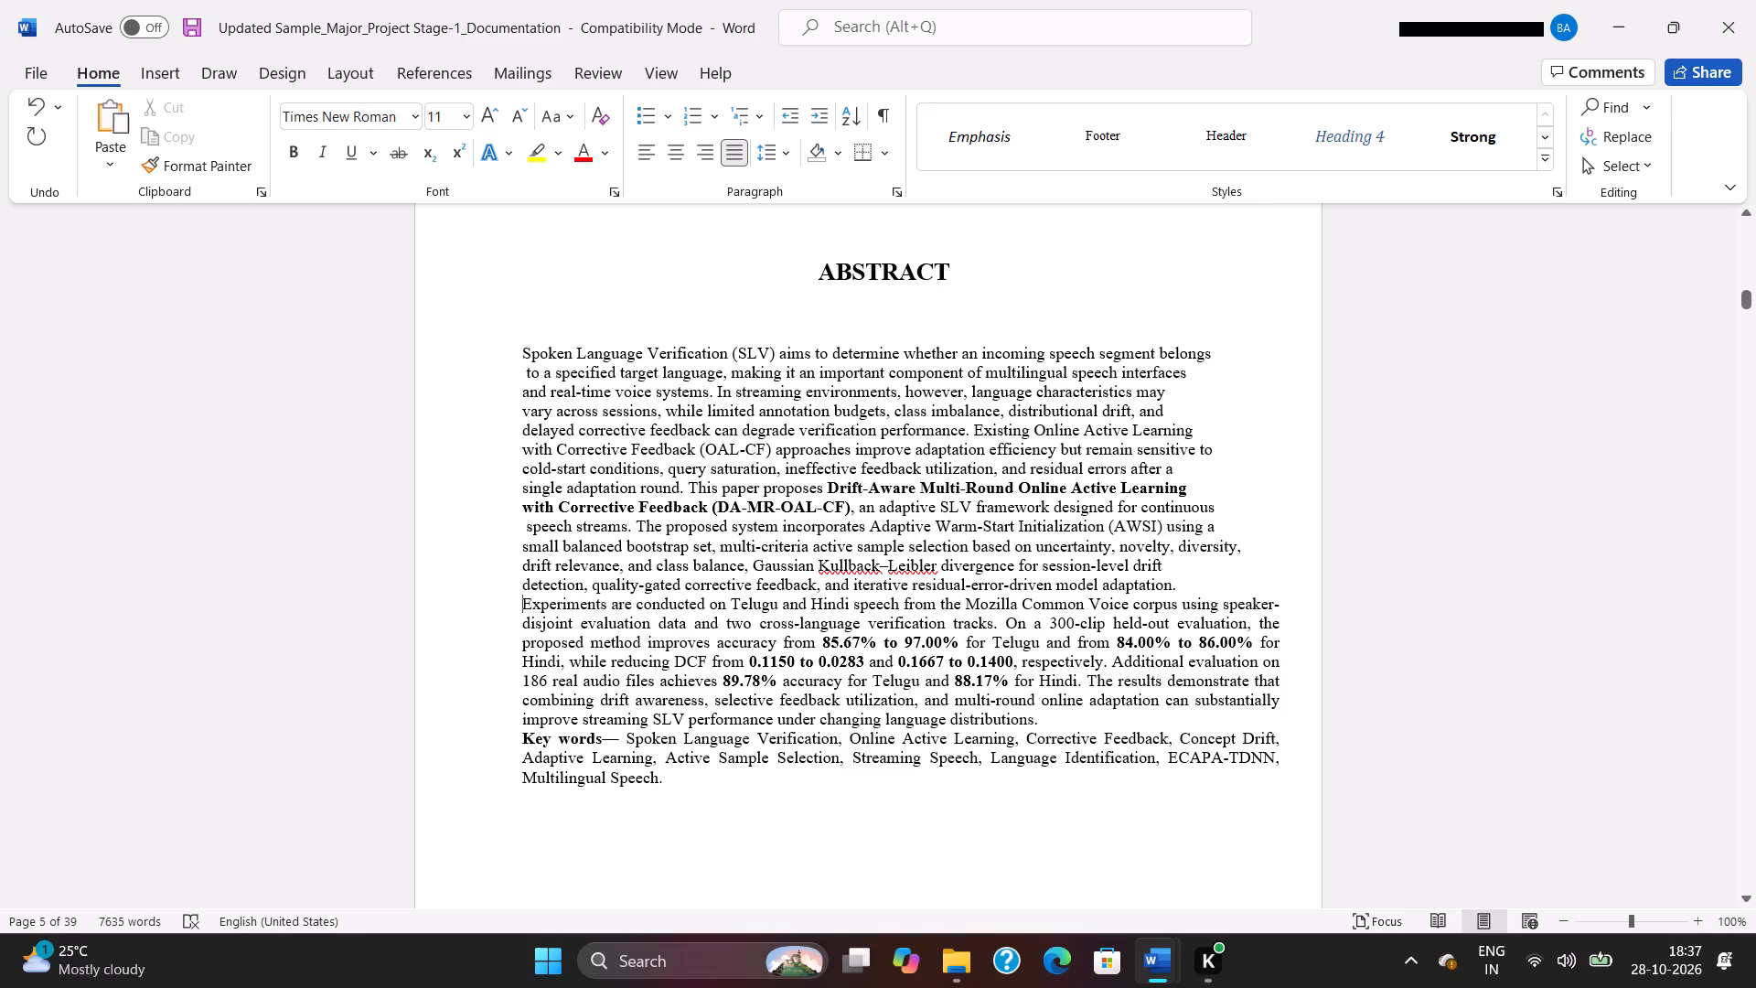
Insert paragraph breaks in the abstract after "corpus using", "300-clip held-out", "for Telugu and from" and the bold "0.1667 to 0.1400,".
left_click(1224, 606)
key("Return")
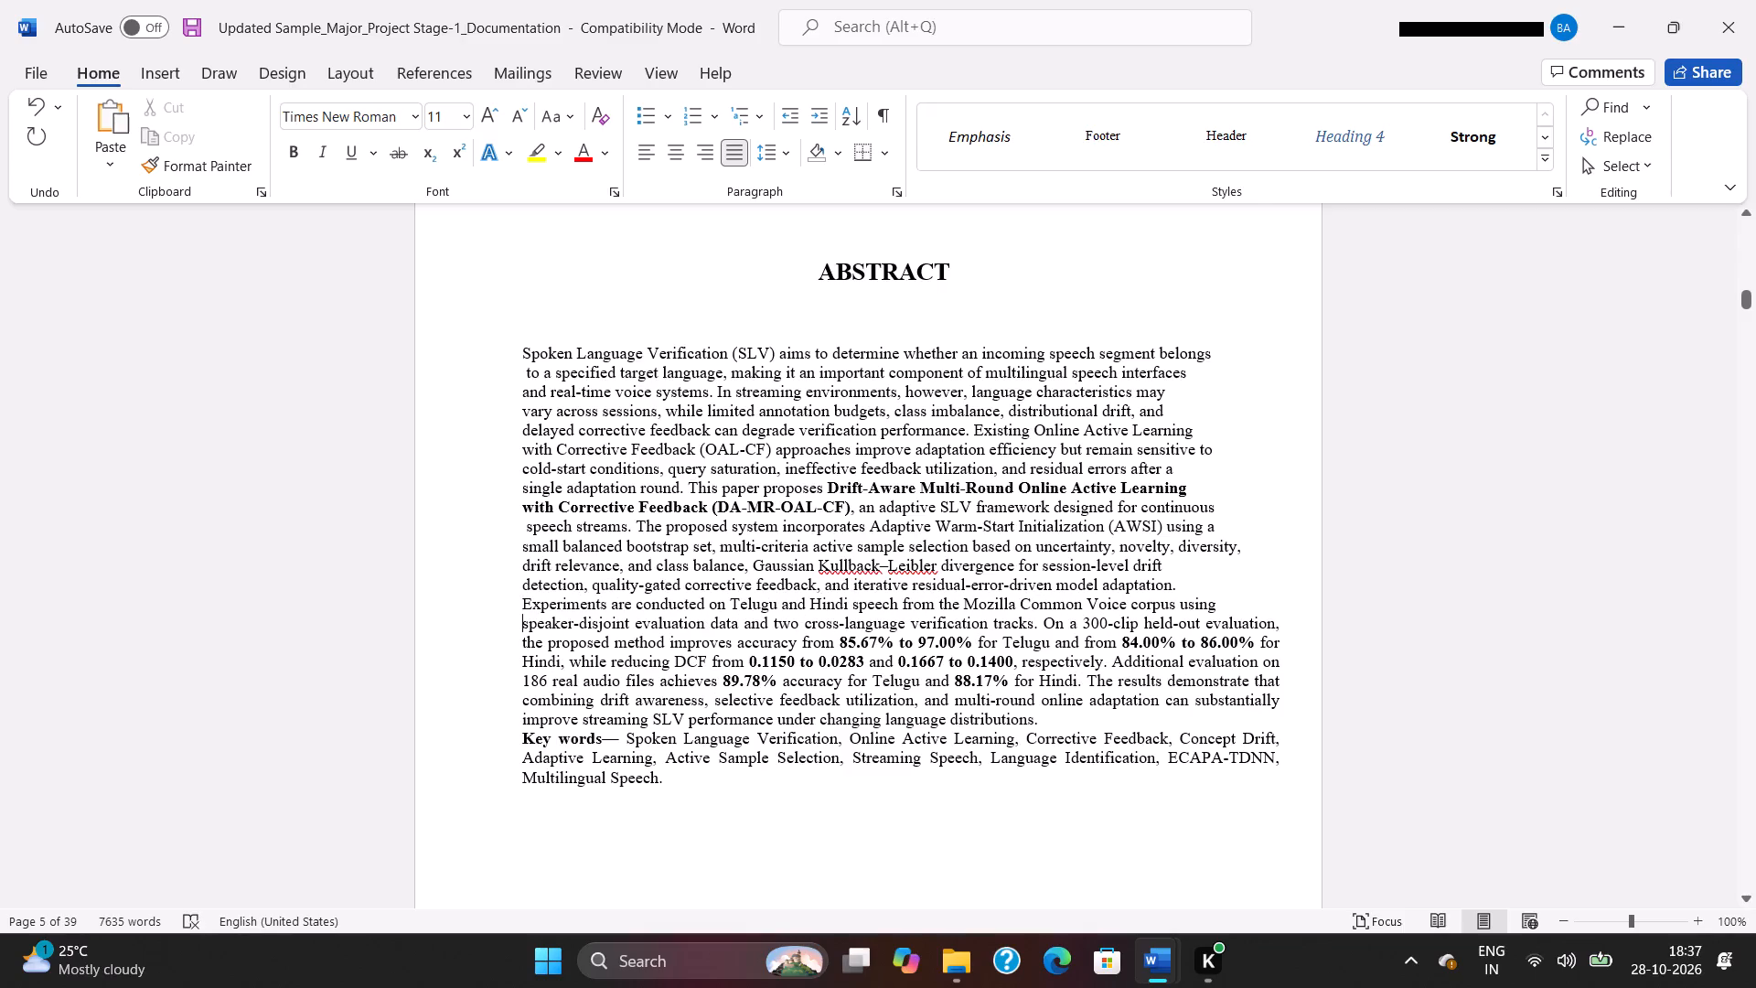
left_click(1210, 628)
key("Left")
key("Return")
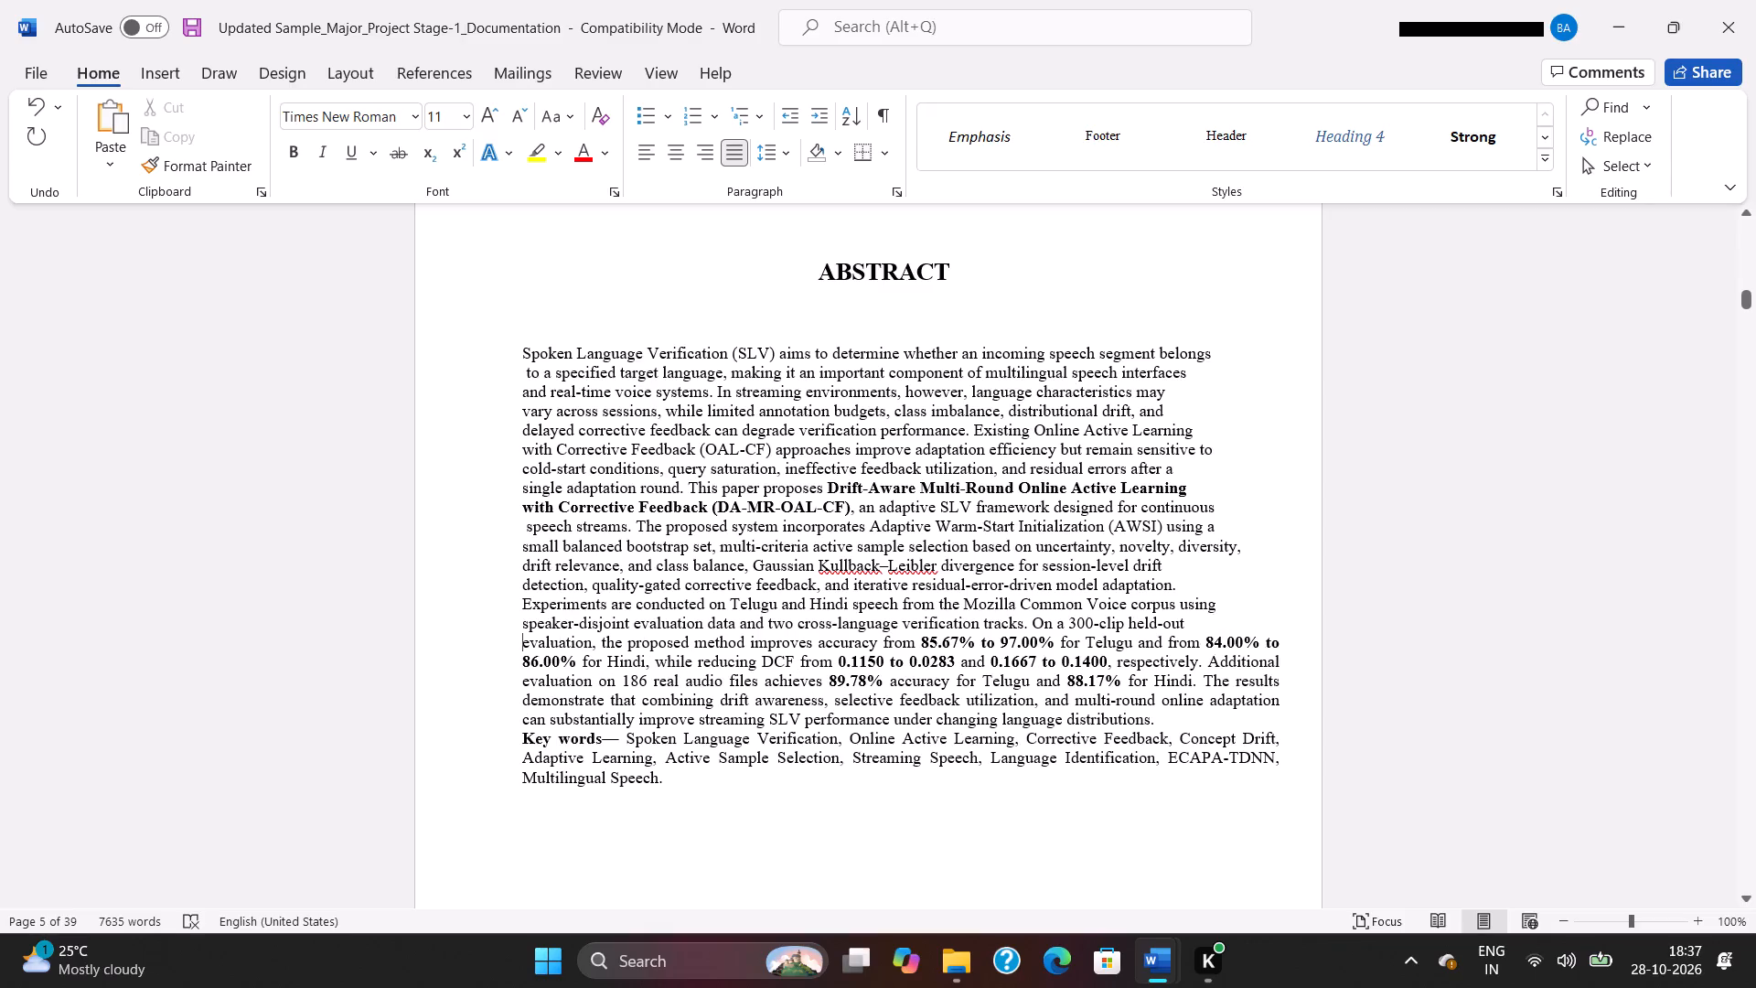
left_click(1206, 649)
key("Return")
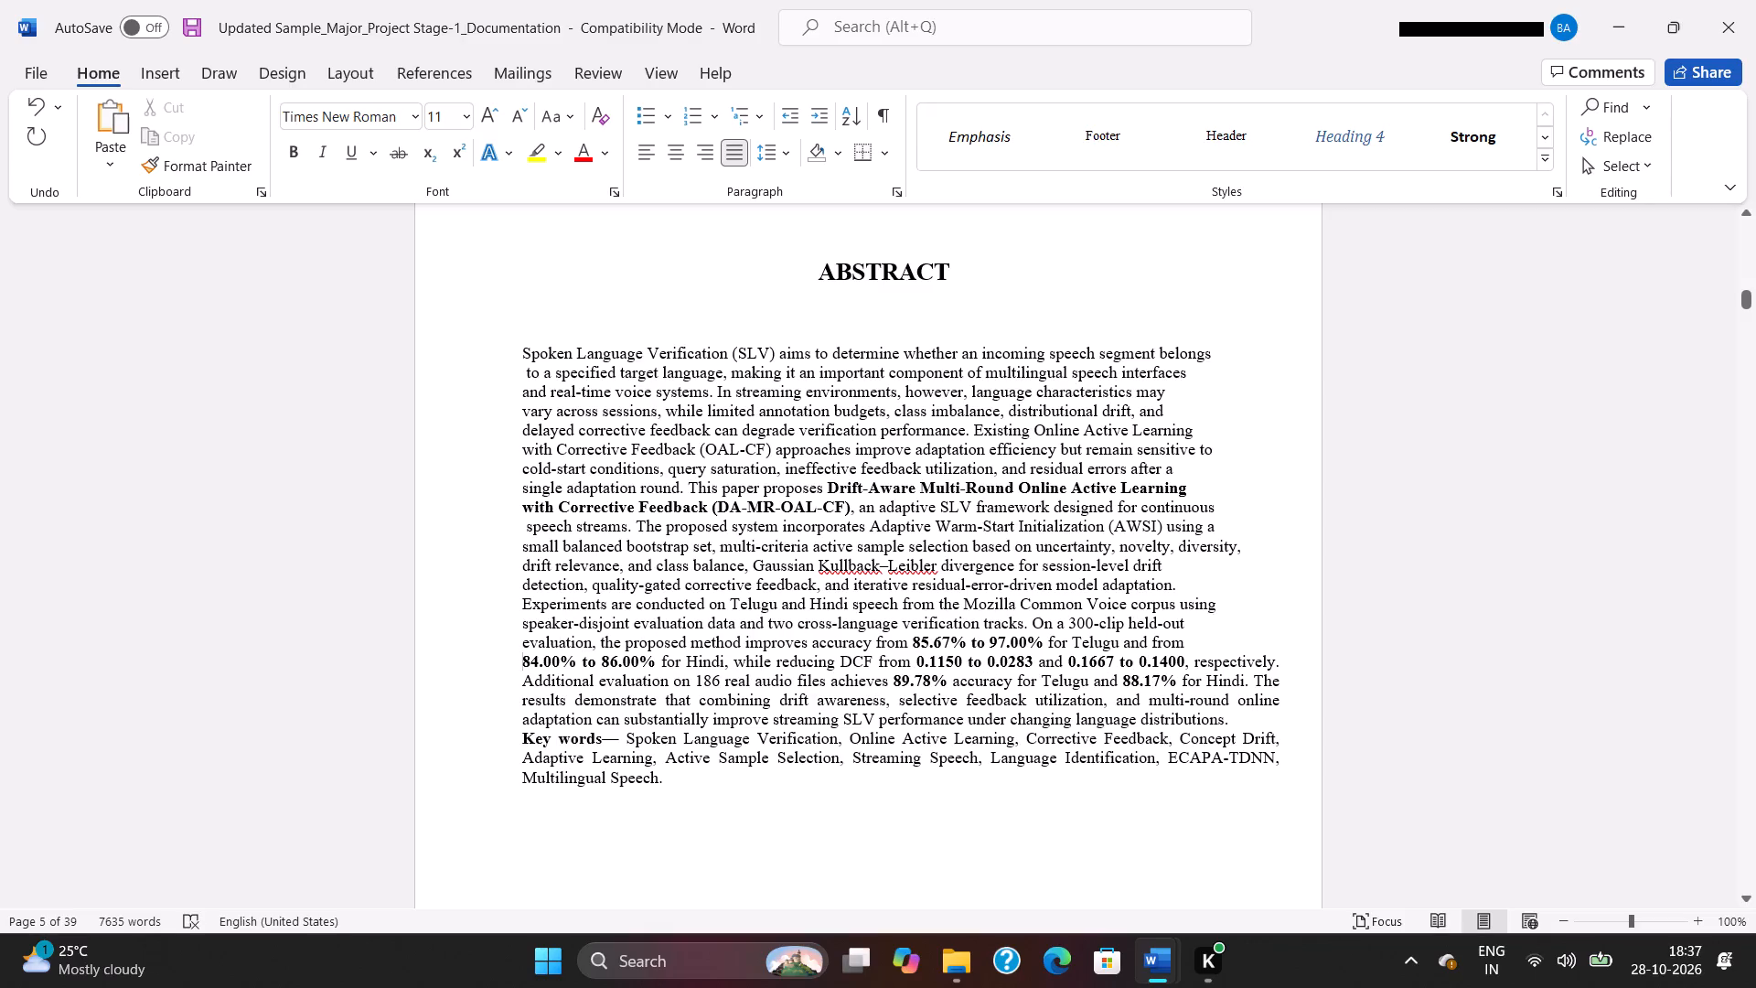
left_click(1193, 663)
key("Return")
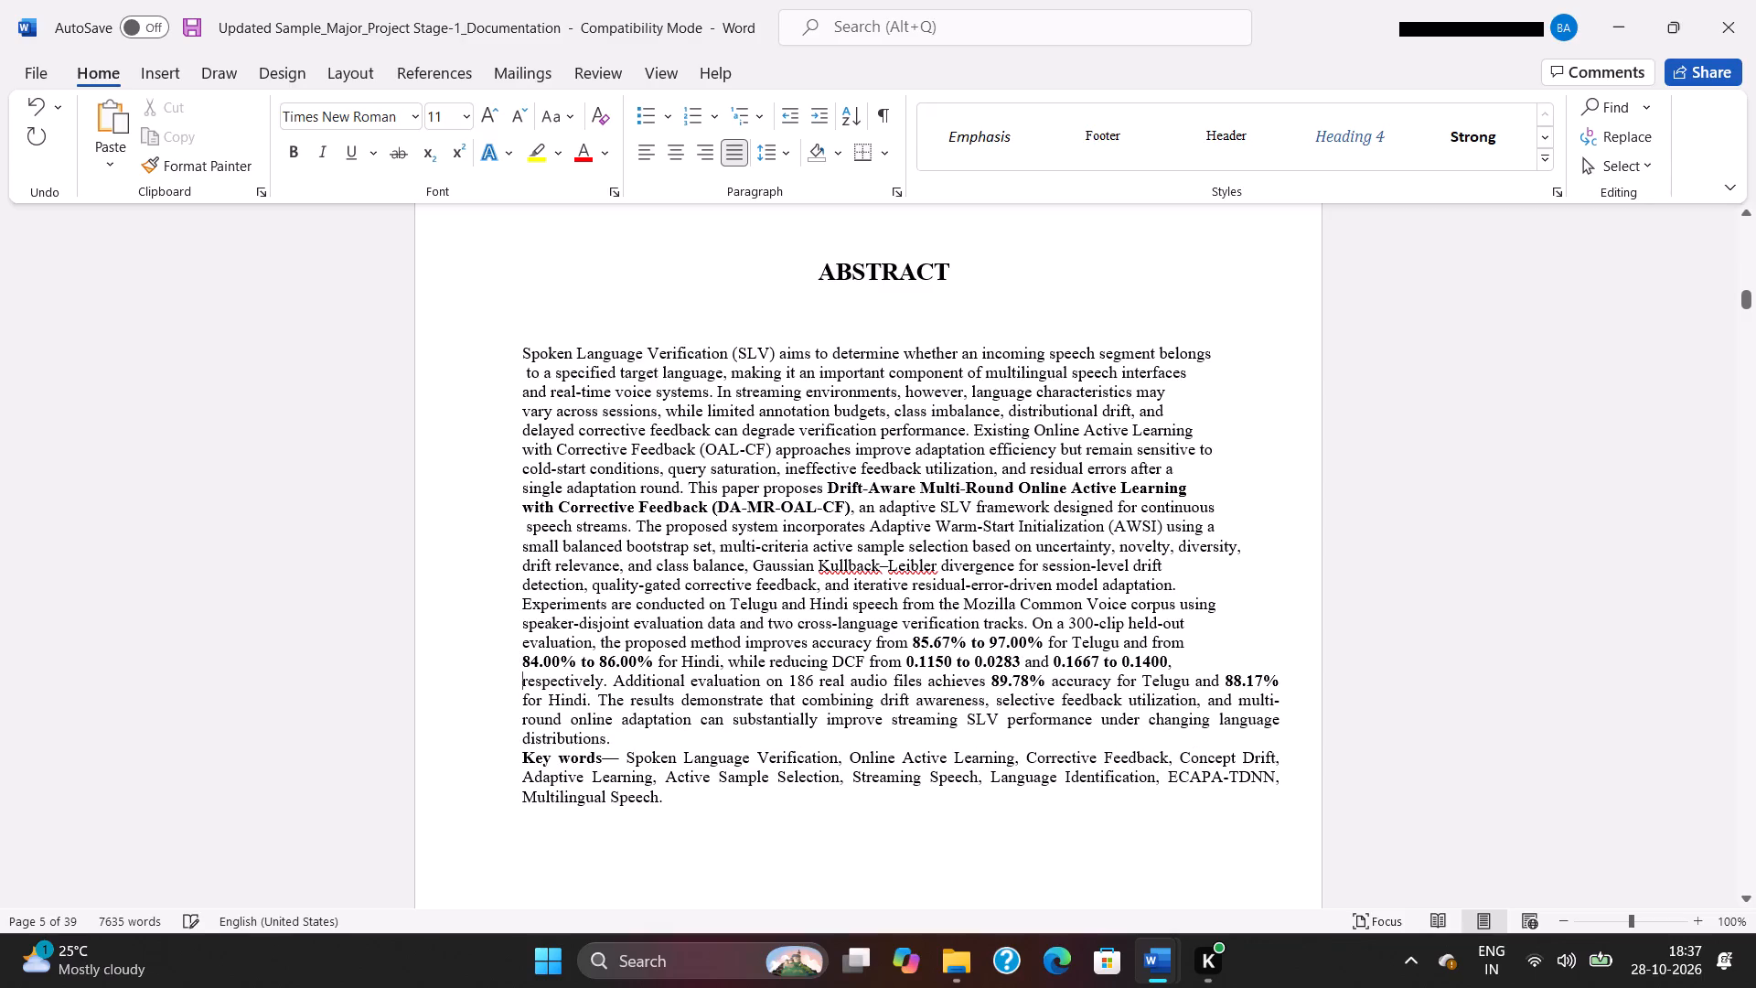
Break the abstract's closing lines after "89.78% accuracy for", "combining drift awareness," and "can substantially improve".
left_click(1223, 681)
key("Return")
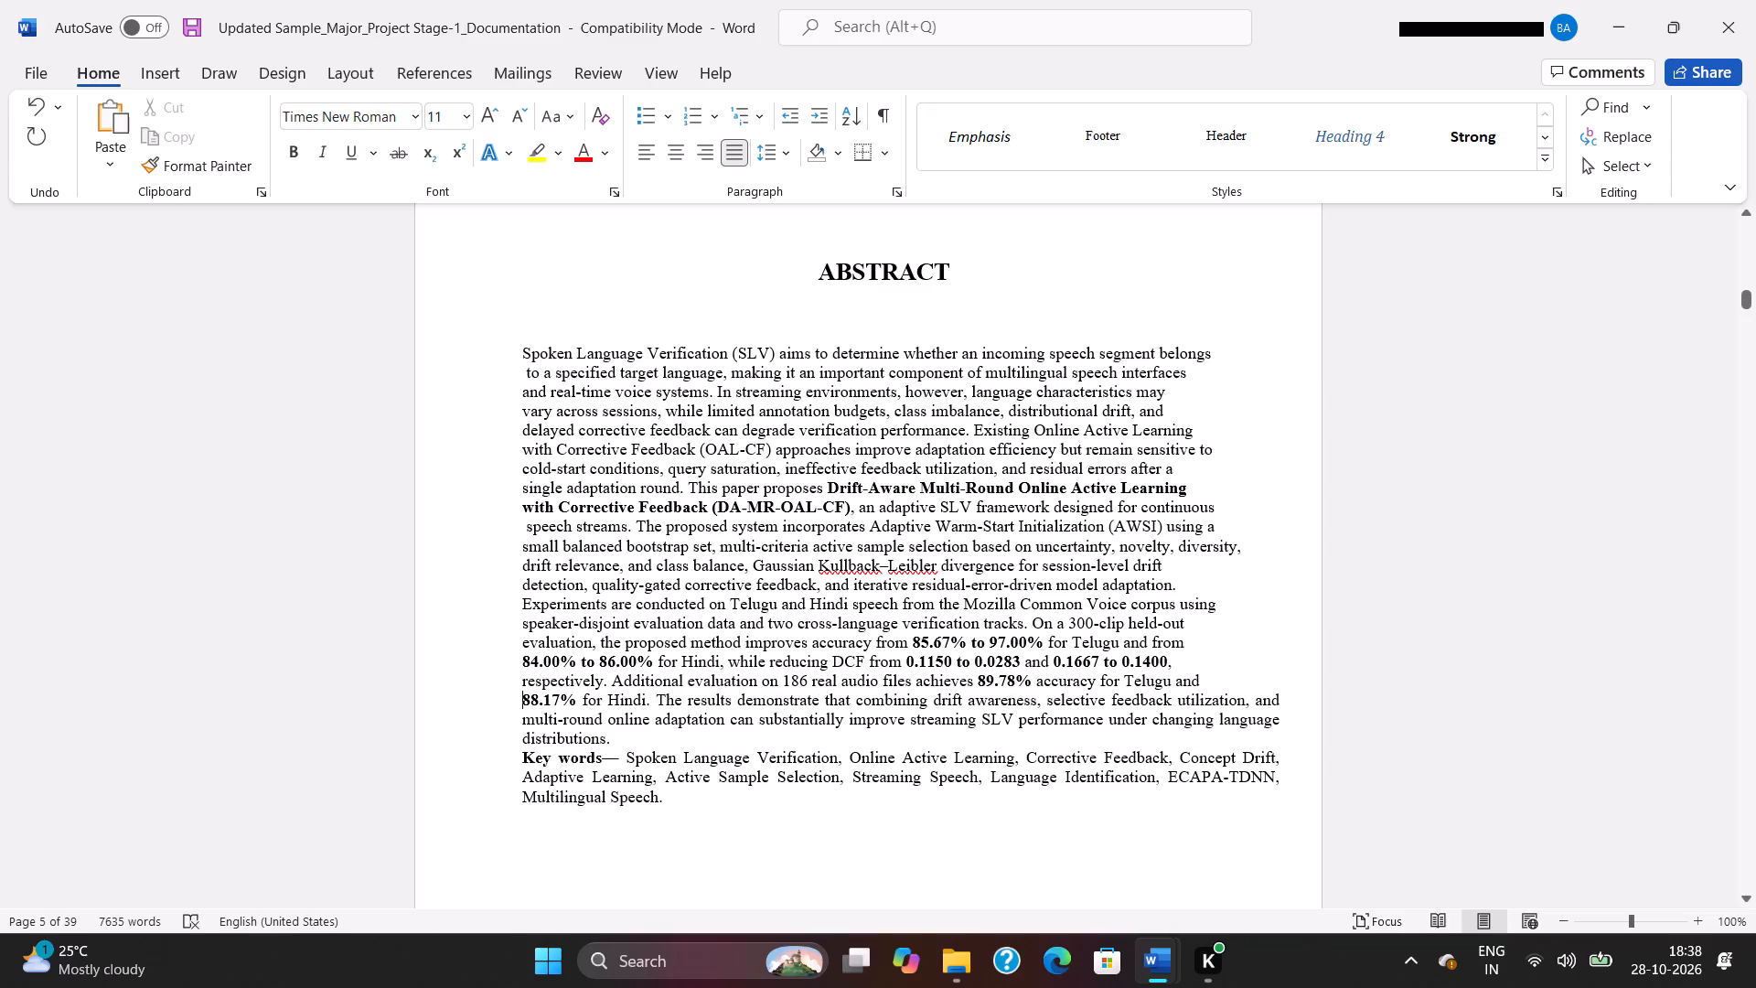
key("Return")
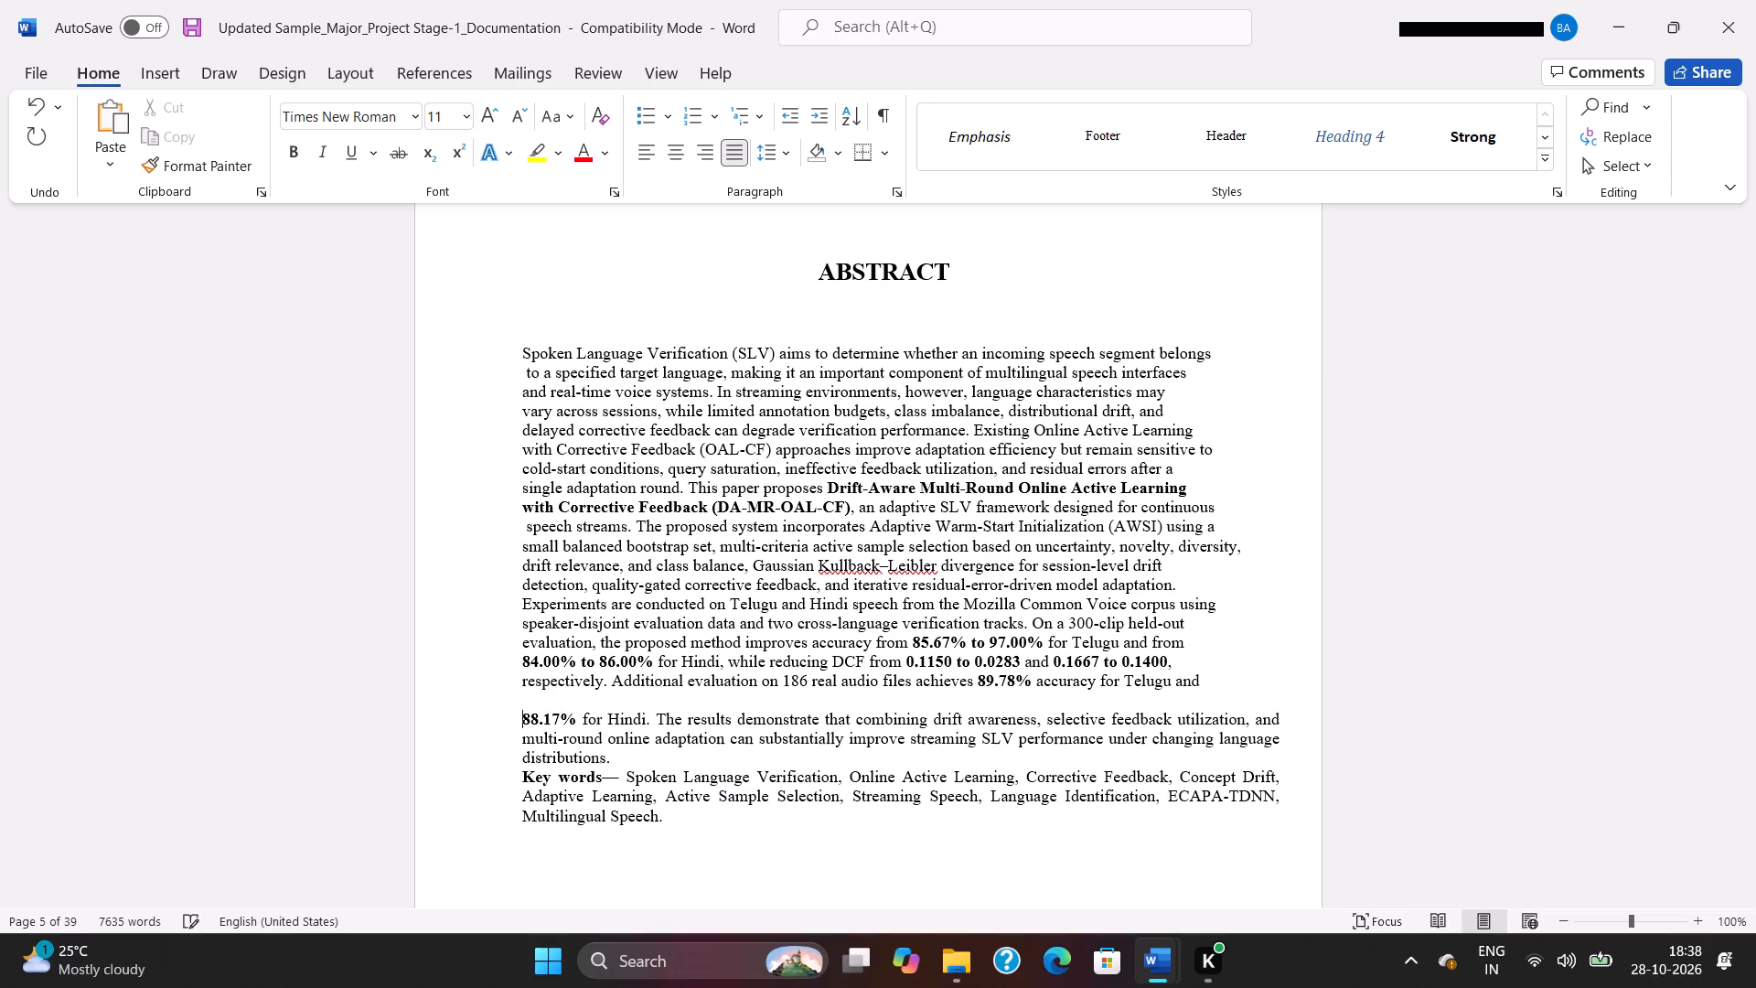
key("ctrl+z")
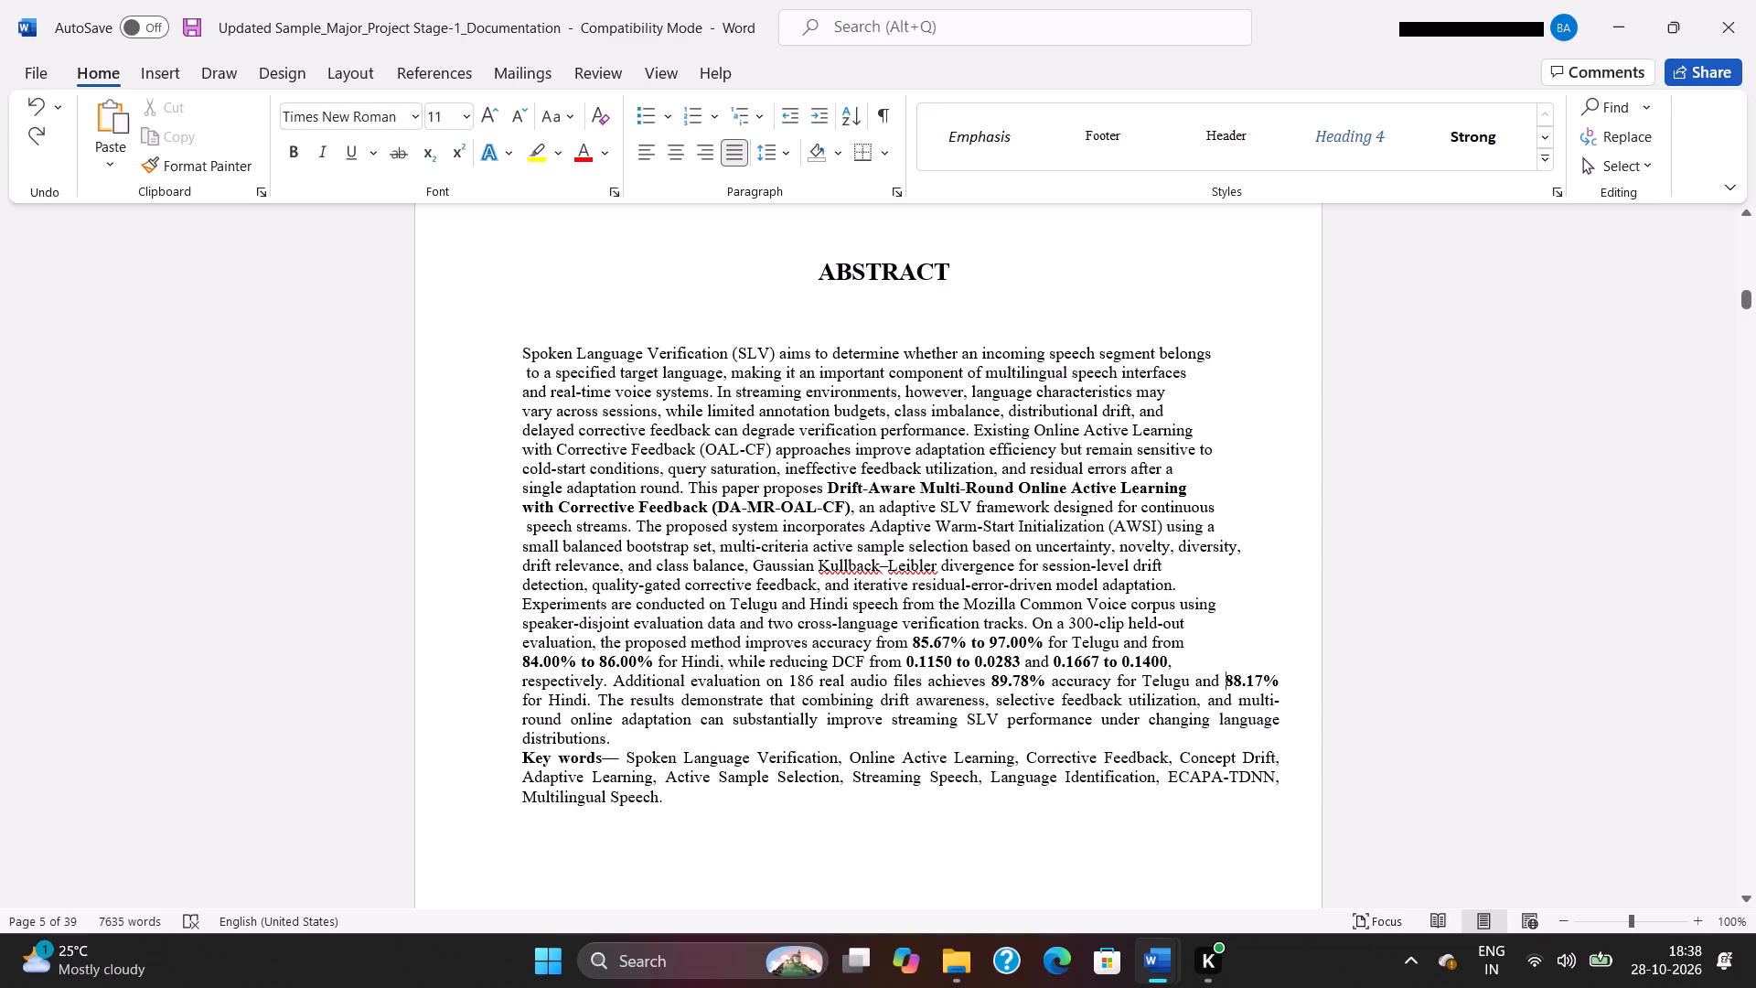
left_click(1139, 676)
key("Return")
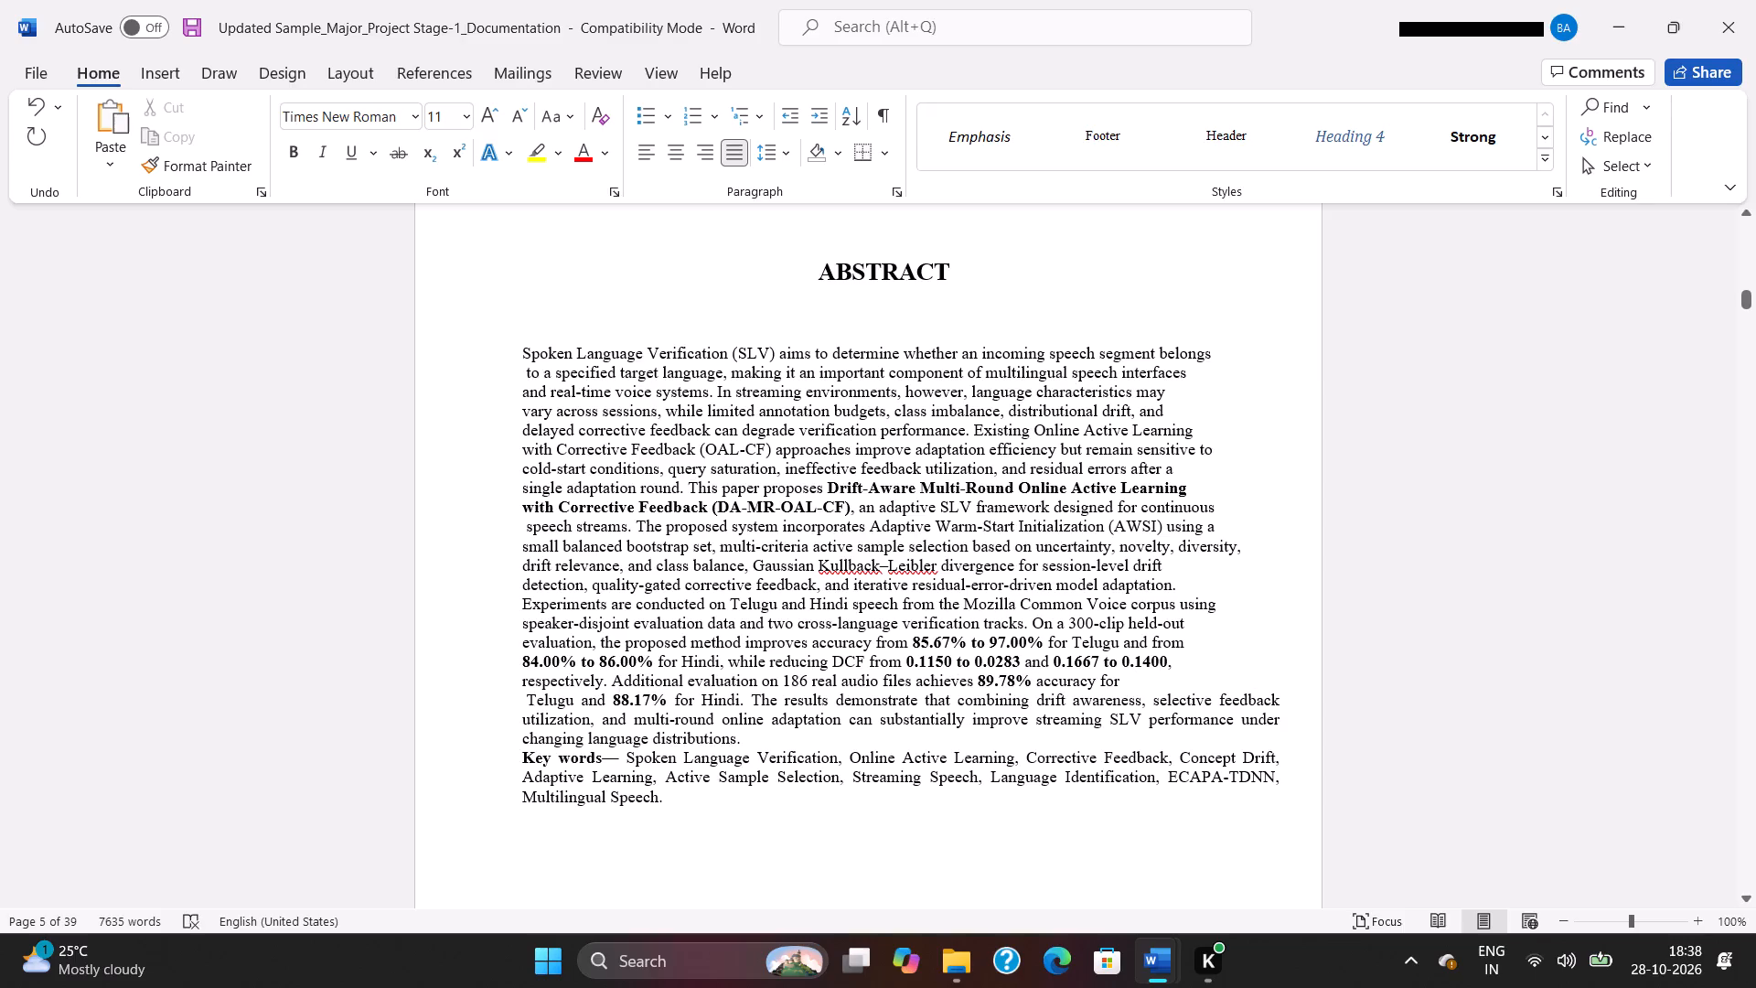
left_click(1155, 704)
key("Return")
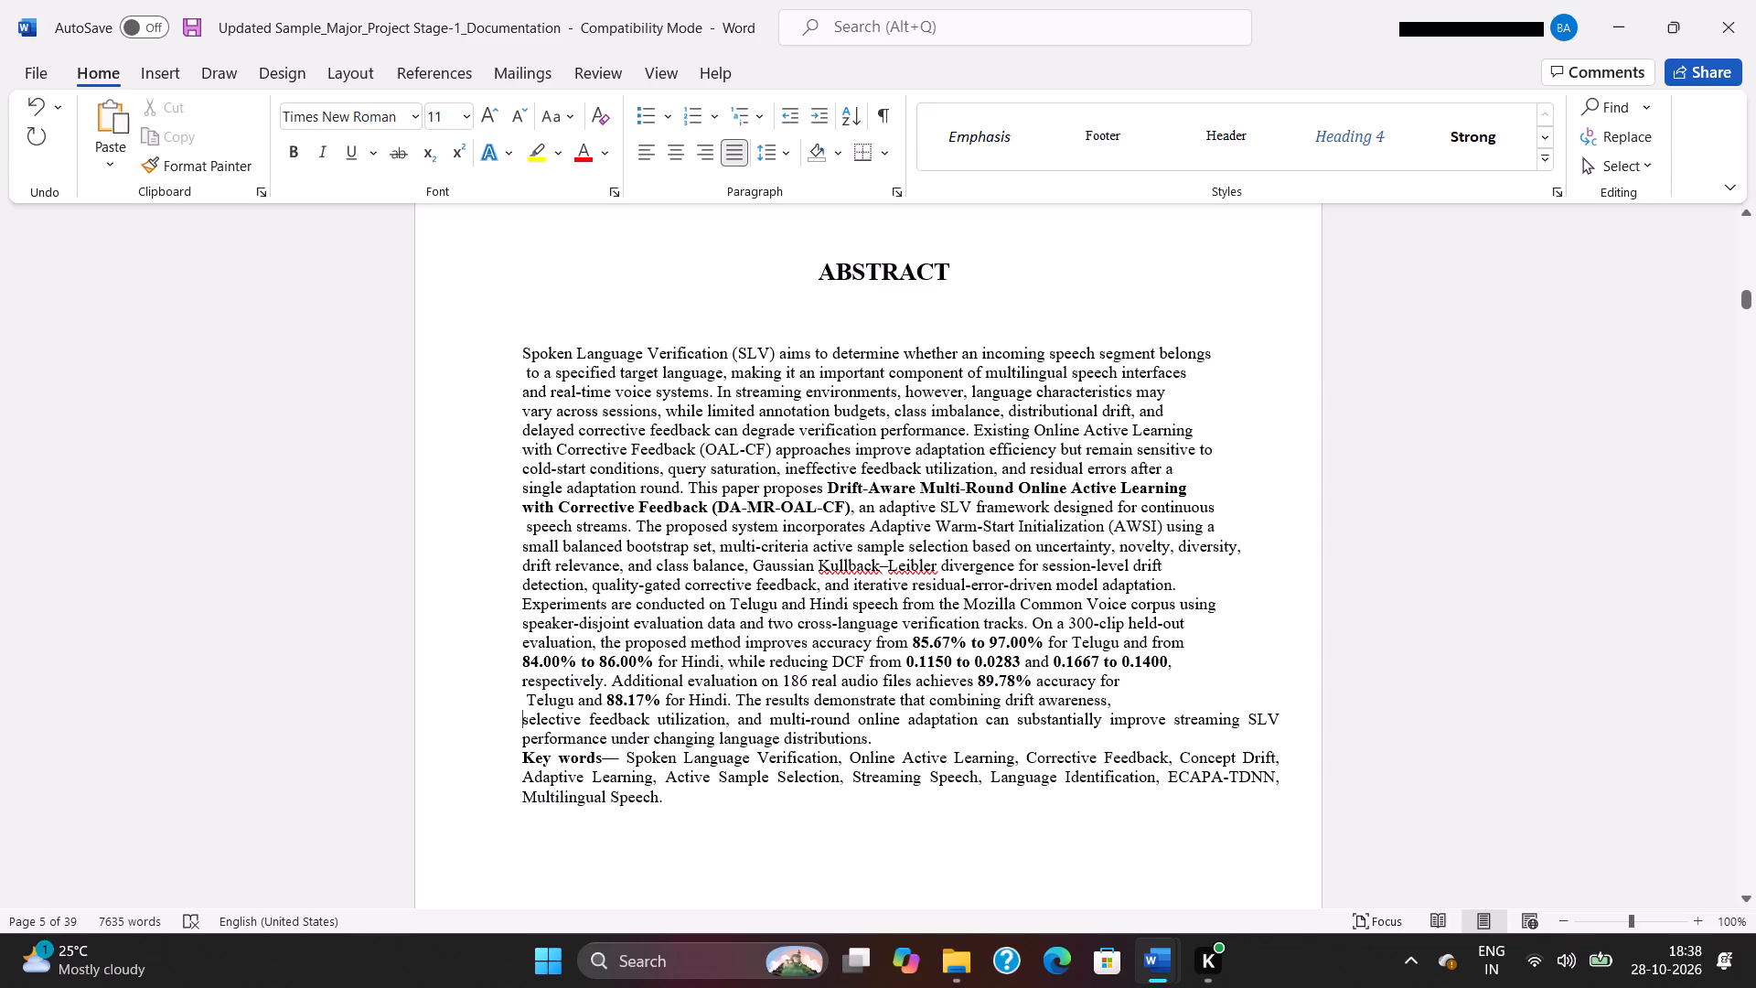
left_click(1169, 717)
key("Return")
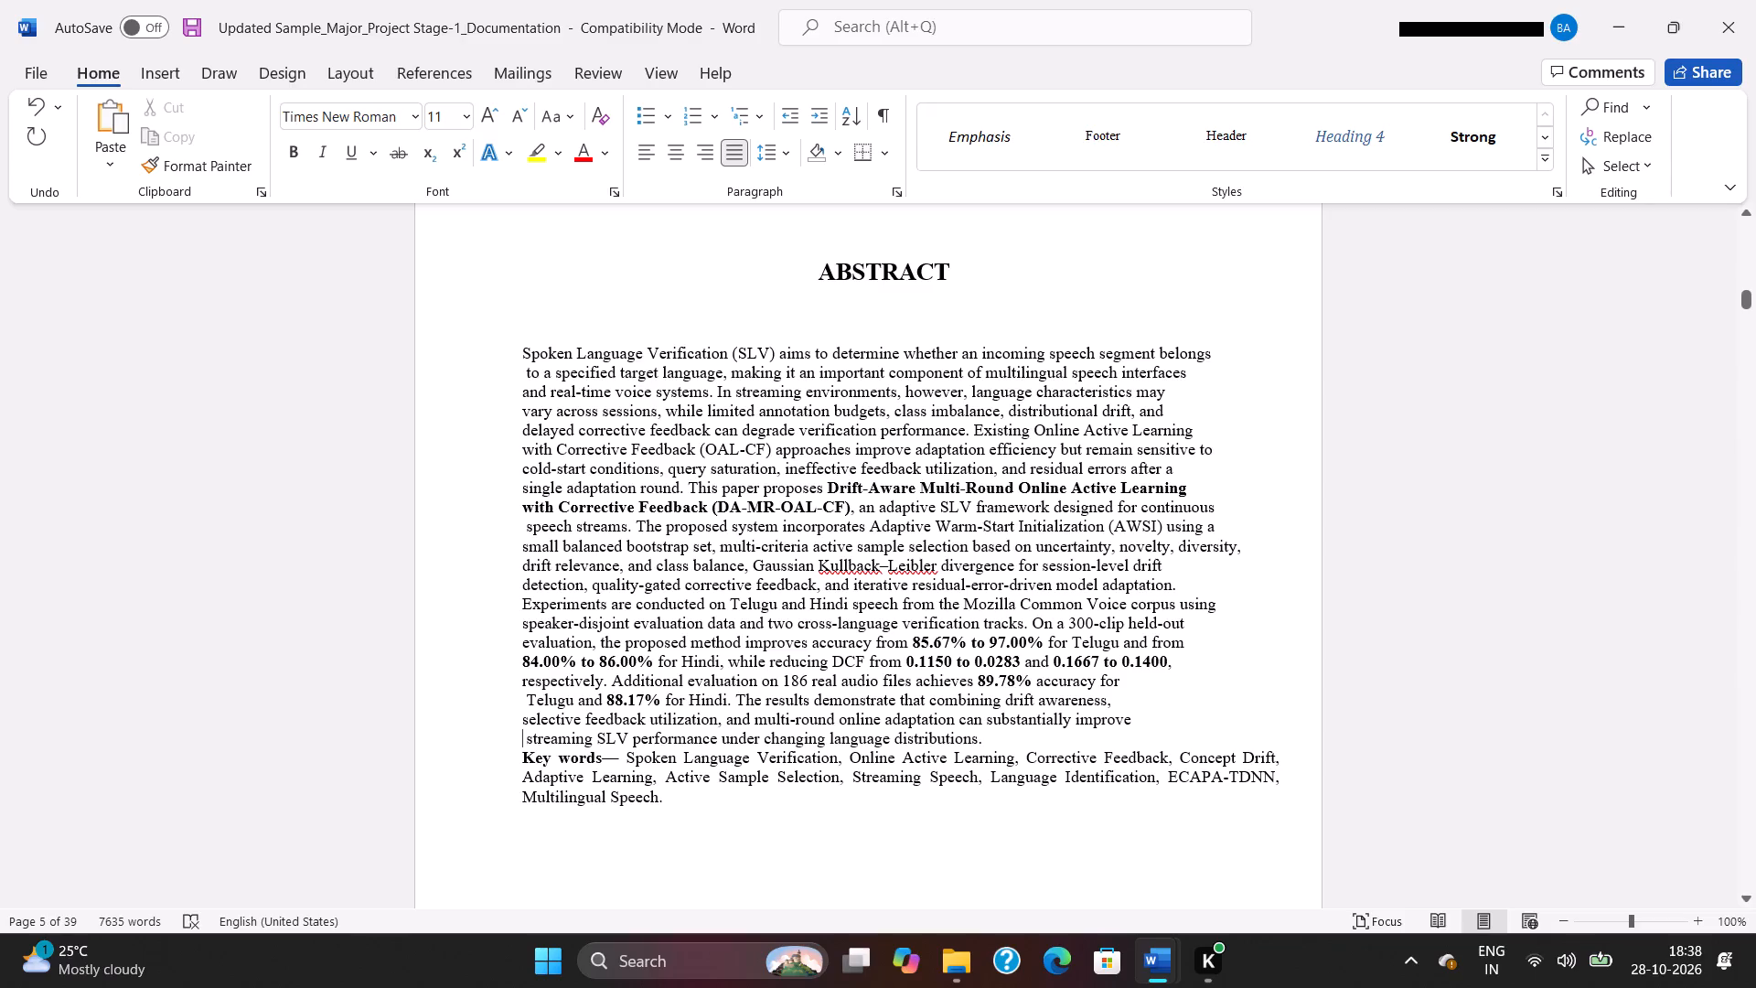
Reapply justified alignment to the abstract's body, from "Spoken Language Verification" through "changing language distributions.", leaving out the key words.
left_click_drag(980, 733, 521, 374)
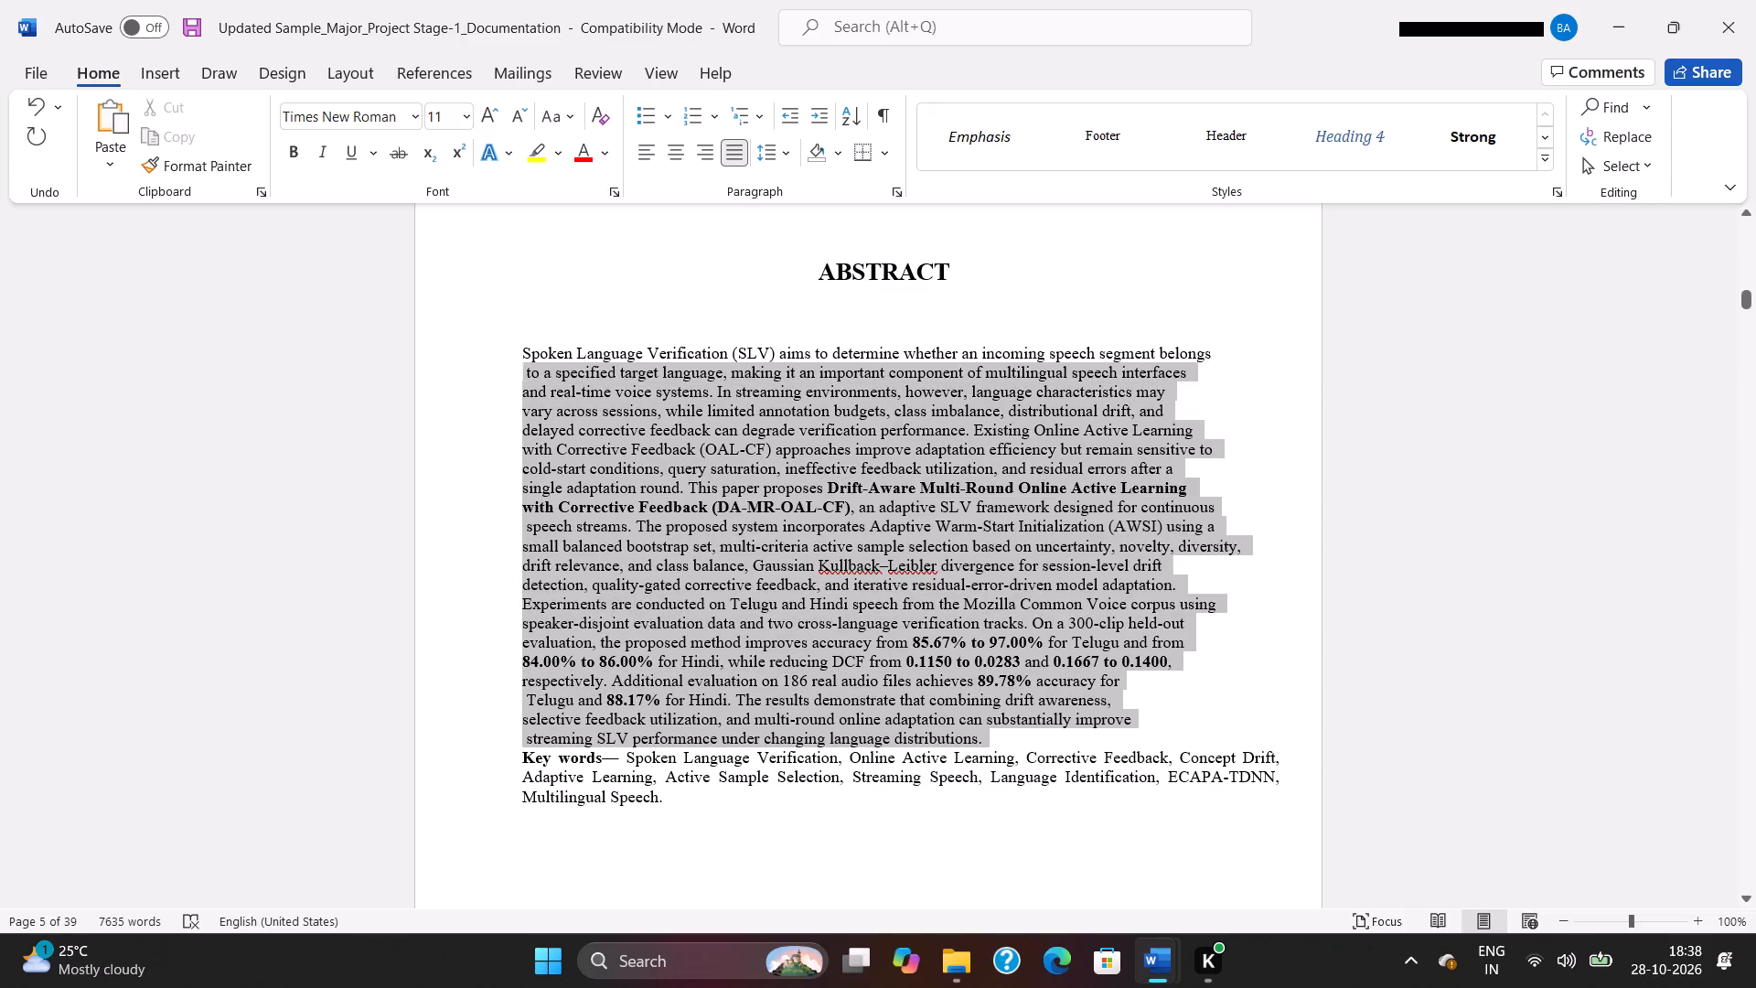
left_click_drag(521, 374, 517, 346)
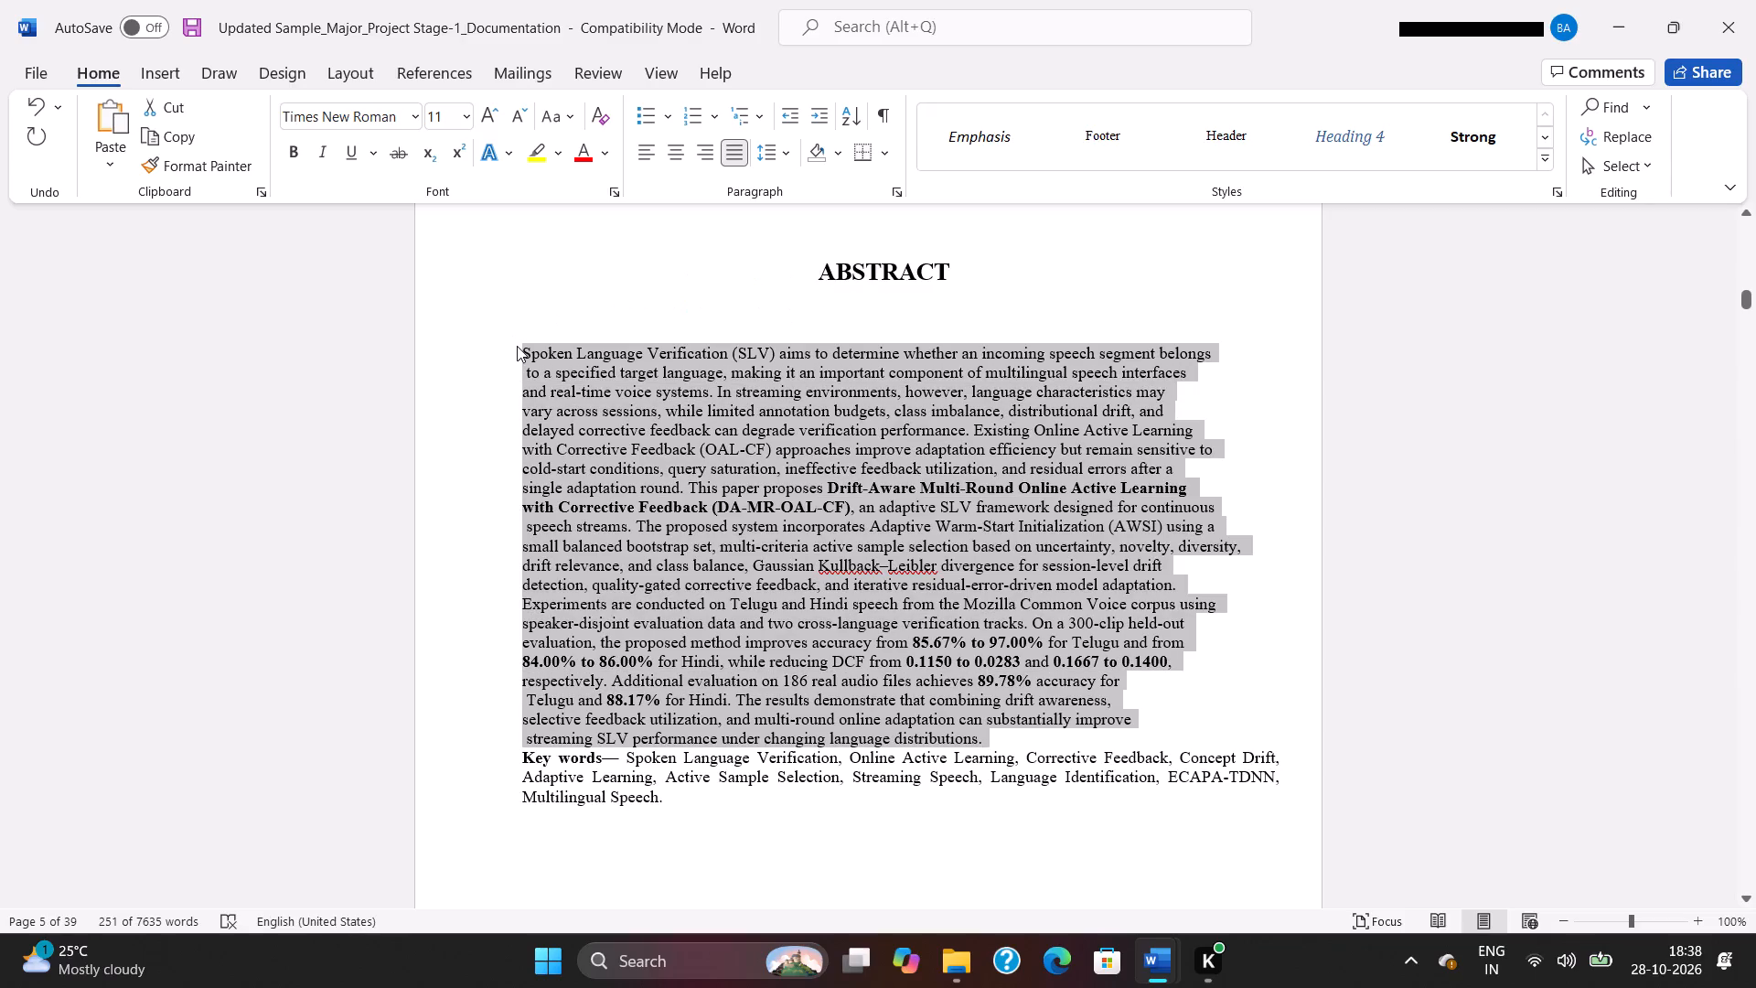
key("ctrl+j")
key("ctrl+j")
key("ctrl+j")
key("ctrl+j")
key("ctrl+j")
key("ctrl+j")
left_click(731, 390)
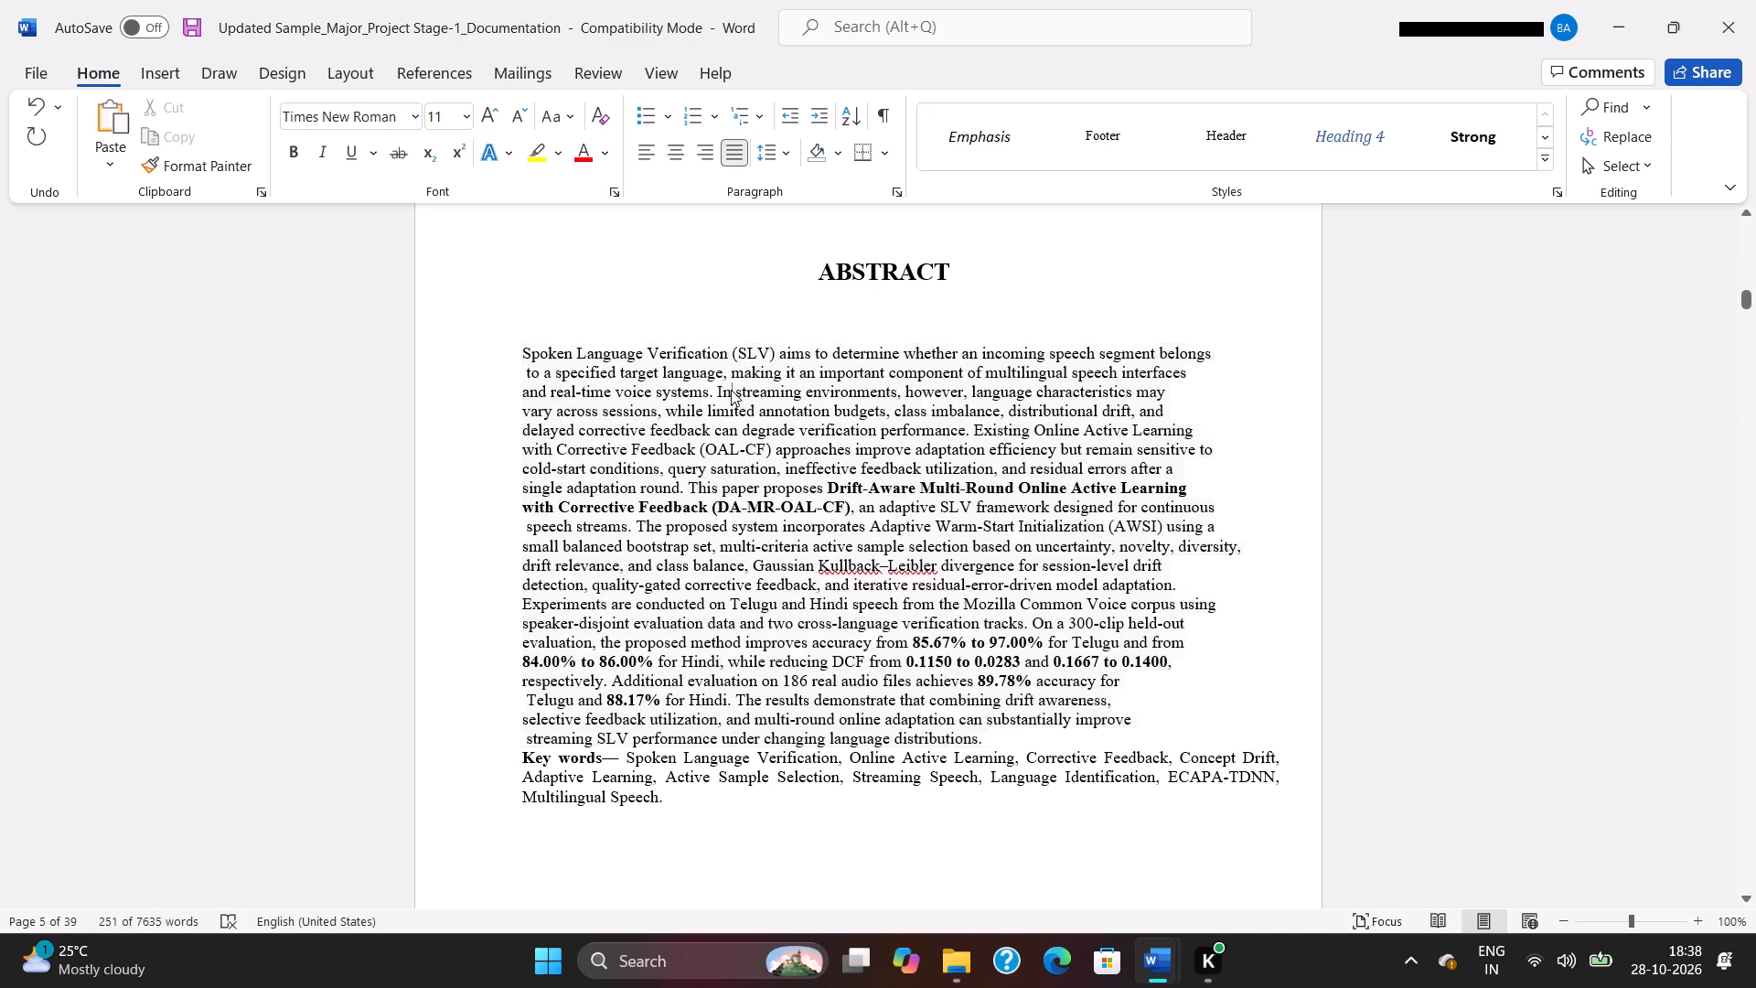
Undo the repeated alignment changes and every inserted paragraph break in the abstract, back to the first one after "segment belongs".
key("ctrl+z")
key("ctrl+z")
key("ctrl+z")
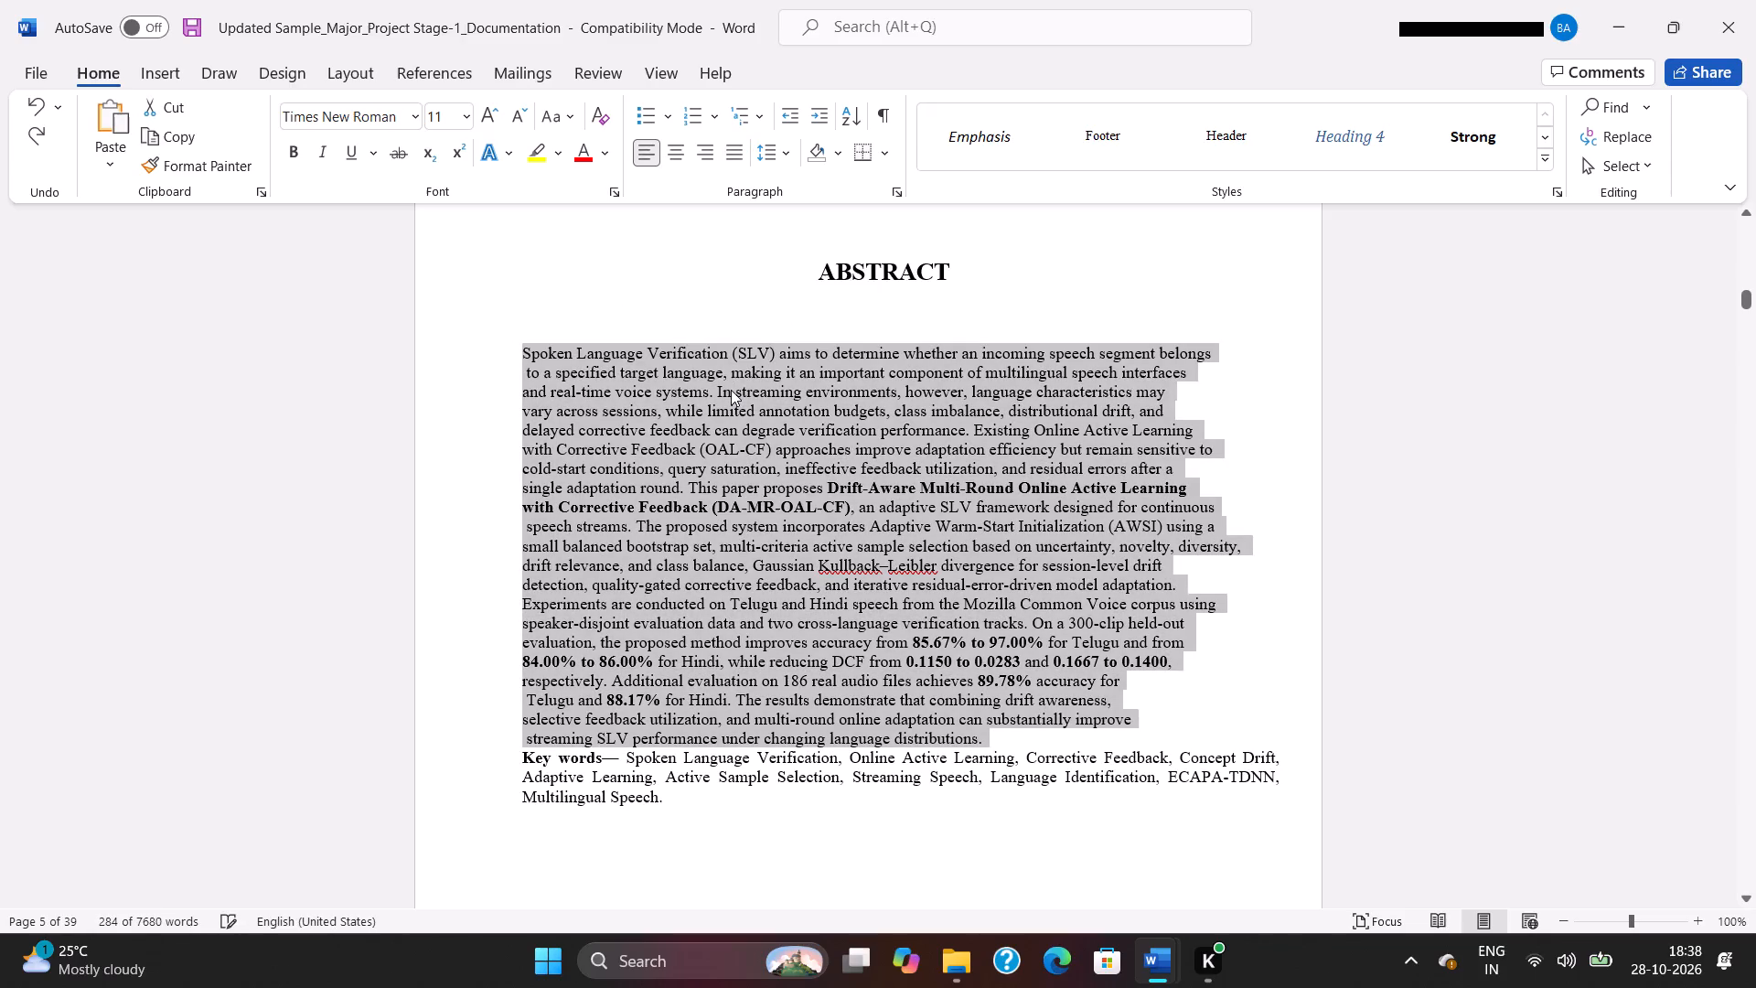
key("ctrl+z")
key("ctrl+z")
key("ctrl+z")
key("ctrl+z")
key("ctrl+z")
key("ctrl+z")
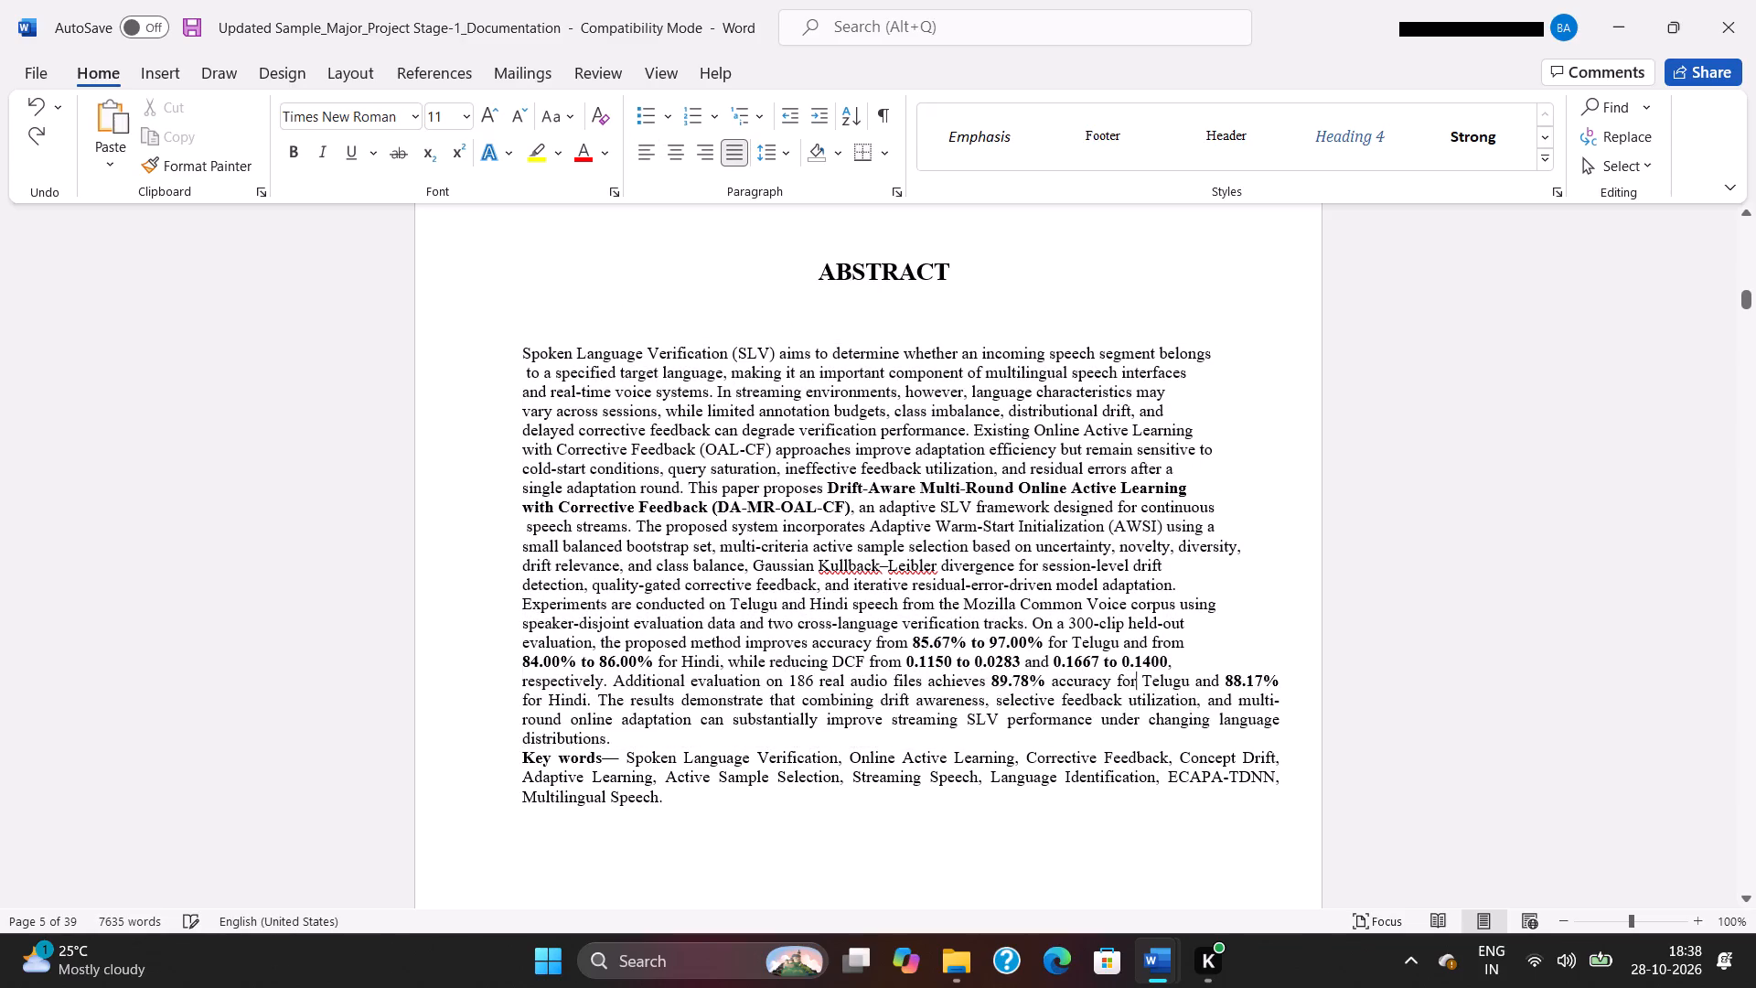
key("ctrl+z")
key("ctrl+z")
key("ctrl+z")
key("ctrl+z")
key("ctrl+z")
key("ctrl+z")
key("ctrl+z")
key("ctrl+z")
key("ctrl+z")
key("ctrl+z")
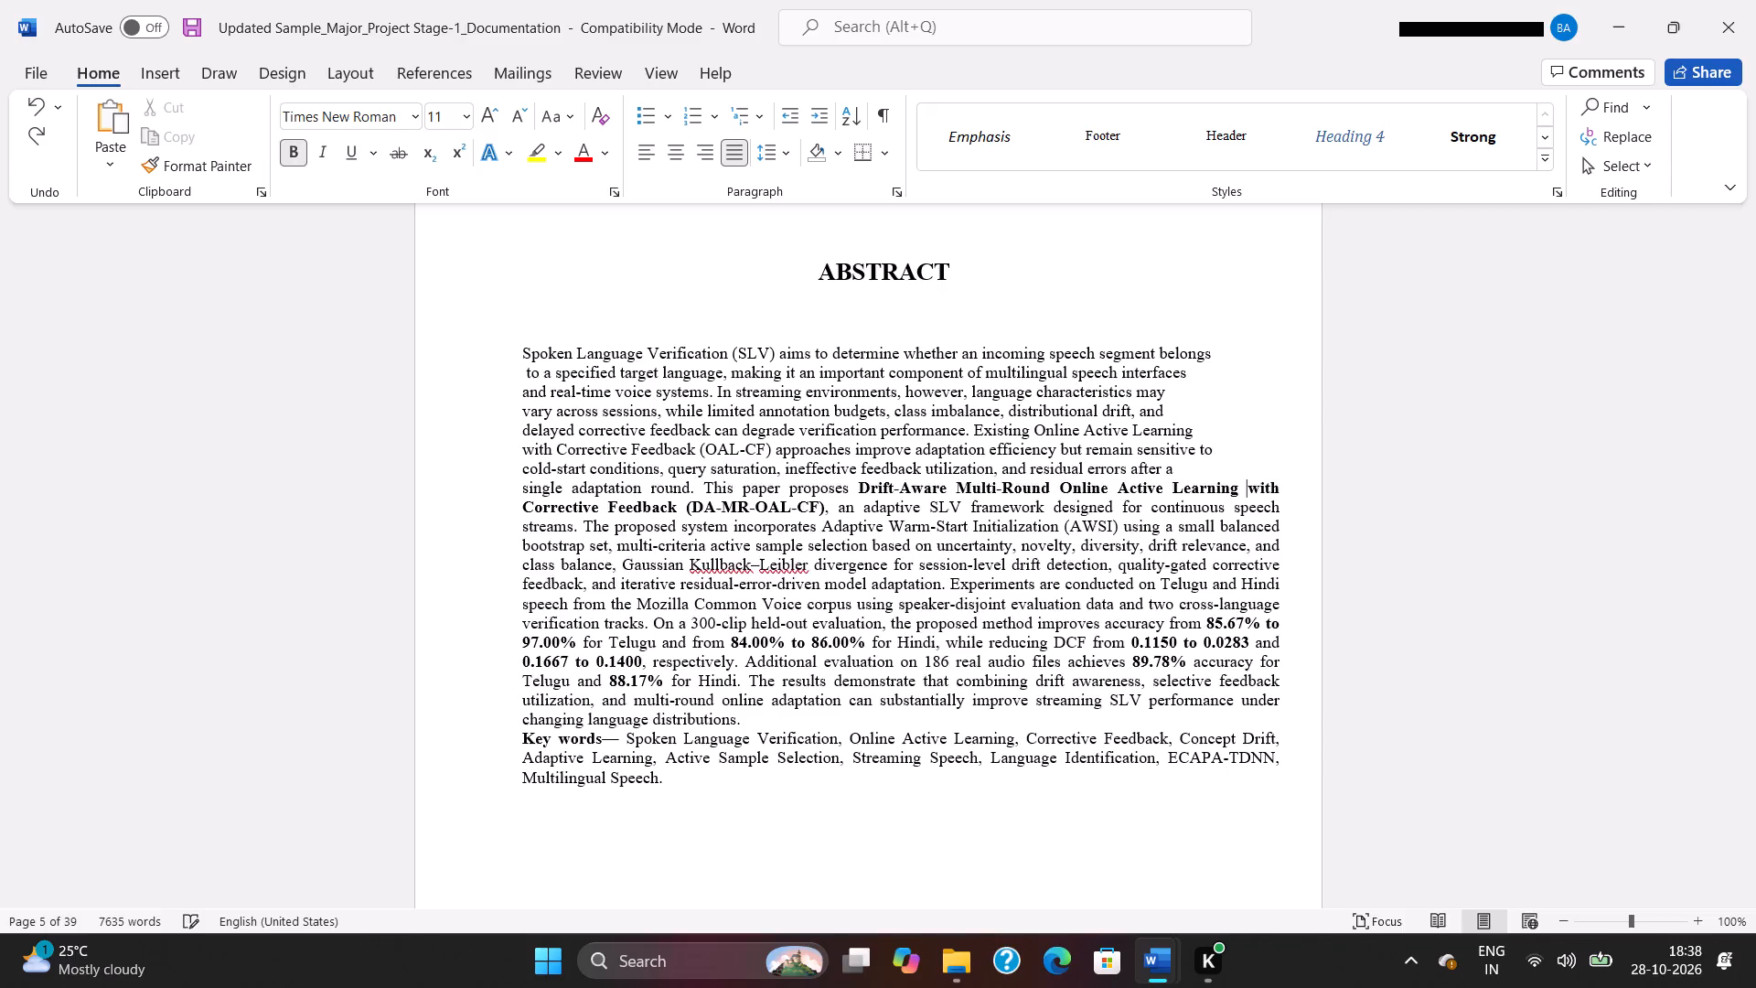
key("ctrl+z")
key("ctrl+z")
key("ctrl+z")
key("ctrl+z")
key("ctrl+z")
key("ctrl+z")
key("ctrl+z")
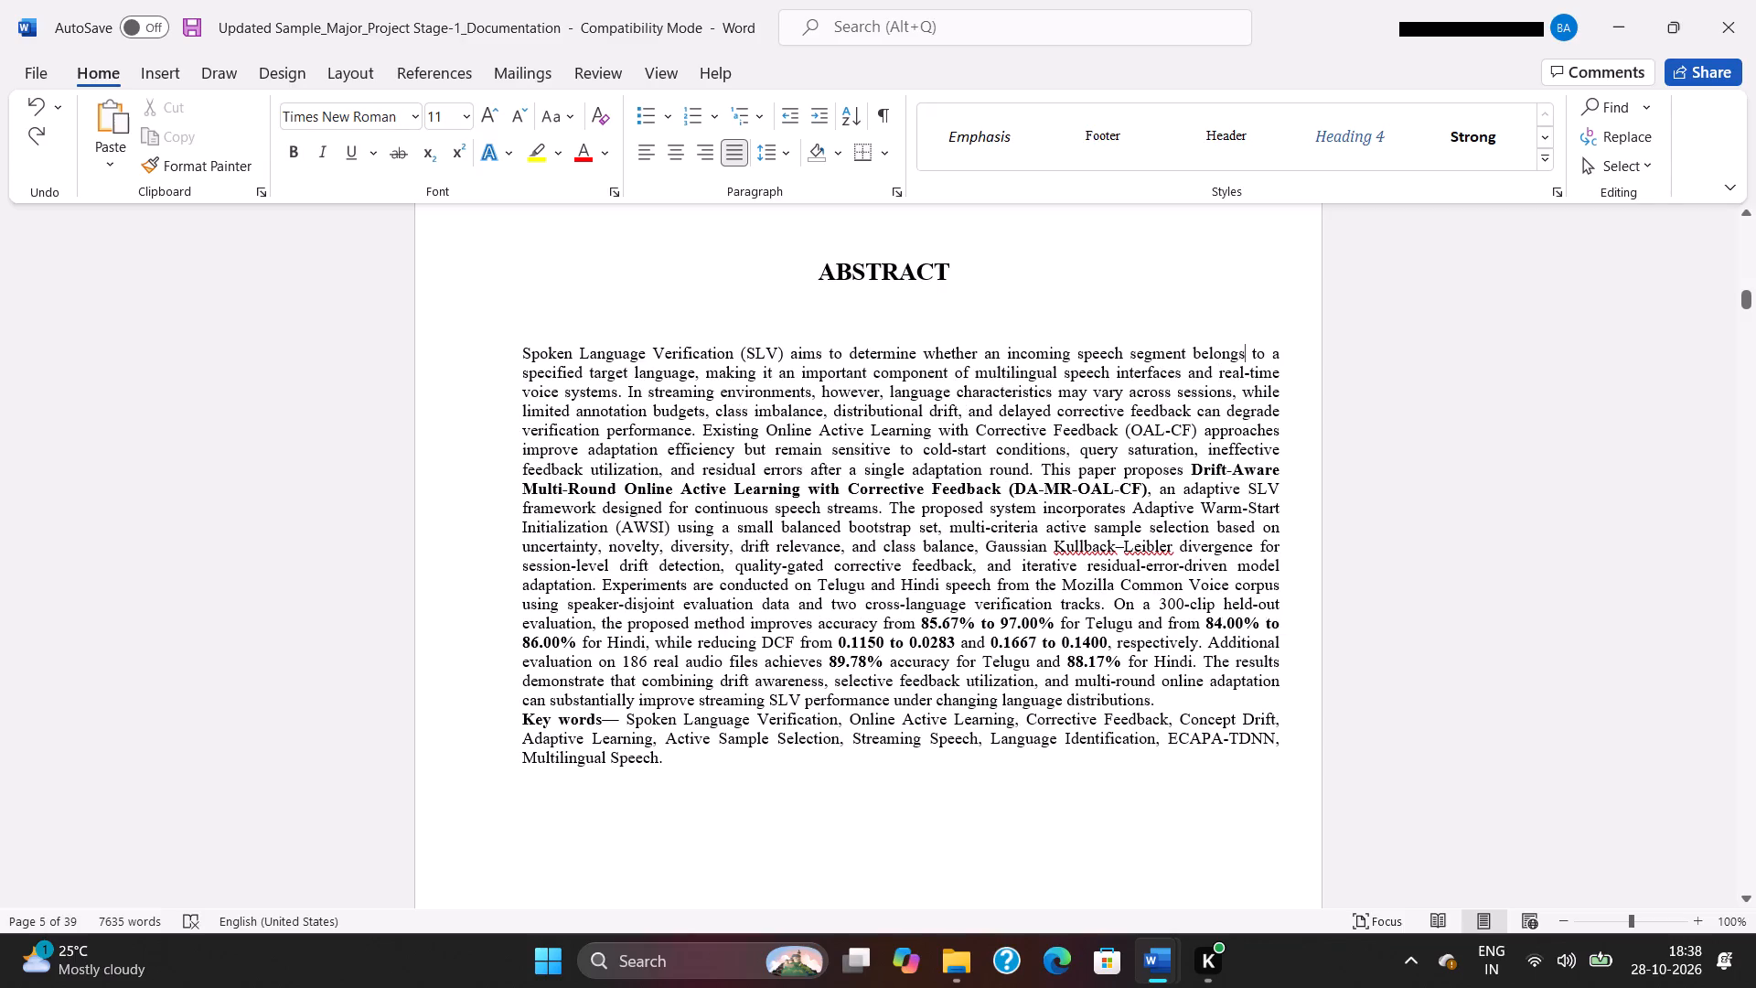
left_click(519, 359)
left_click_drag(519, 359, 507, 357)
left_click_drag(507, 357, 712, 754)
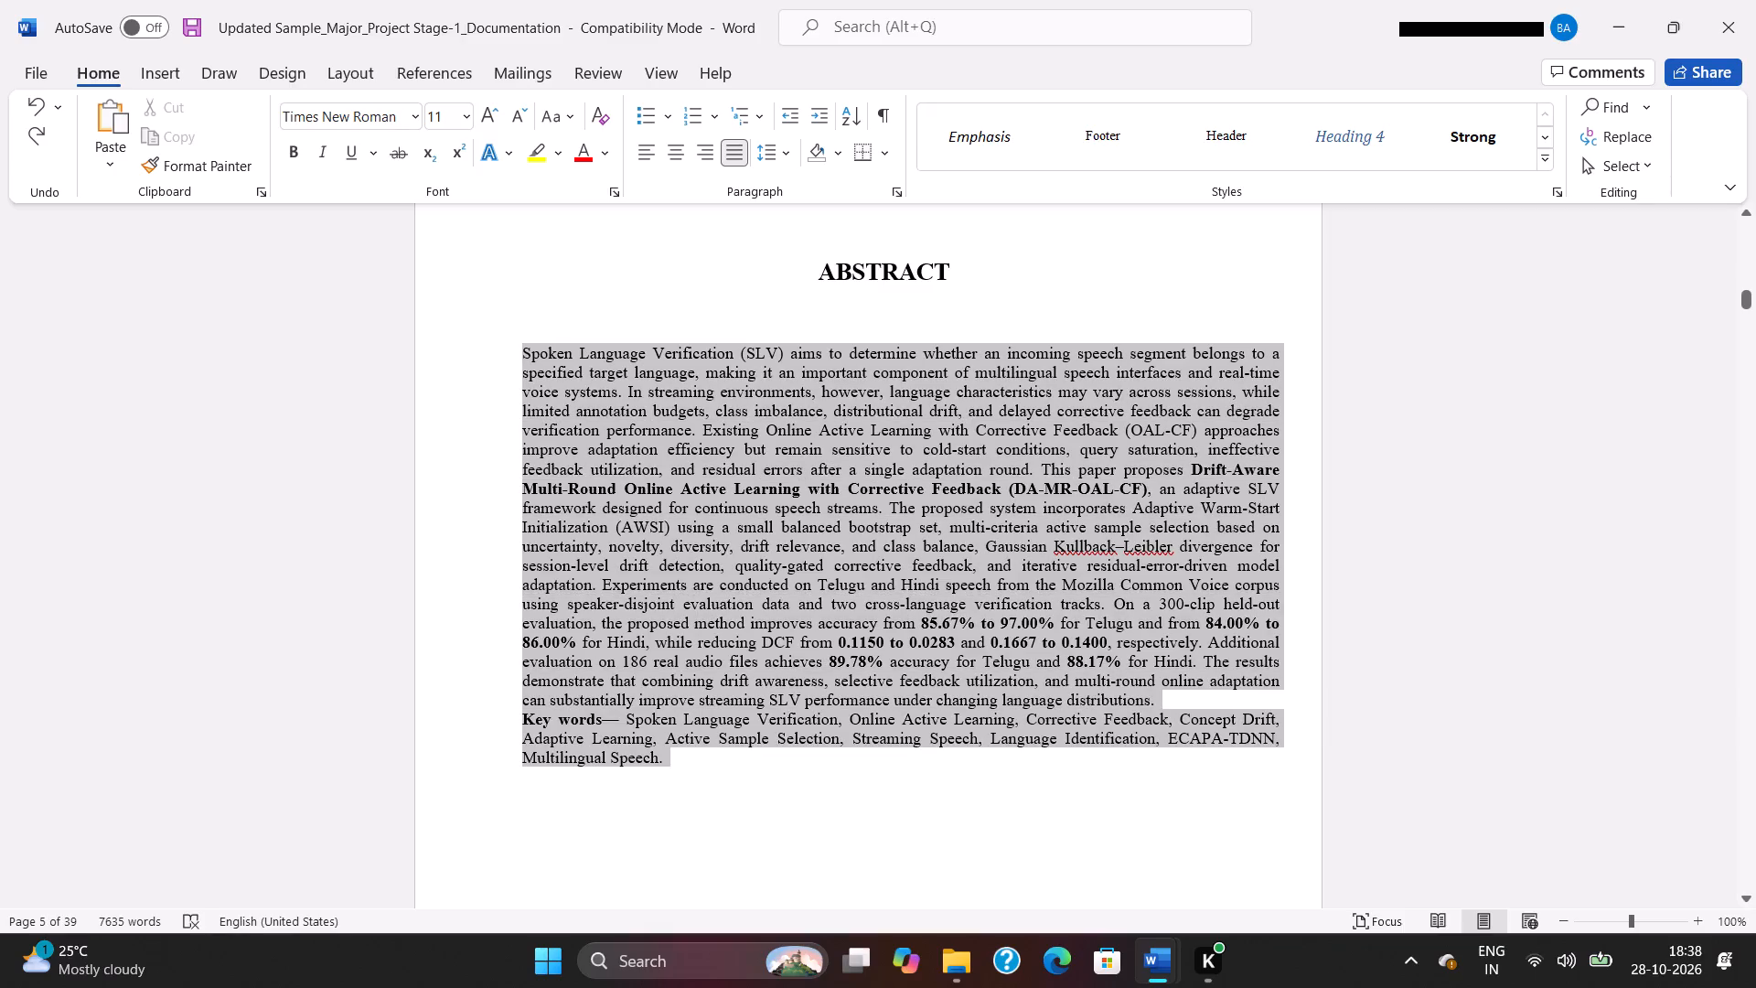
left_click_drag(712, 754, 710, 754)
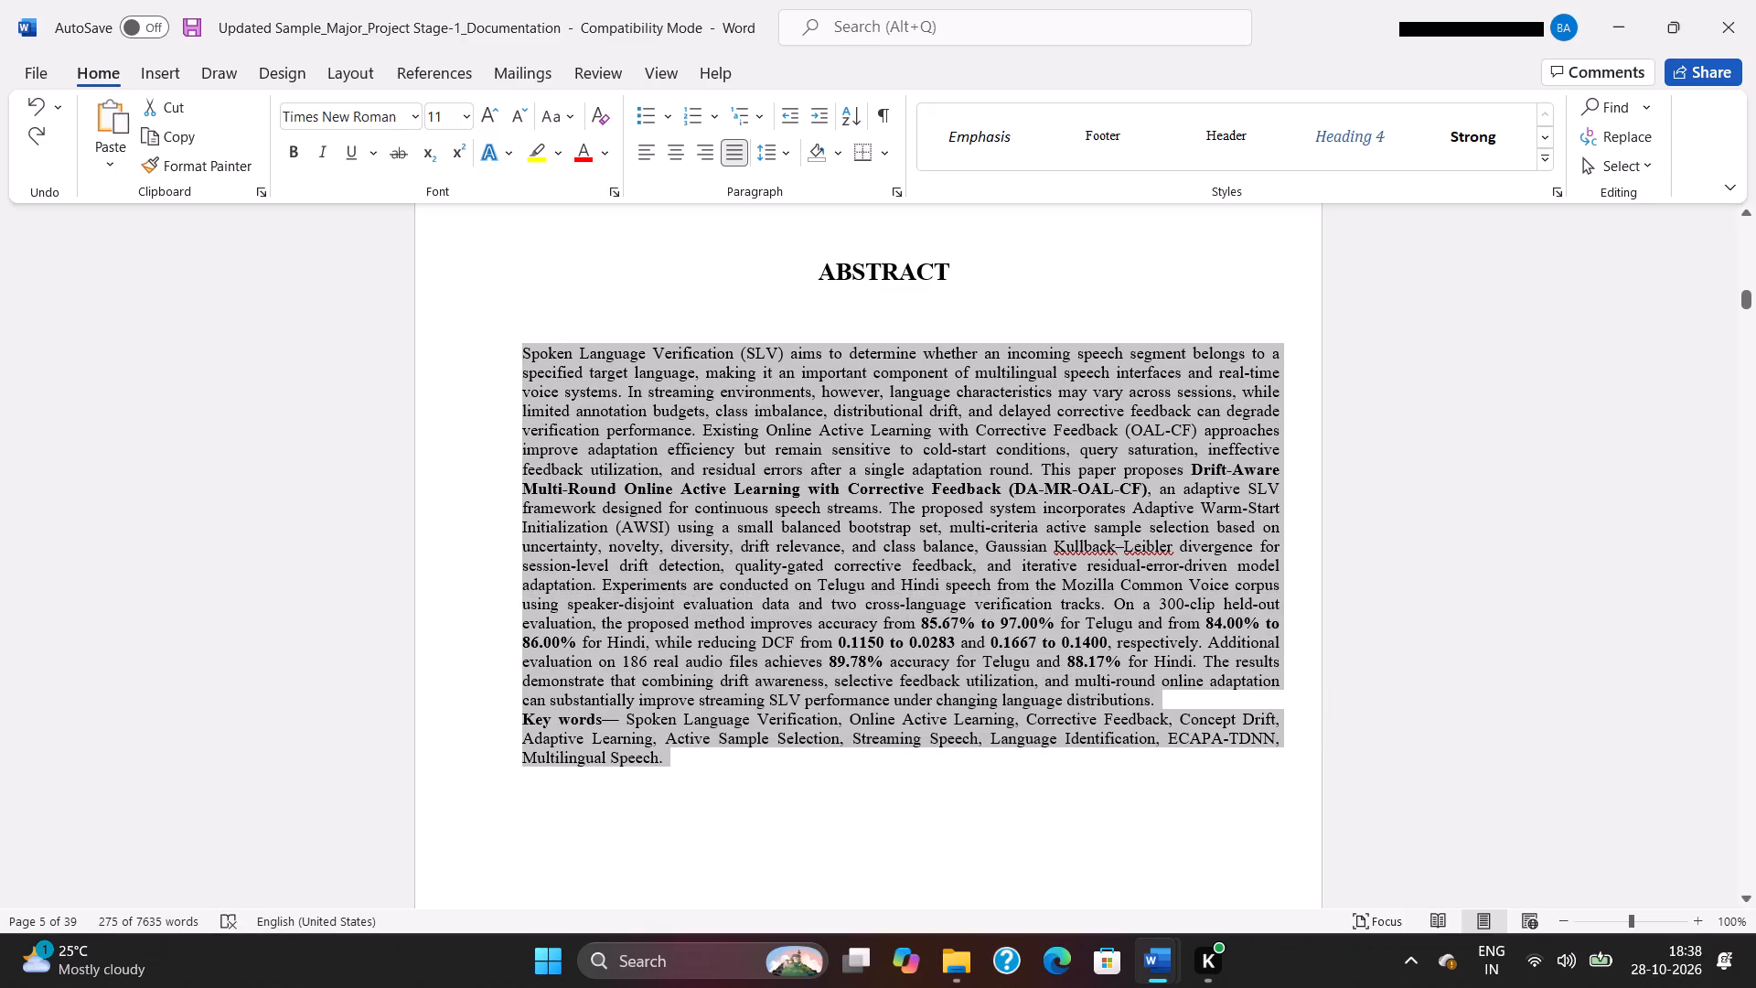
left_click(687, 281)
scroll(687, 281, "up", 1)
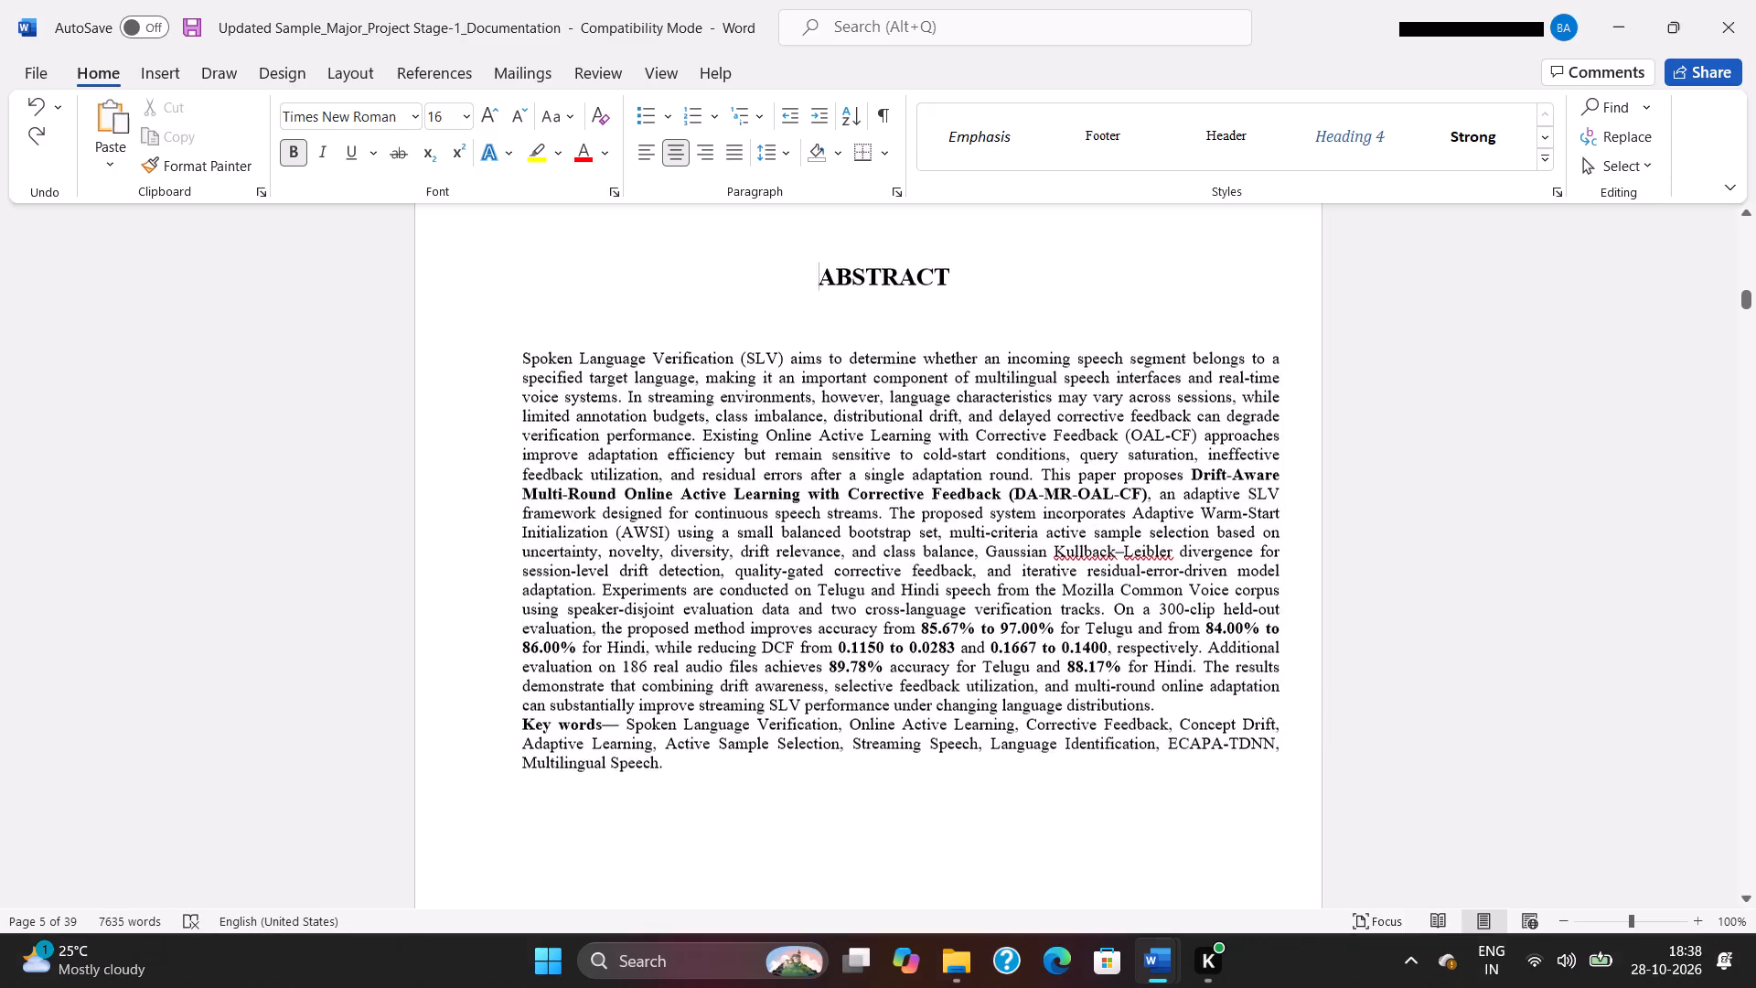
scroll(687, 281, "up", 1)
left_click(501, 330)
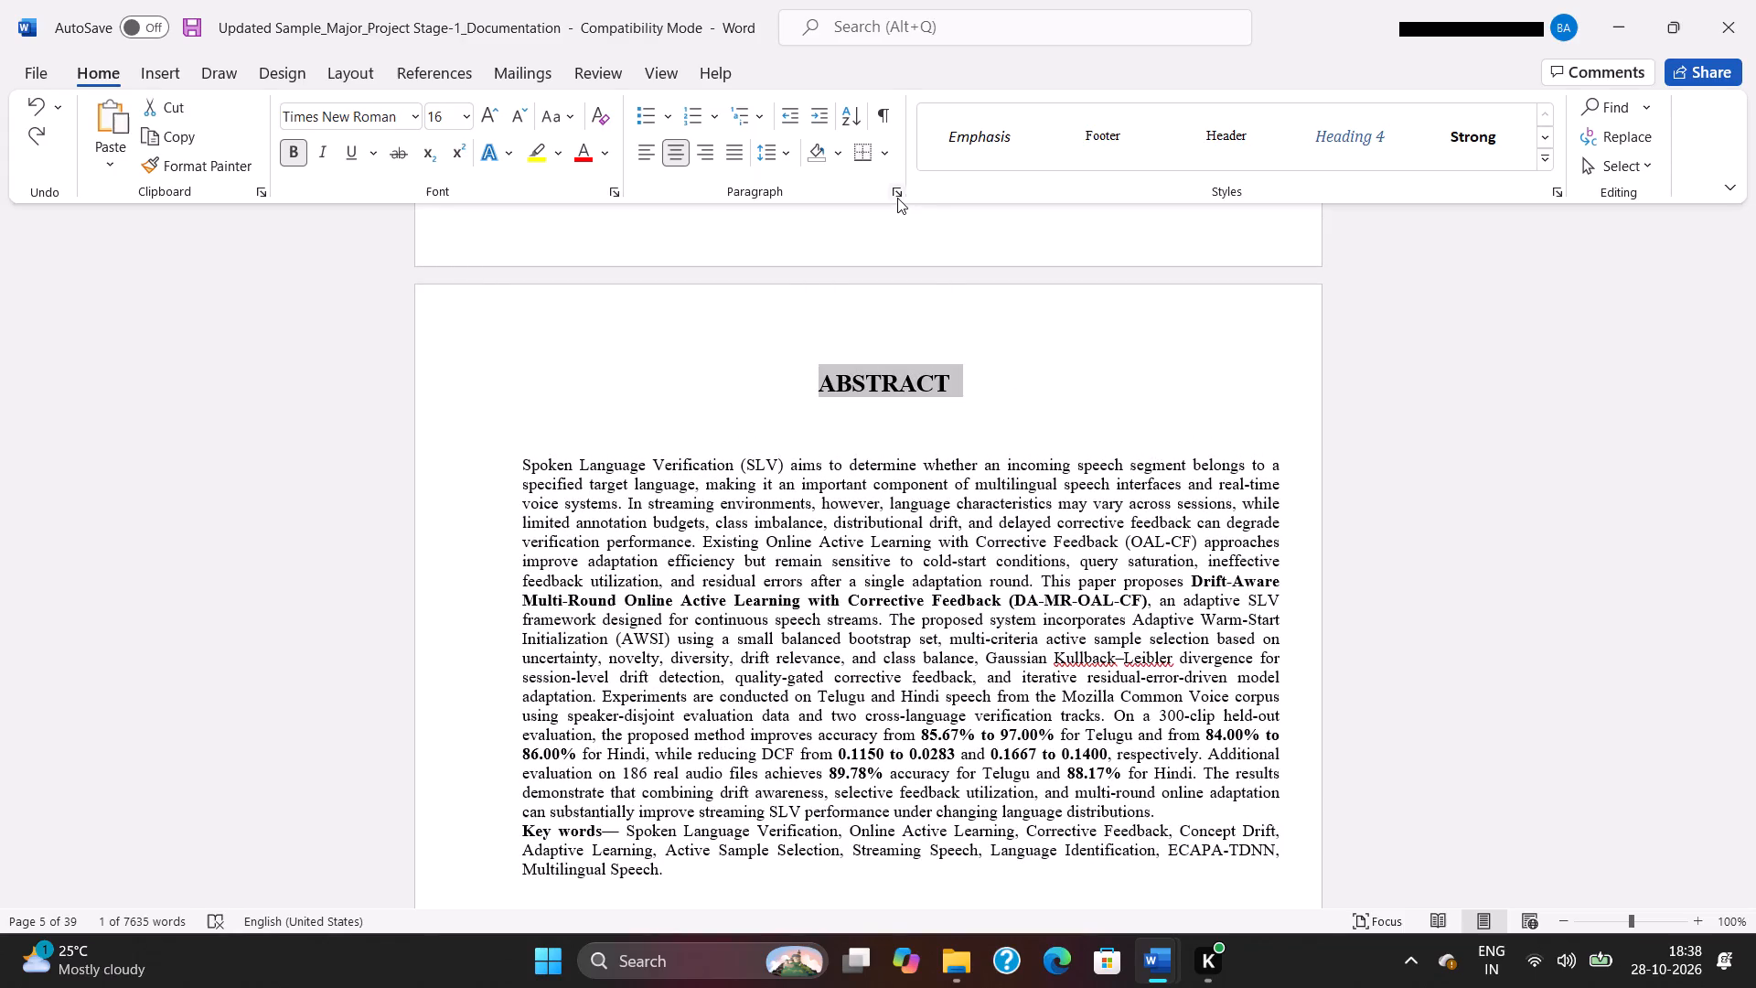
Set the paragraph spacing before and after to 1 pt for the whole abstract text, including the key words.
left_click_drag(522, 463, 668, 866)
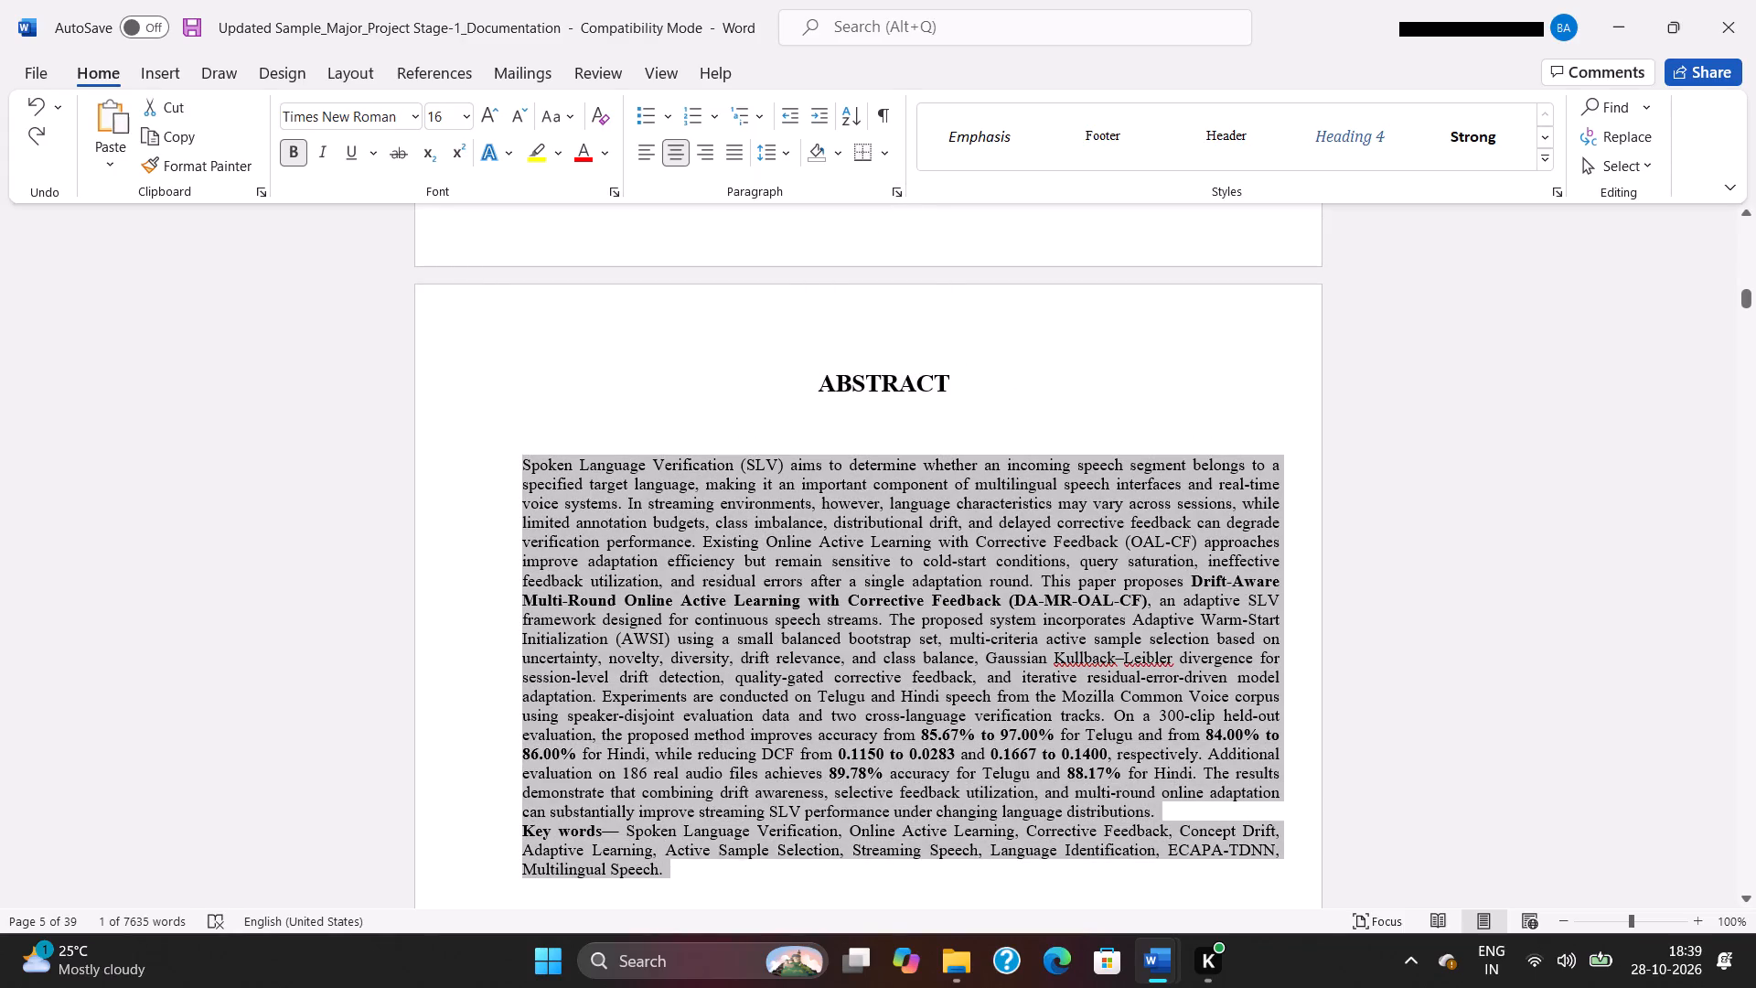
left_click_drag(668, 866, 668, 868)
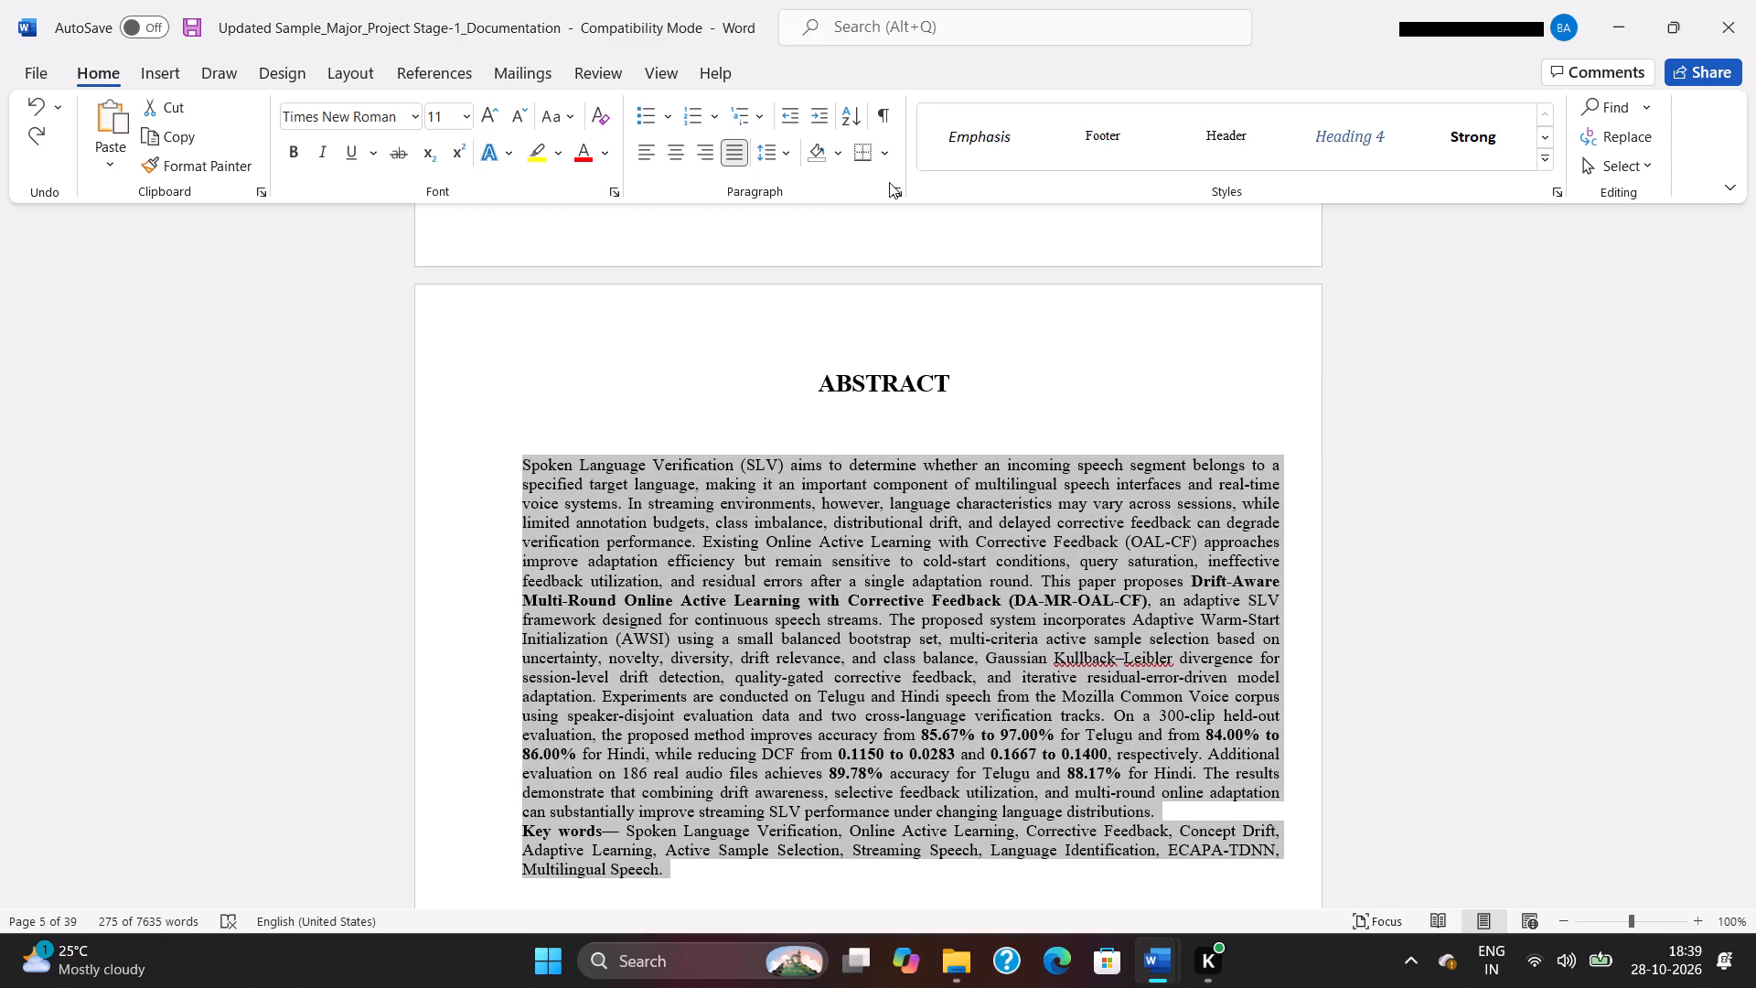
left_click(894, 188)
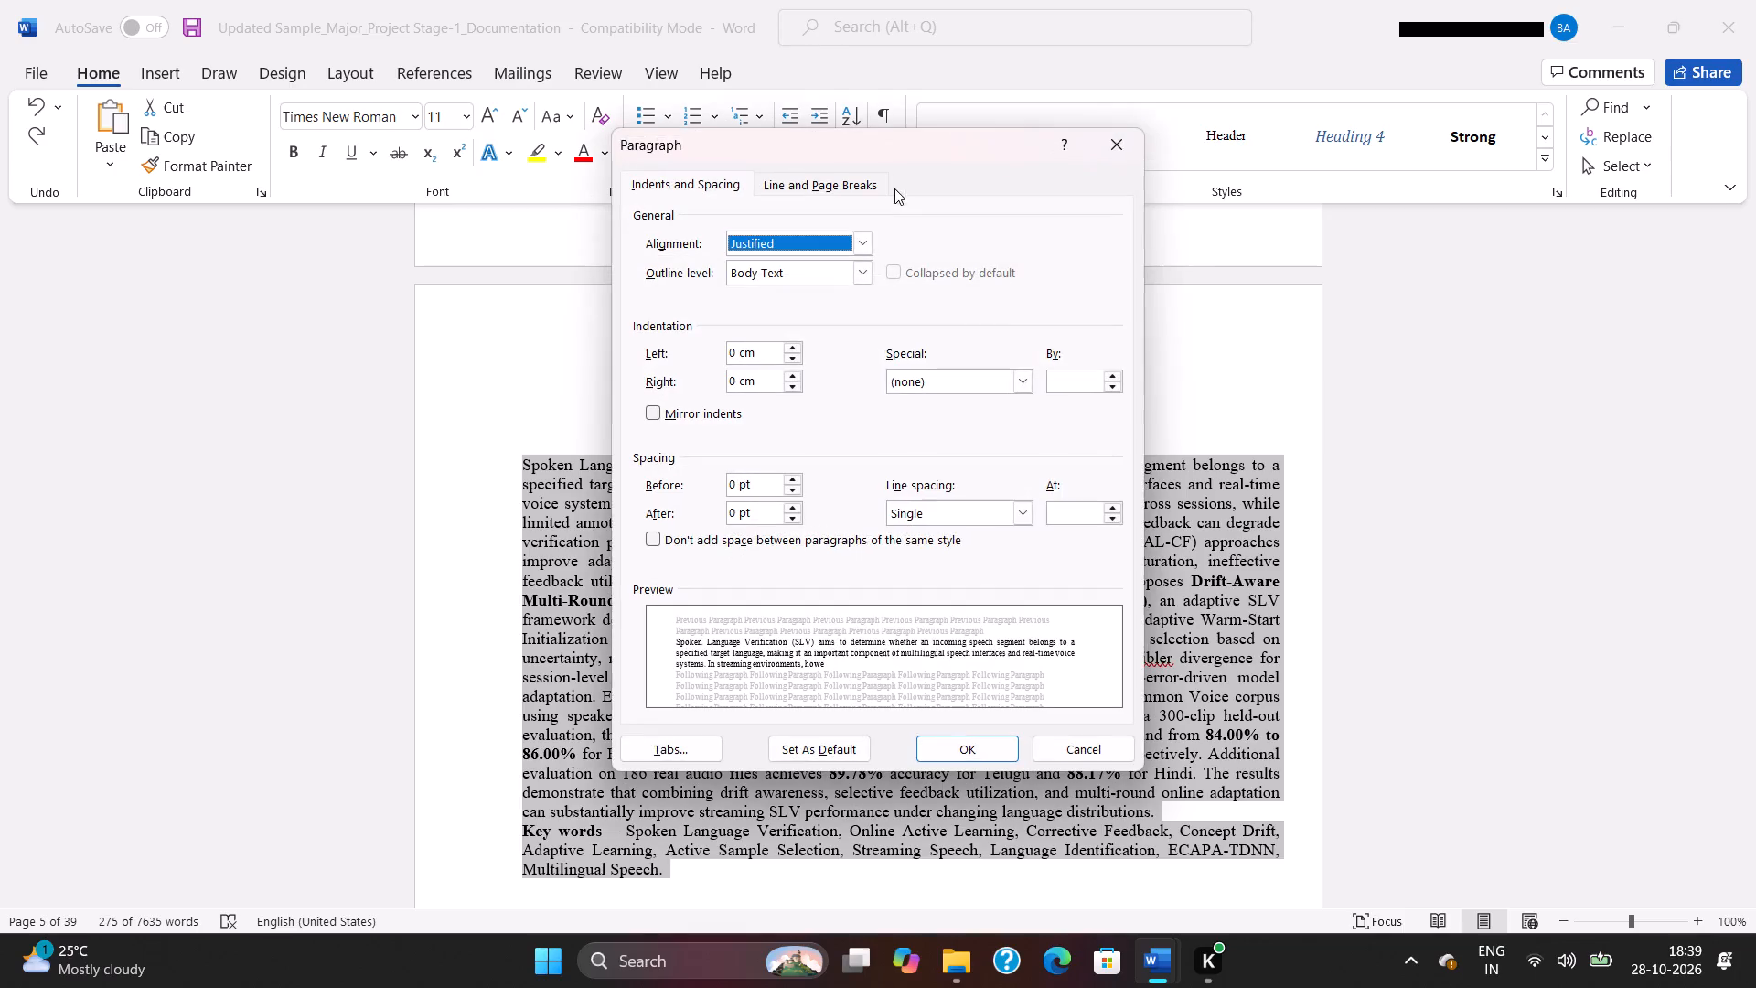
left_click(734, 481)
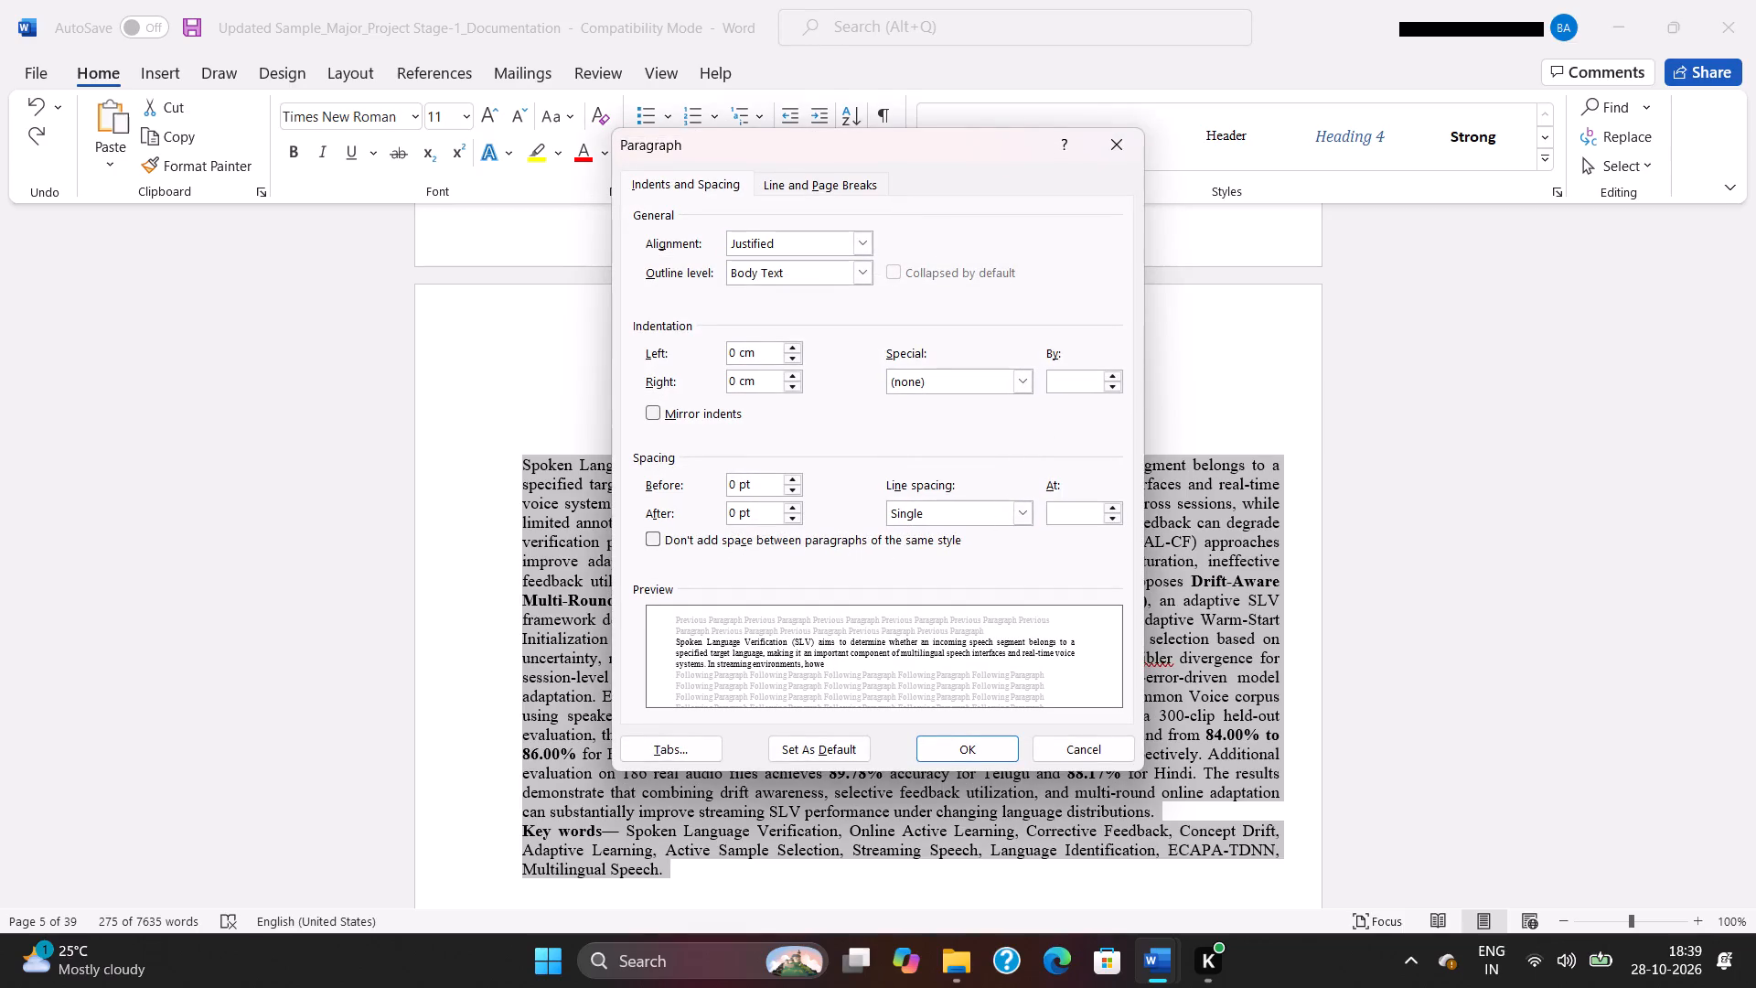
key("BackSpace")
type("1.")
key("0")
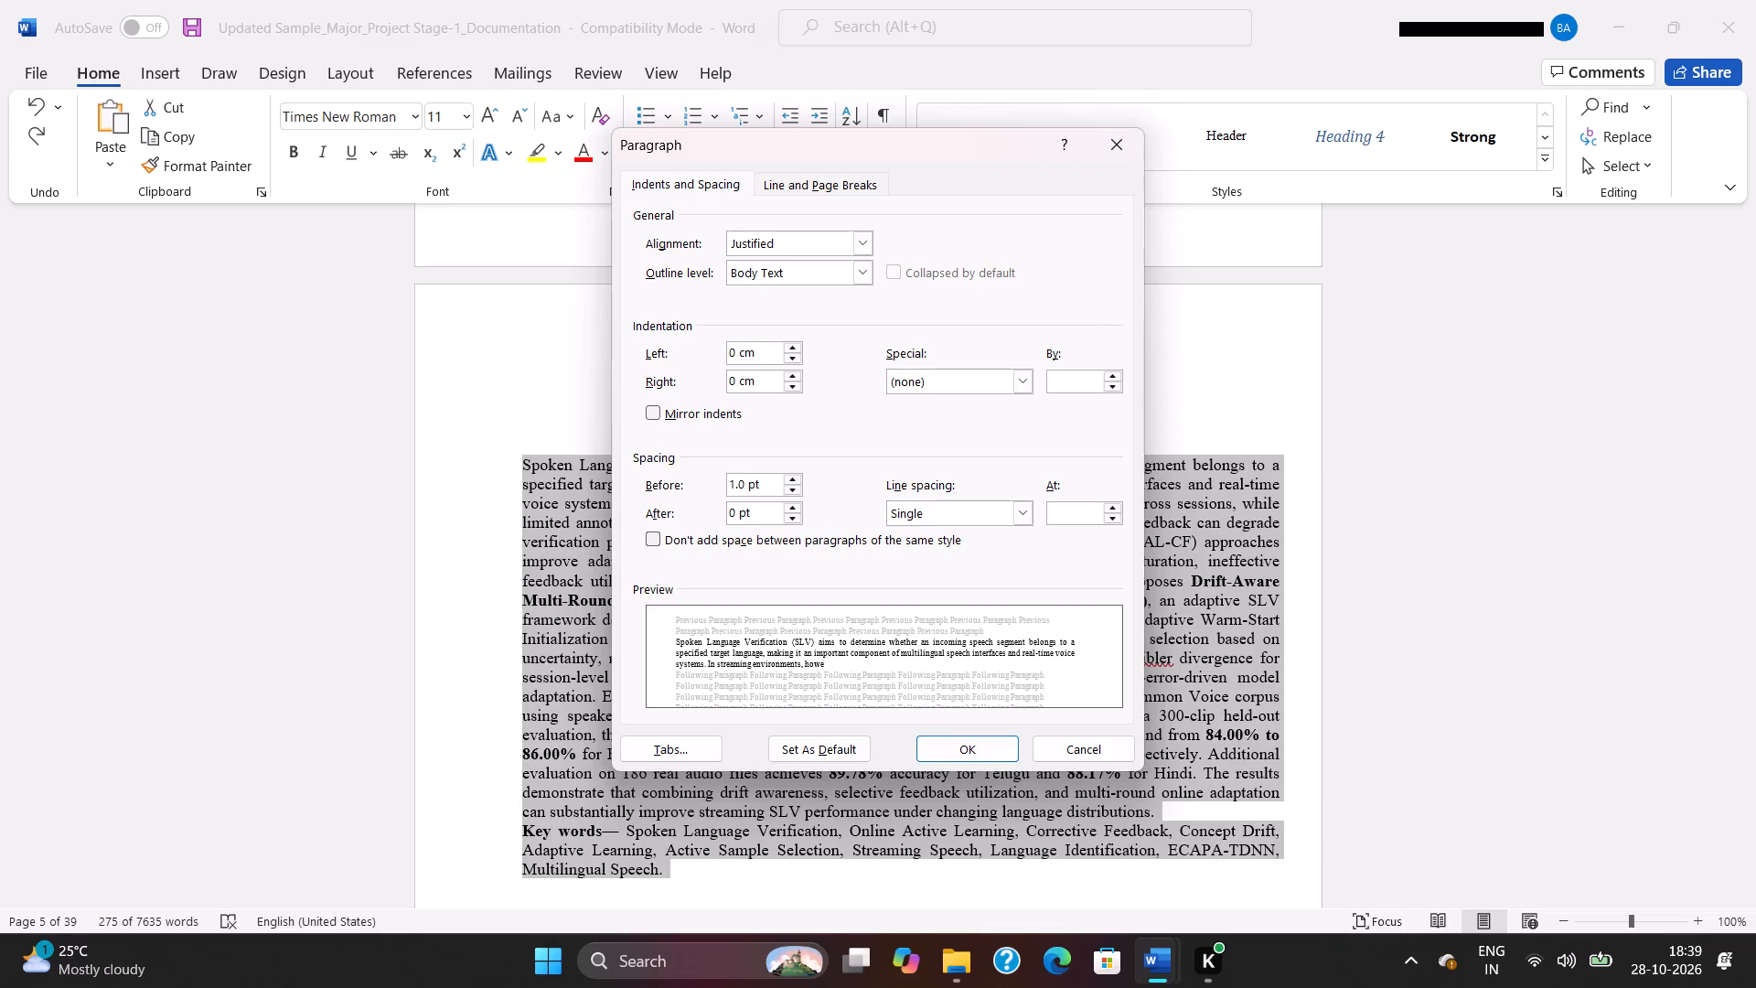
left_click(734, 508)
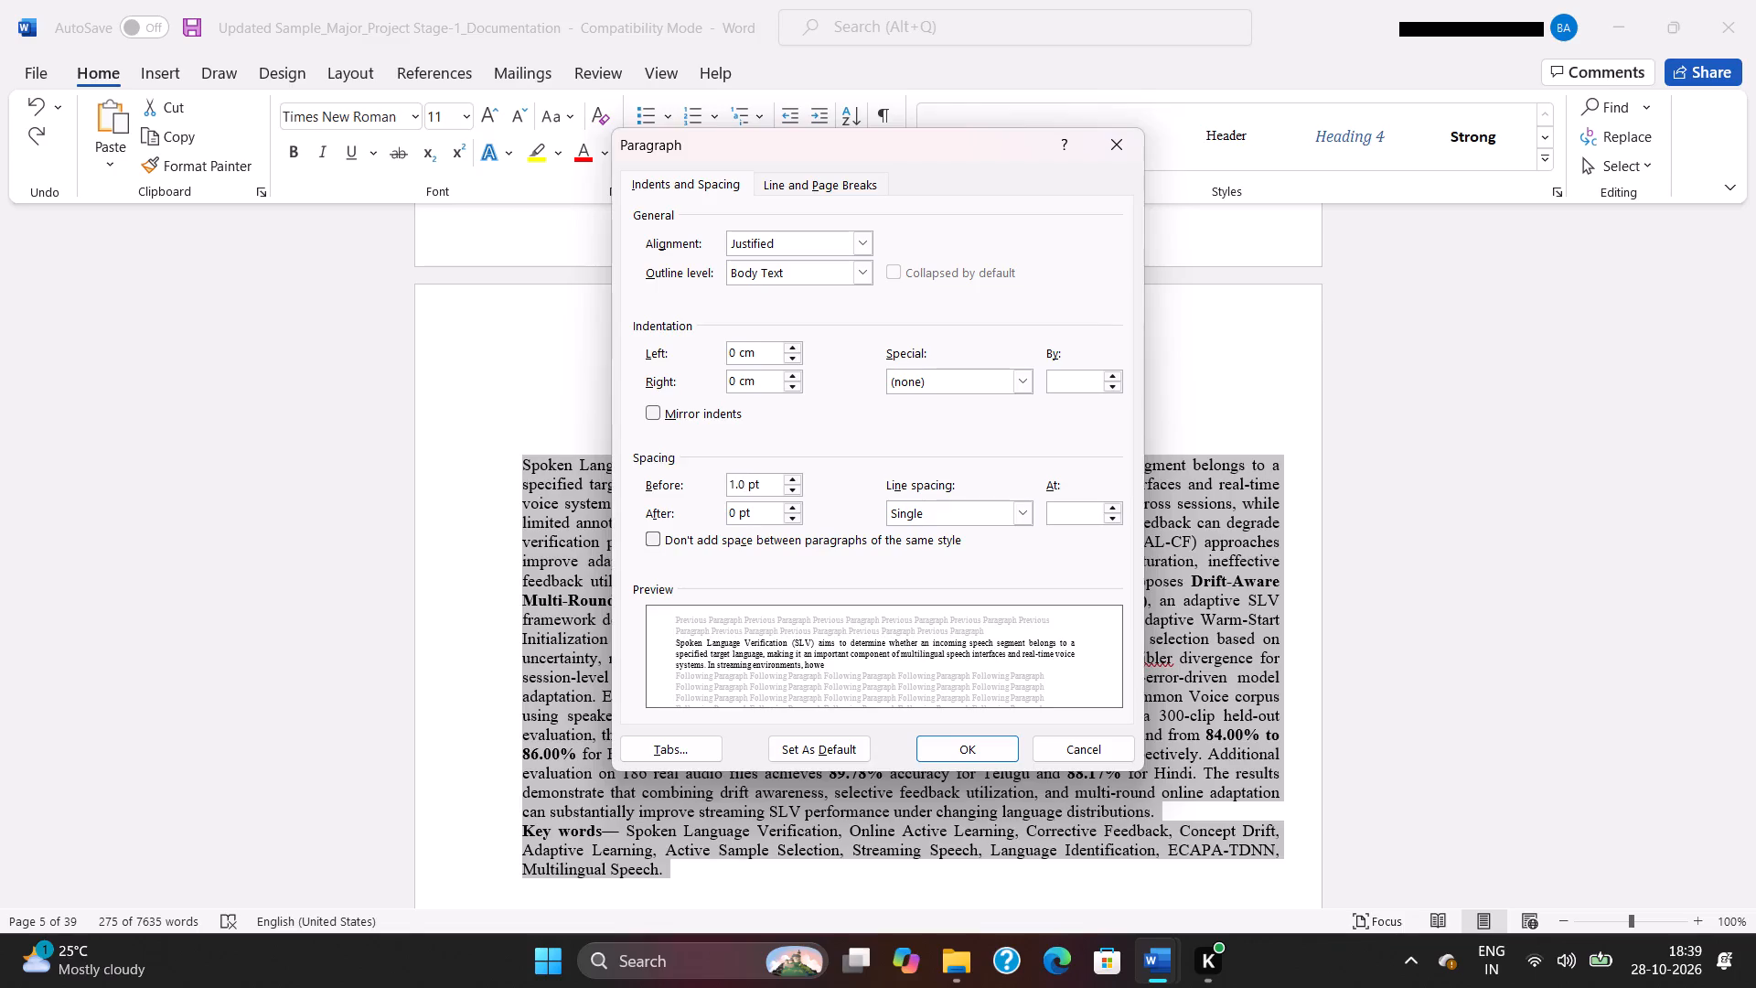
key("BackSpace")
type("1.0")
left_click(955, 741)
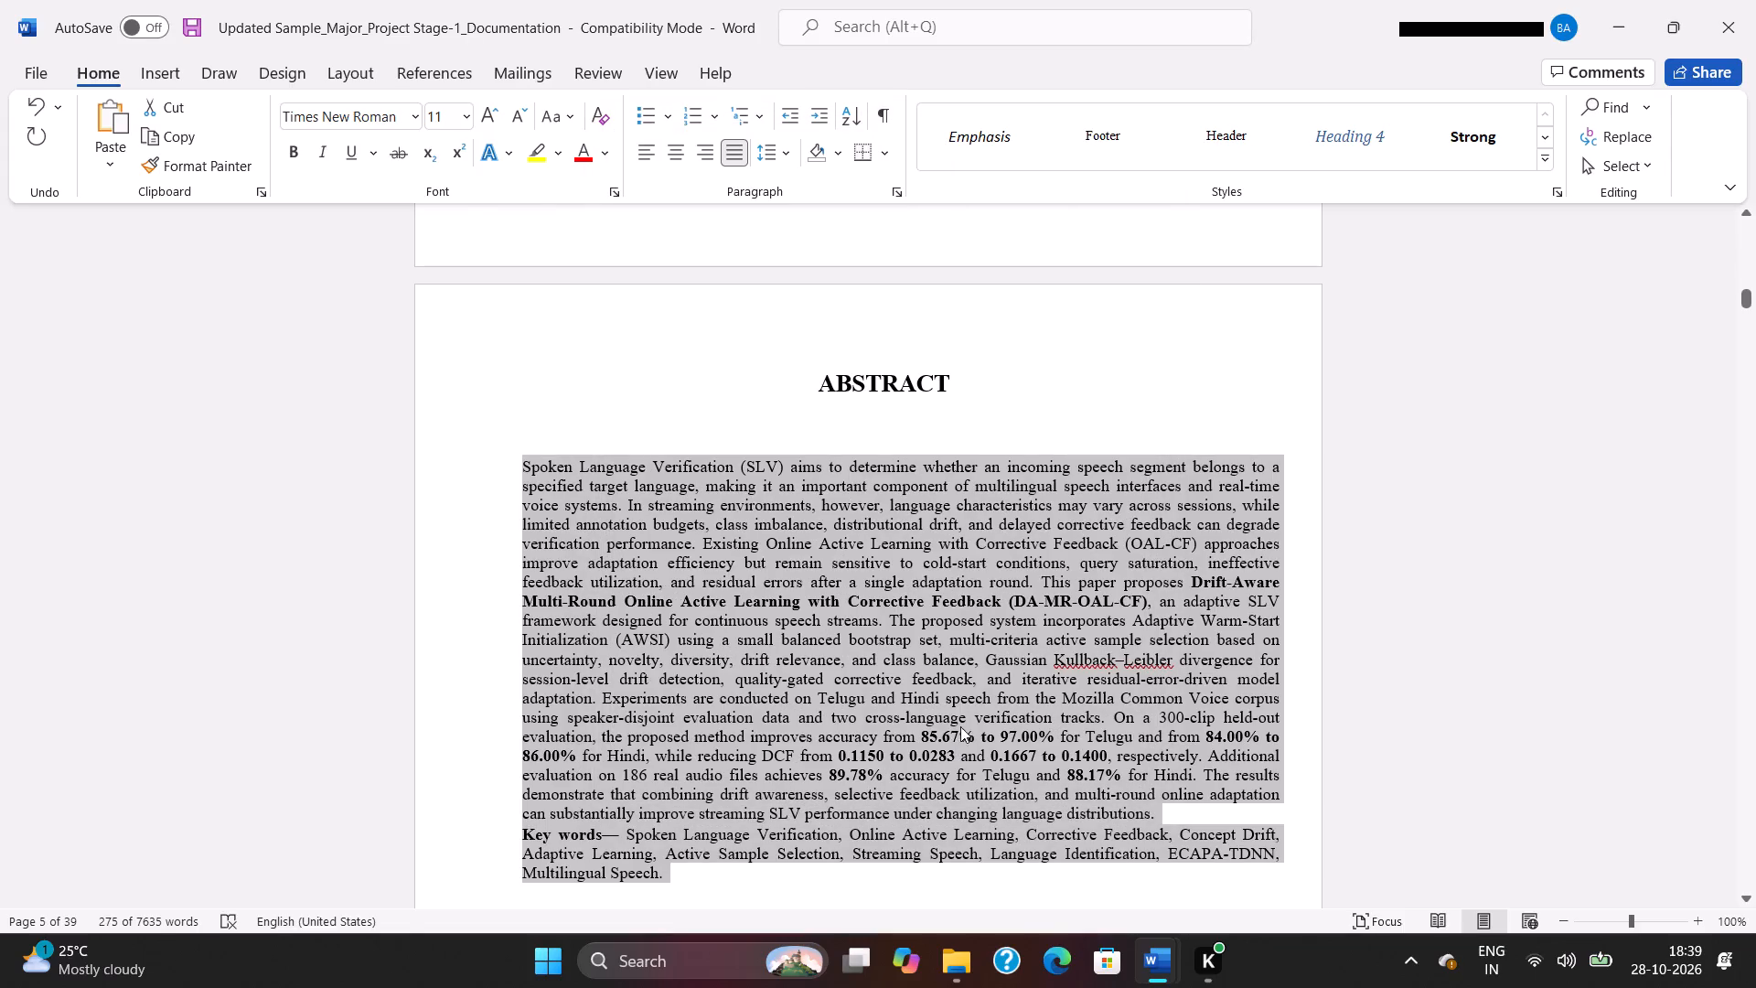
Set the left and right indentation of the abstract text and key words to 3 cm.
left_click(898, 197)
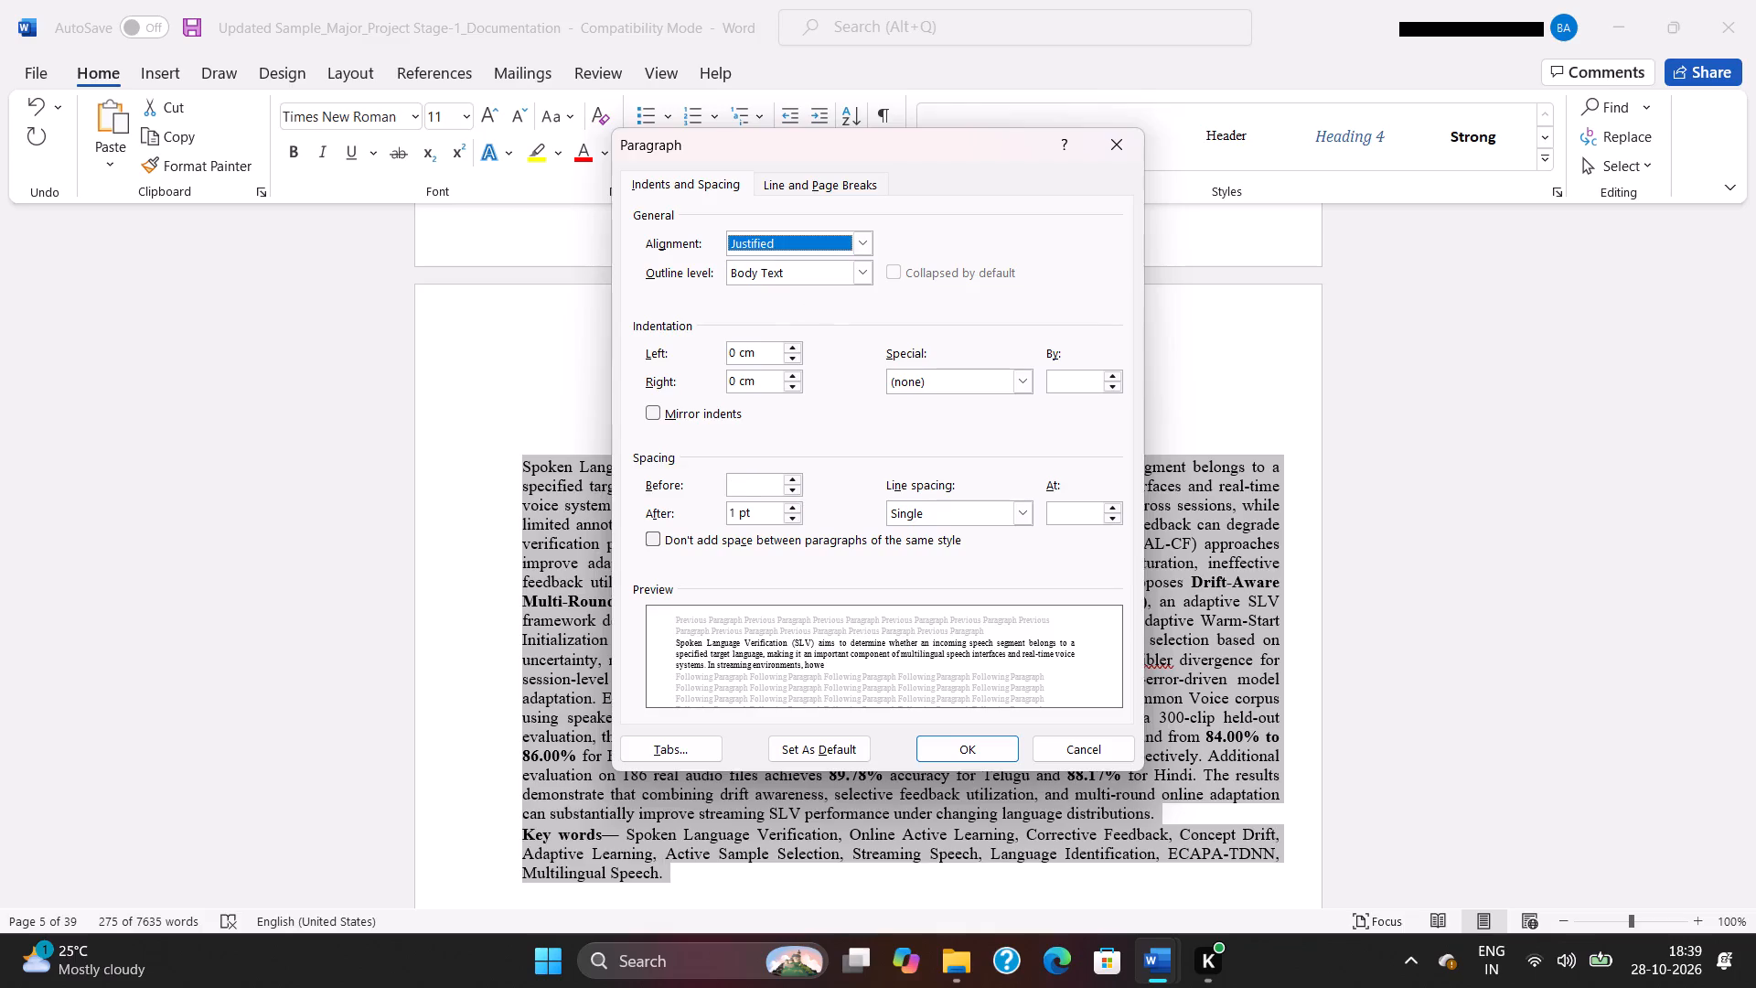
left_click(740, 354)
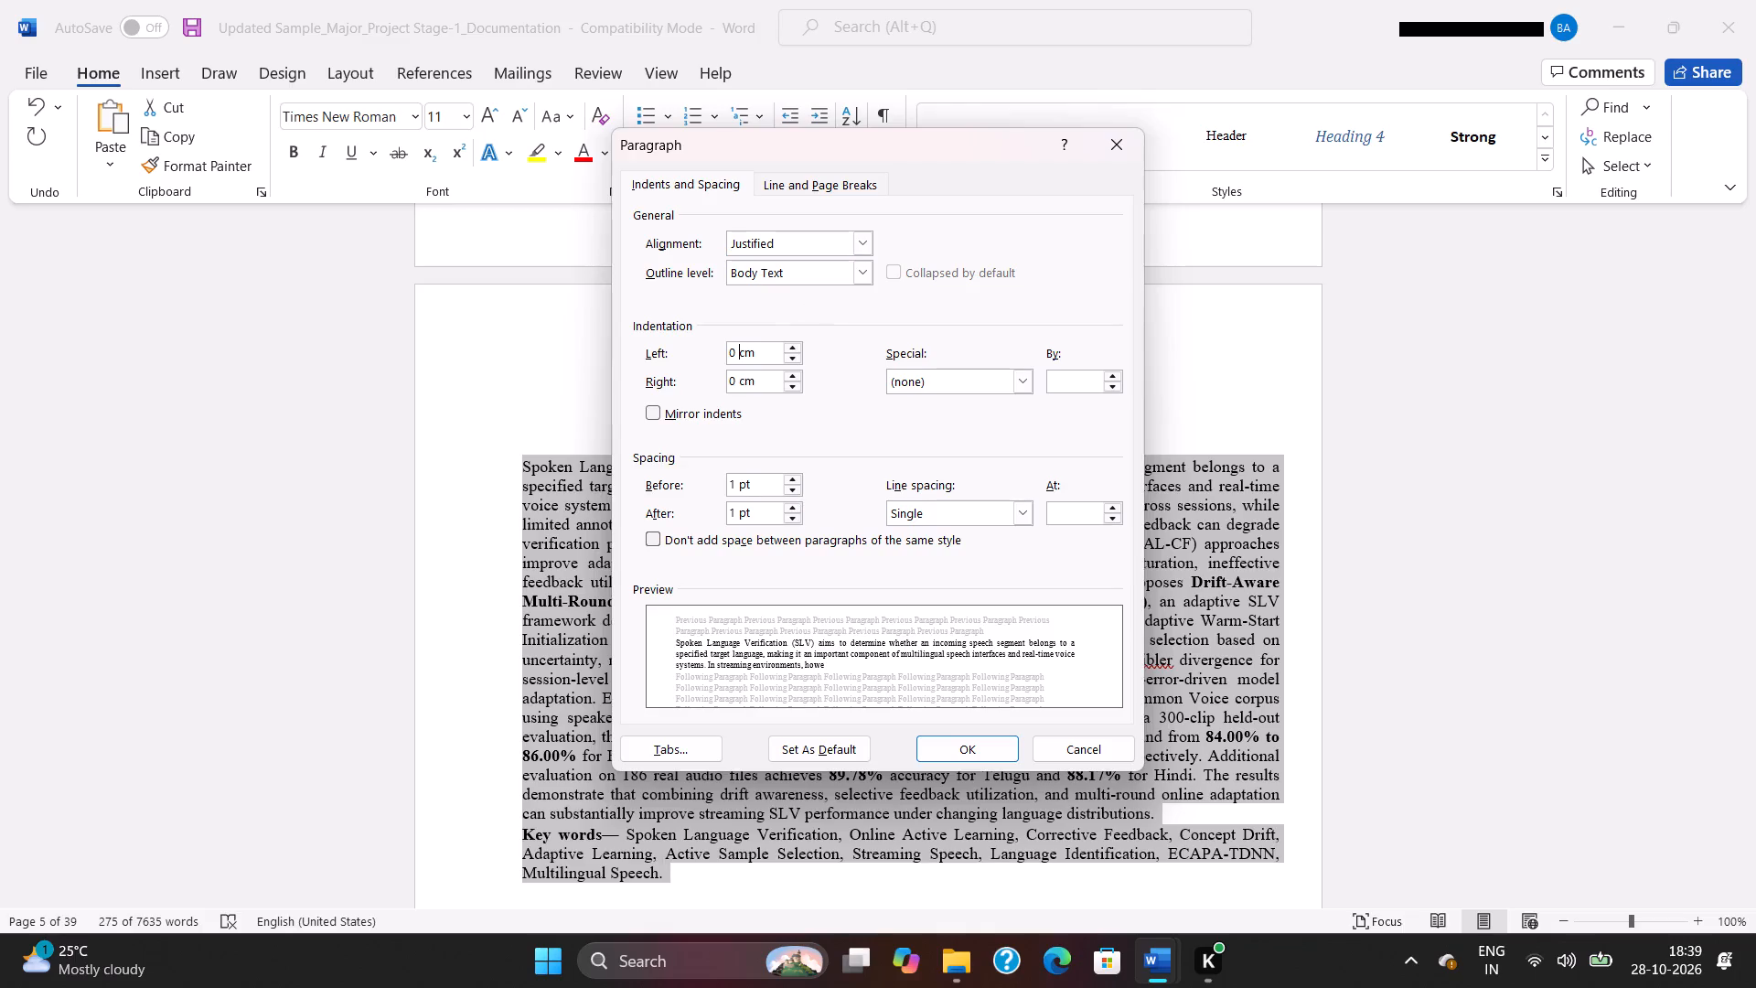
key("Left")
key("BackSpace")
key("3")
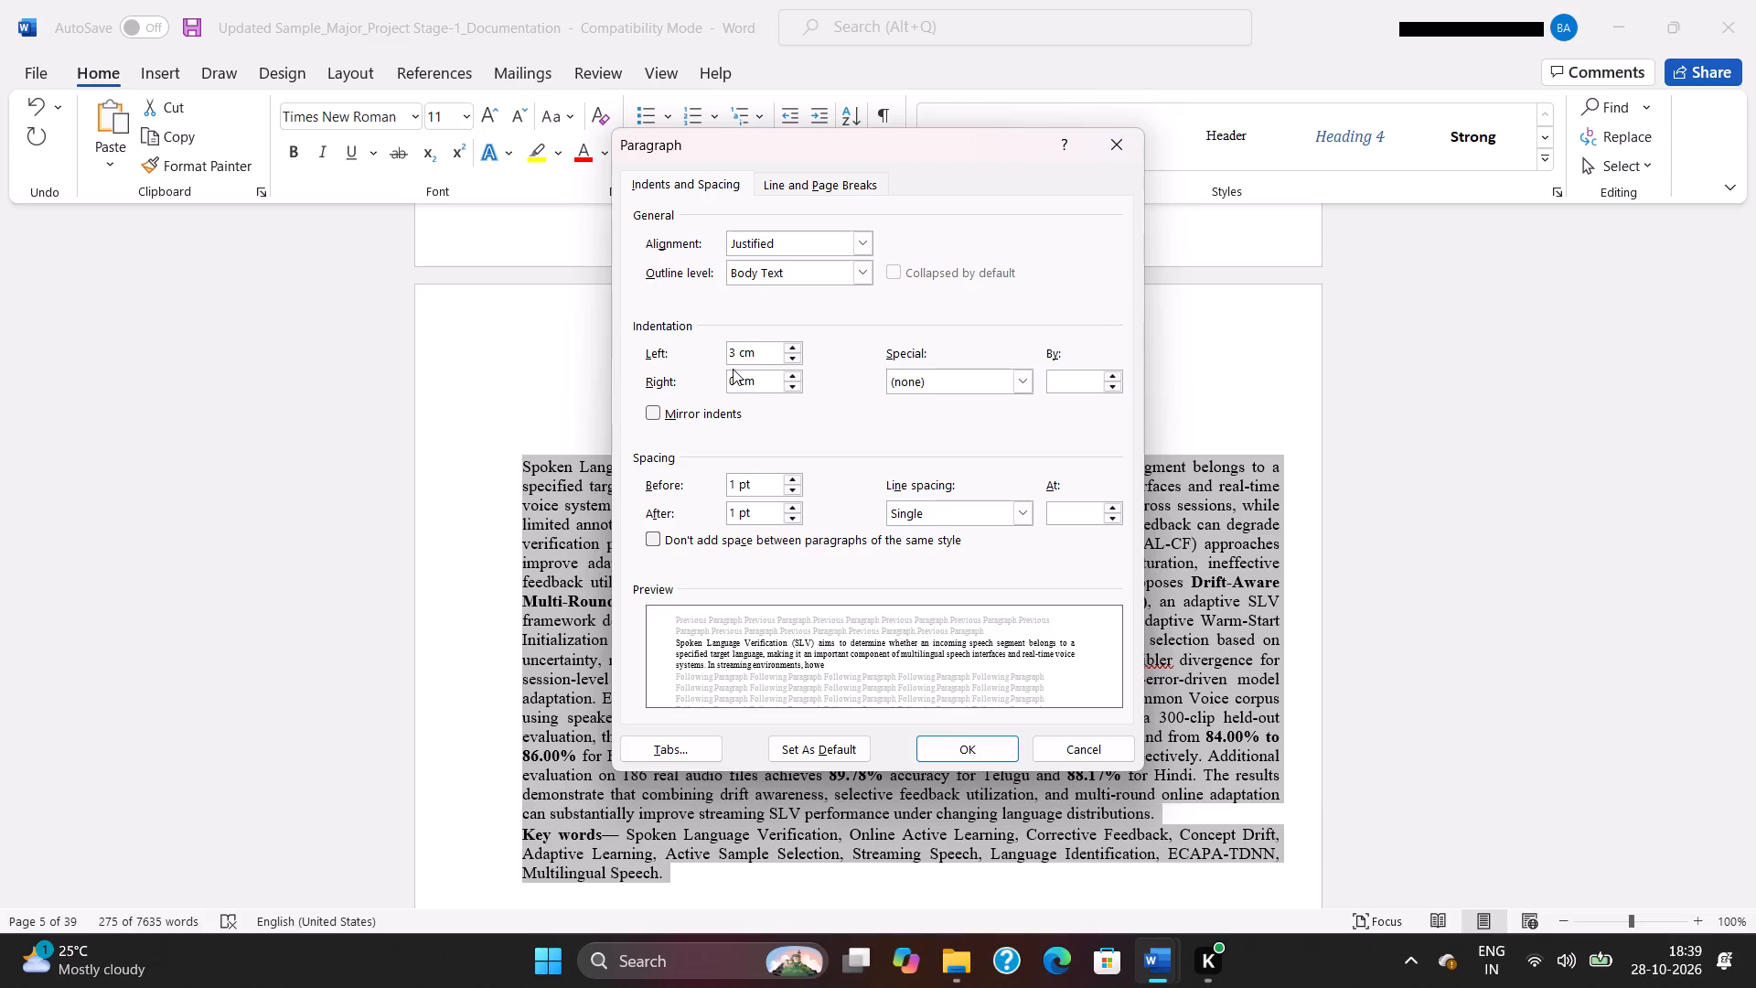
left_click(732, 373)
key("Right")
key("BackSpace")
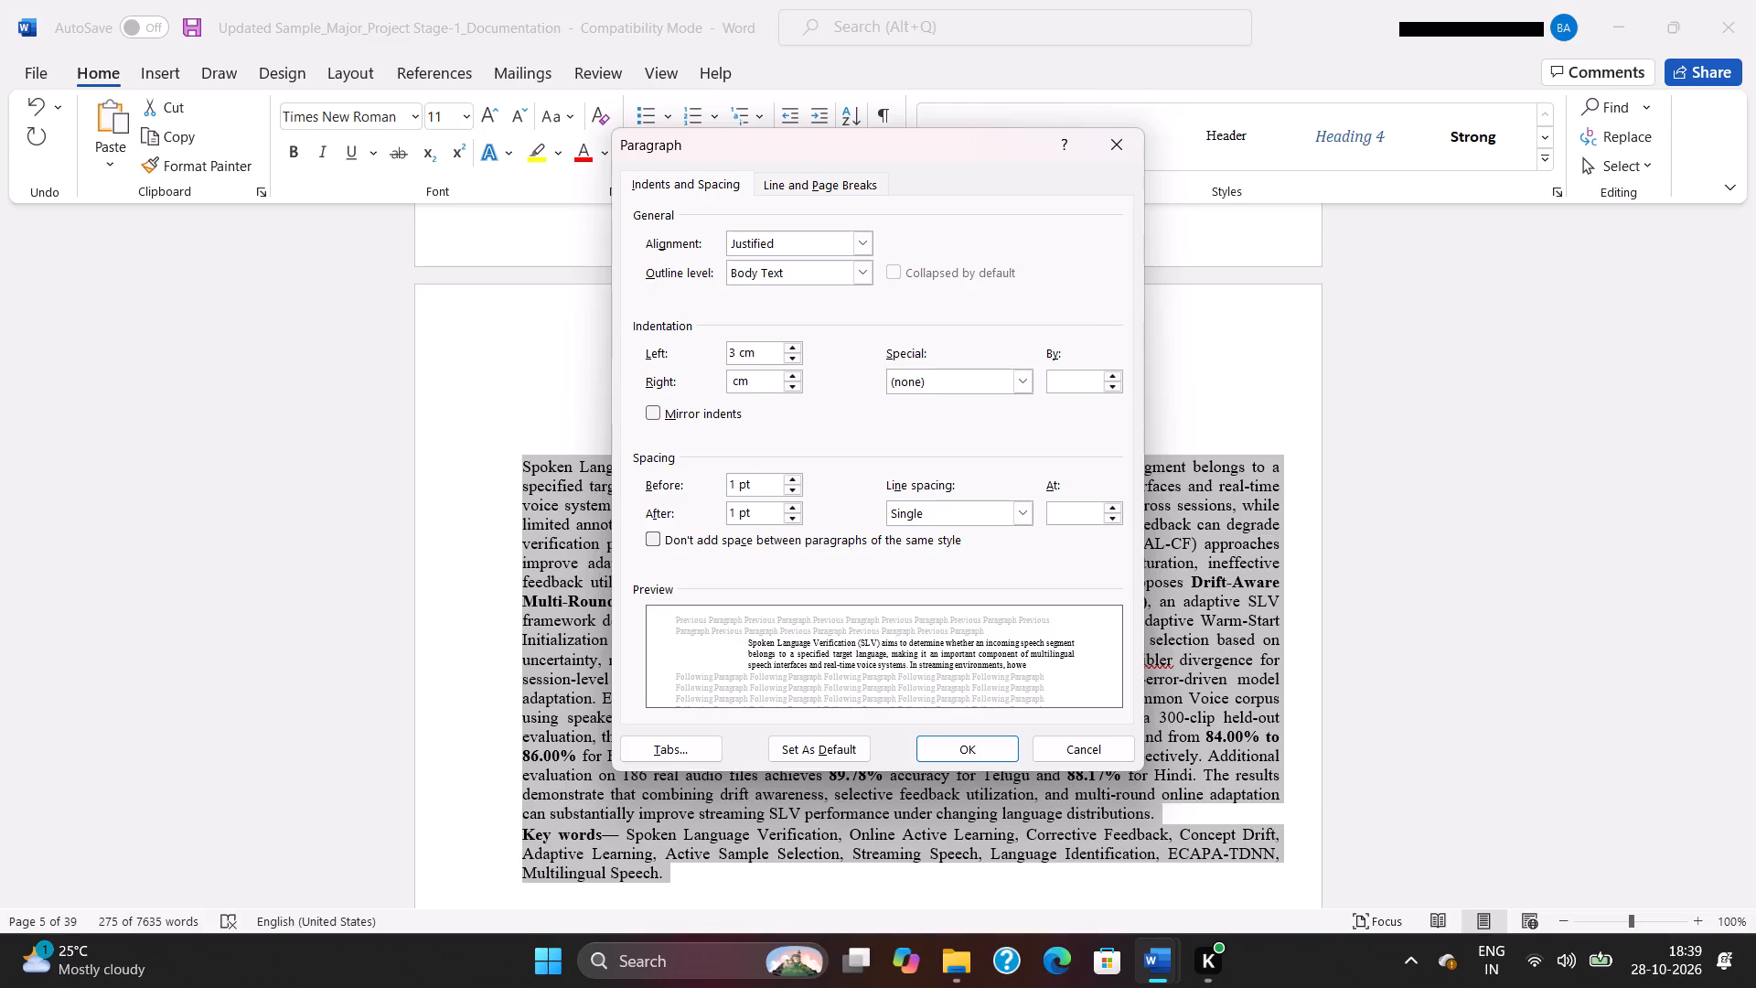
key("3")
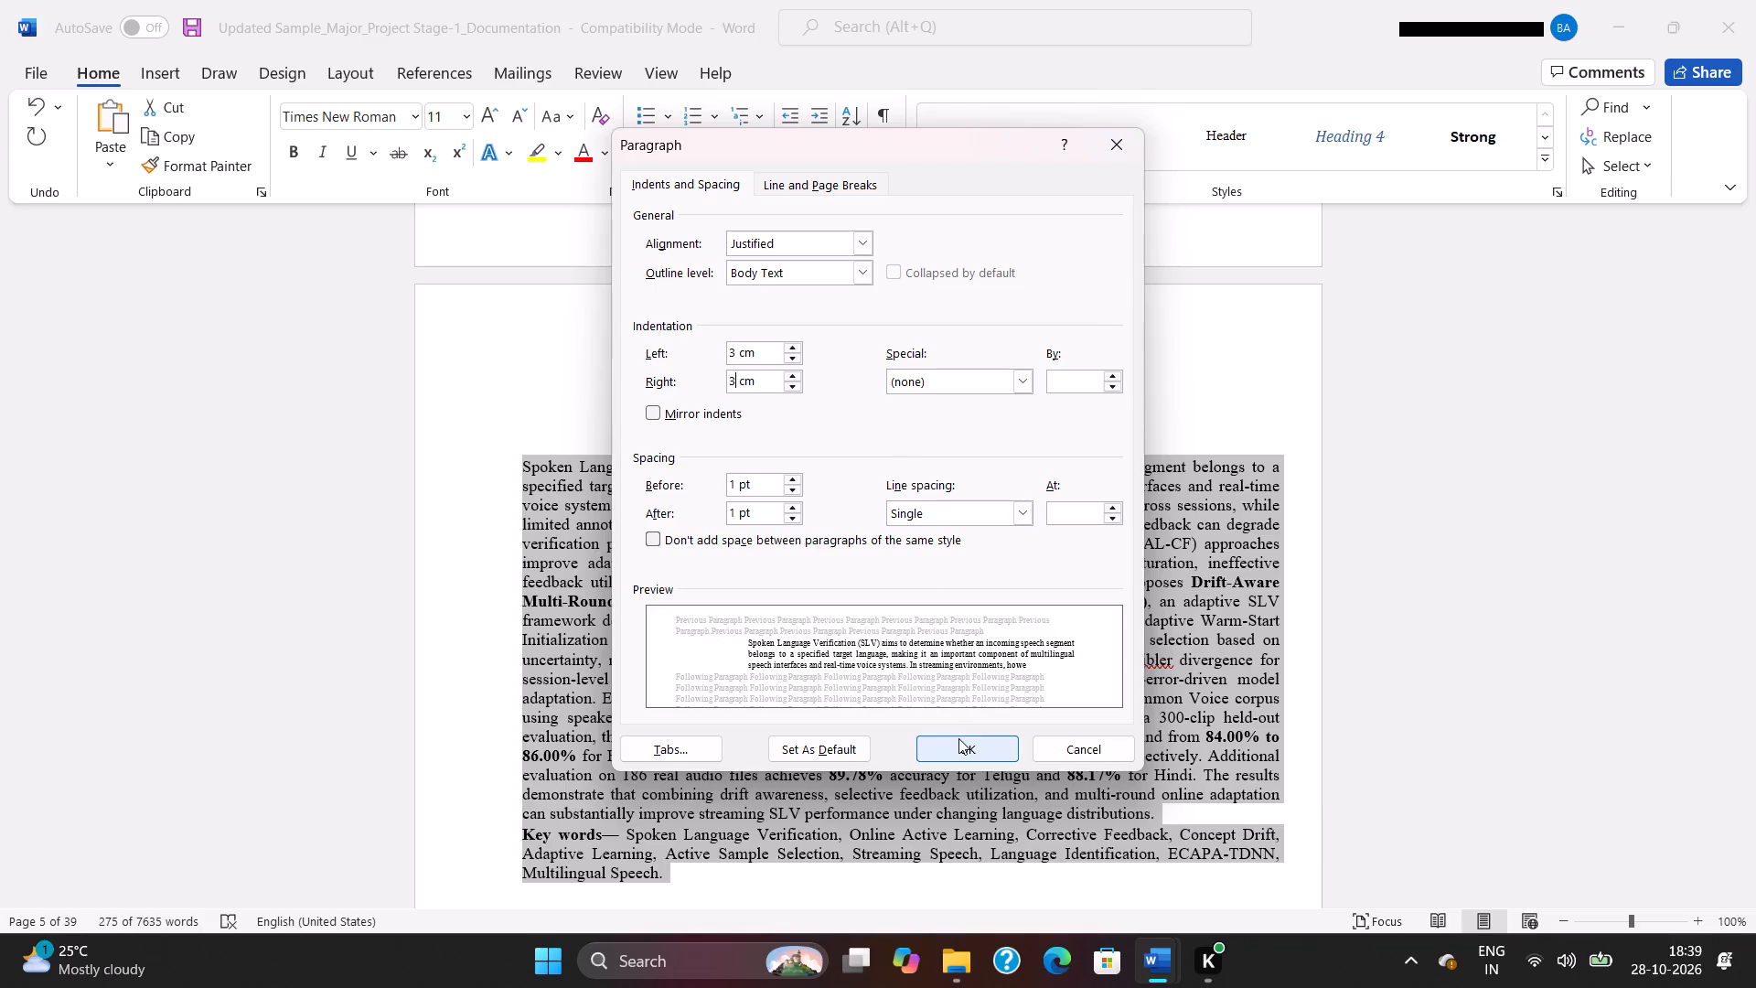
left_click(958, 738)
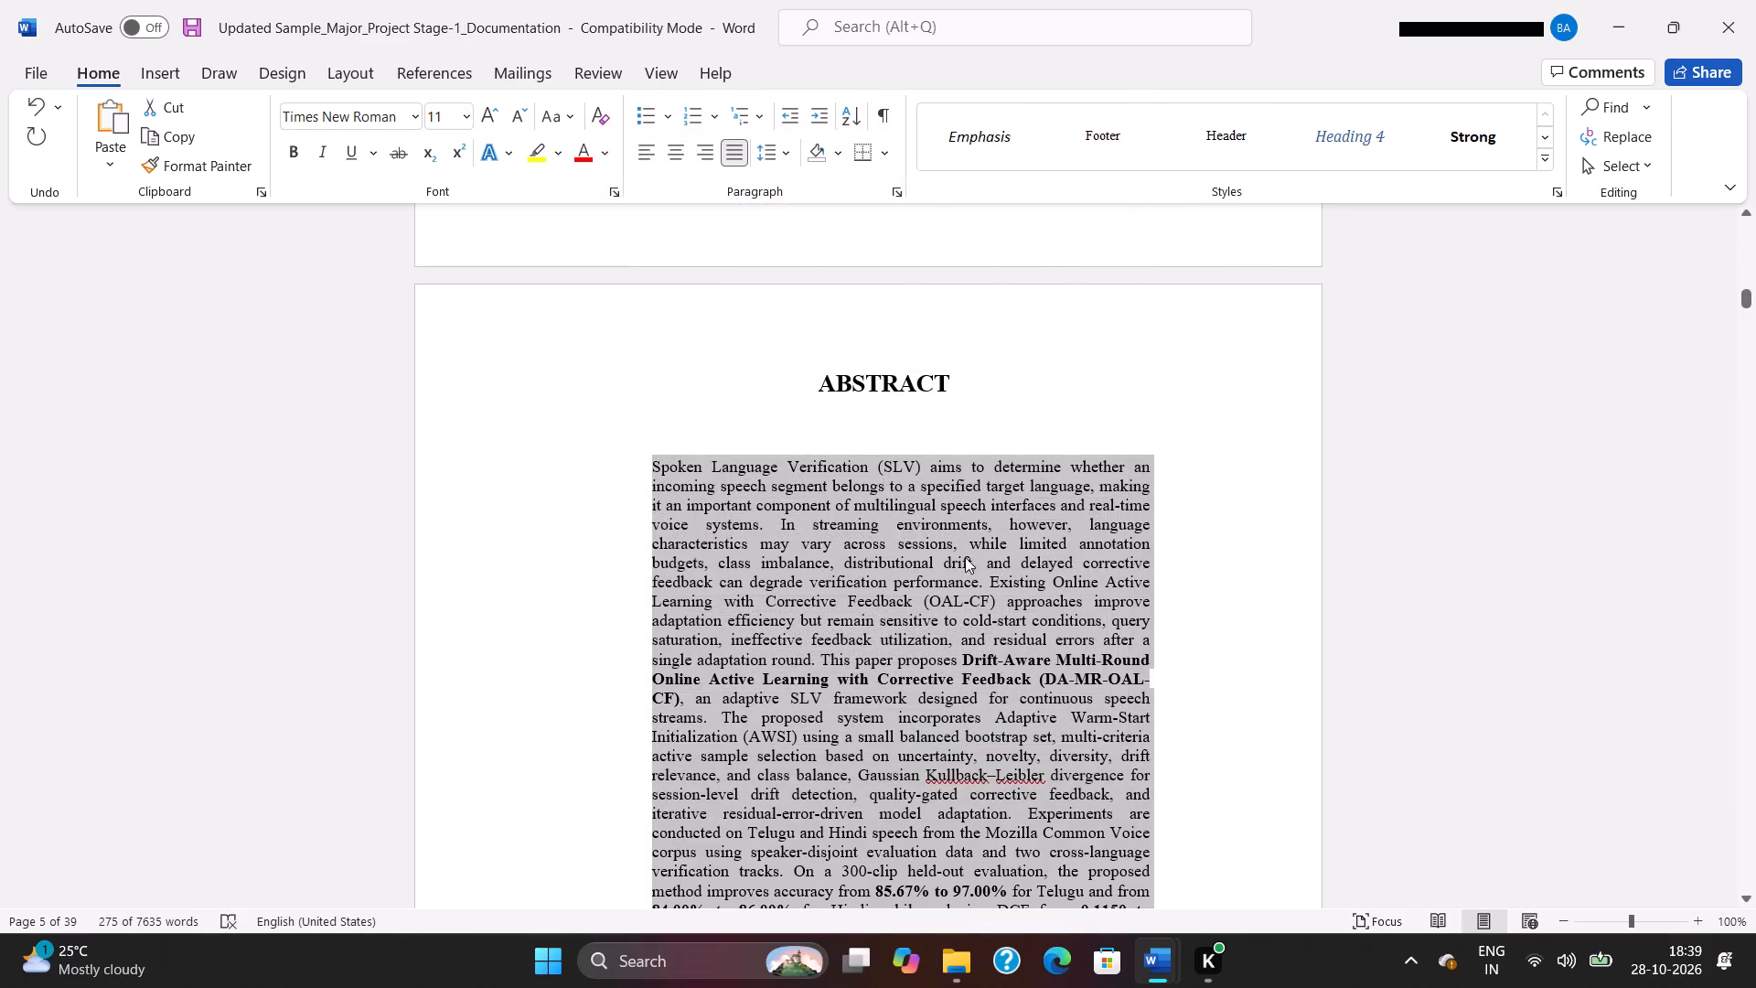
Set the left and right indentation of the abstract text and key words to 1 cm.
left_click(895, 198)
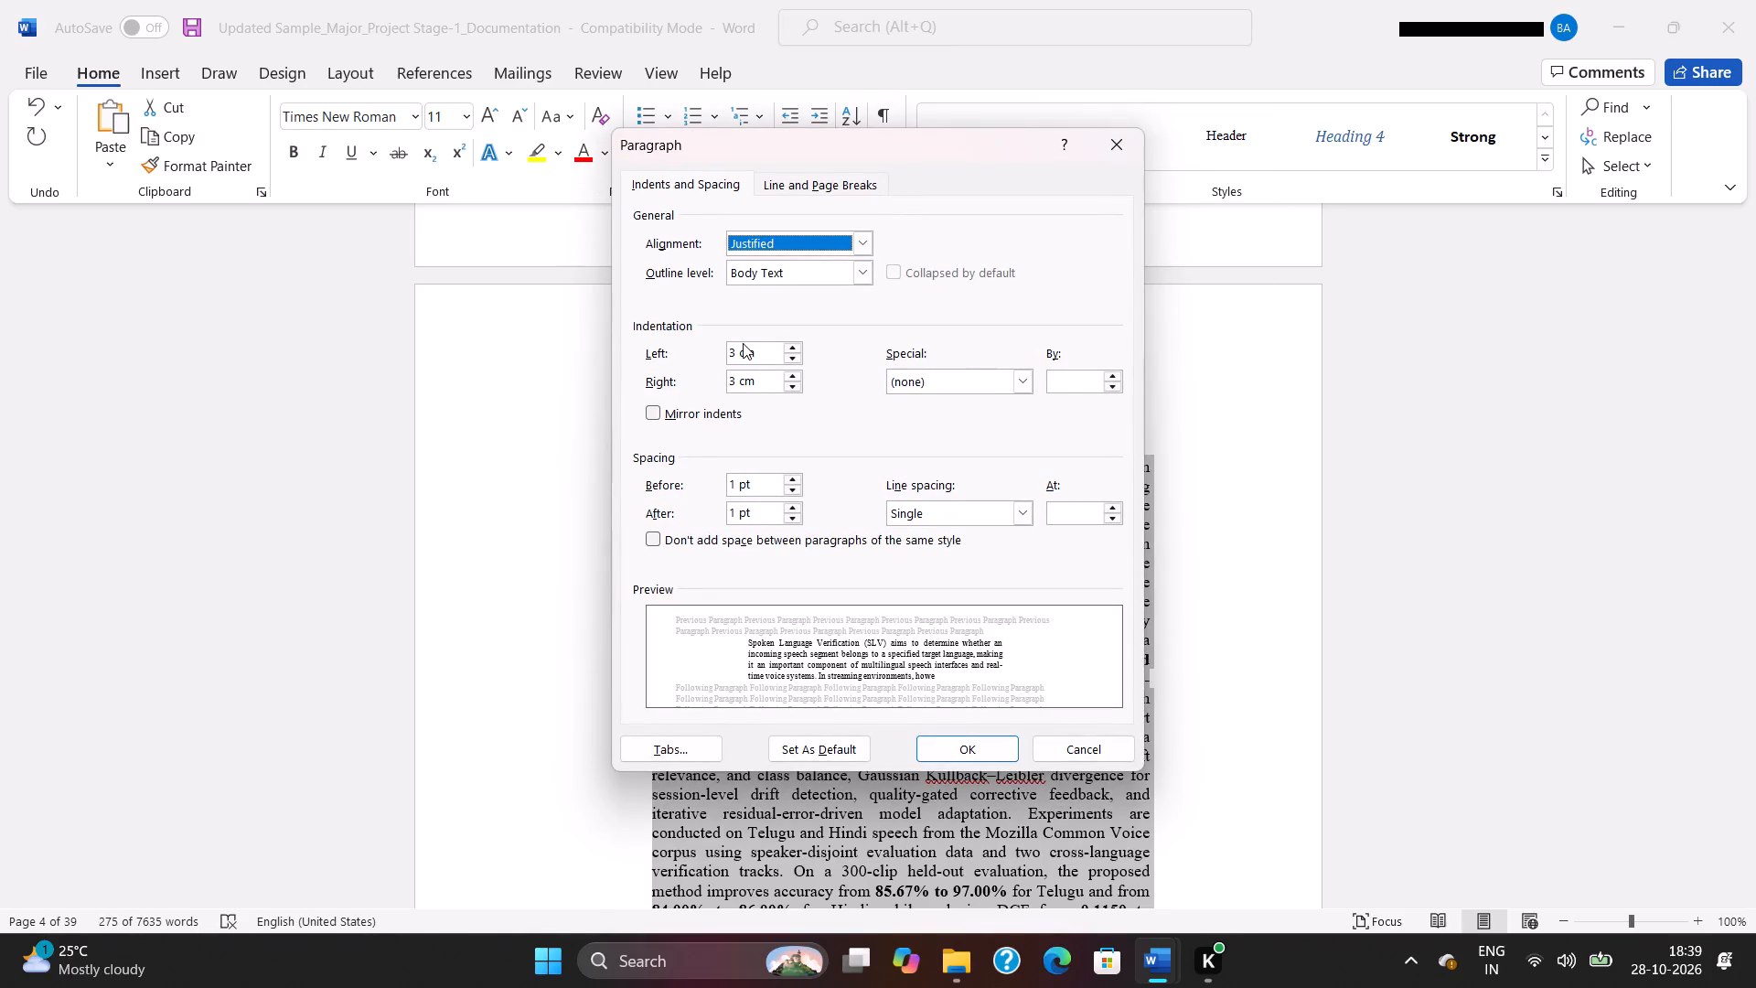
left_click(735, 353)
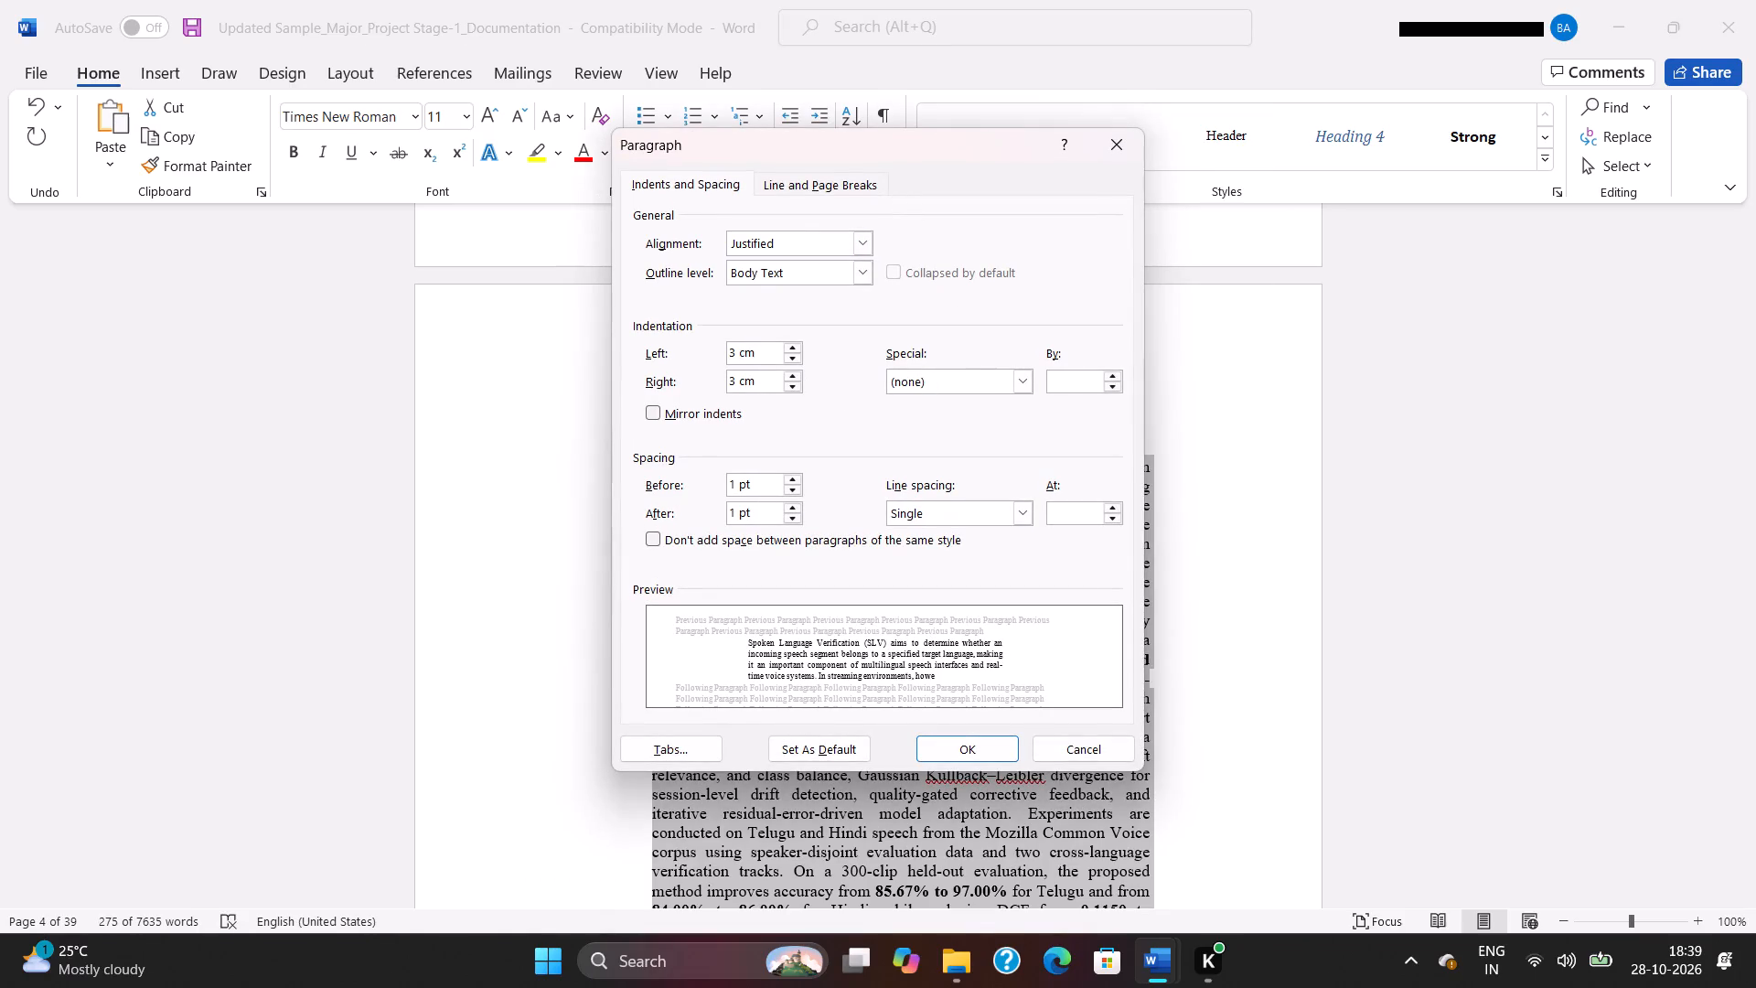
key("BackSpace")
key("1")
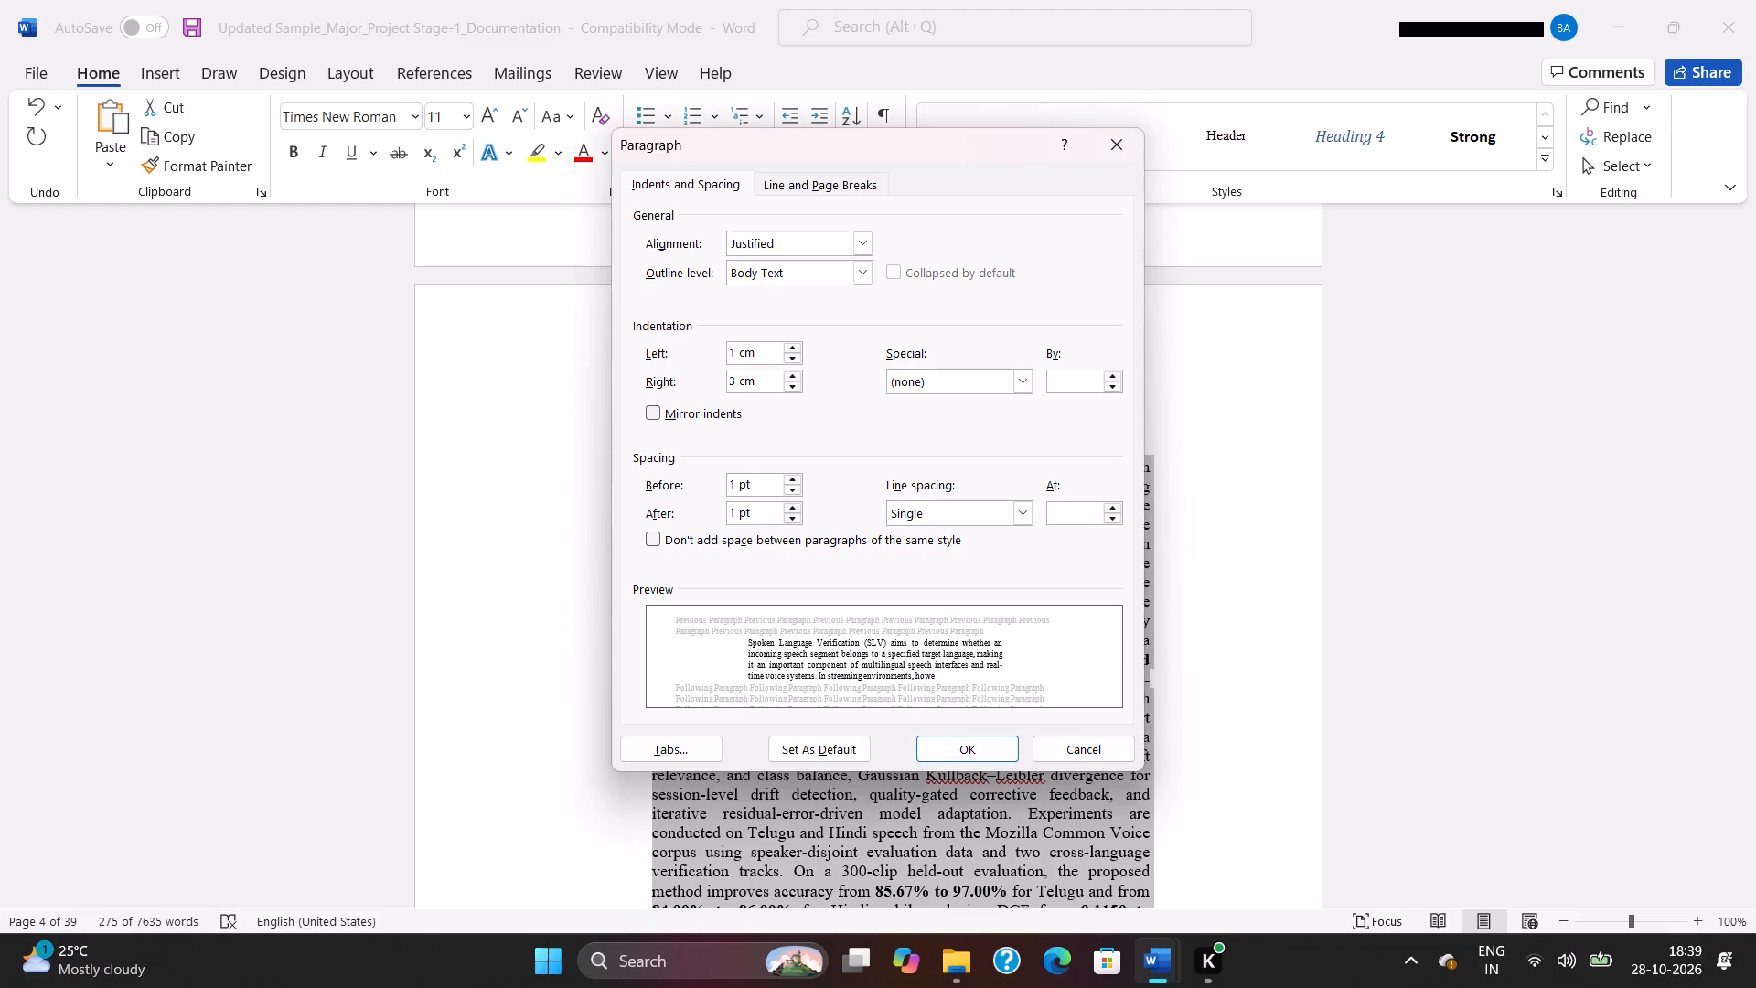
left_click(735, 381)
key("BackSpace")
key("1")
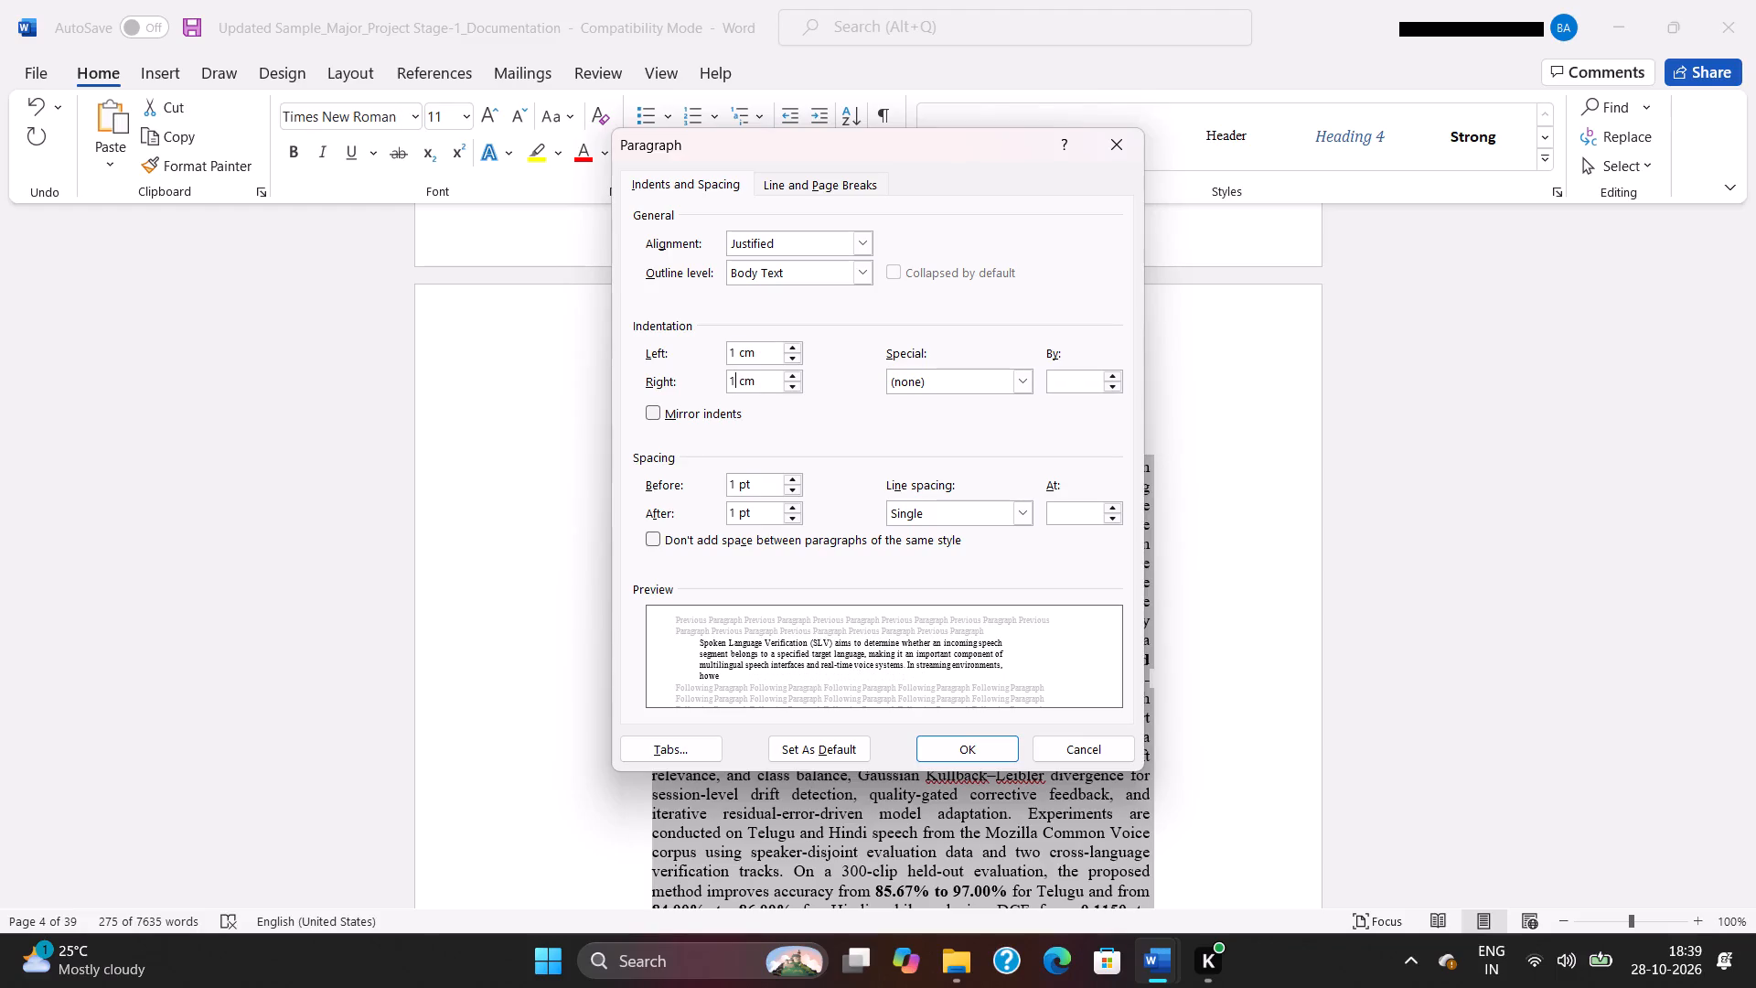
left_click(946, 751)
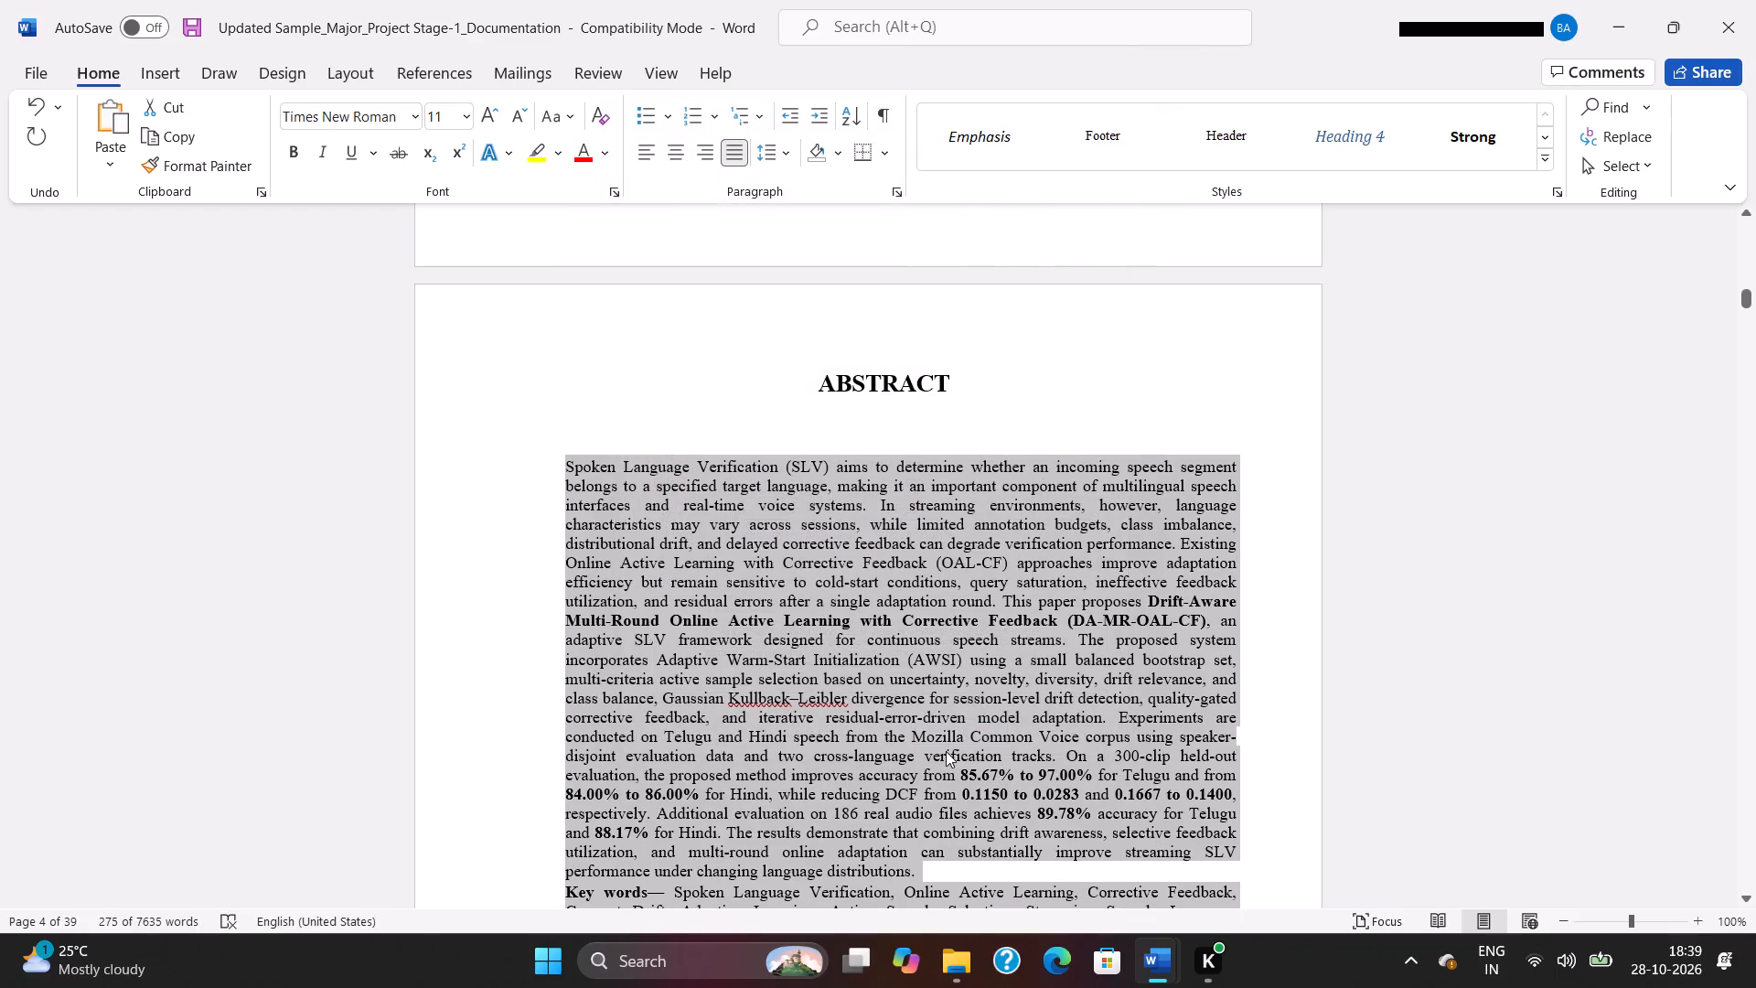
Set only the left indentation of the abstract text and key words to 0 cm.
left_click(900, 184)
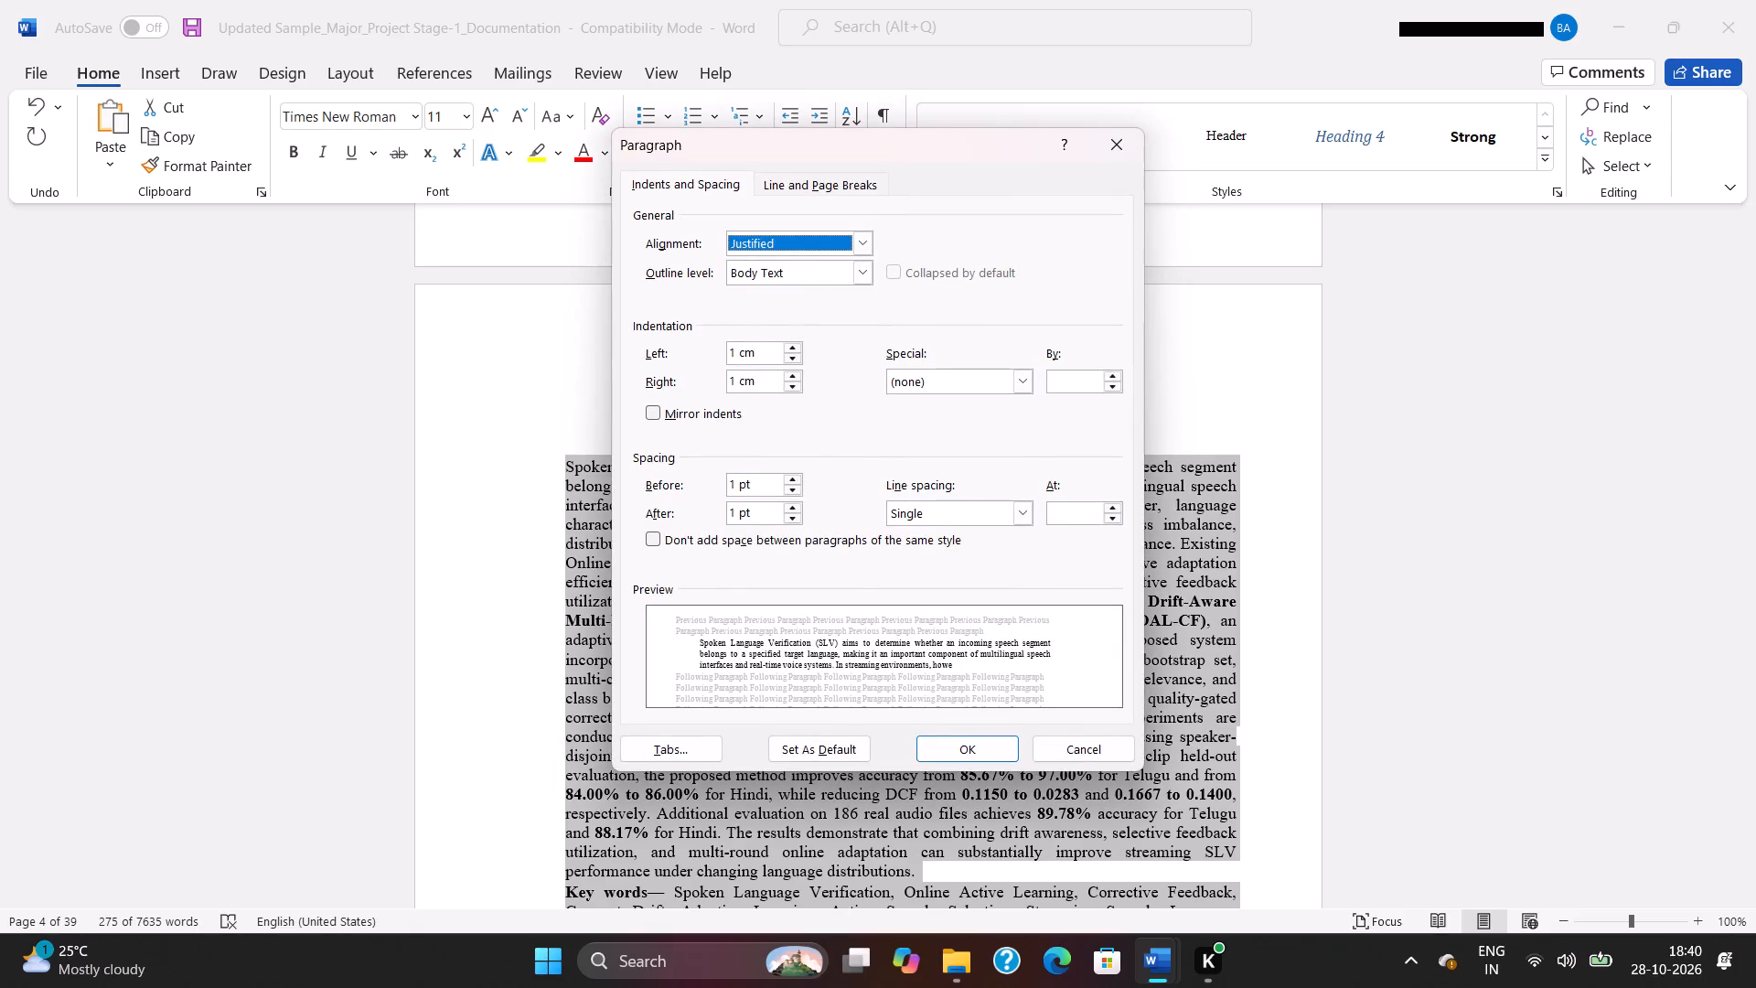
left_click(739, 352)
key("BackSpace")
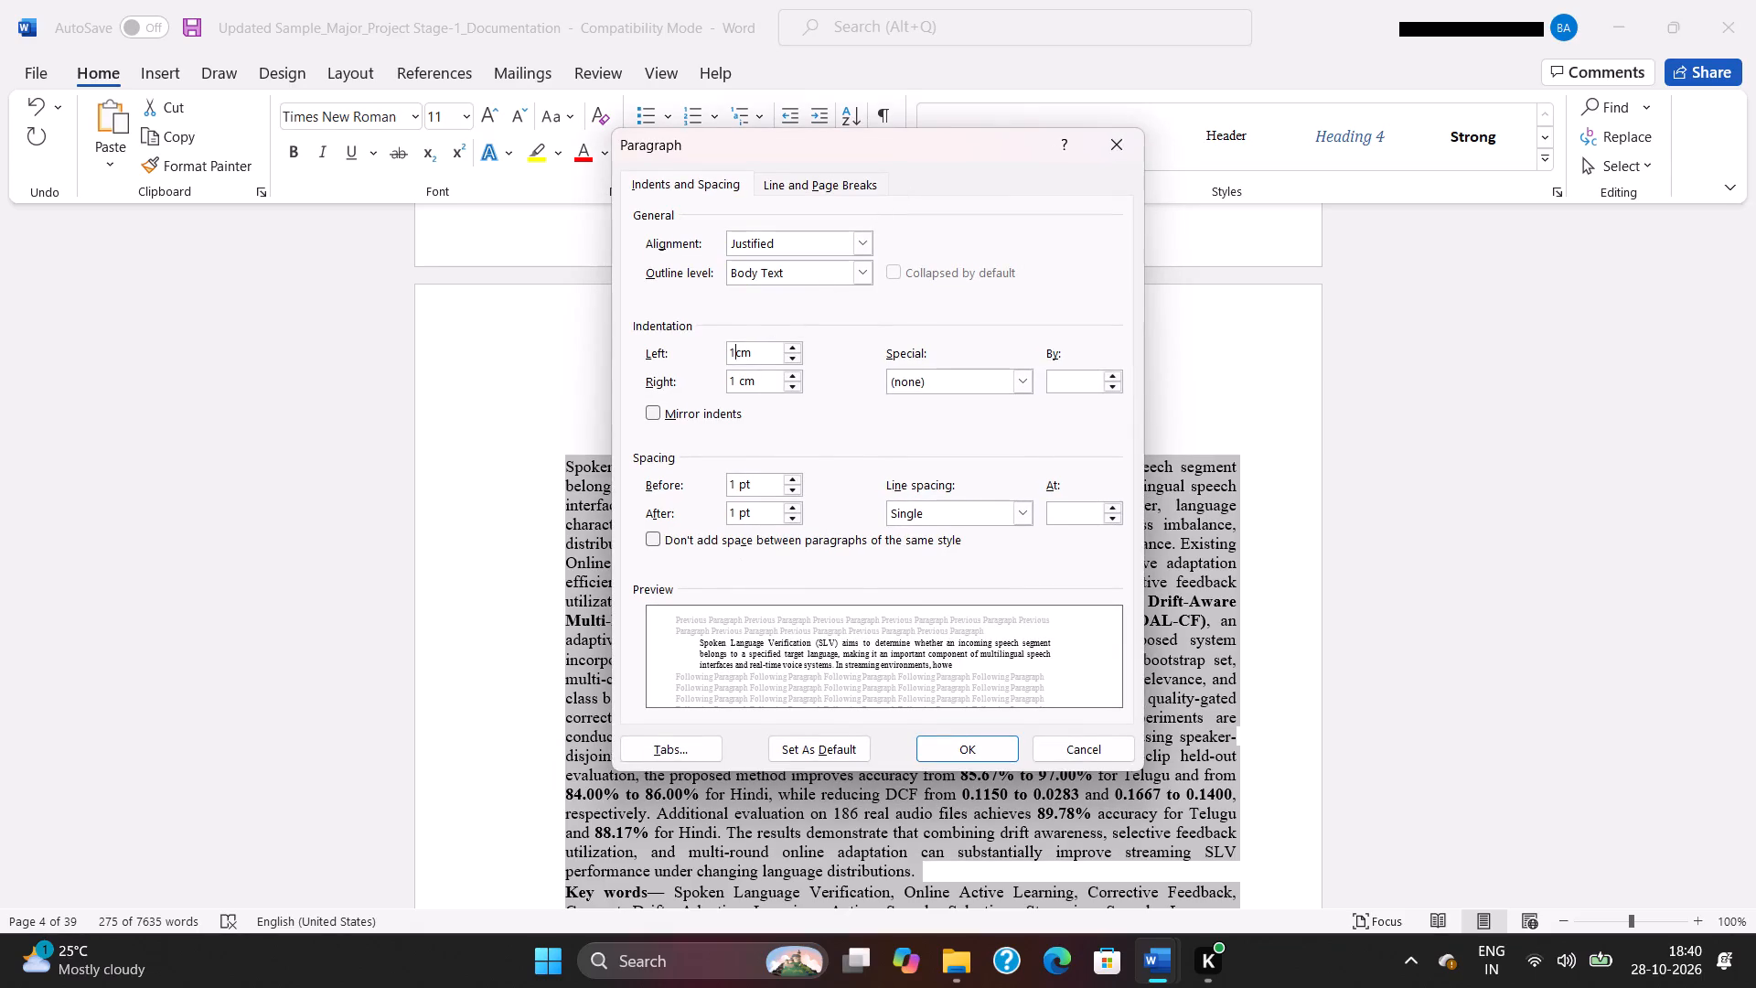
key("BackSpace")
type("0")
key("space")
left_click(946, 739)
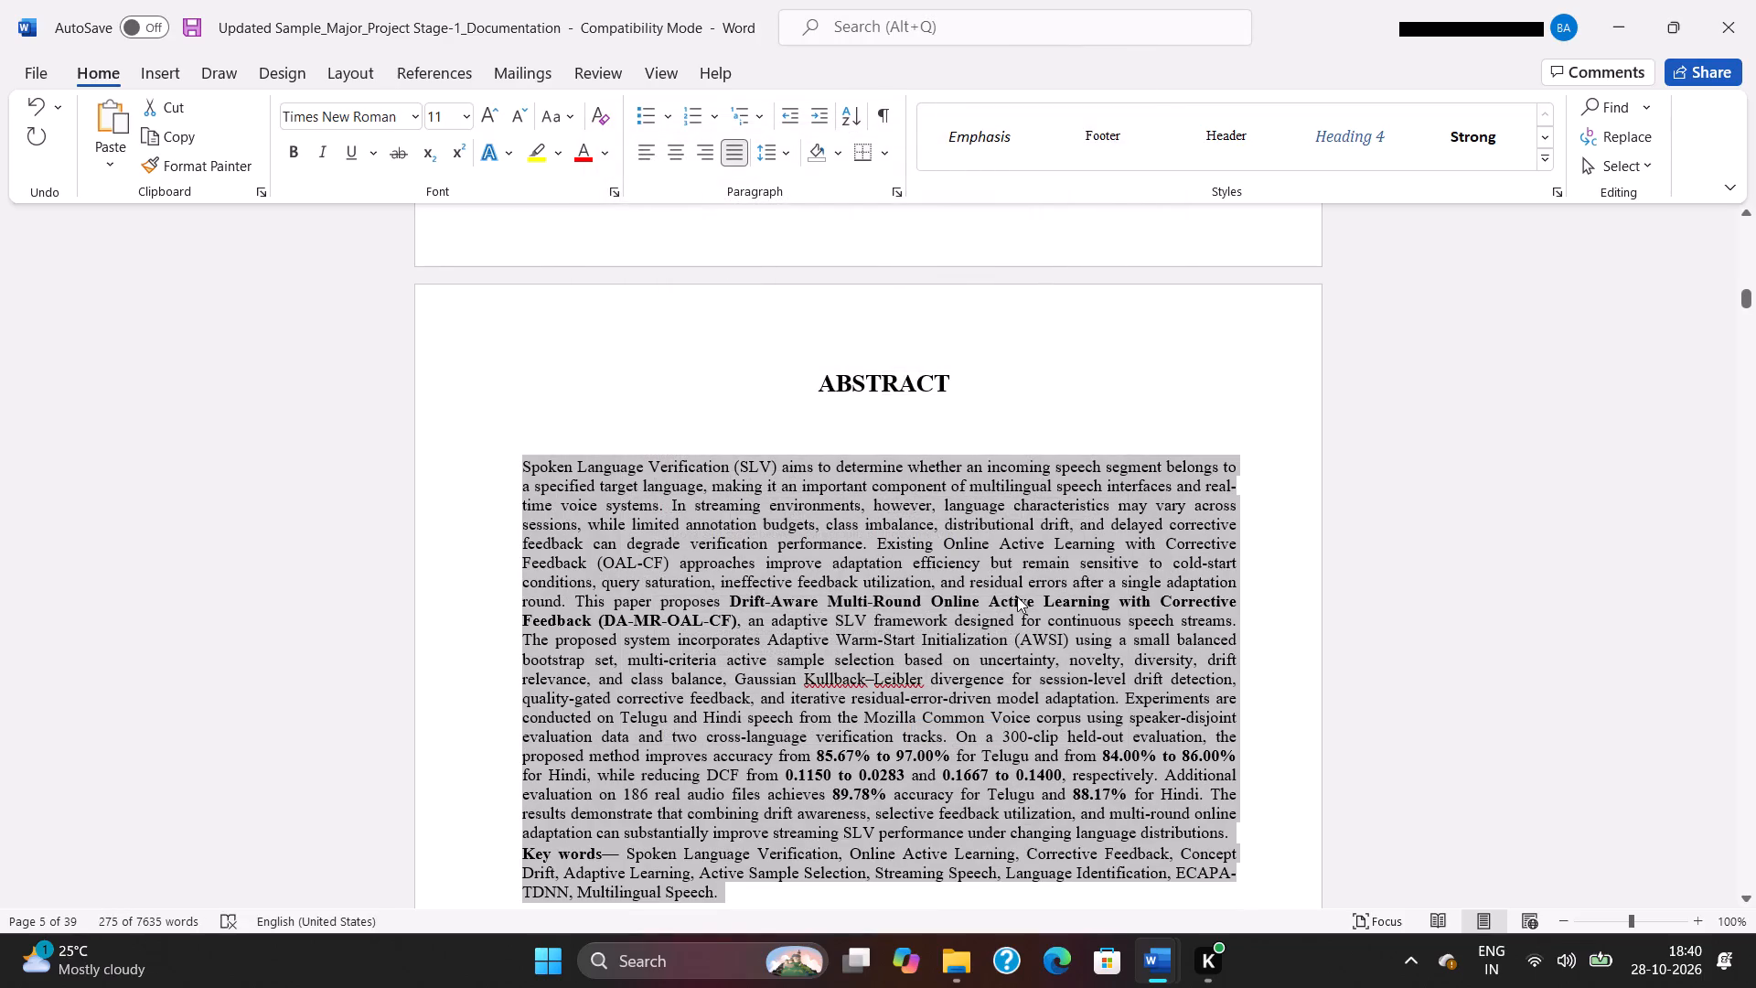
Set the line spacing of the abstract text and key words to 1.5 lines.
left_click(902, 187)
left_click(989, 519)
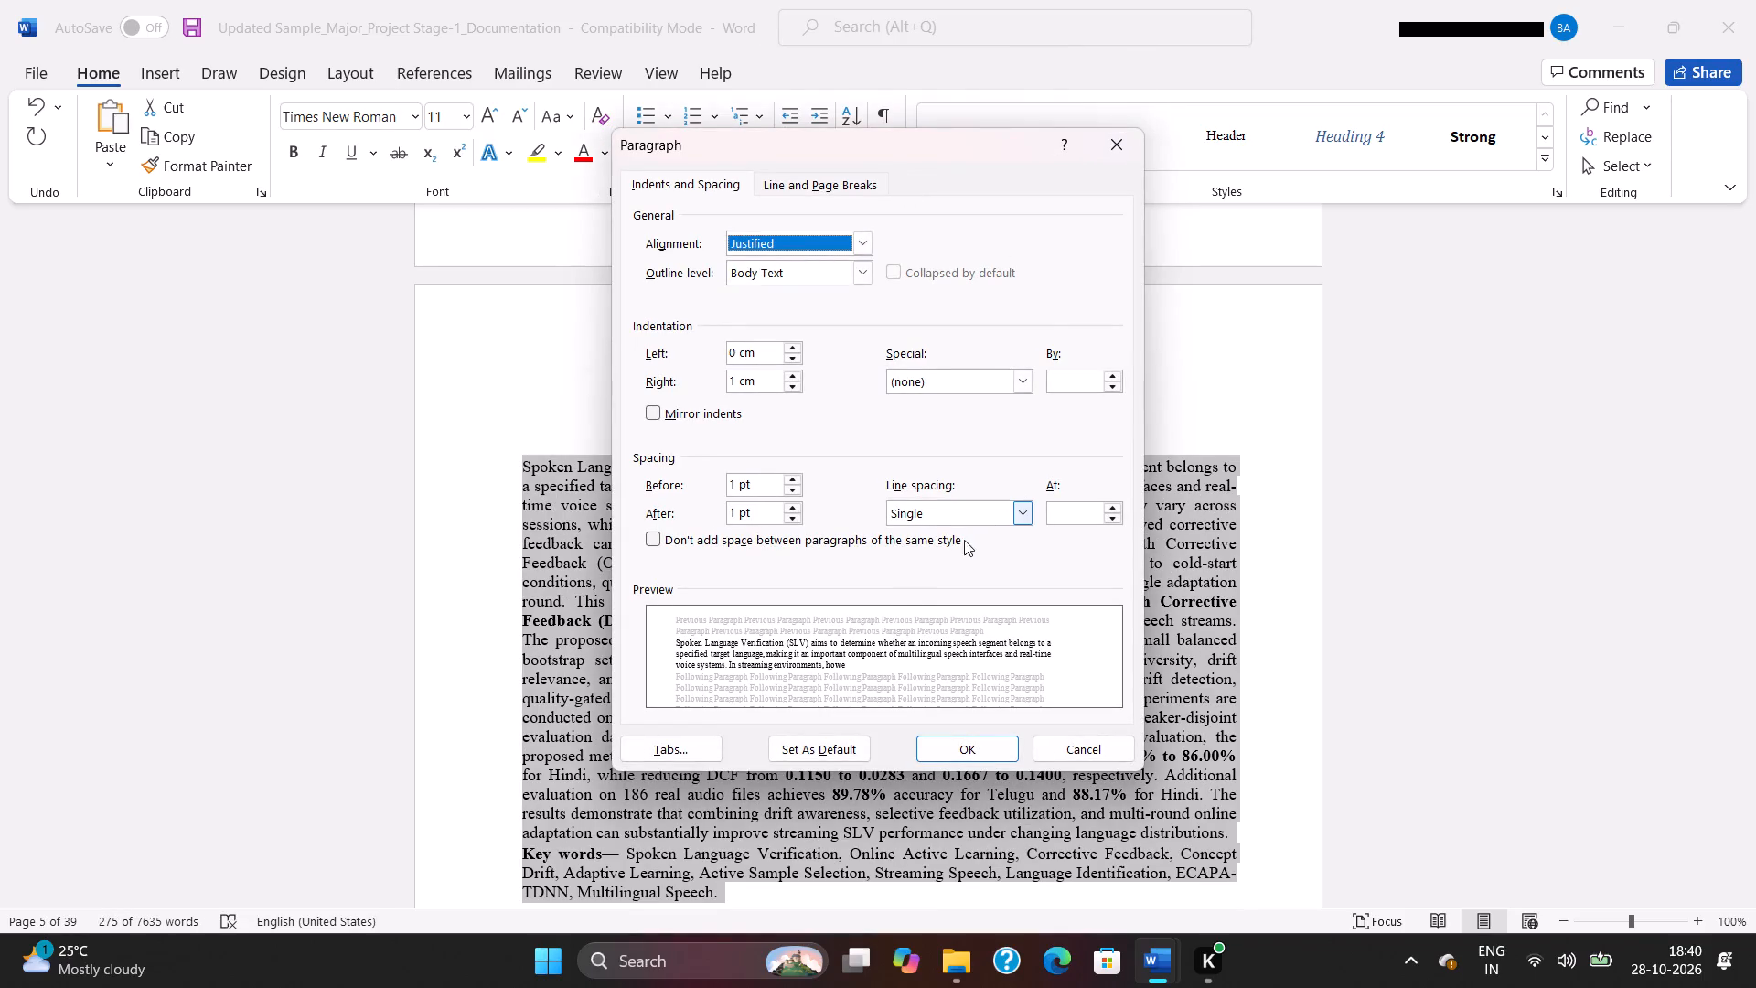
left_click(952, 553)
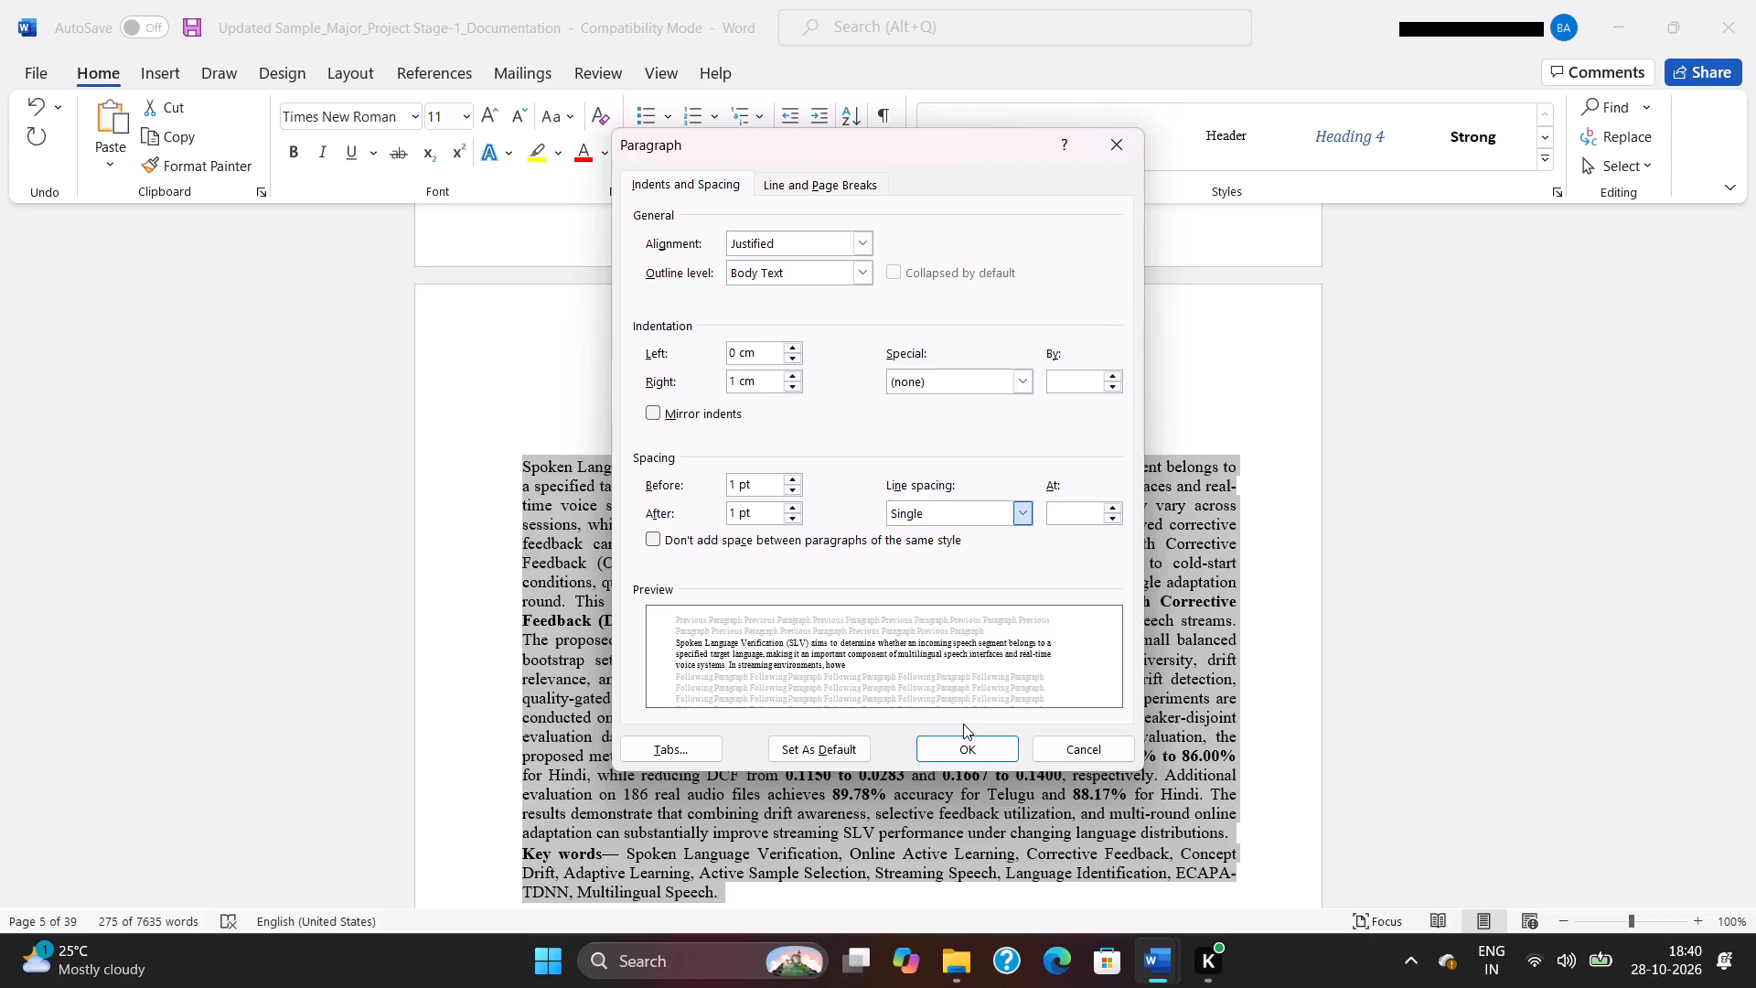
left_click(950, 749)
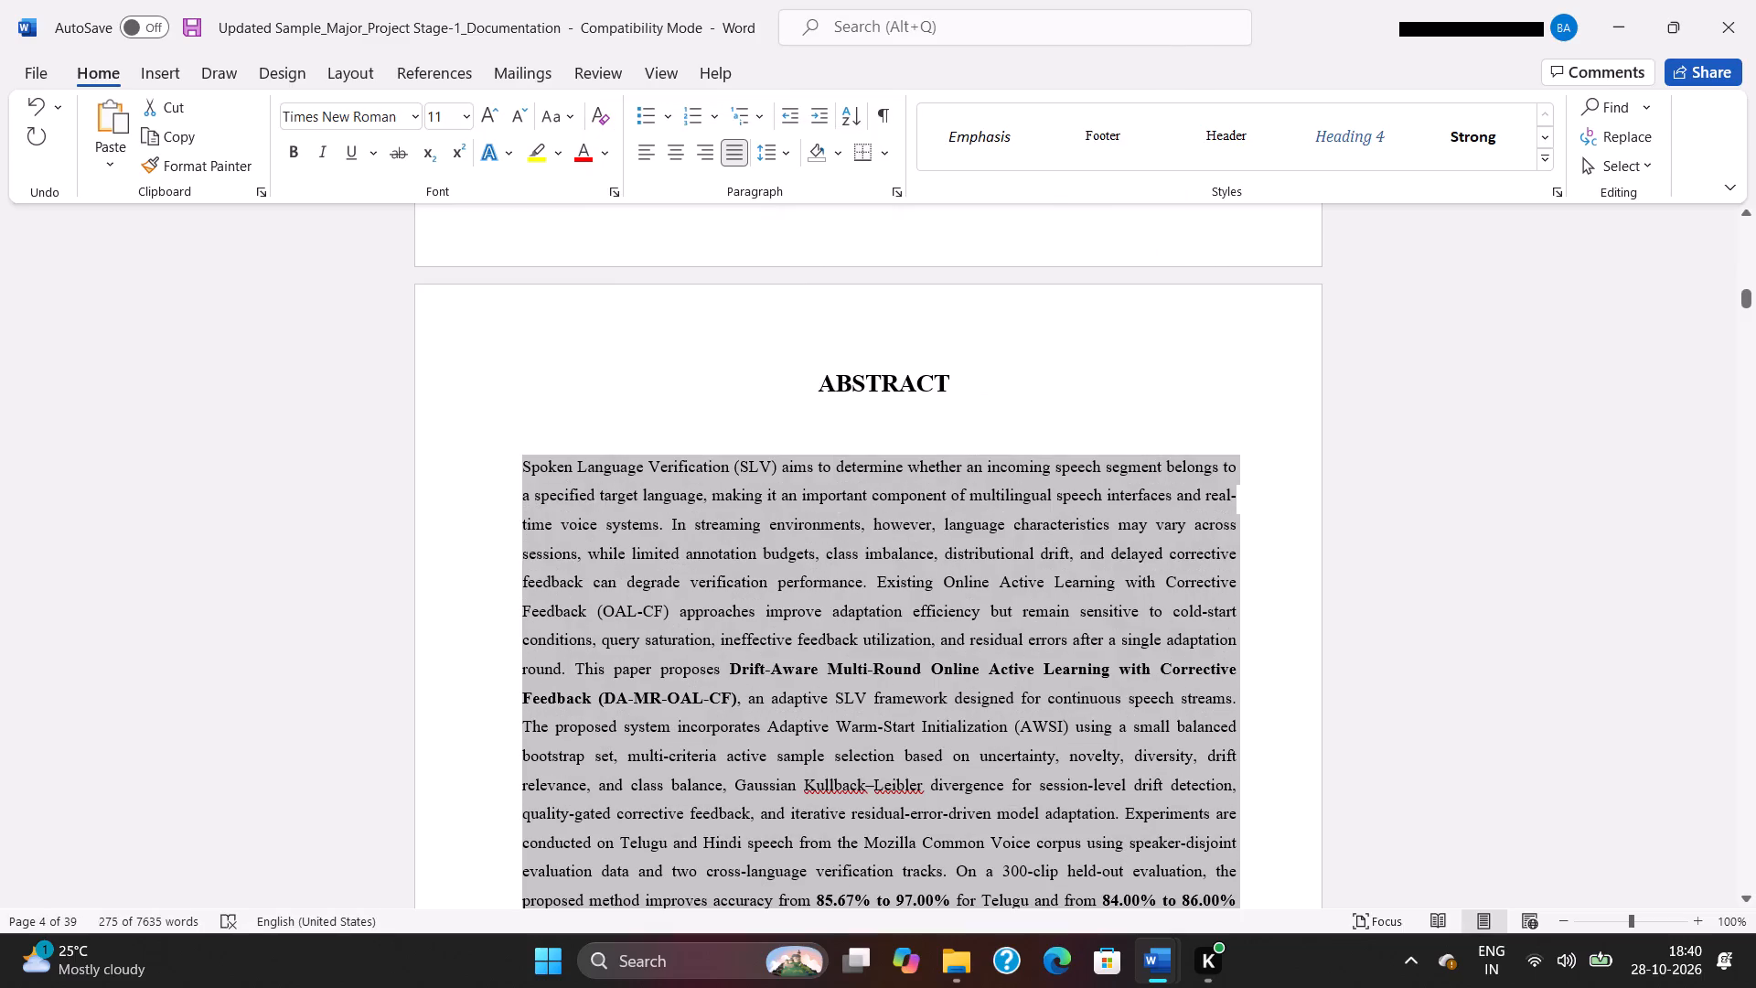
Set the font size of the abstract text and key words to 12.
left_click(443, 110)
key("BackSpace")
type("12")
key("Return")
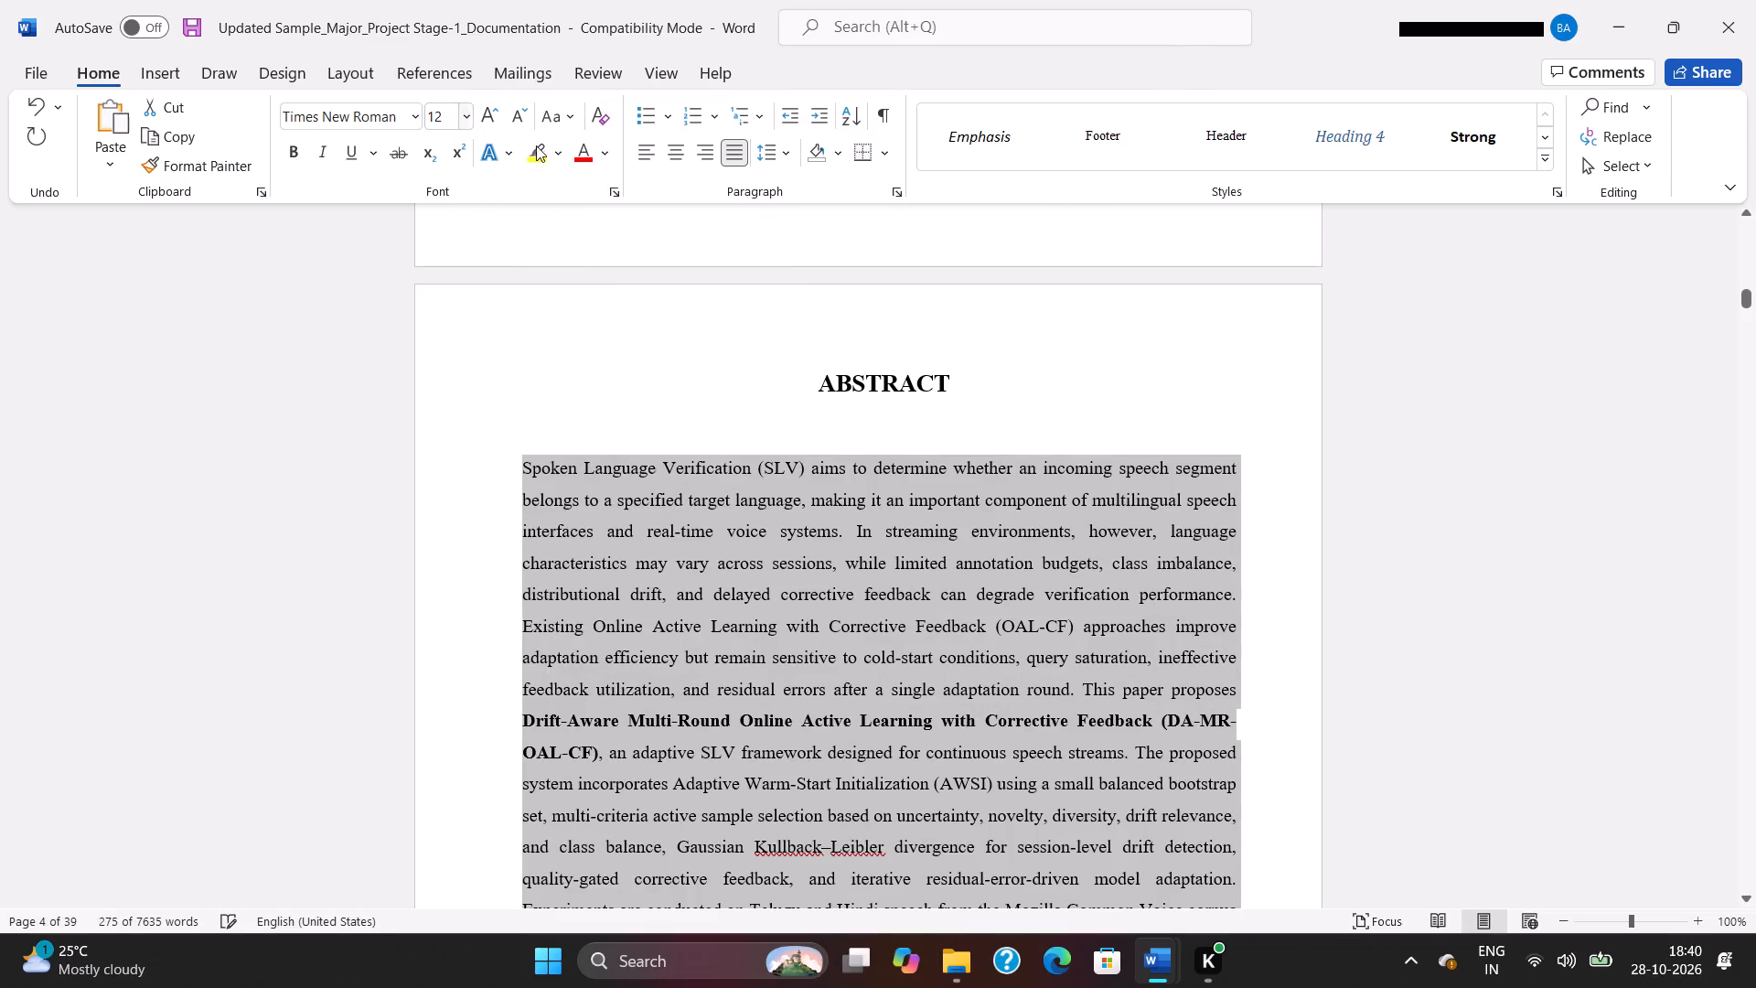
Insert a blank line between the end of the abstract text and the Key words paragraph.
left_click(725, 454)
scroll(725, 454, "down", 1)
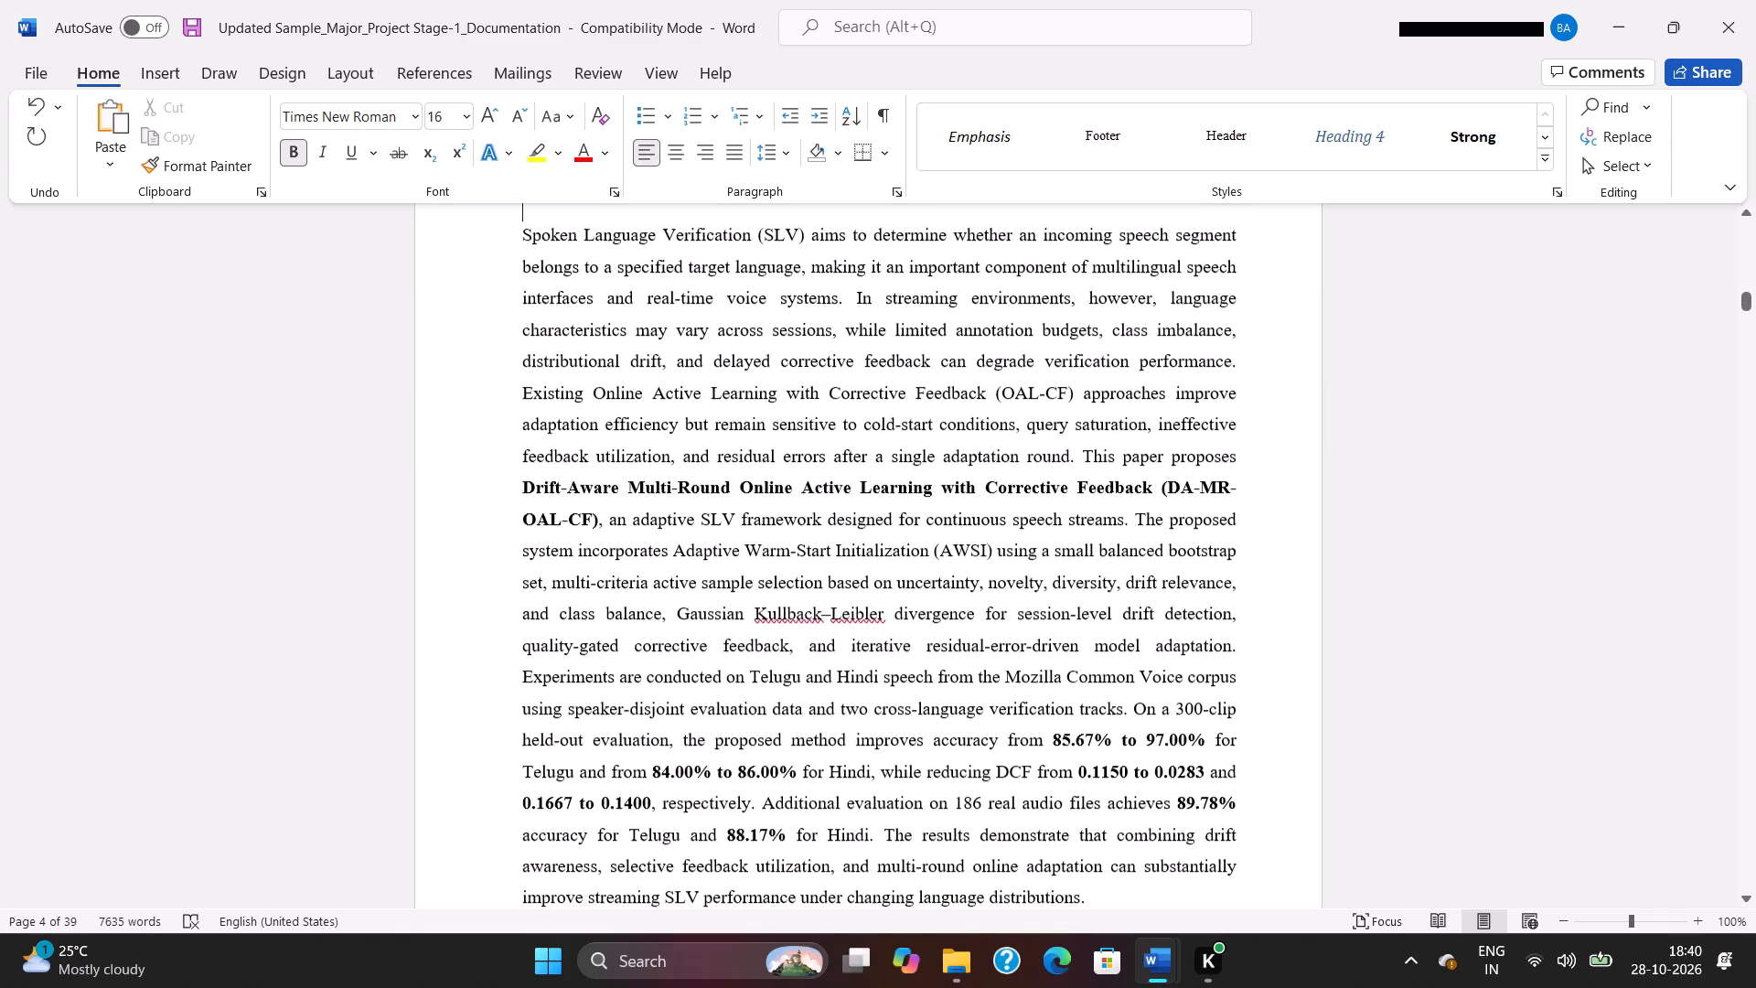
scroll(725, 454, "down", 1)
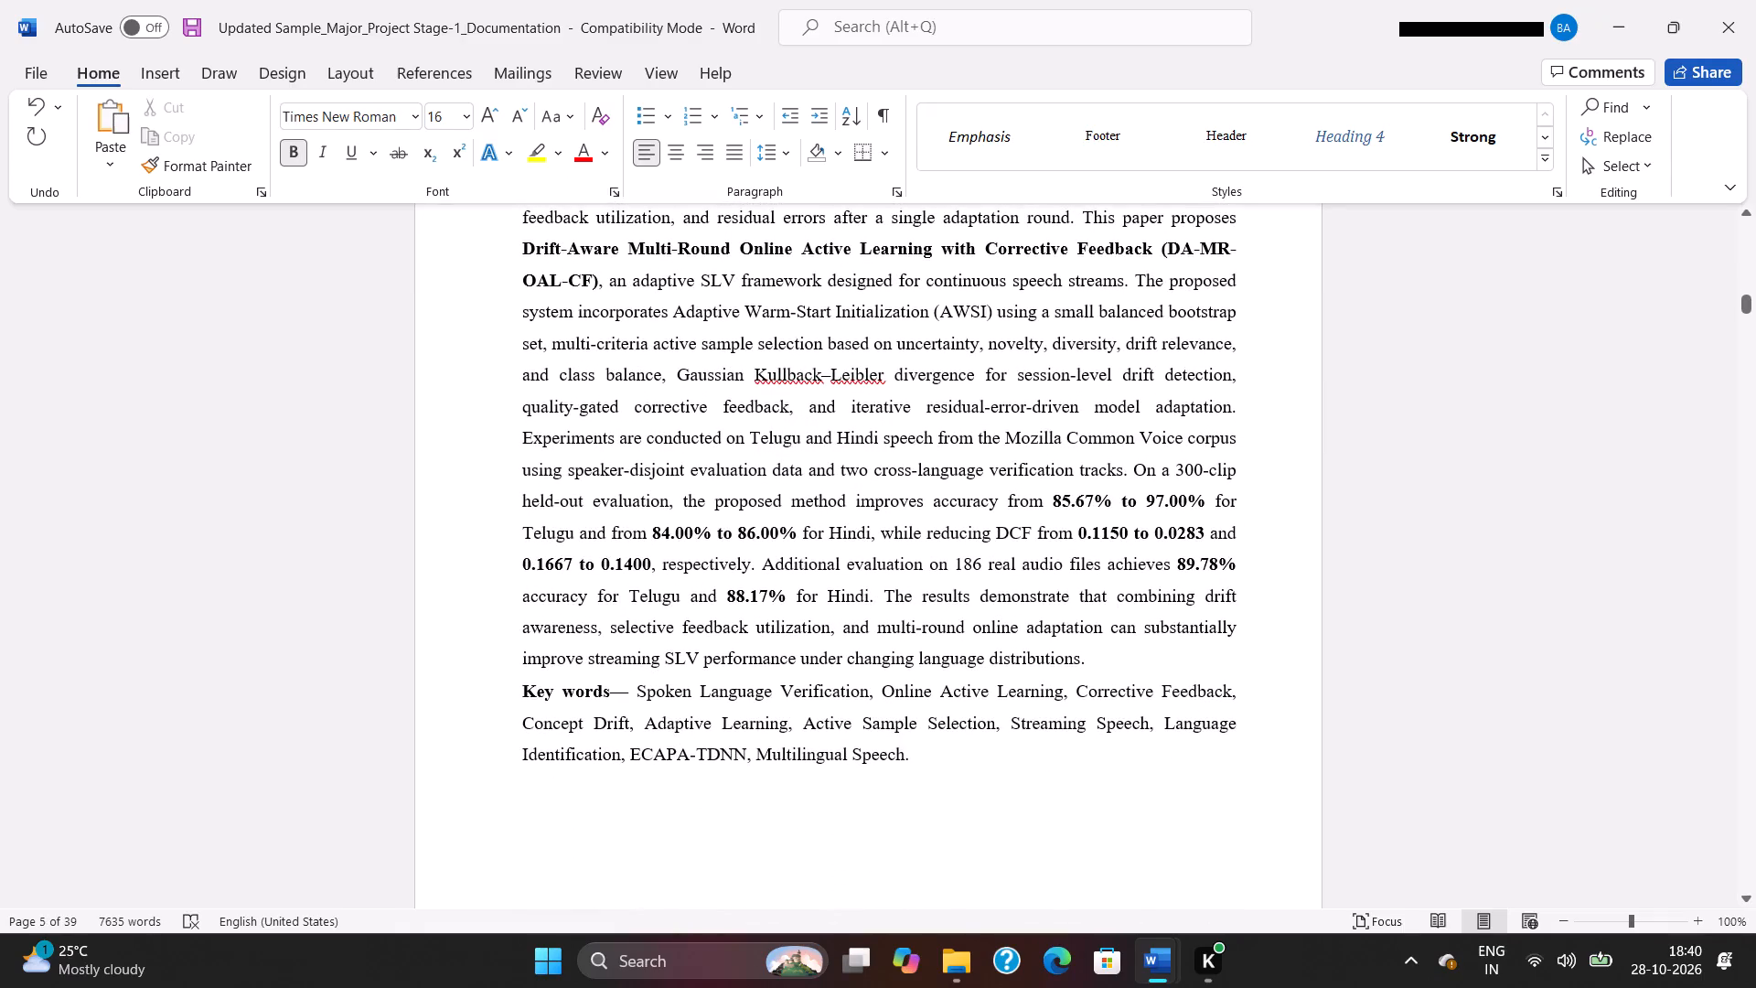
left_click(1102, 663)
key("Return")
Review the report's layout from the abstract page through the contents and list of figures to the 1. INTRODUCTION chapter.
scroll(1212, 662, "up", 1)
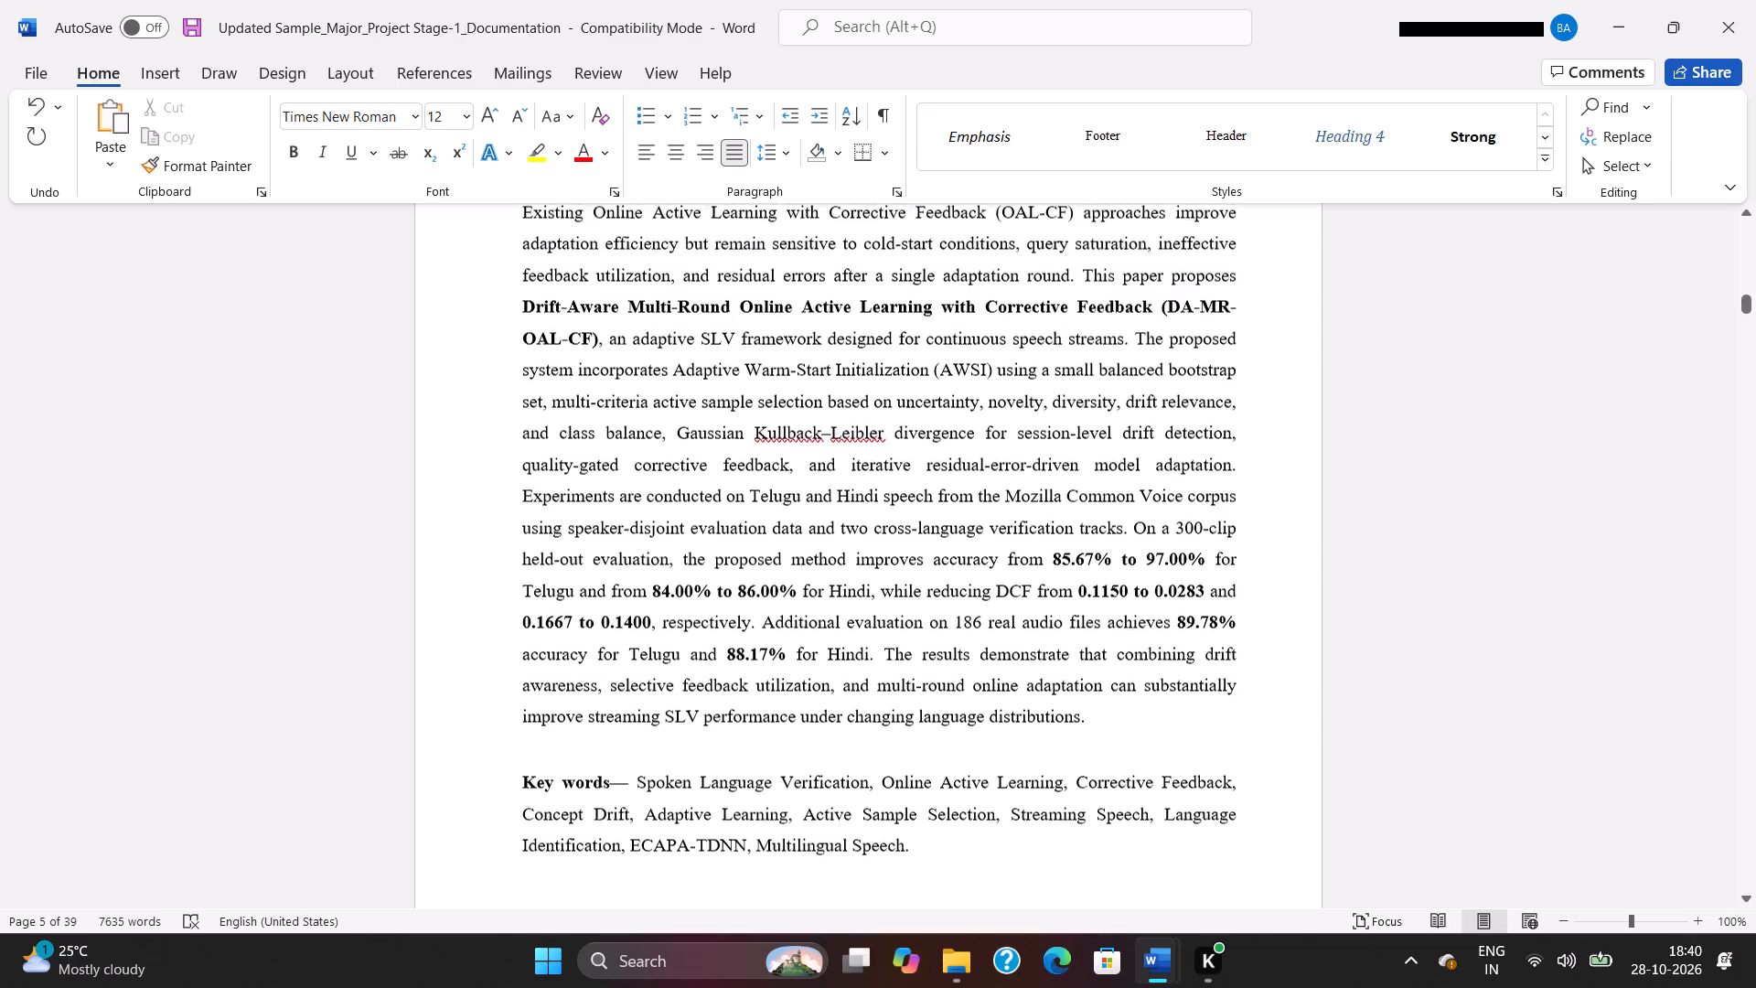
scroll(1212, 662, "up", 3)
scroll(1212, 662, "down", 1)
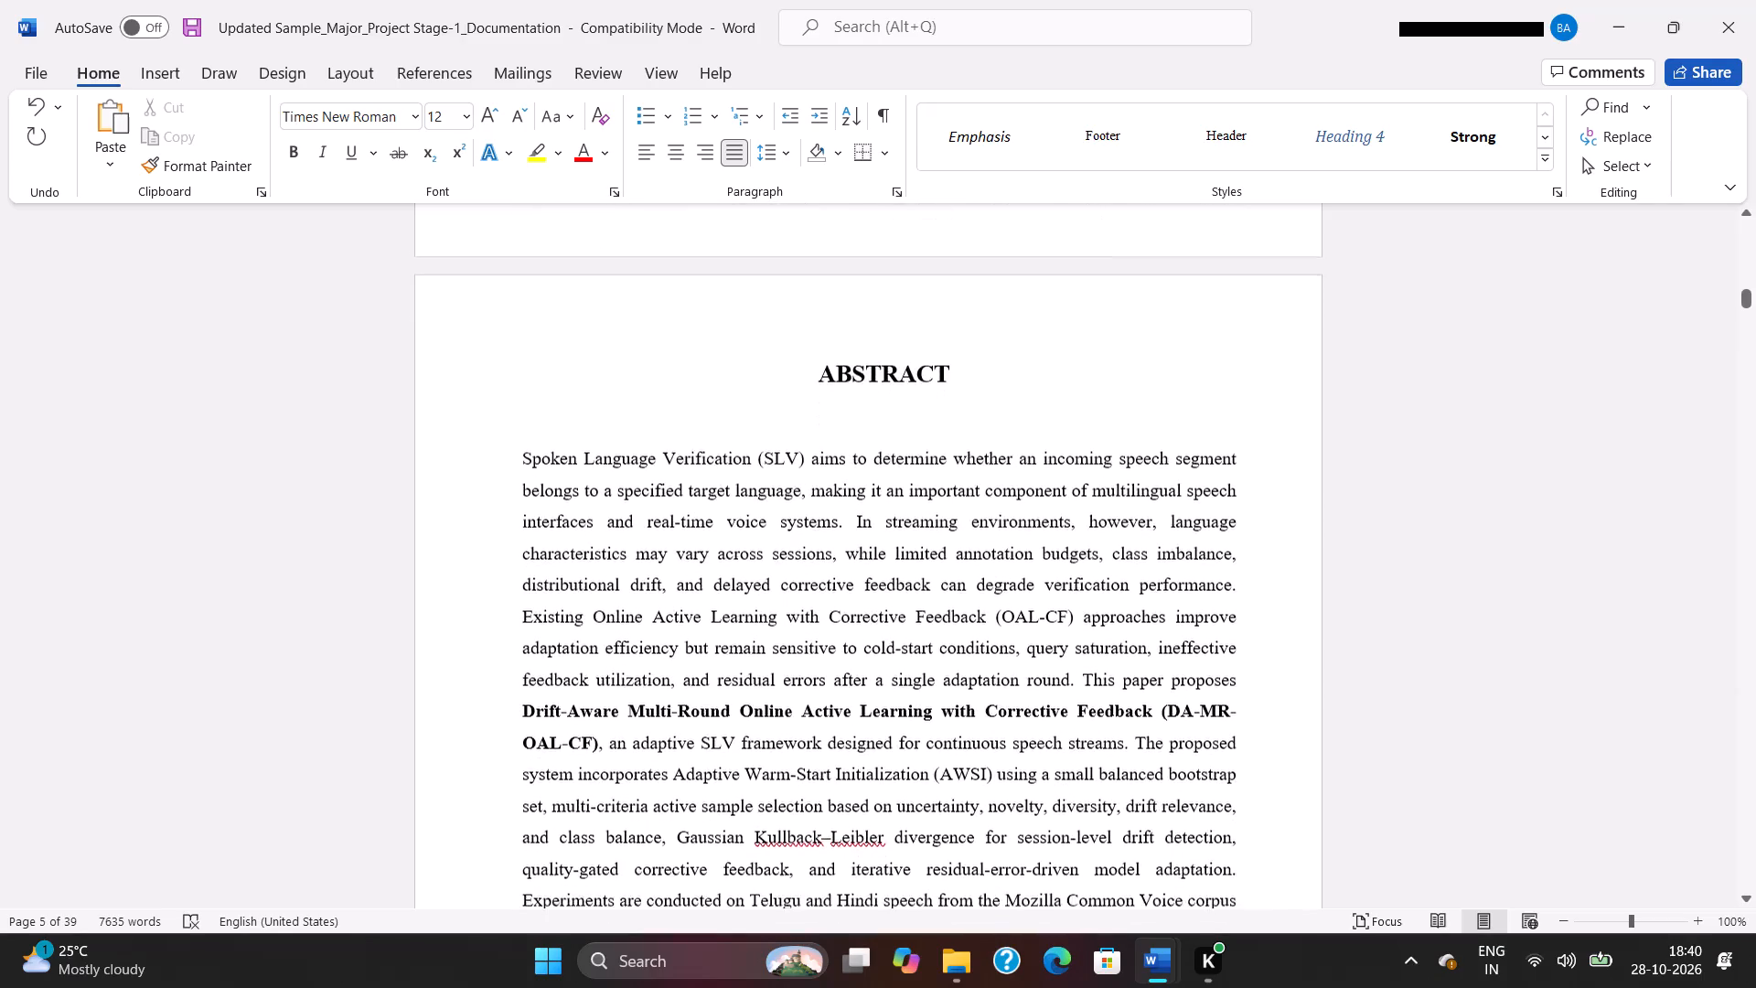
scroll(1212, 662, "down", 4)
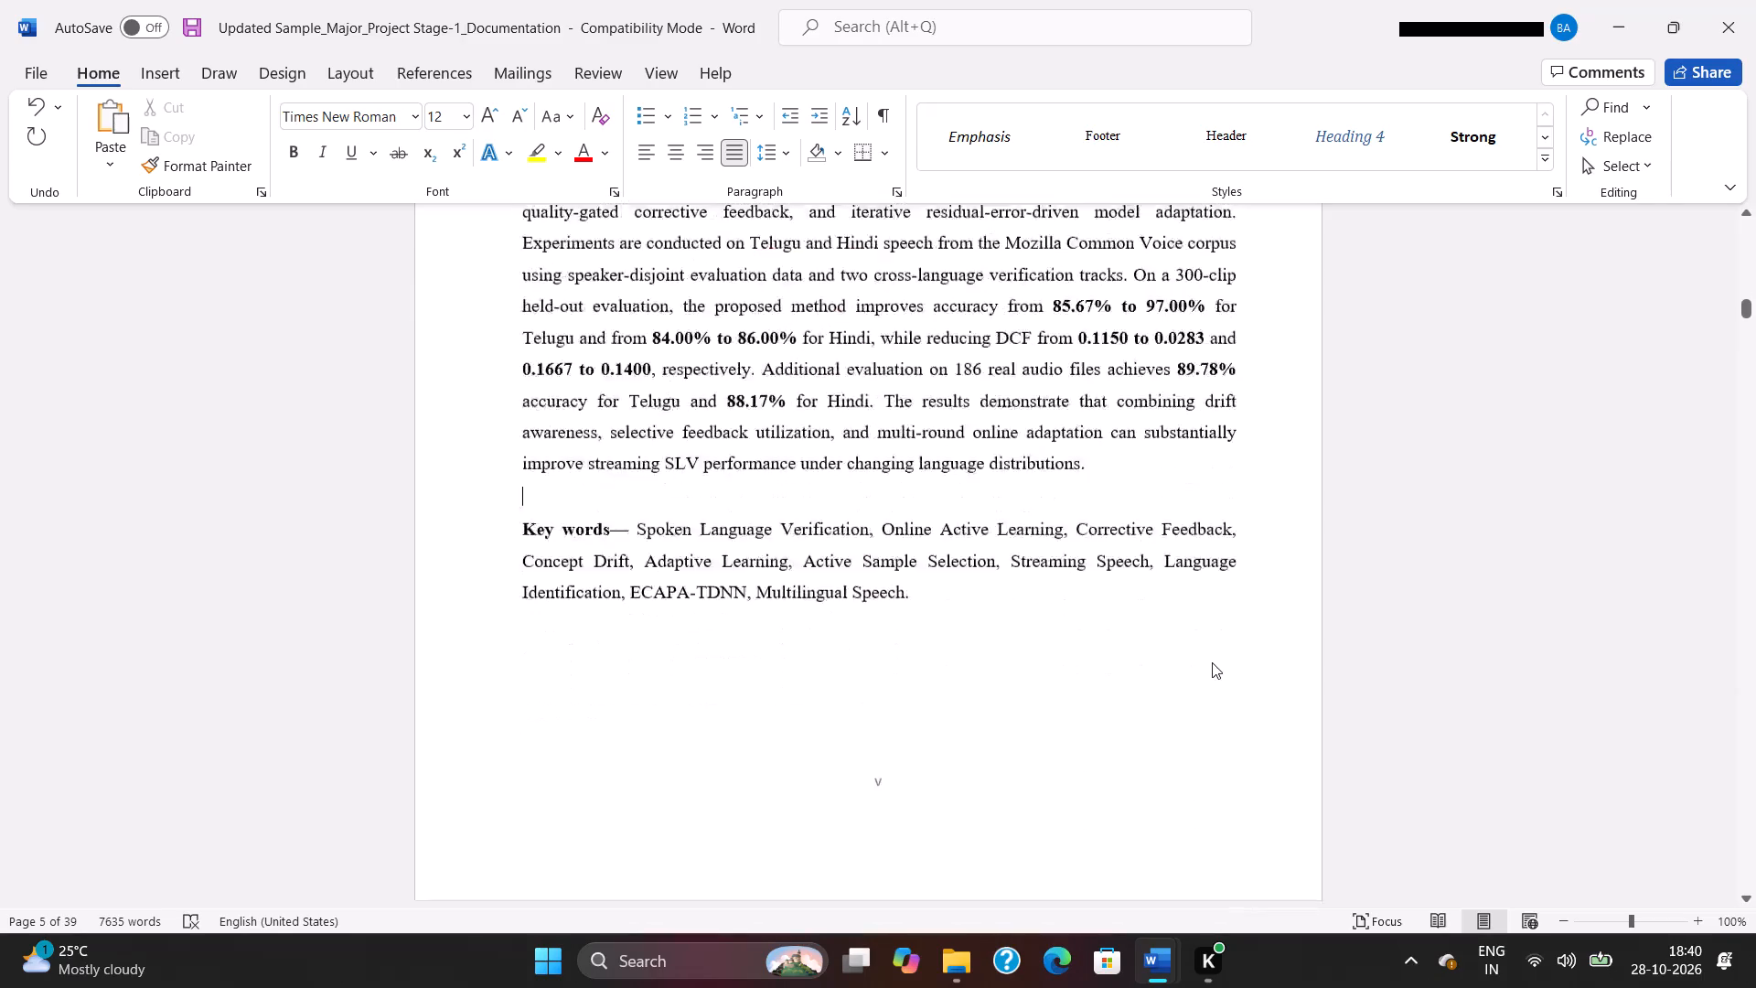
scroll(1212, 662, "down", 4)
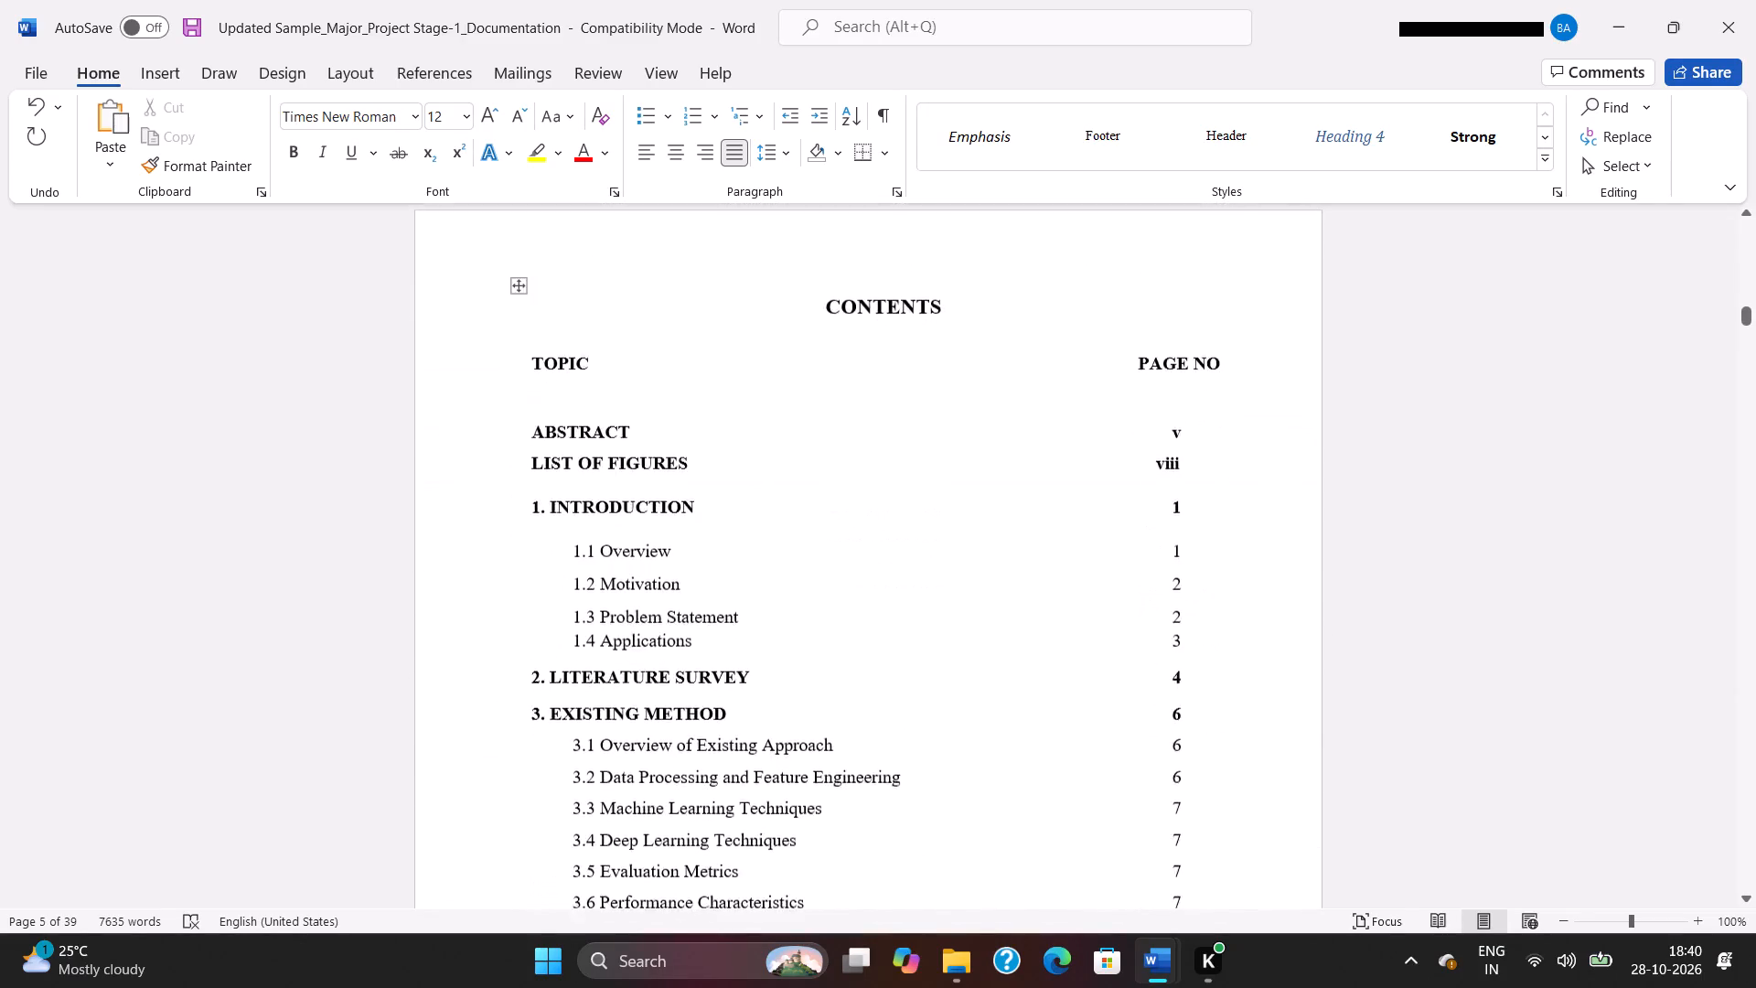
scroll(1212, 662, "down", 3)
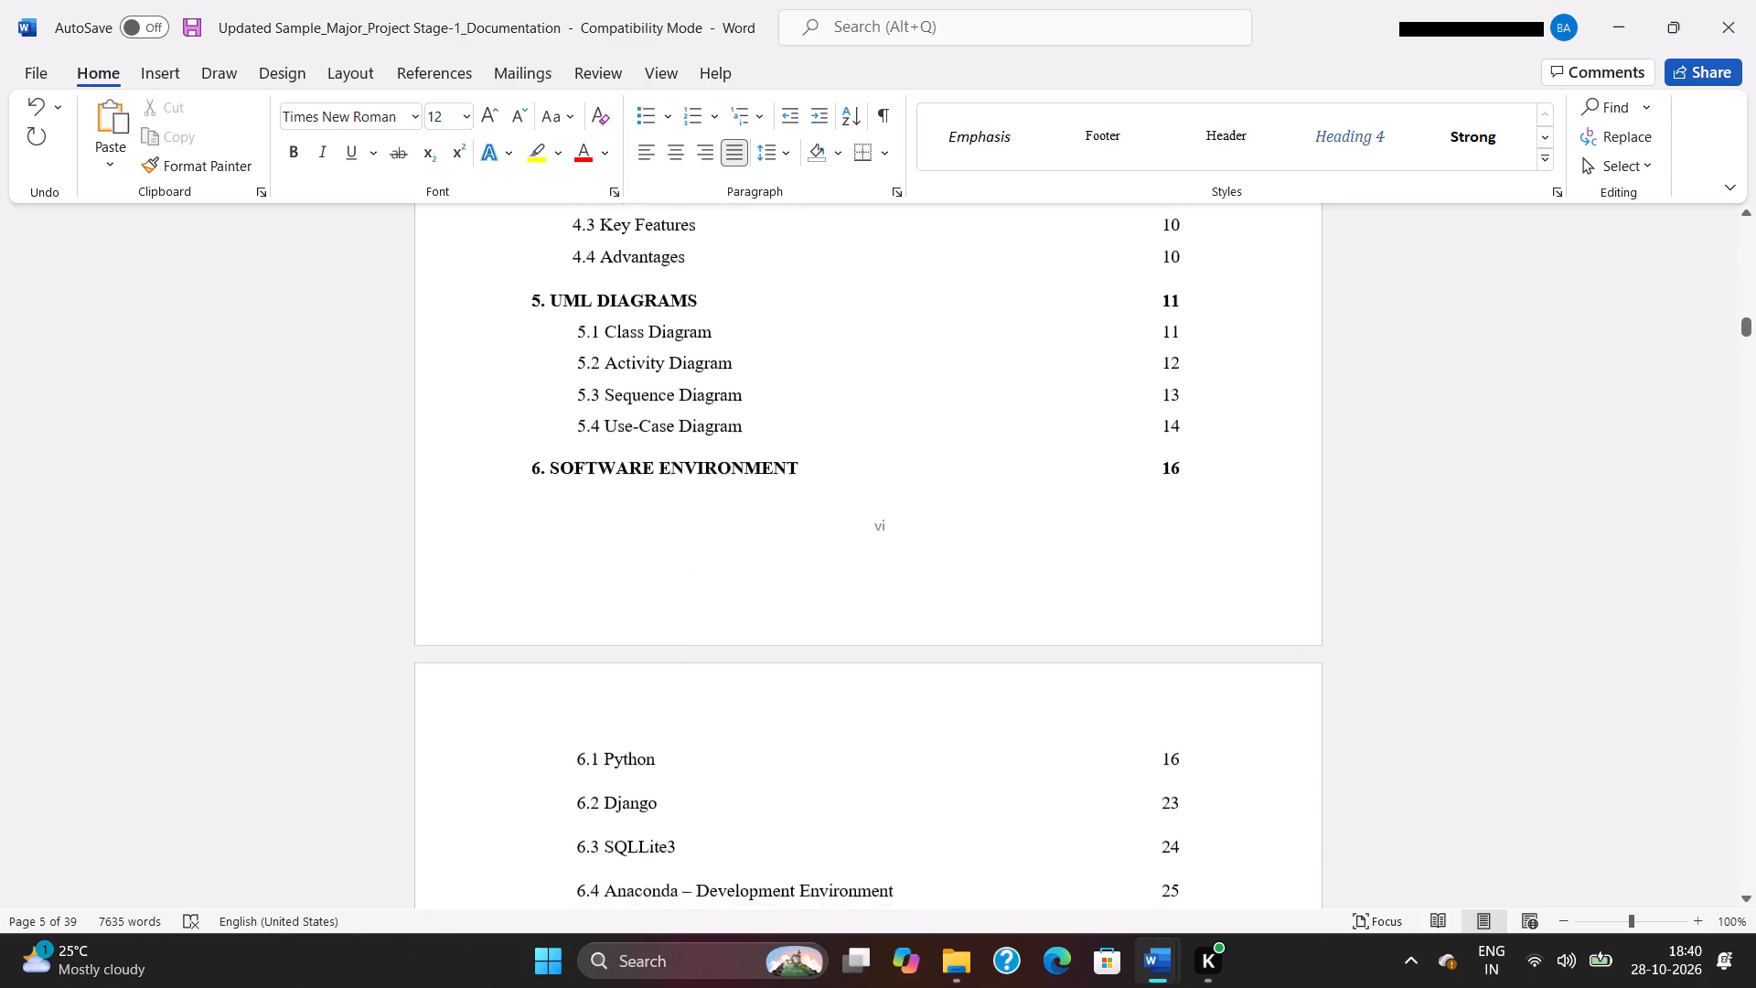
scroll(1212, 662, "down", 1)
scroll(1212, 662, "up", 5)
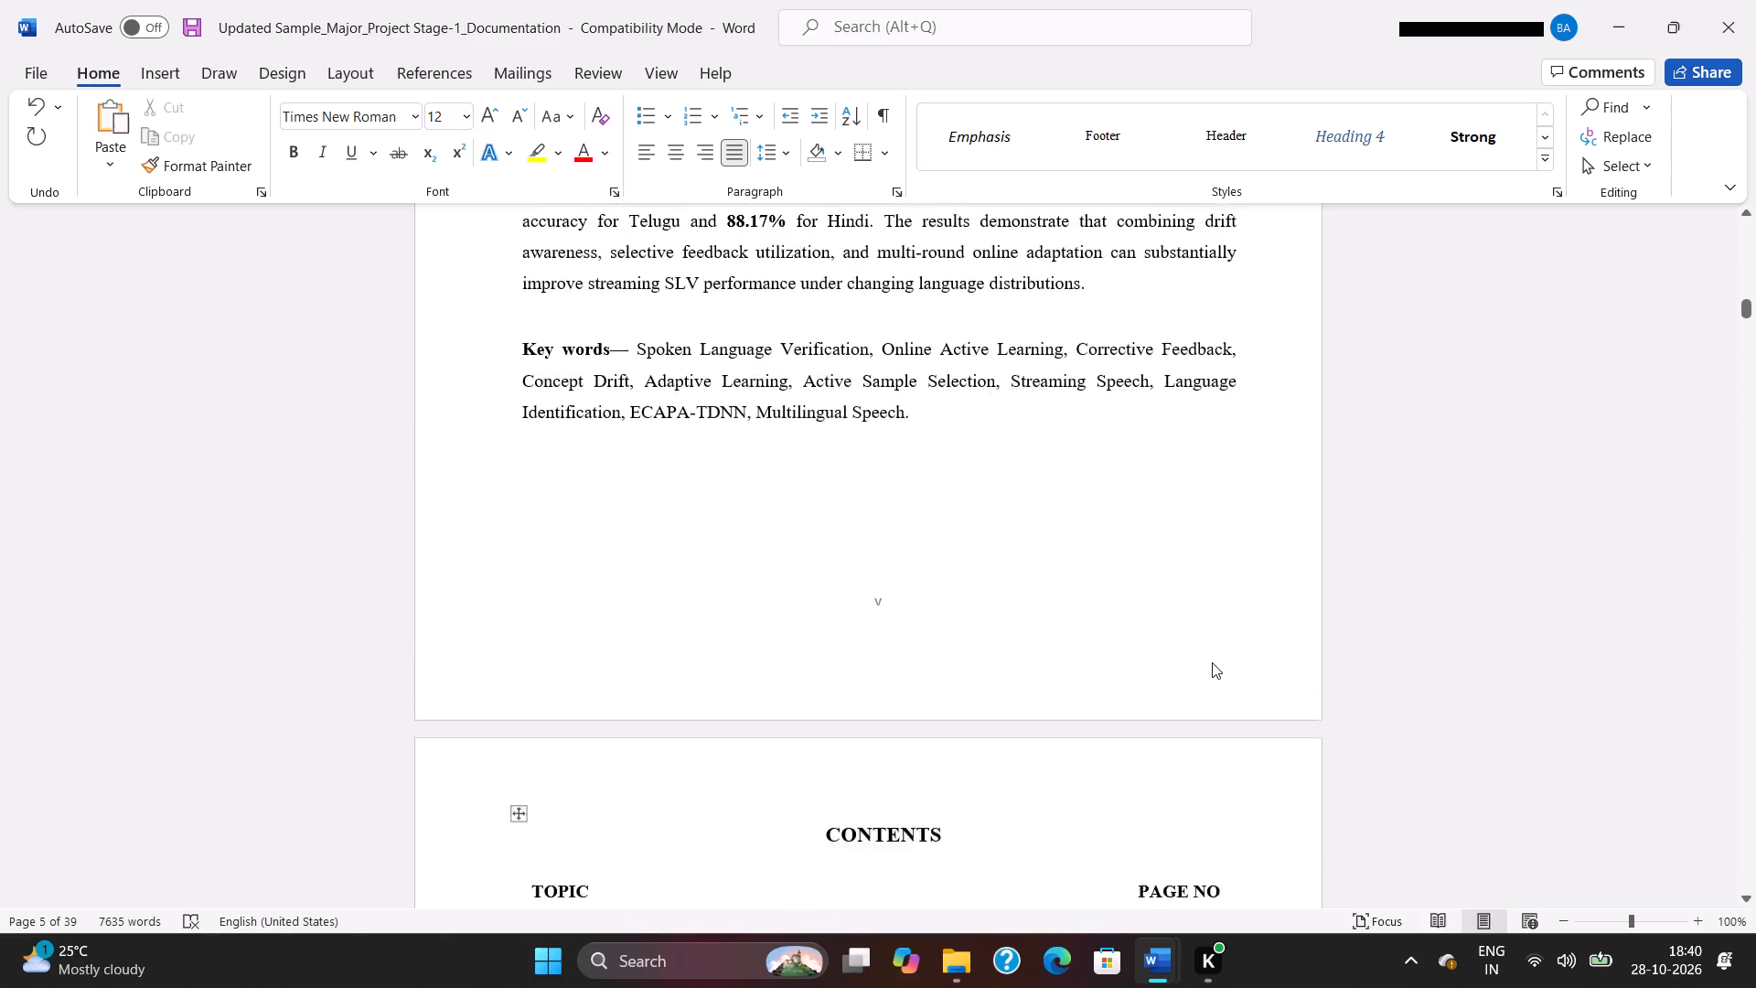
scroll(1212, 662, "down", 7)
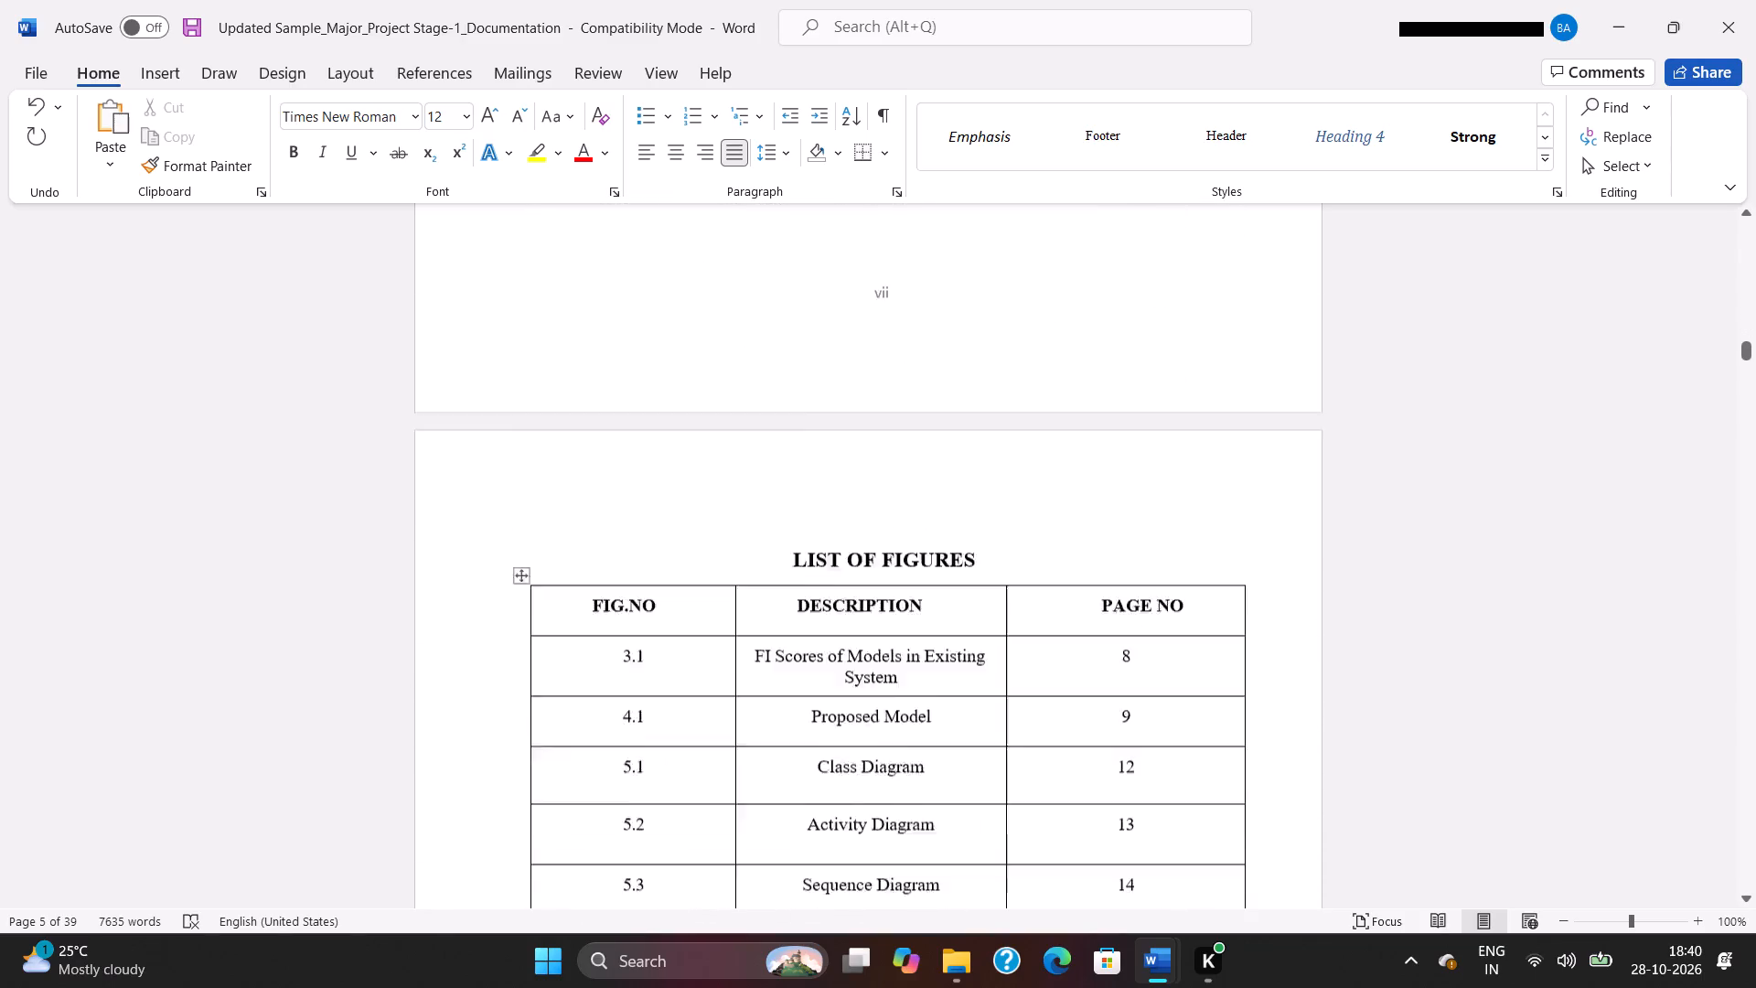
scroll(1212, 662, "down", 4)
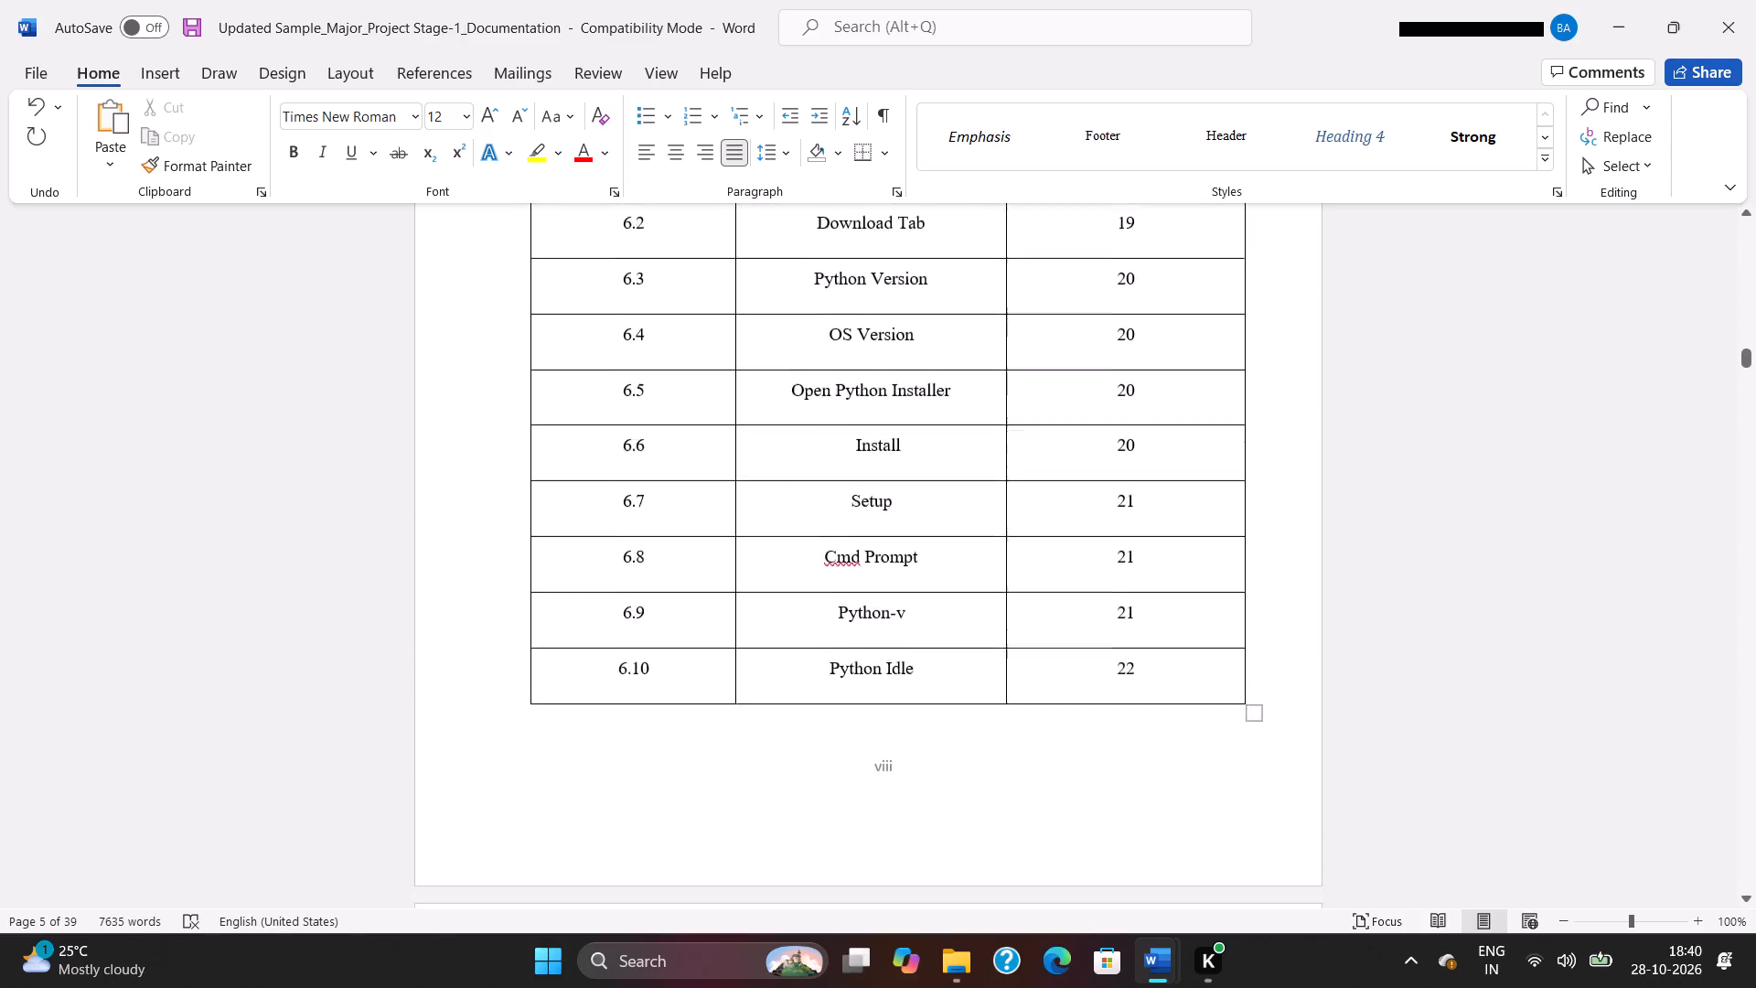
scroll(1212, 662, "down", 4)
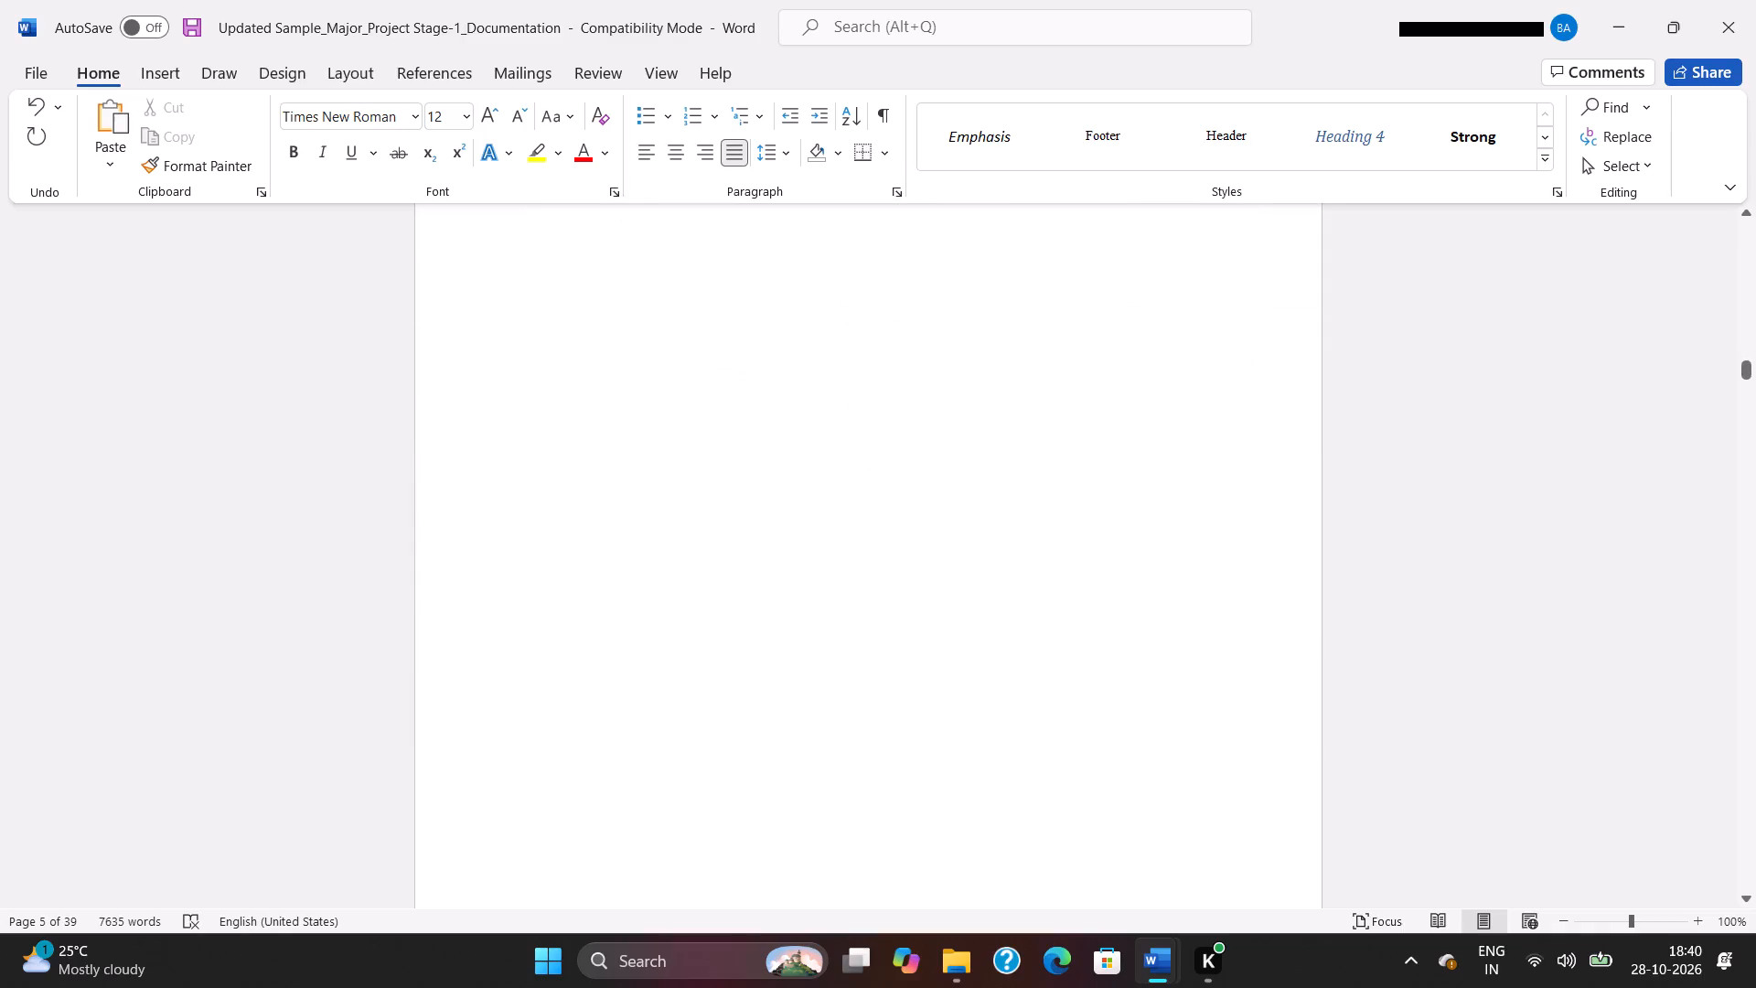
scroll(1212, 662, "down", 4)
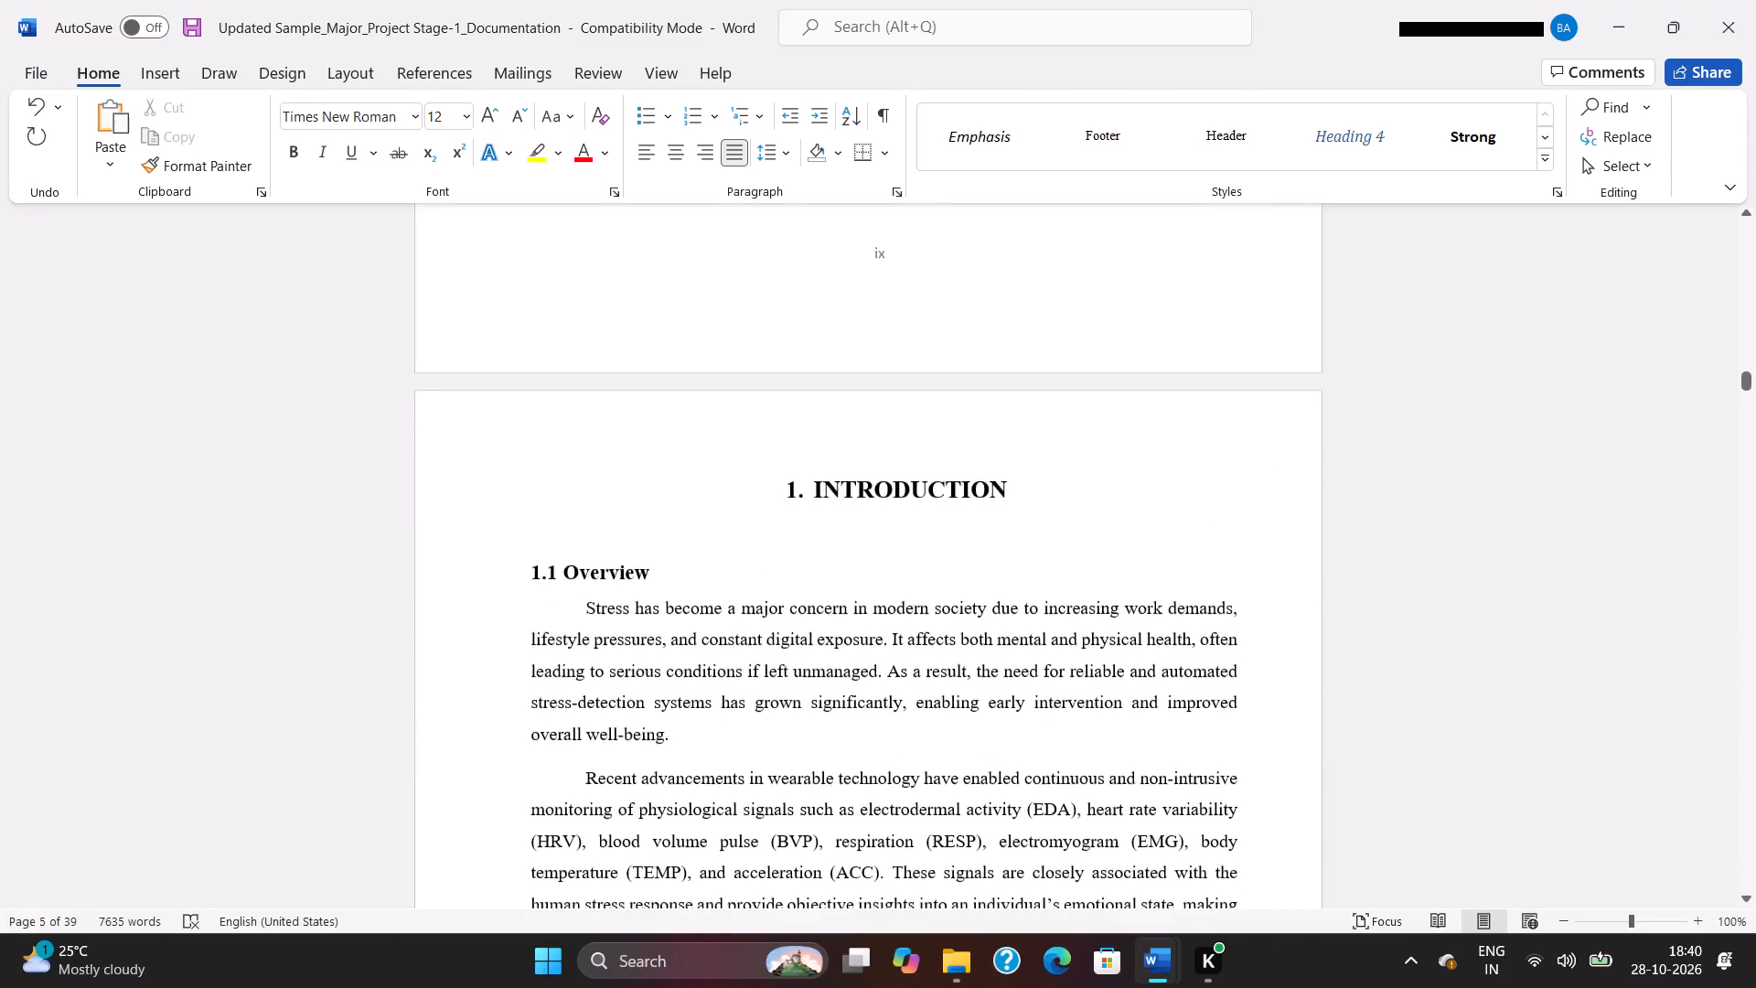
scroll(1212, 662, "down", 1)
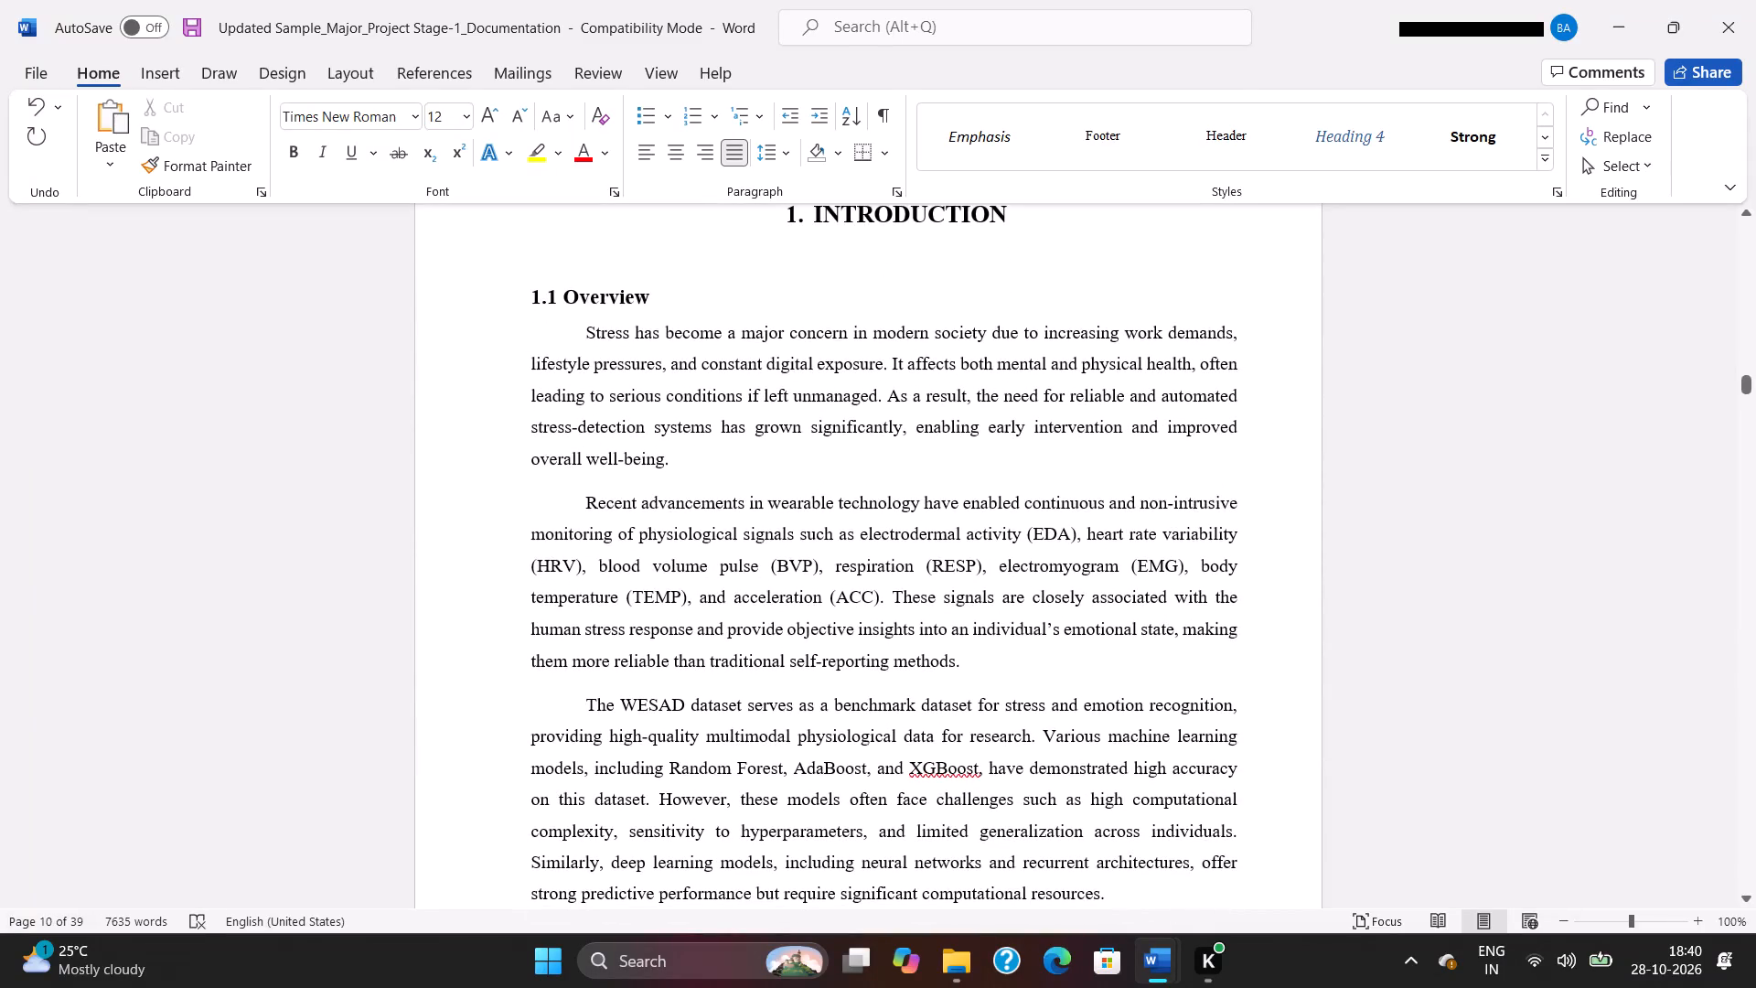
Switch to File Explorer and open the Introduction document from the project's Document folder.
key("alt+Tab")
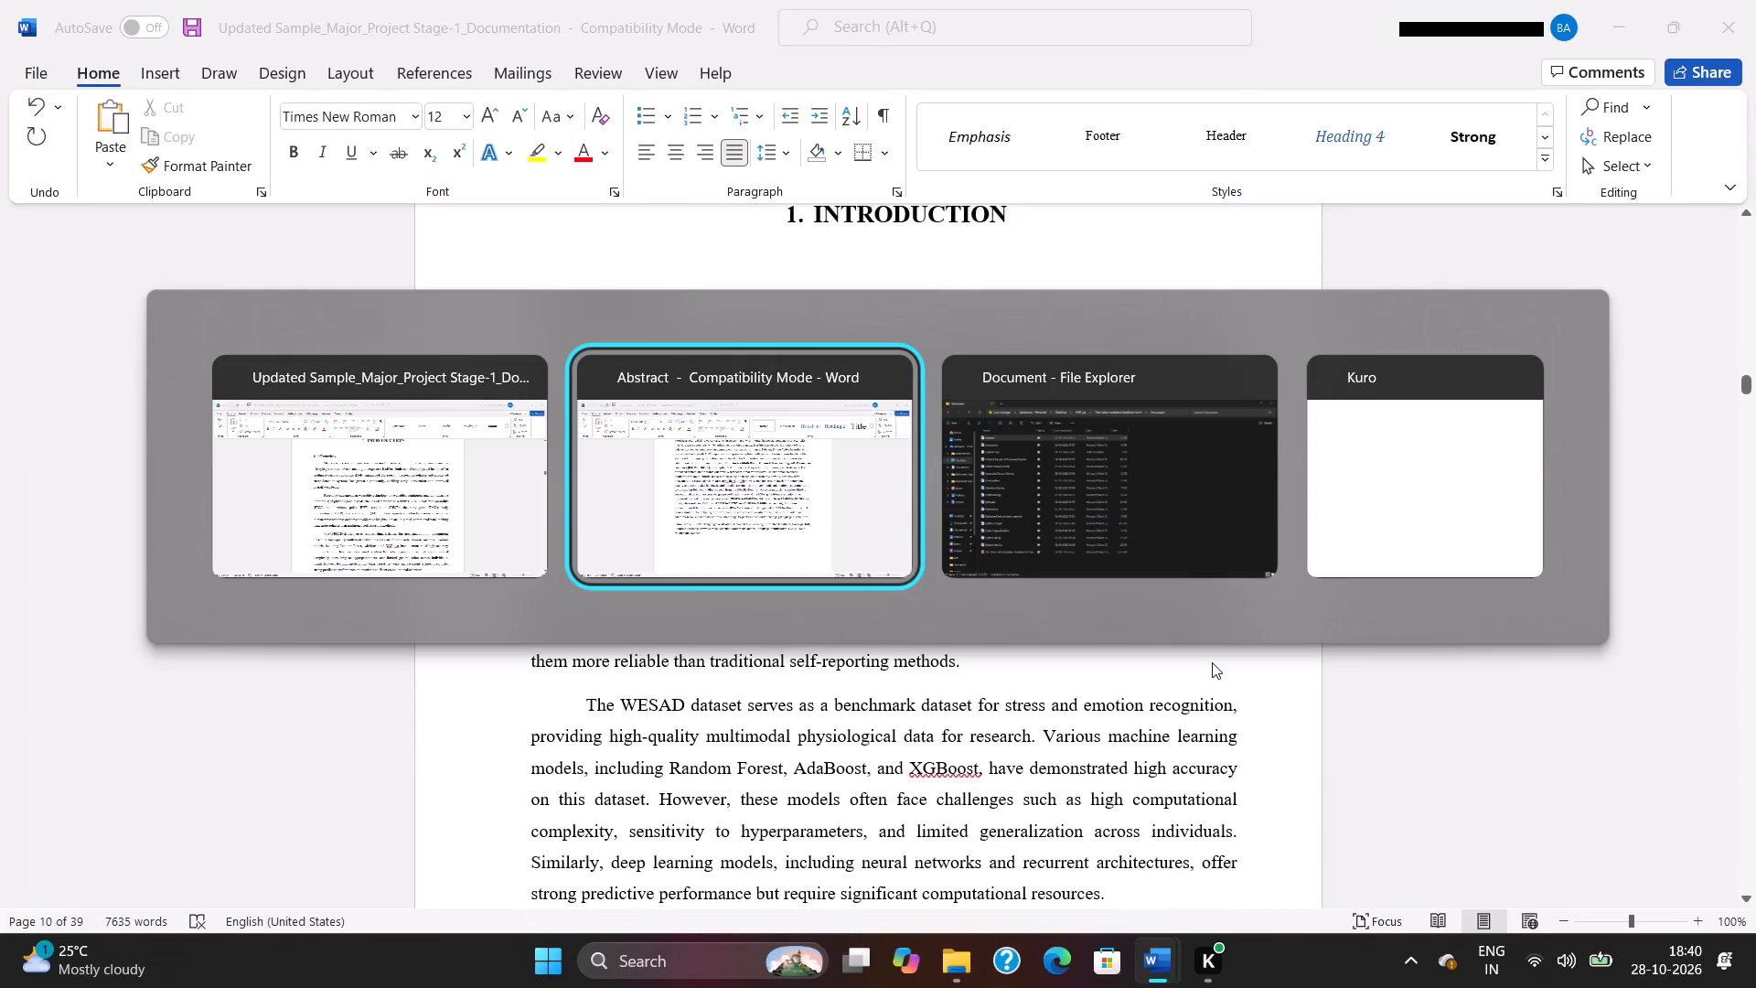
key("alt+Tab")
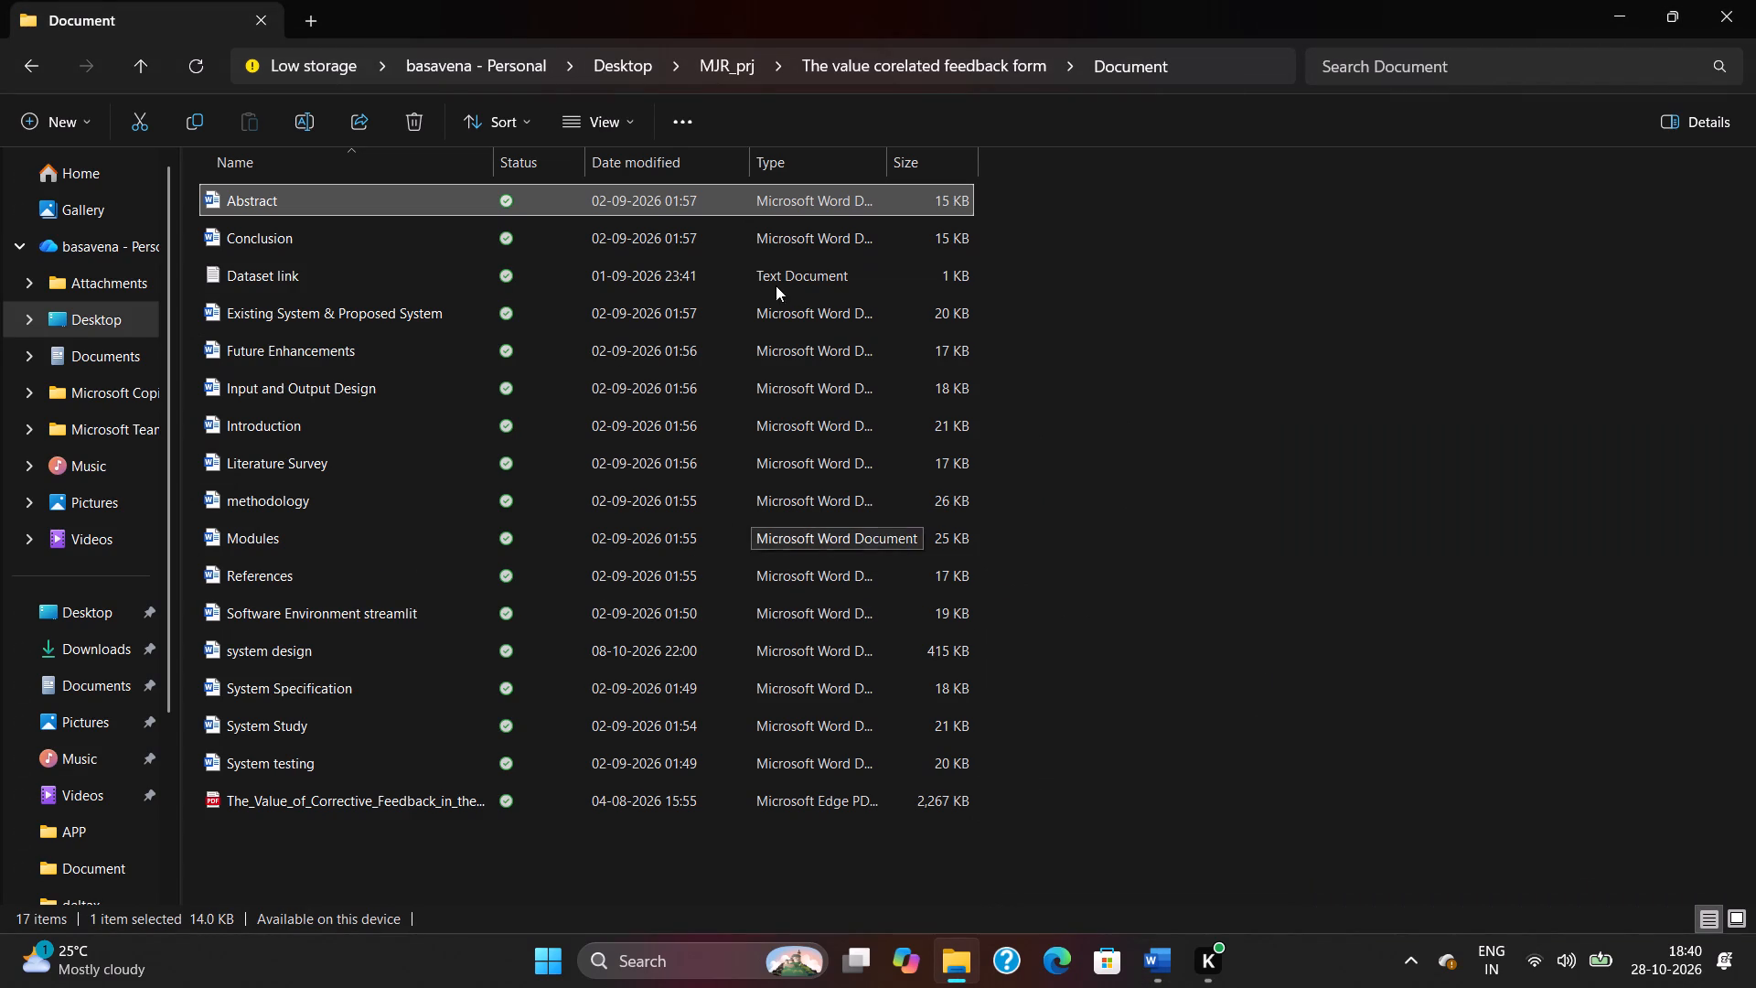
double_click(388, 424)
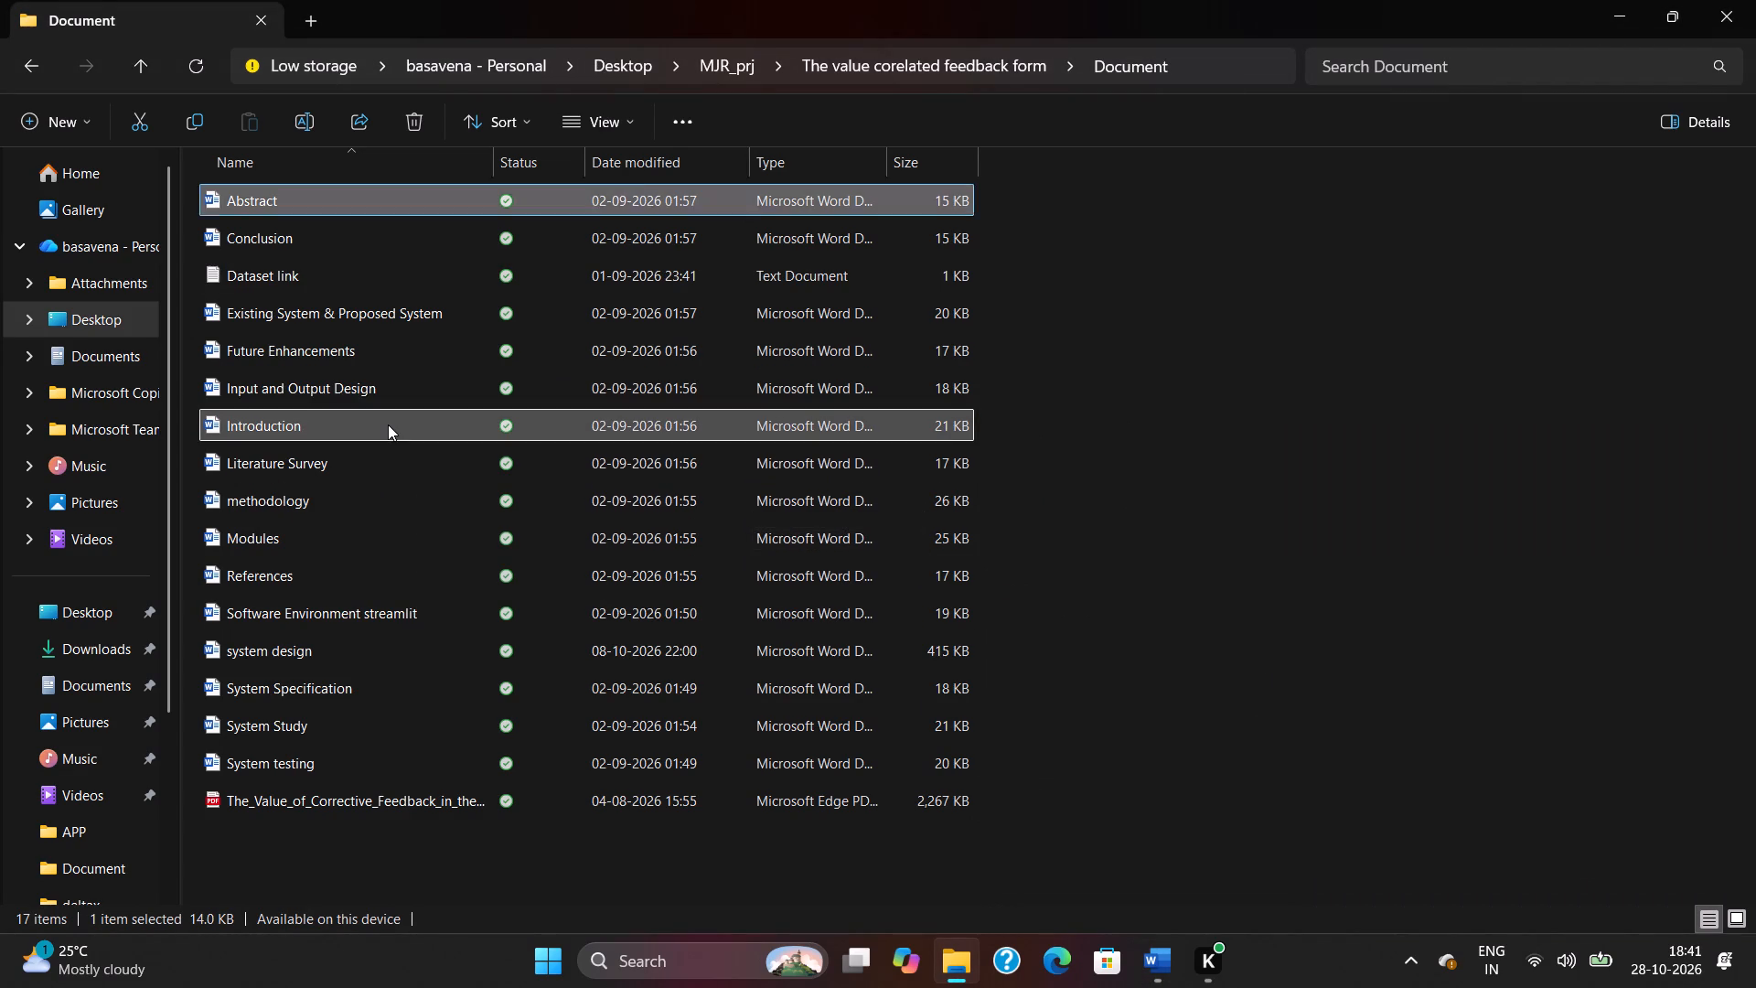
Read through the new project's Introduction document from the opening paragraphs to the closing summary.
scroll(539, 455, "down", 1)
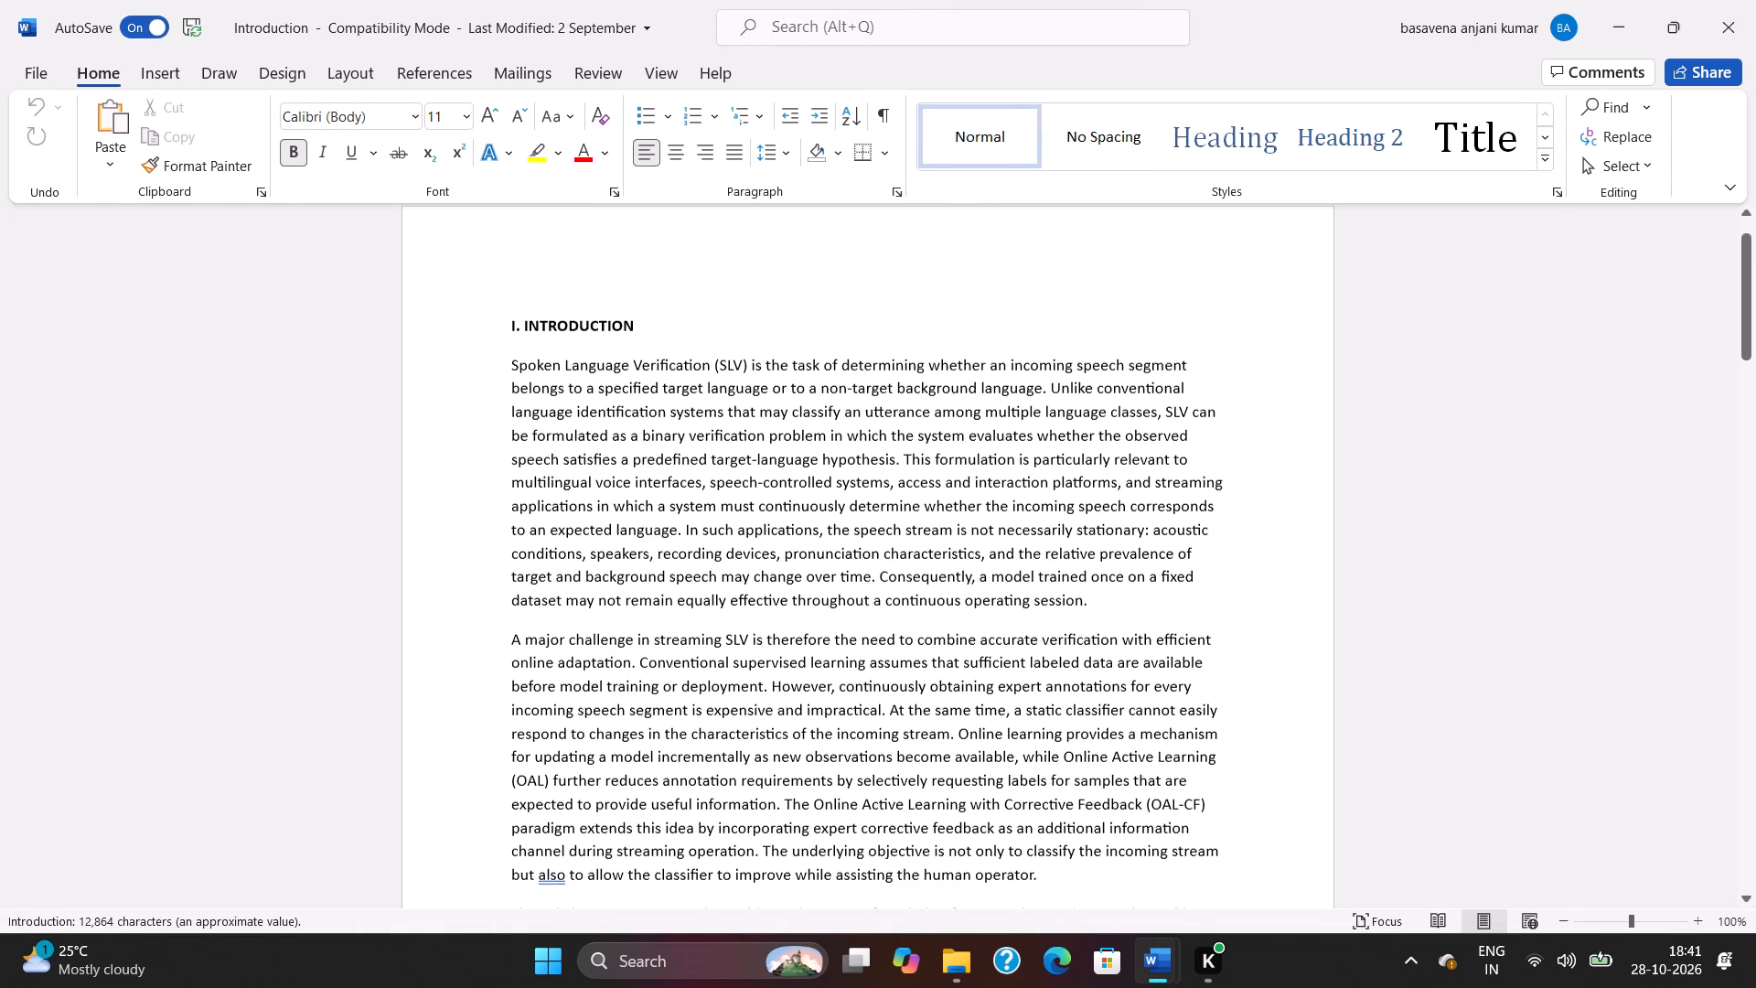
scroll(539, 455, "down", 3)
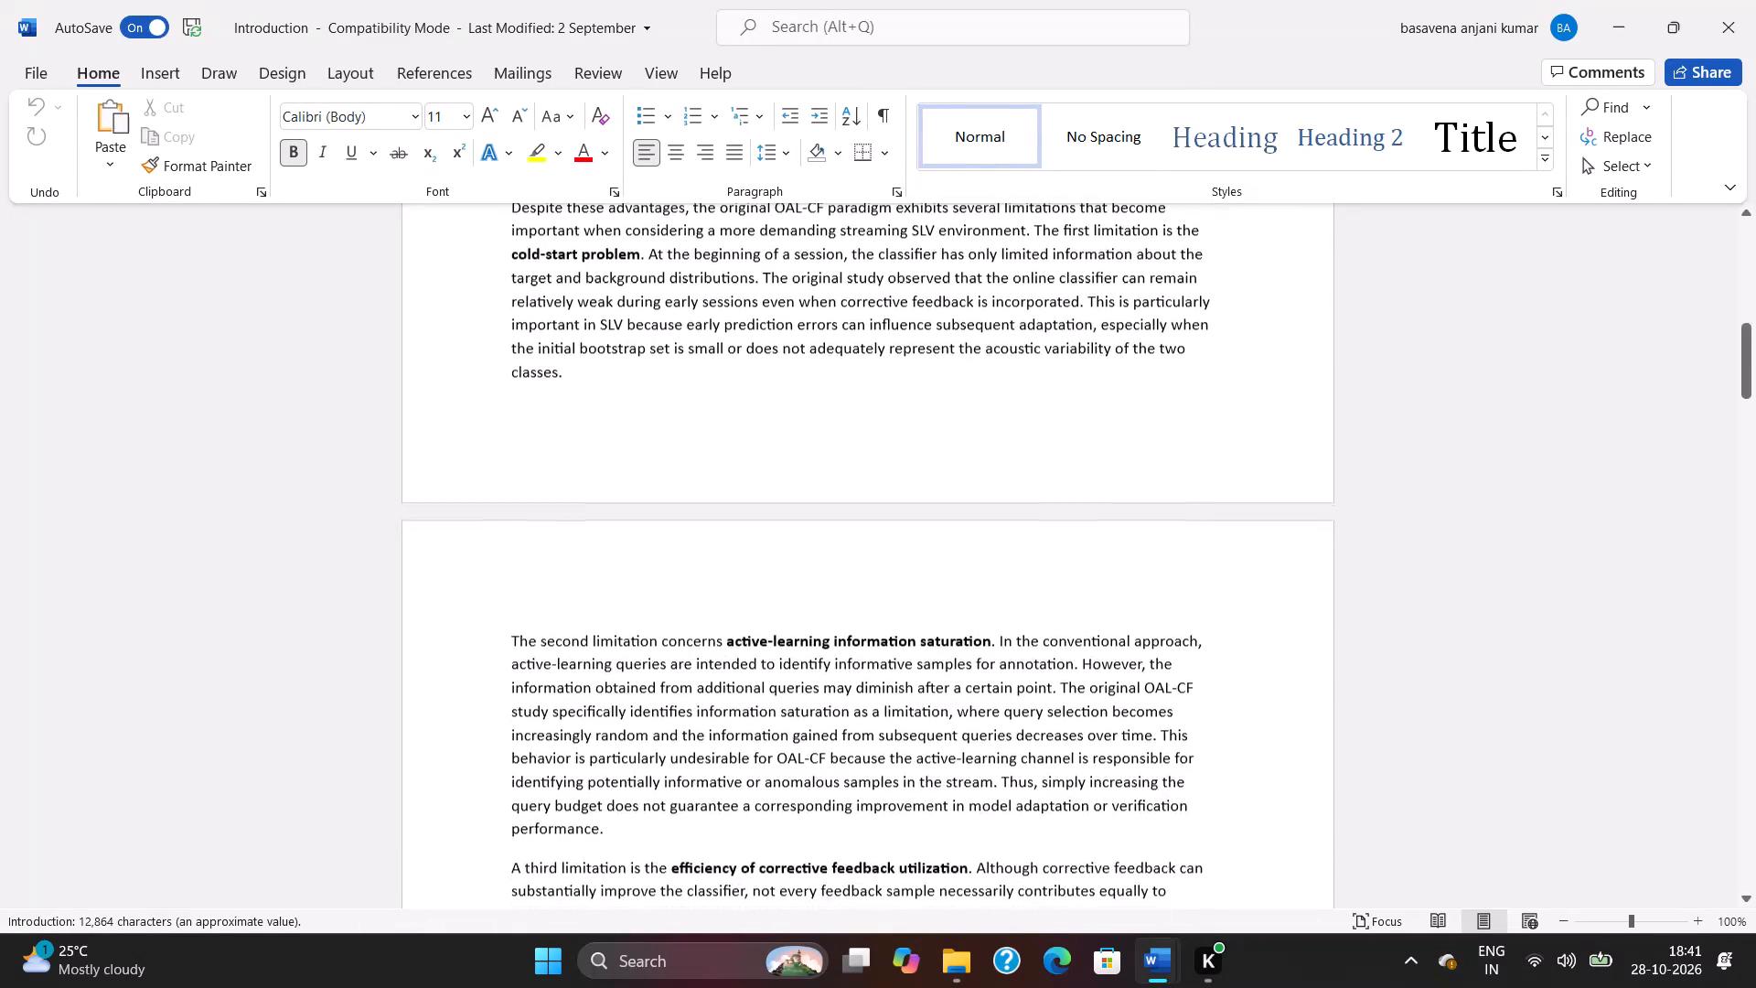
scroll(539, 455, "down", 5)
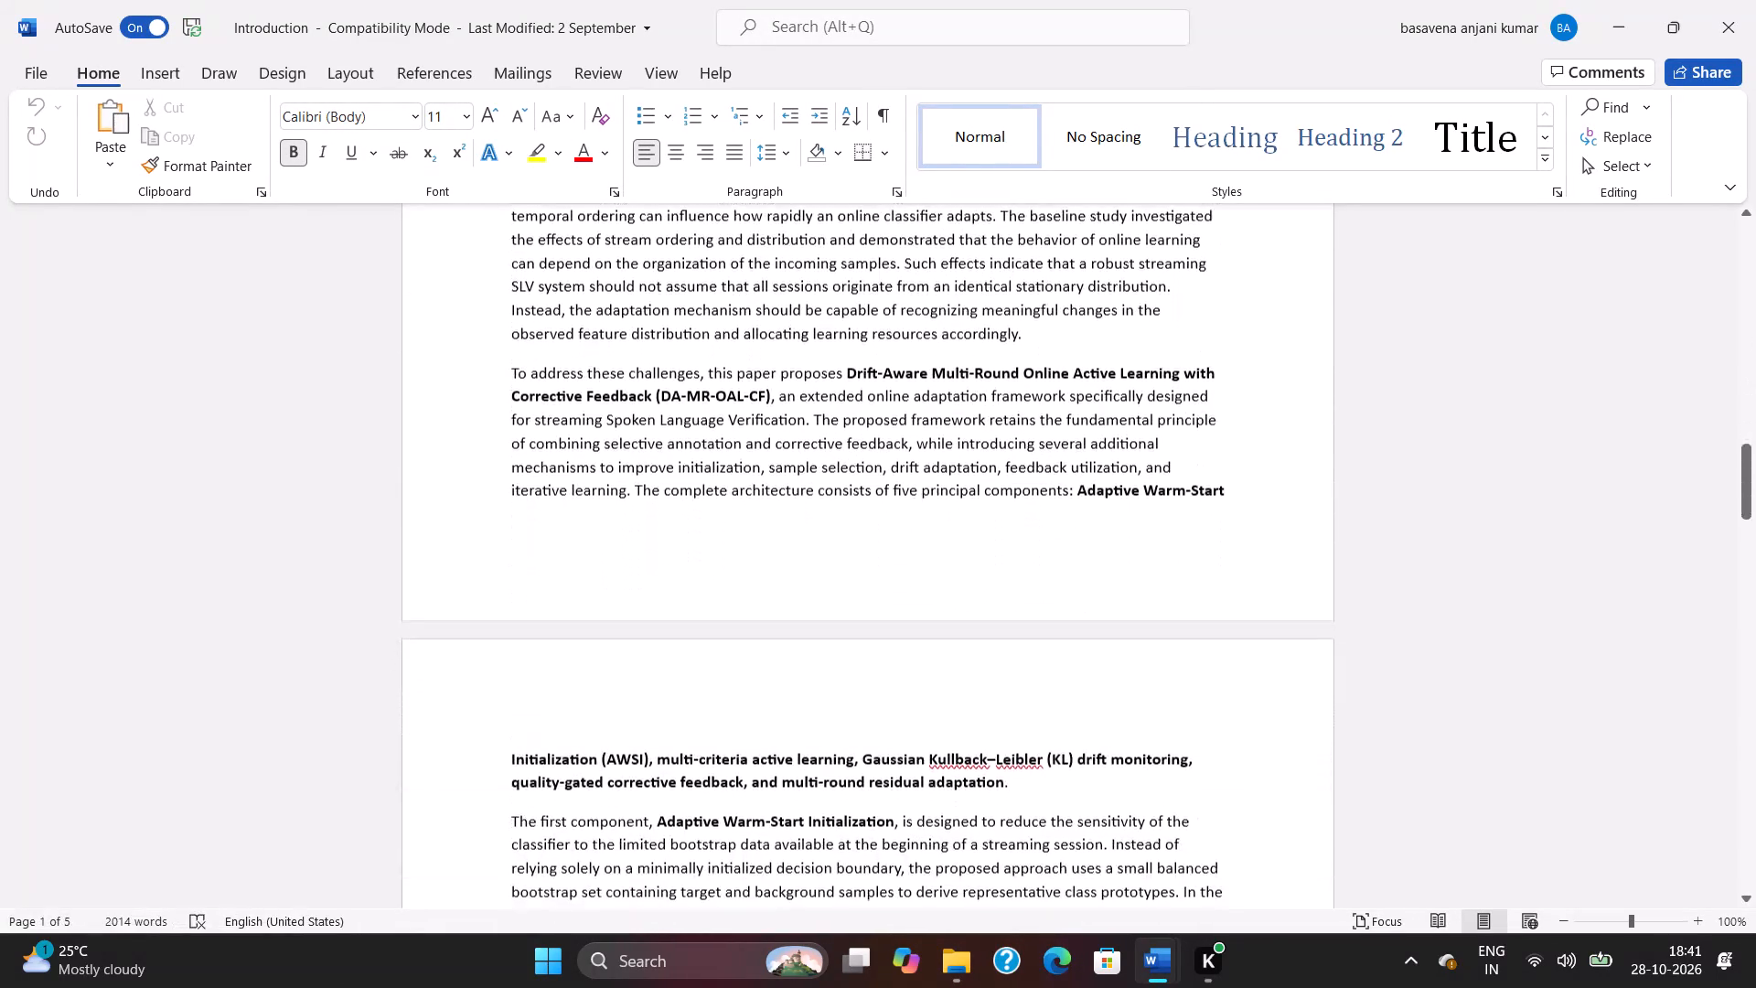
scroll(539, 455, "down", 6)
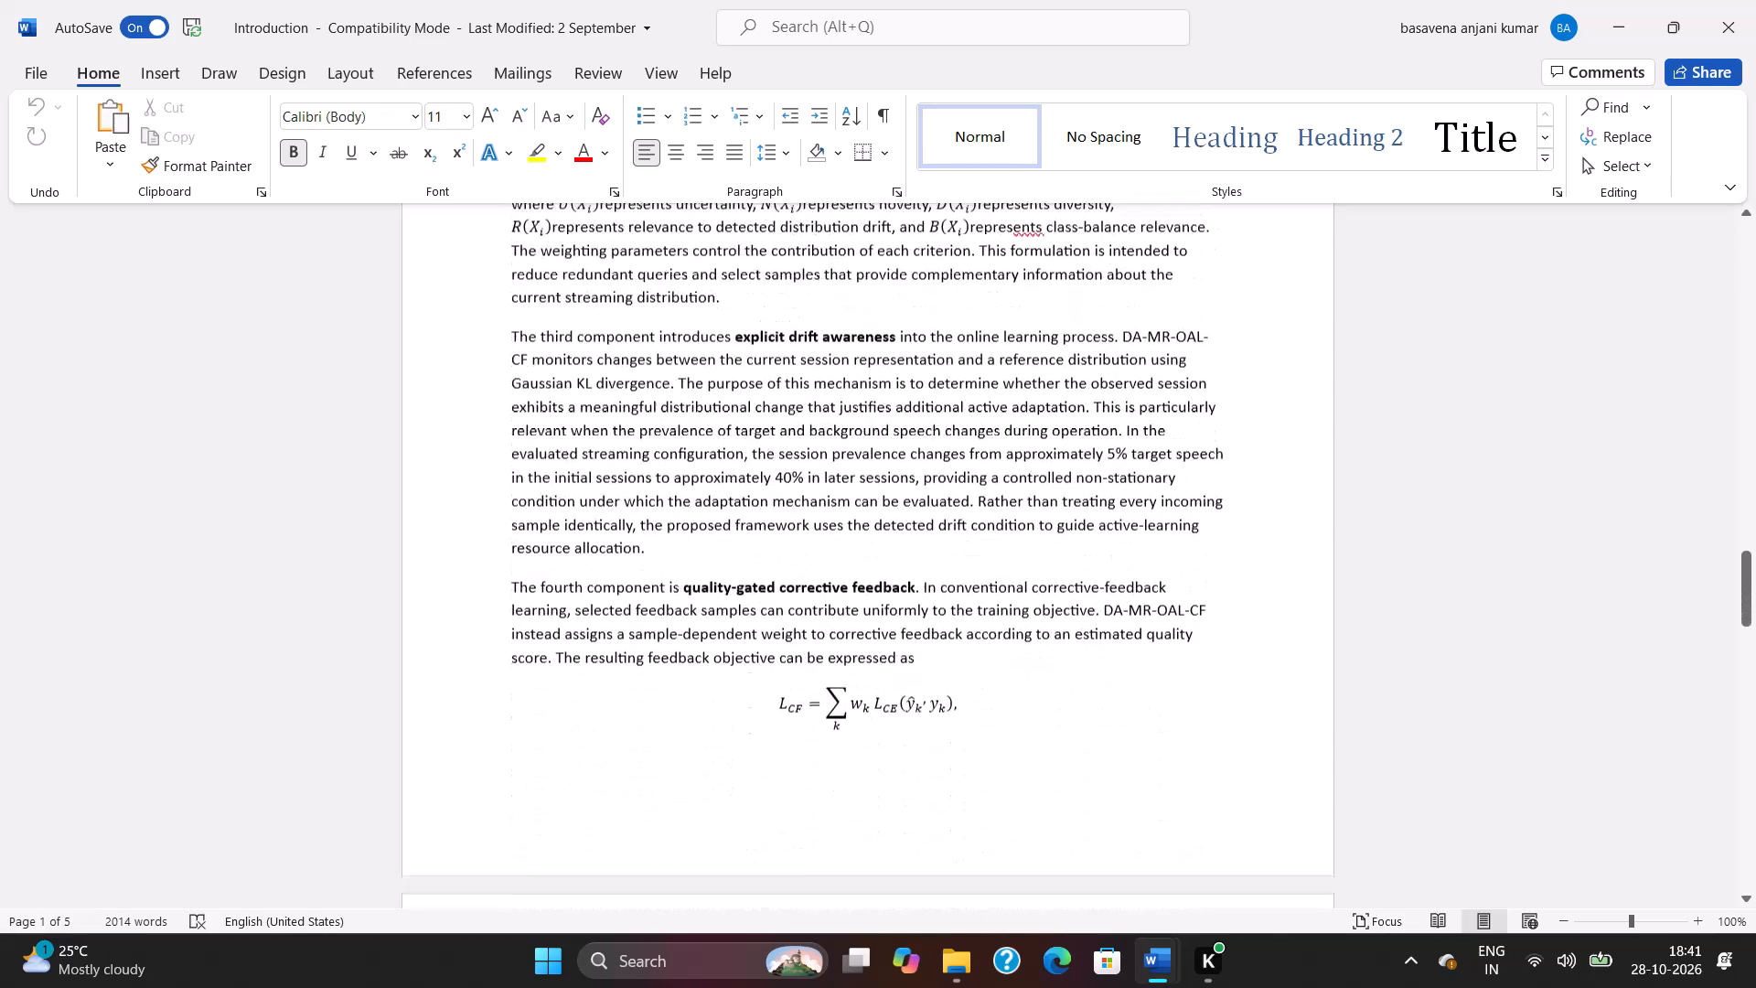
scroll(539, 455, "down", 4)
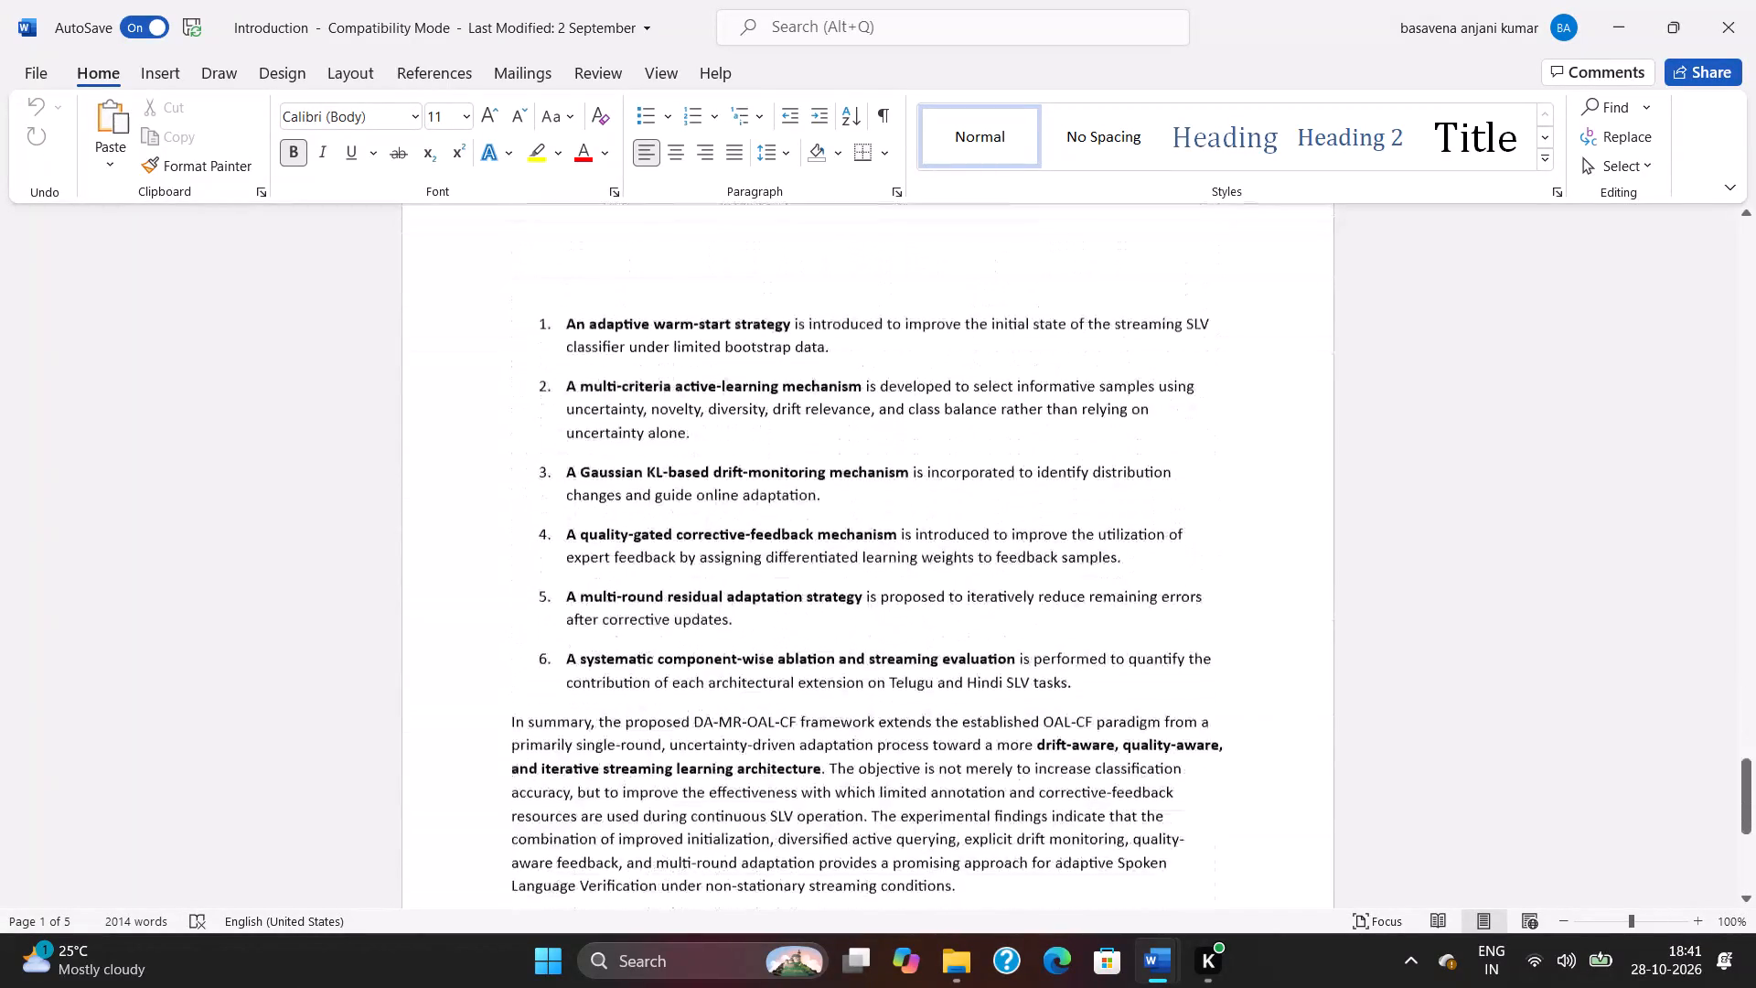
scroll(539, 455, "down", 3)
Switch back to the Updated Sample_Major_Project Stage-1 report.
key("alt+Tab")
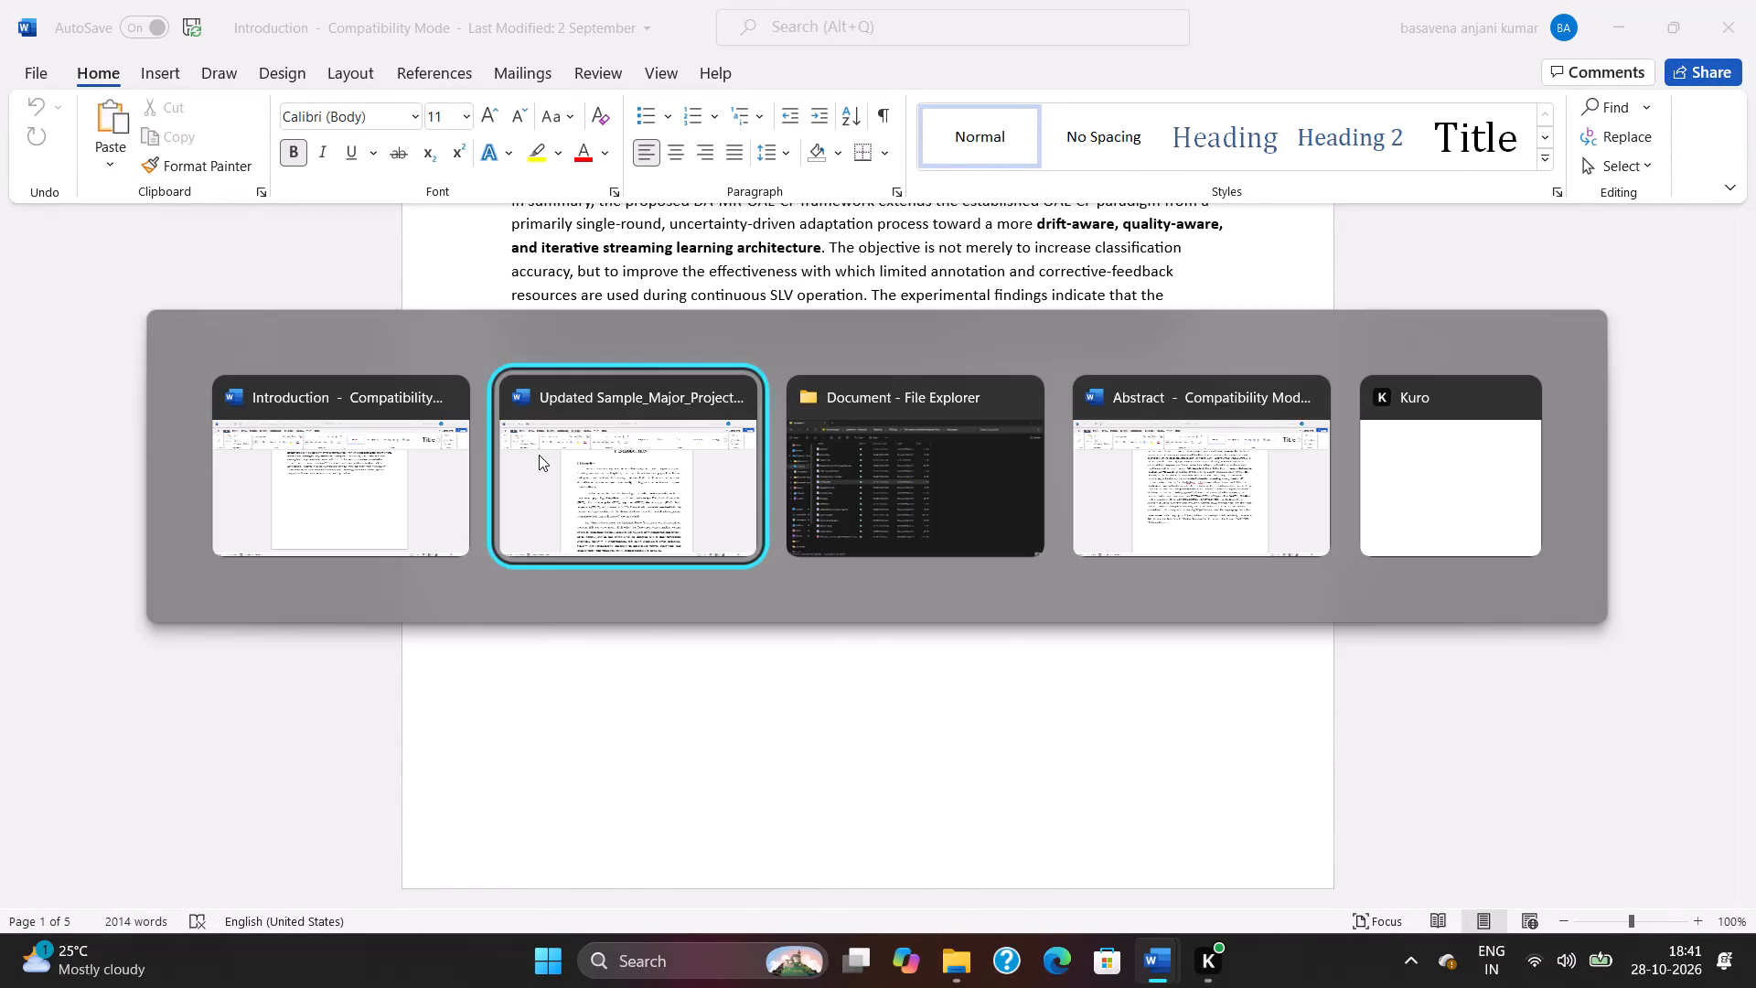
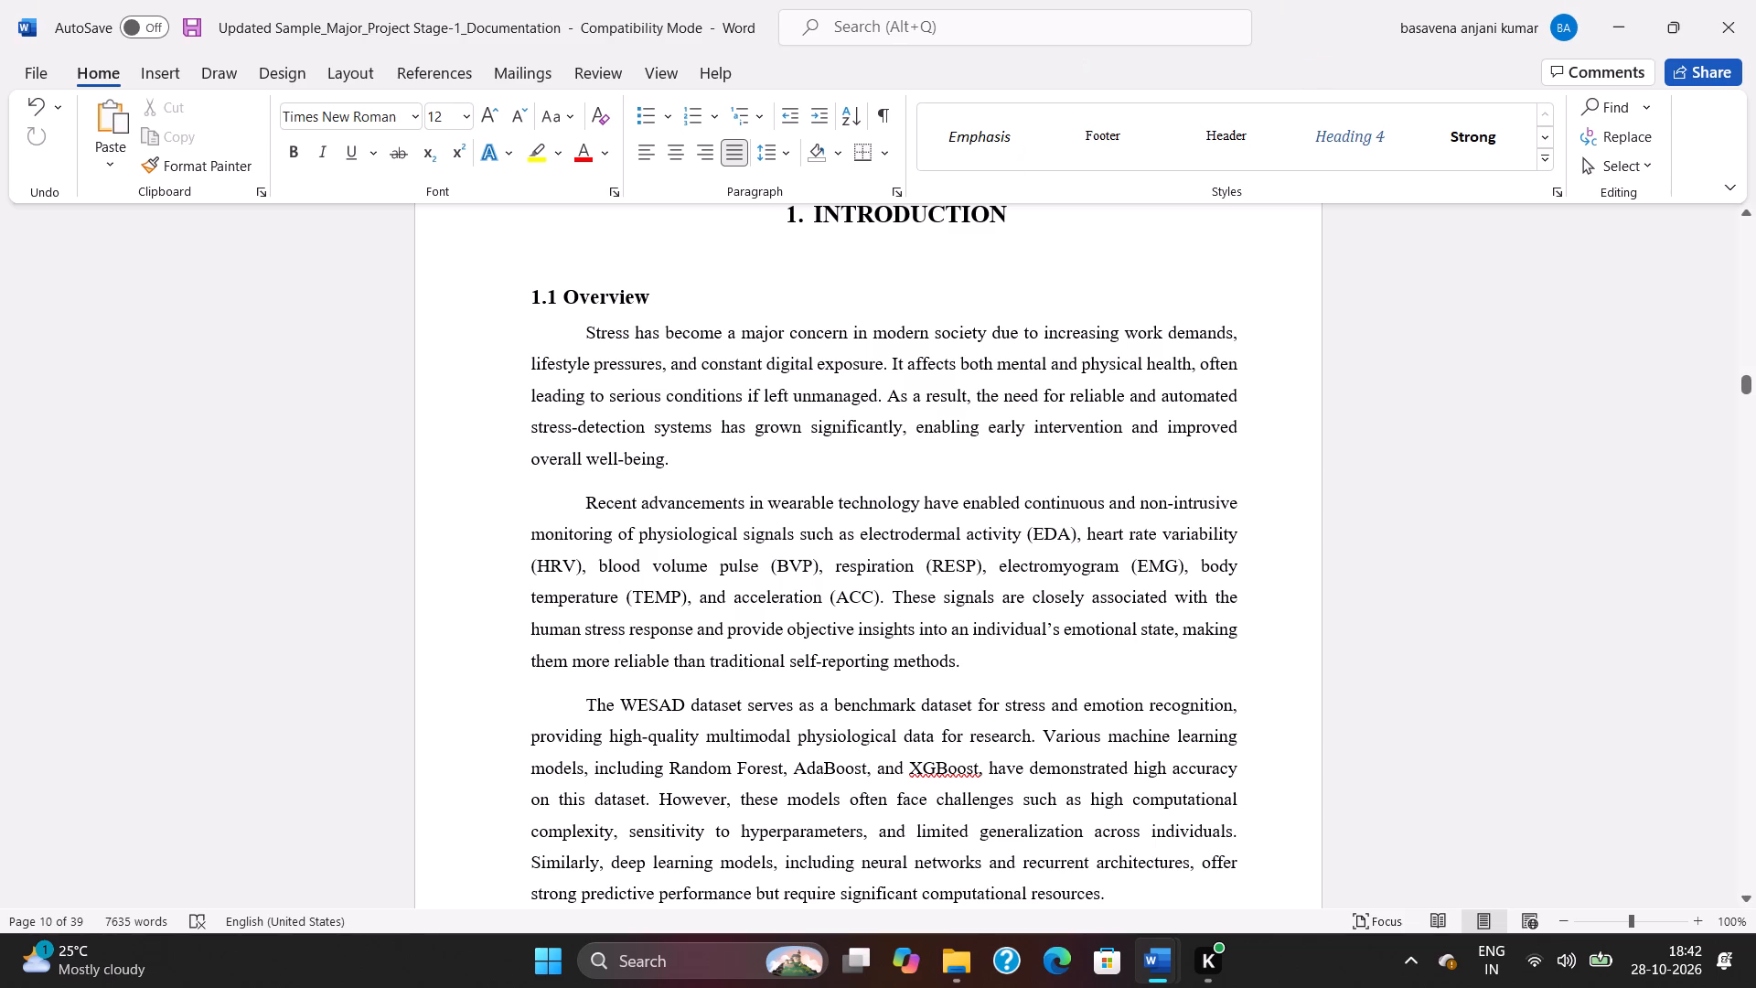
Switch to the Introduction document and skim back from its closing summary to the limitations discussed in the early pages.
key("alt+Tab")
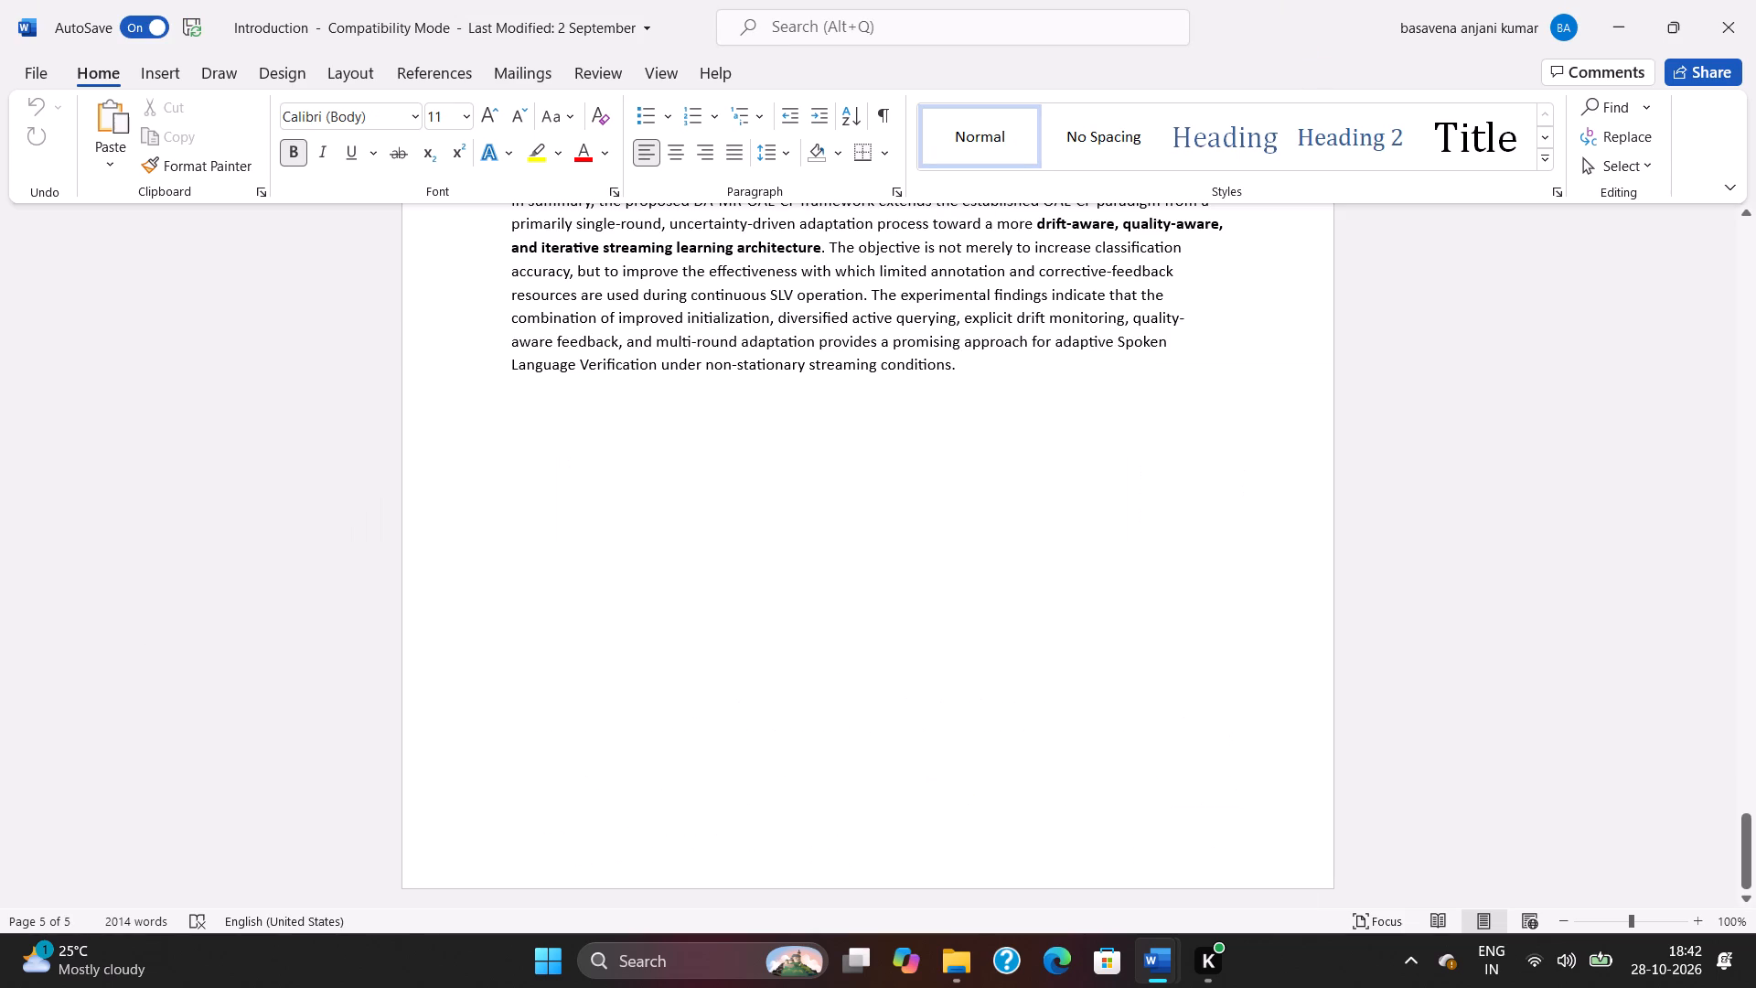
scroll(787, 464, "up", 20)
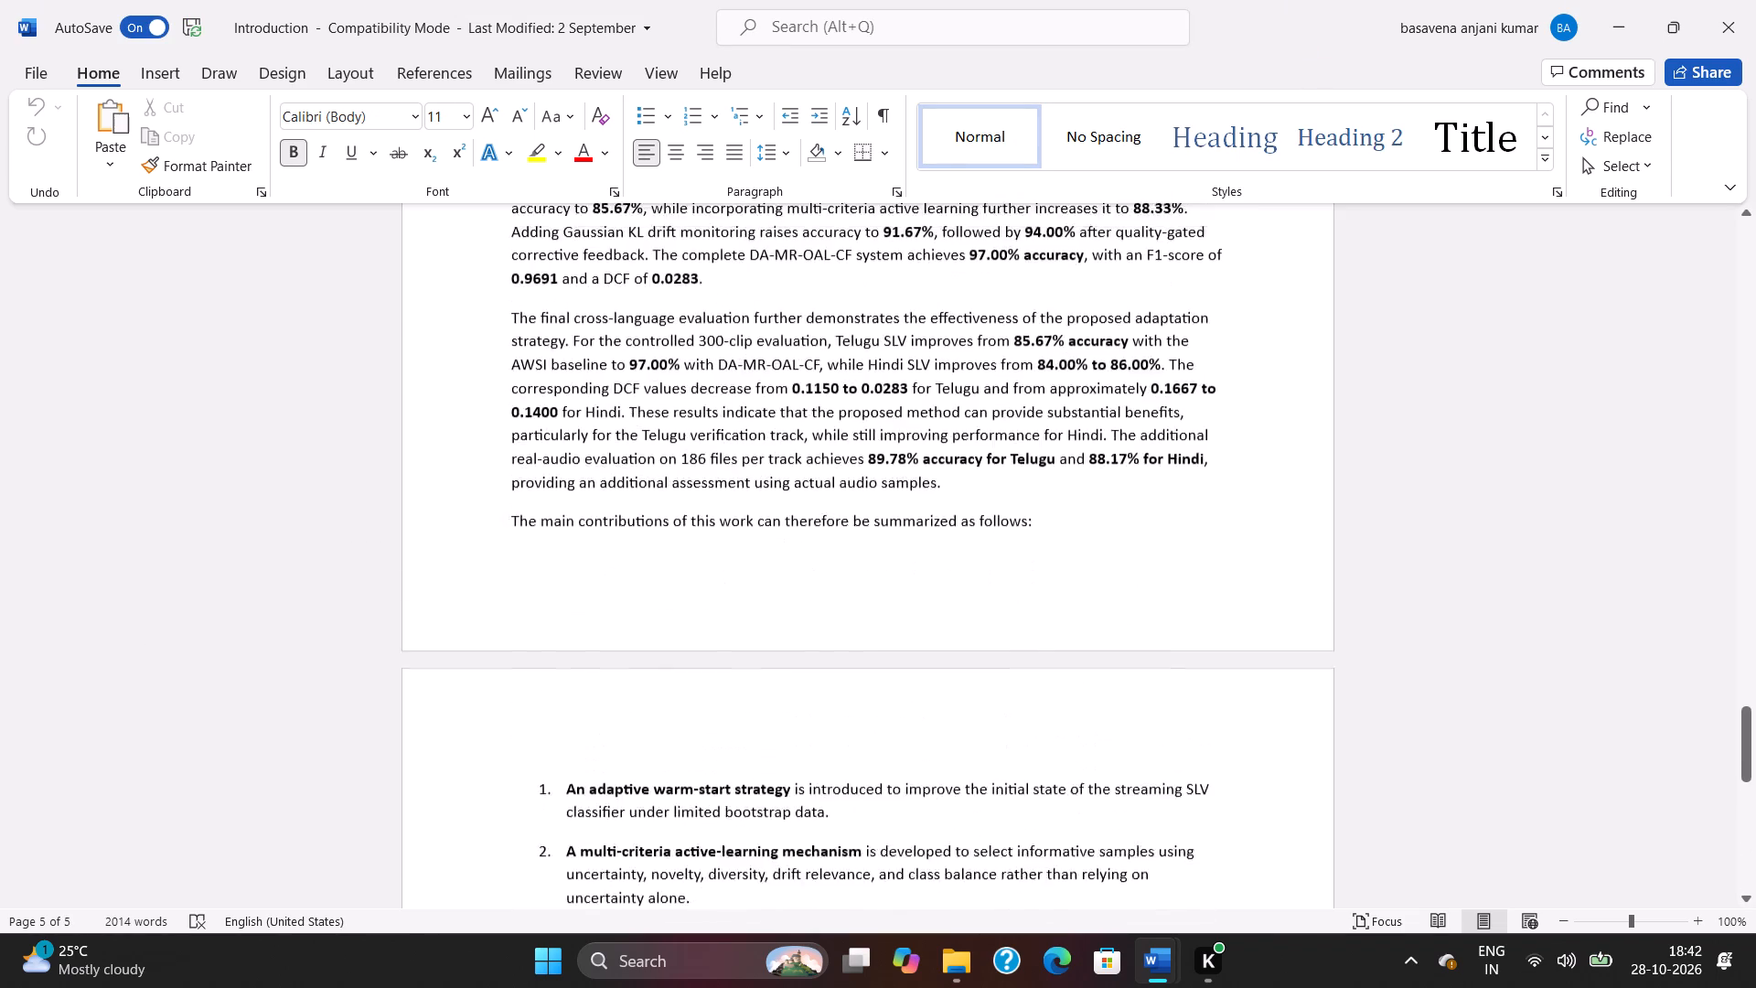
scroll(788, 430, "up", 19)
scroll(791, 413, "up", 8)
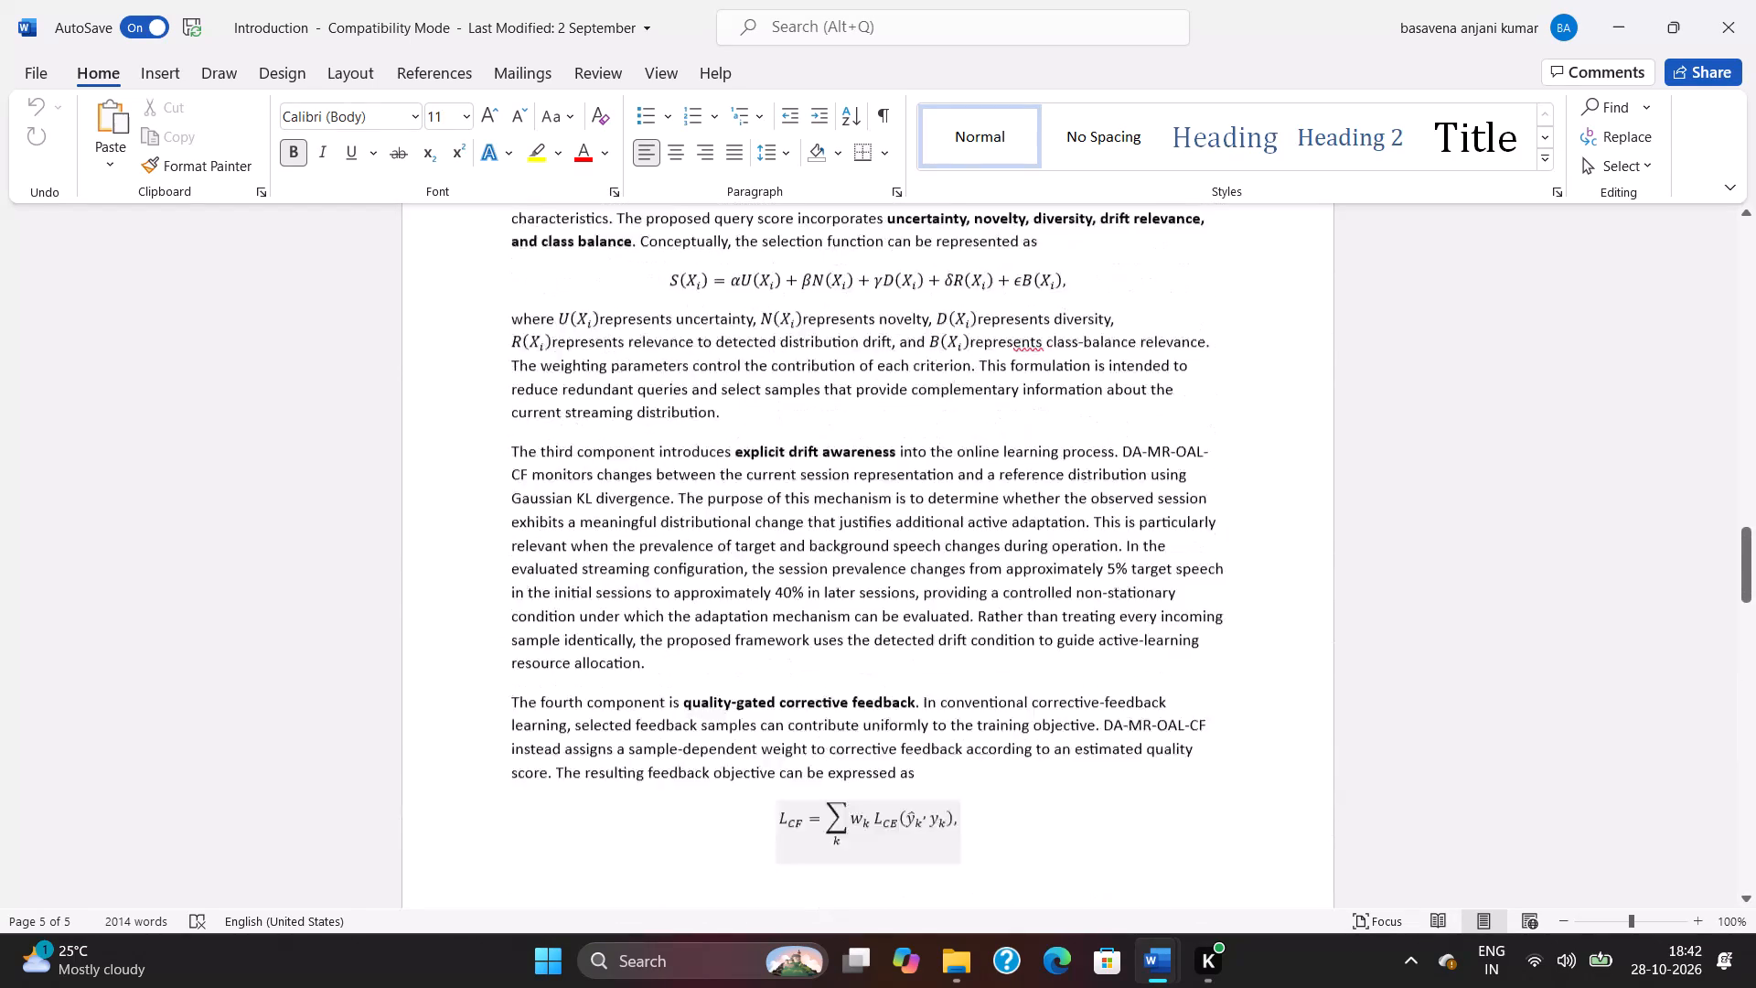
scroll(792, 411, "up", 20)
scroll(792, 411, "up", 14)
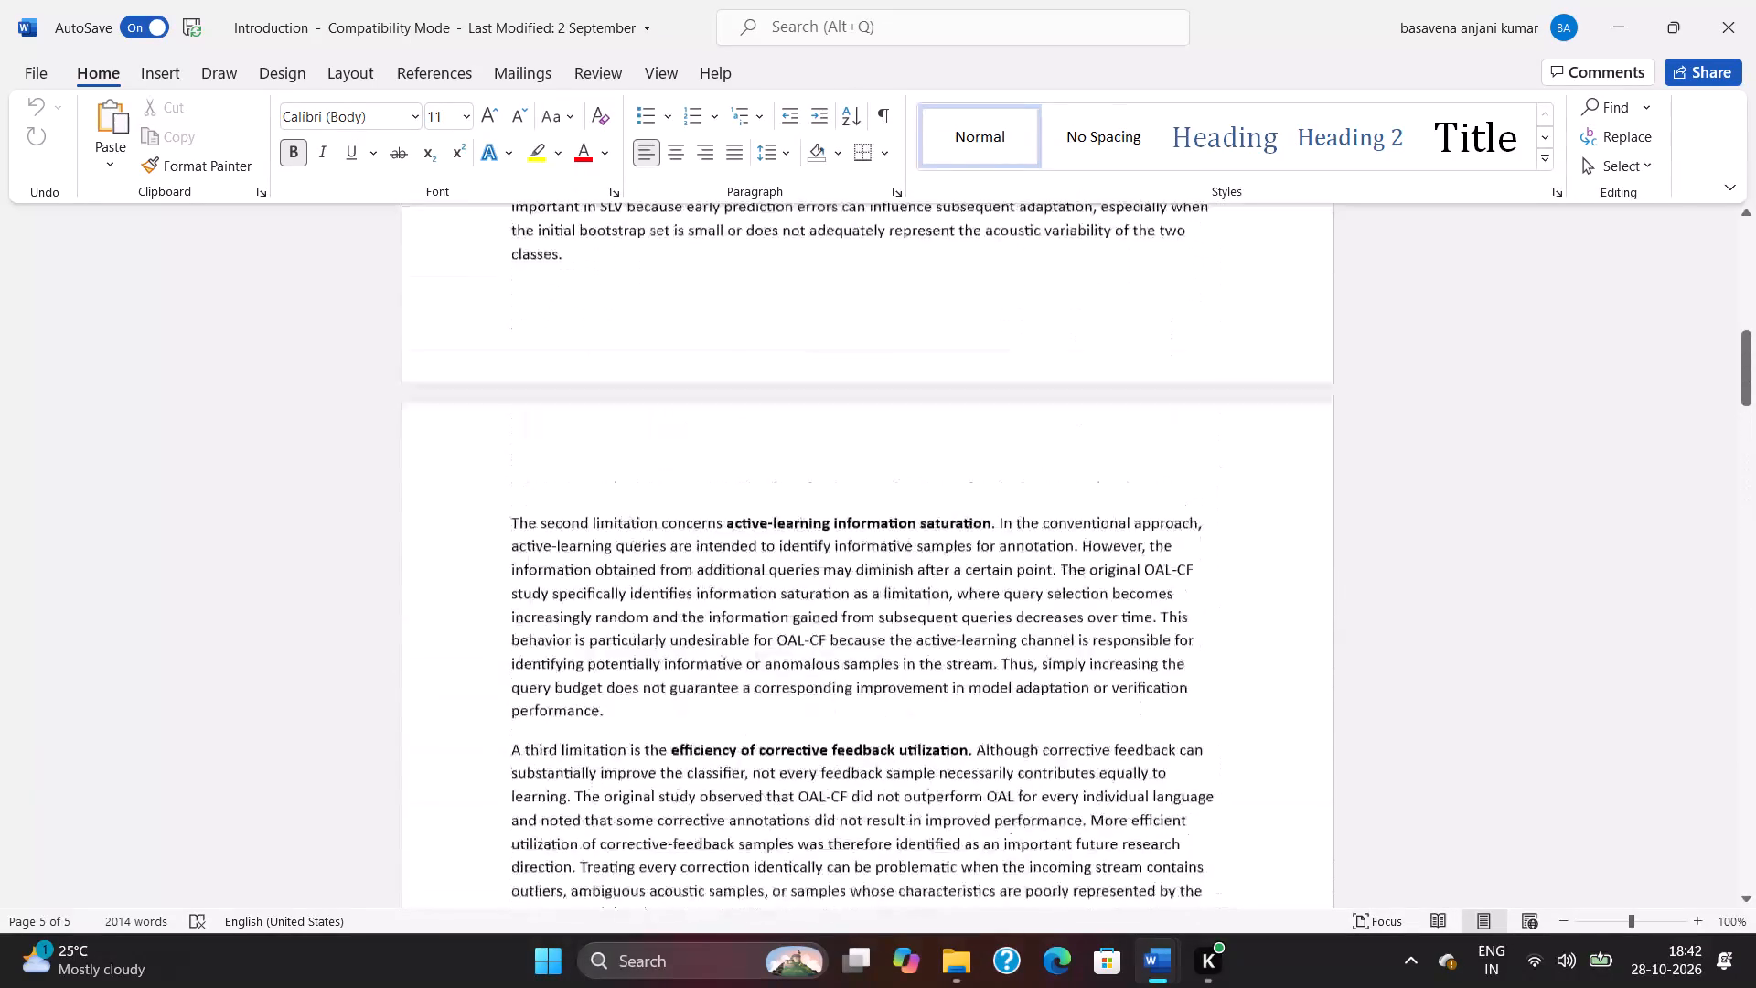
scroll(796, 385, "up", 4)
Open the Abstract document from the project's Document folder in File Explorer, look through its text and index terms, and close it.
key("alt+Tab")
key("alt+Tab")
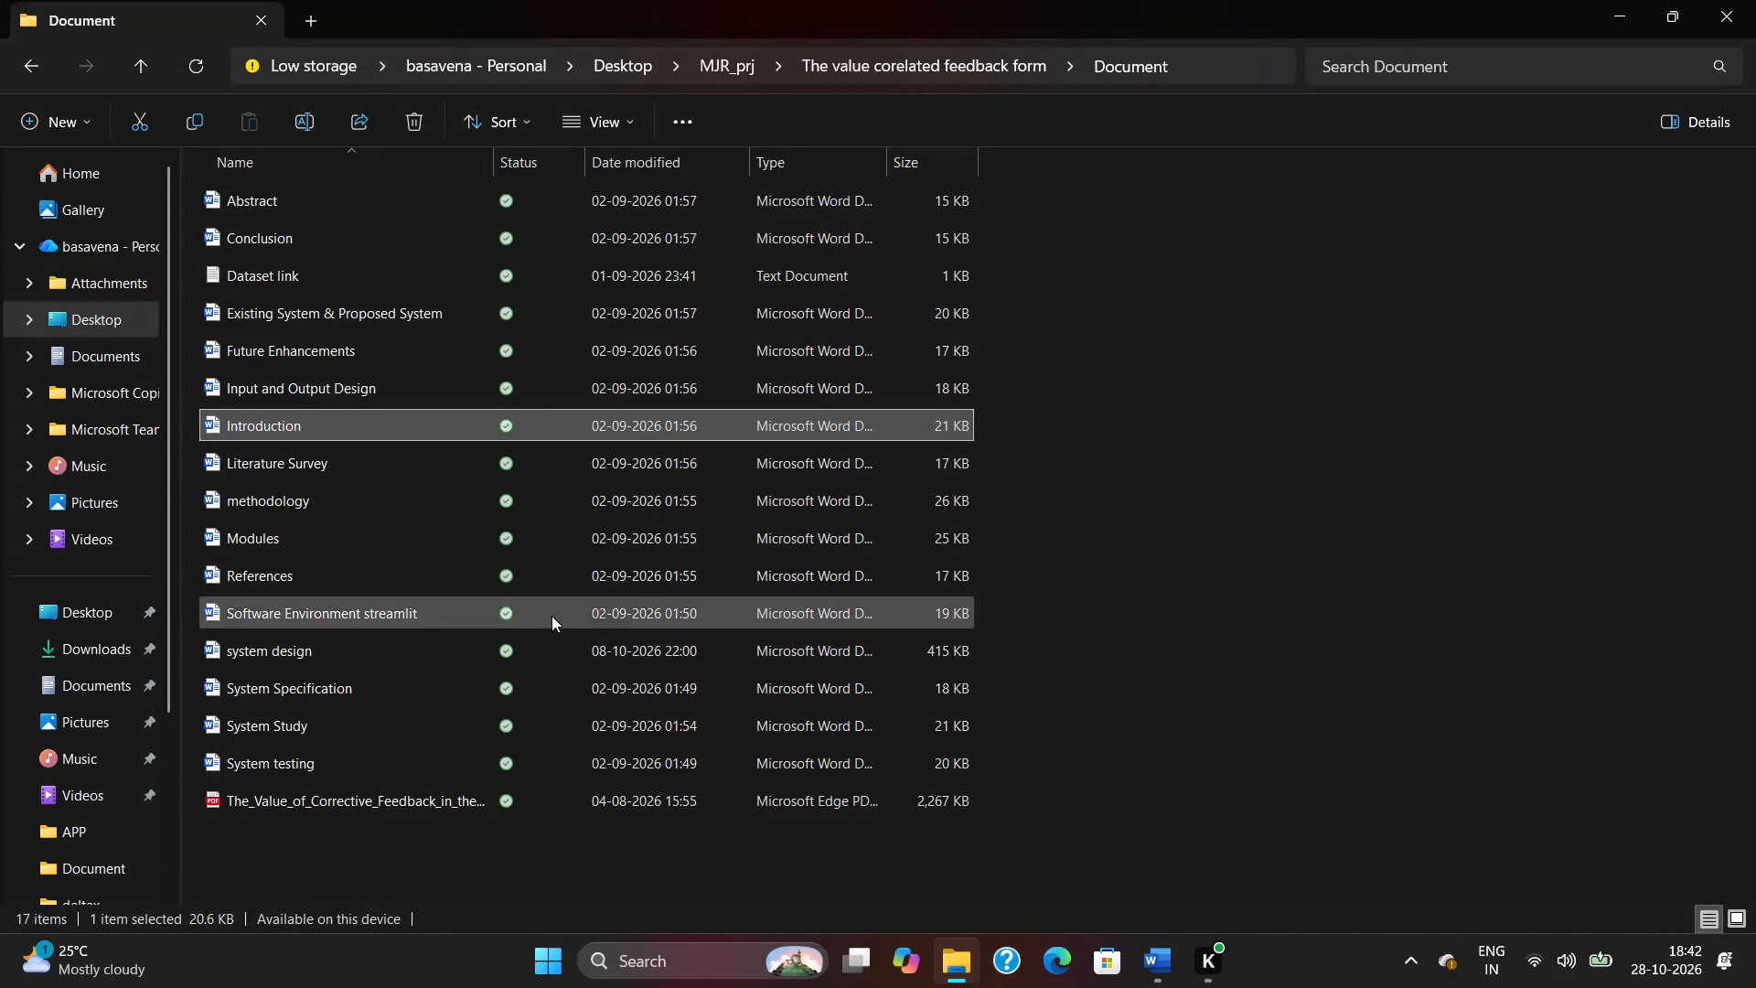
scroll(585, 500, "down", 4)
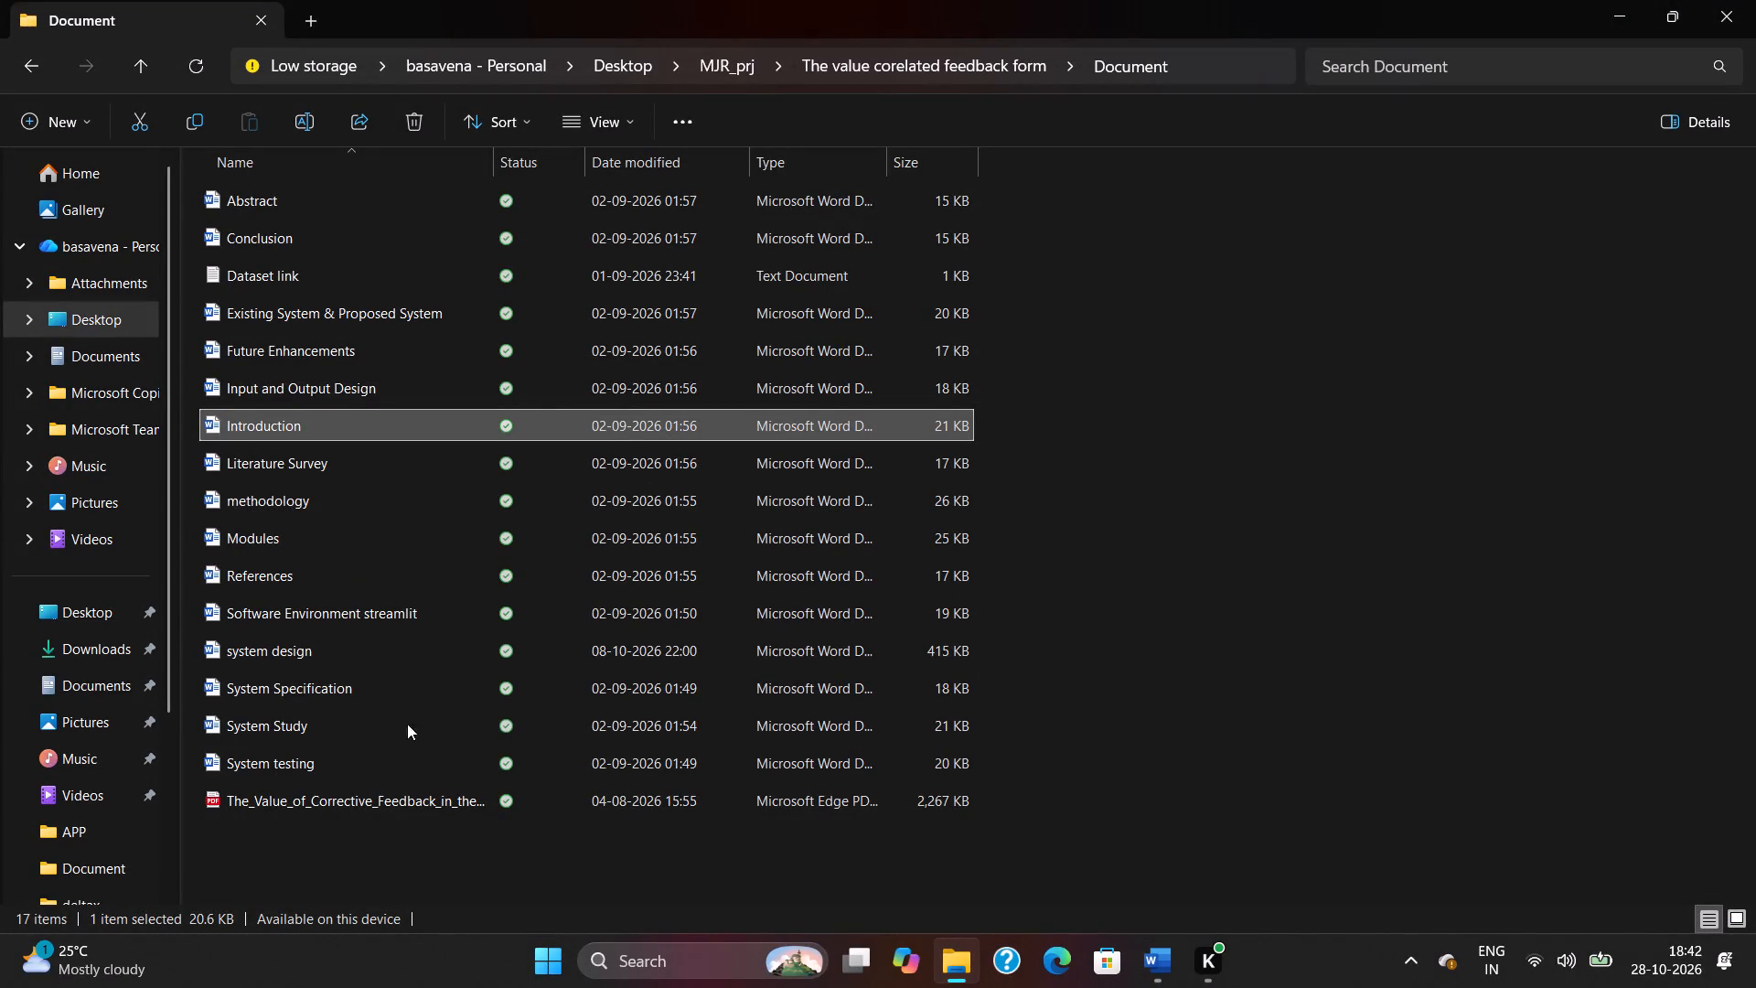
double_click(320, 214)
scroll(647, 433, "down", 3)
scroll(651, 427, "up", 4)
scroll(653, 418, "down", 3)
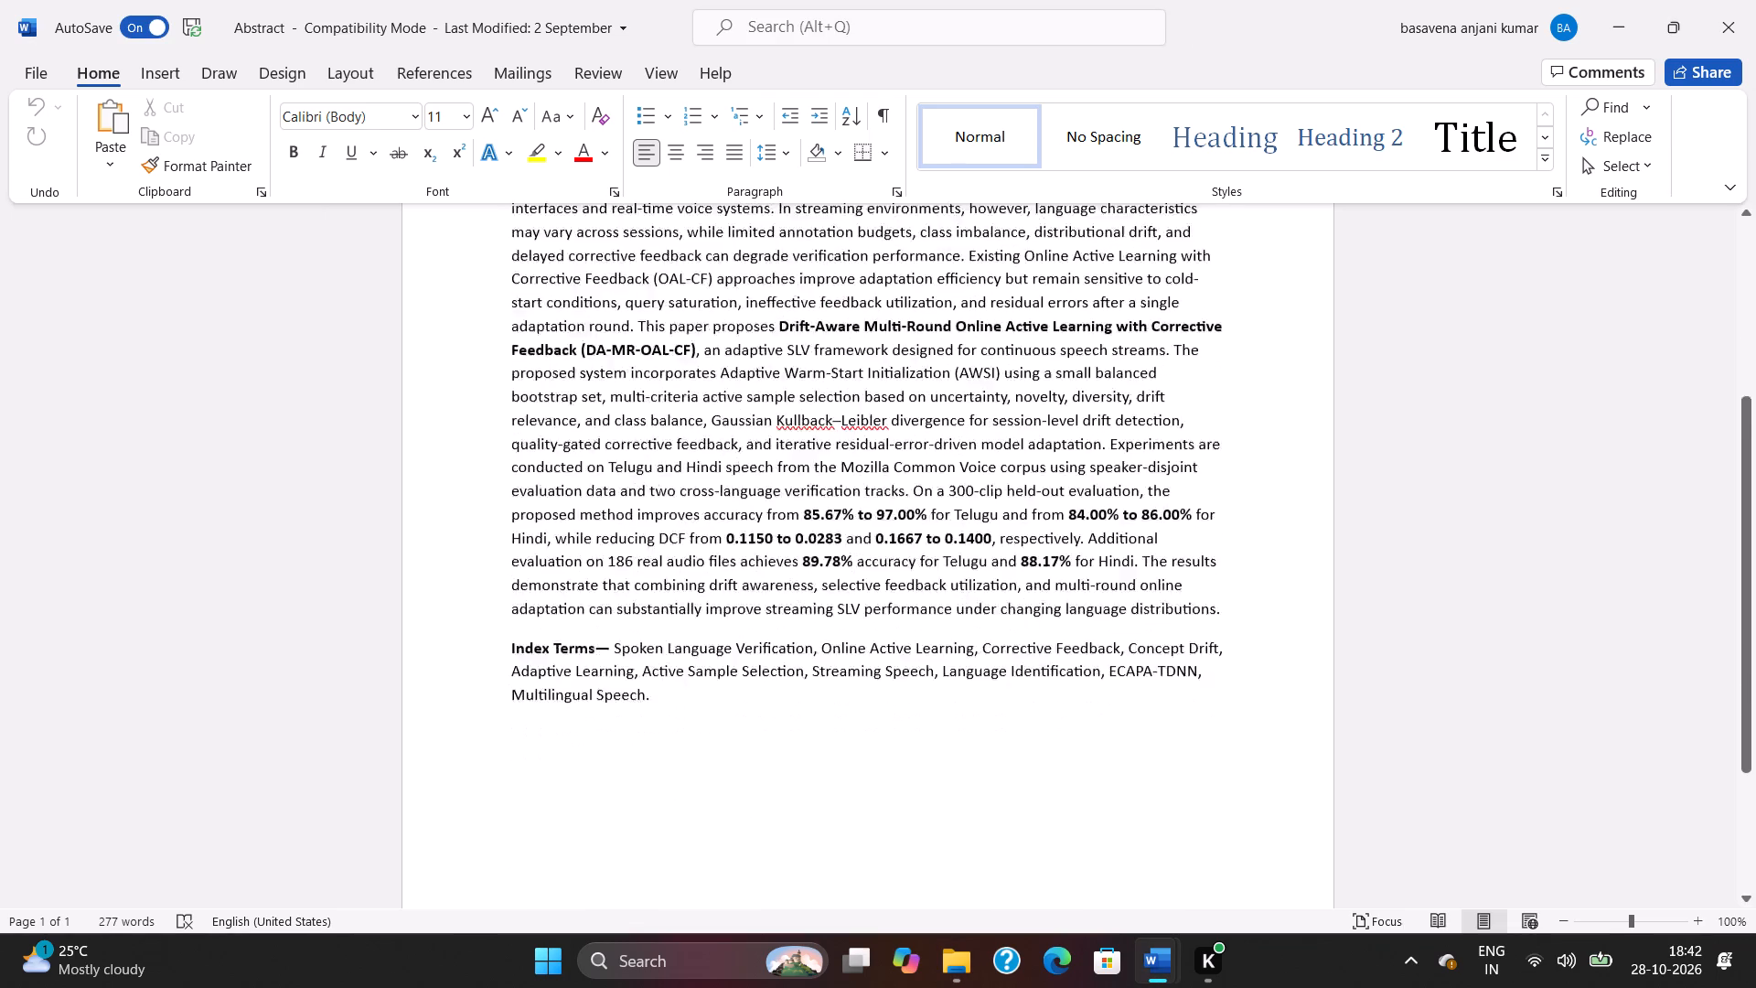
scroll(653, 418, "down", 12)
scroll(650, 420, "up", 18)
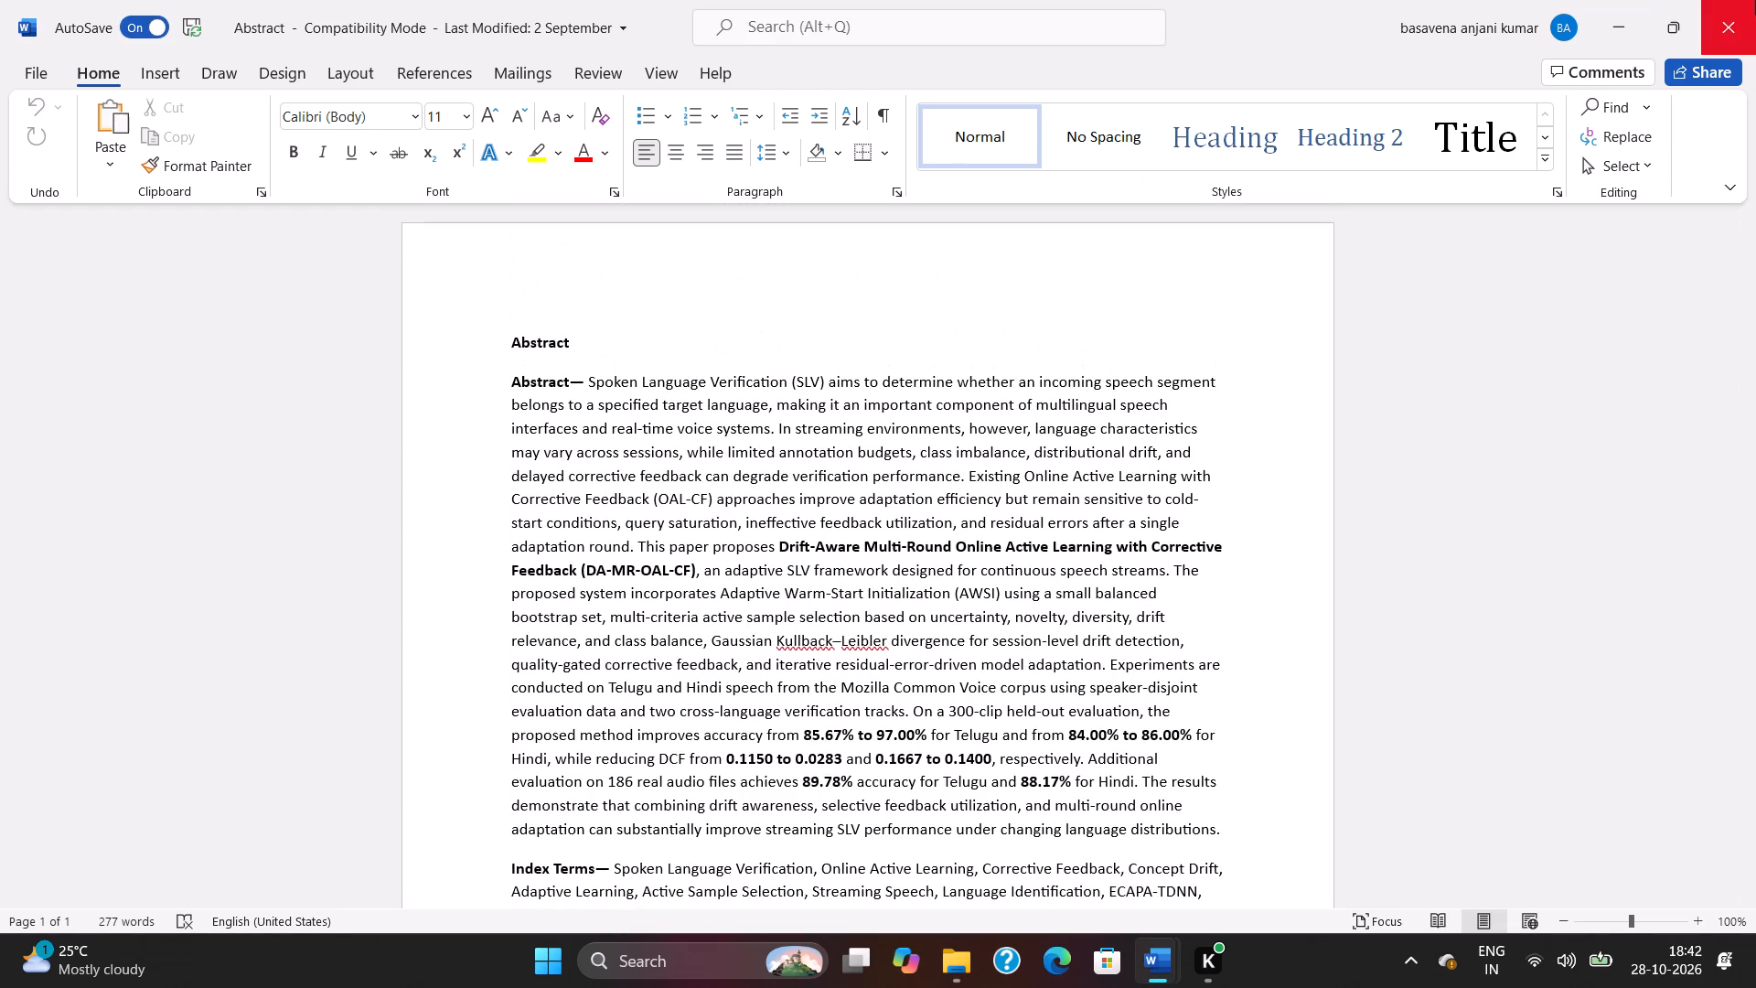
left_click(1755, 0)
Return to the Introduction document and skim from the cold-start limitation through to the closing summary.
key("alt+Tab")
key("alt+Tab")
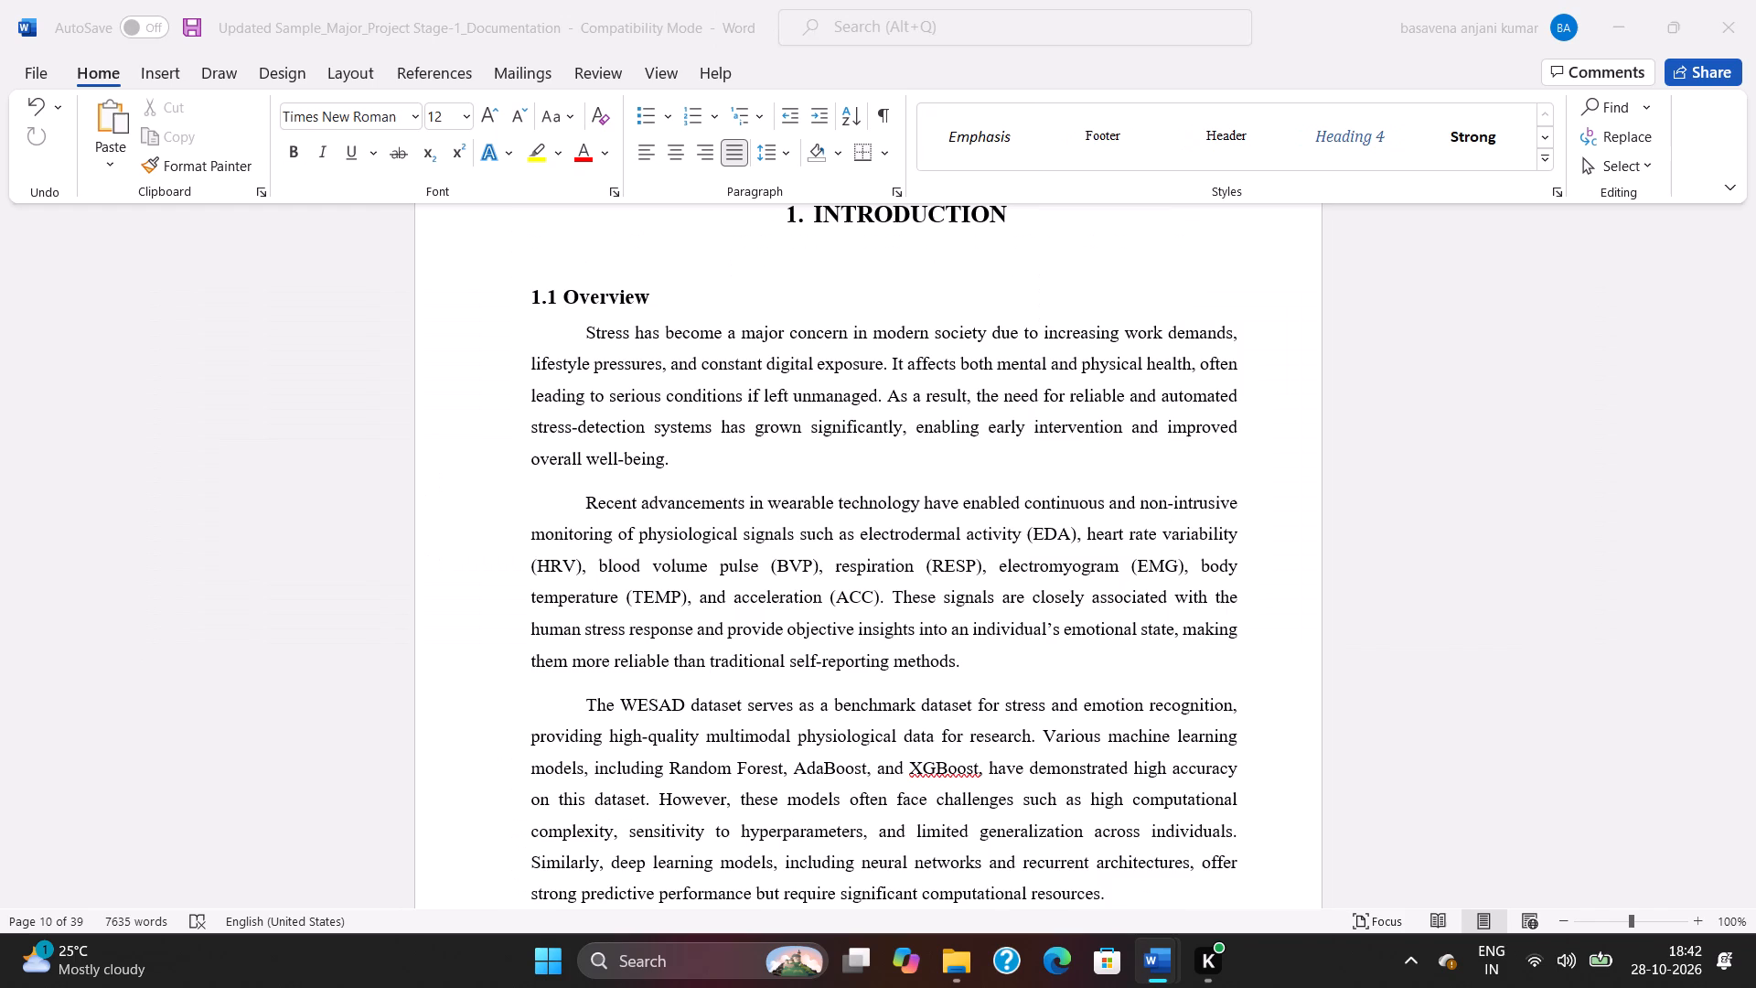
key("alt+Tab")
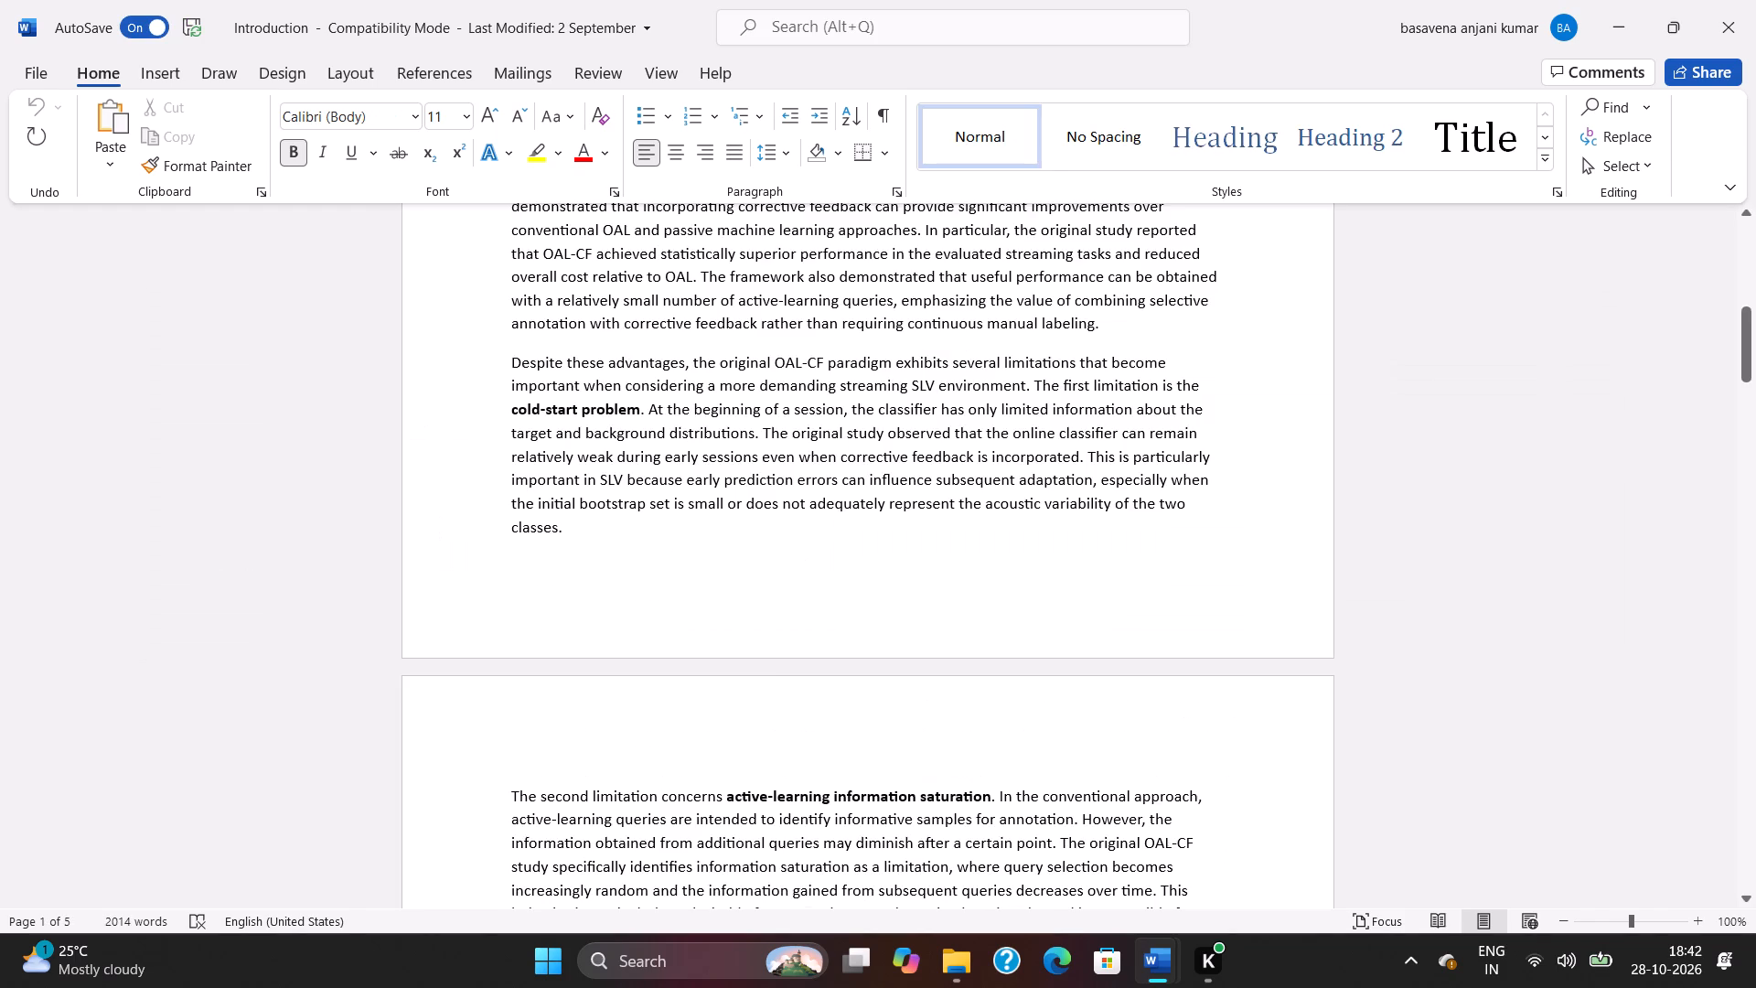
scroll(935, 300, "down", 20)
scroll(935, 300, "down", 7)
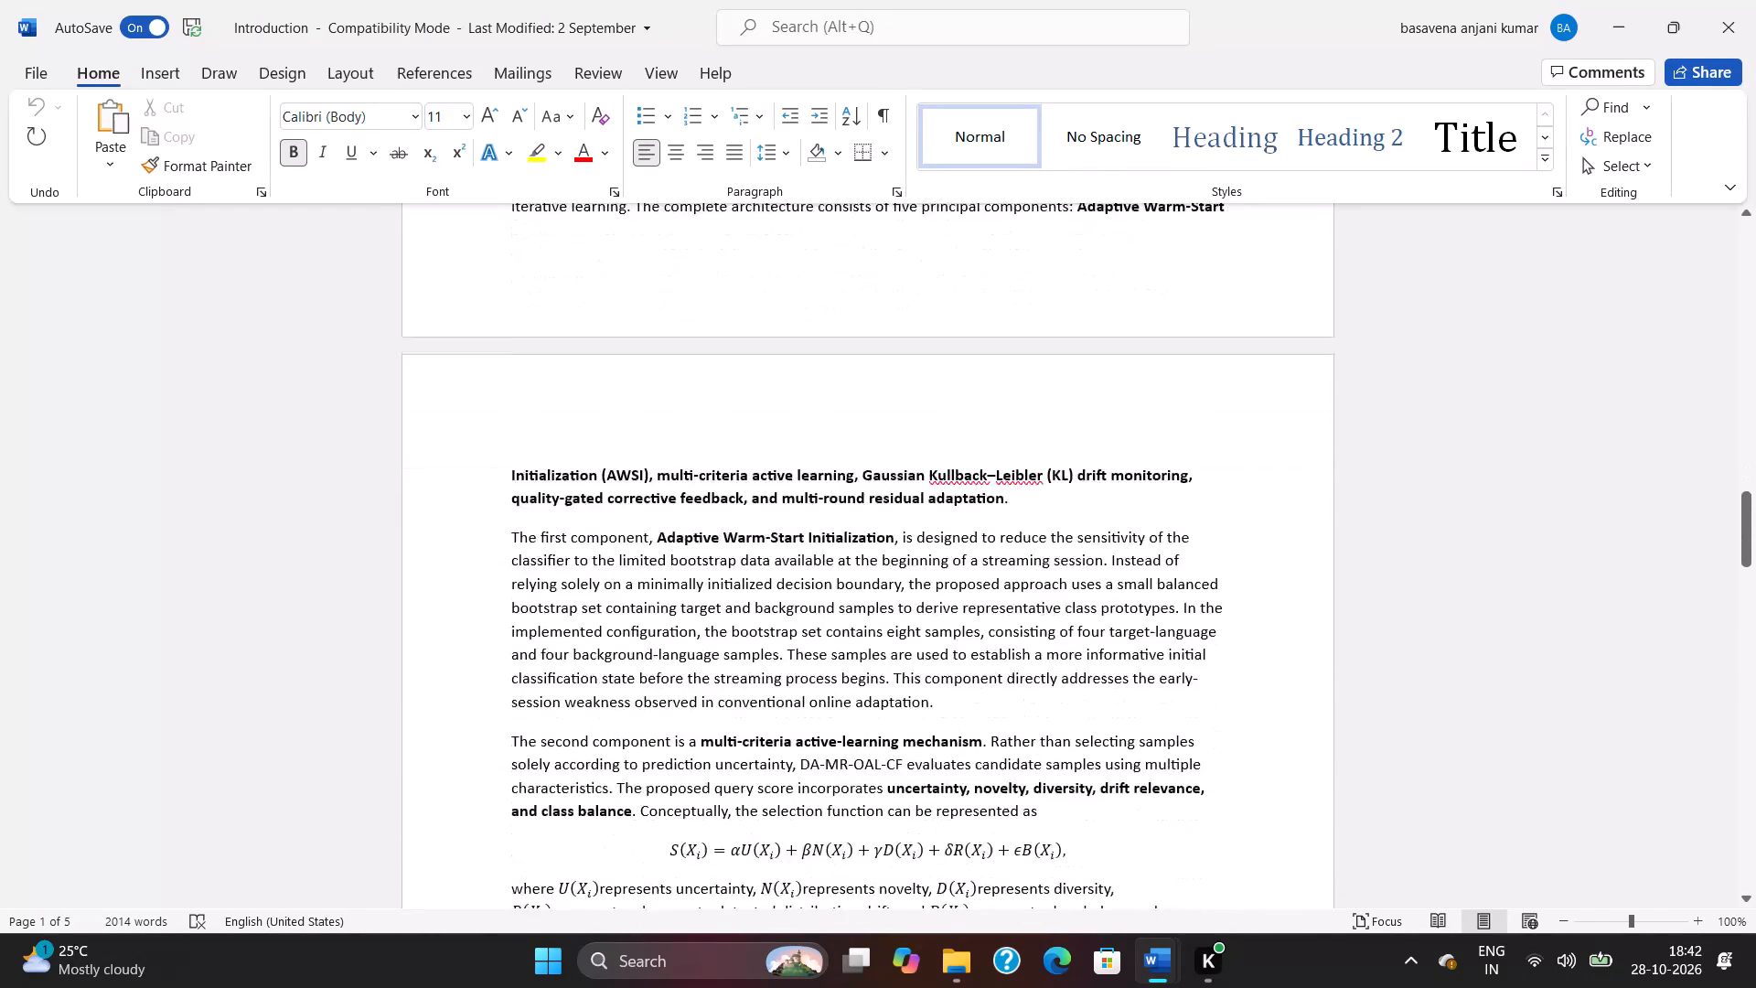
scroll(935, 300, "down", 20)
scroll(935, 300, "down", 9)
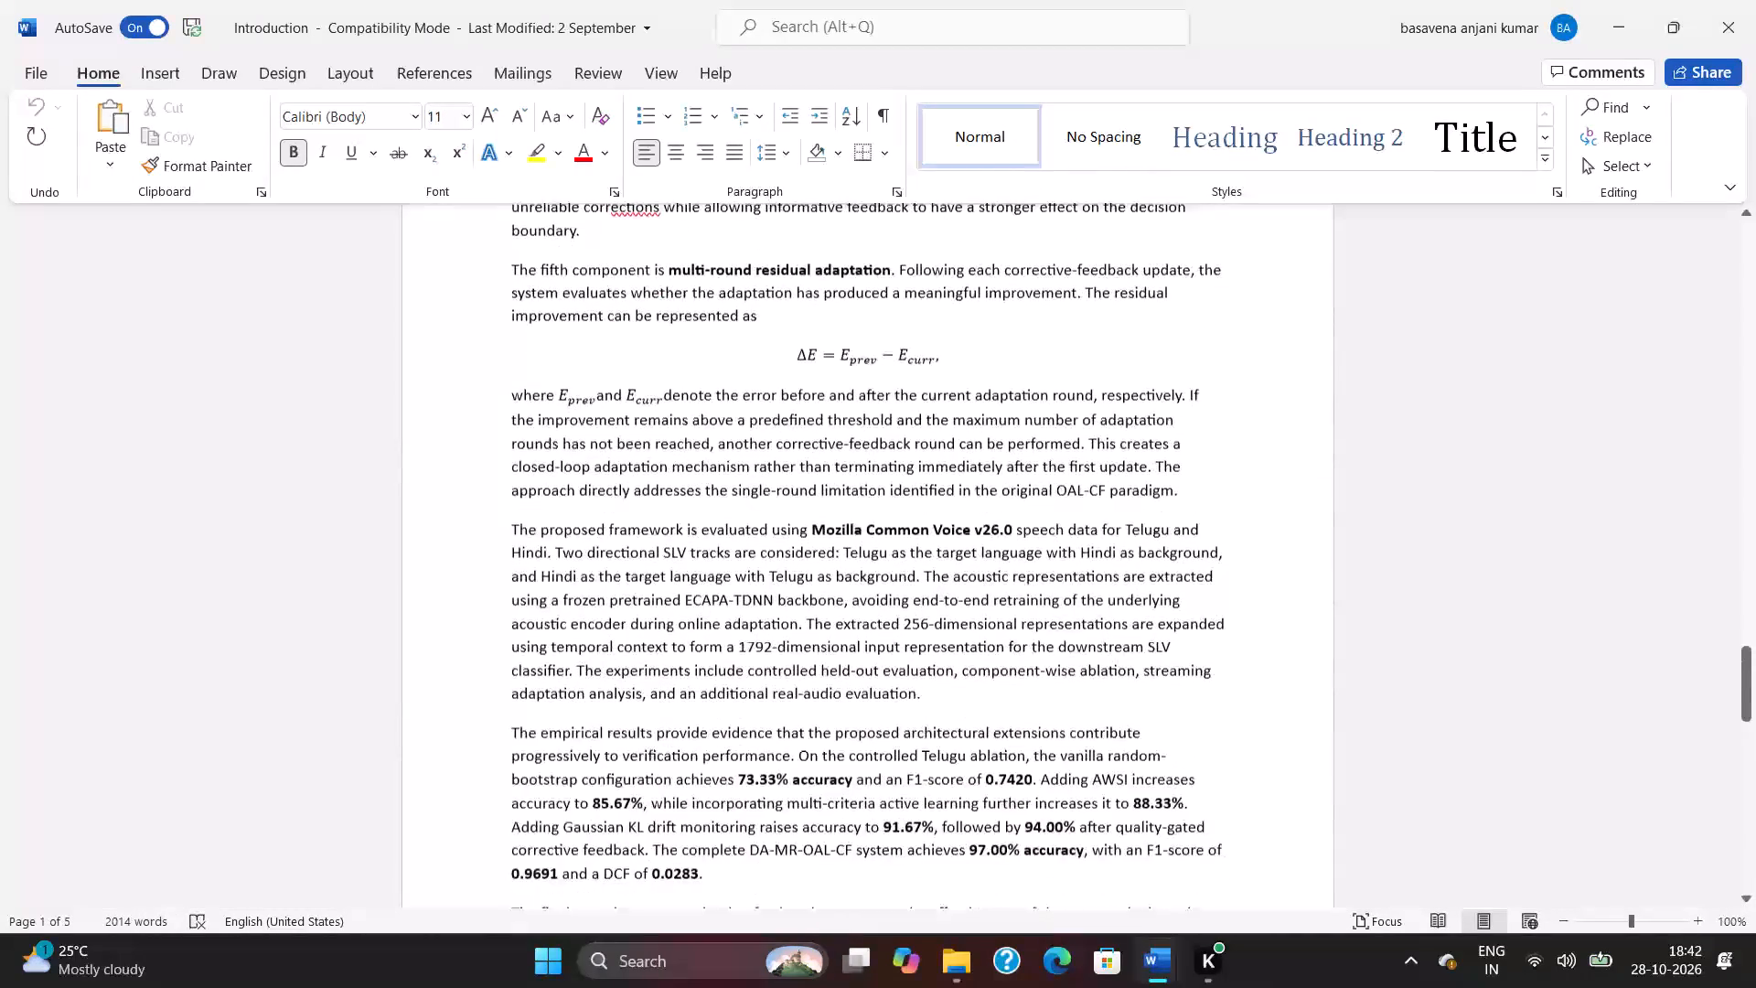
scroll(937, 300, "down", 20)
scroll(937, 300, "down", 9)
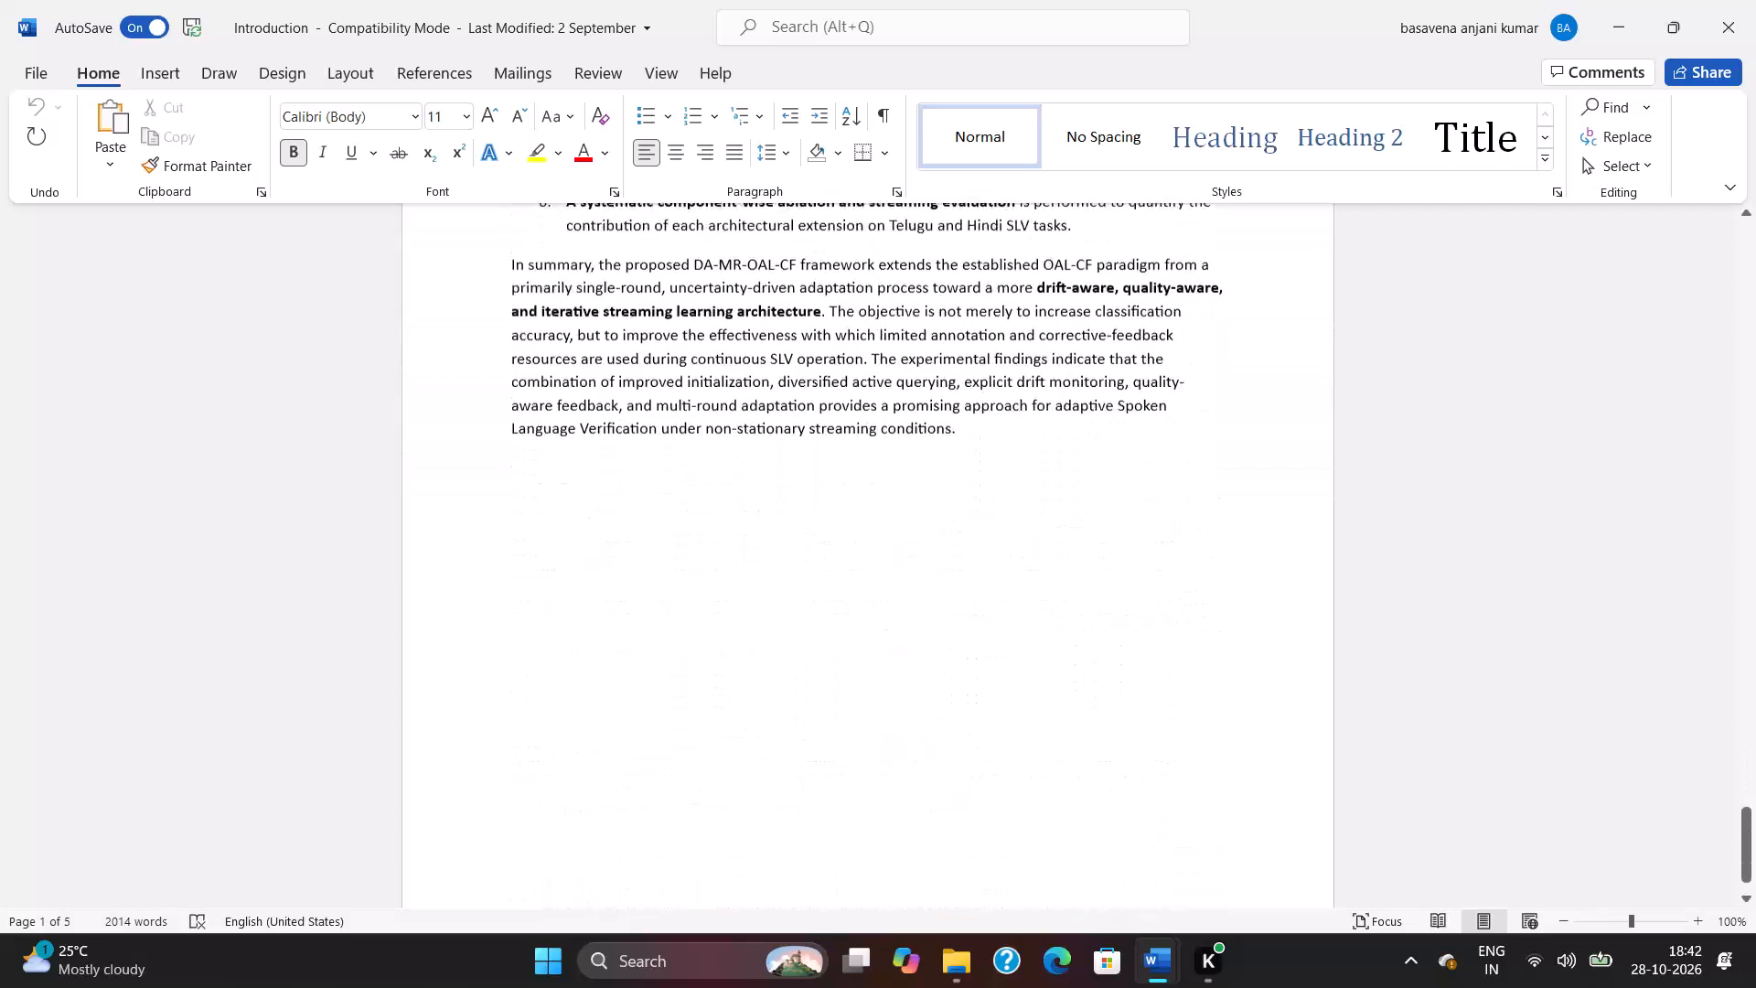
scroll(937, 297, "down", 8)
Switch to the Stage-1 report and review how its Introduction chapter is divided, from 1.1 Overview to 1.4 Applications.
key("alt+Tab")
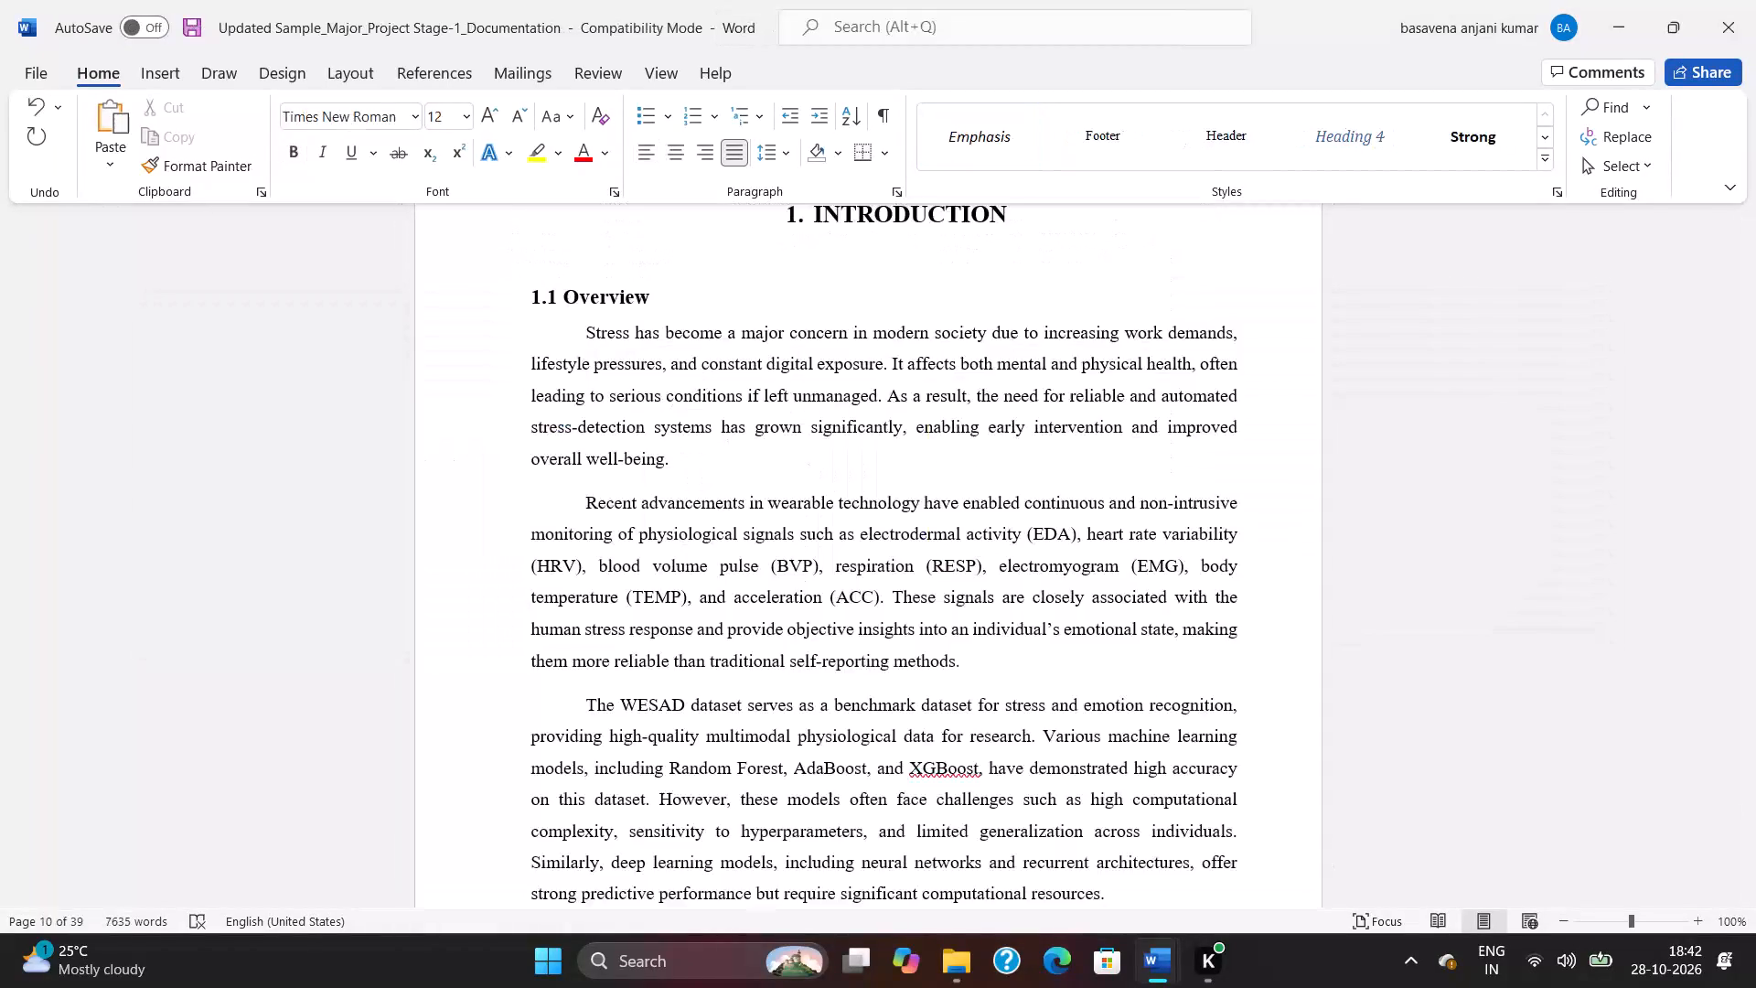
scroll(939, 295, "down", 19)
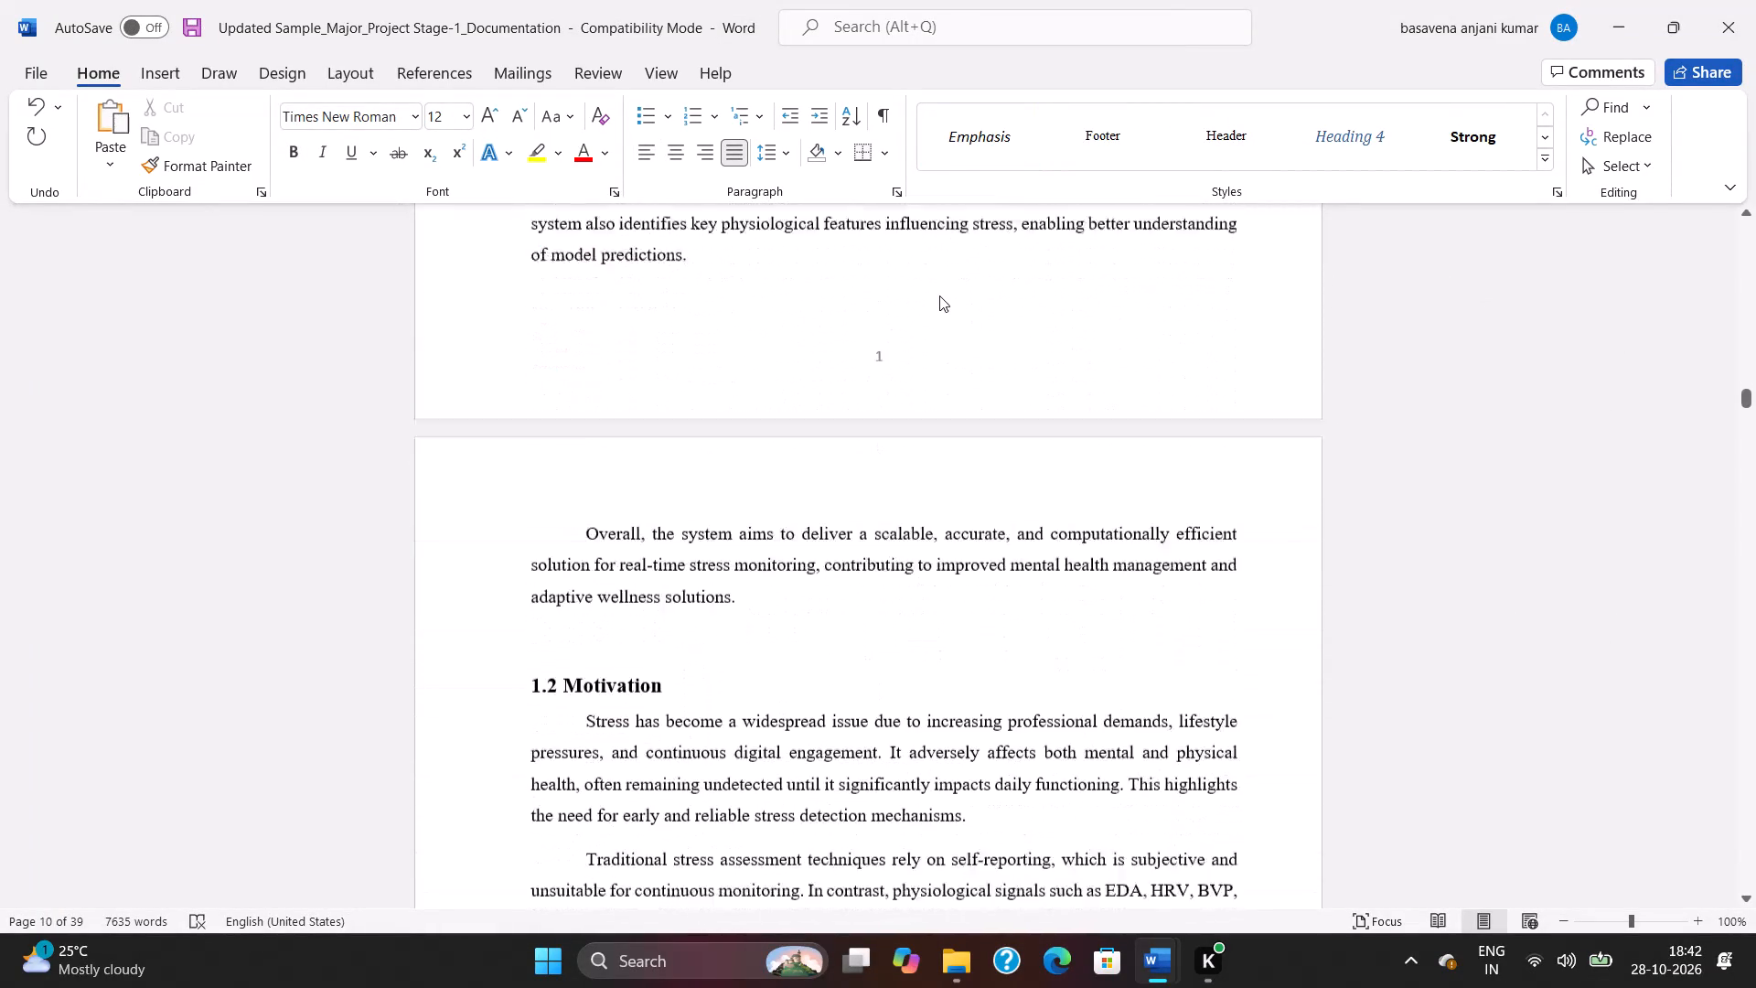
scroll(939, 295, "down", 18)
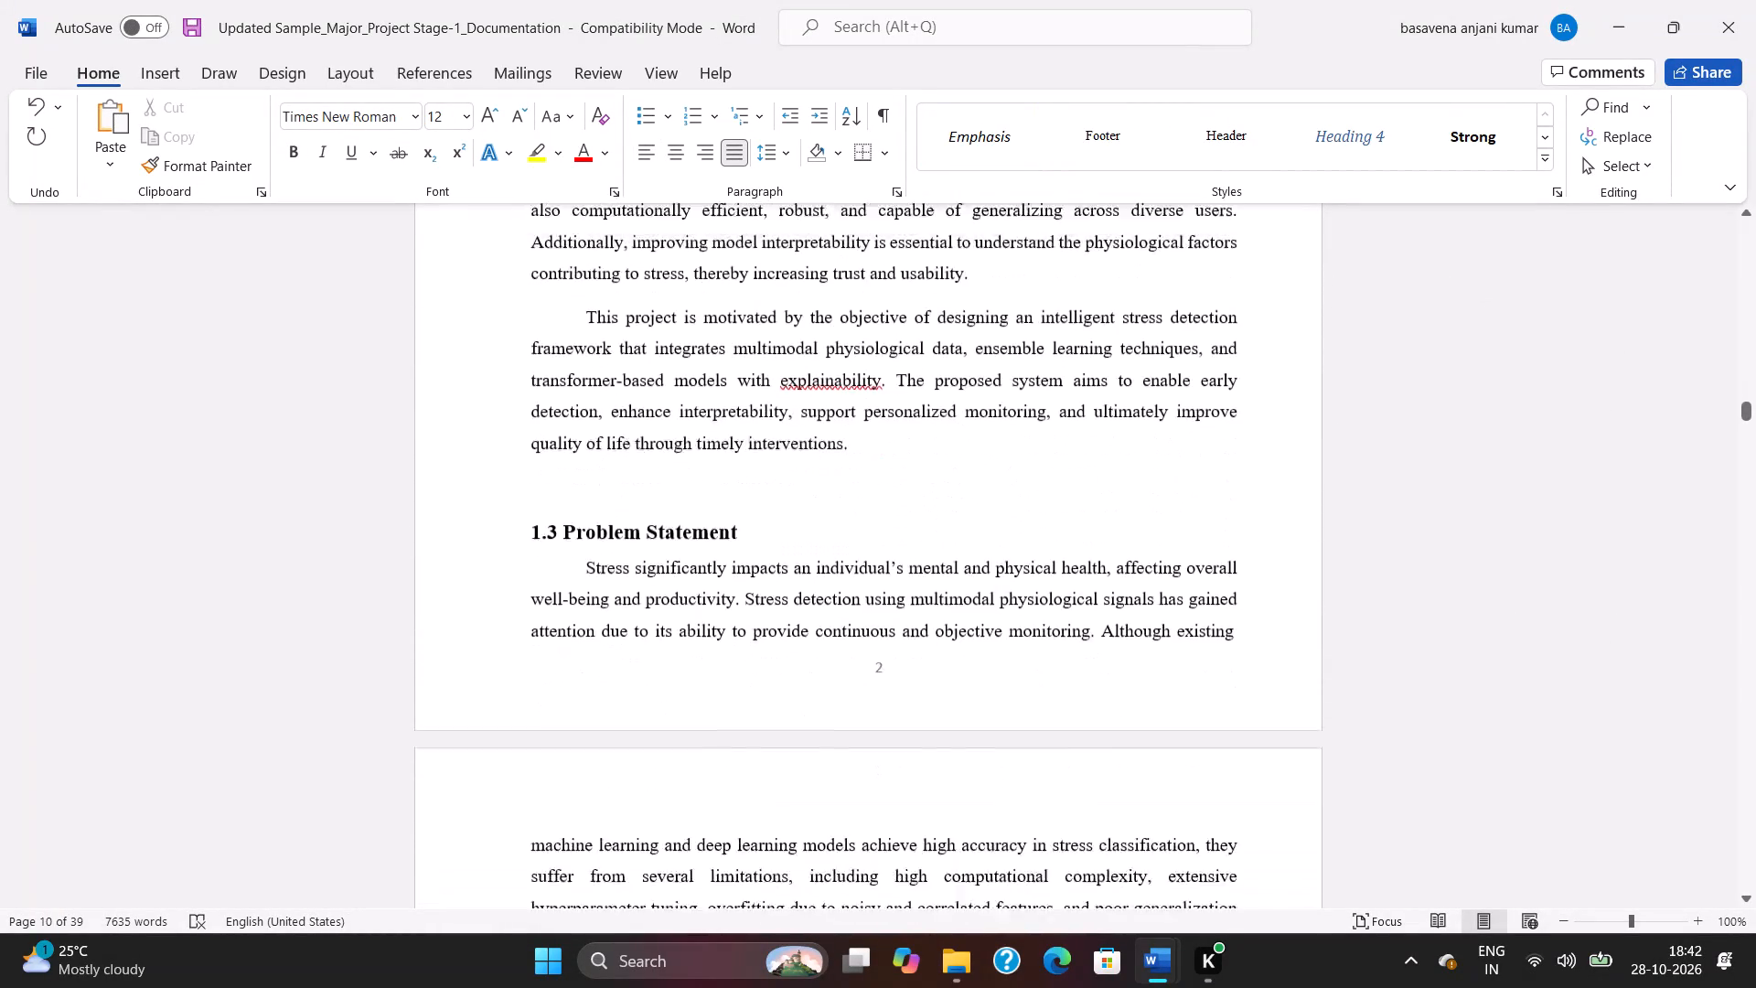
scroll(940, 295, "down", 12)
scroll(940, 295, "up", 2)
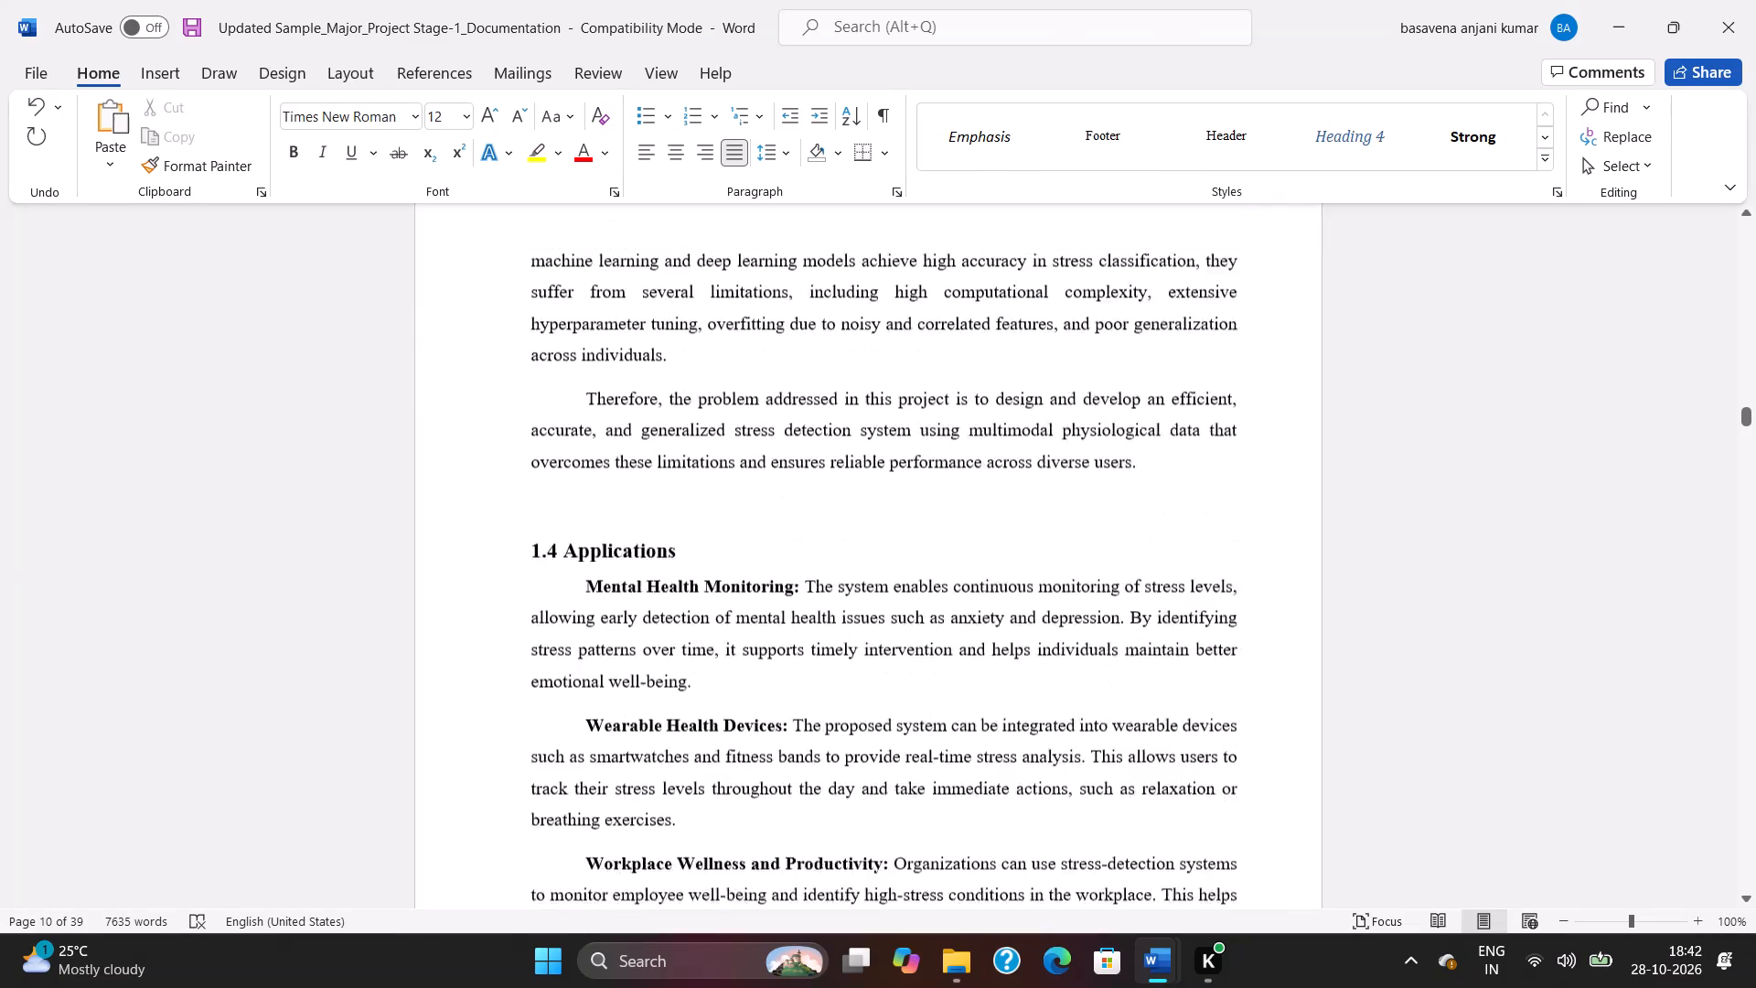
scroll(940, 295, "up", 20)
scroll(940, 295, "up", 1)
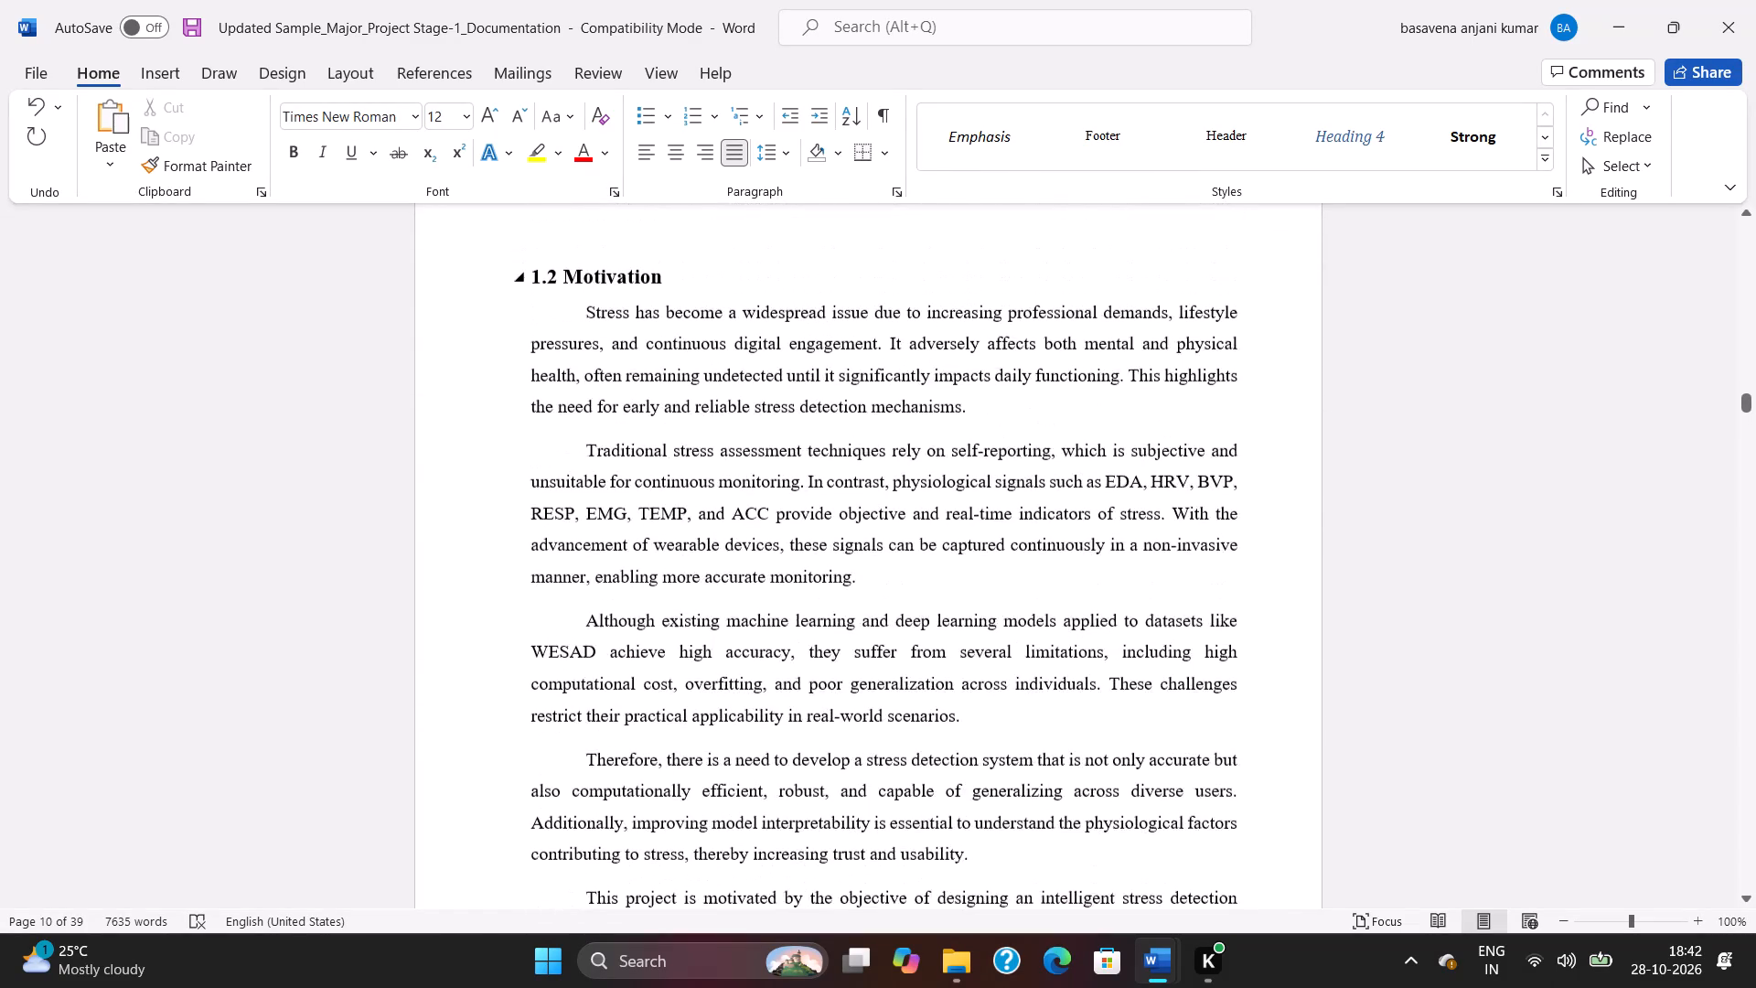
scroll(941, 295, "up", 4)
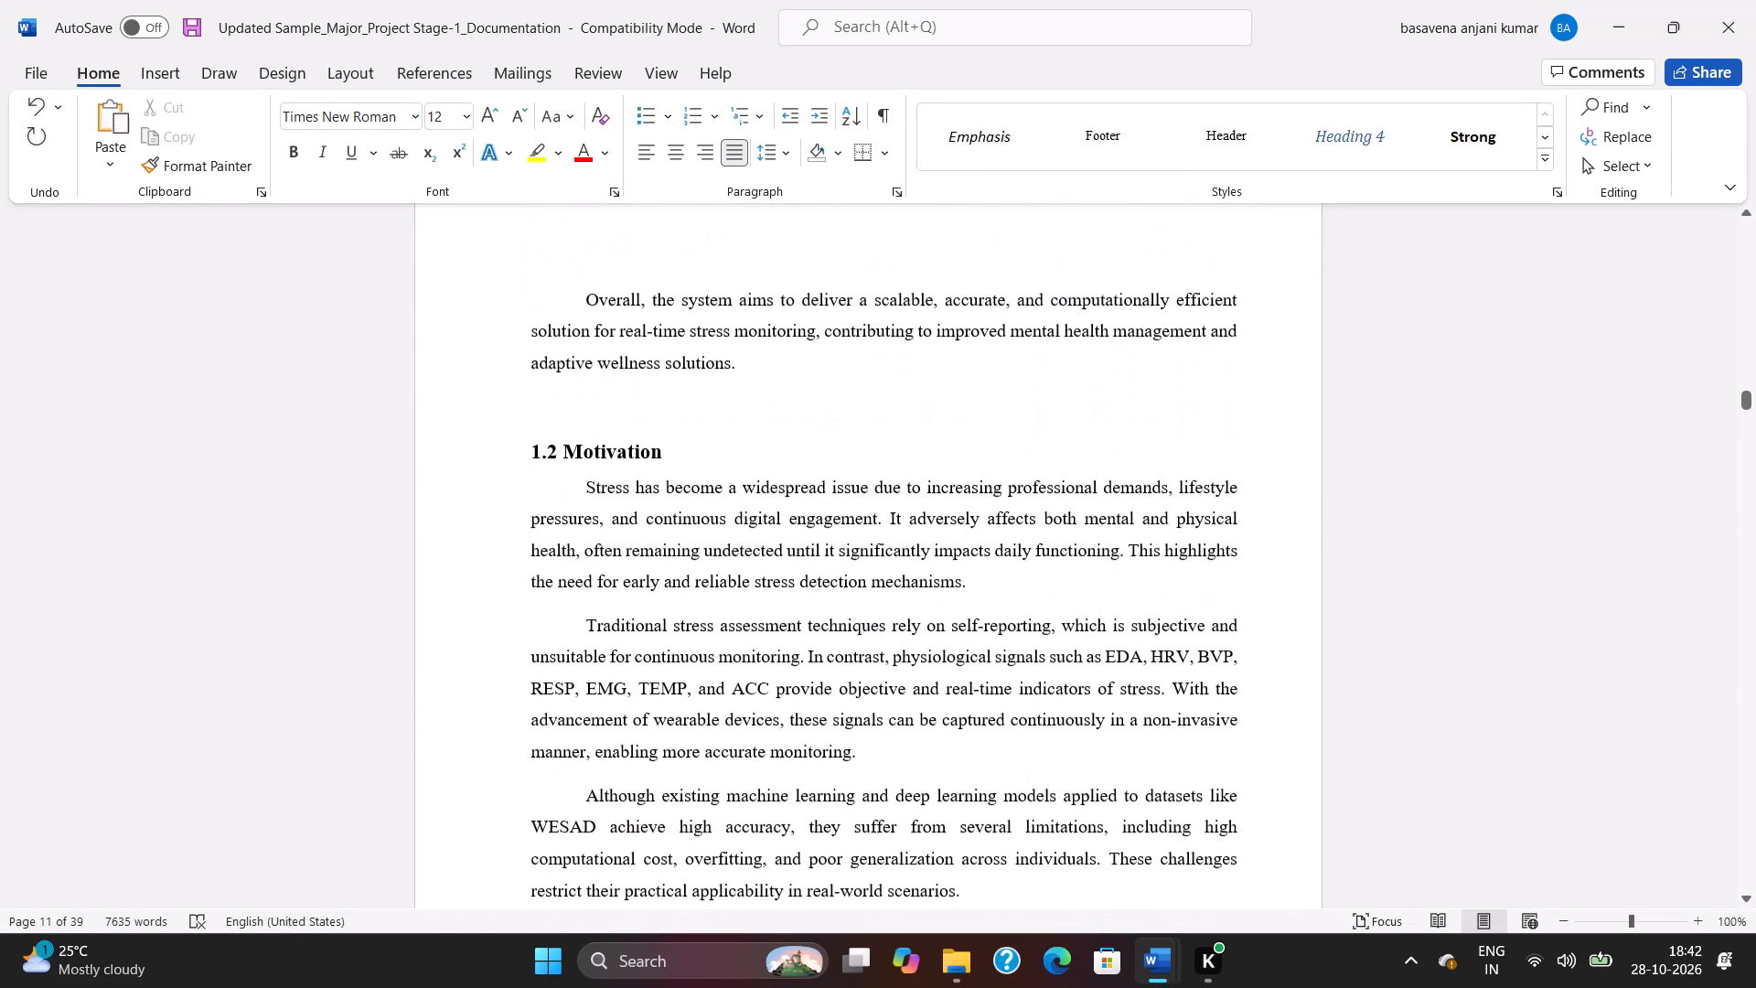
Switch to the Introduction document and review it from the closing summary back to the opening paragraphs.
key("alt+Tab")
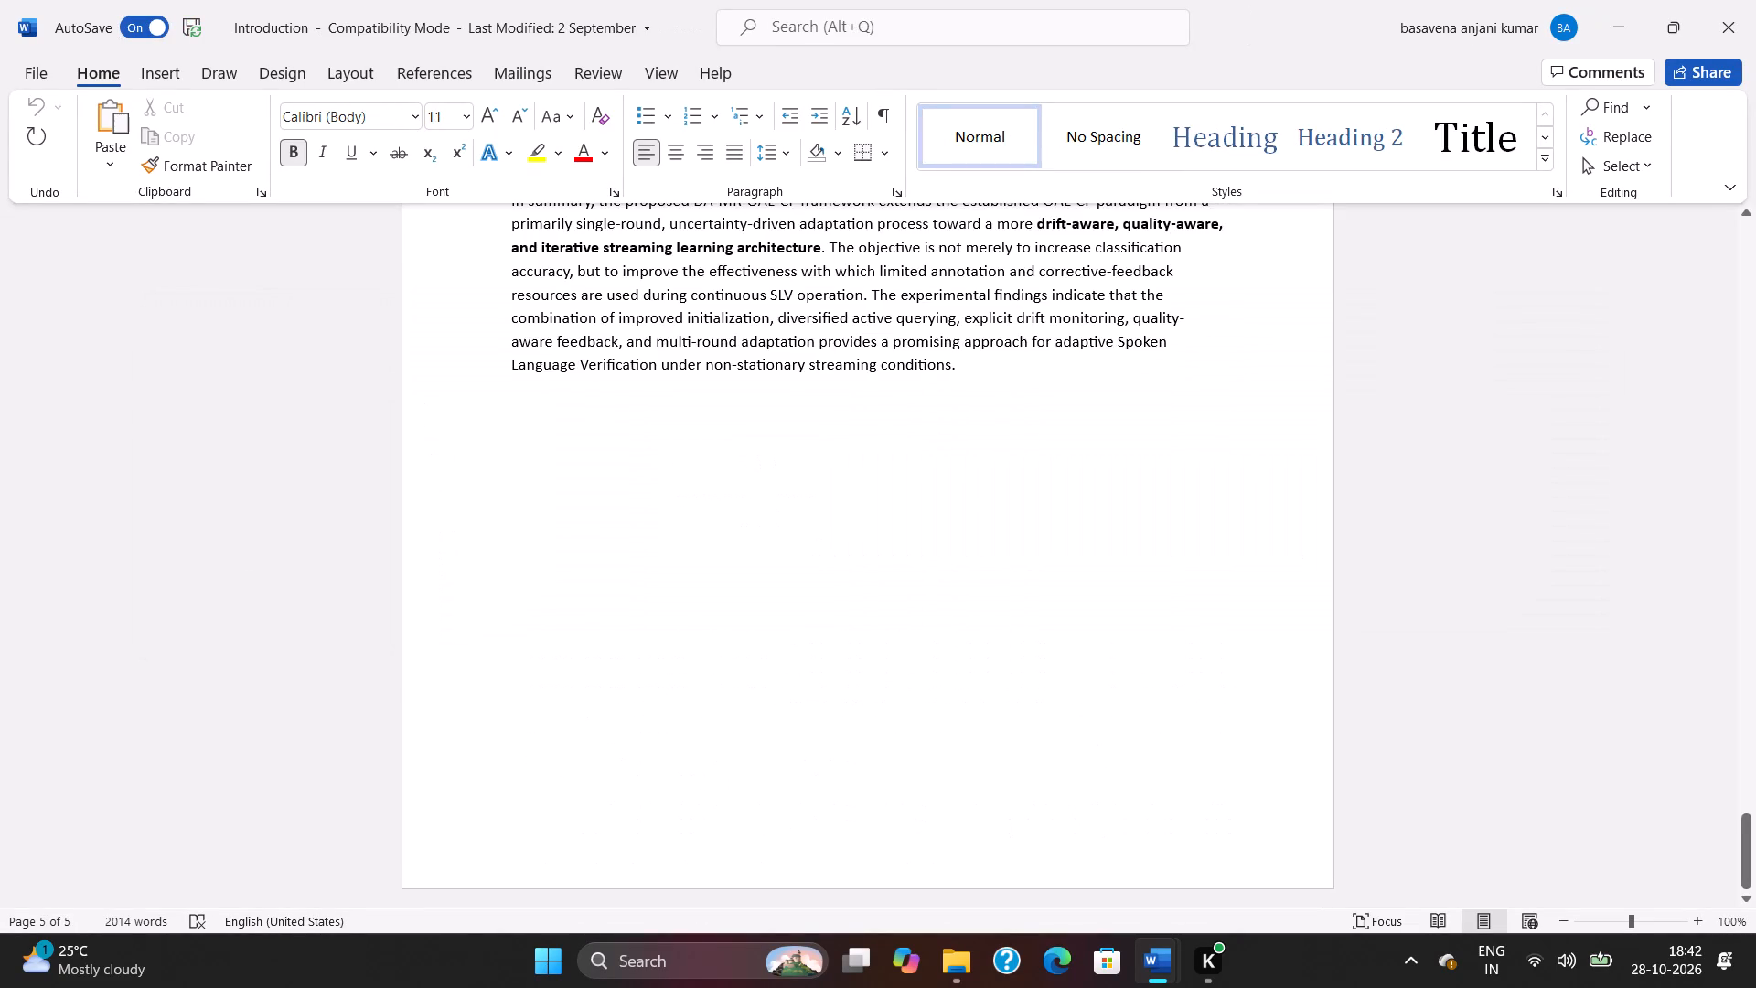
scroll(771, 544, "up", 20)
scroll(771, 544, "up", 2)
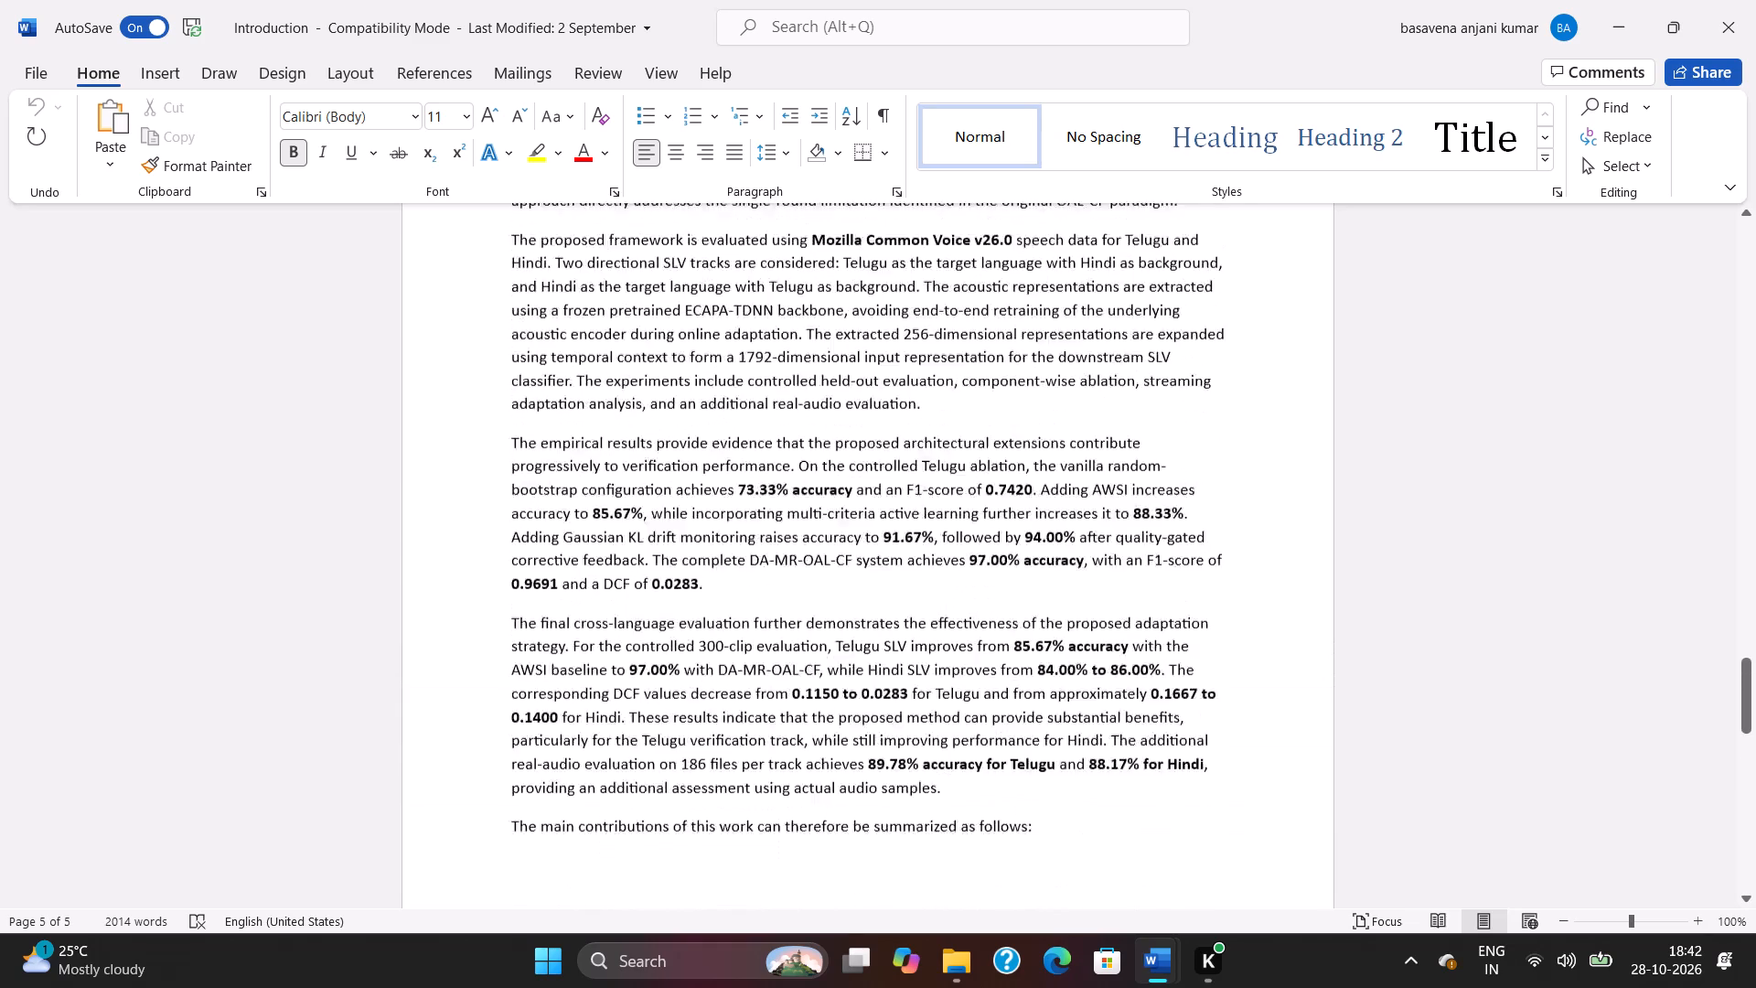
scroll(782, 521, "up", 20)
scroll(782, 521, "up", 5)
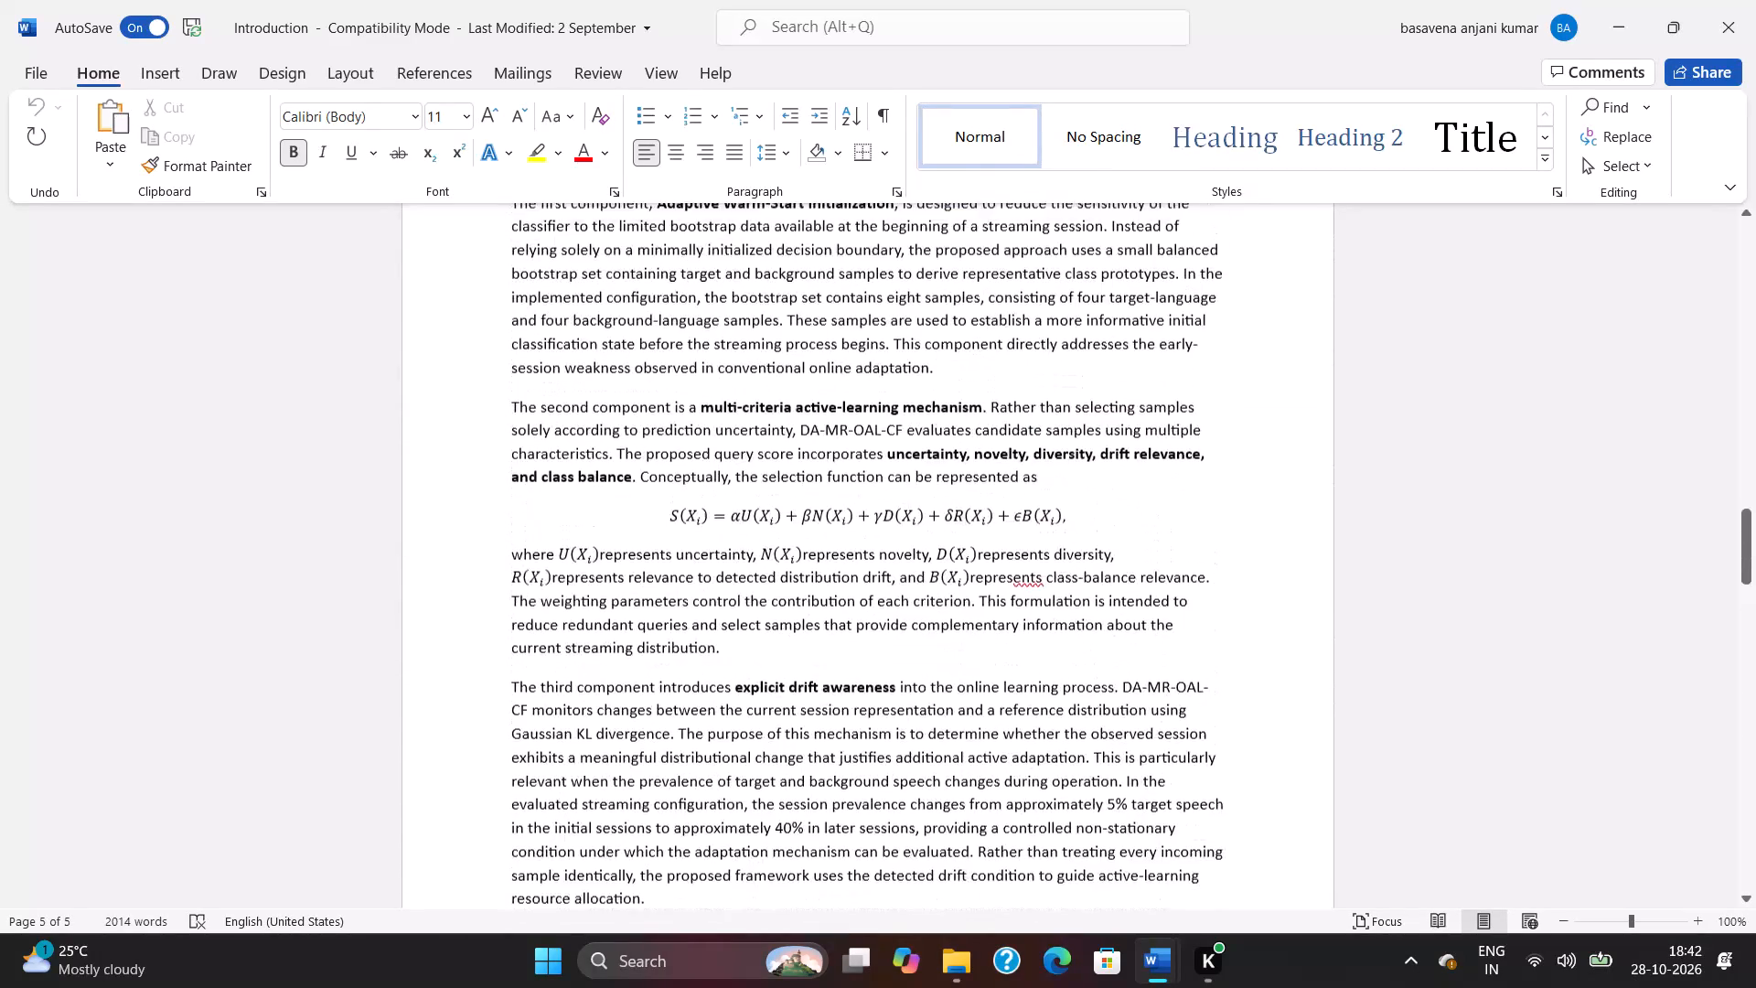
scroll(787, 515, "up", 20)
scroll(787, 515, "up", 5)
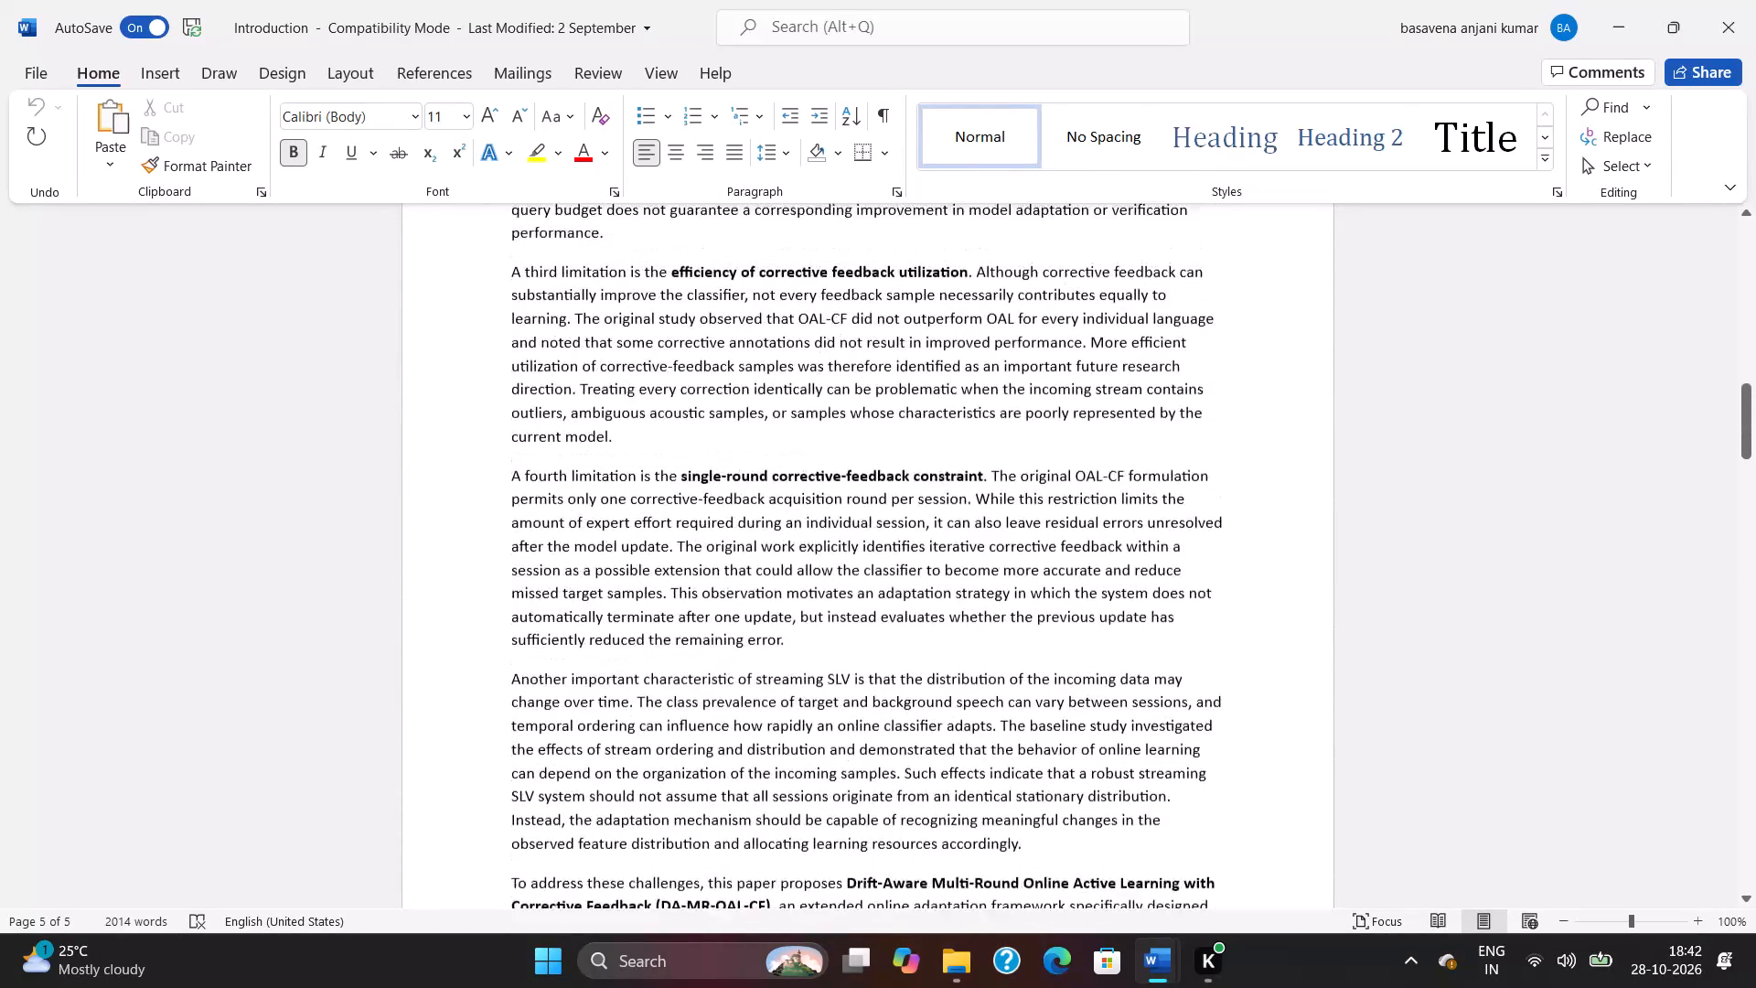
scroll(787, 512, "up", 20)
scroll(787, 512, "up", 4)
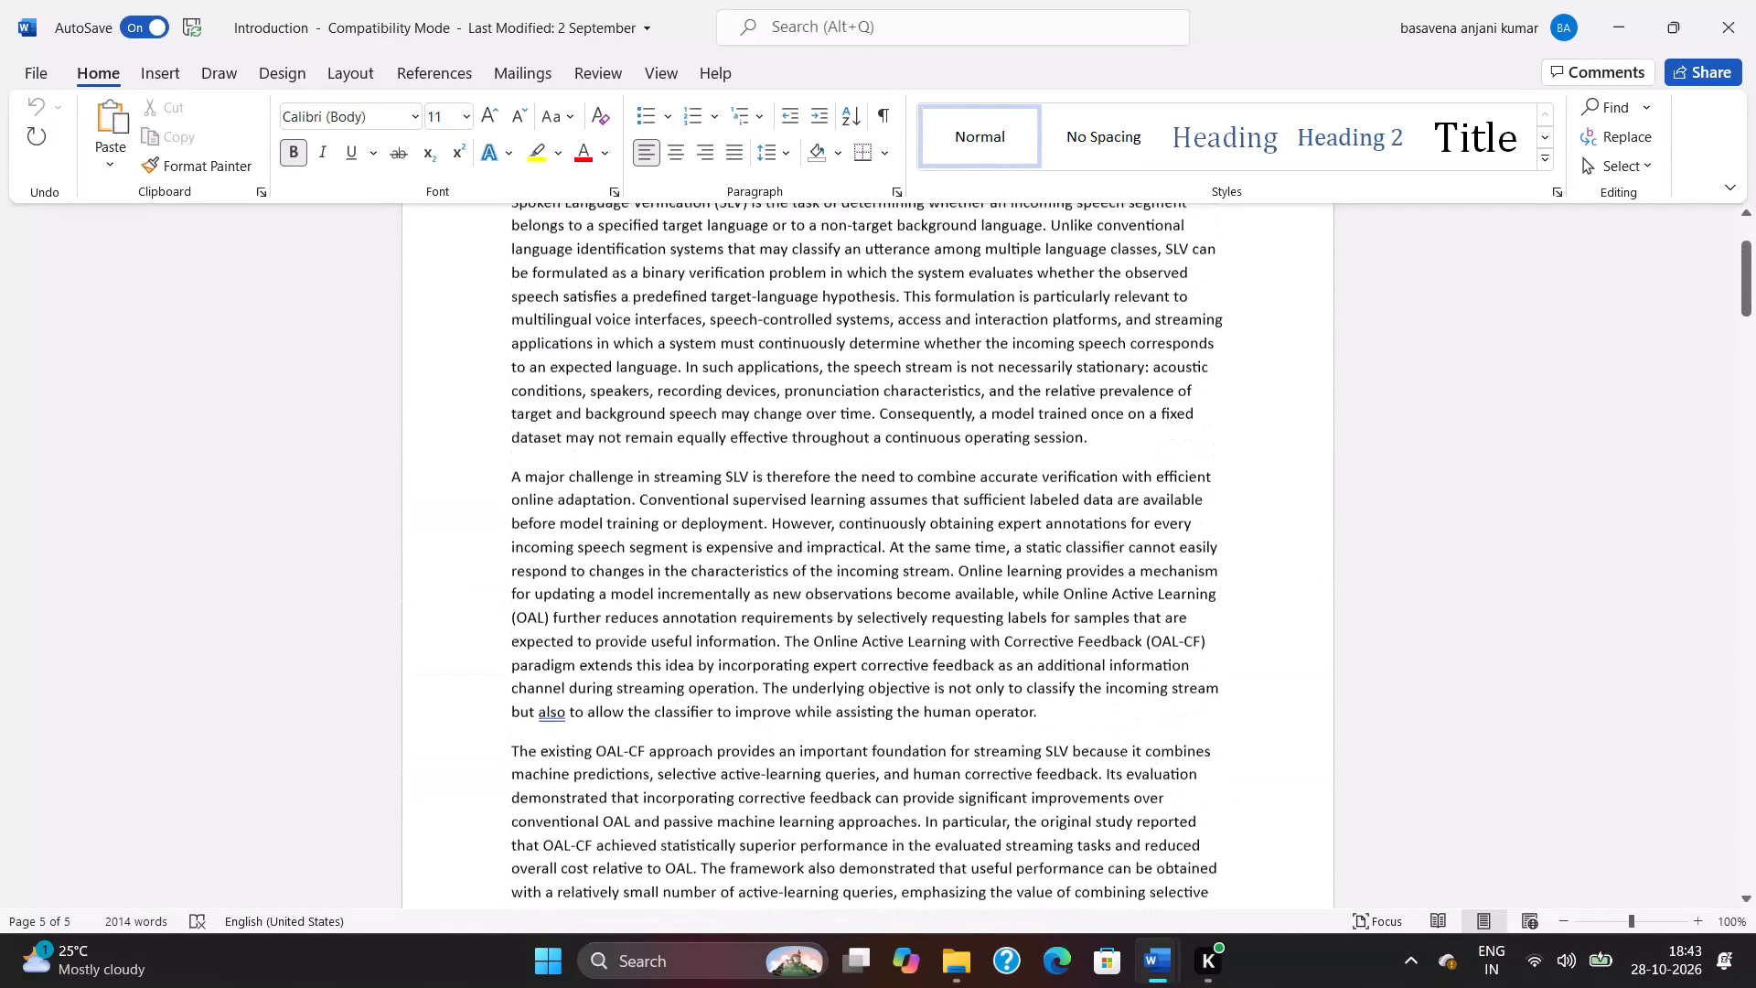
scroll(789, 509, "up", 16)
scroll(790, 509, "up", 5)
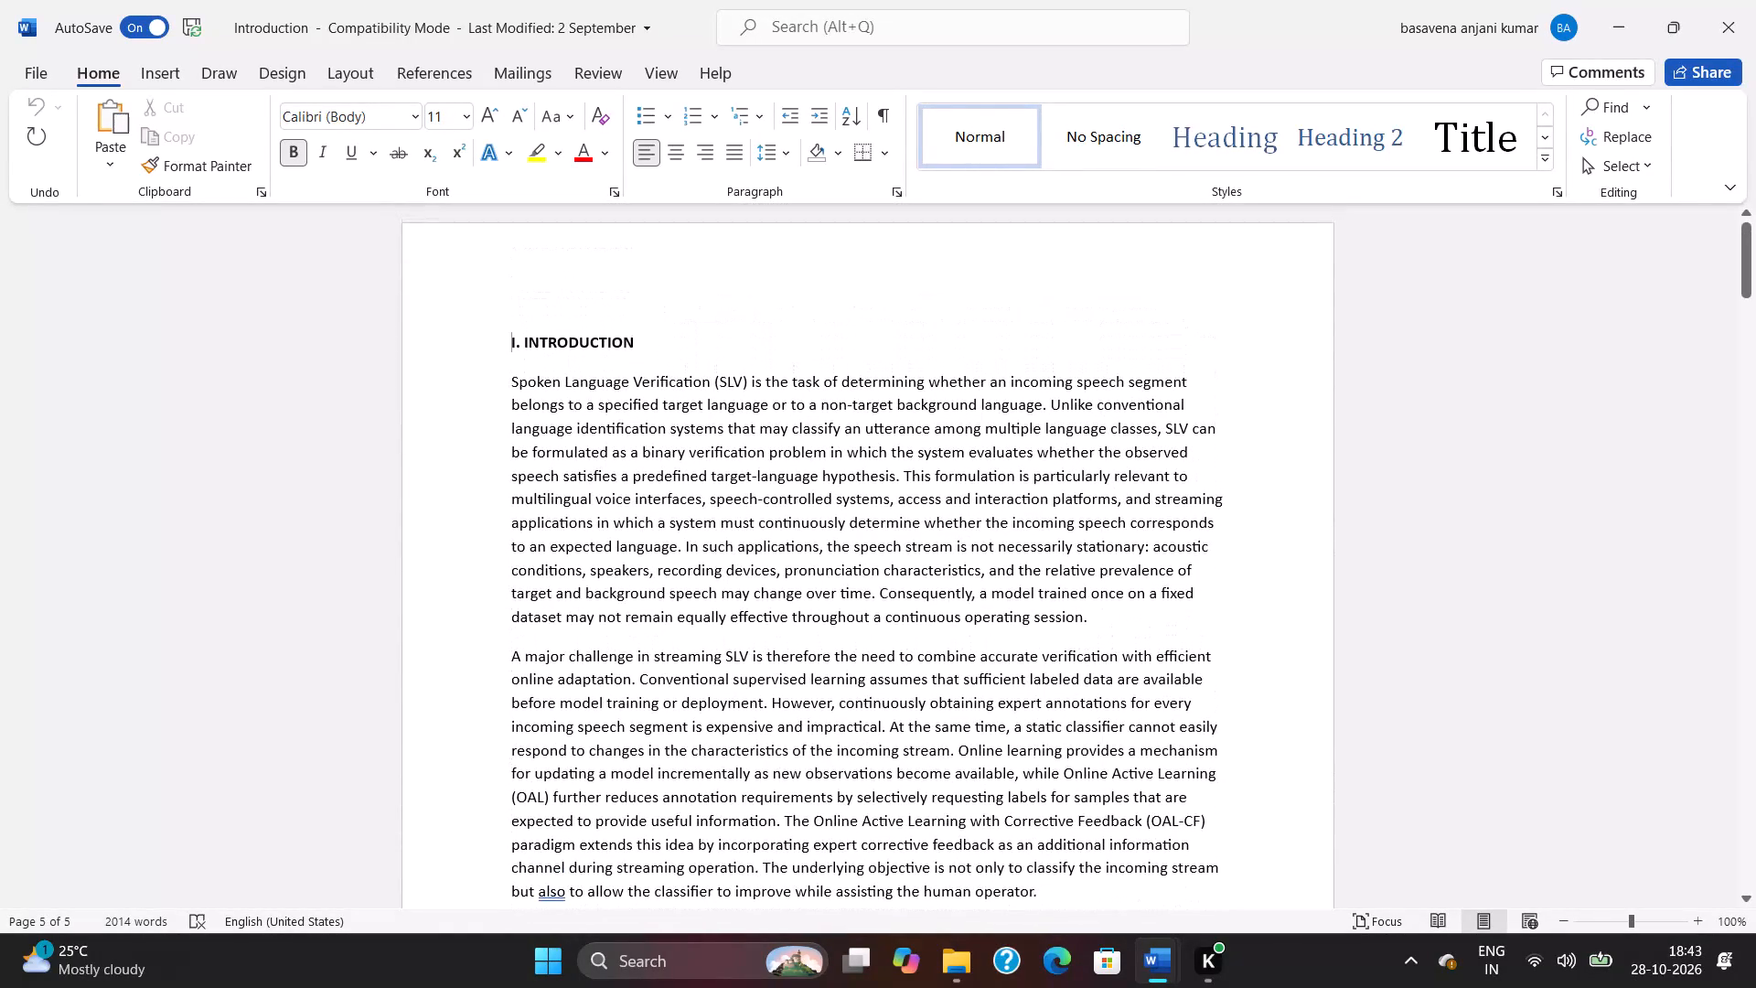
scroll(790, 509, "up", 10)
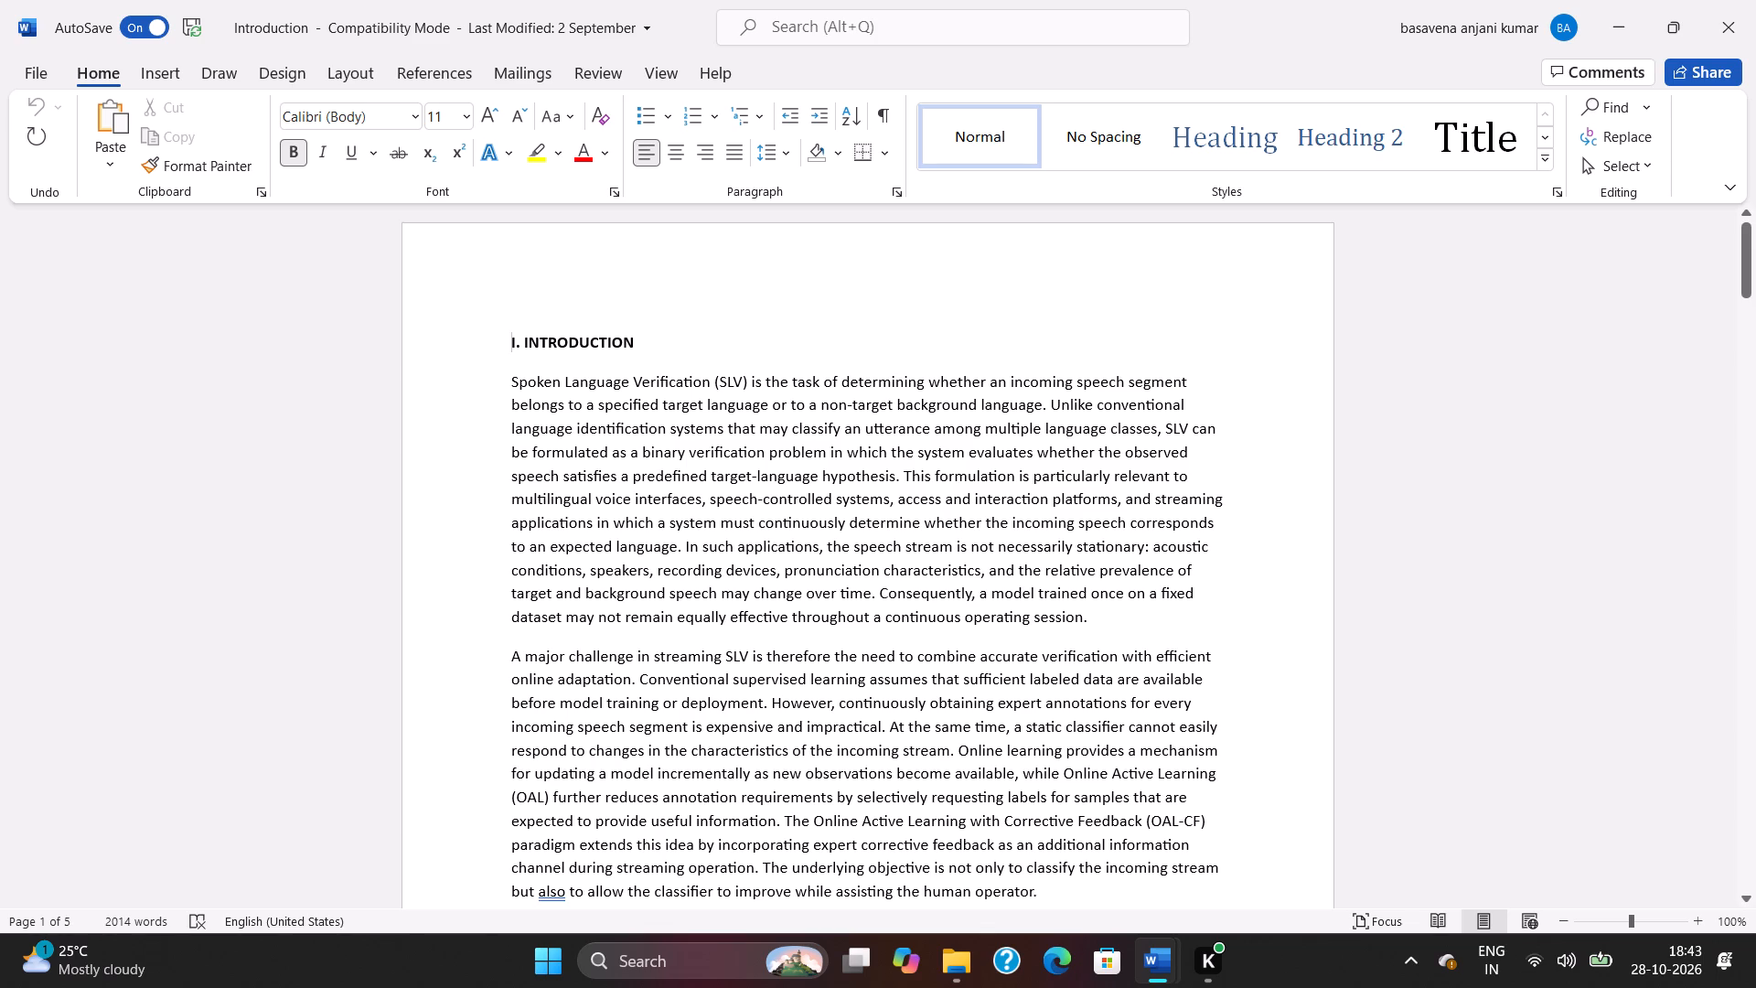
scroll(825, 435, "down", 6)
scroll(825, 435, "up", 4)
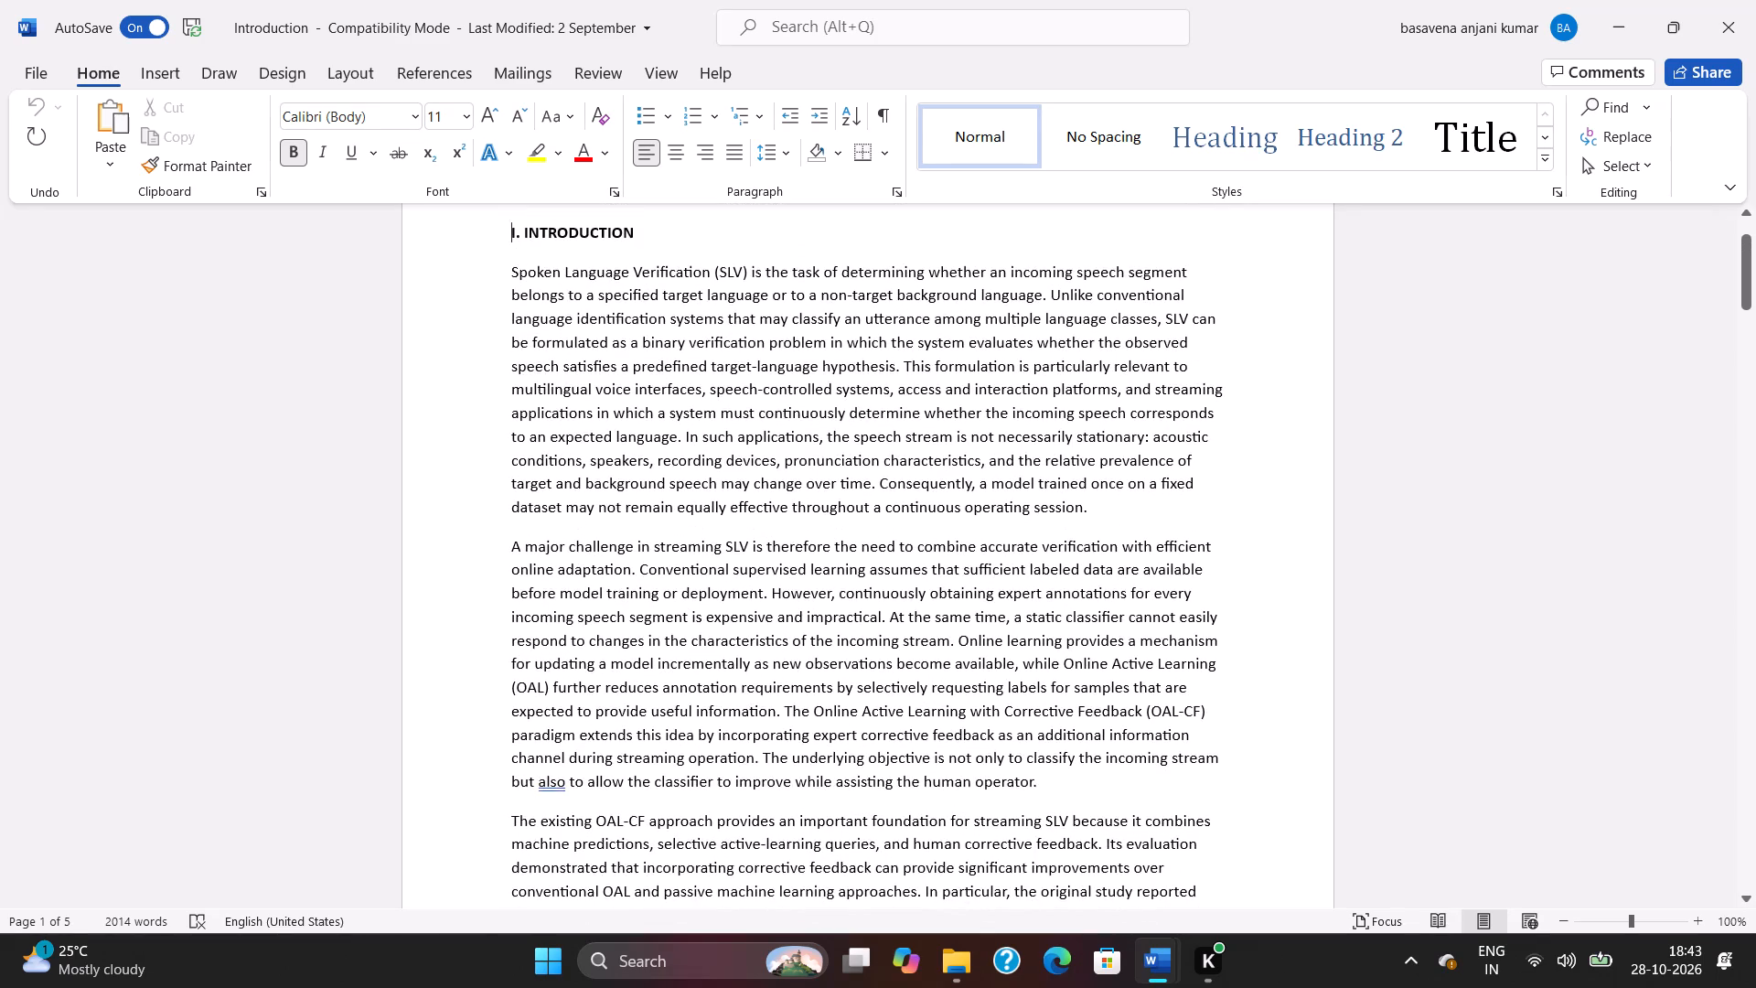
scroll(882, 439, "up", 7)
Switch to the Stage-1 report and skim from the end of the Introduction chapter through the 2. Literature Survey chapter.
key("alt+Tab")
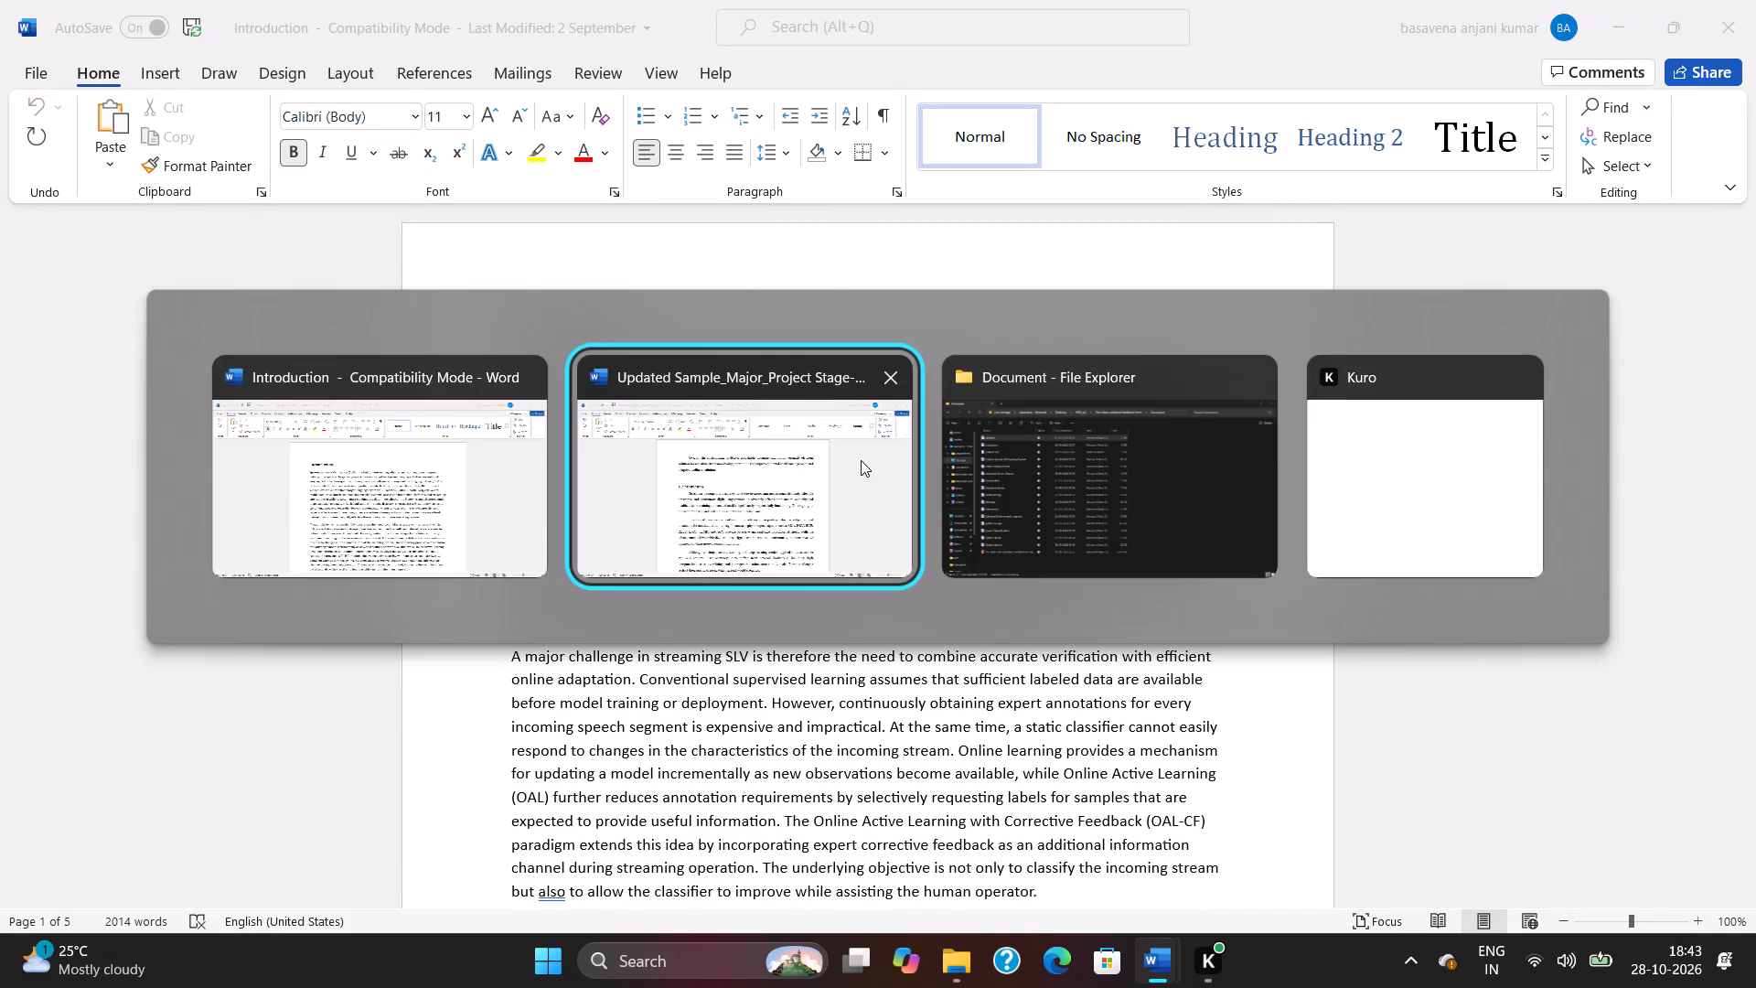
scroll(833, 491, "down", 8)
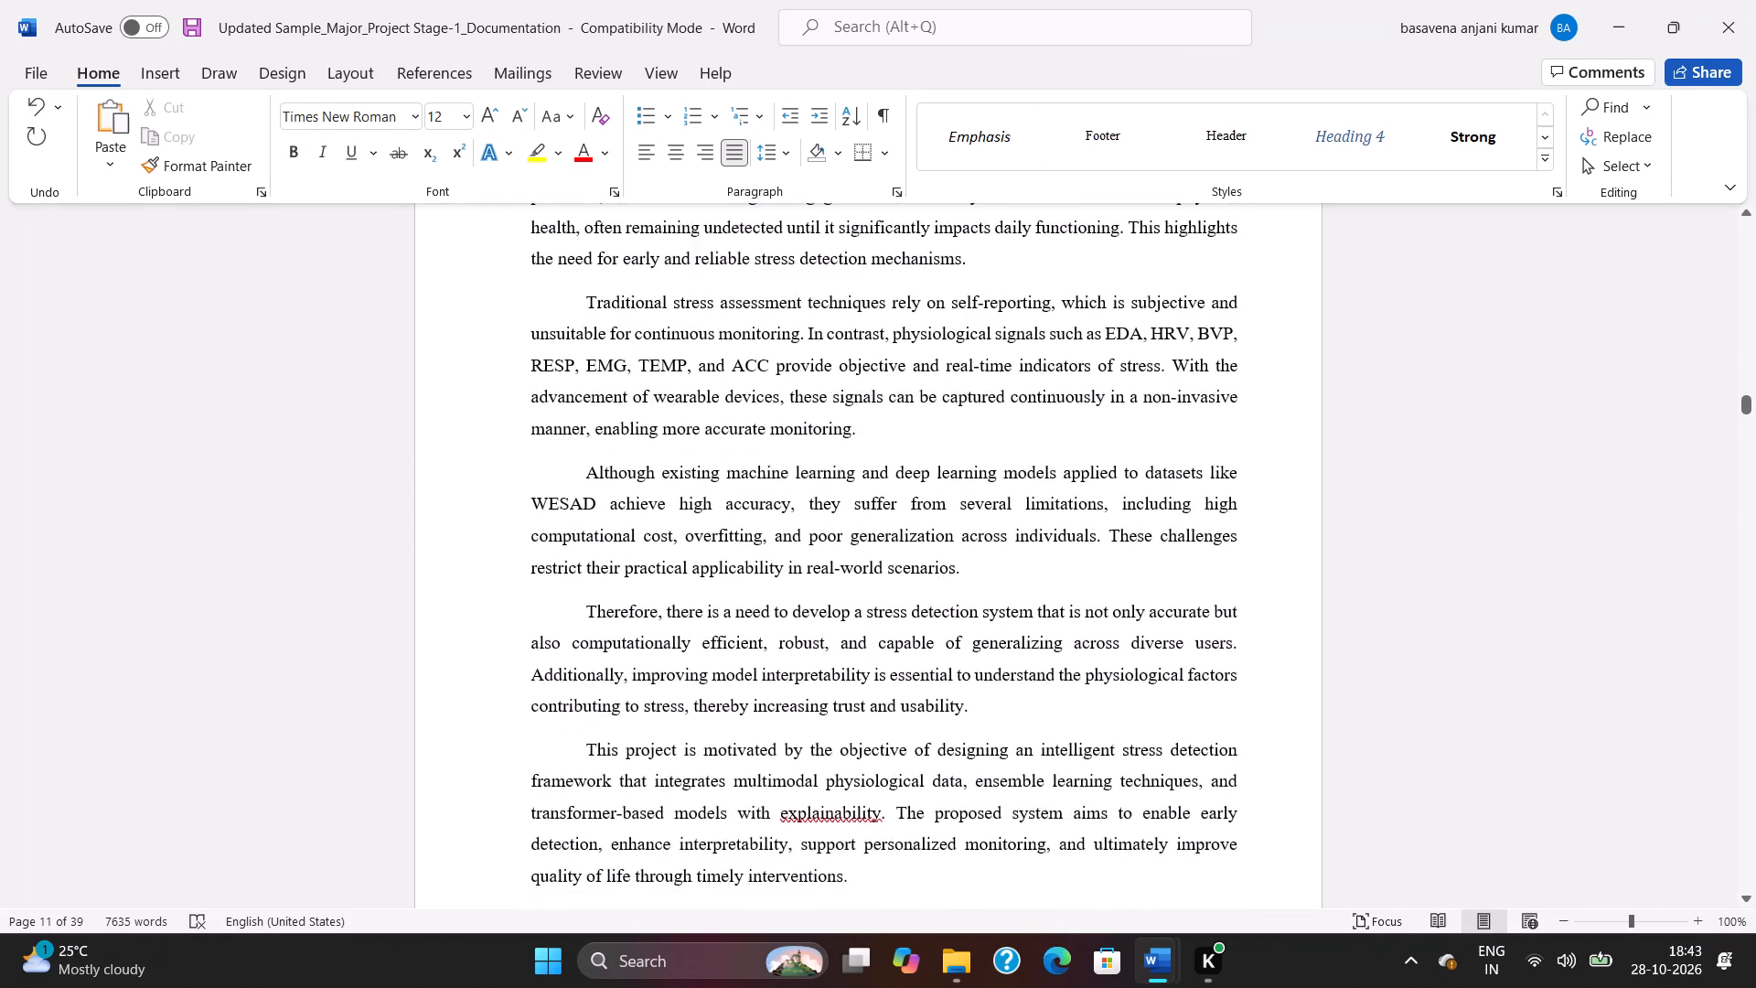
scroll(833, 491, "down", 19)
scroll(830, 493, "down", 5)
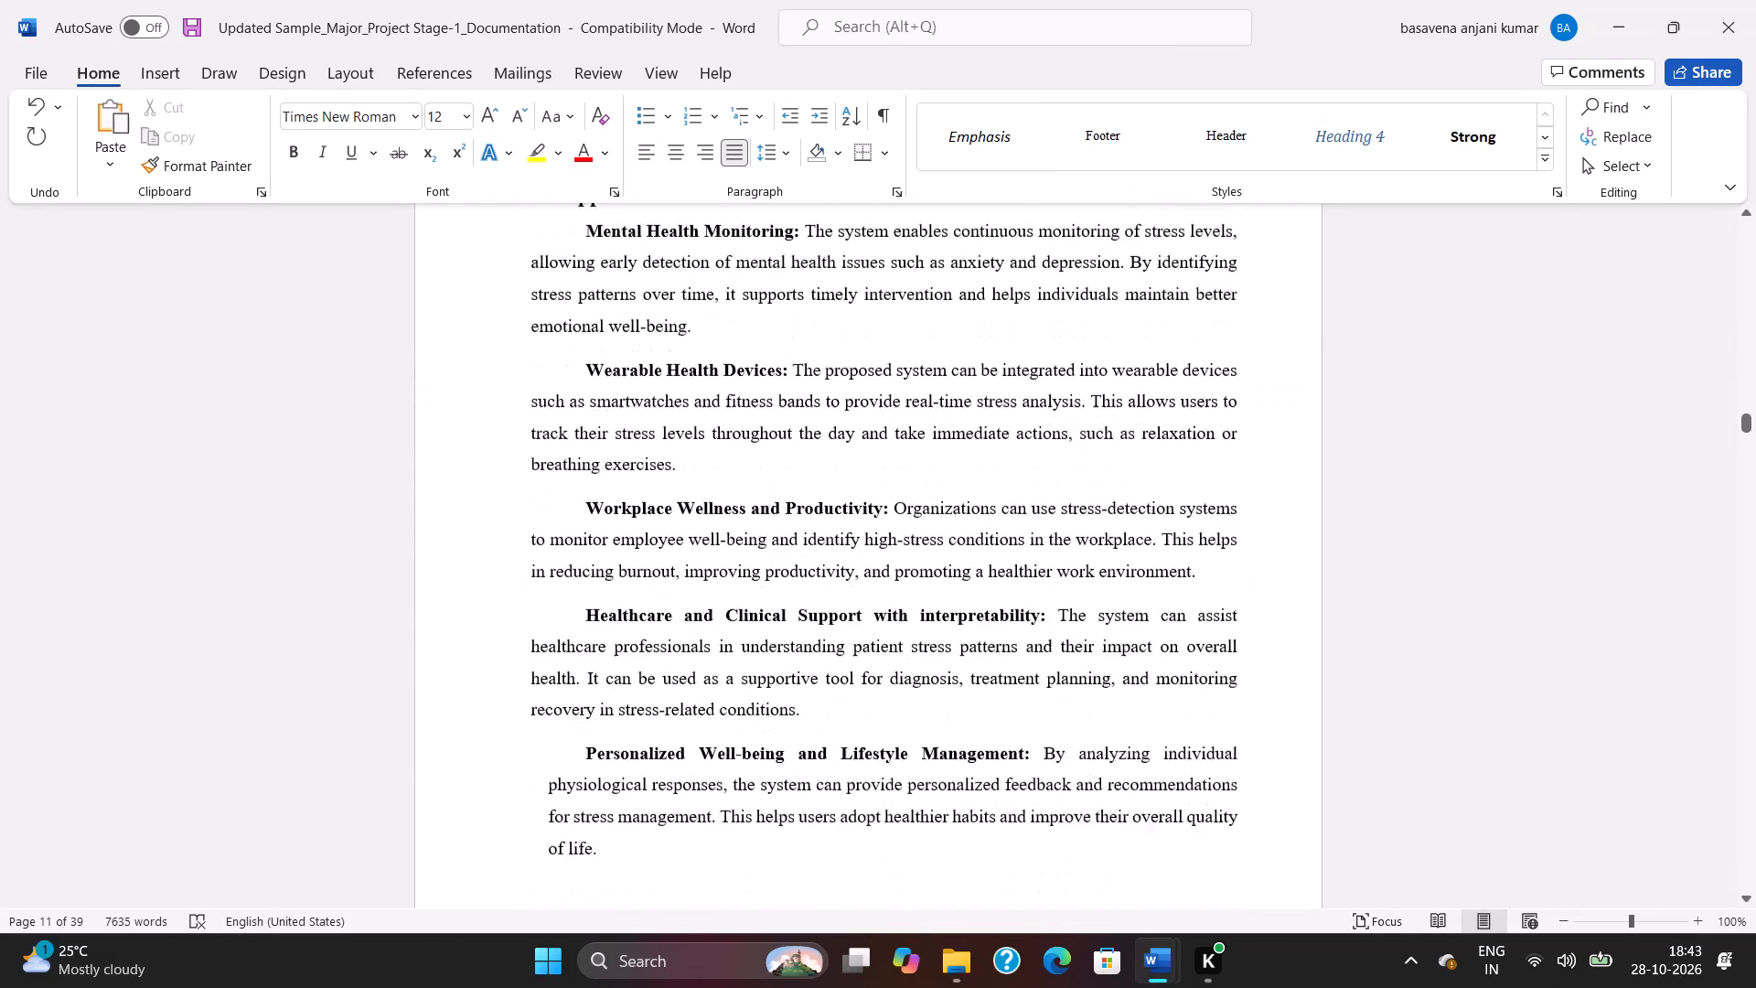
scroll(830, 493, "down", 11)
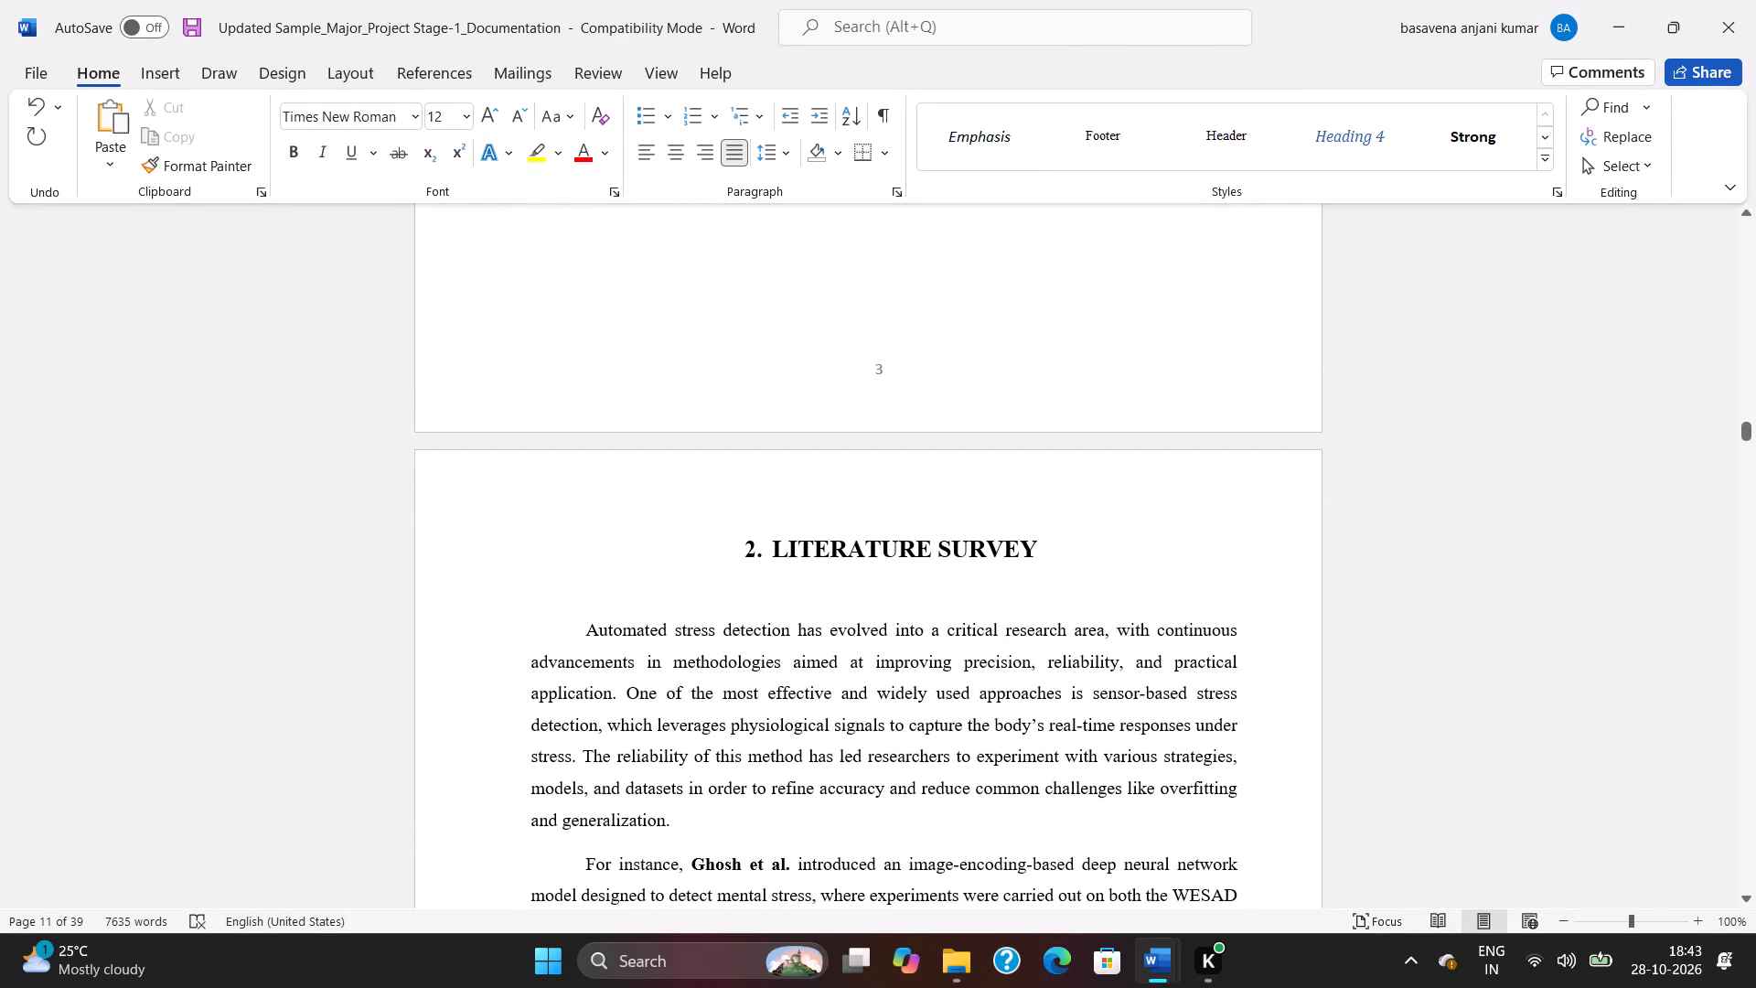
scroll(830, 493, "down", 12)
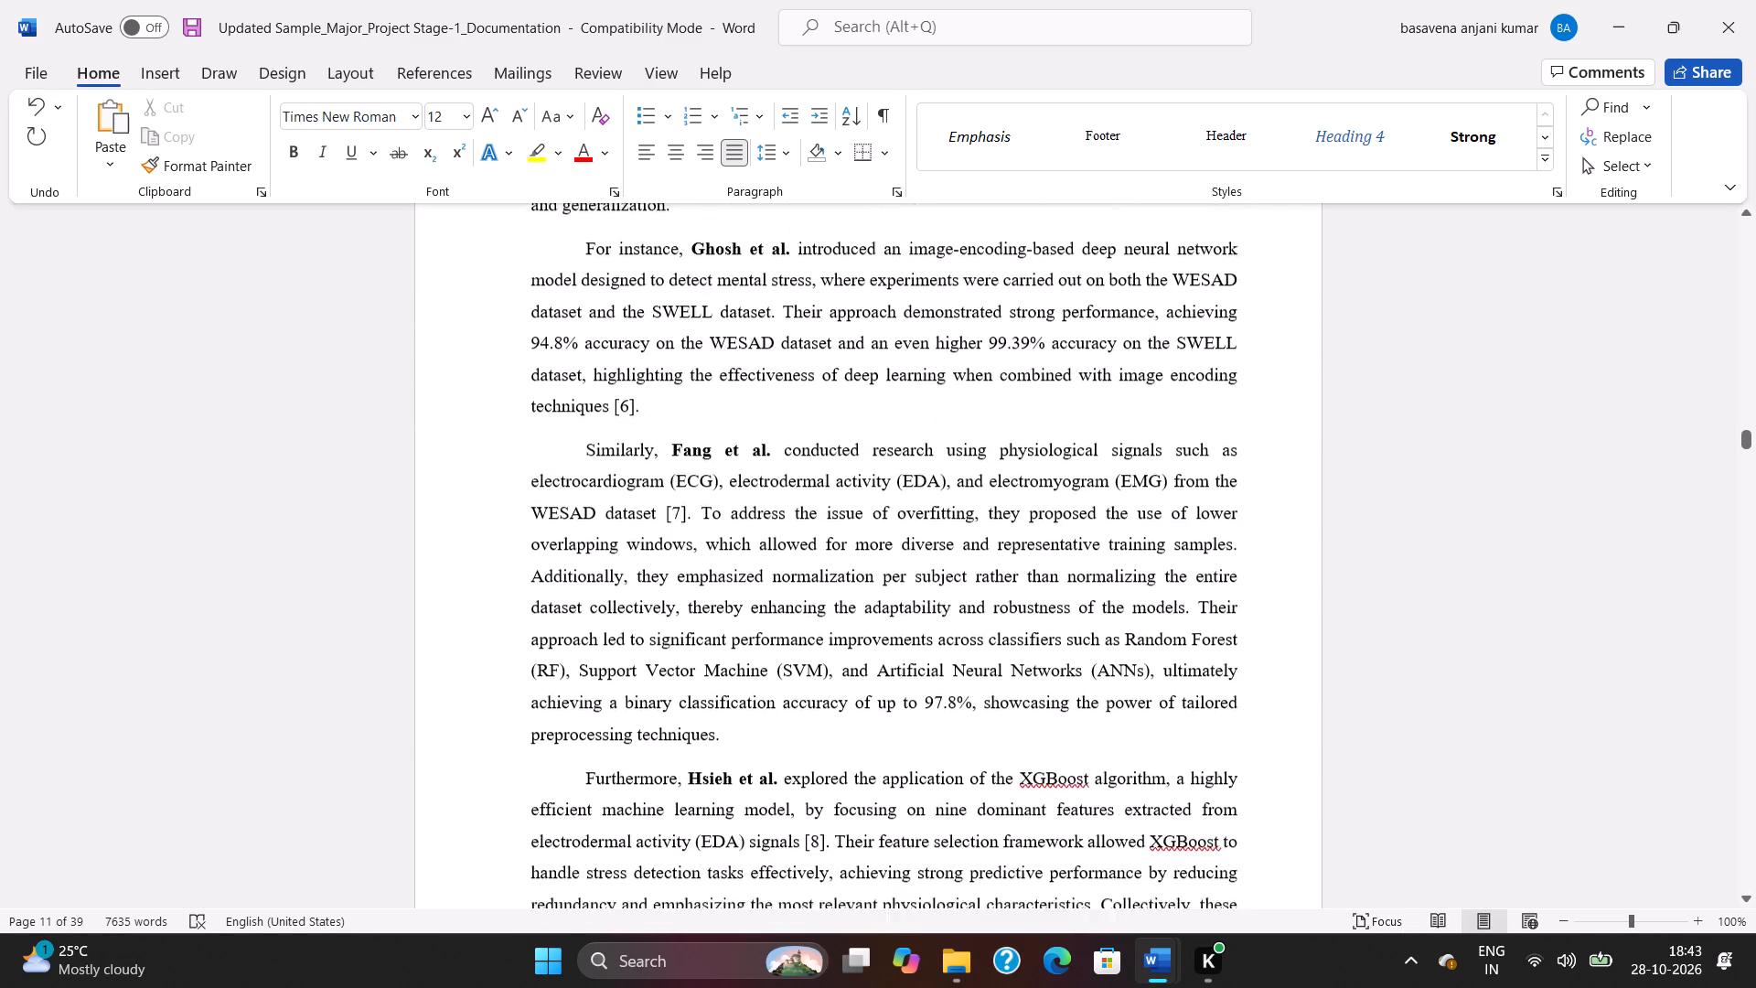
scroll(830, 493, "down", 7)
Review how the 3. Existing Method chapter is divided, from 3.1 Overview of Existing Approach to 3.7 Disadvantages.
scroll(832, 488, "down", 20)
scroll(832, 488, "down", 8)
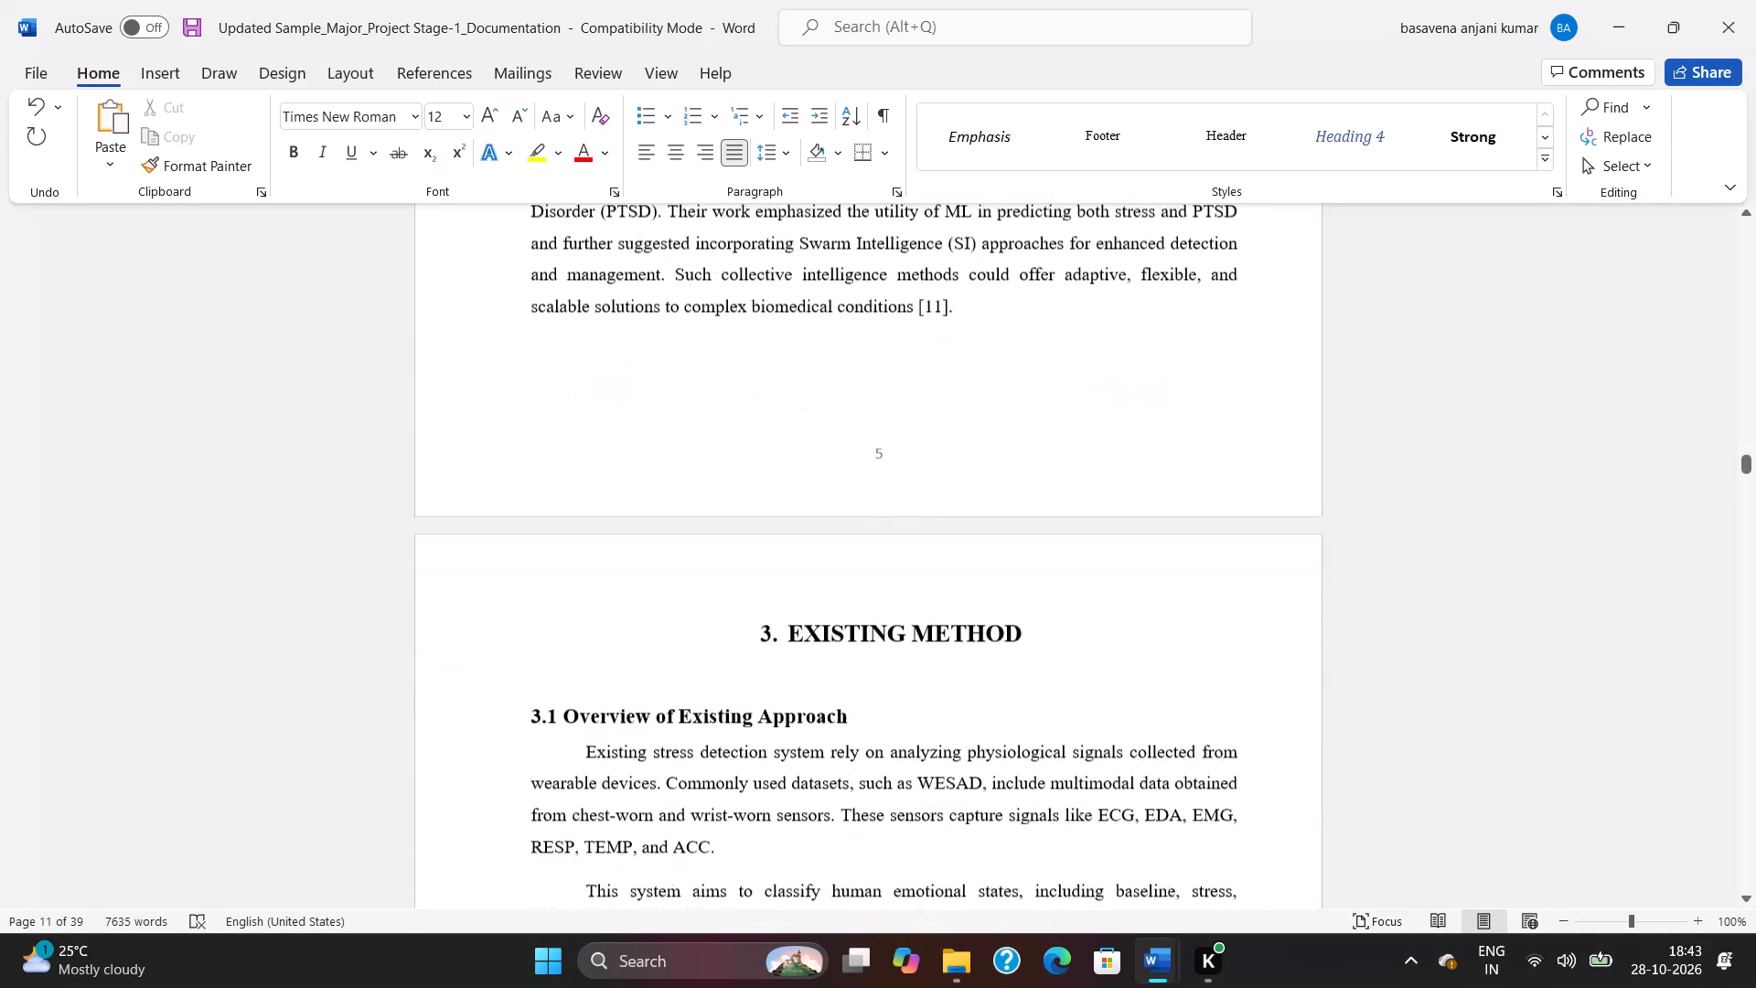
scroll(842, 478, "down", 5)
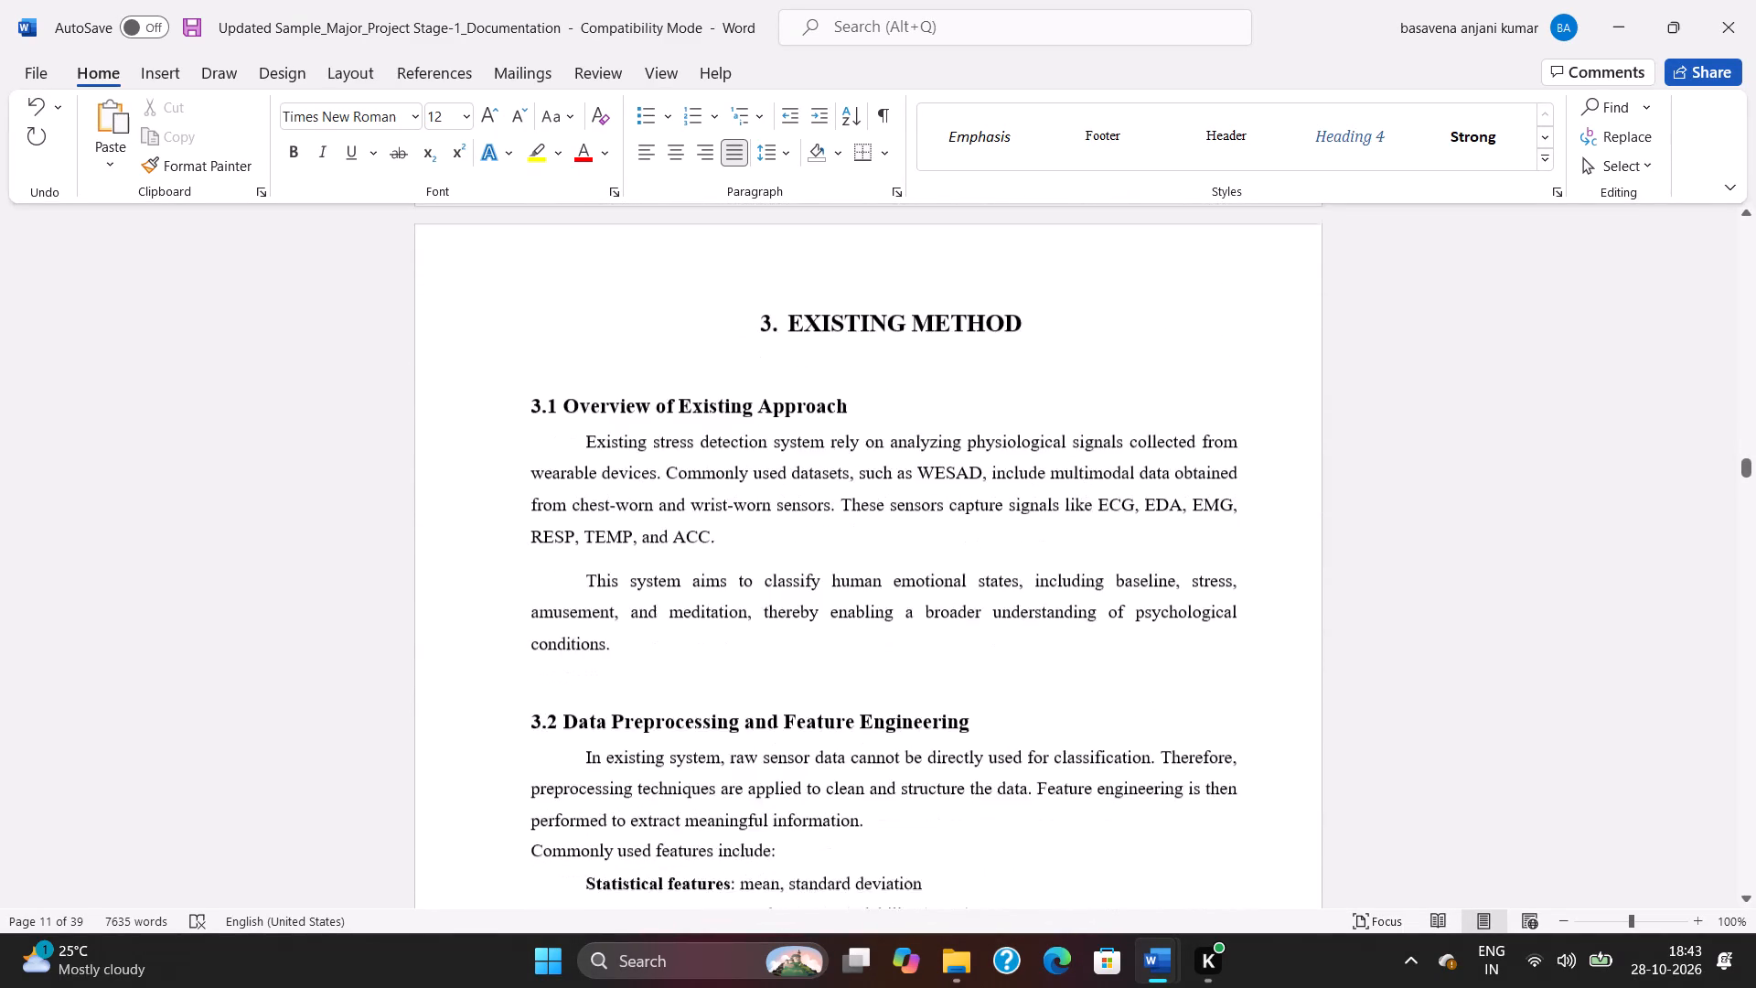
scroll(849, 472, "down", 13)
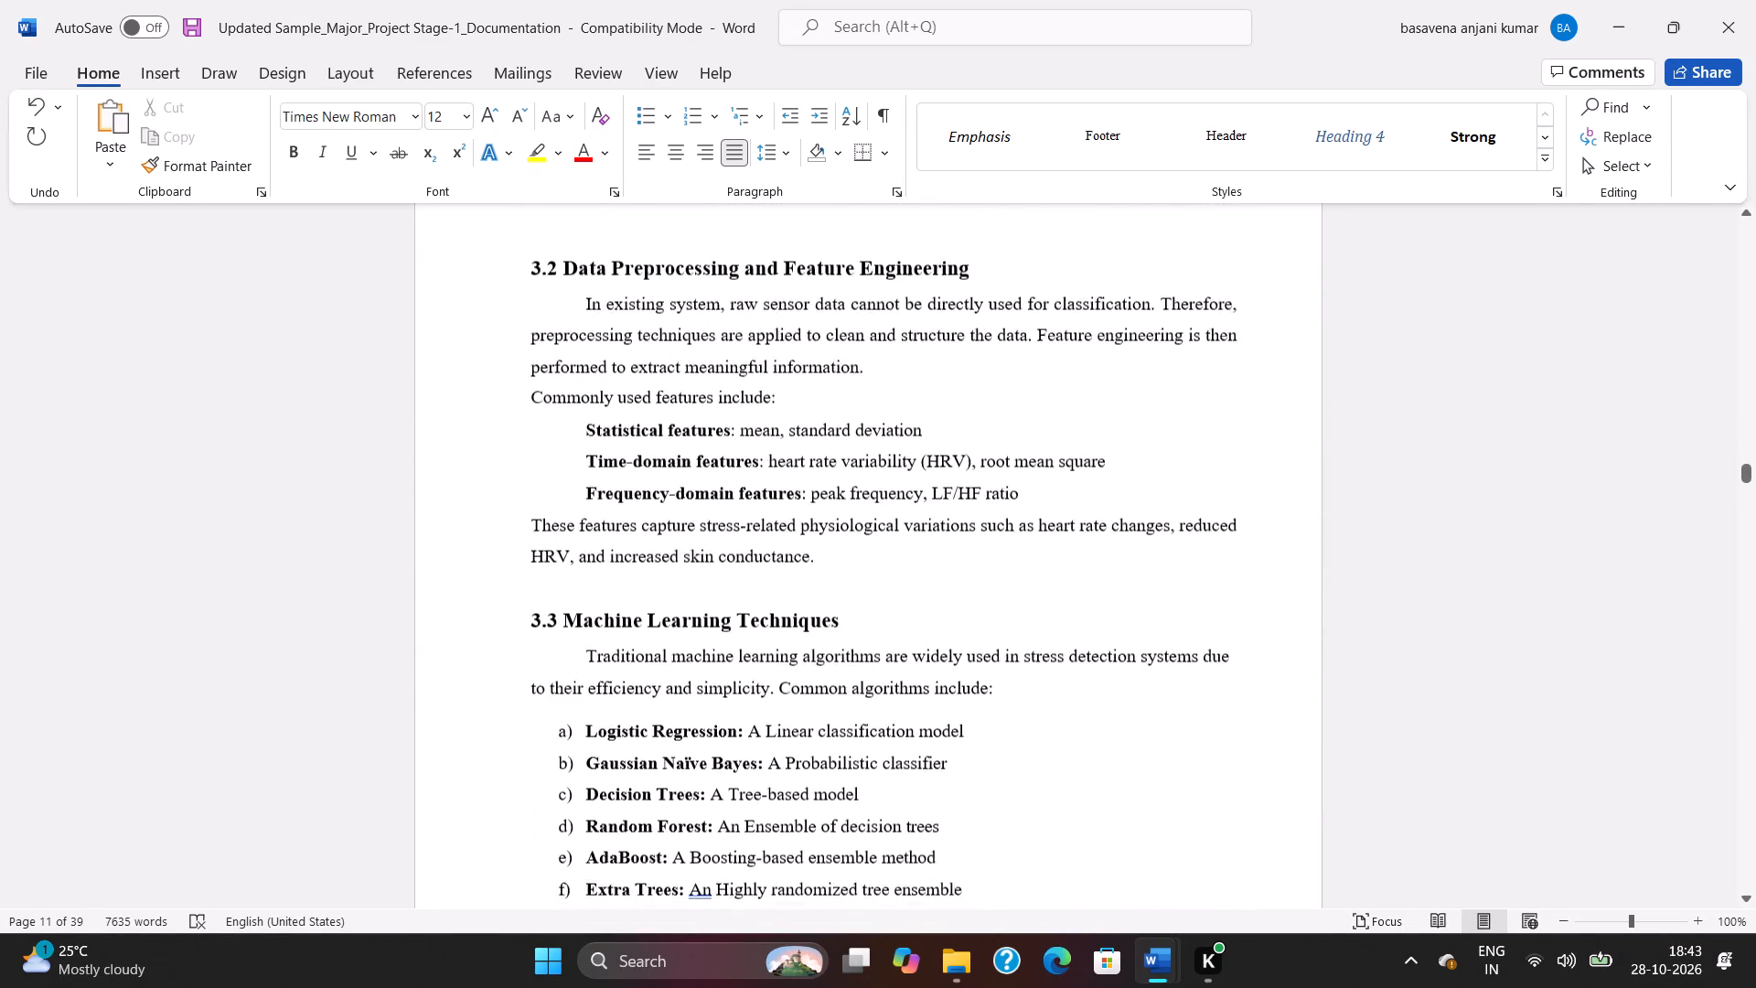
scroll(849, 472, "down", 19)
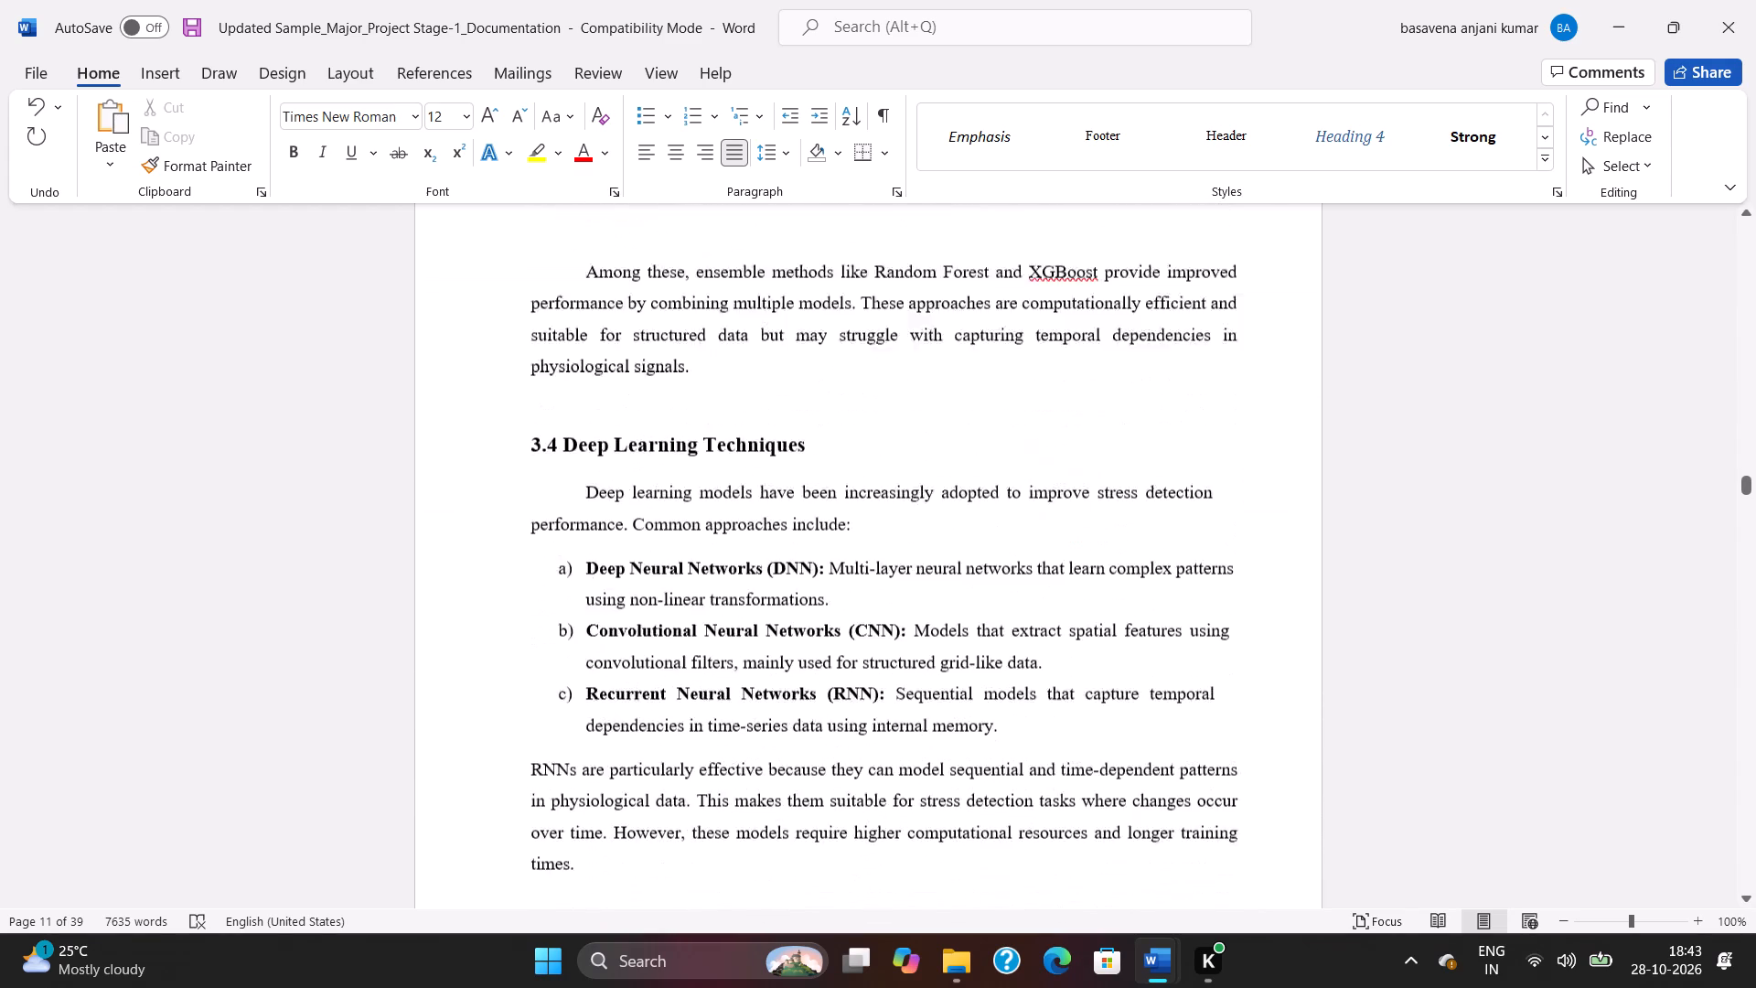
scroll(849, 472, "down", 17)
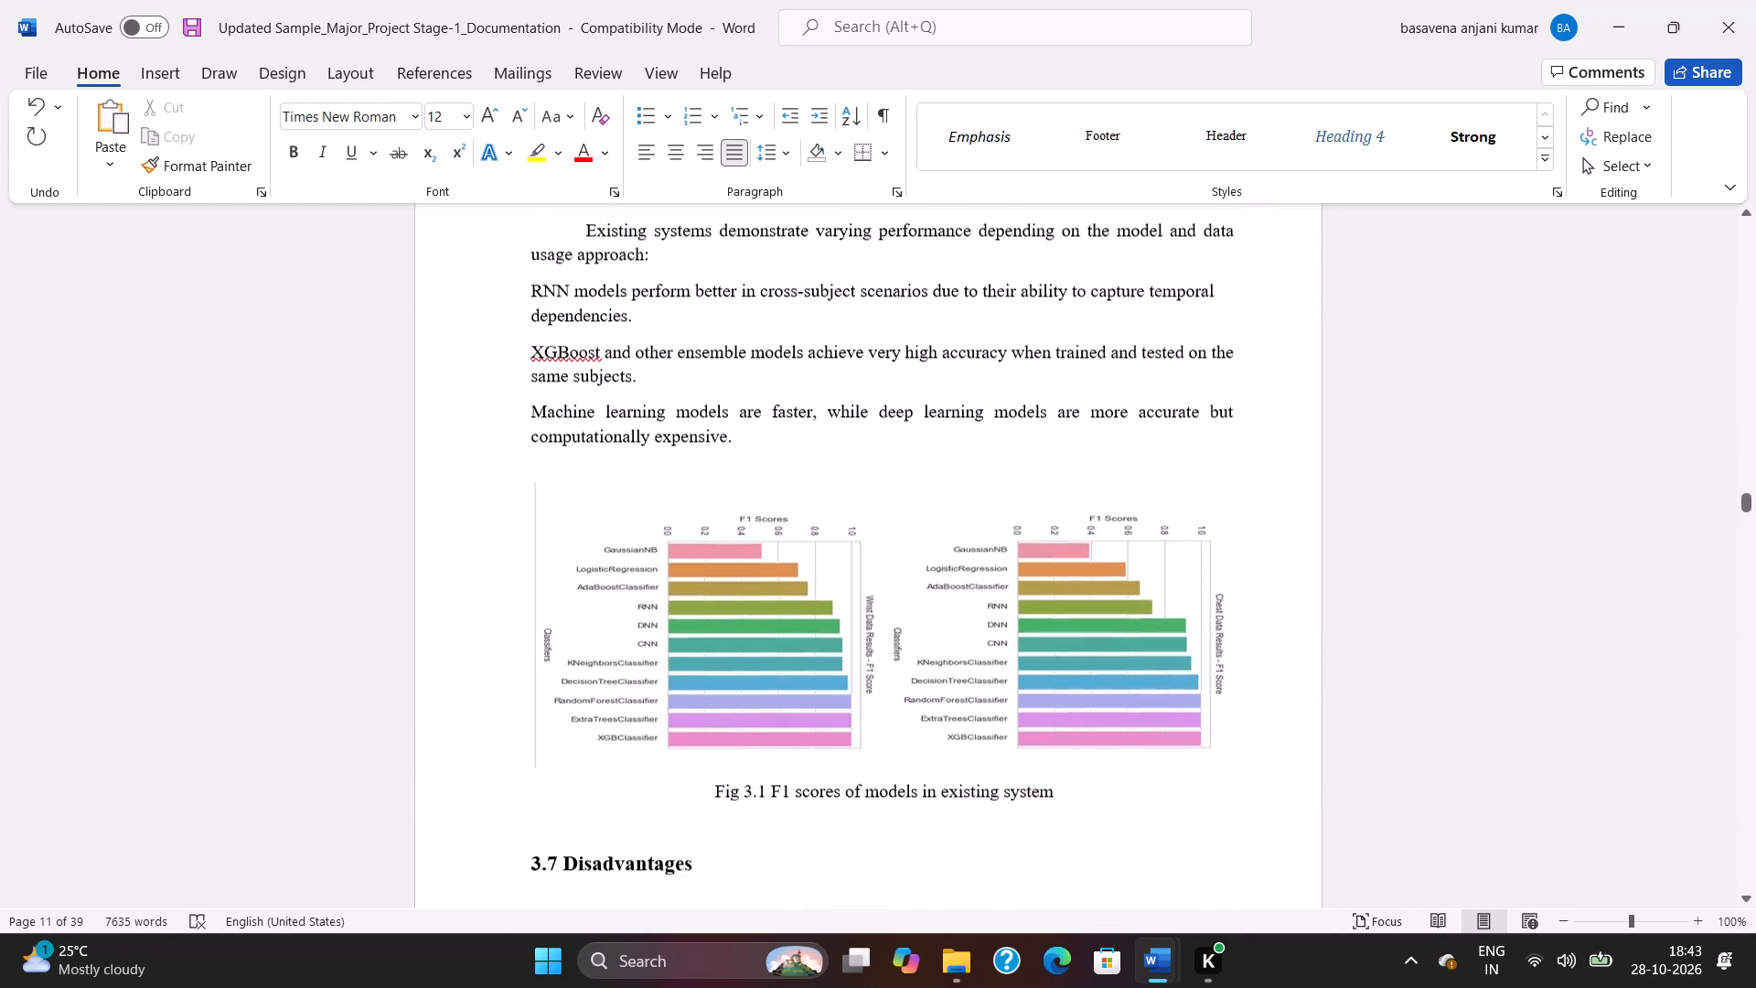
scroll(849, 472, "down", 8)
scroll(849, 472, "up", 2)
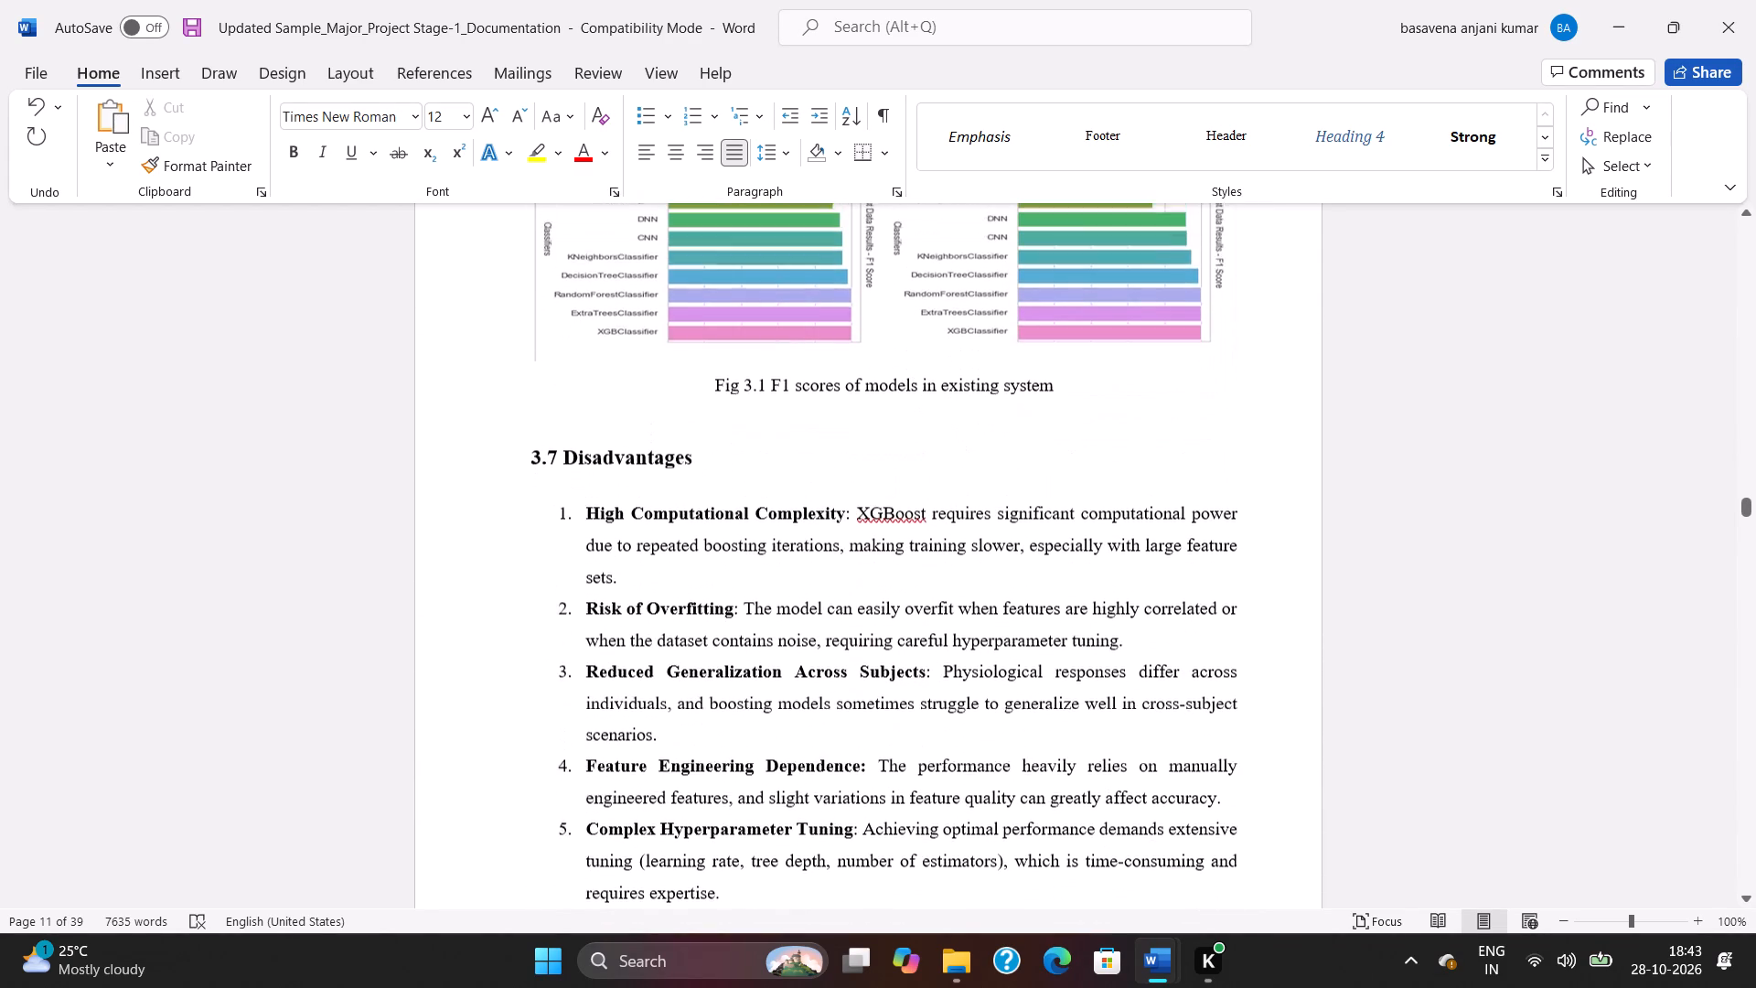
scroll(849, 472, "down", 1)
Review the 4. Proposed System chapter, from the 4.1 overview and workflow flowchart through objectives and key features to 4.4 Advantages.
scroll(849, 472, "down", 13)
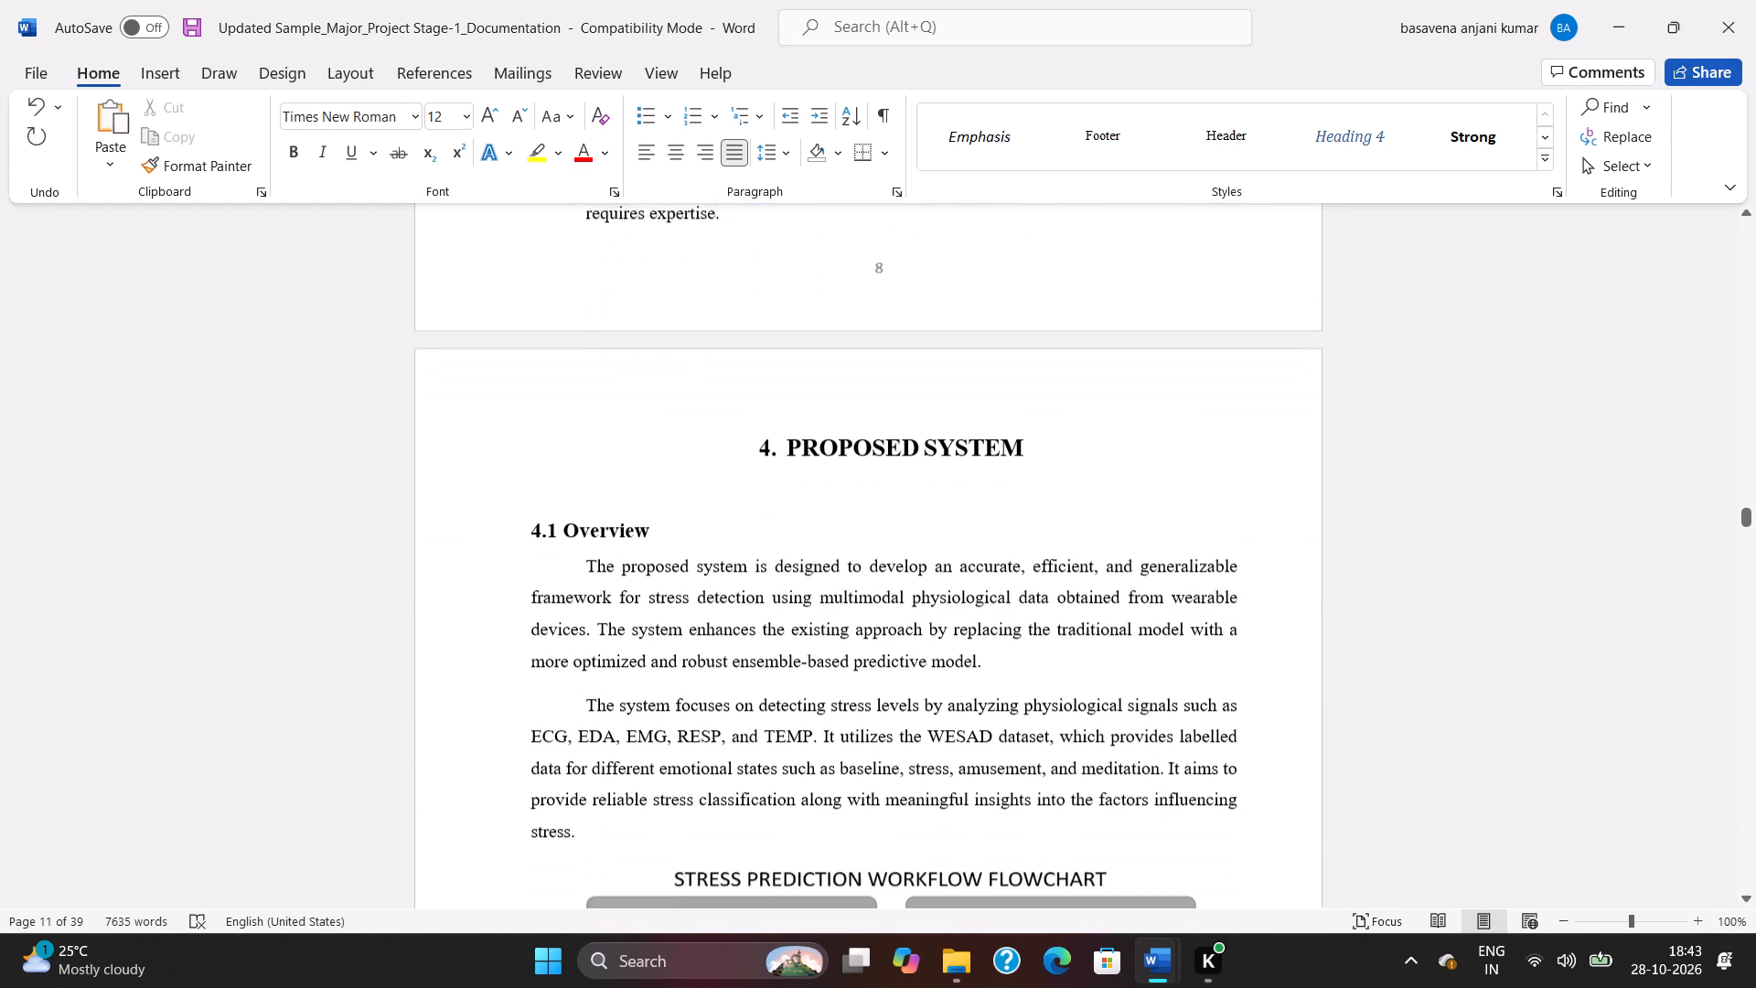
scroll(849, 472, "down", 3)
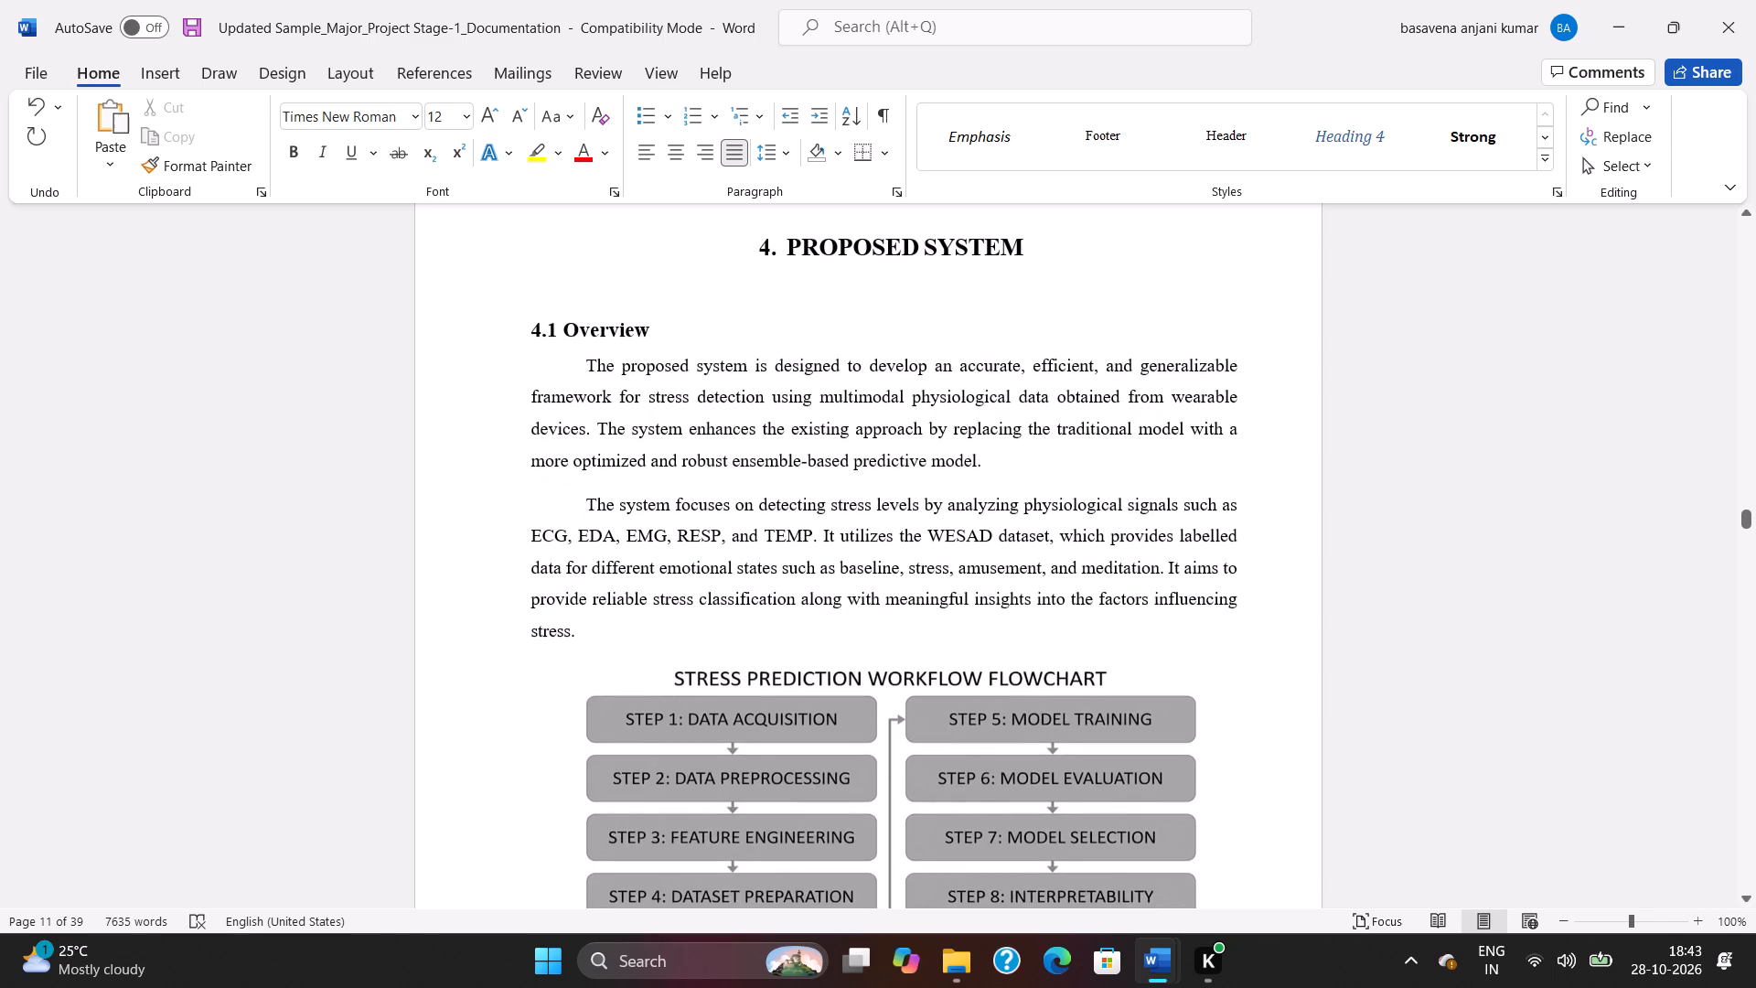
scroll(849, 472, "down", 5)
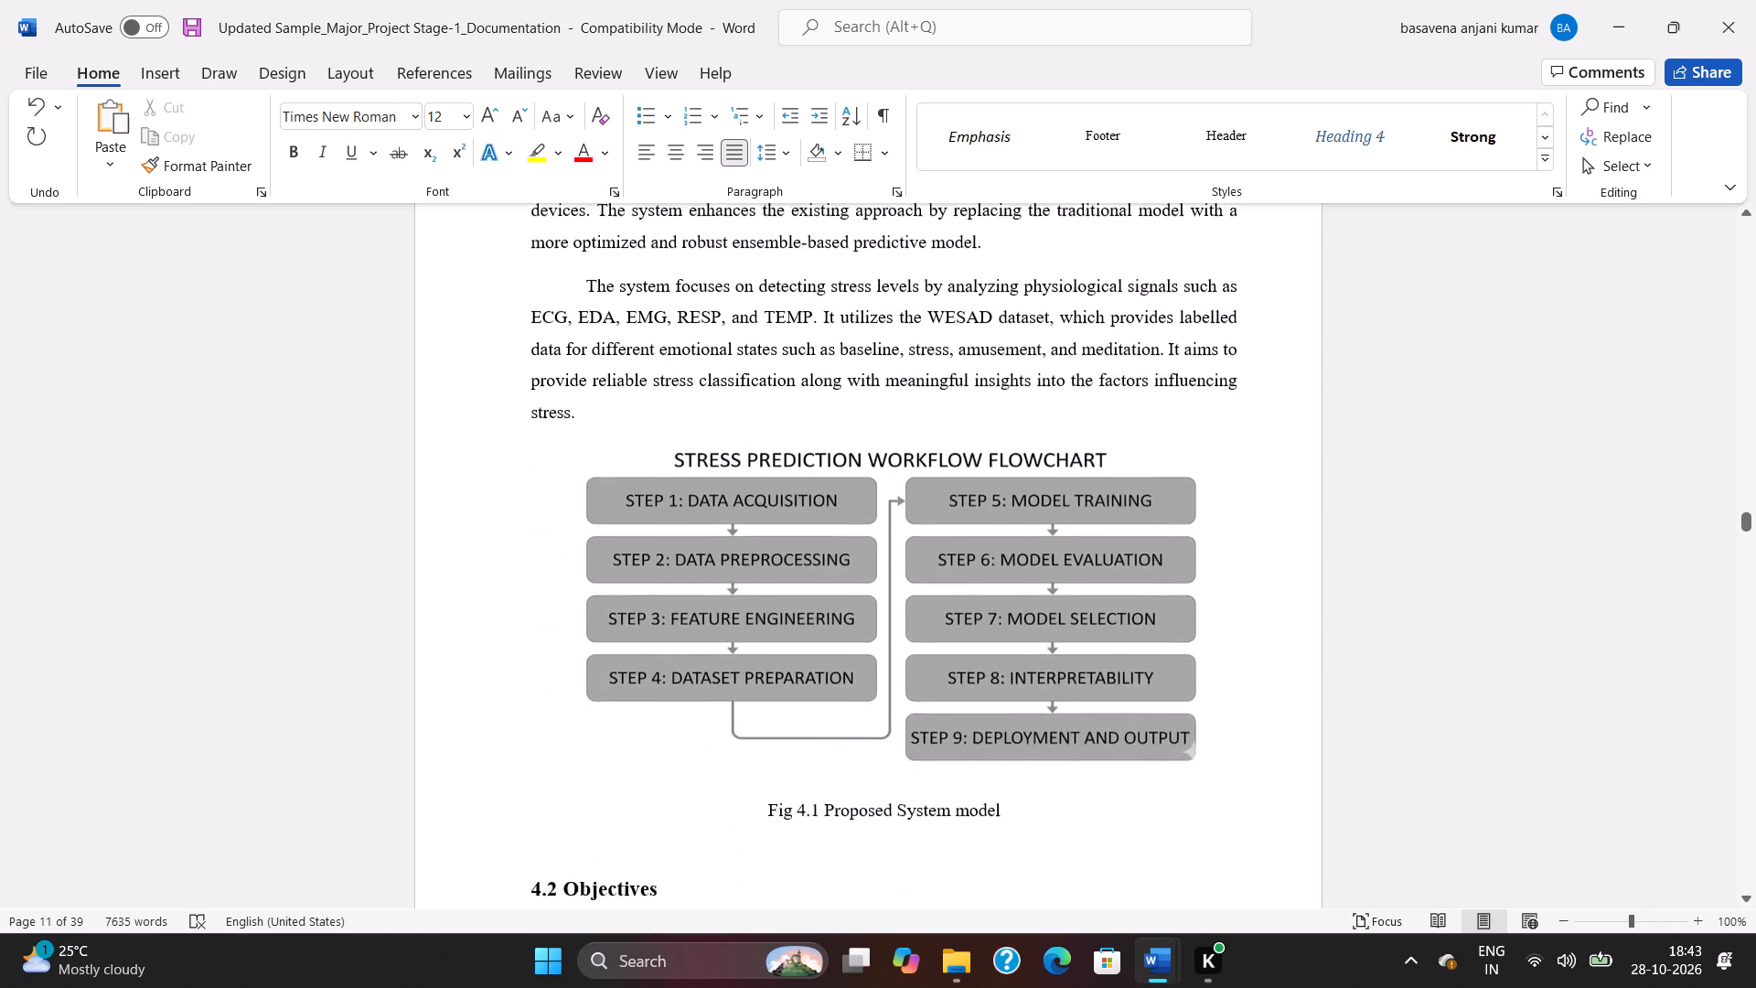
scroll(851, 472, "down", 13)
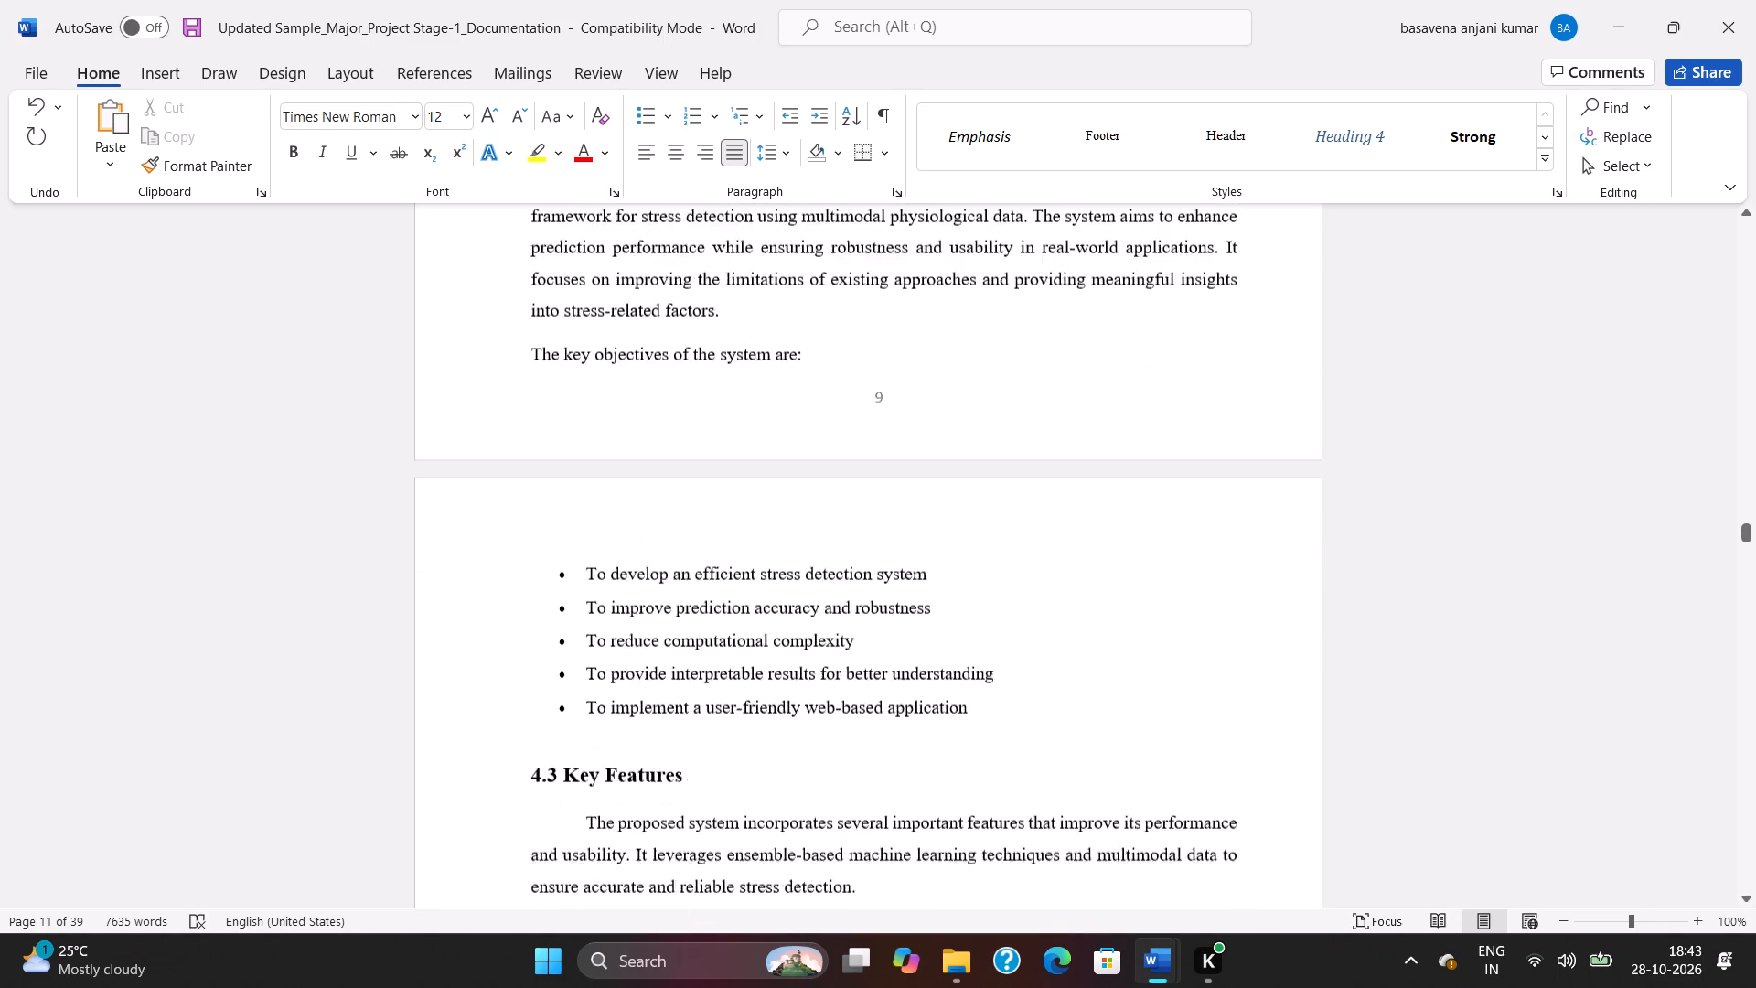
scroll(851, 472, "down", 18)
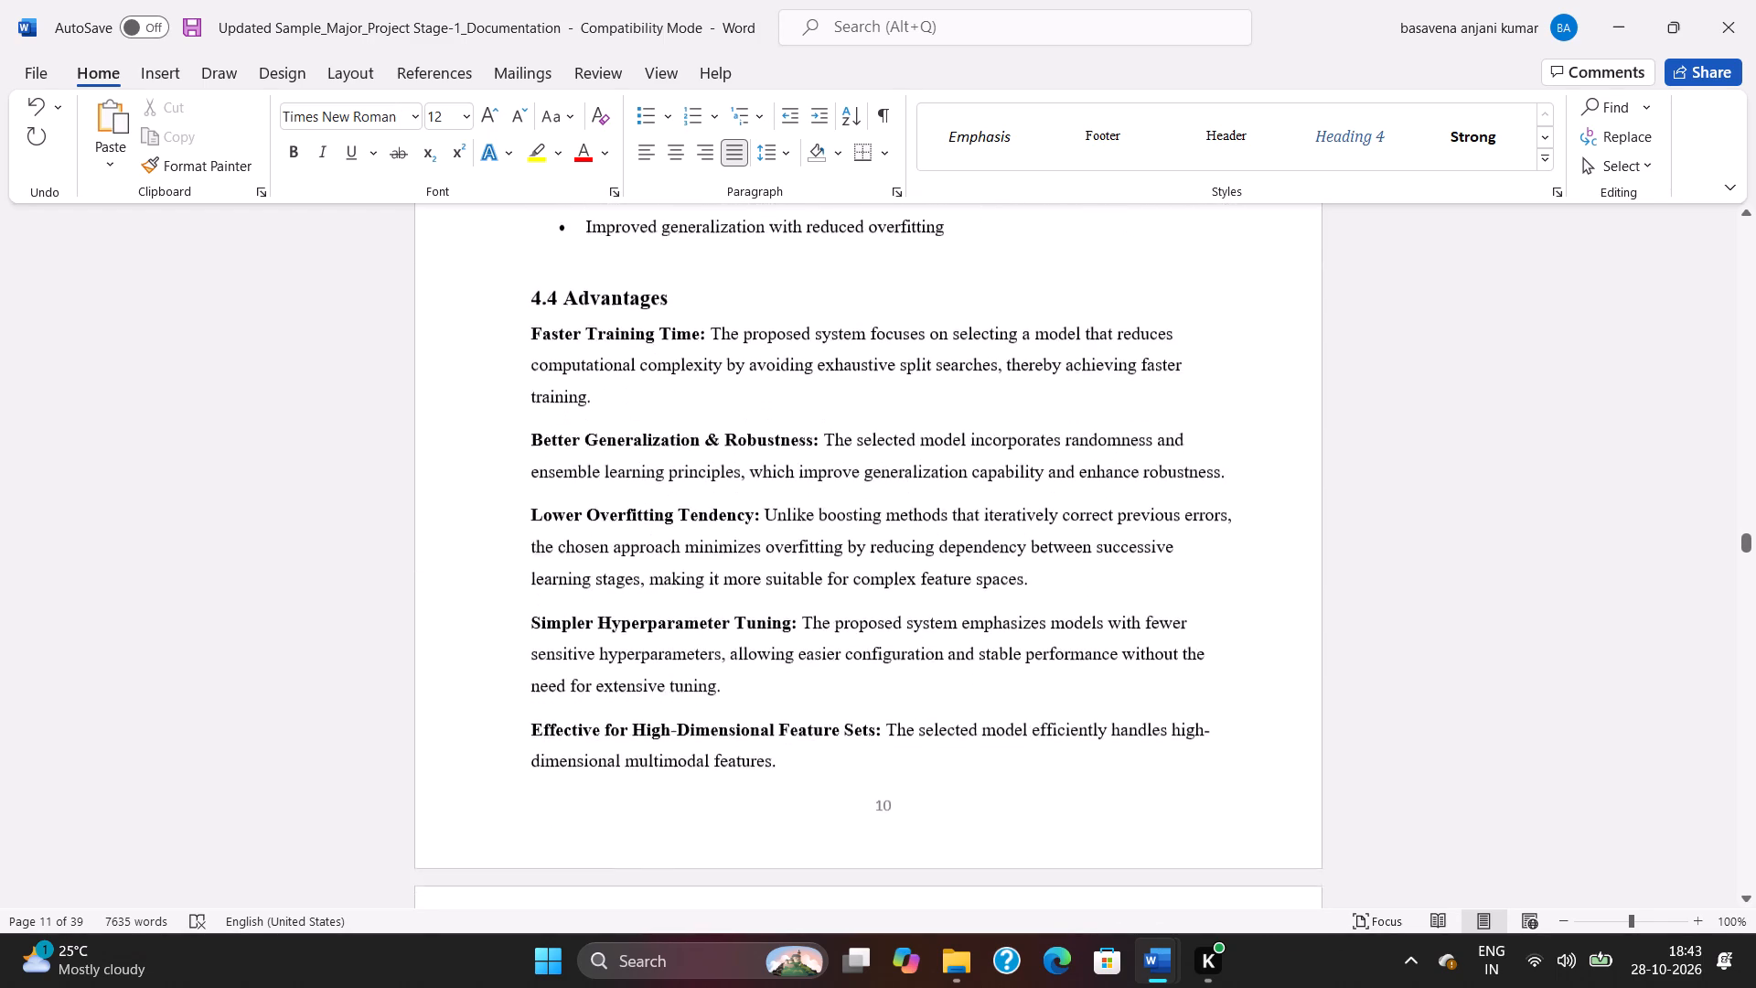
Examine the opening of the 5. UML Diagrams chapter, including its goals and the 5.1 Class Diagram section.
scroll(851, 472, "down", 12)
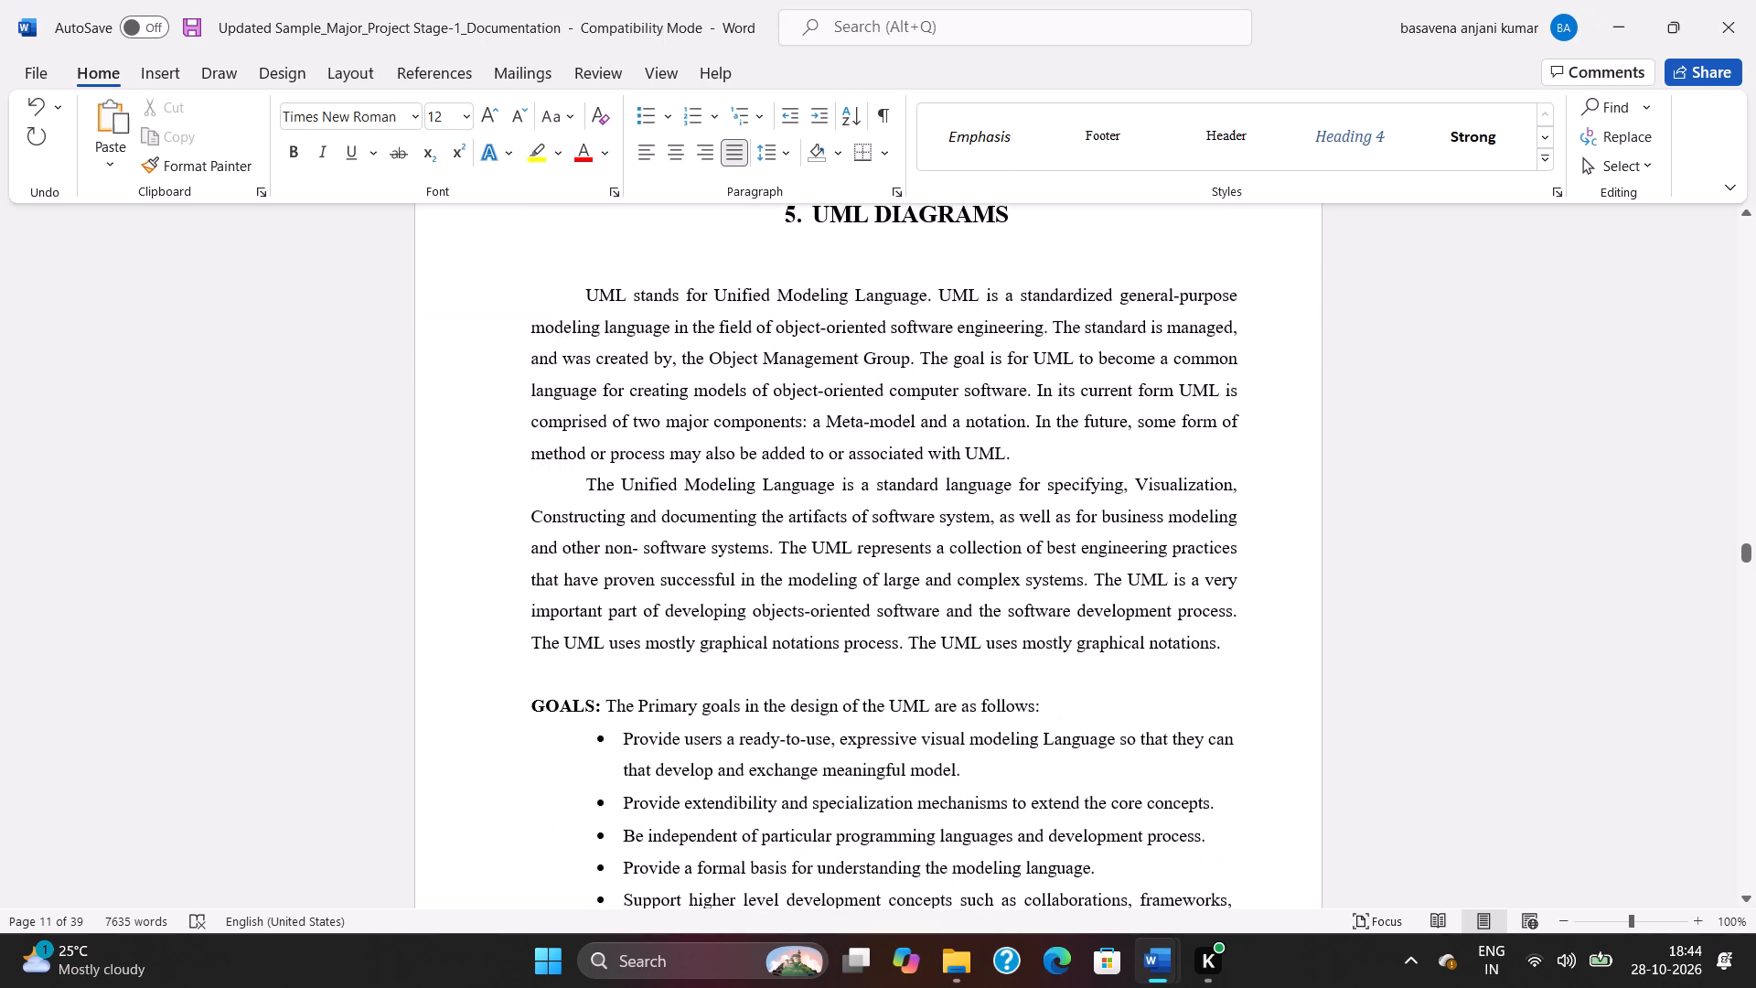
scroll(851, 472, "up", 2)
left_click(849, 366)
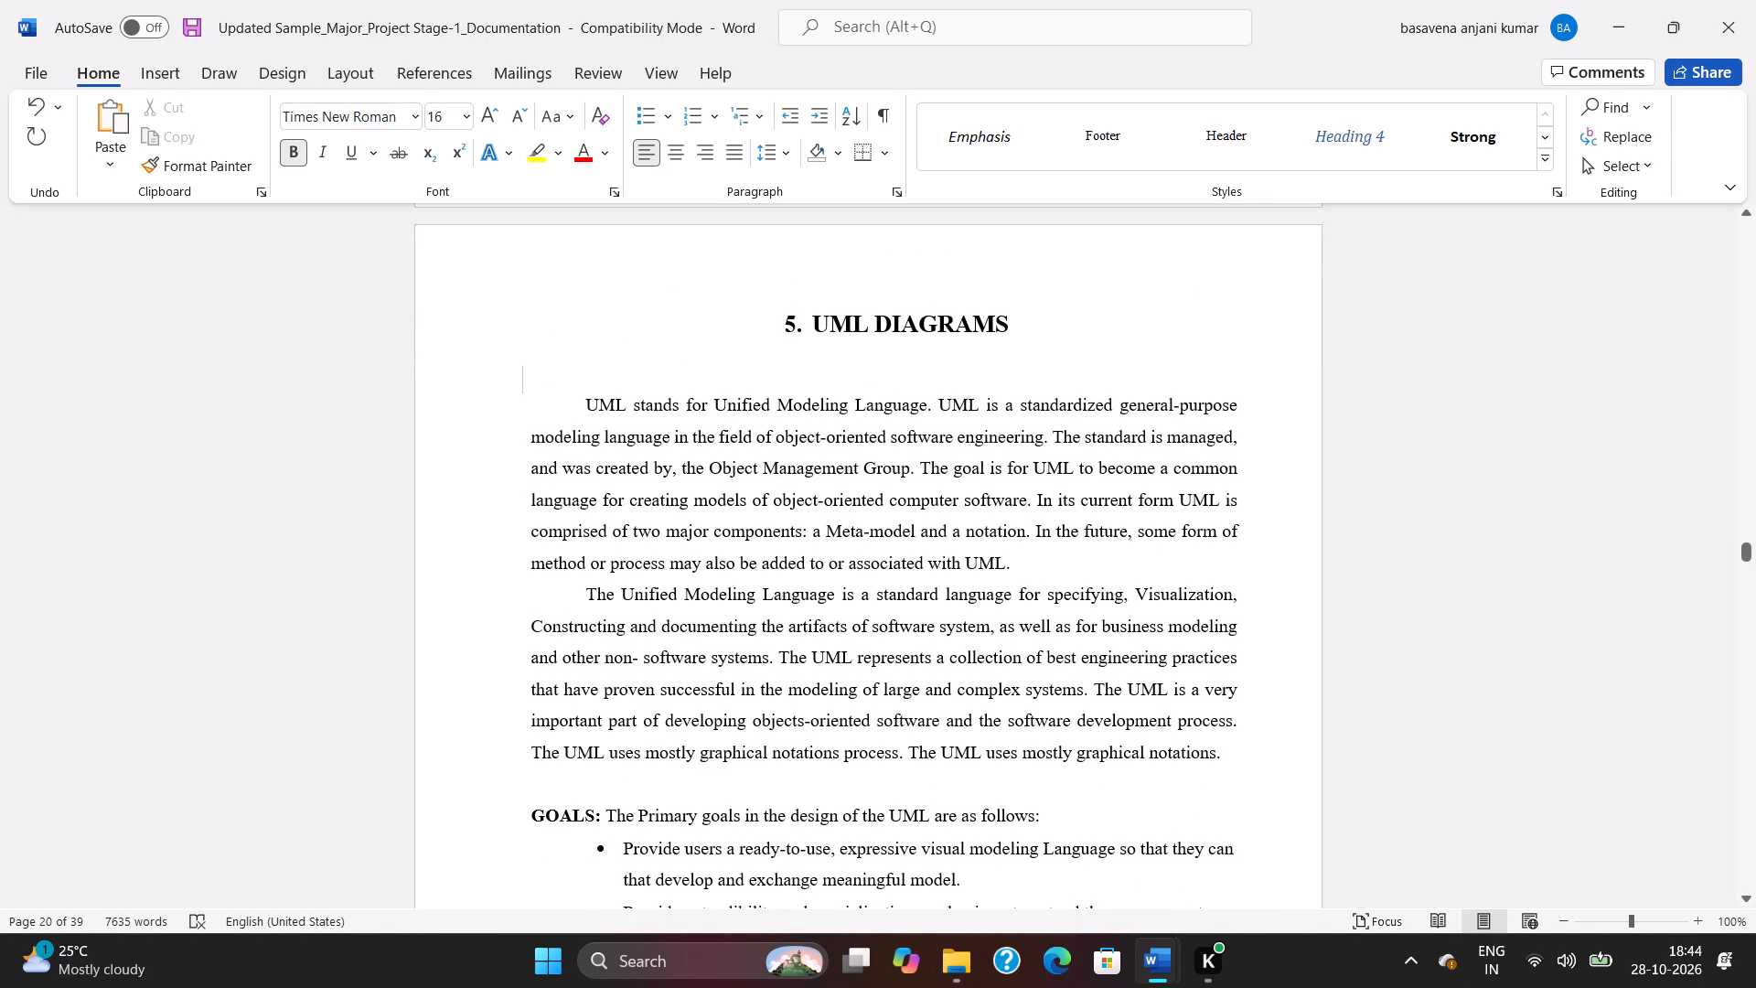
scroll(873, 357, "down", 6)
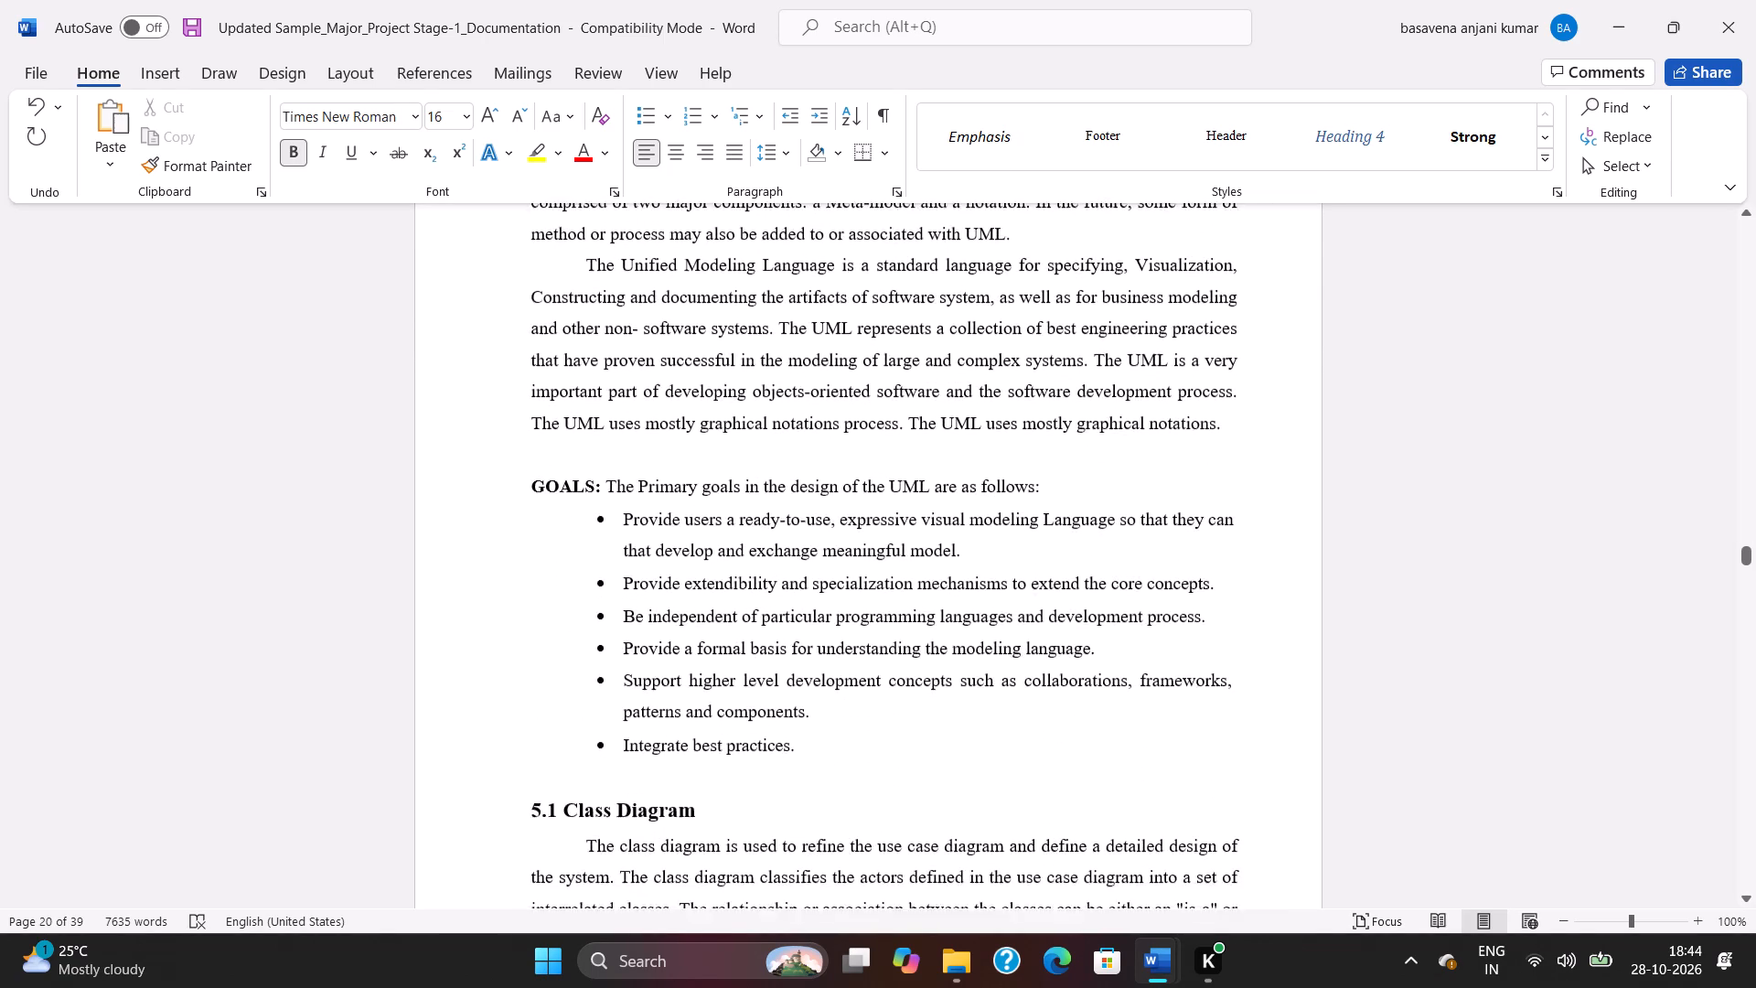
scroll(873, 357, "down", 18)
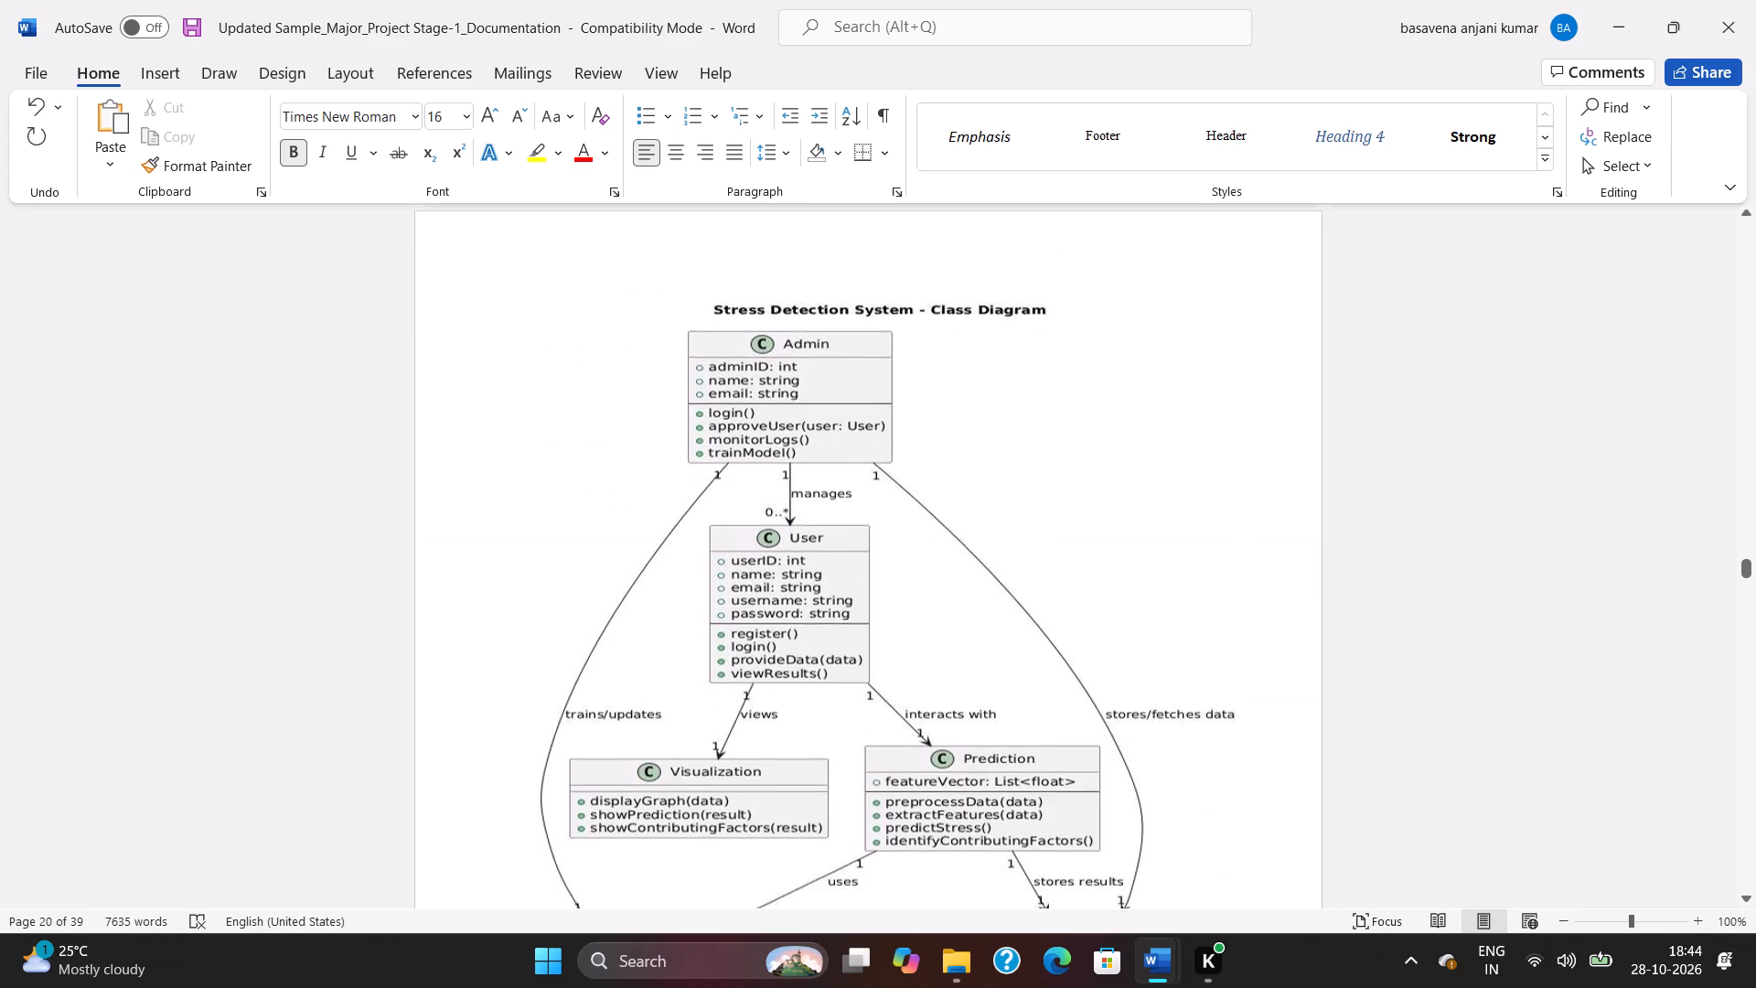
scroll(874, 356, "down", 14)
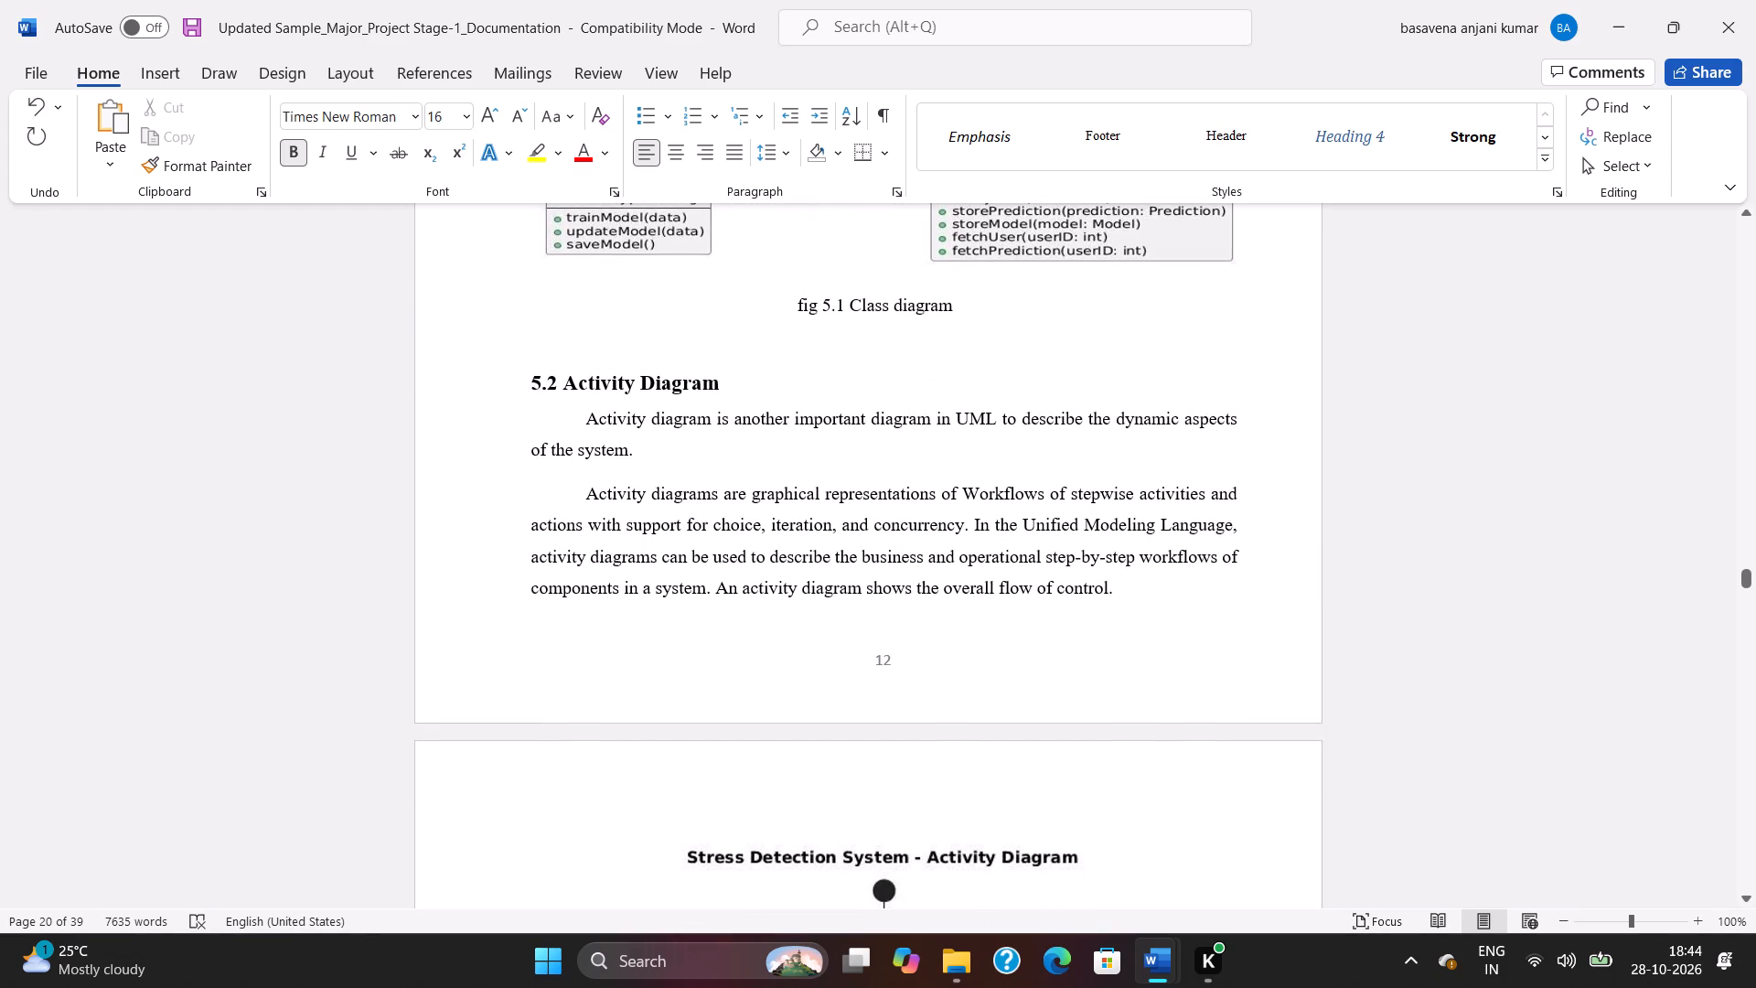
Examine the activity, sequence and use-case diagram sections, 5.2 to 5.4, of the UML chapter.
scroll(874, 356, "down", 15)
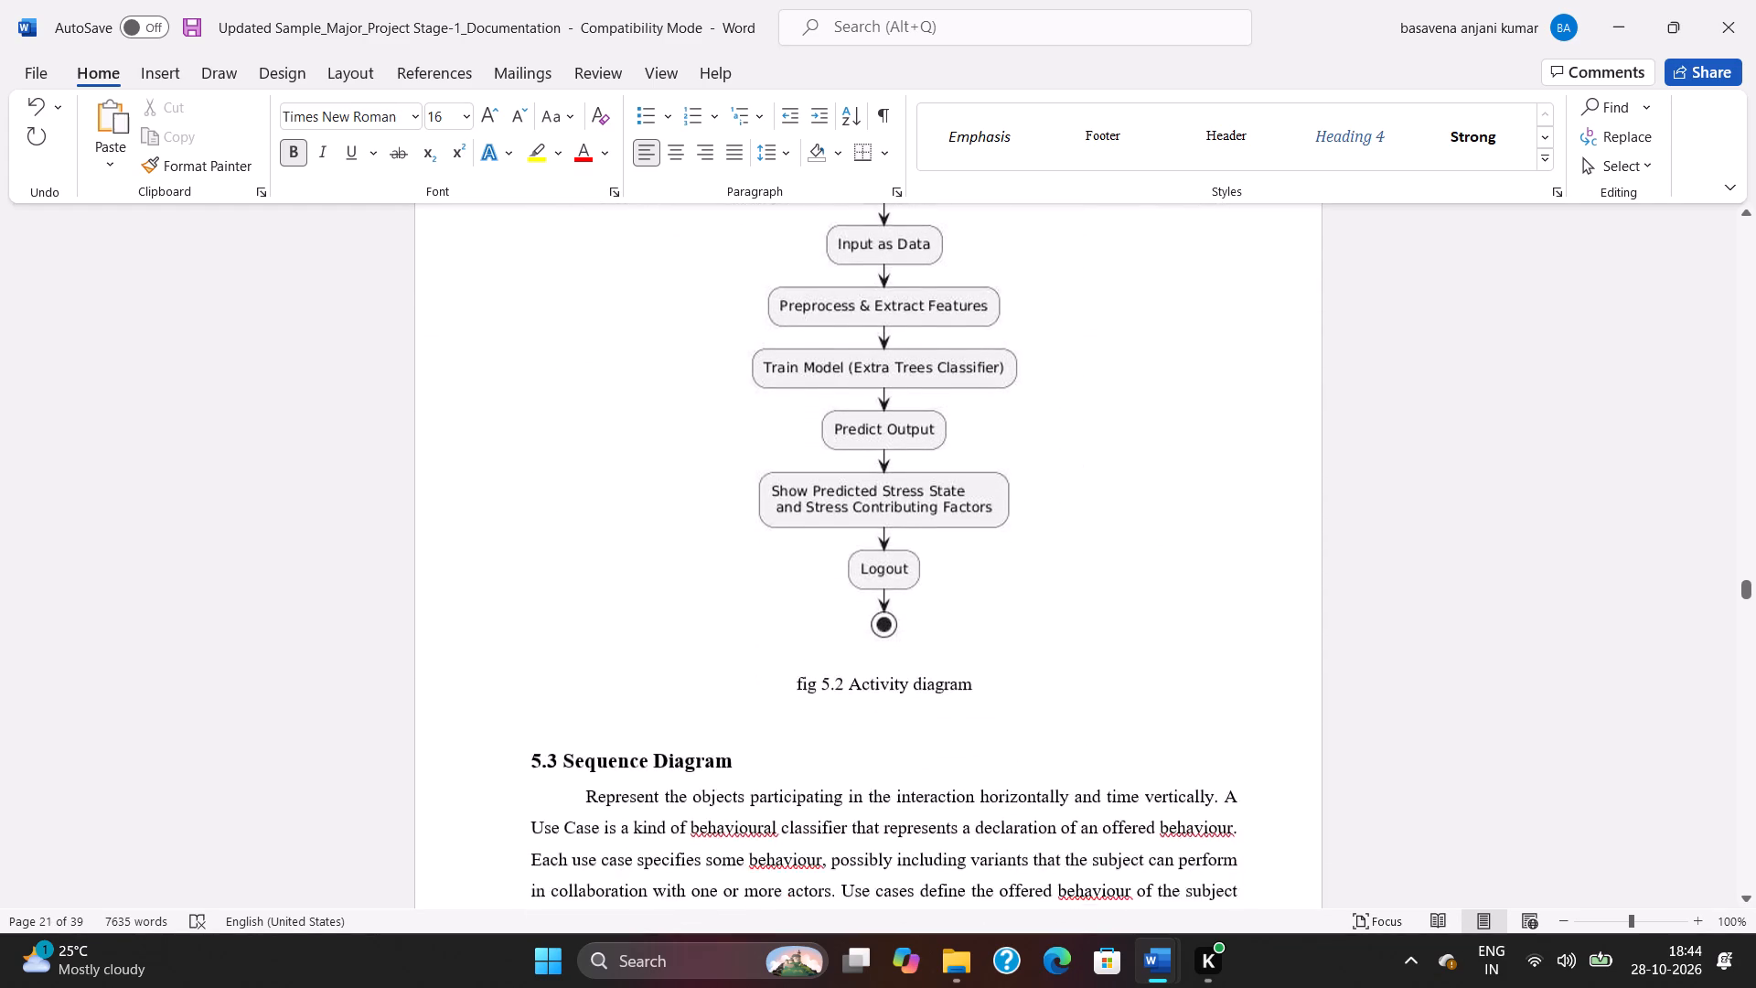
scroll(874, 356, "down", 11)
scroll(875, 356, "up", 4)
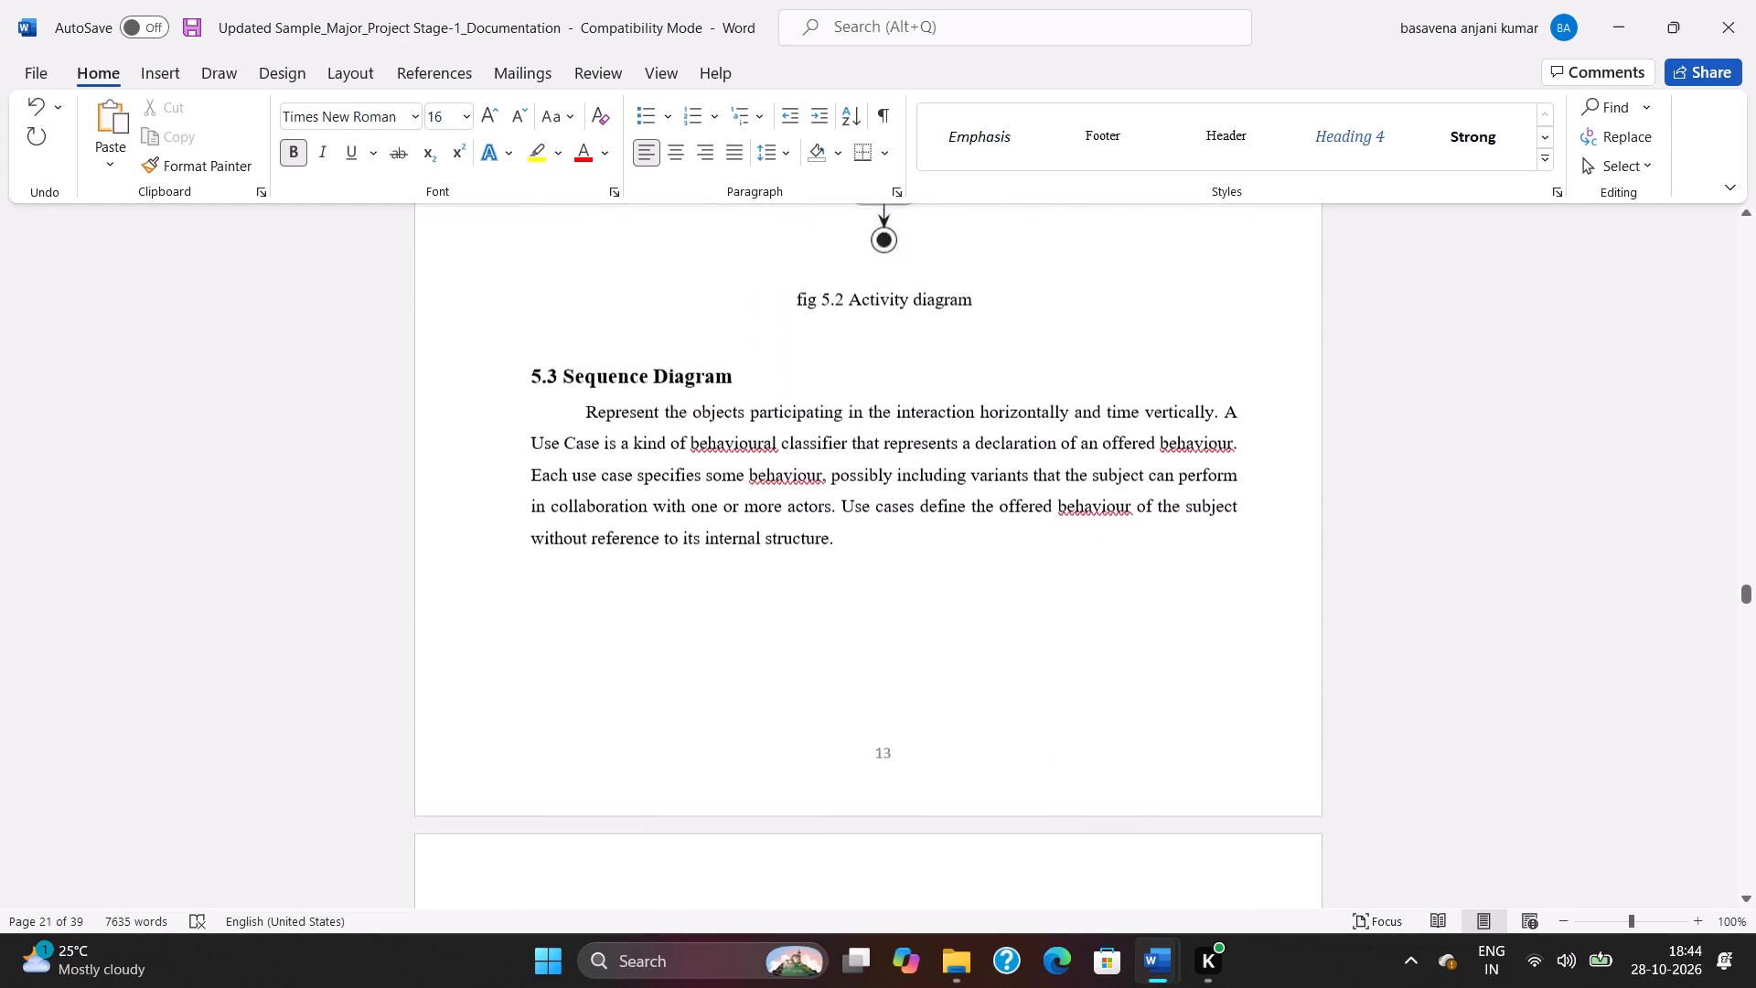
scroll(876, 355, "down", 12)
scroll(876, 355, "down", 10)
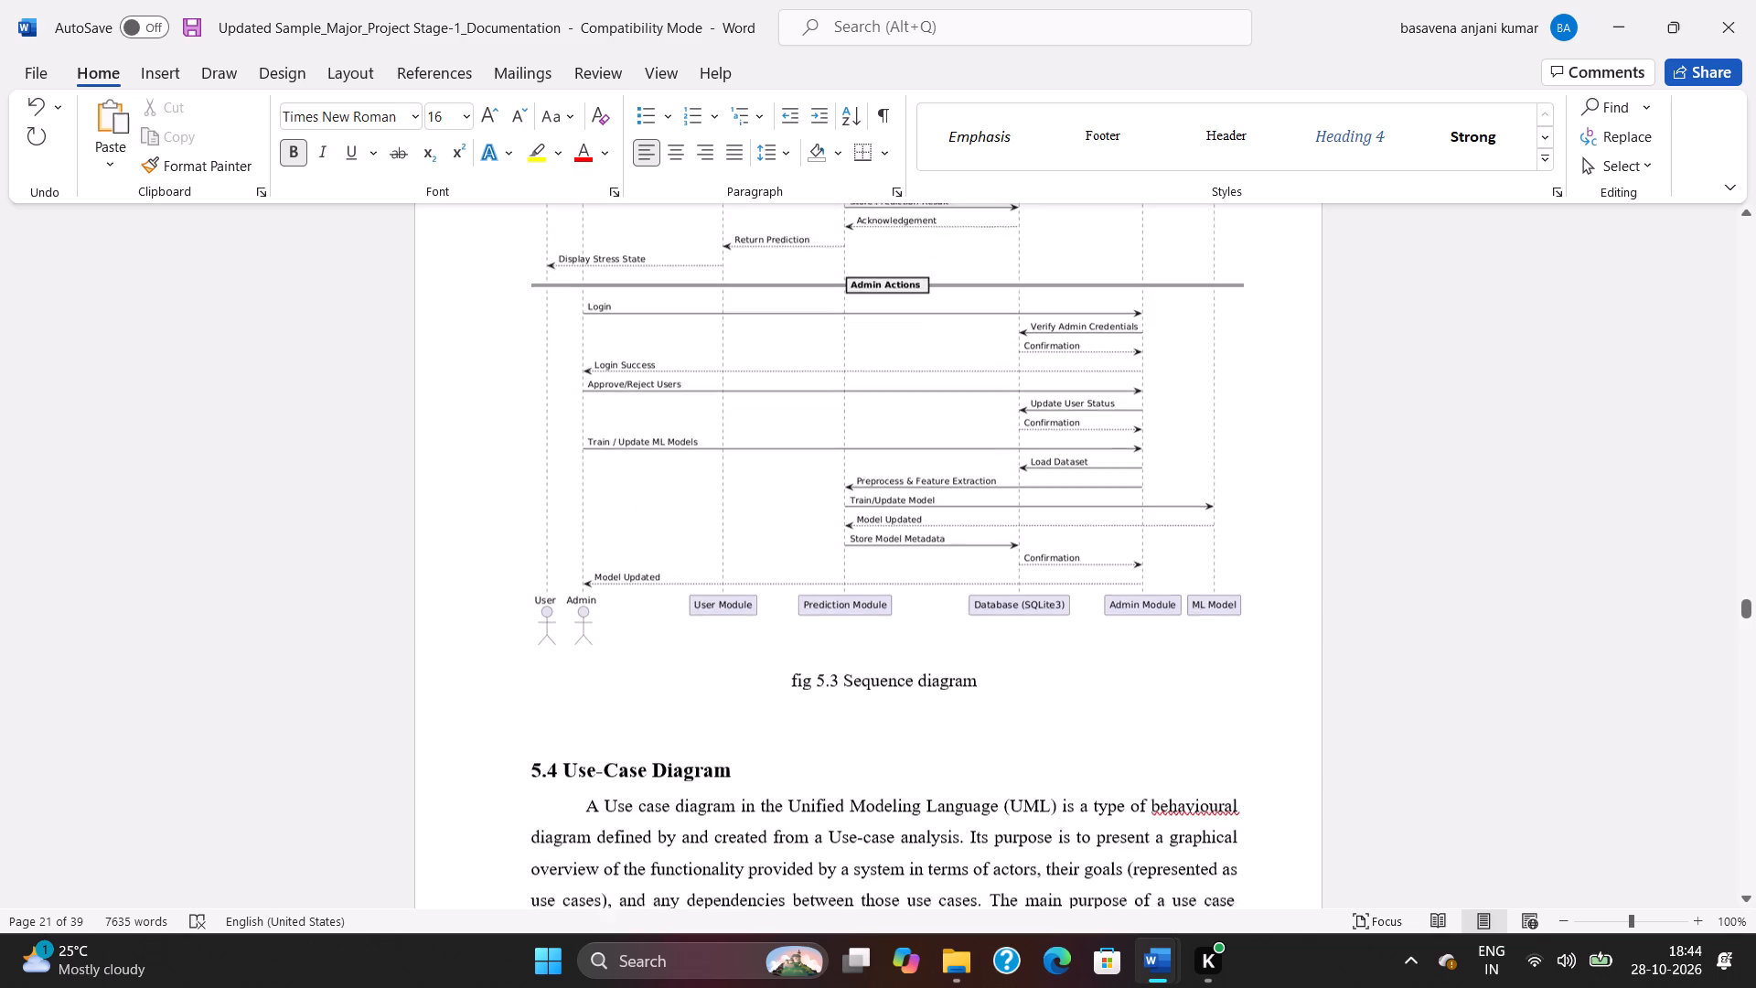
scroll(876, 355, "down", 20)
scroll(876, 355, "down", 3)
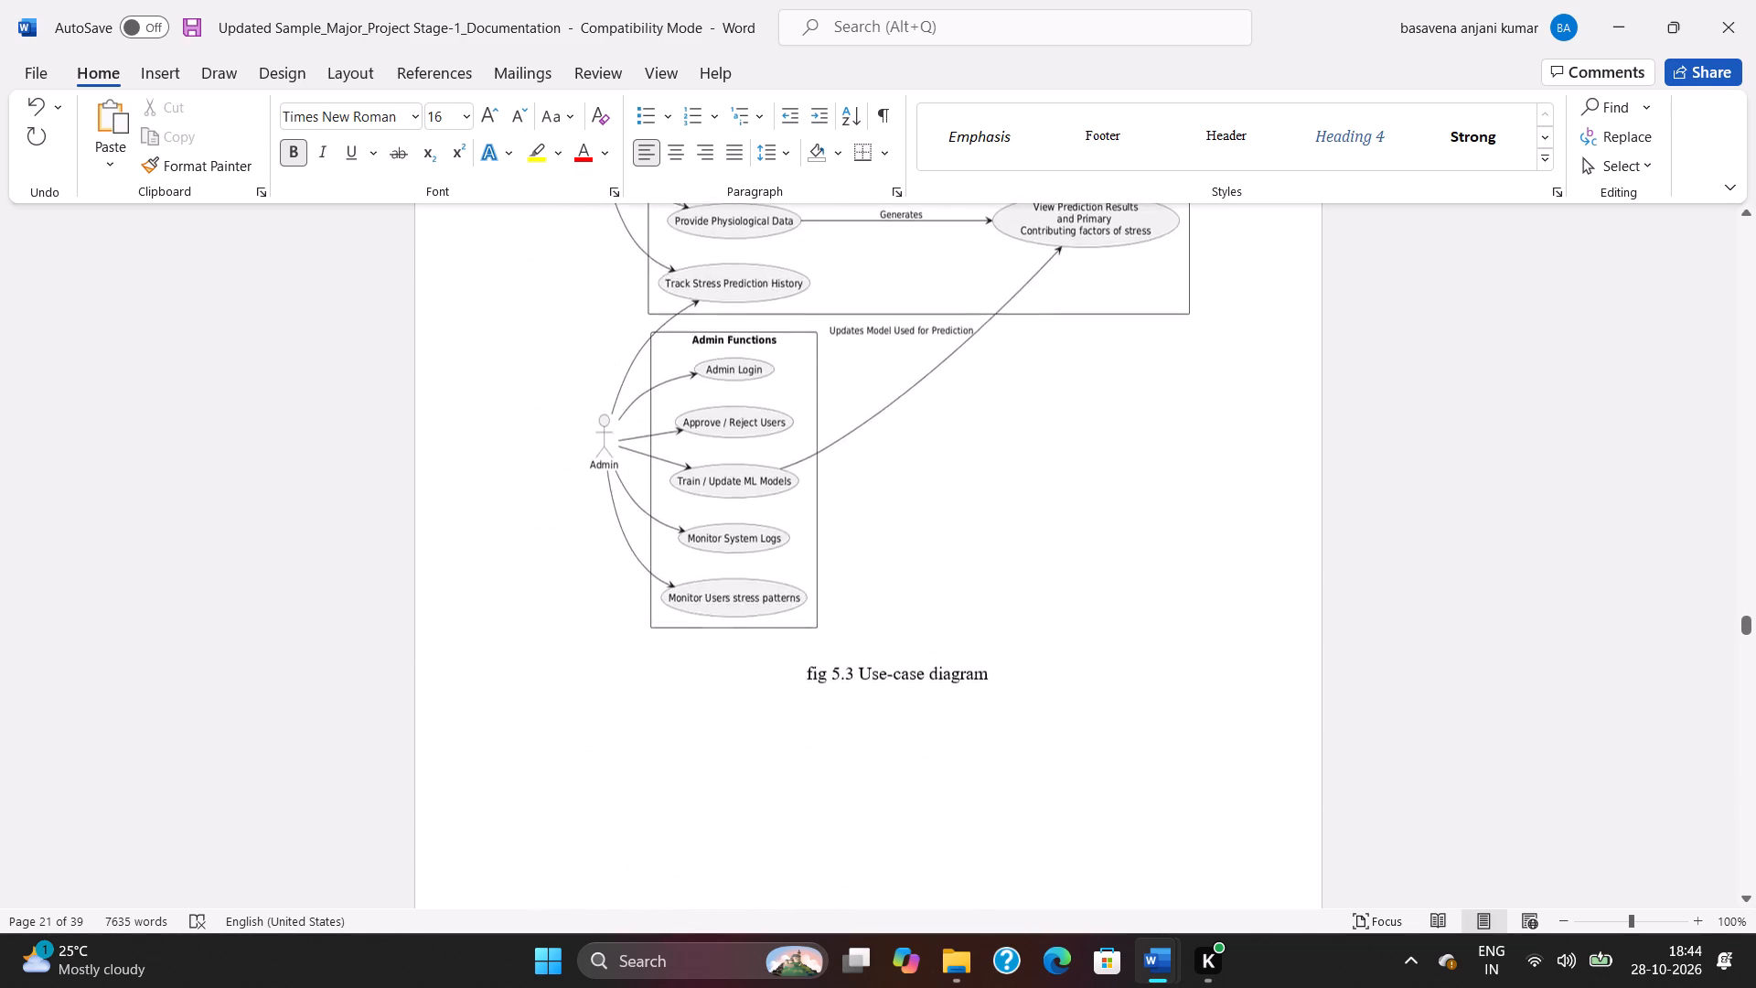
Skim the report's Python section, covering its advantages, disadvantages and the libraries from Pandas to SHAP.
scroll(877, 355, "down", 11)
scroll(868, 355, "down", 17)
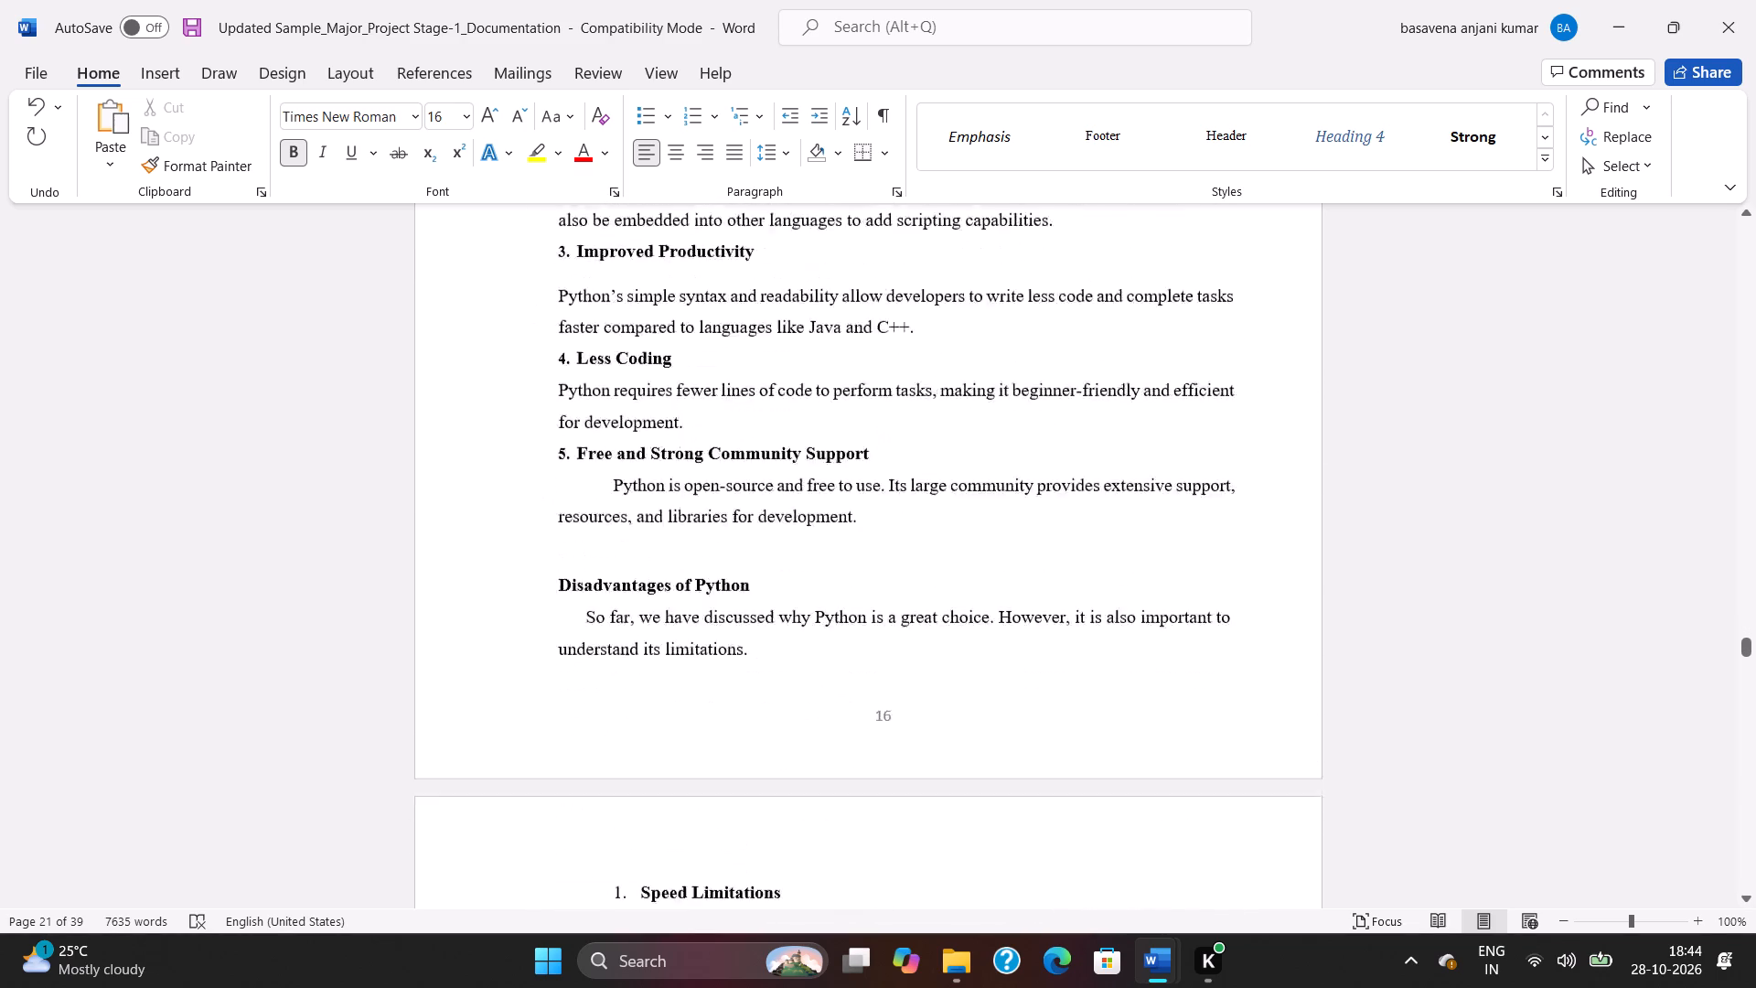
scroll(868, 355, "down", 14)
scroll(877, 350, "up", 1)
scroll(878, 350, "down", 6)
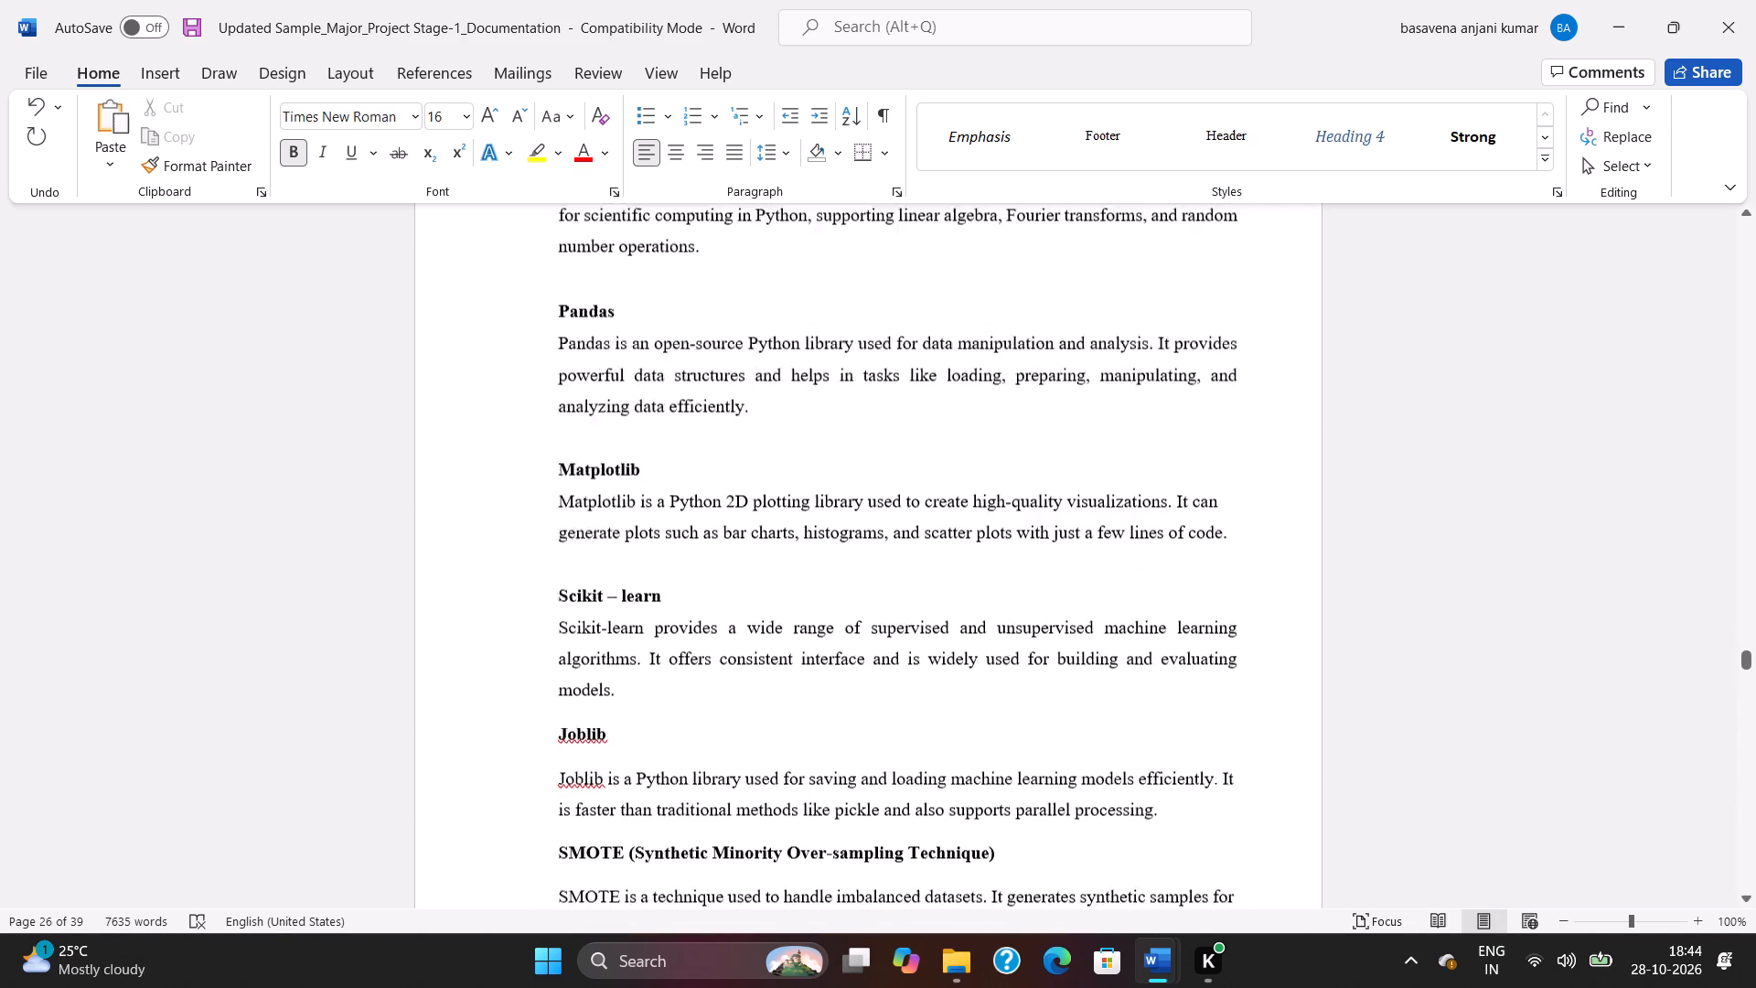
scroll(878, 350, "down", 20)
scroll(878, 350, "down", 4)
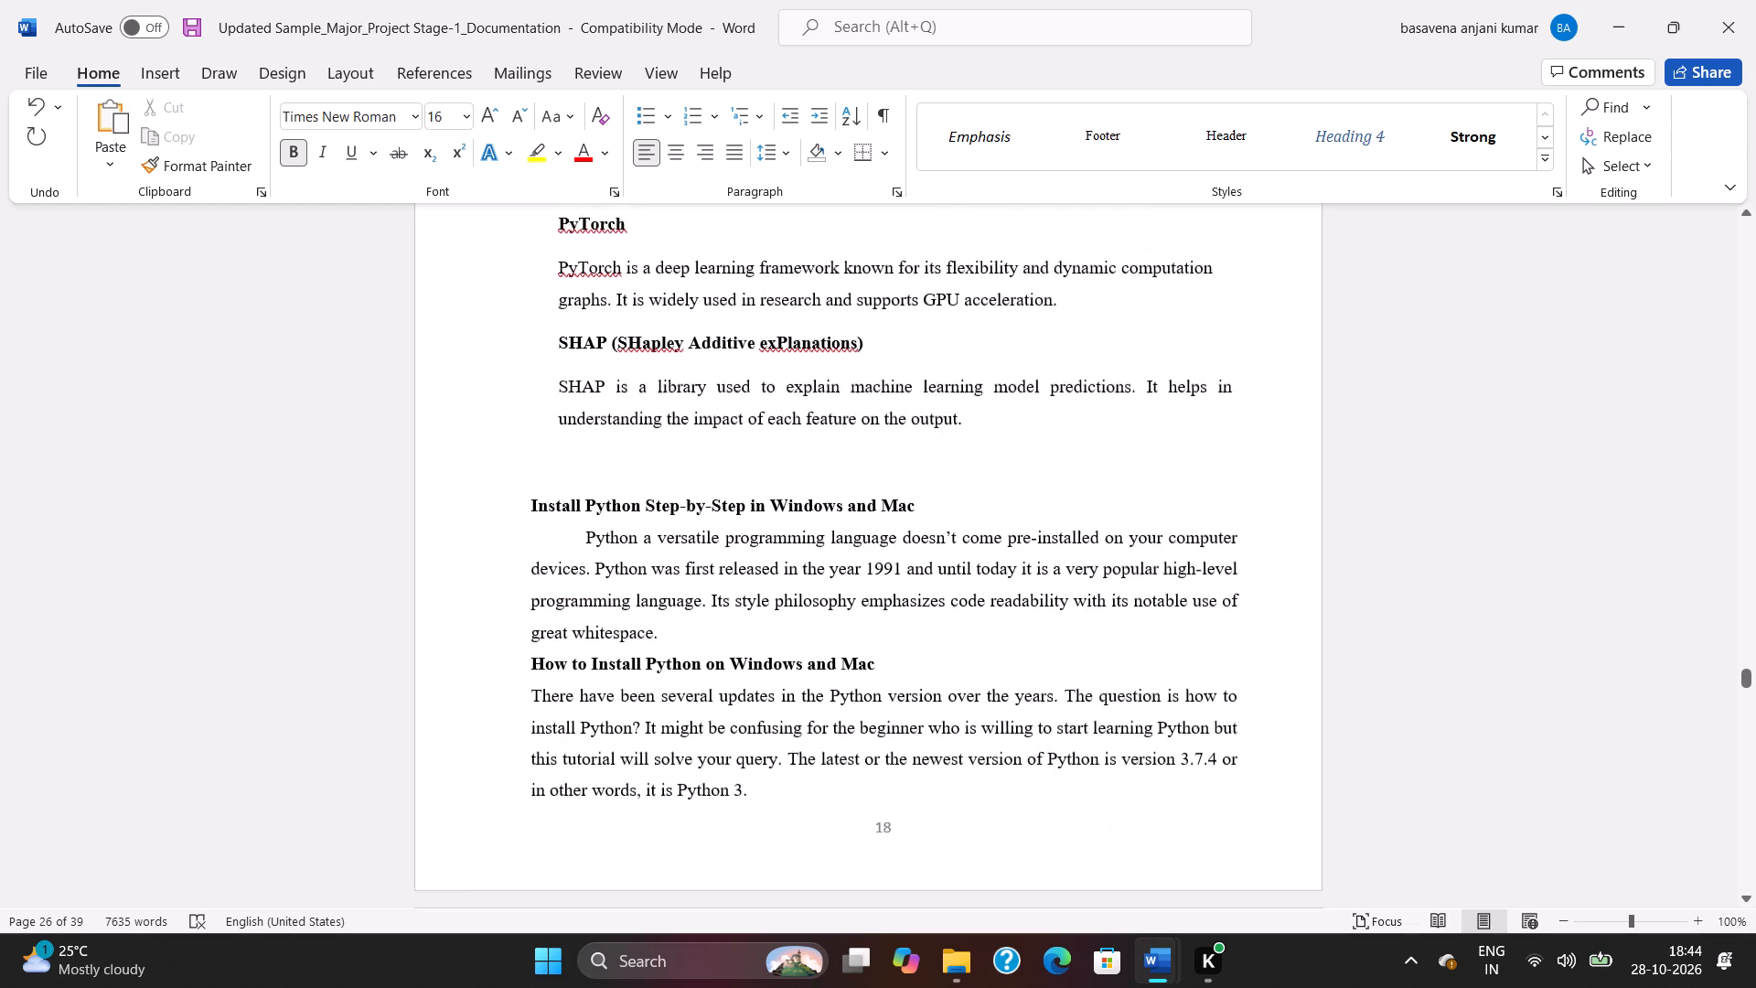
Skim the Python installation instructions with their figures, followed by the 6.2 Django section and the SQLite3 advantages.
scroll(878, 350, "down", 18)
scroll(878, 350, "down", 11)
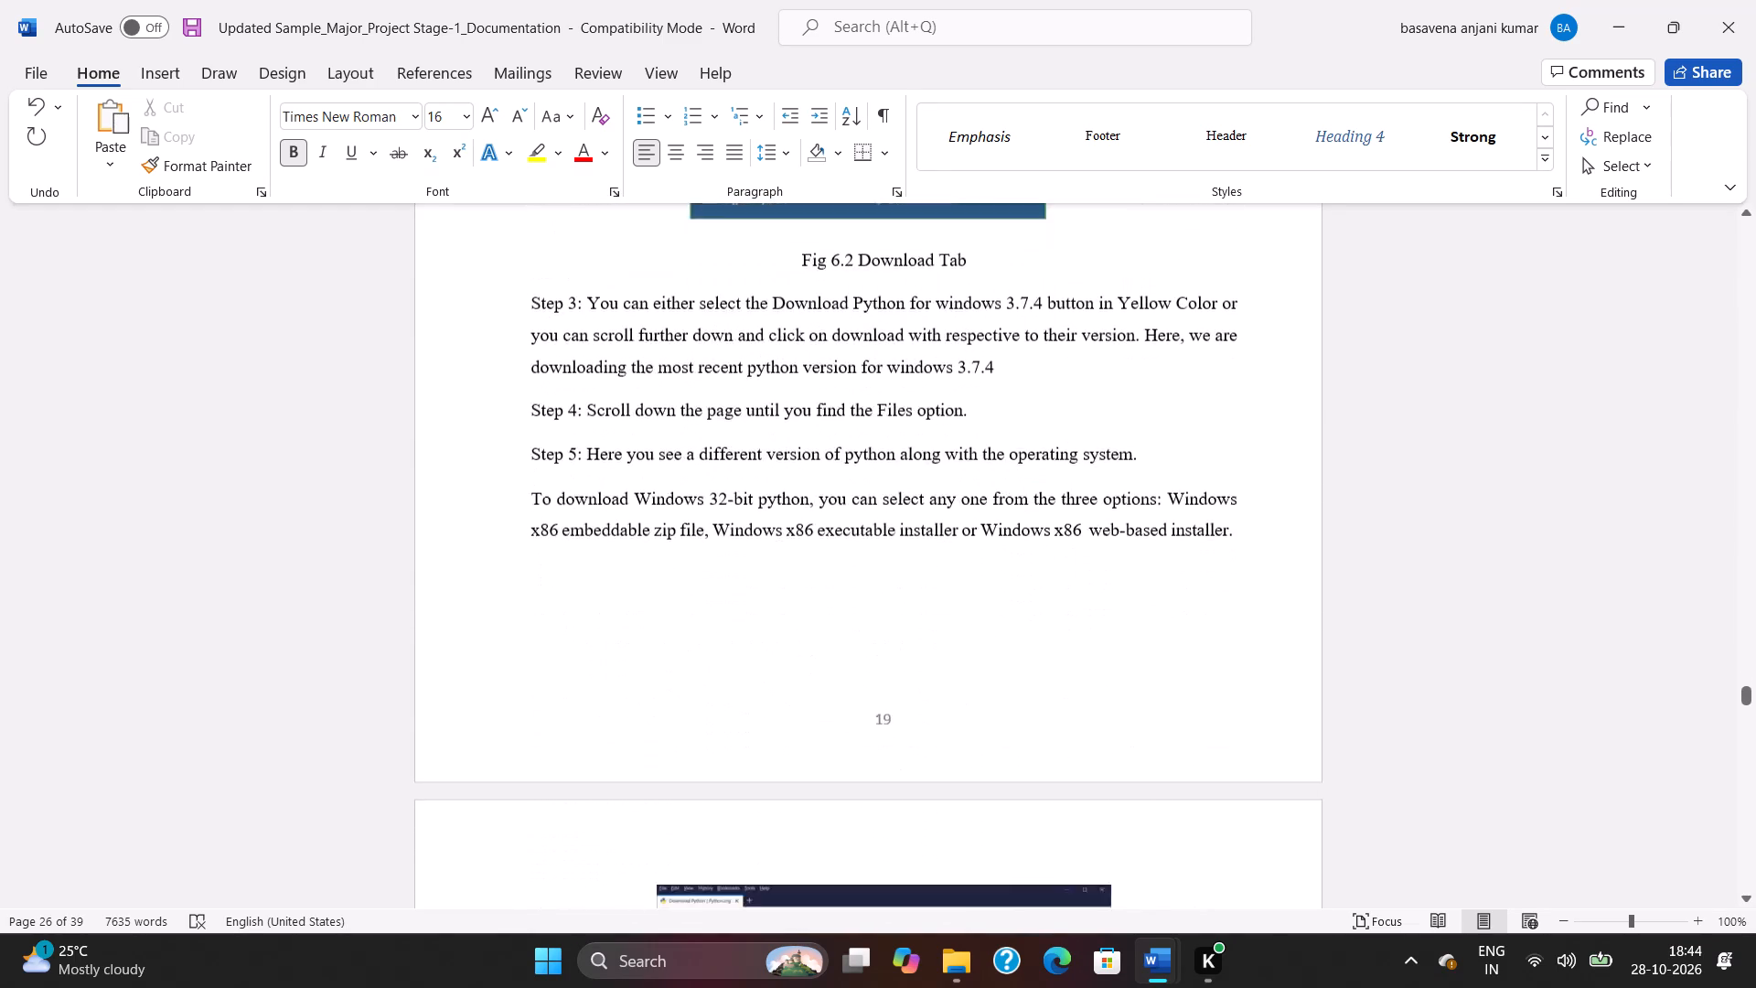
scroll(879, 350, "down", 17)
scroll(880, 350, "down", 9)
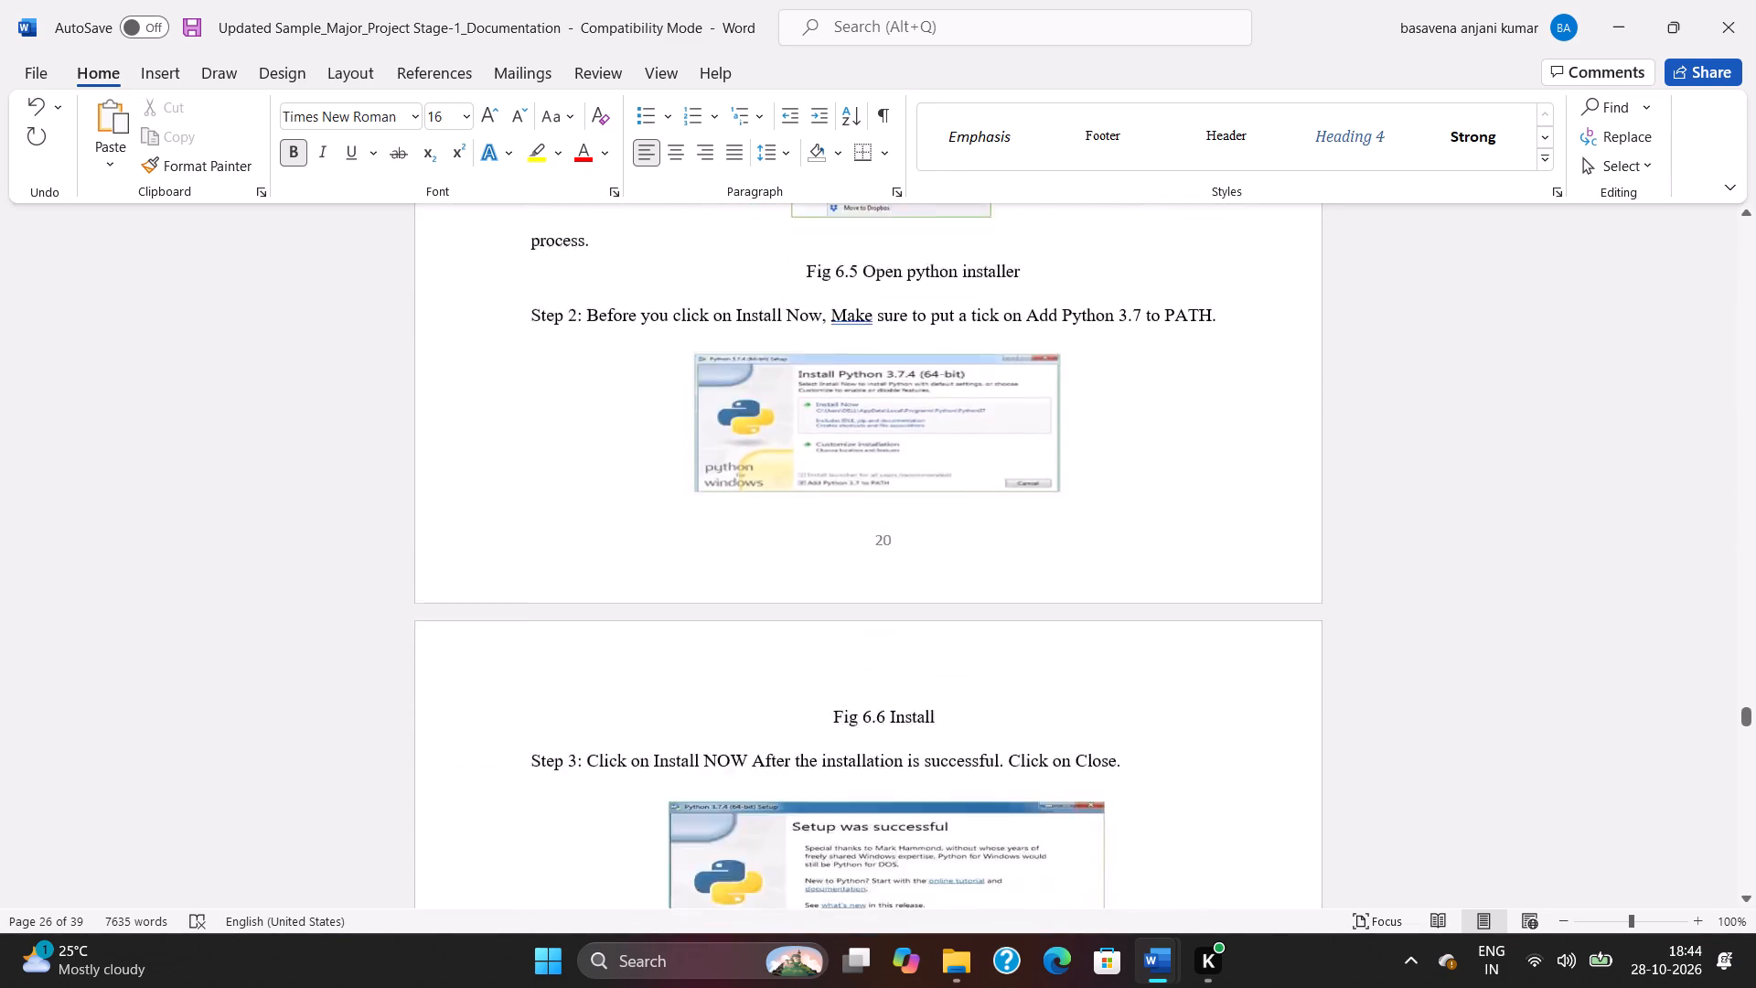
scroll(881, 349, "down", 14)
scroll(883, 349, "down", 12)
scroll(883, 349, "down", 20)
scroll(883, 349, "down", 14)
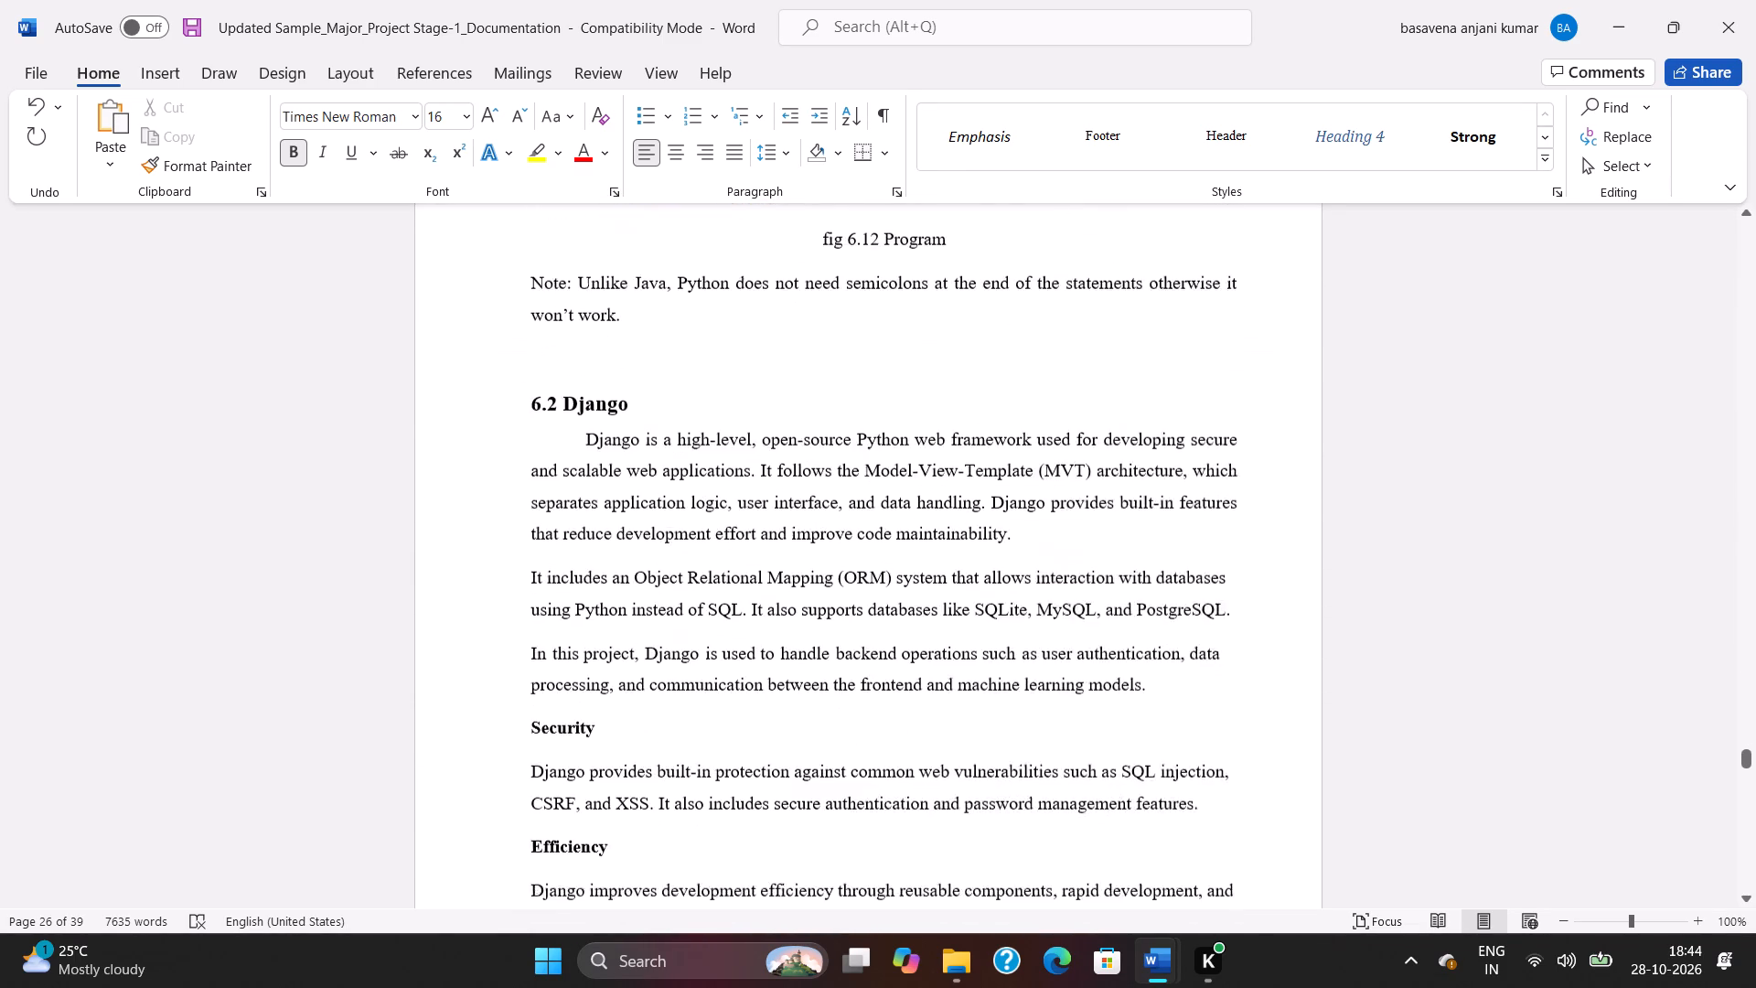
scroll(883, 349, "down", 20)
scroll(883, 349, "down", 17)
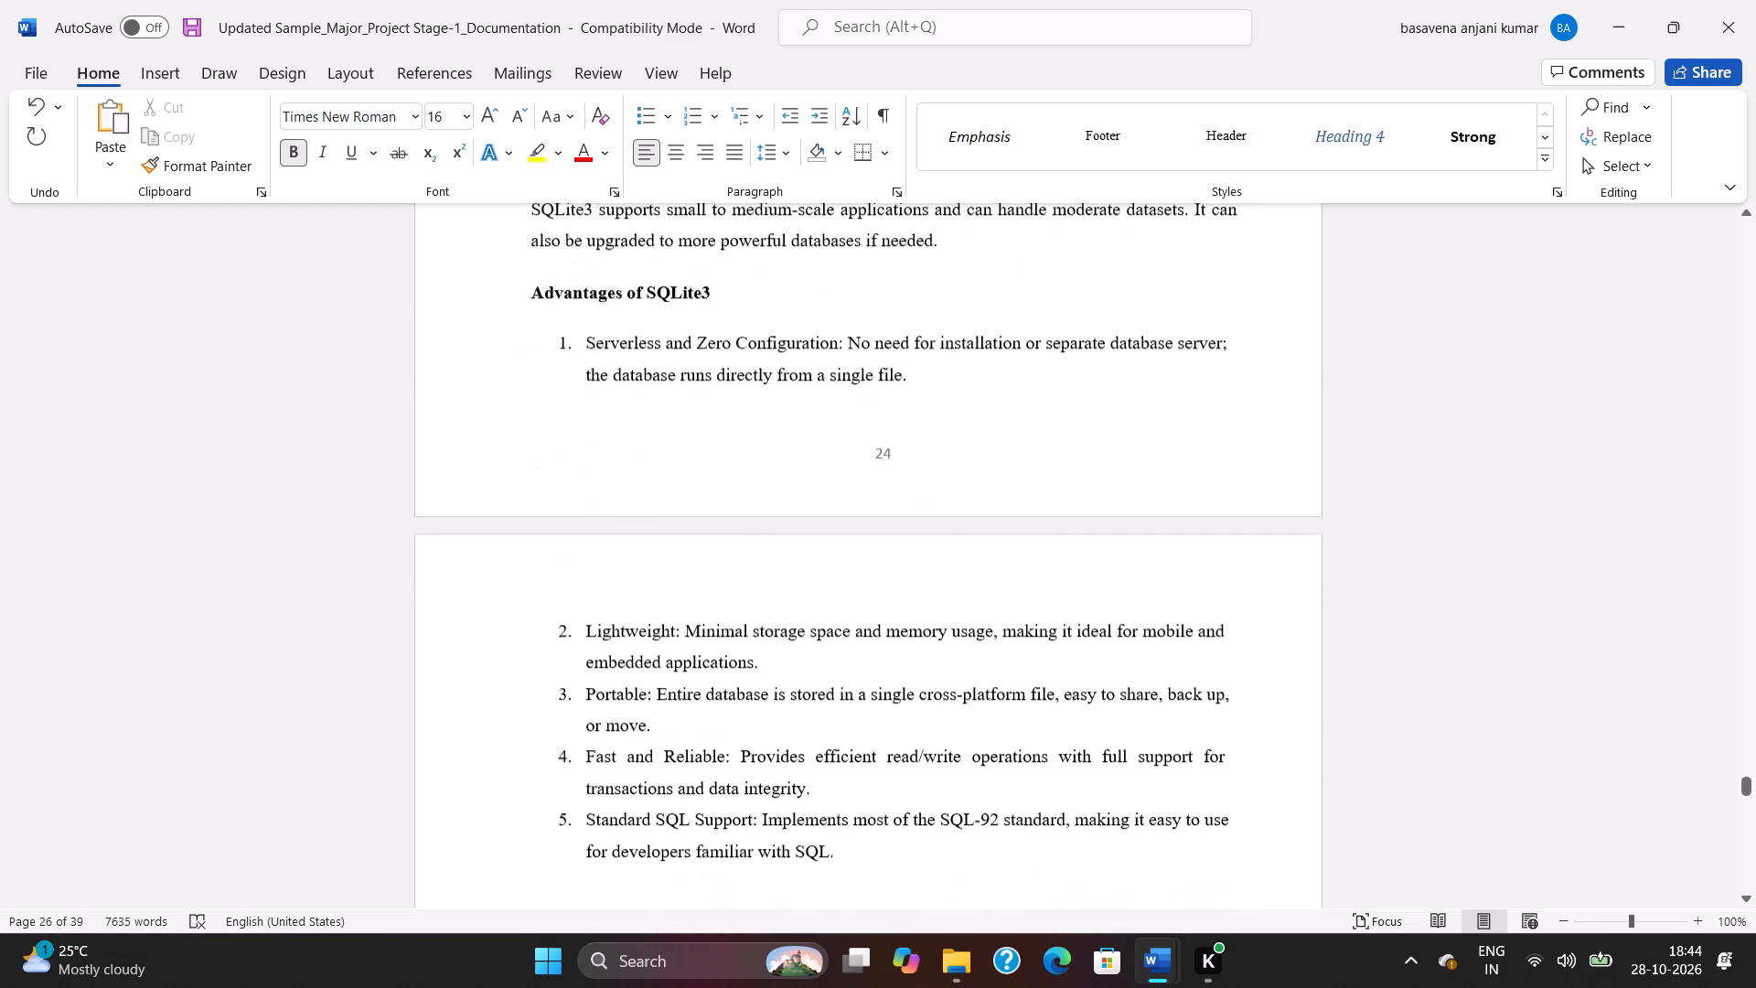
Review the hardware and software requirements in chapter 7 and the functional and non-functional requirements in chapter 8, through to the References.
scroll(883, 349, "down", 17)
scroll(883, 349, "down", 17)
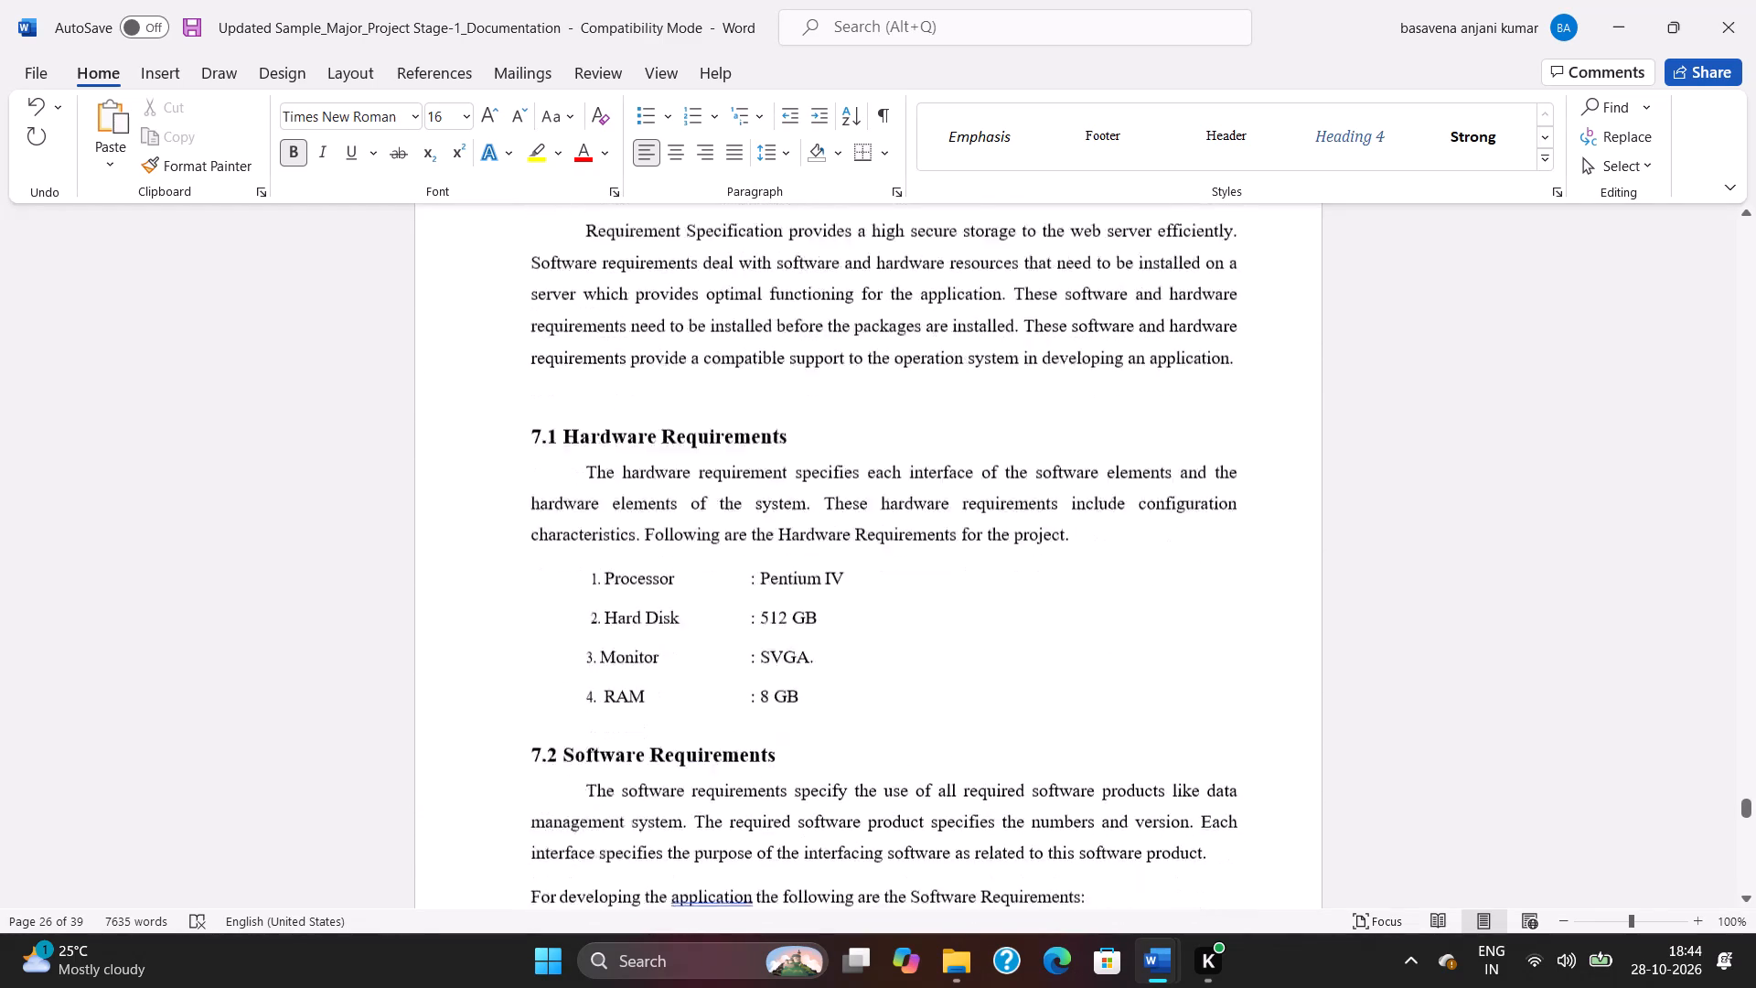
scroll(883, 349, "down", 15)
scroll(883, 349, "down", 19)
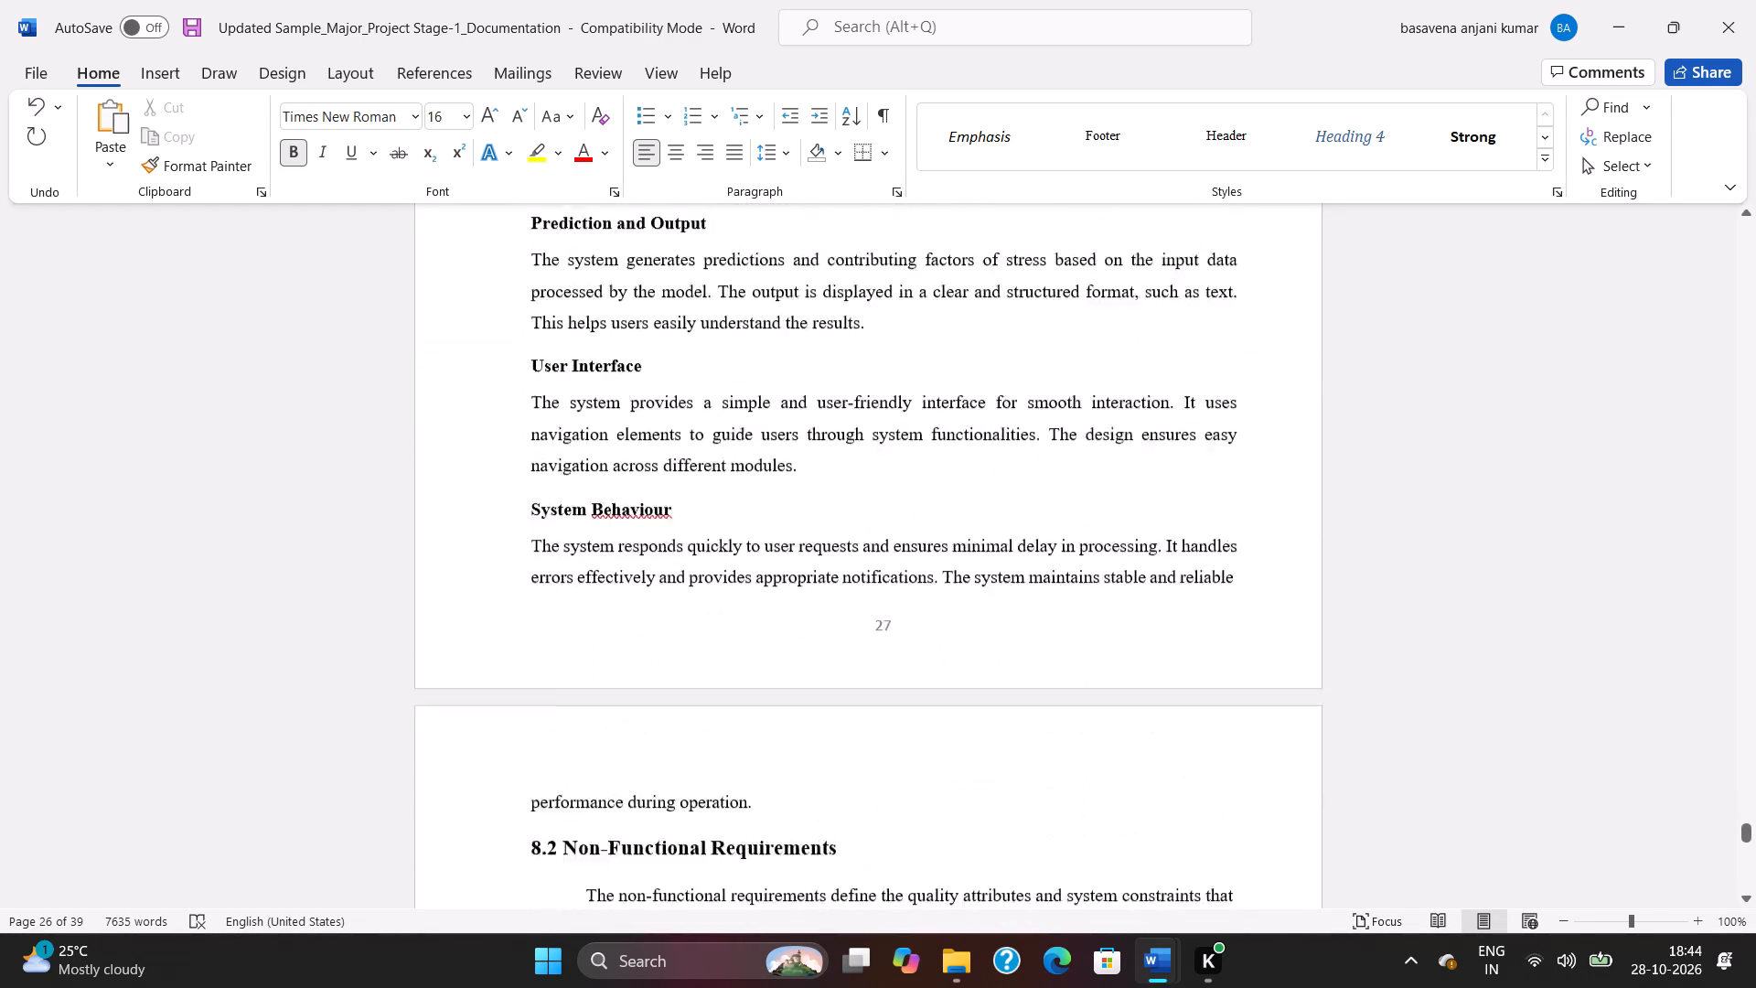
scroll(883, 349, "down", 14)
scroll(883, 349, "down", 16)
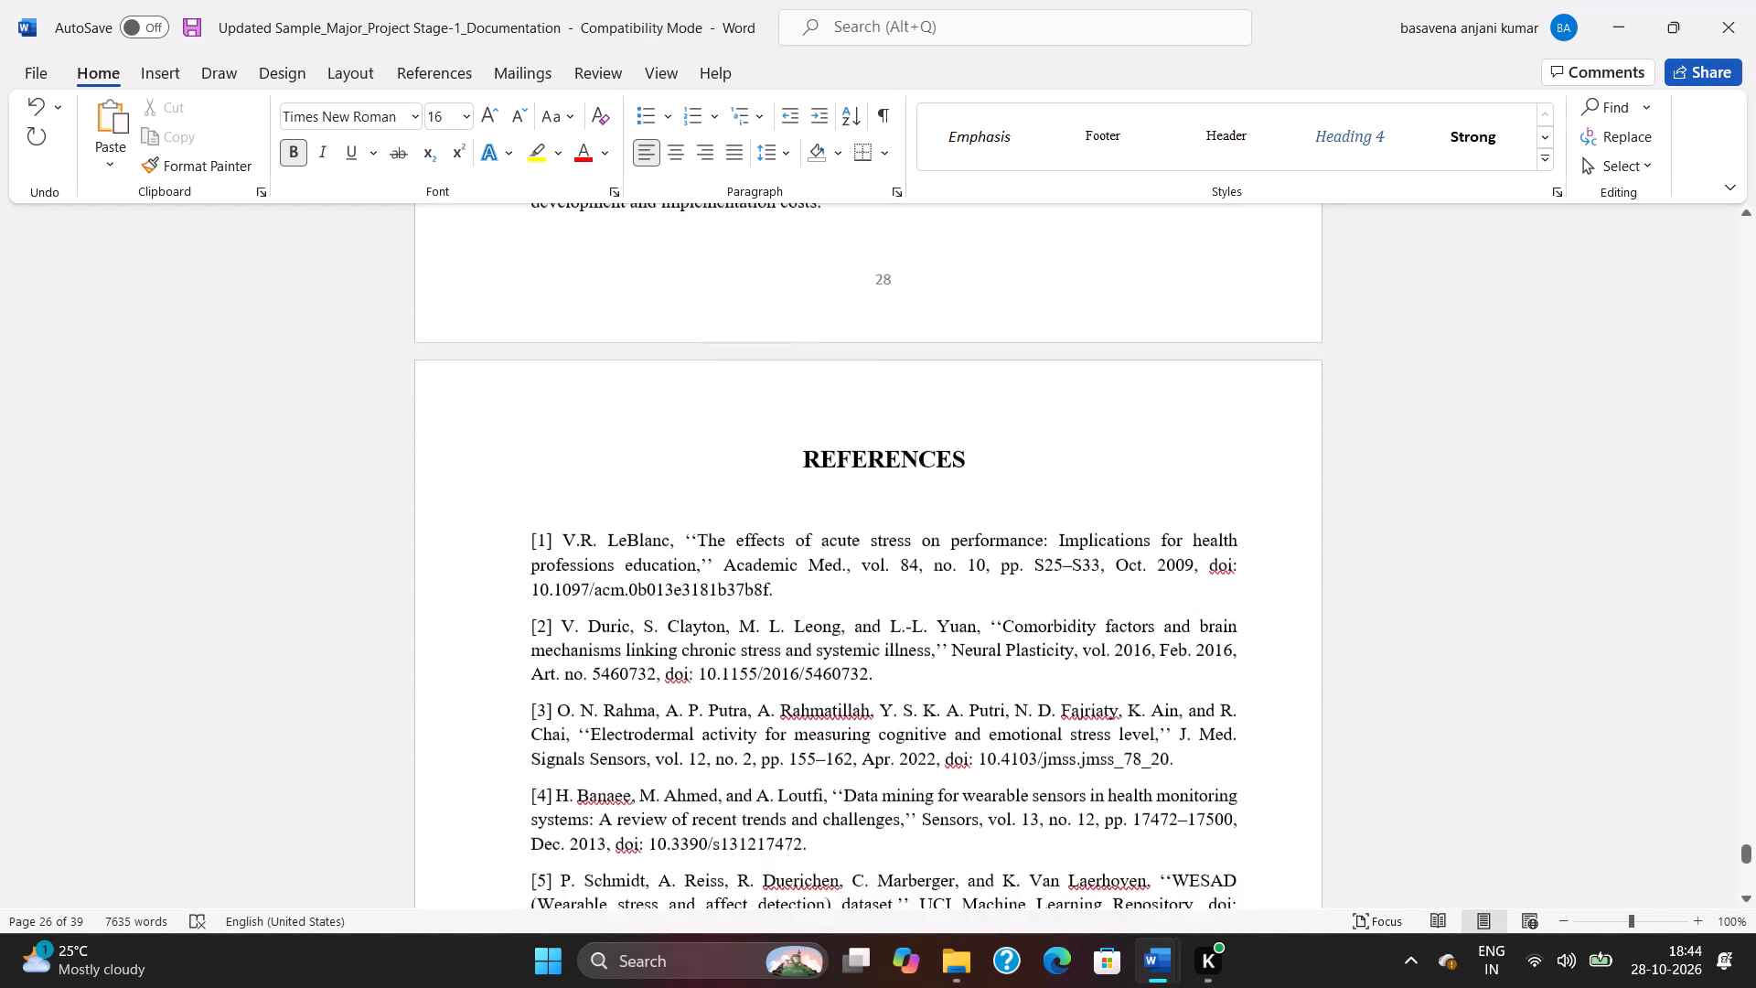
Skim the report's References list through to its last entry on the final page.
scroll(883, 349, "down", 8)
scroll(883, 349, "down", 14)
scroll(883, 349, "down", 11)
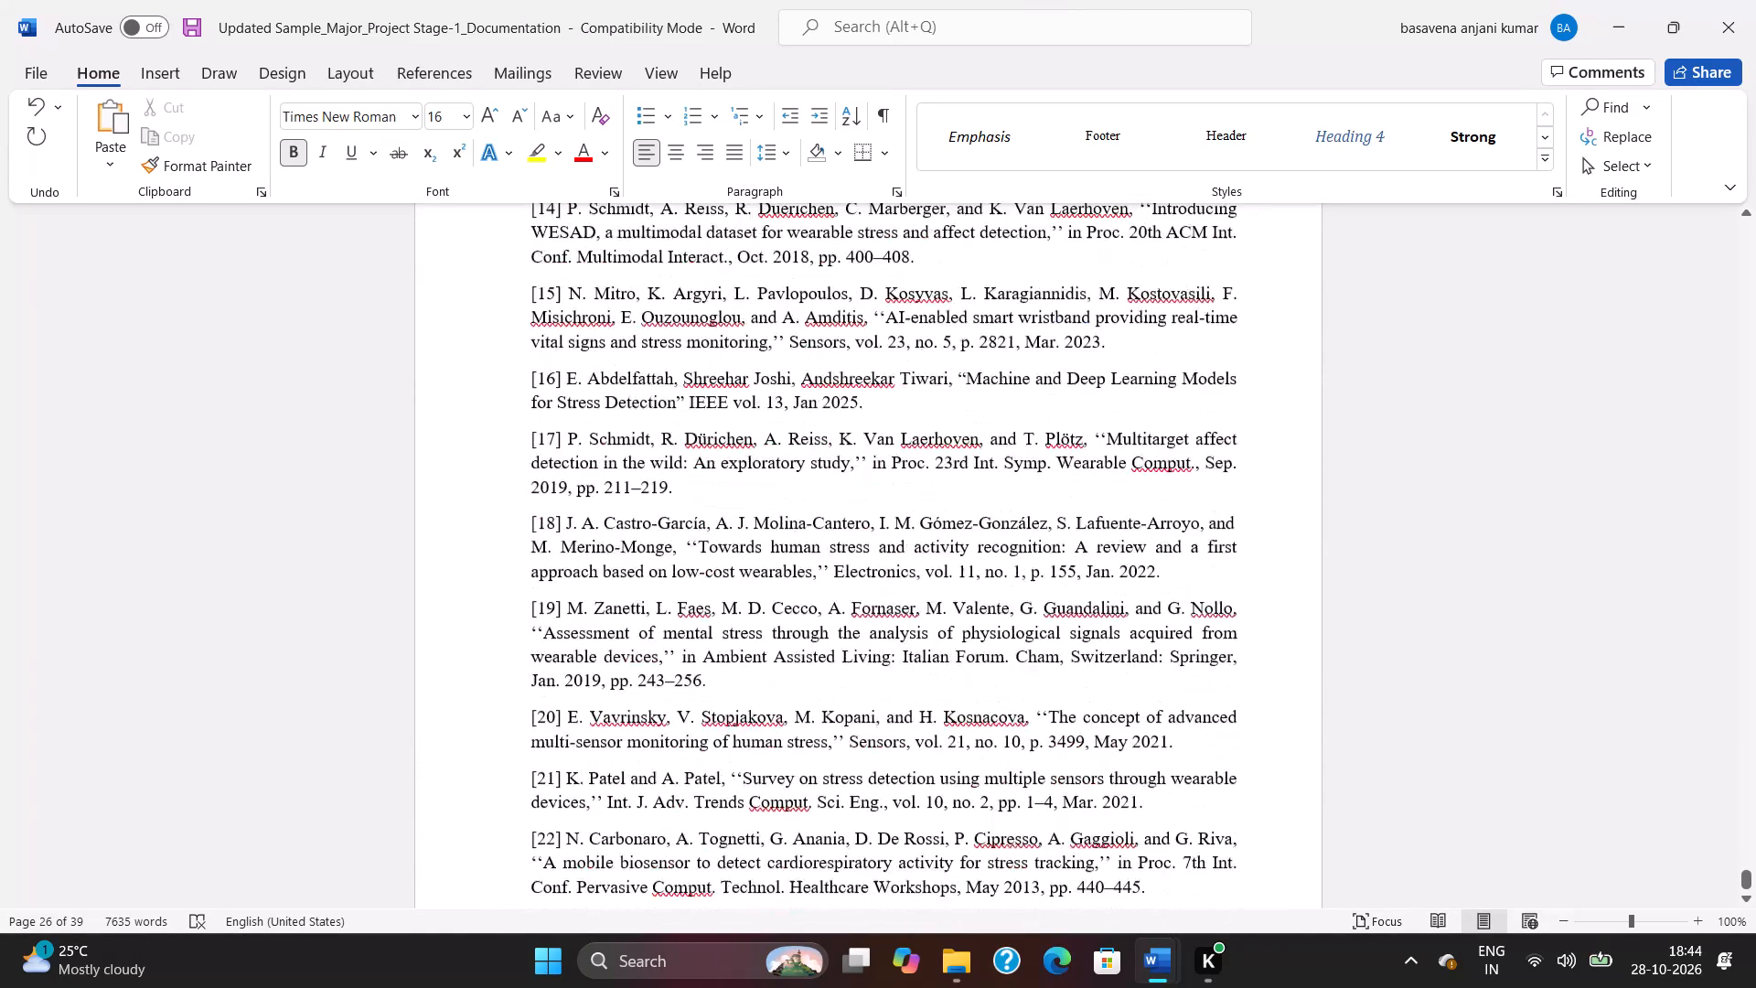
scroll(883, 349, "down", 20)
scroll(883, 349, "down", 1)
scroll(883, 349, "up", 1)
scroll(883, 349, "down", 6)
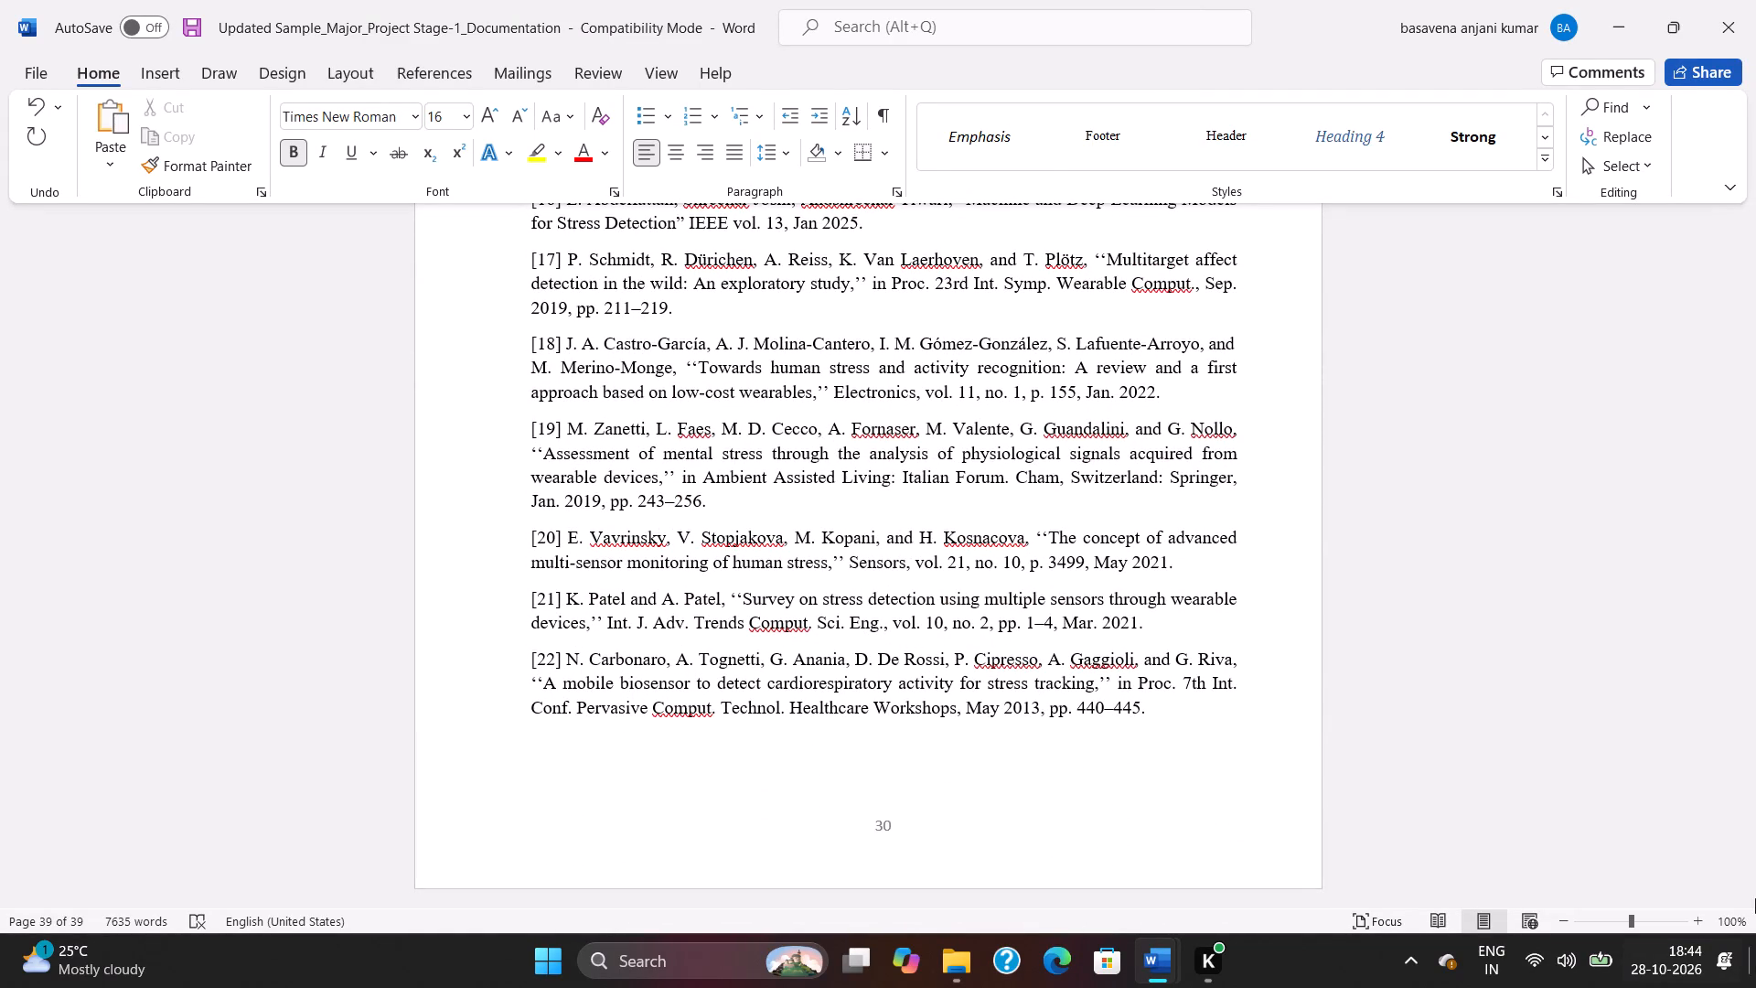
Apply the suggested spacing correction to the guide's name on the report's title page.
left_click_drag(1753, 882, 1755, 305)
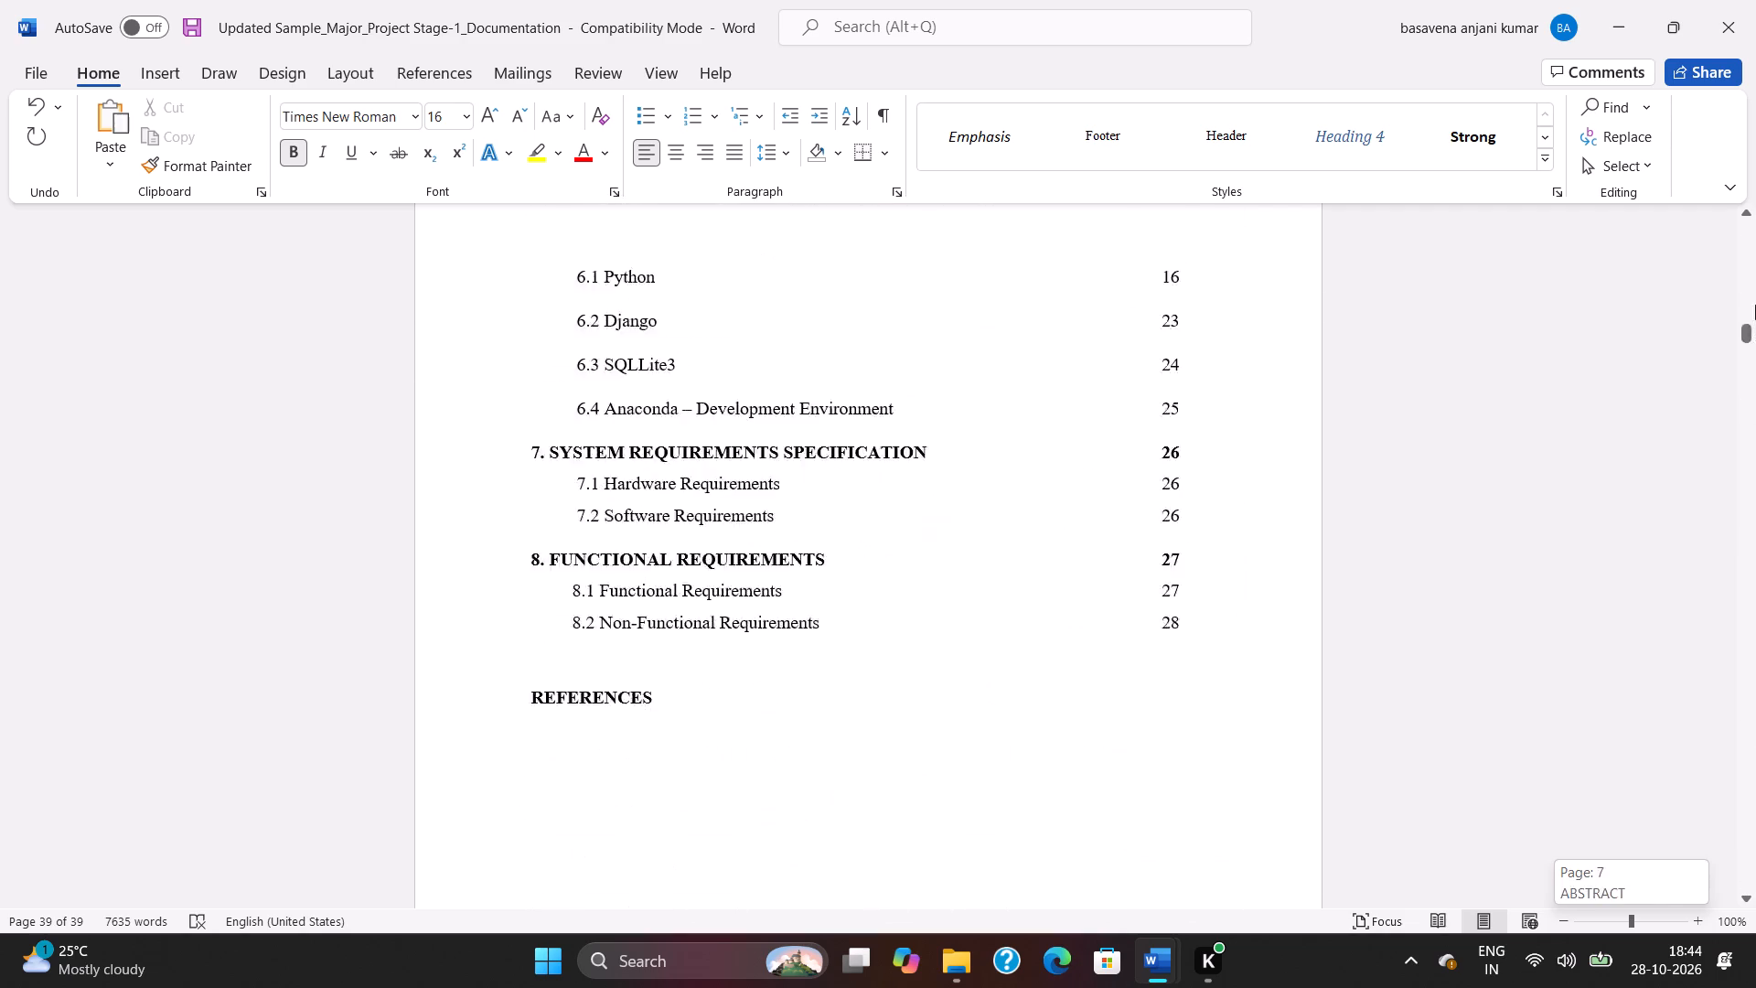
left_click_drag(1755, 305, 1755, 195)
scroll(1151, 392, "down", 4)
scroll(1152, 377, "up", 2)
scroll(1153, 377, "down", 6)
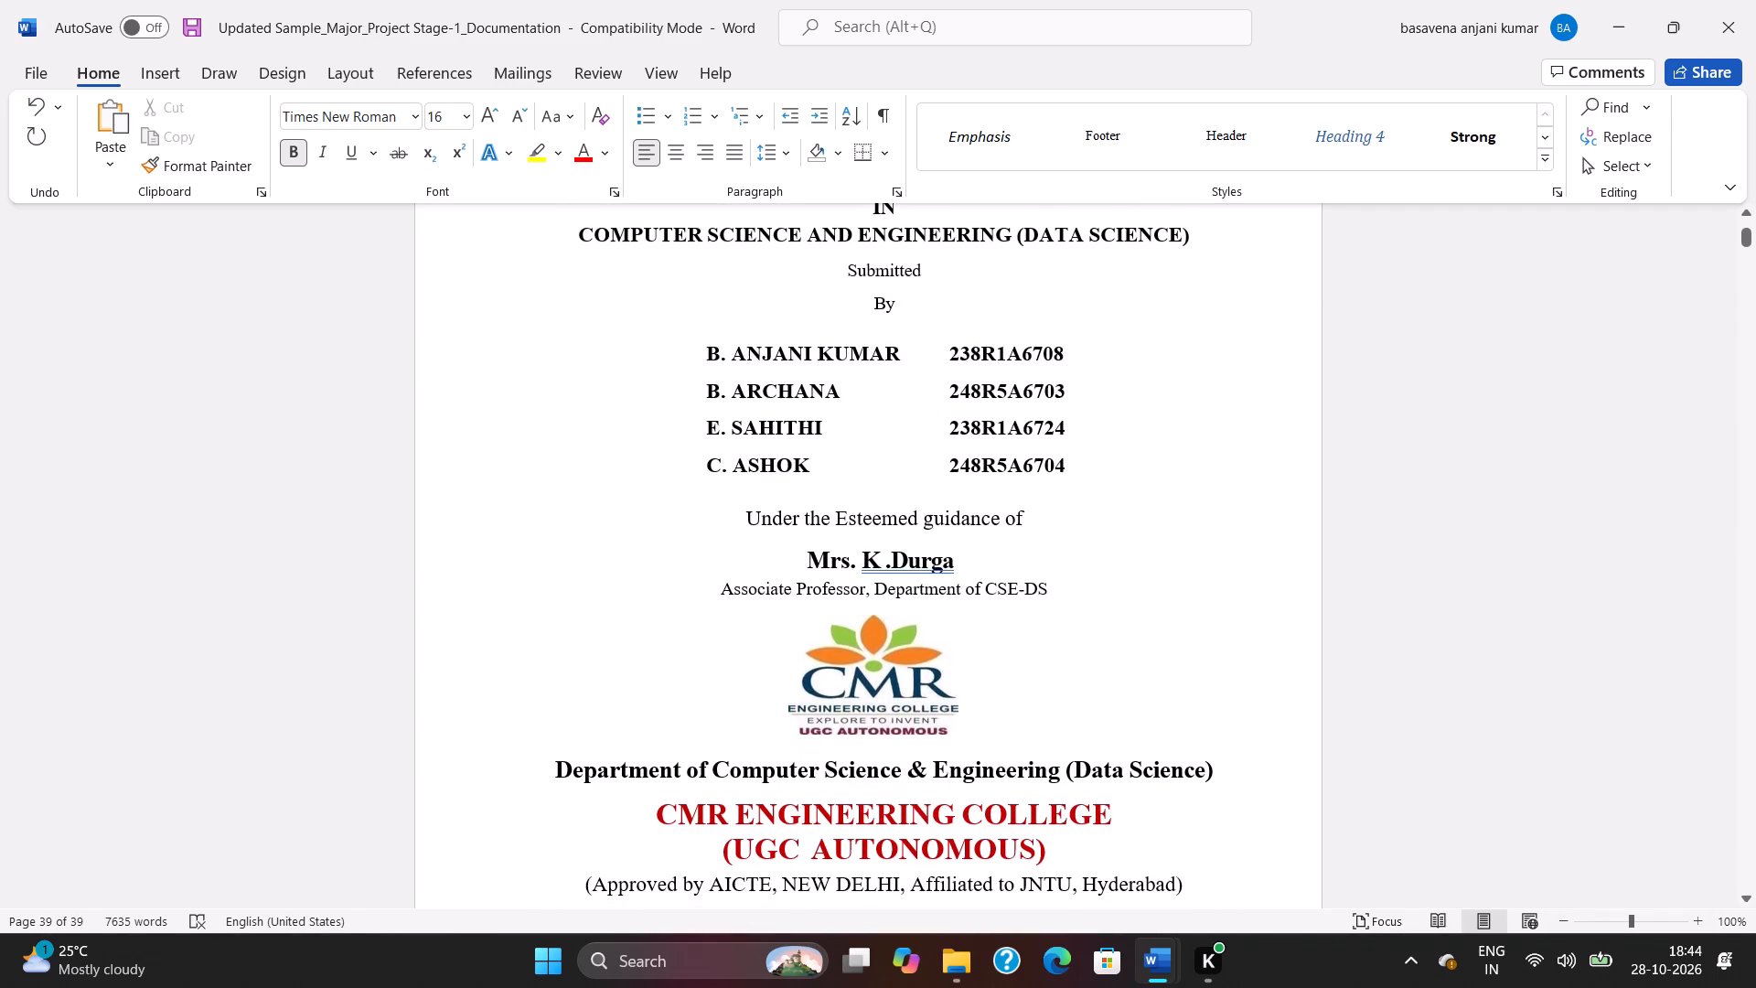
scroll(1156, 372, "down", 17)
scroll(1160, 363, "up", 12)
scroll(994, 373, "up", 2)
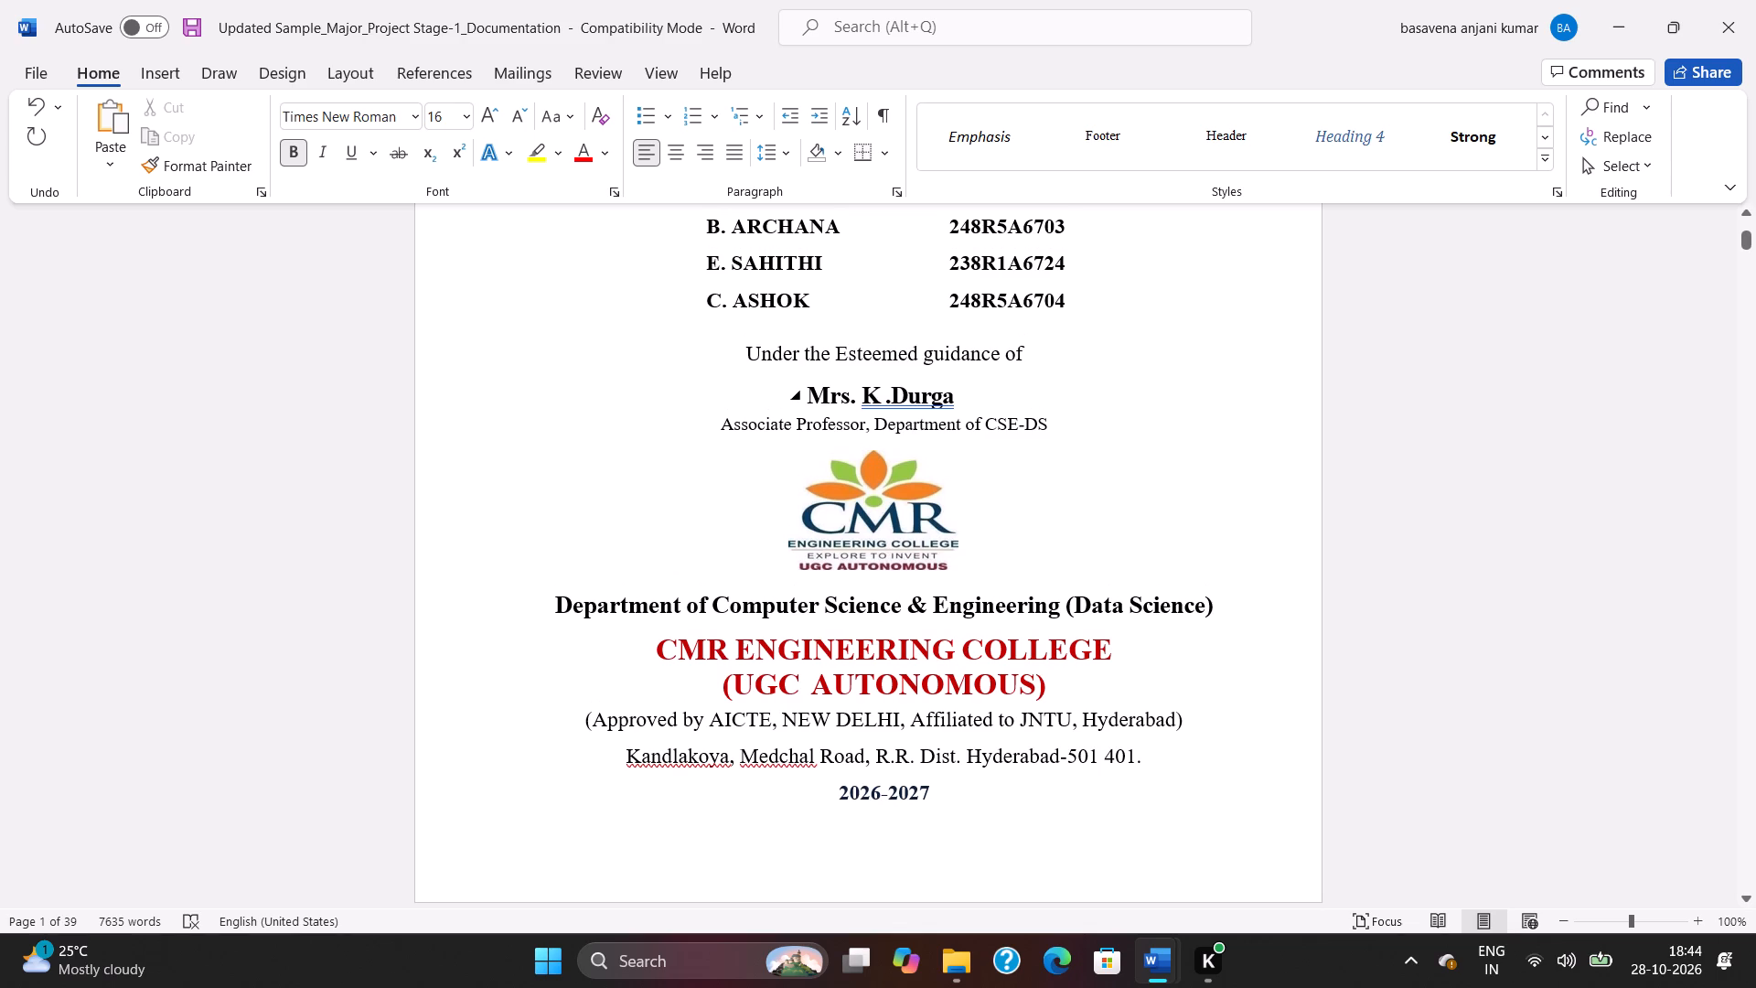
right_click(901, 393)
left_click(866, 425)
Ignore the spelling flags on the internal guide's and department head's names in the Certificate page's signature table.
scroll(942, 390, "down", 18)
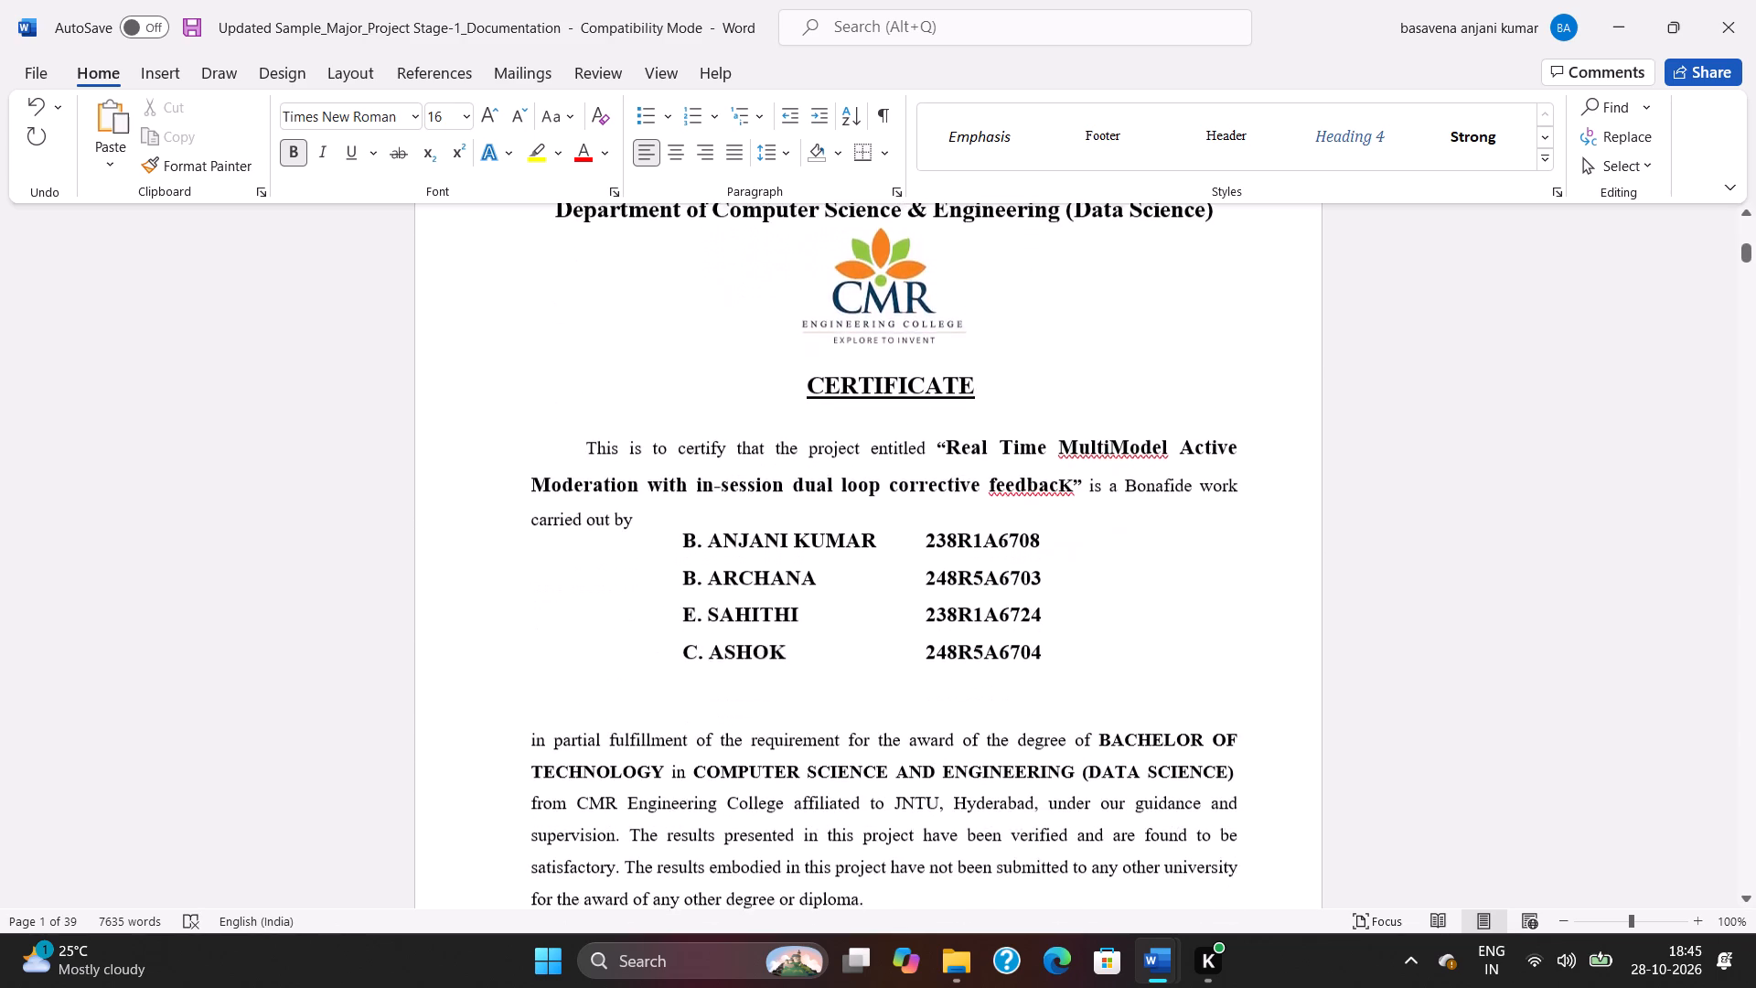
scroll(945, 386, "down", 8)
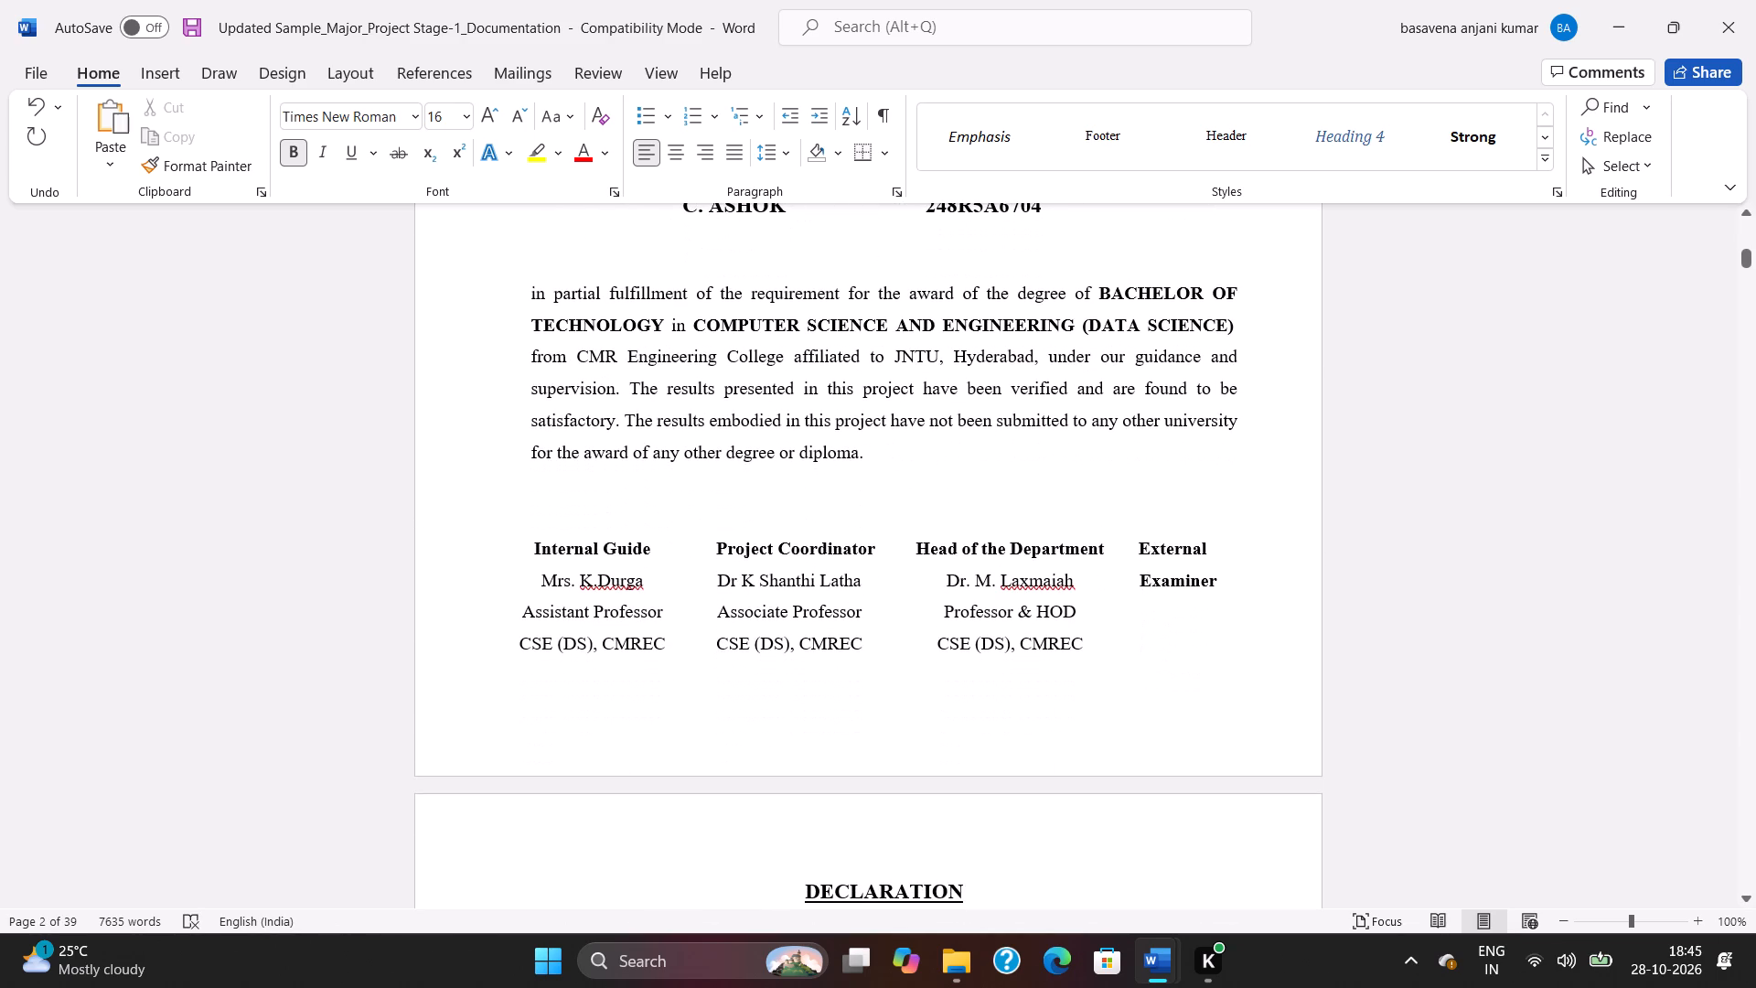
right_click(627, 576)
left_click(530, 191)
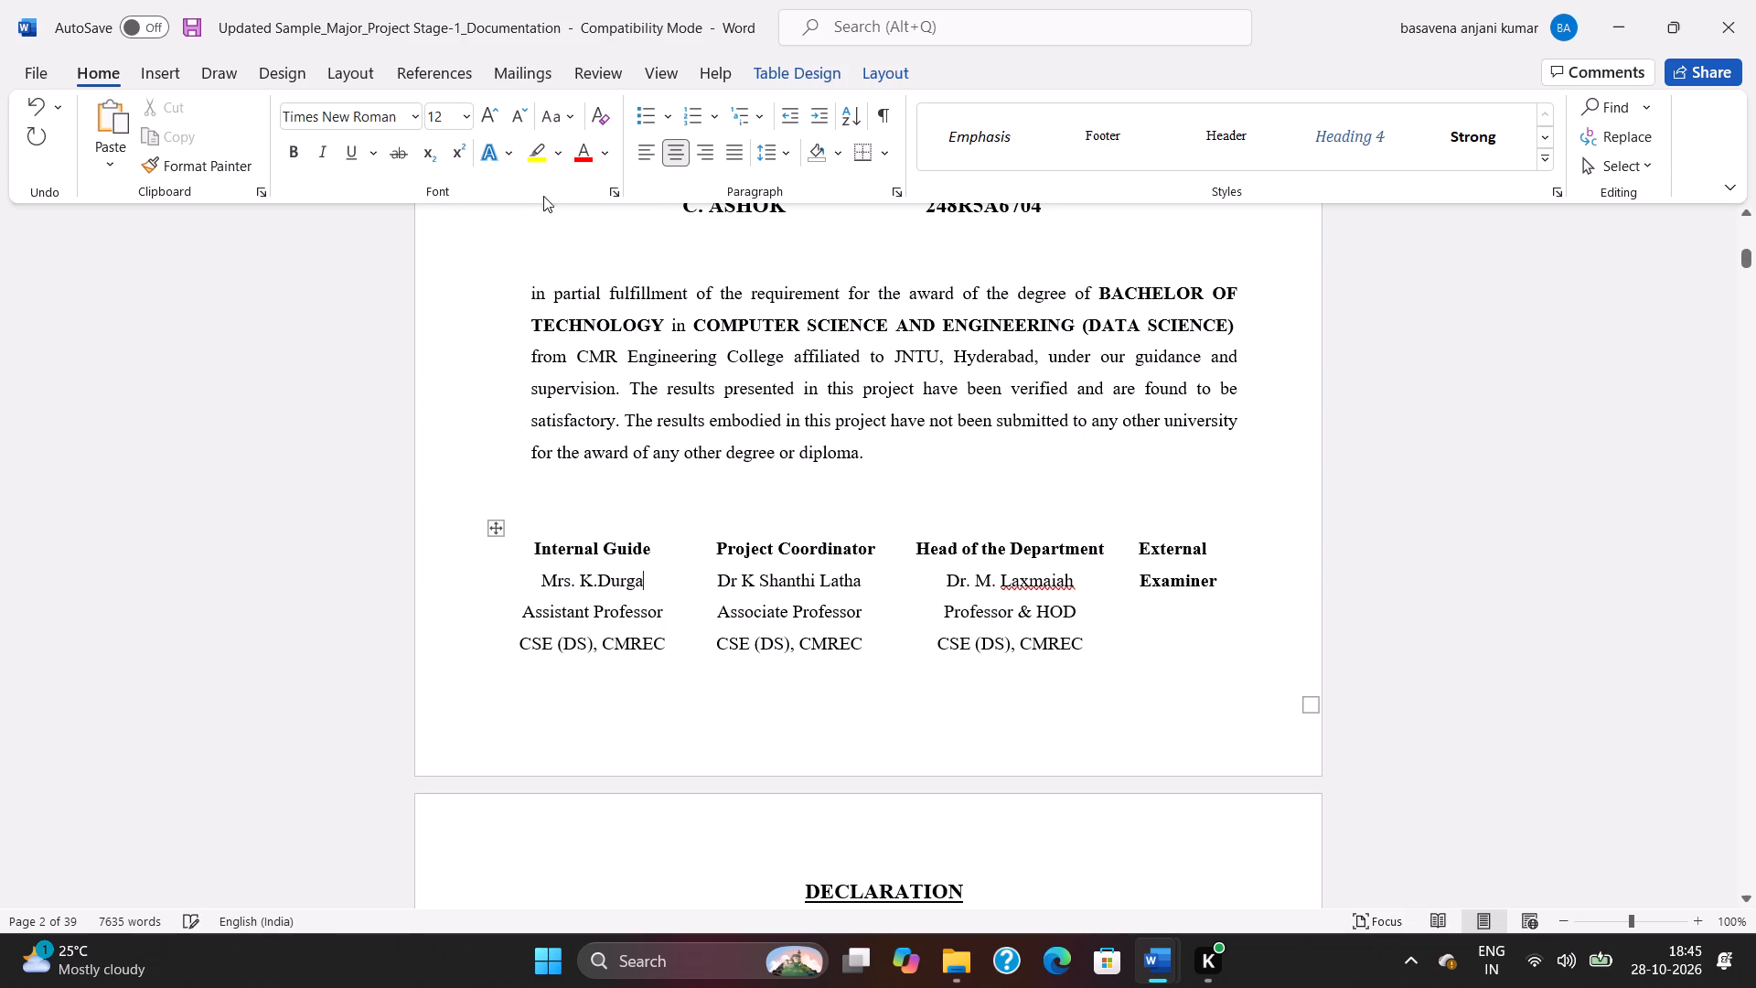
right_click(1033, 585)
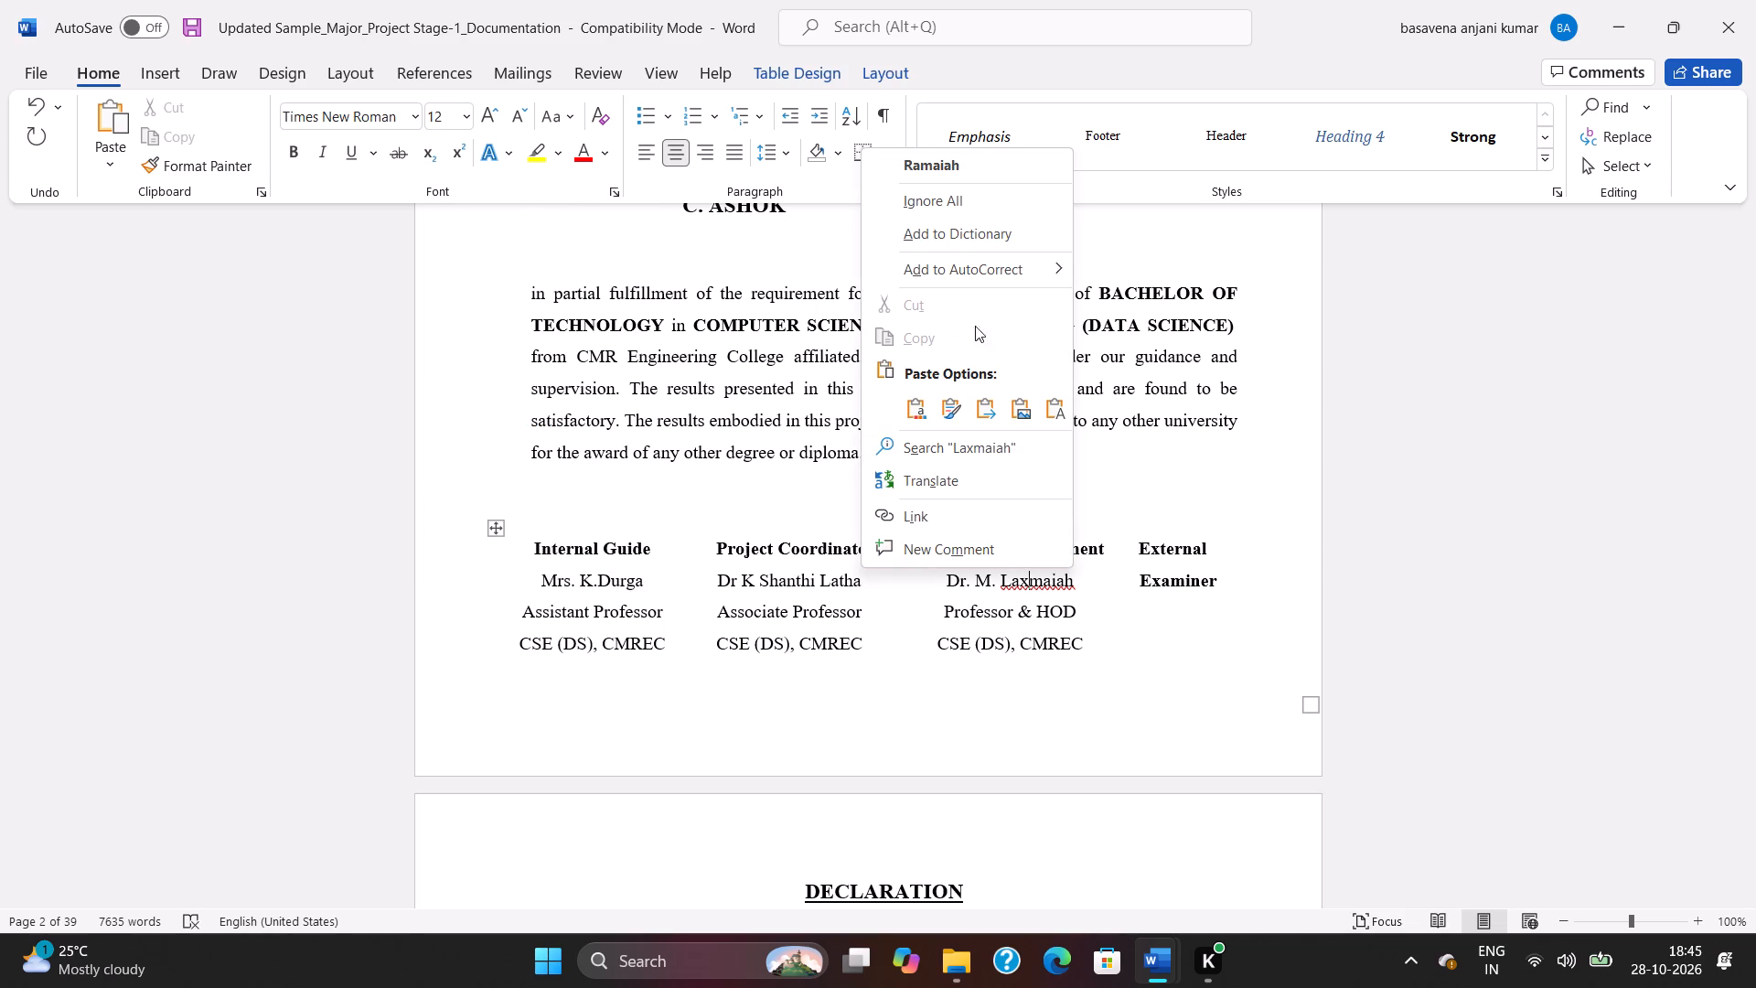
left_click(978, 212)
Ignore all spelling flags for "MultiModel" and "bonafide" in the Declaration paragraph.
scroll(1025, 324, "down", 7)
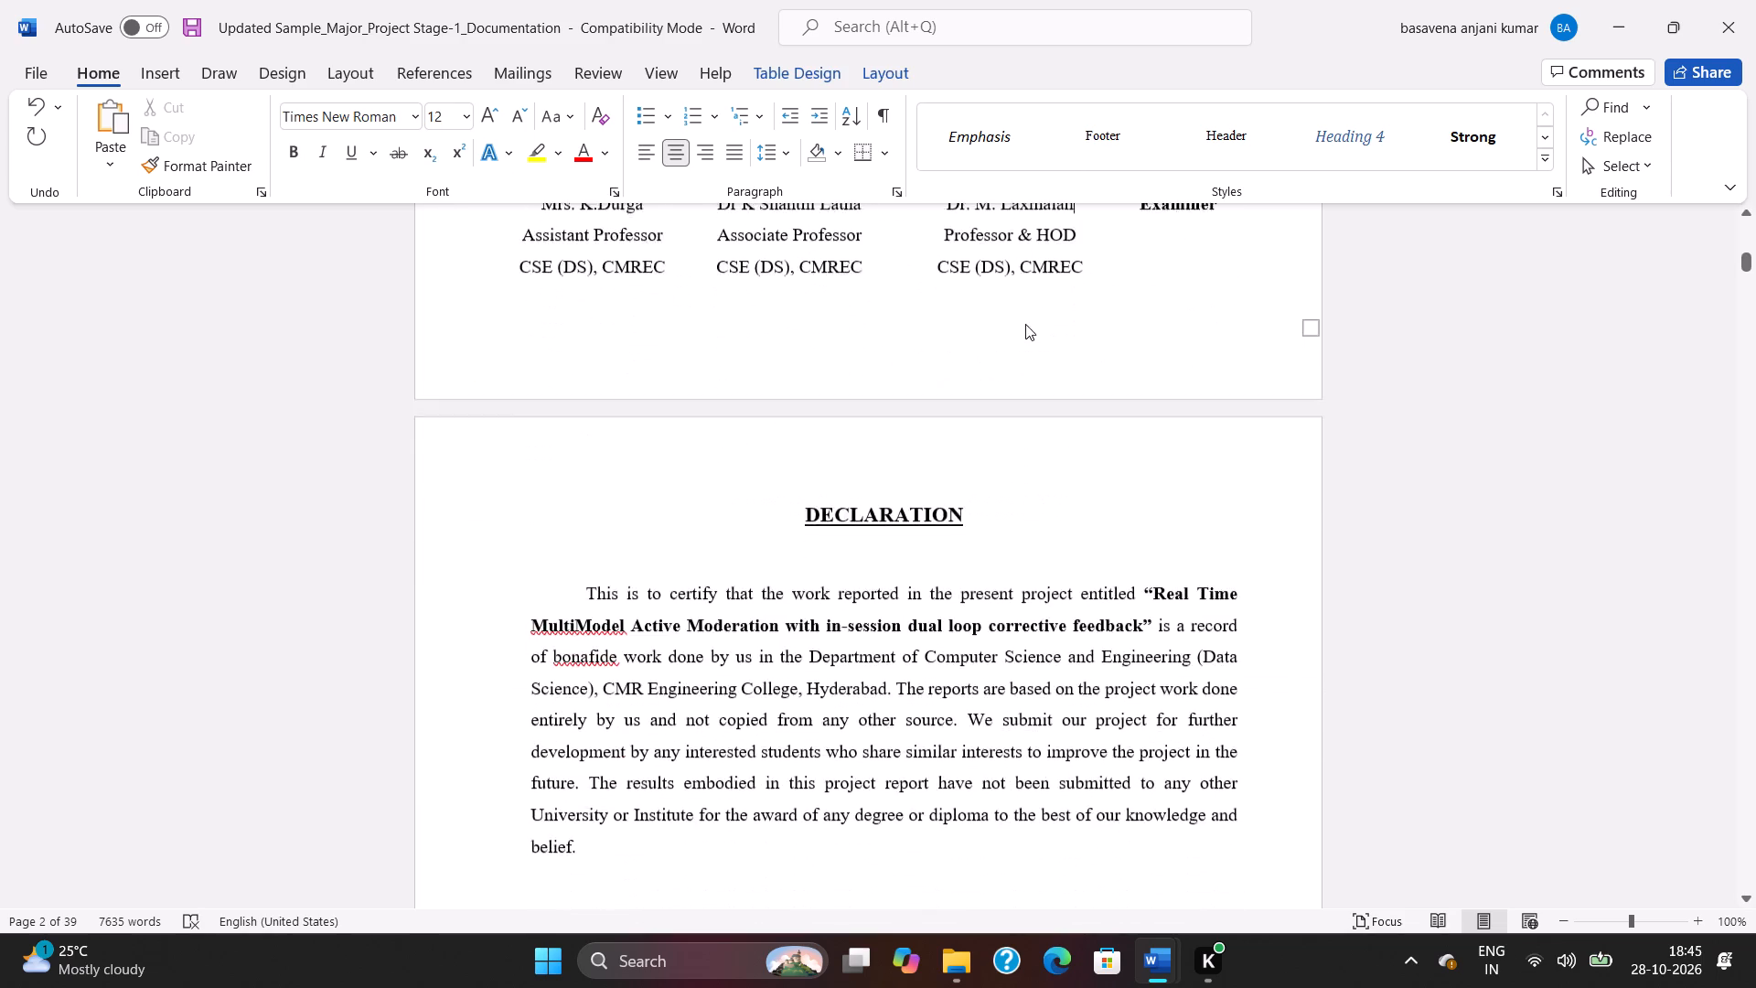
scroll(1025, 324, "down", 3)
right_click(565, 449)
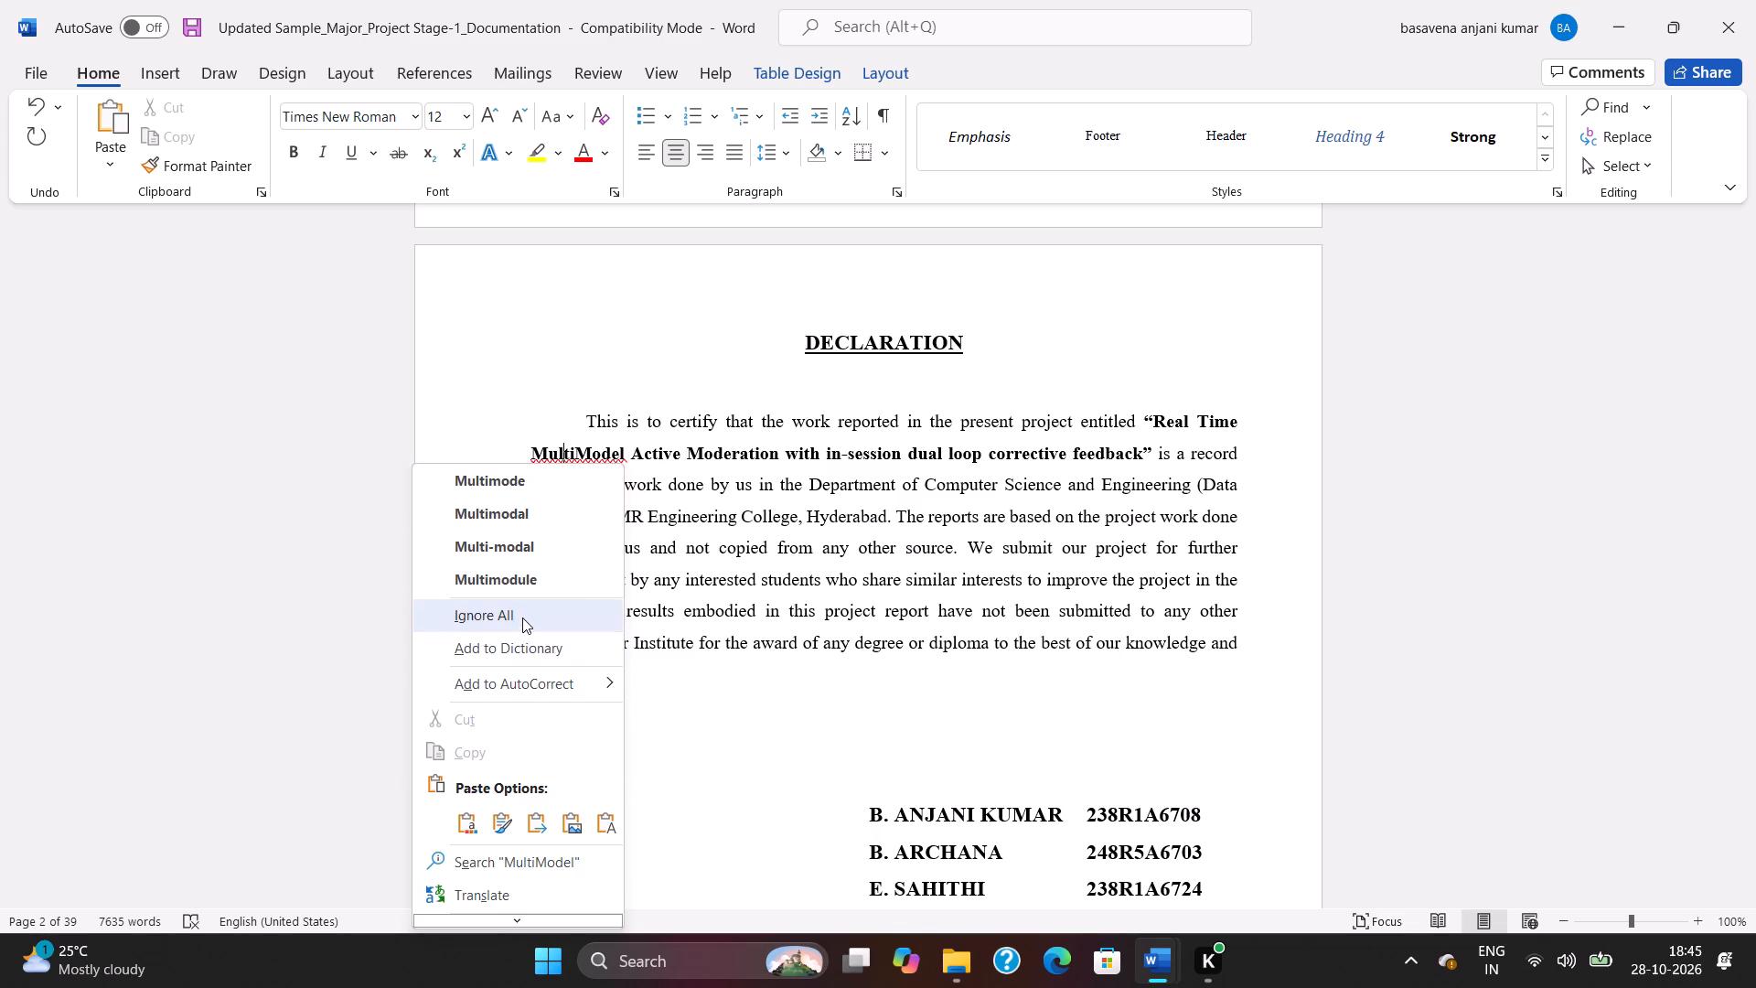
left_click(522, 617)
right_click(587, 487)
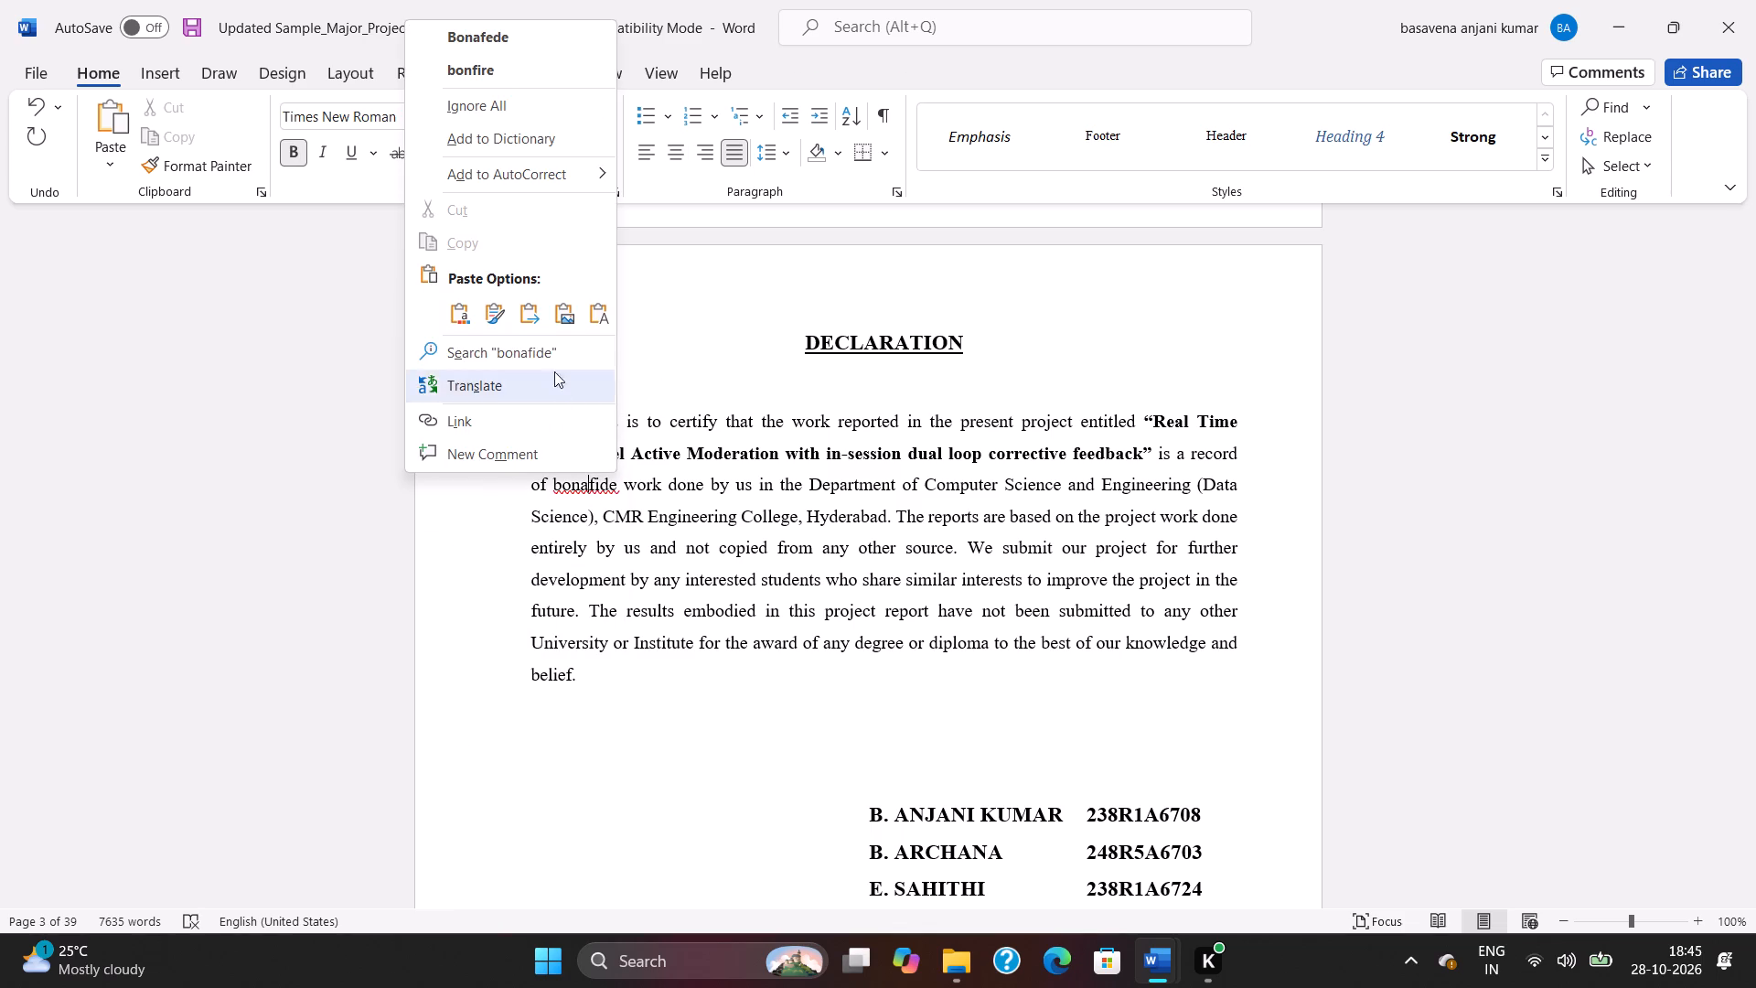
left_click(575, 95)
Ignore the spelling and grammar flags on the department head's name and the spelling flag on "Associate" in the Acknowledgment.
scroll(829, 407, "down", 2)
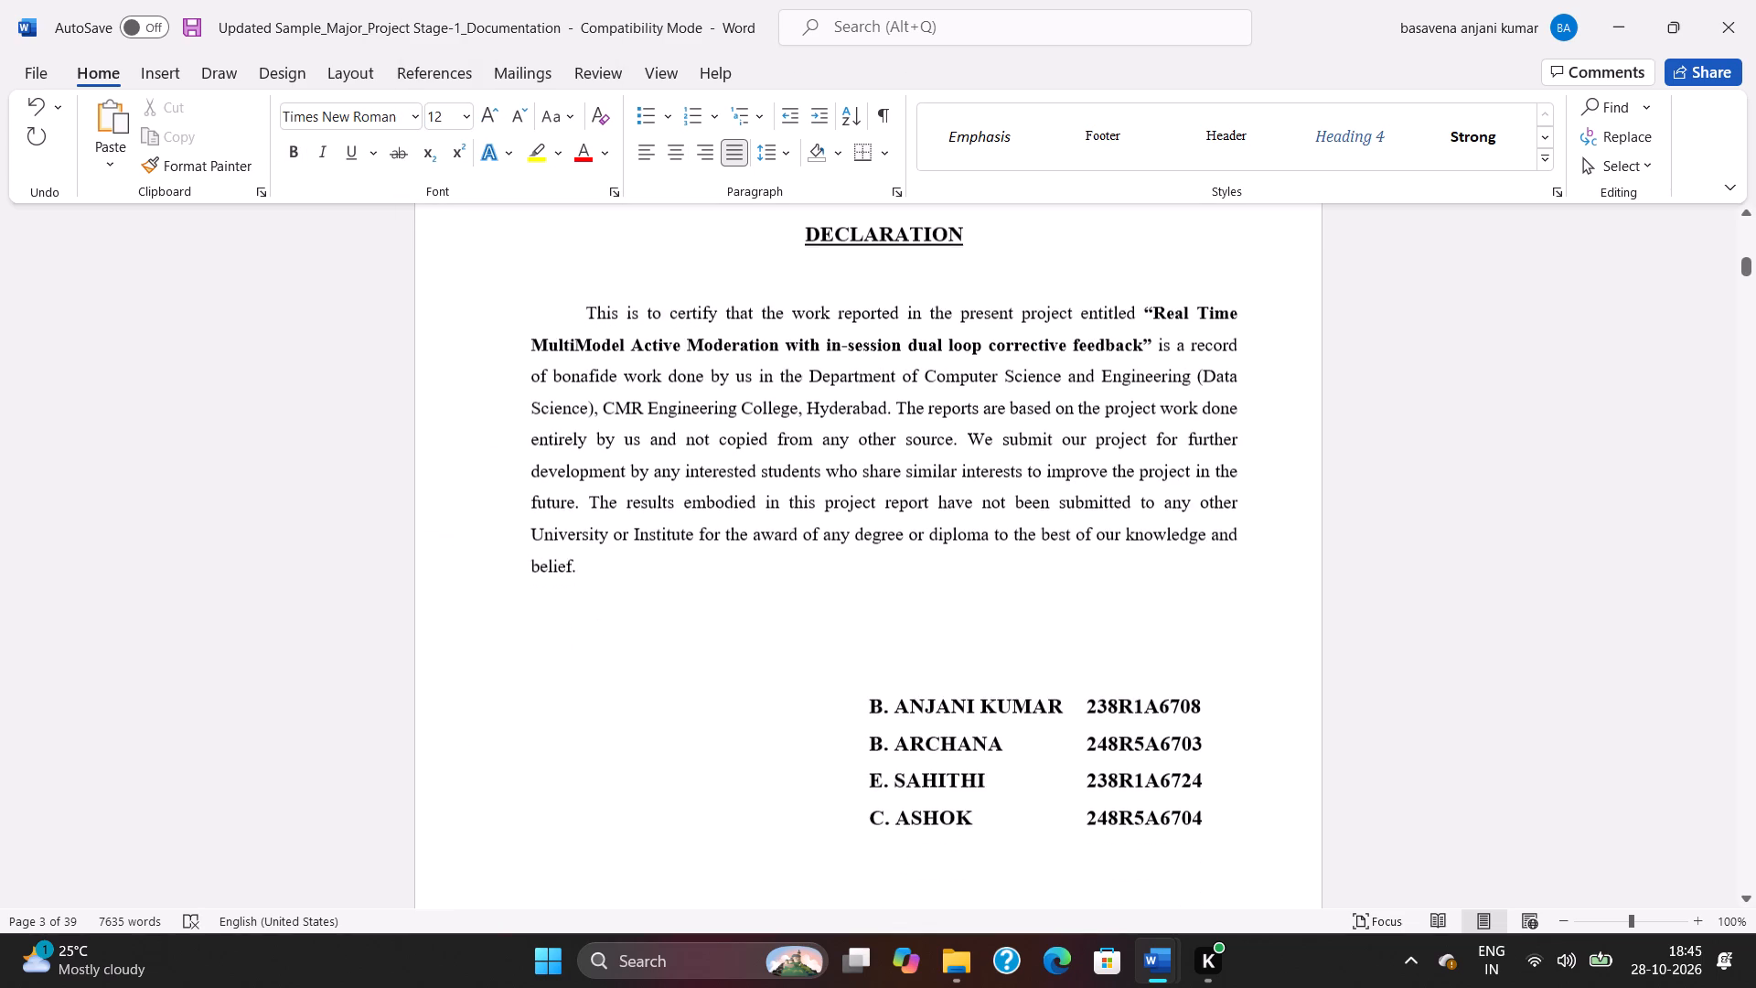
scroll(831, 403, "down", 7)
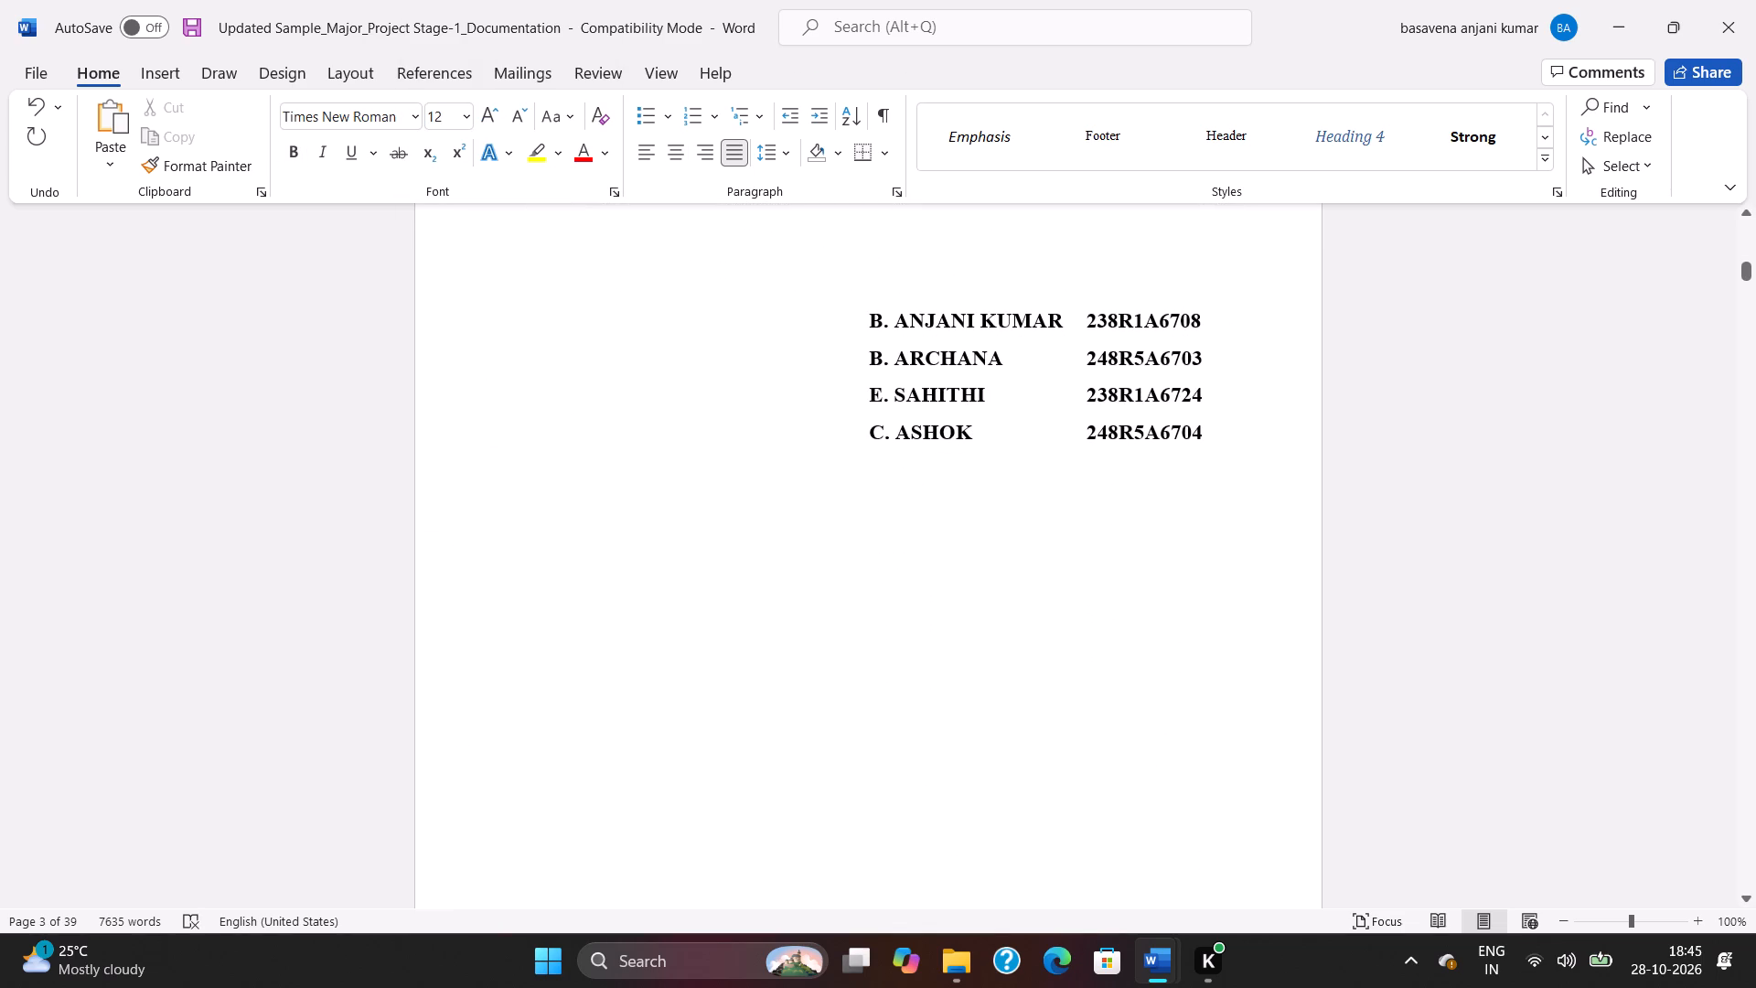
scroll(842, 386, "down", 14)
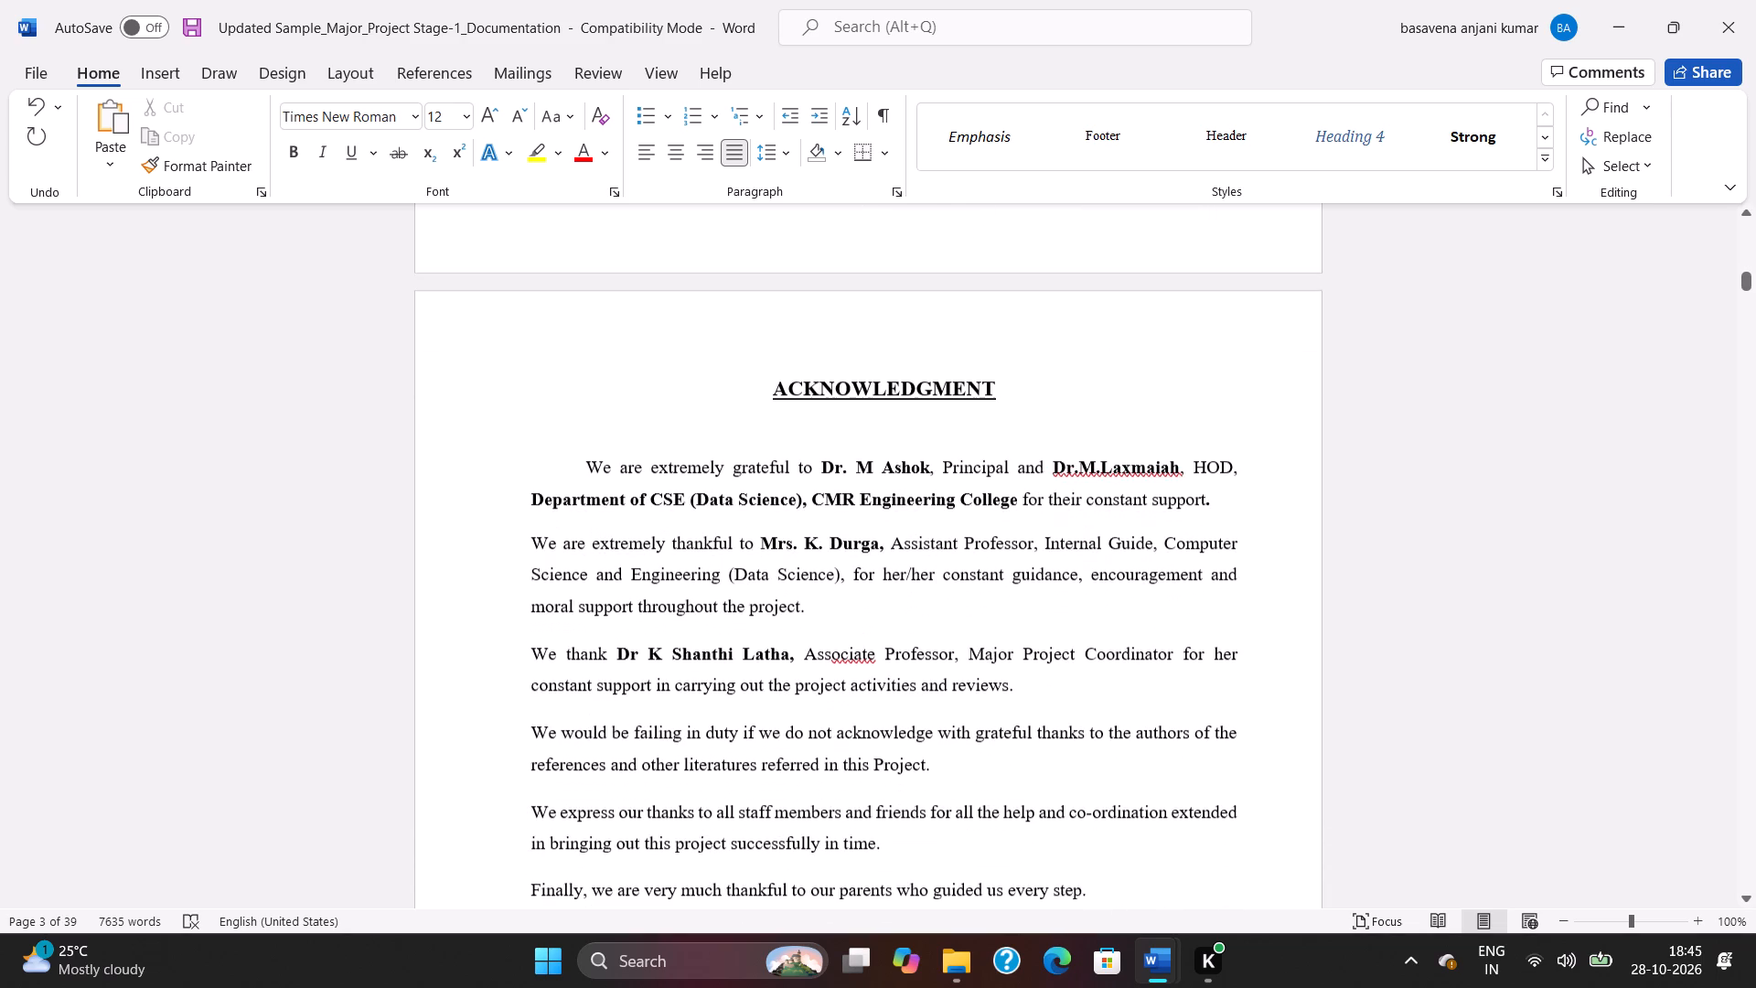
right_click(1126, 457)
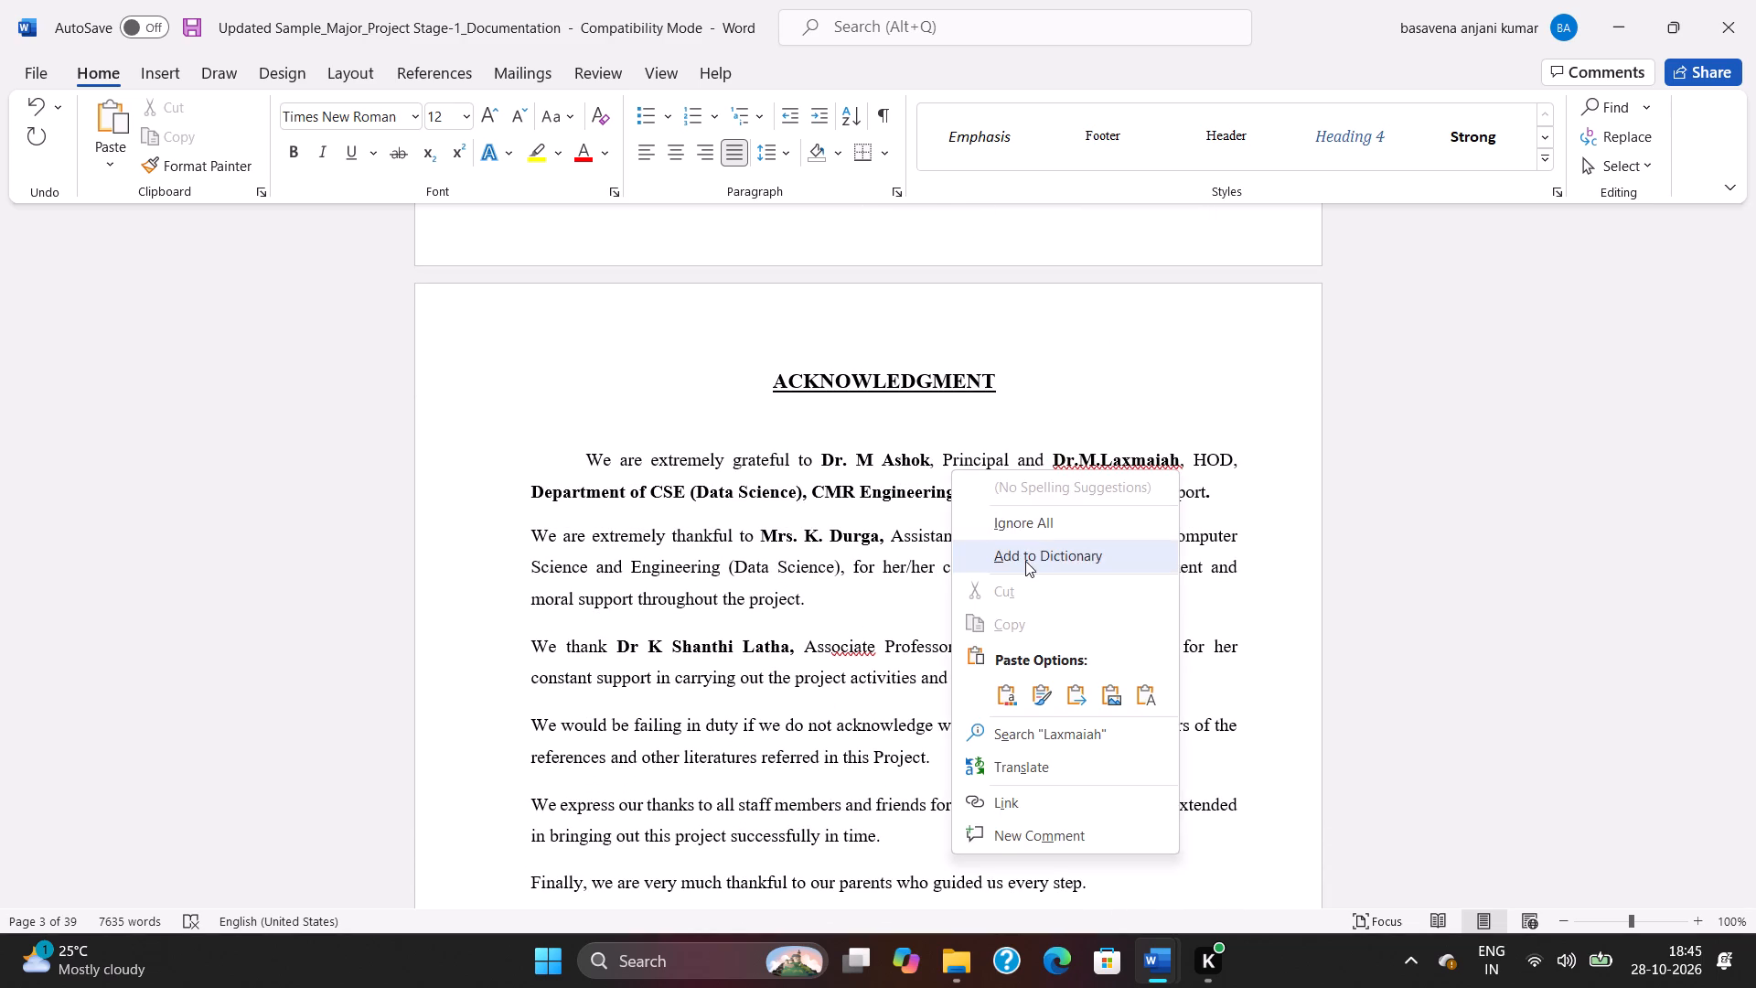
left_click(1030, 527)
right_click(1110, 464)
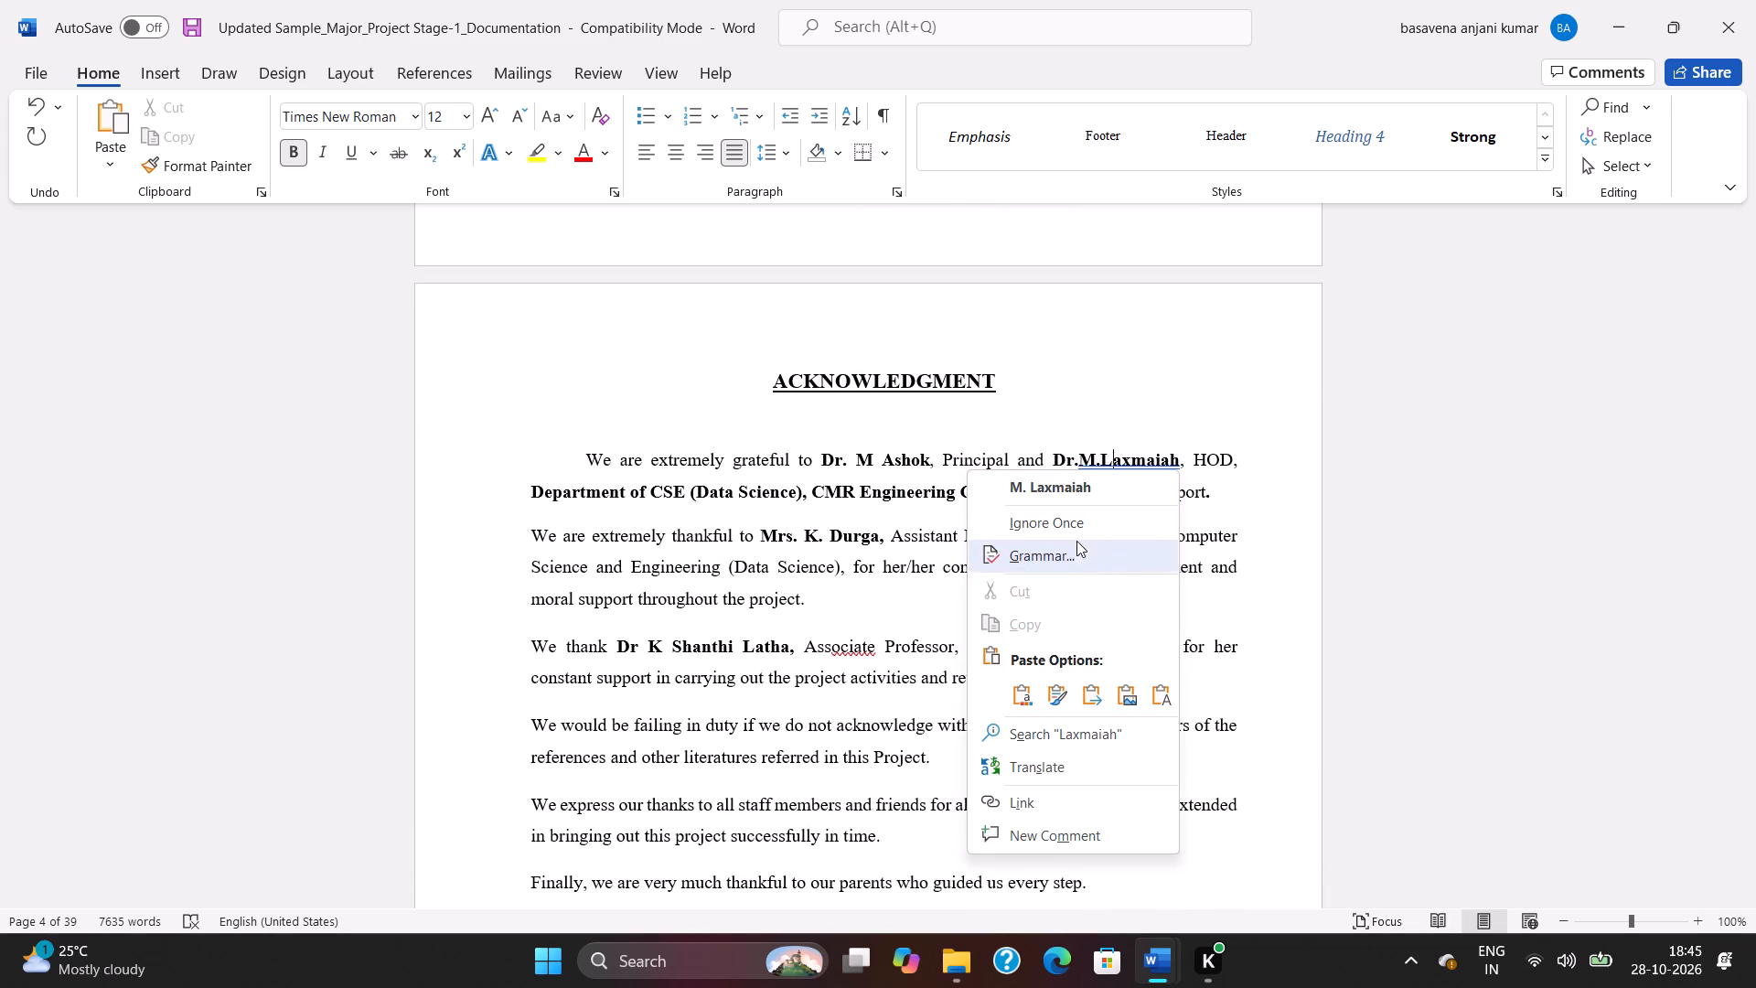
left_click(1069, 519)
scroll(1092, 483, "down", 8)
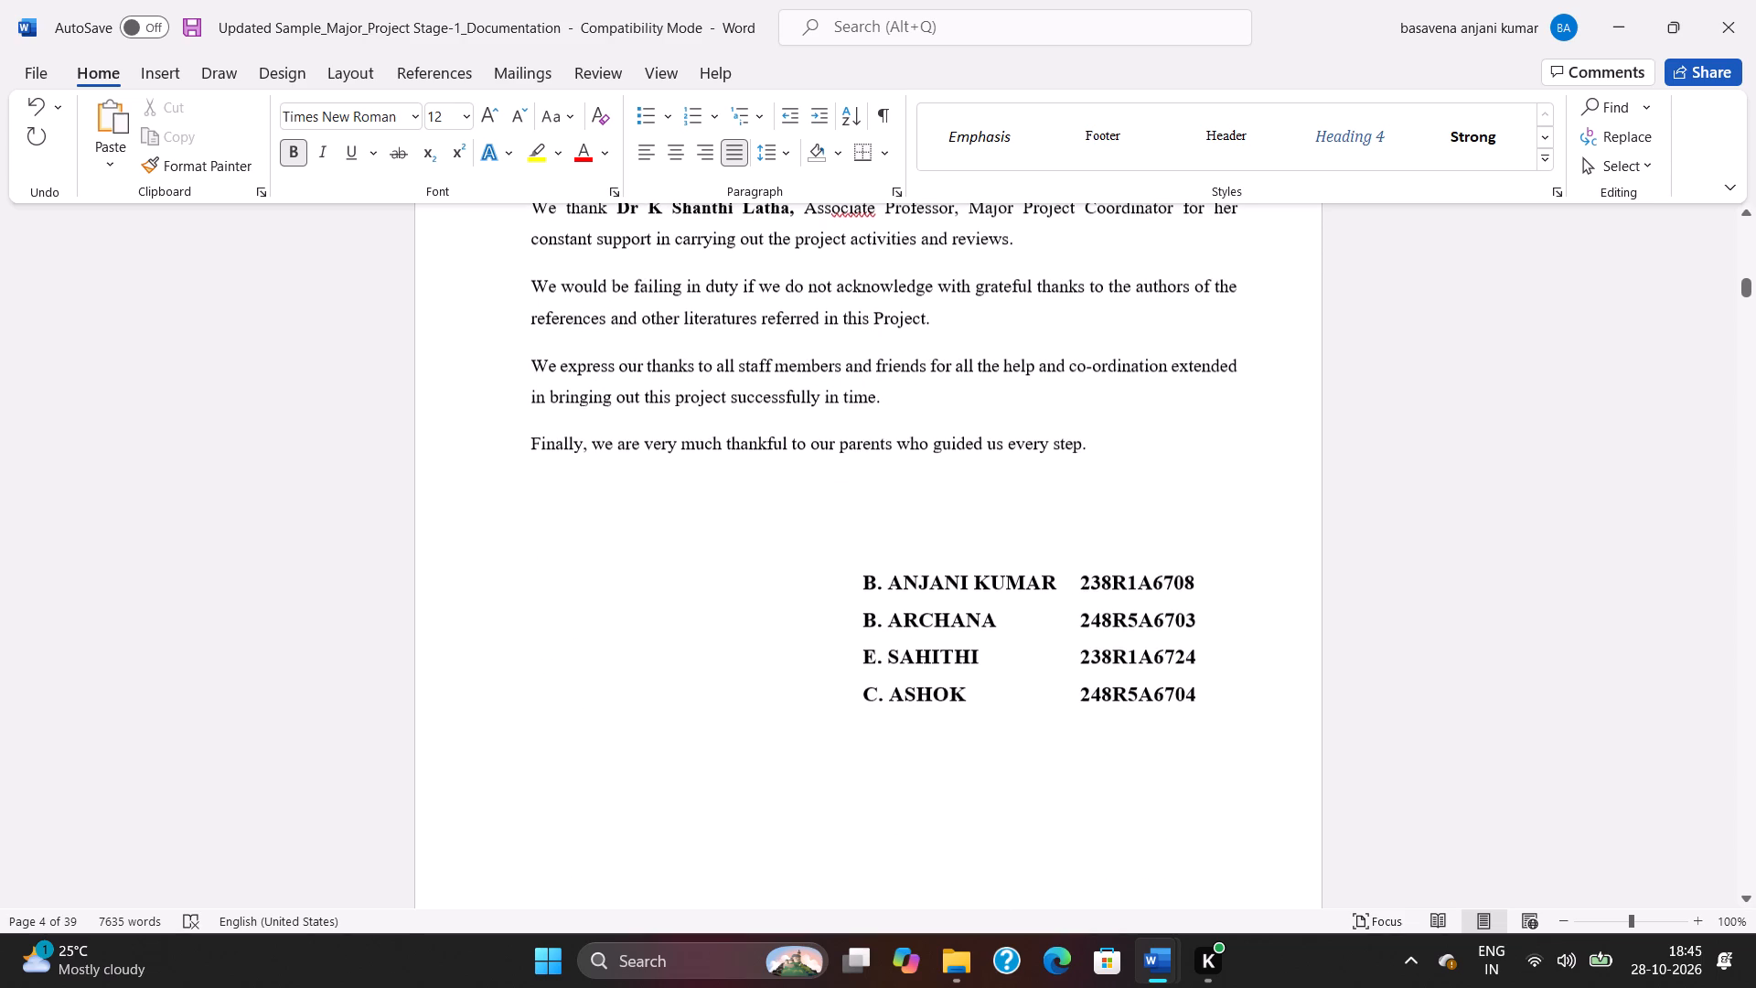
scroll(1096, 473, "up", 3)
right_click(861, 369)
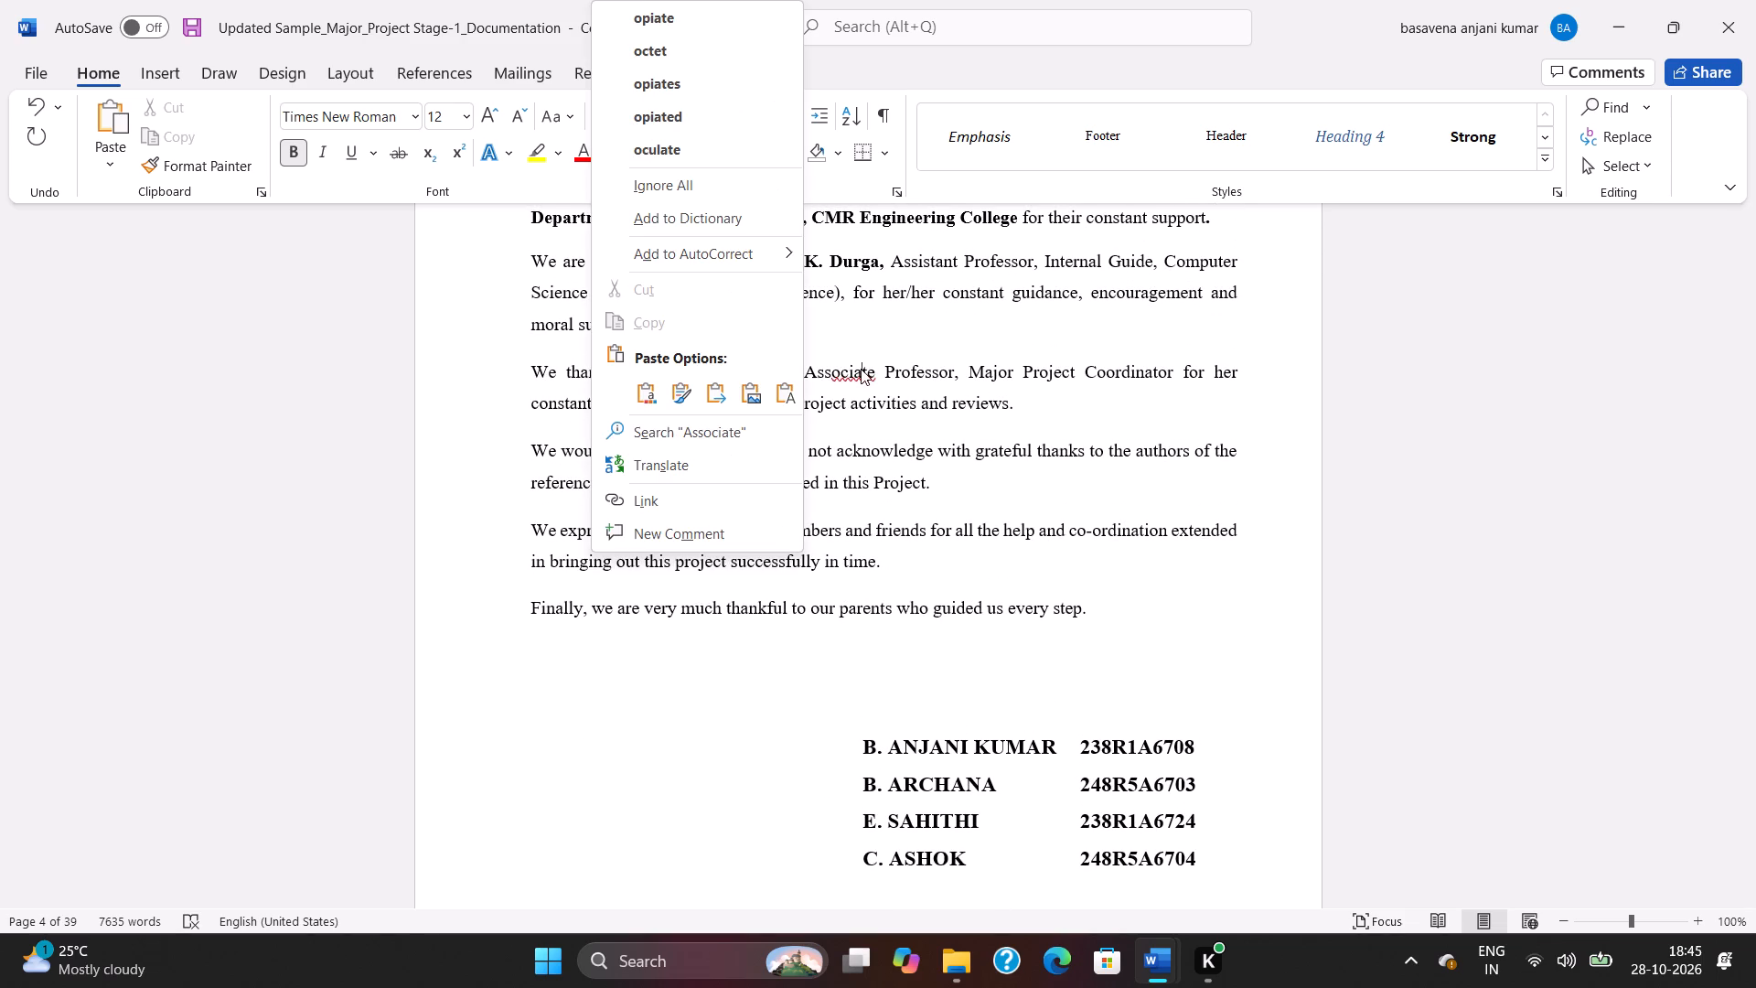
left_click(694, 189)
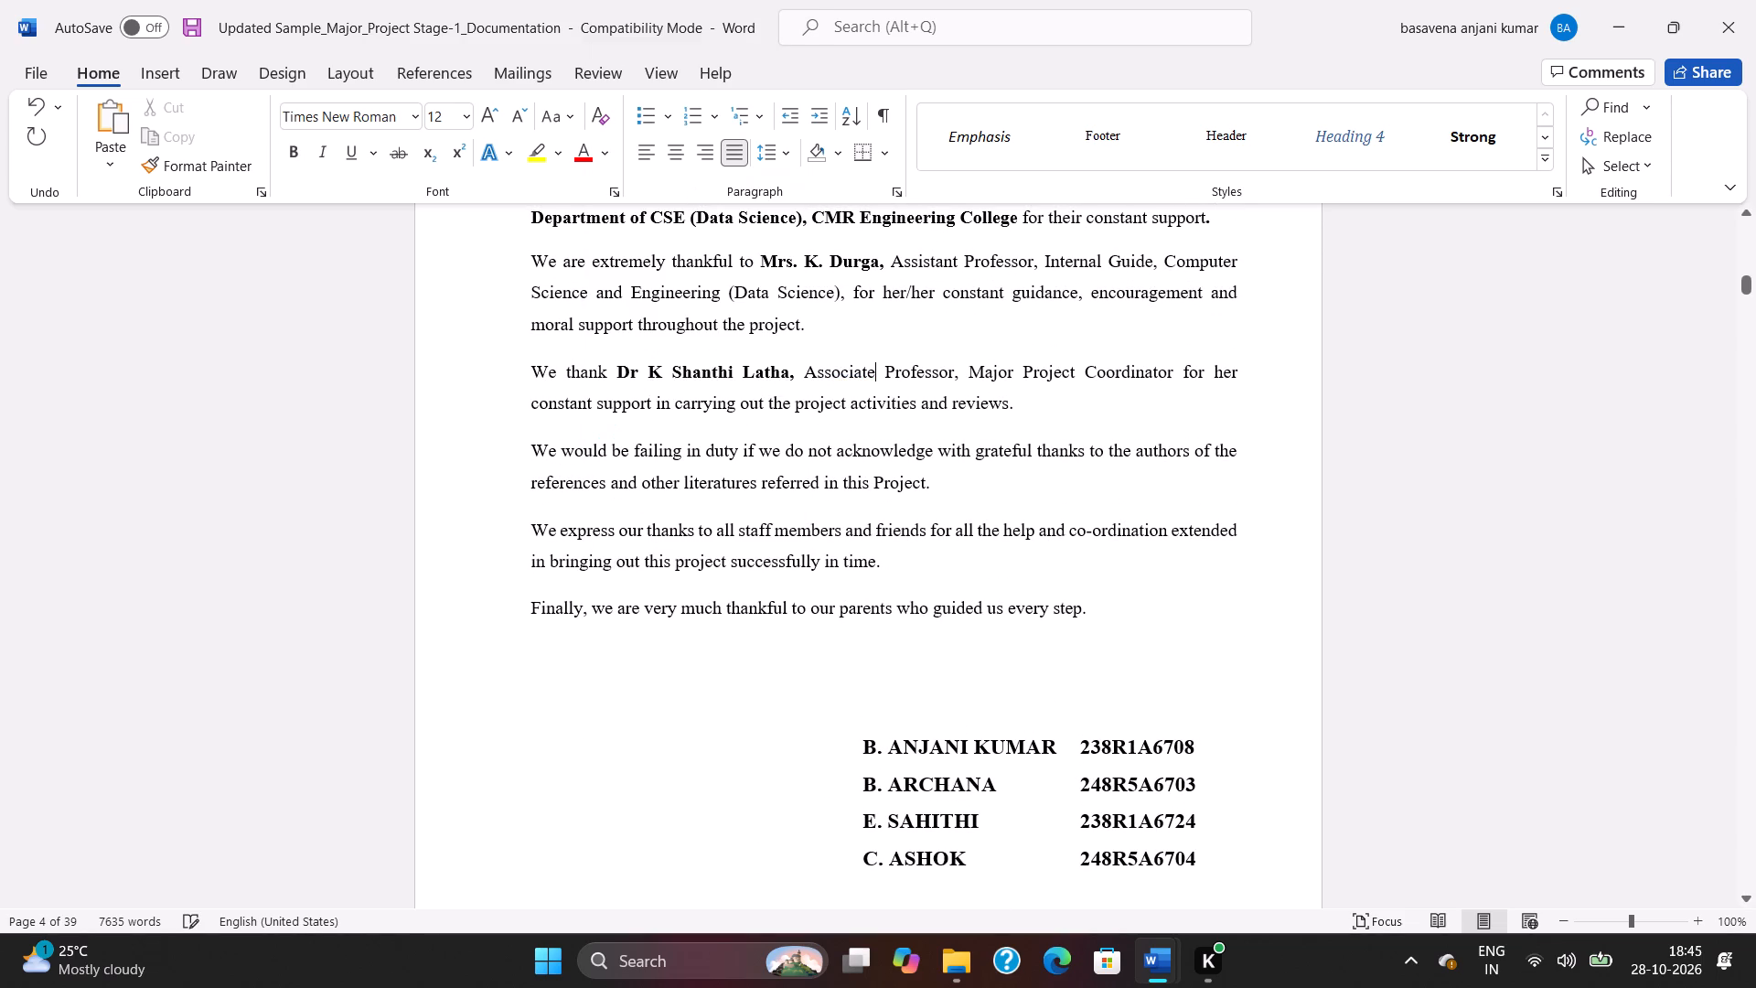
Ignore all spelling flags for "Kullback" and "Leibler" in the Abstract.
scroll(965, 523, "down", 5)
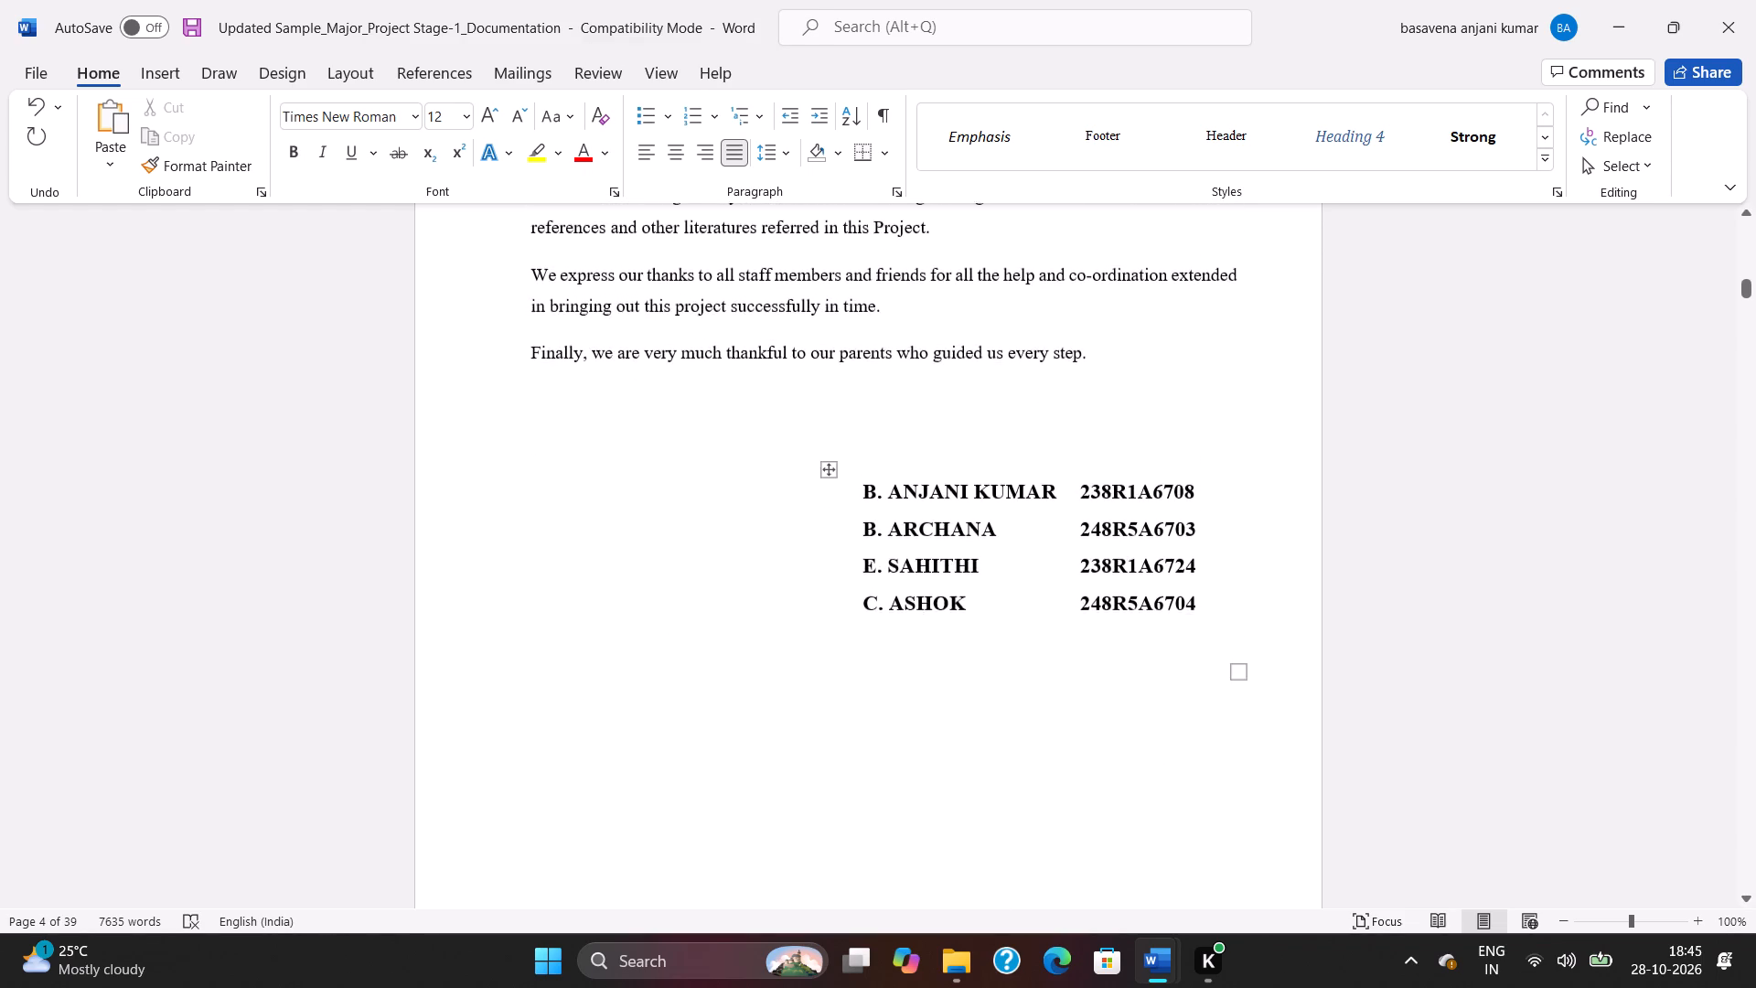
scroll(973, 509, "down", 14)
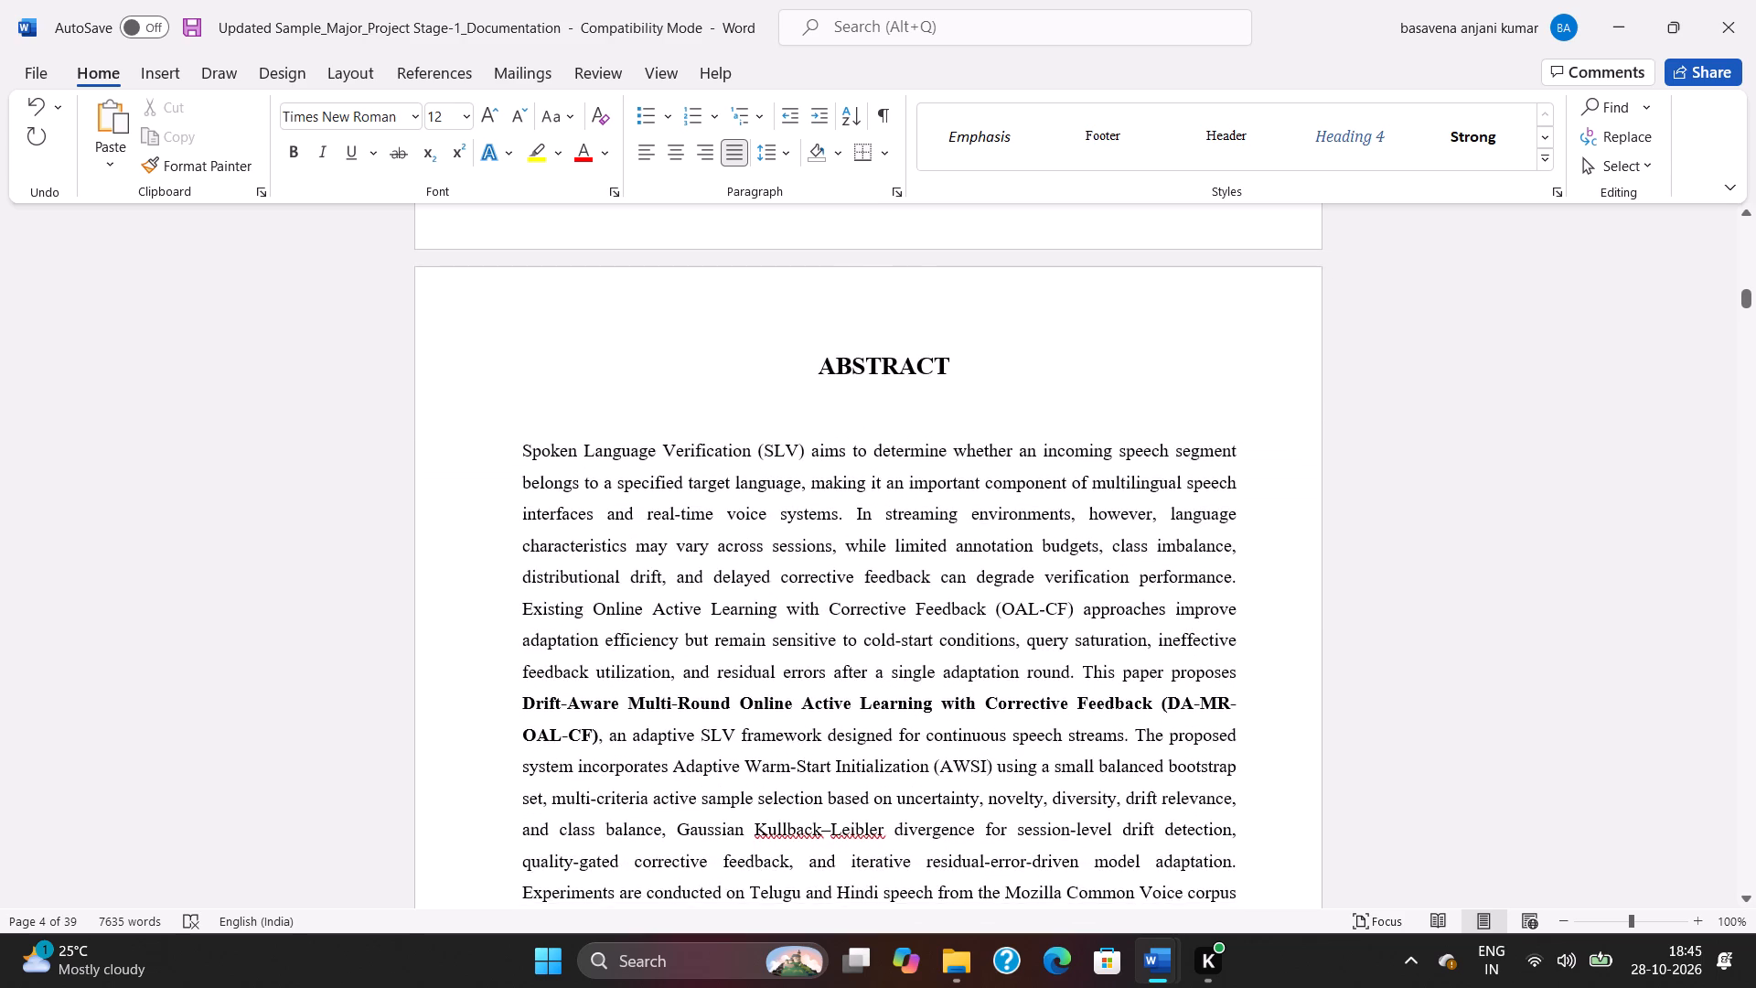
scroll(978, 504, "down", 11)
scroll(980, 502, "up", 5)
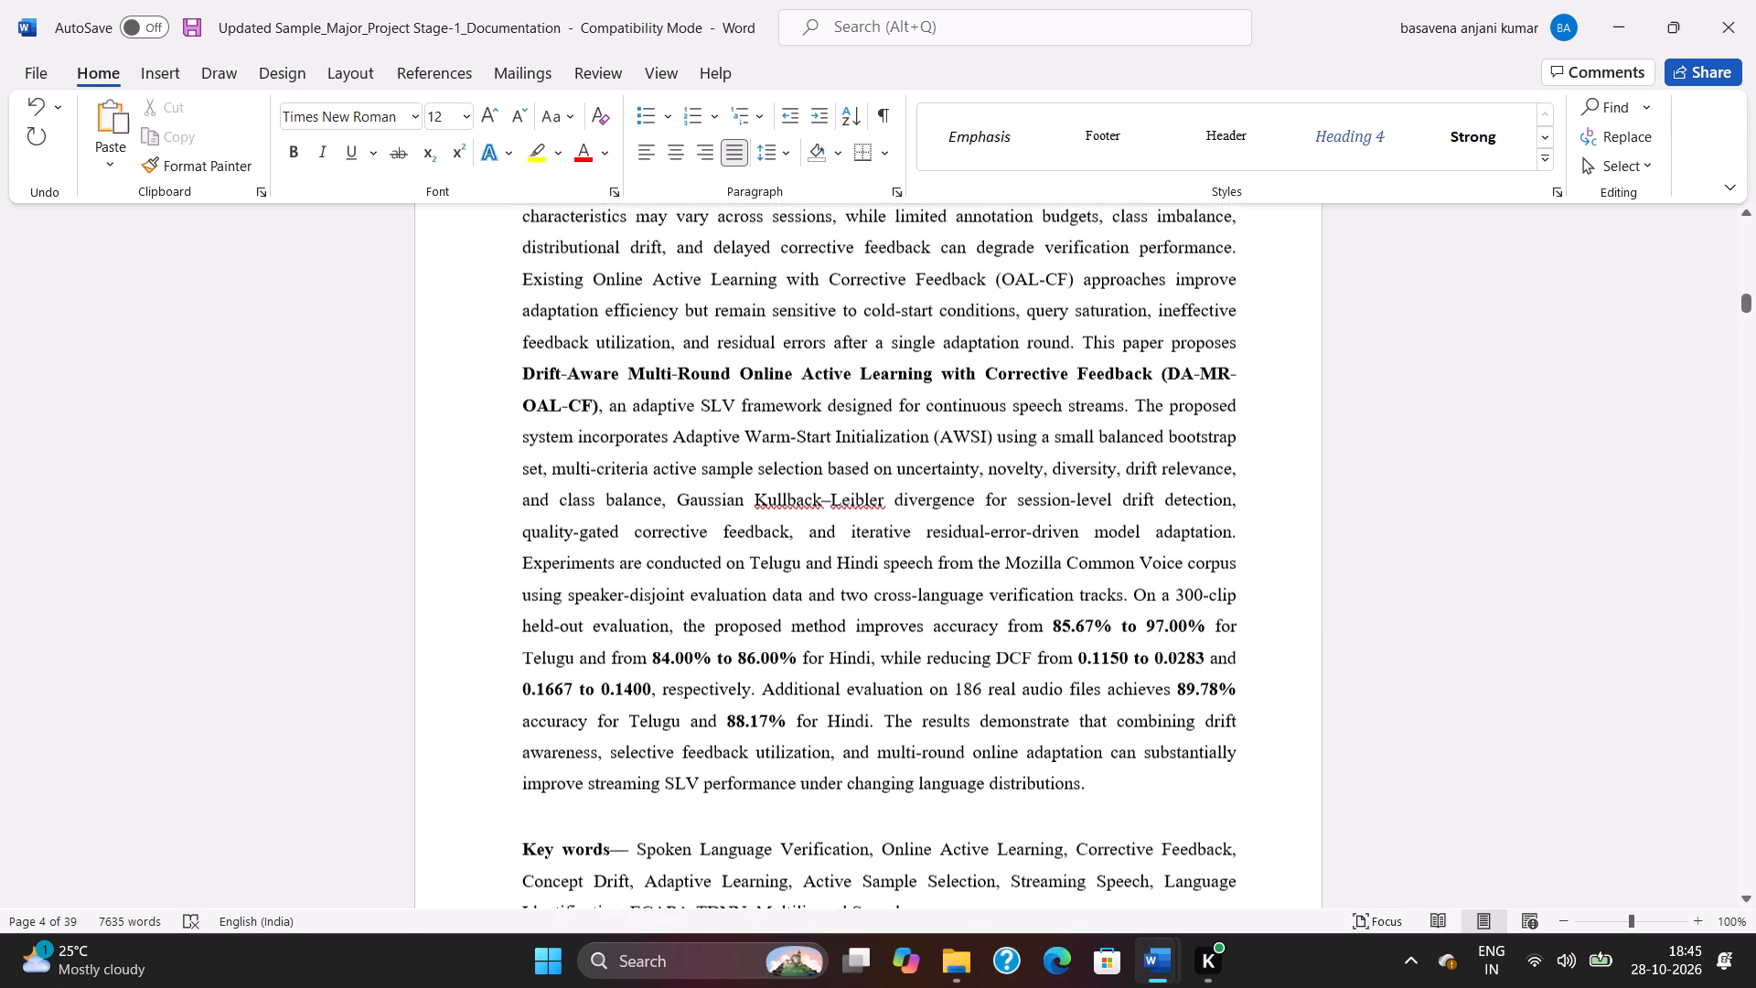
right_click(792, 492)
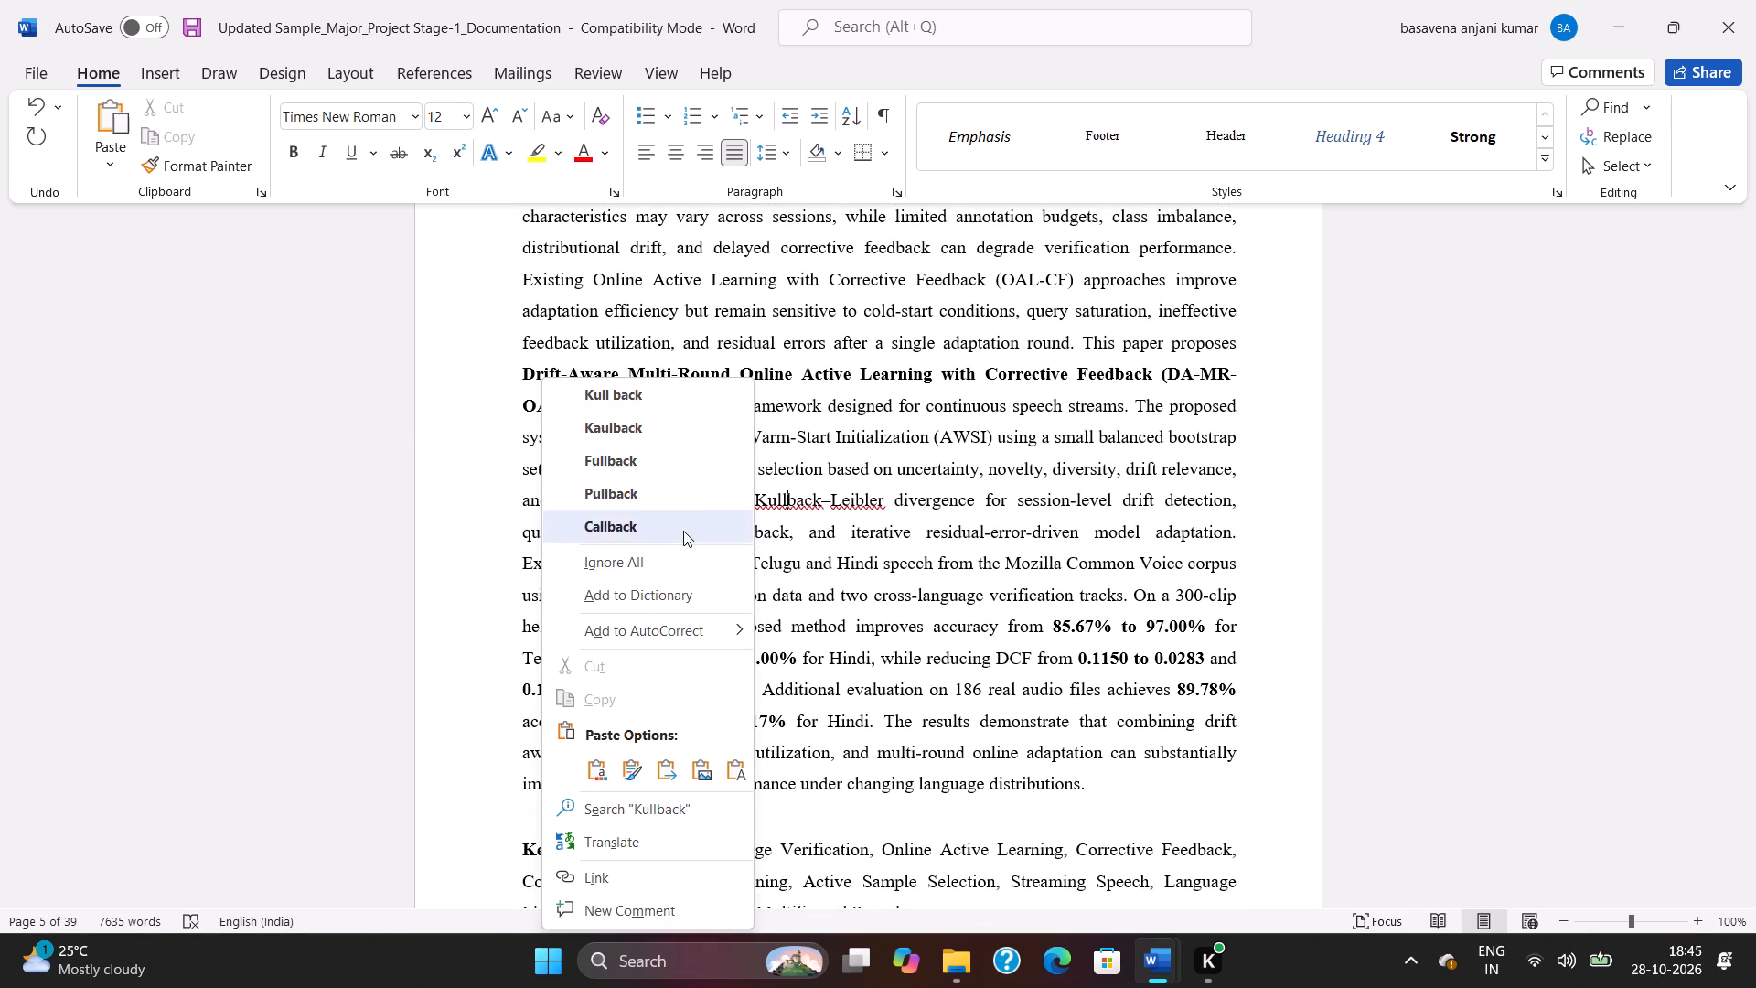
left_click(672, 564)
scroll(849, 539, "up", 1)
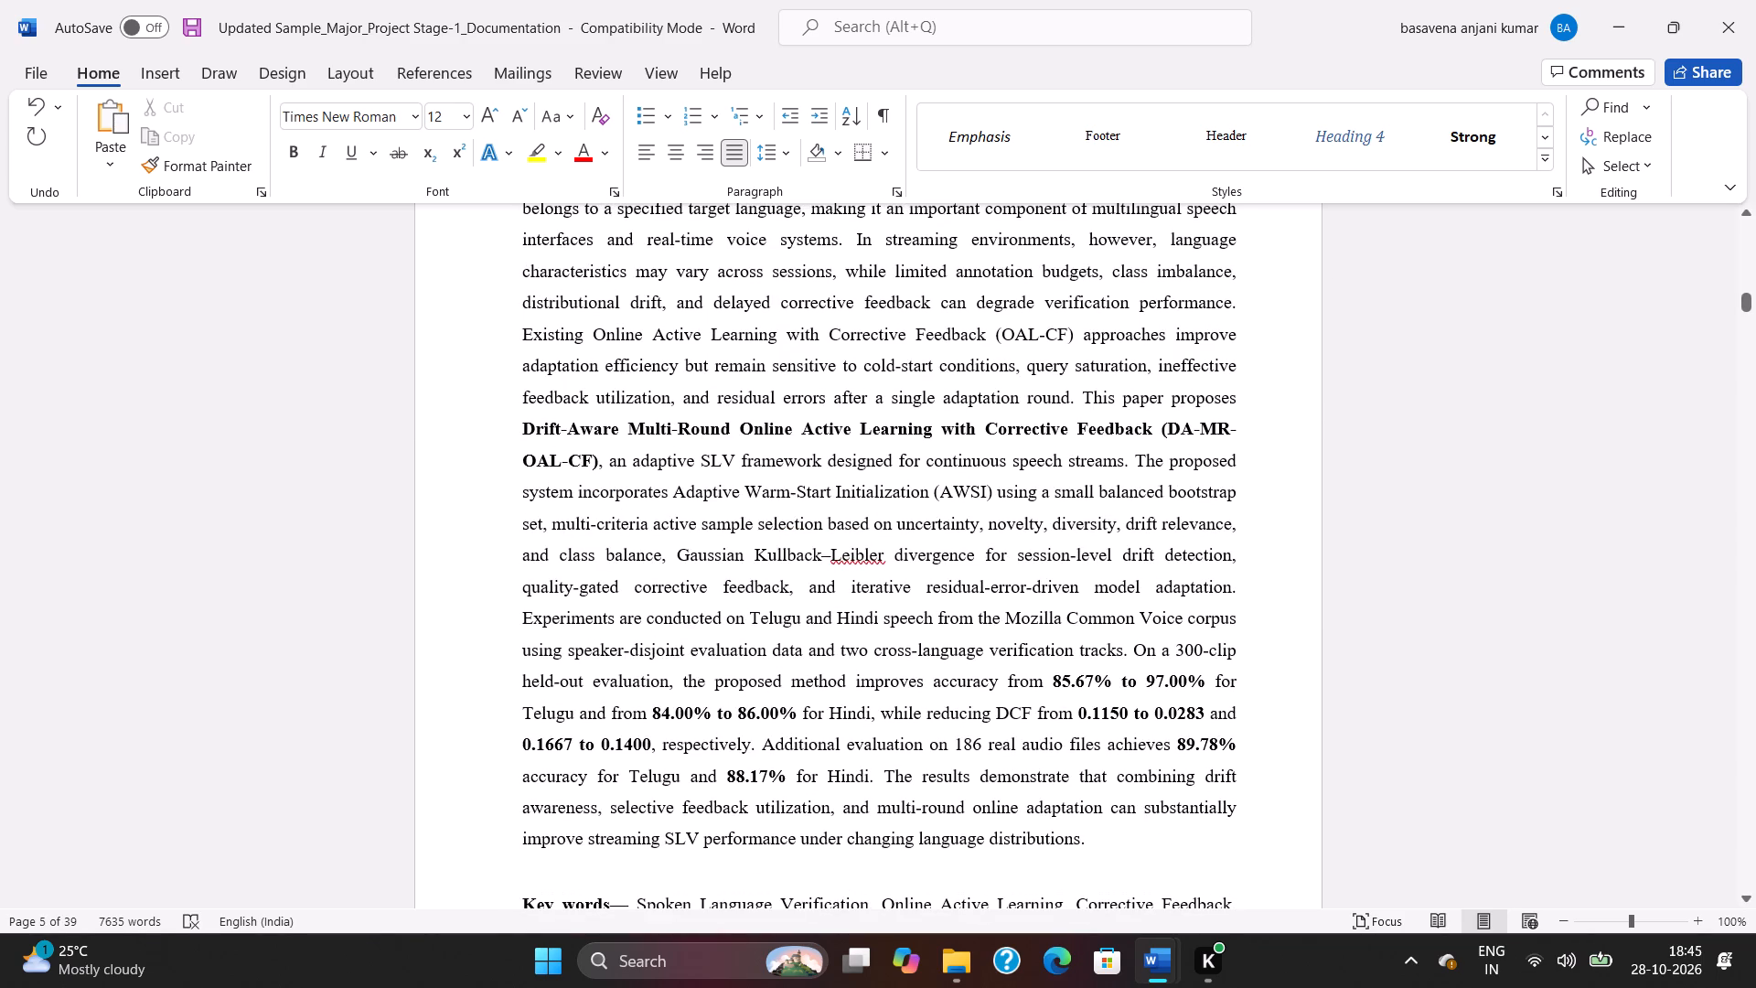
right_click(876, 558)
left_click(748, 564)
Review the rest of the Abstract, the Contents pages and the List of Figures, through to the Introduction chapter.
scroll(840, 540, "up", 4)
scroll(840, 540, "down", 5)
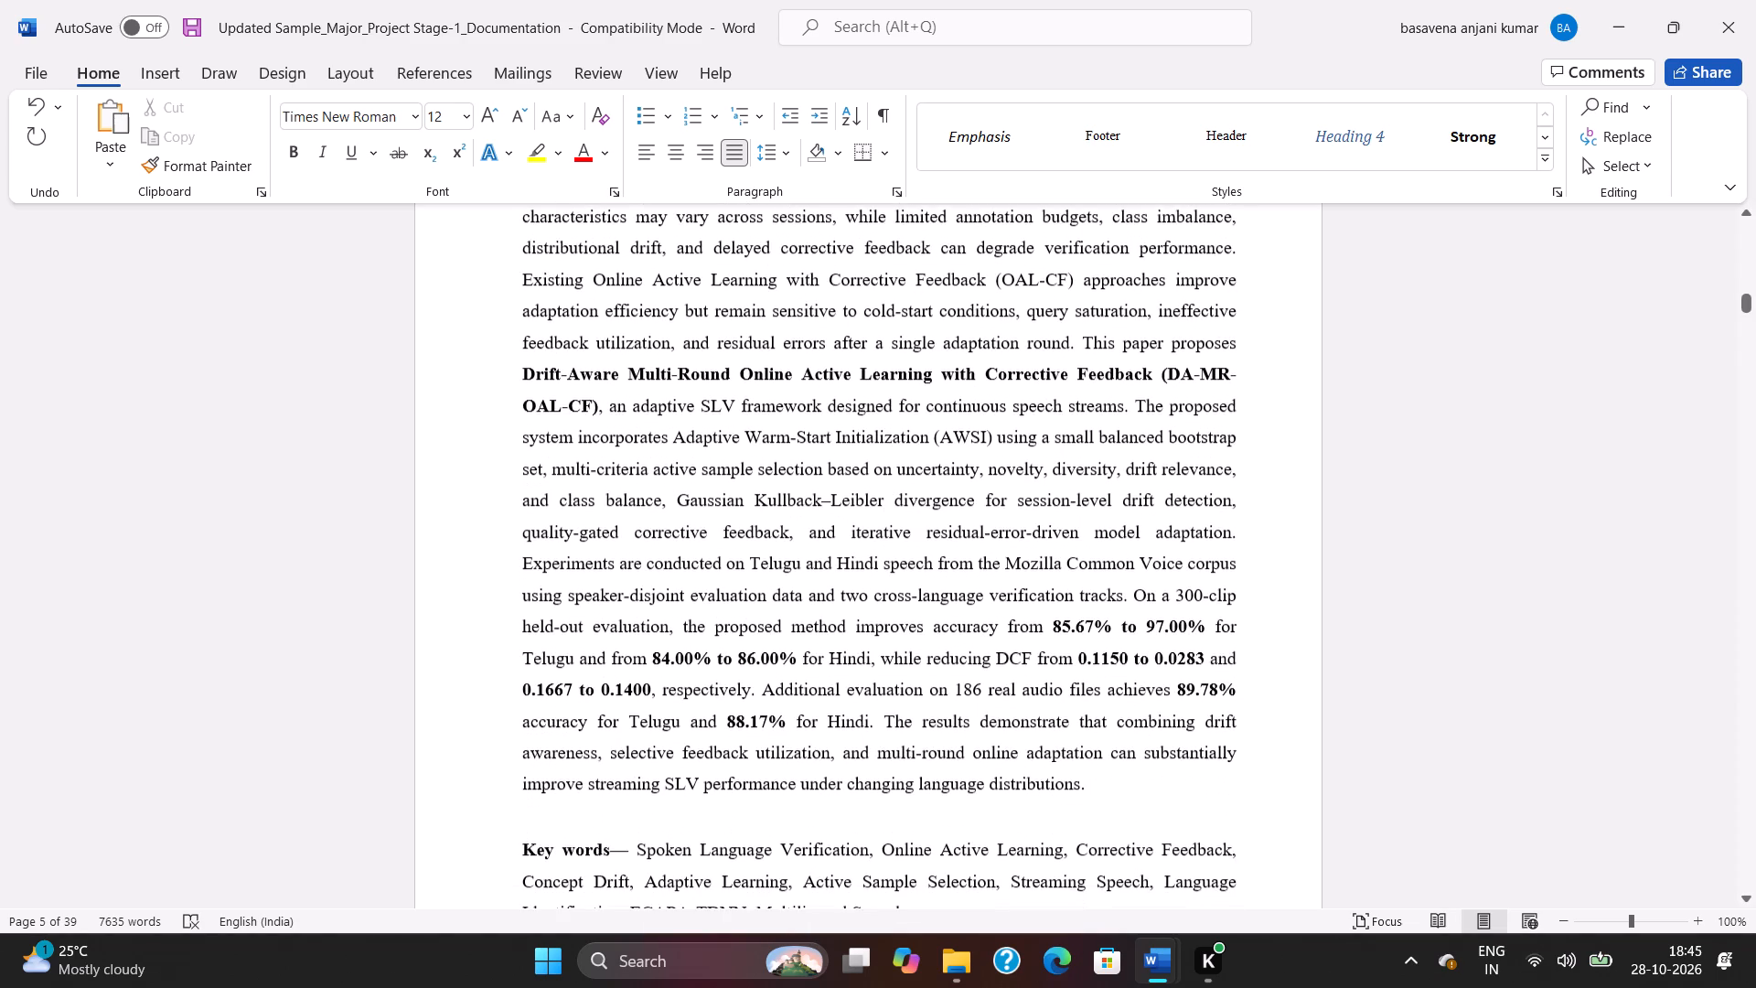
scroll(840, 540, "up", 1)
scroll(840, 540, "down", 20)
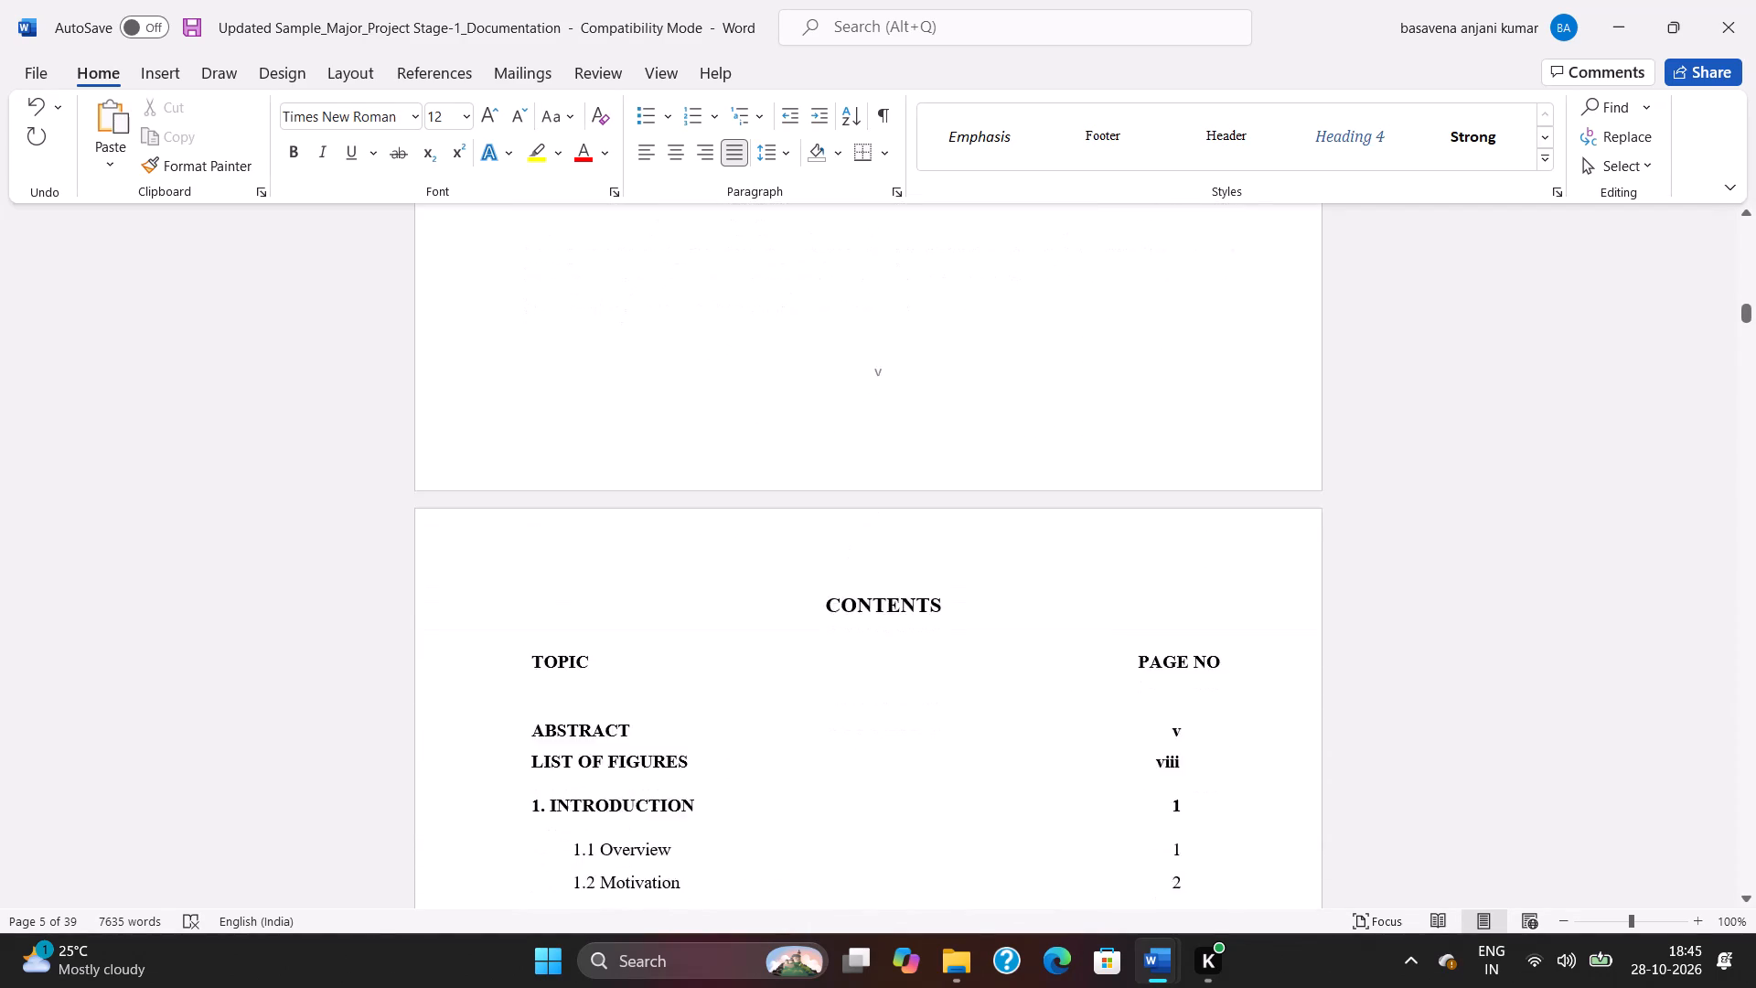
scroll(840, 539, "down", 20)
scroll(840, 539, "down", 6)
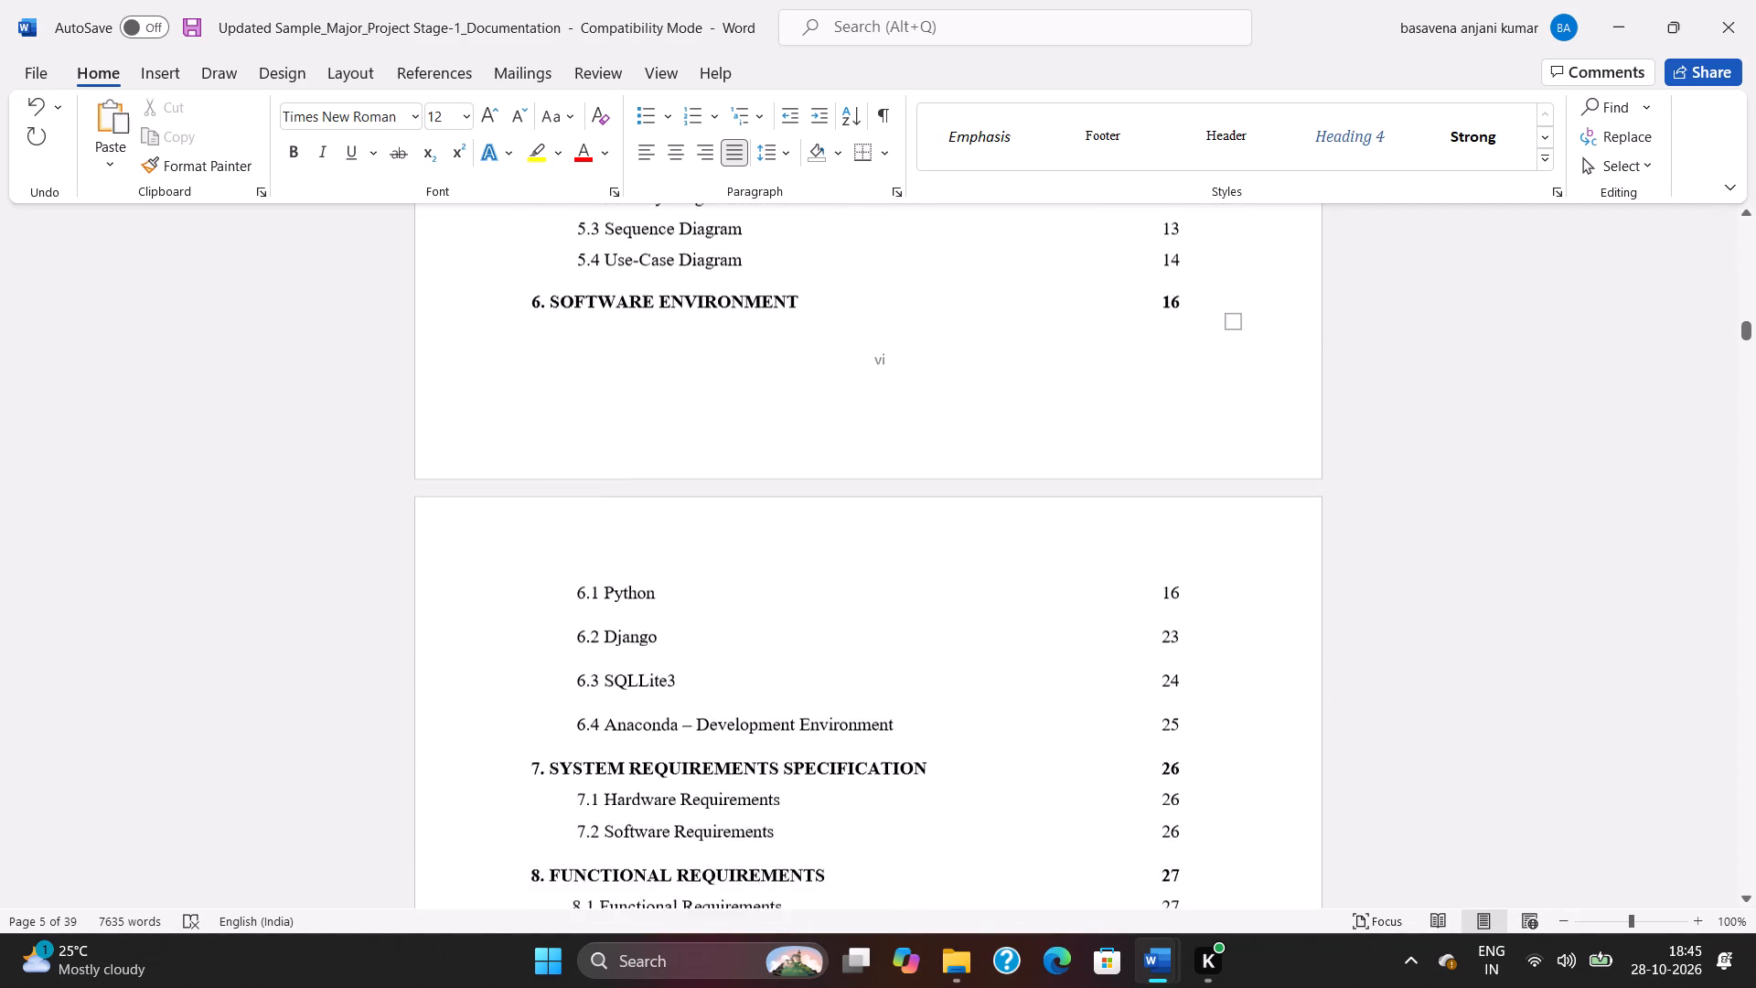
scroll(846, 533, "down", 20)
scroll(846, 533, "down", 6)
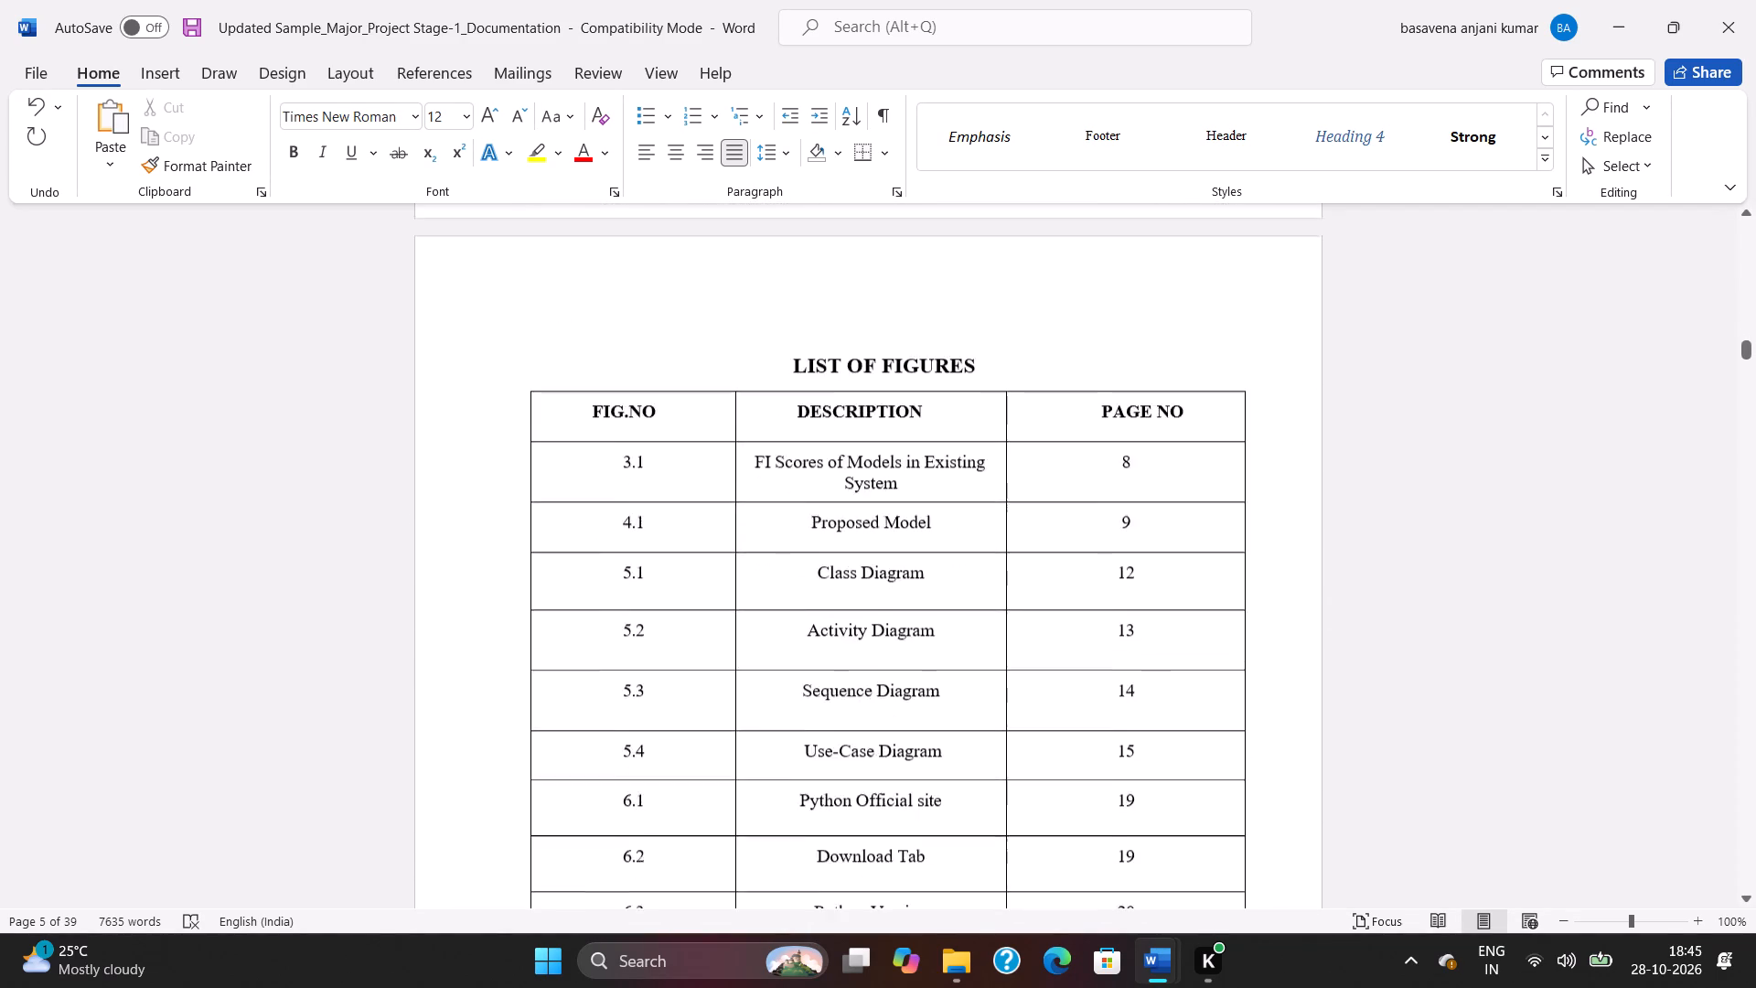
scroll(849, 530, "down", 20)
scroll(849, 530, "down", 5)
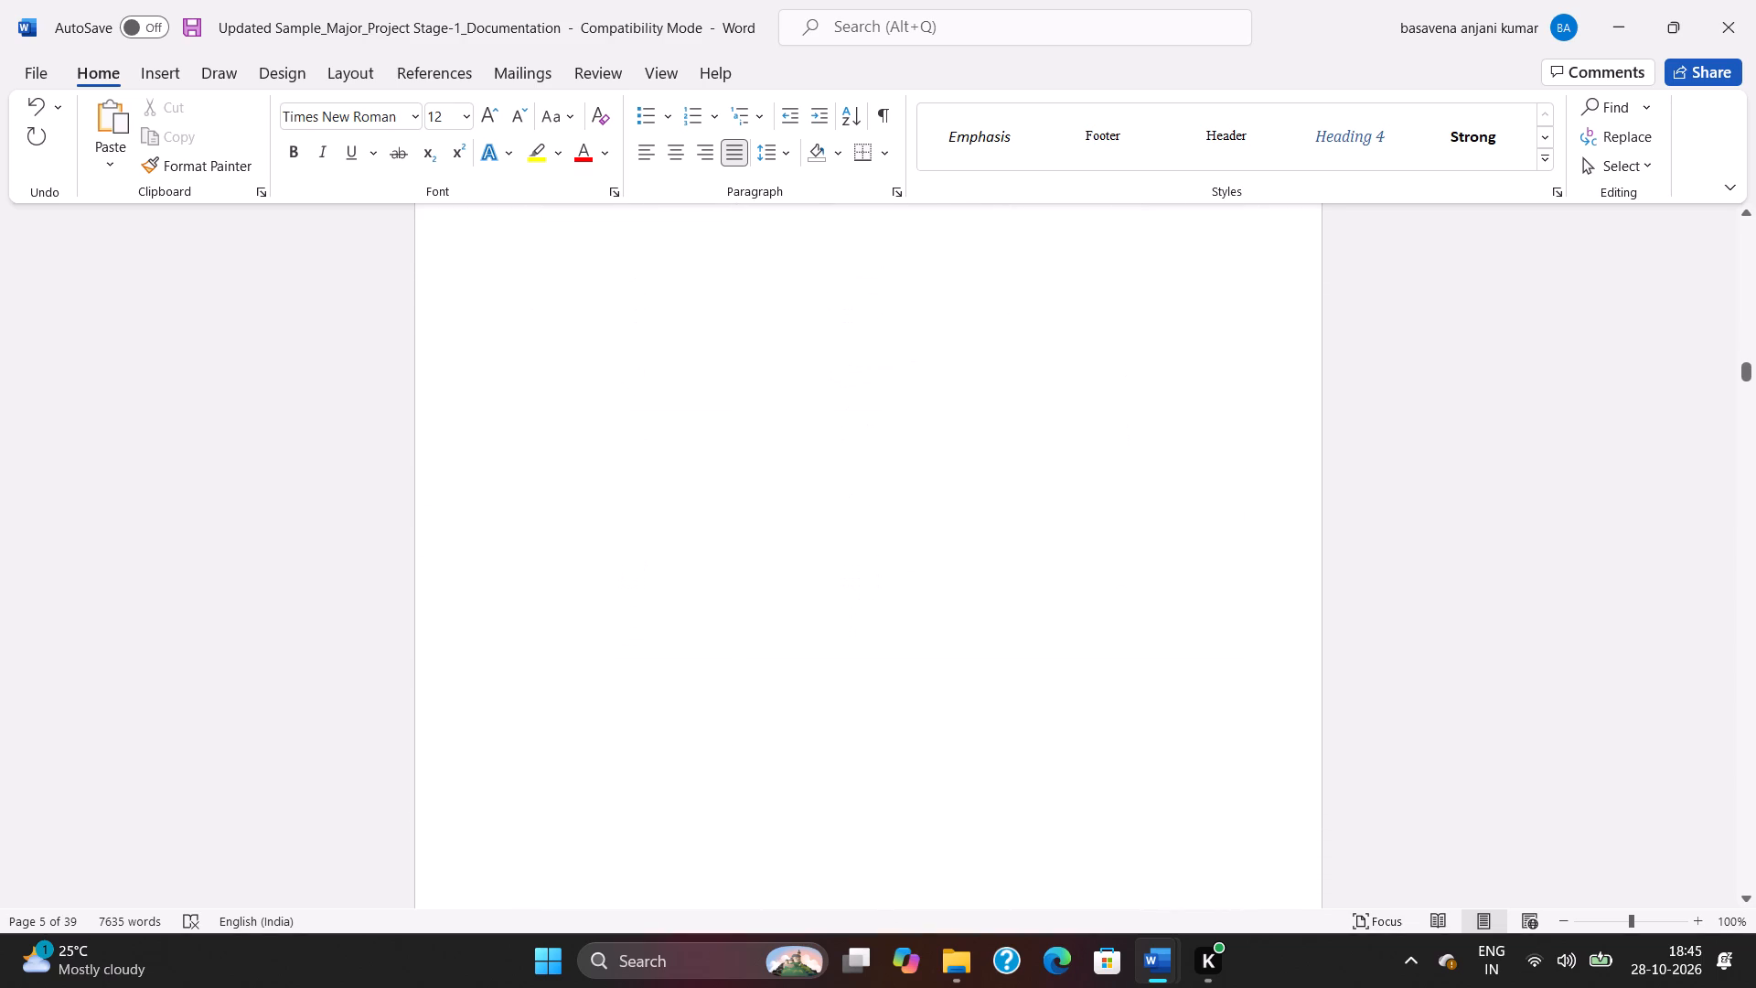
scroll(851, 520, "down", 19)
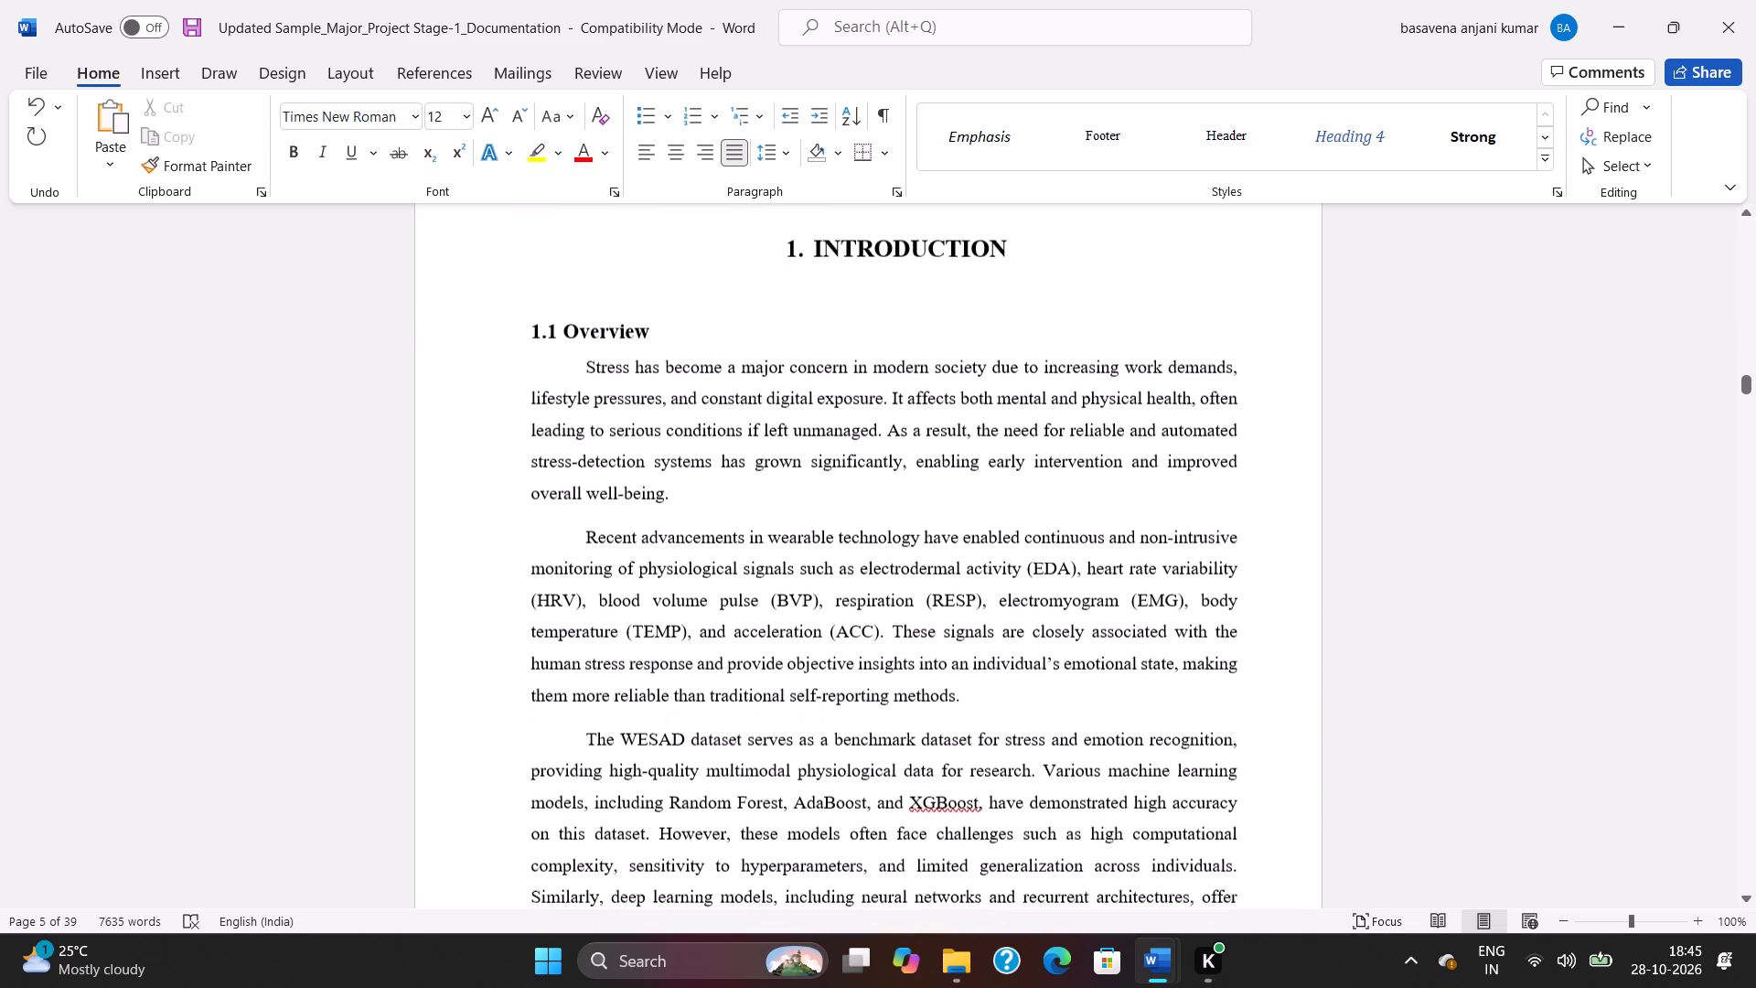
Copy sections 1.1 Overview and 1.2 Motivation of the Introduction chapter, including the 1.1 heading, up to 1.3 Problem Statement.
scroll(770, 492, "up", 1)
left_click_drag(528, 363, 529, 364)
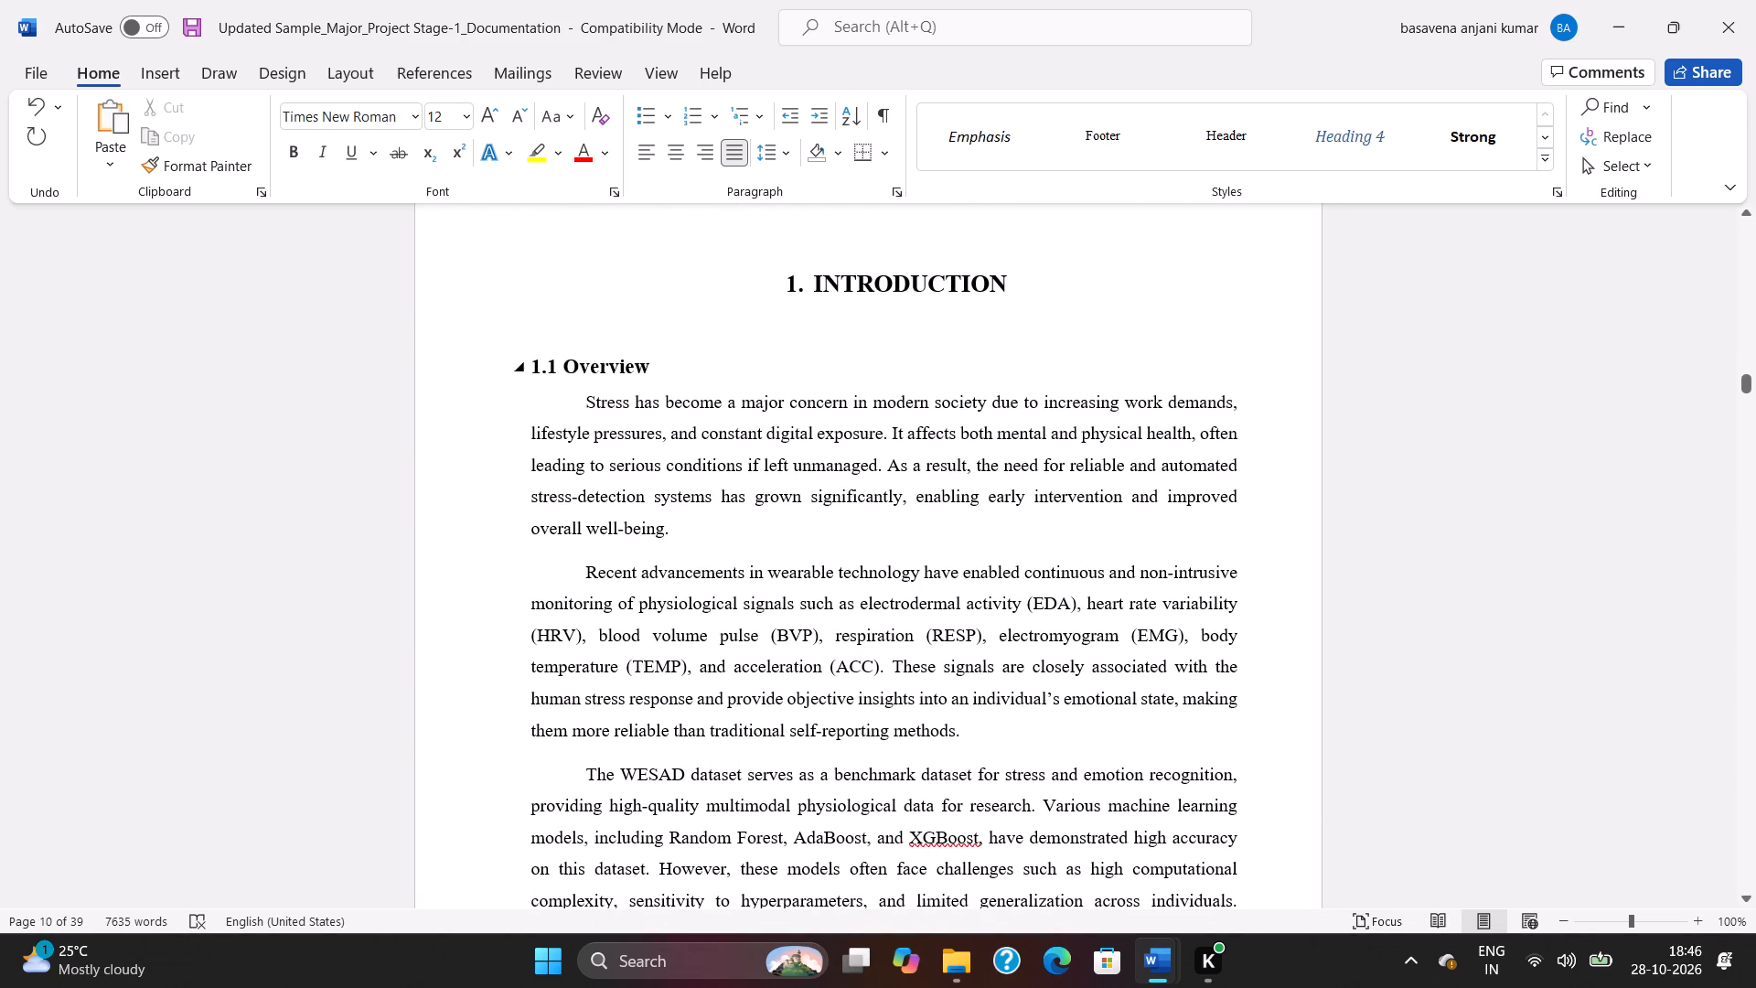
left_click_drag(529, 364, 620, 585)
scroll(620, 585, "down", 14)
scroll(620, 585, "down", 18)
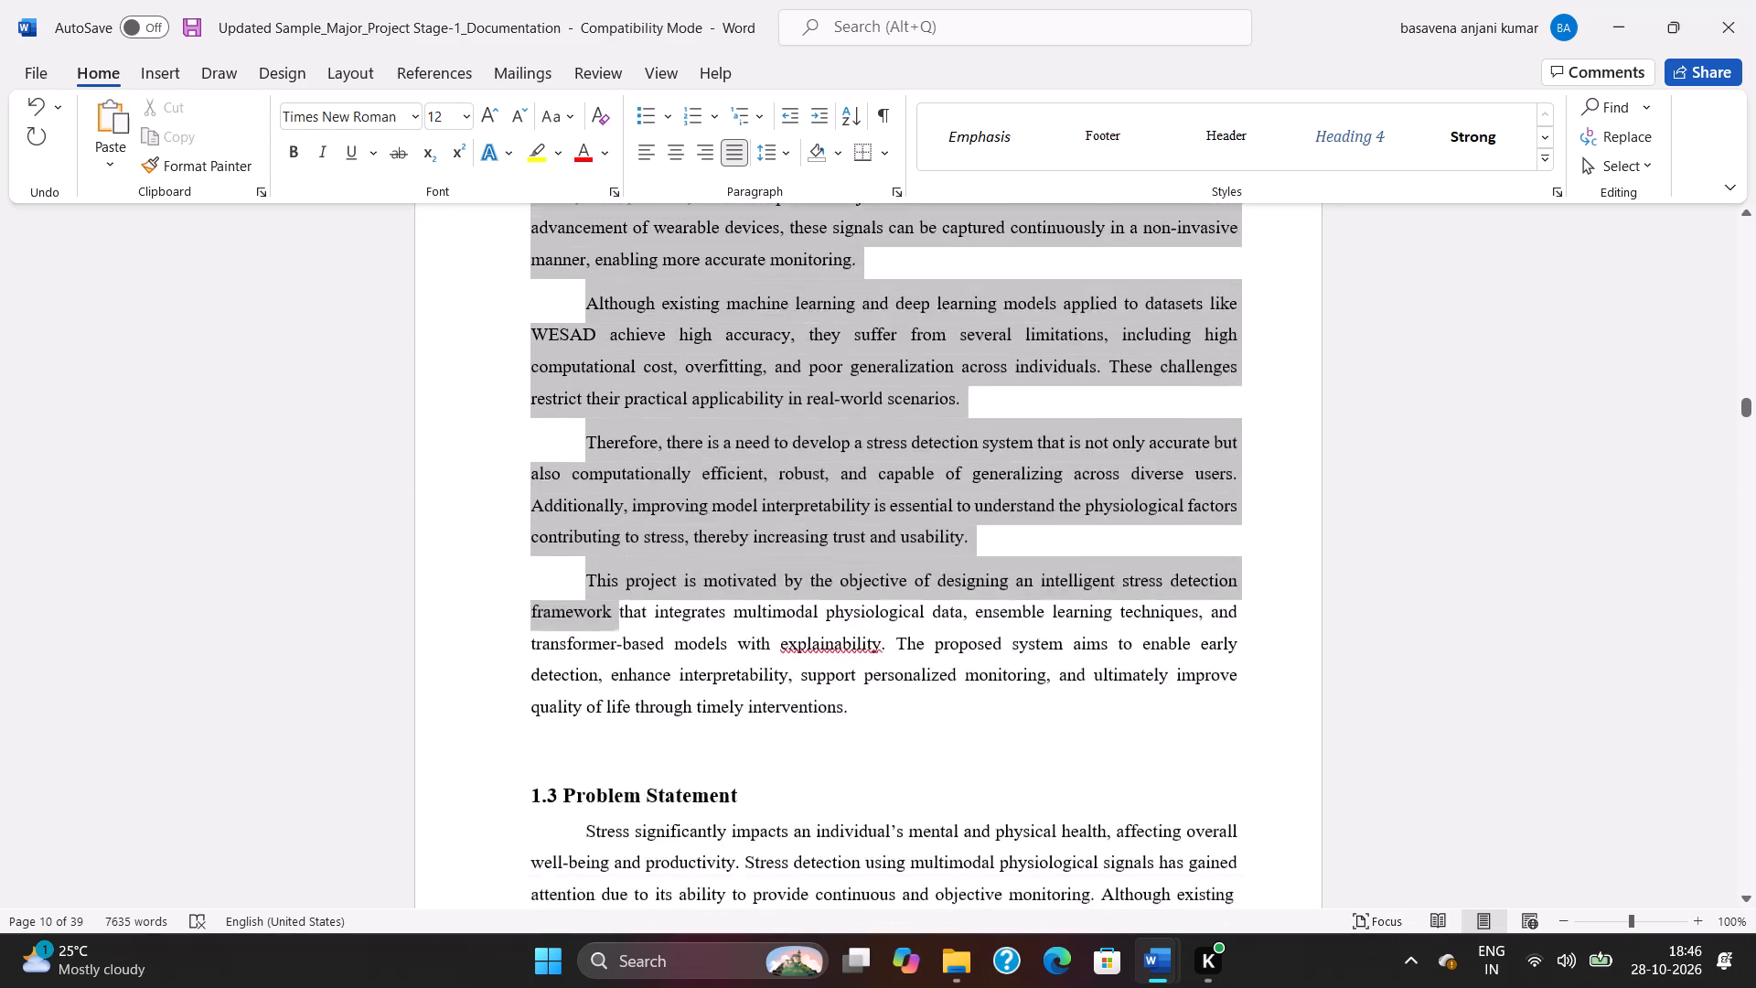
scroll(620, 585, "down", 3)
left_click_drag(620, 585, 815, 596)
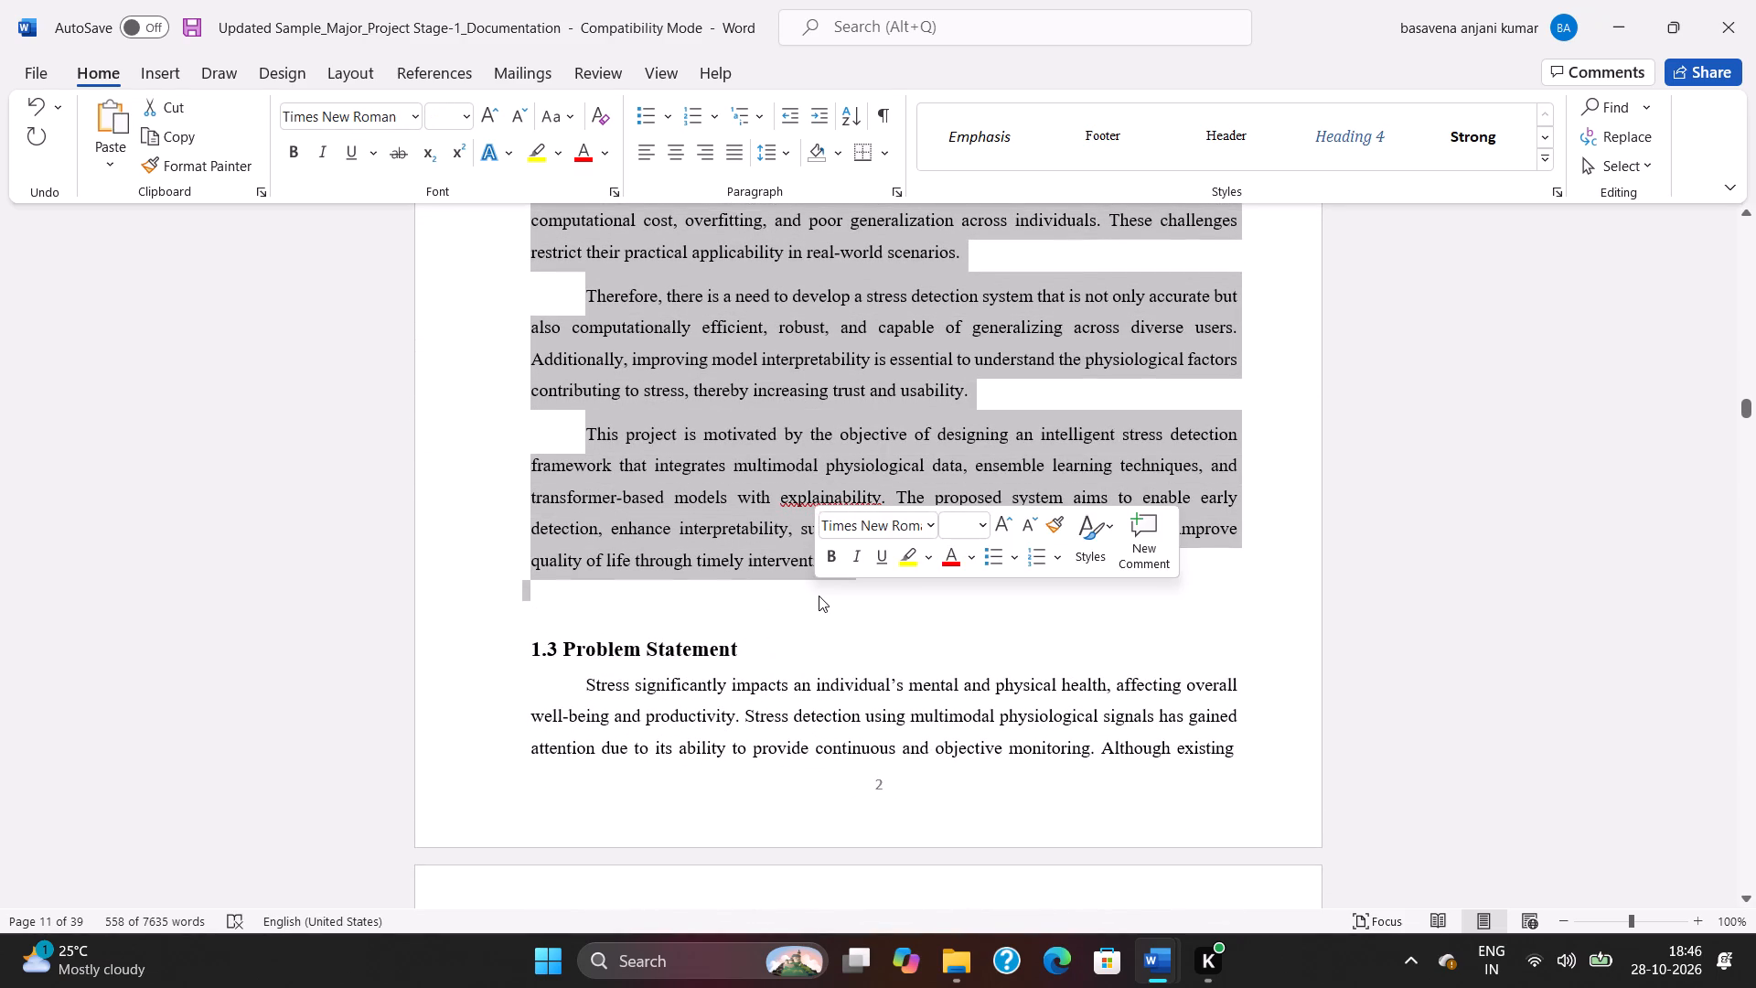
key("ctrl+c")
left_click(327, 406)
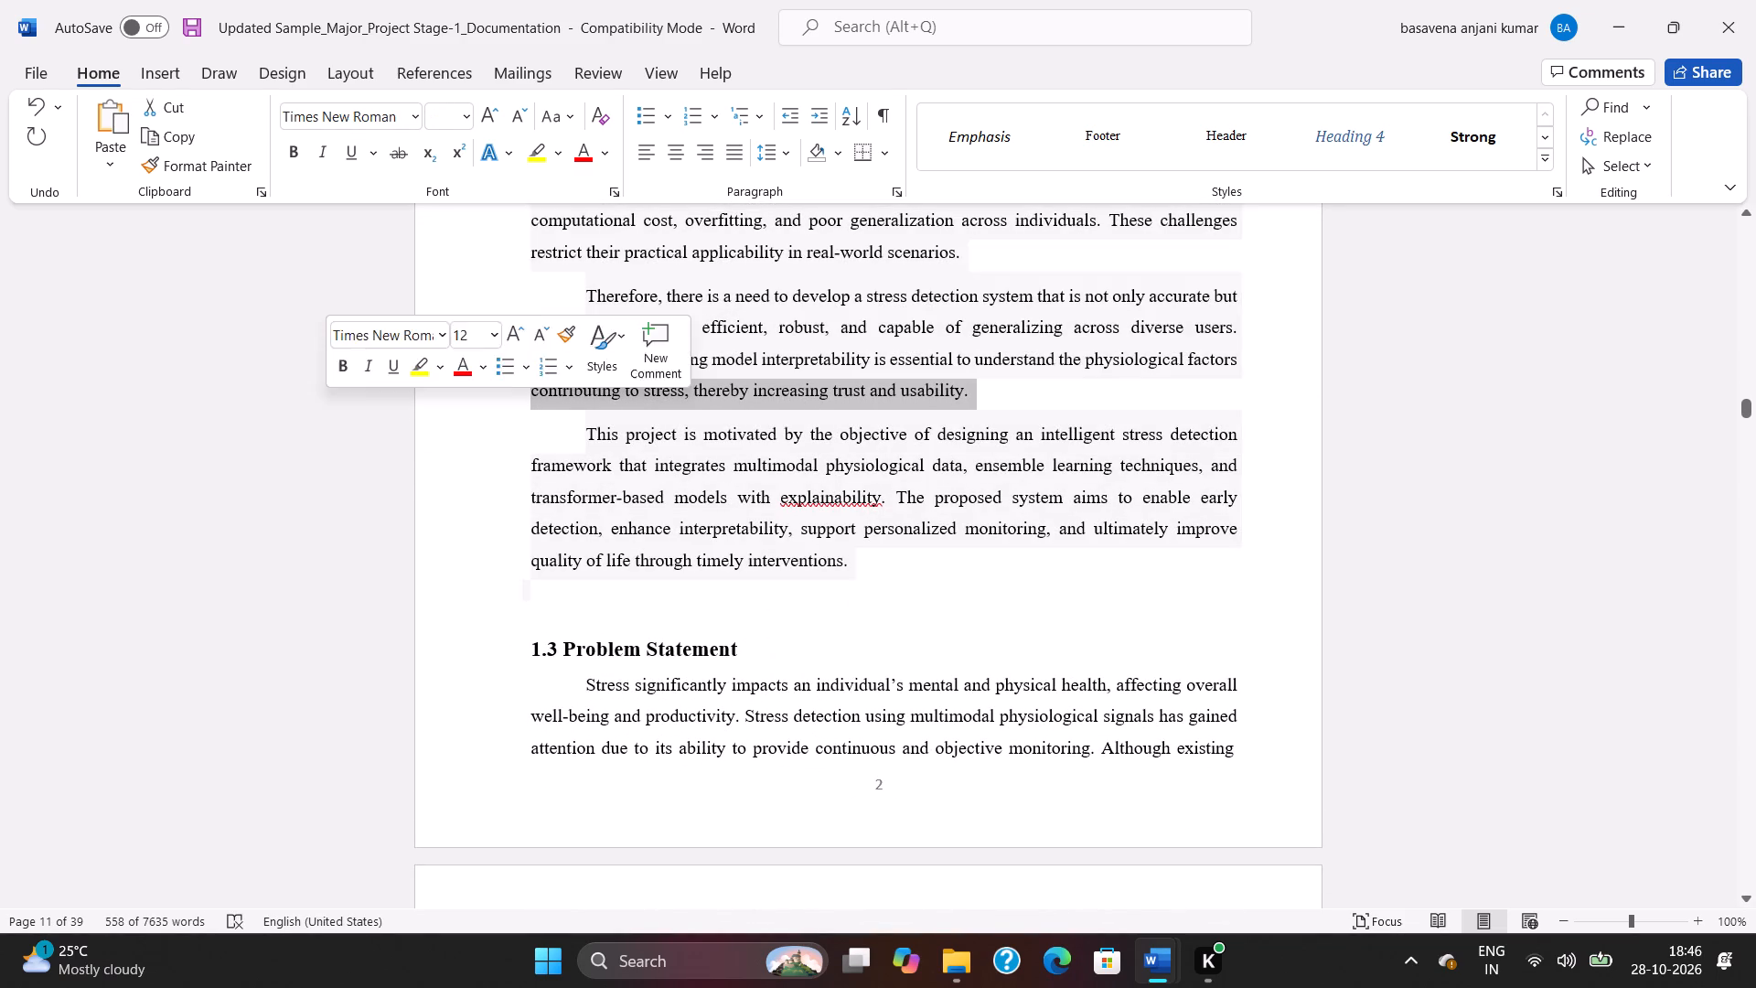
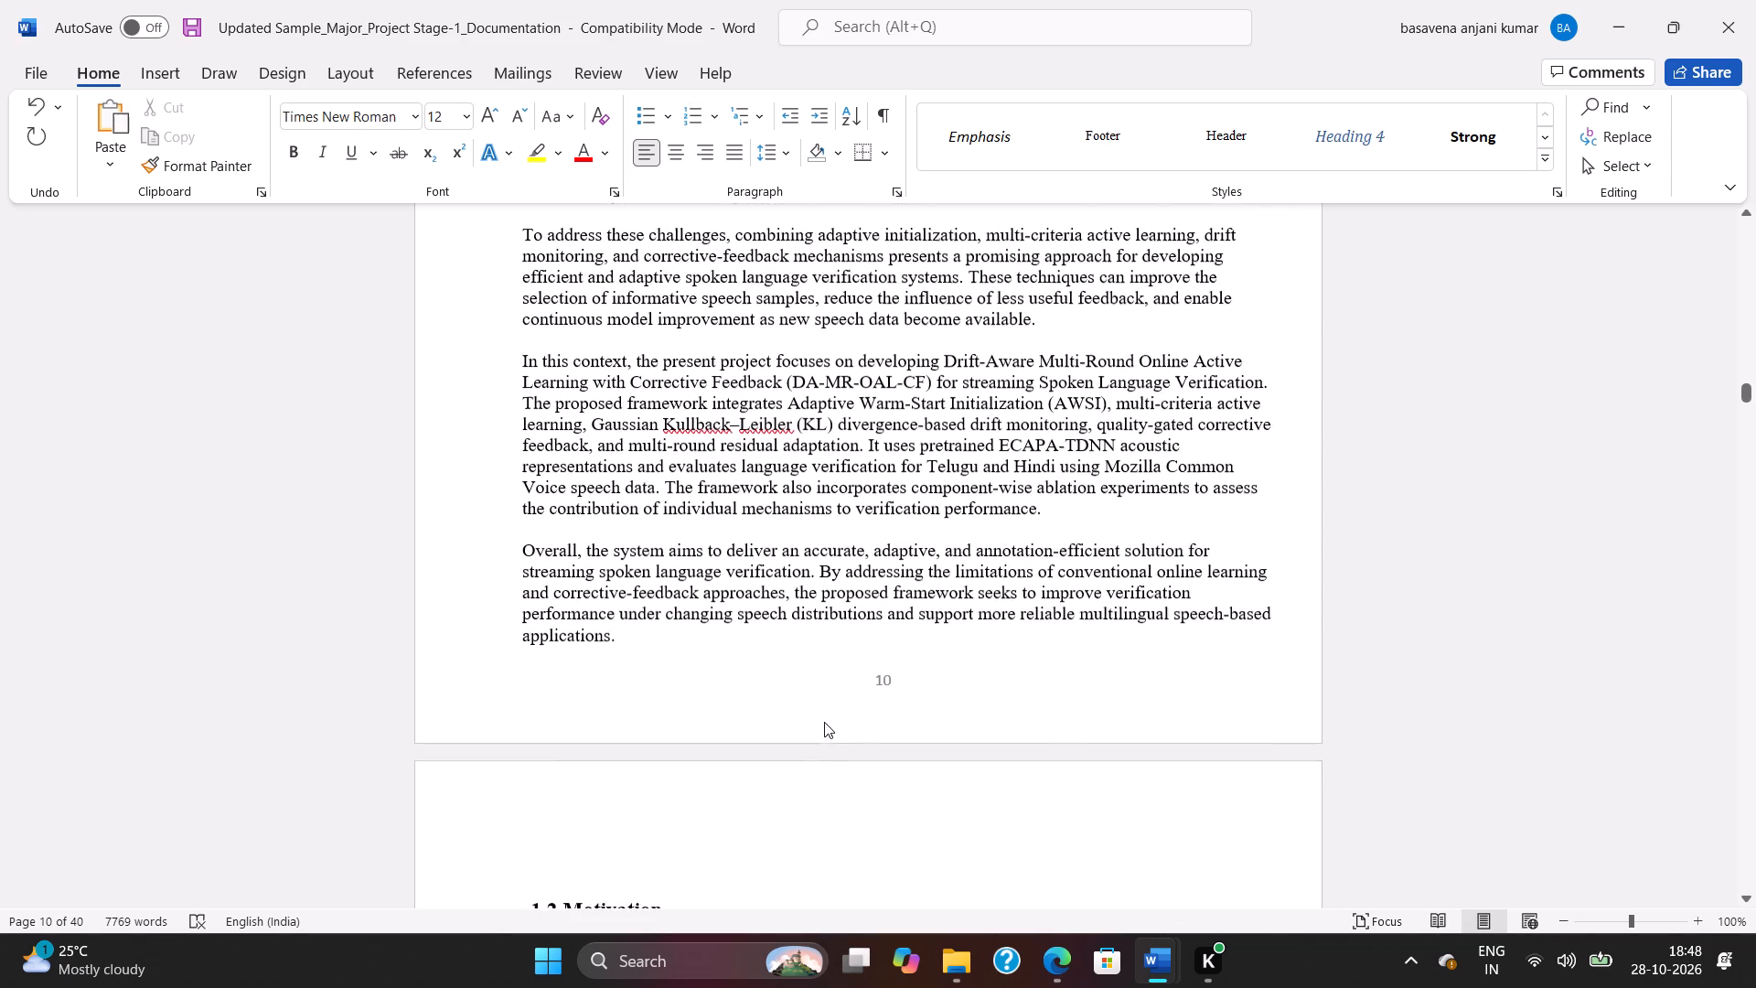
scroll(824, 722, "down", 3)
Justify the whole Overview section, from its heading to the last paragraph.
scroll(825, 720, "up", 12)
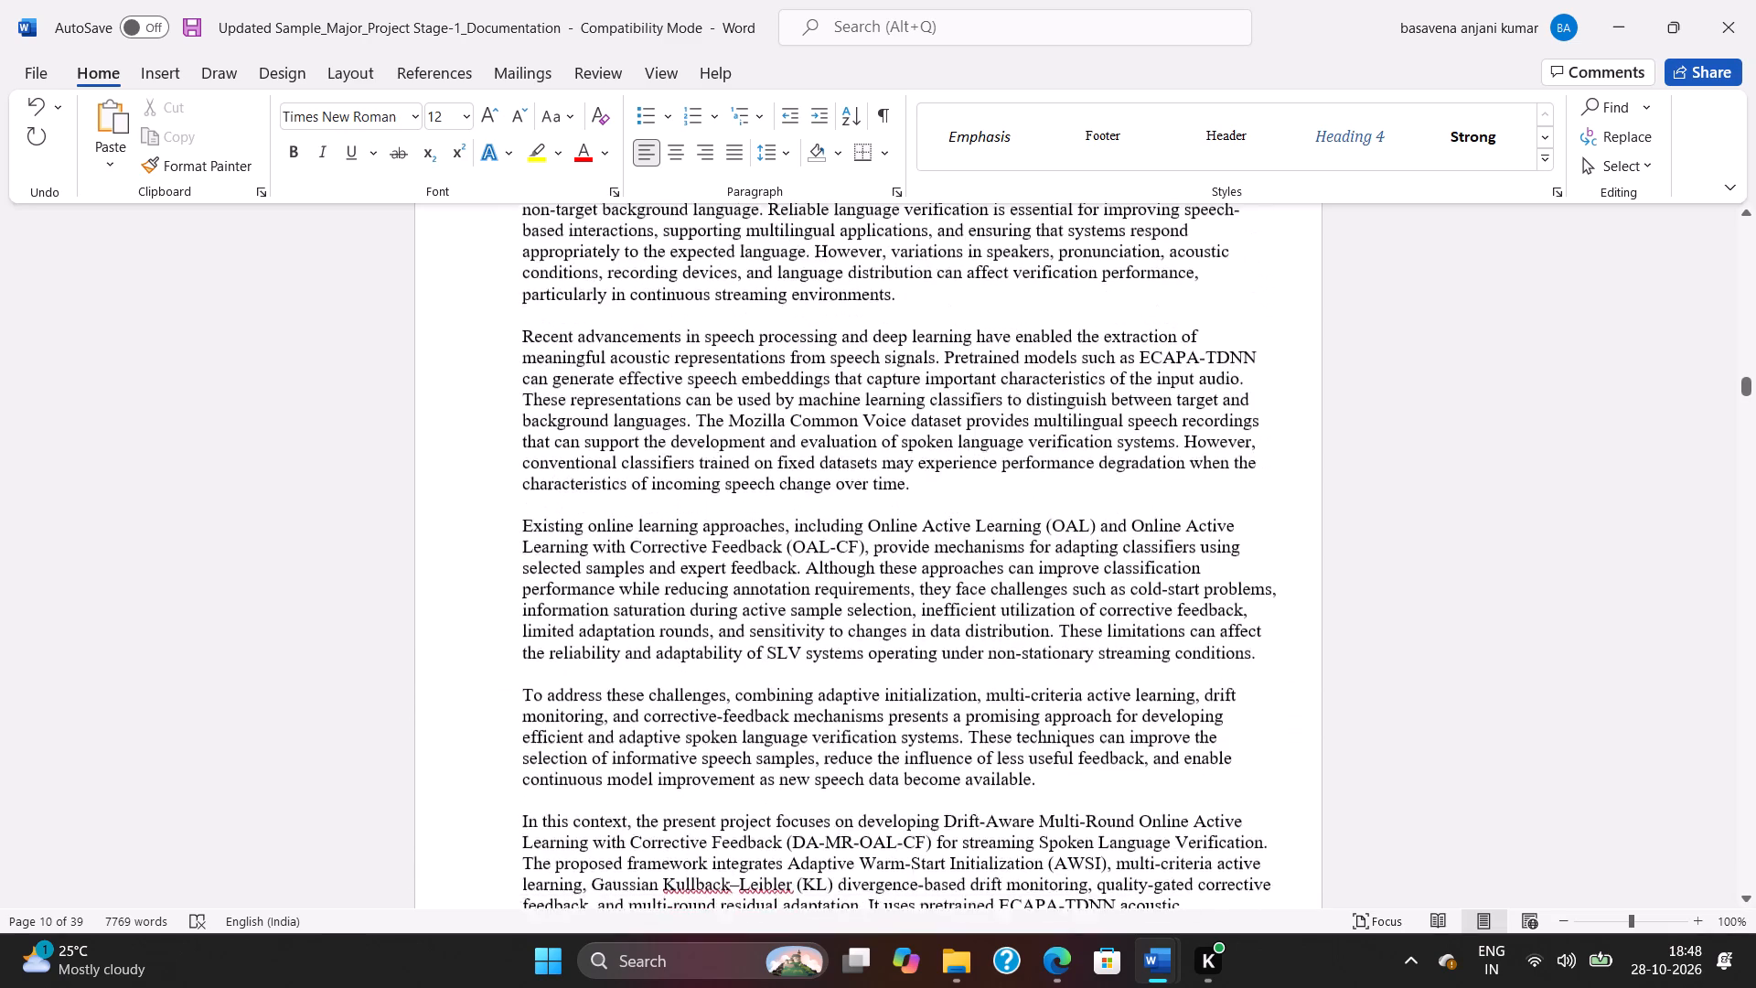
scroll(825, 720, "up", 5)
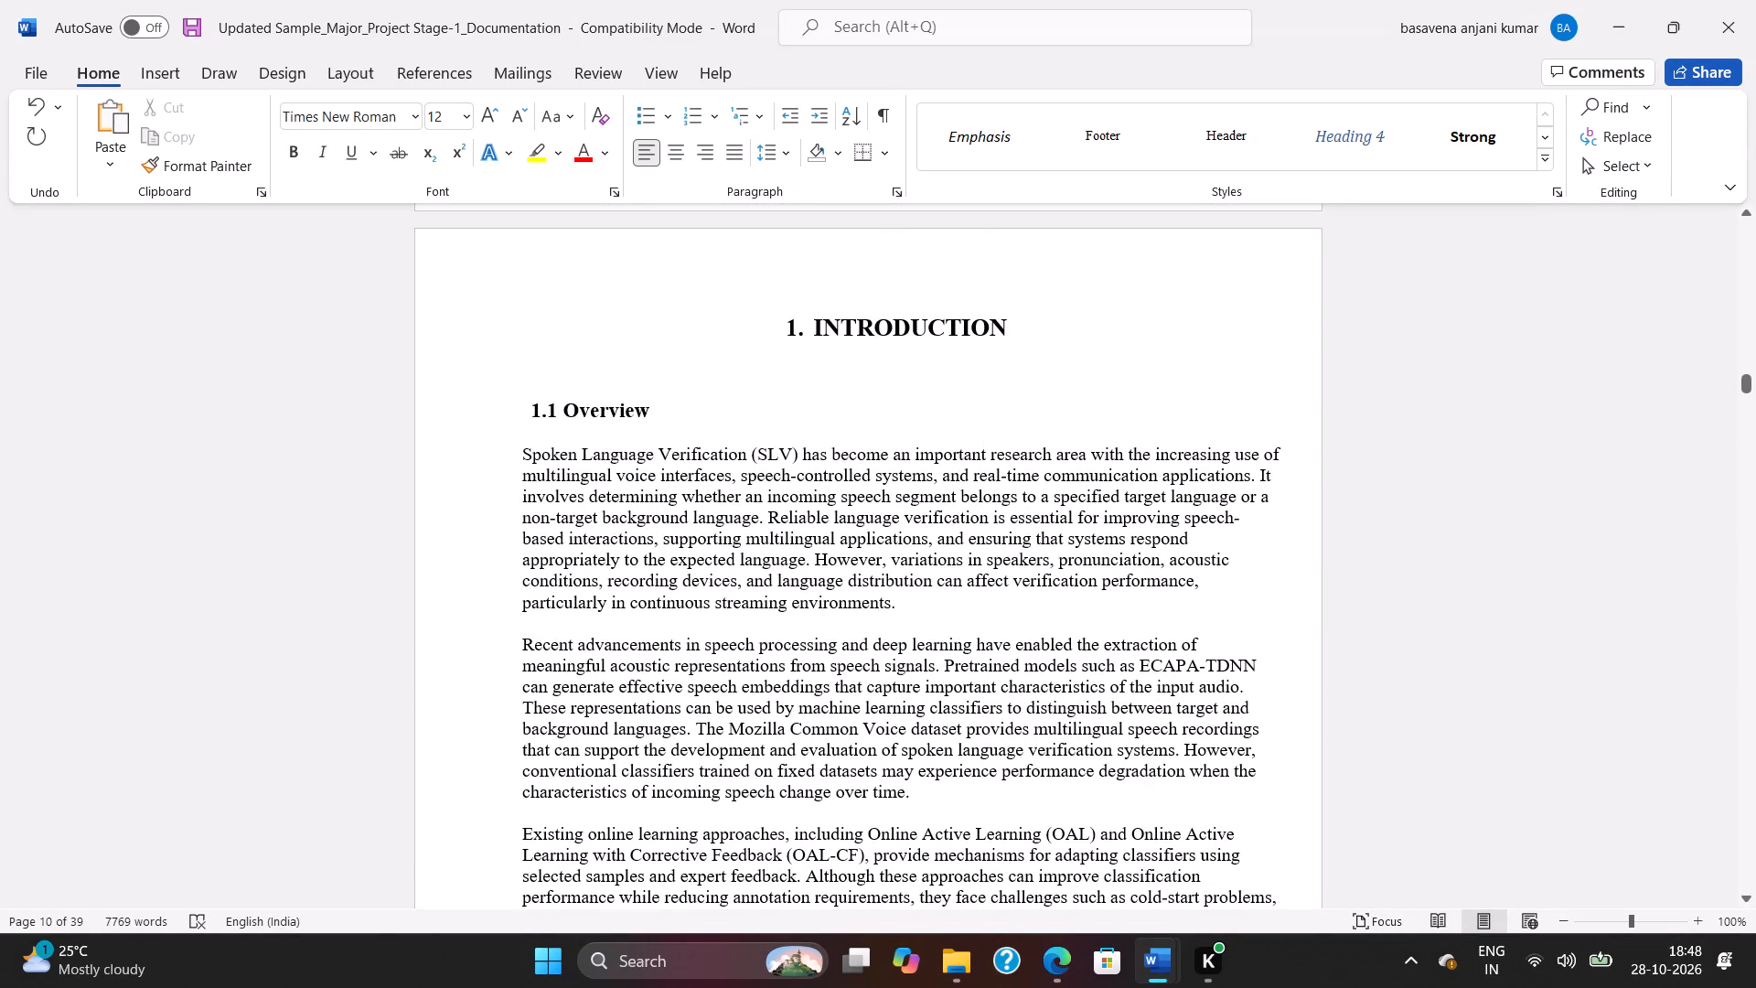
left_click_drag(536, 406, 584, 533)
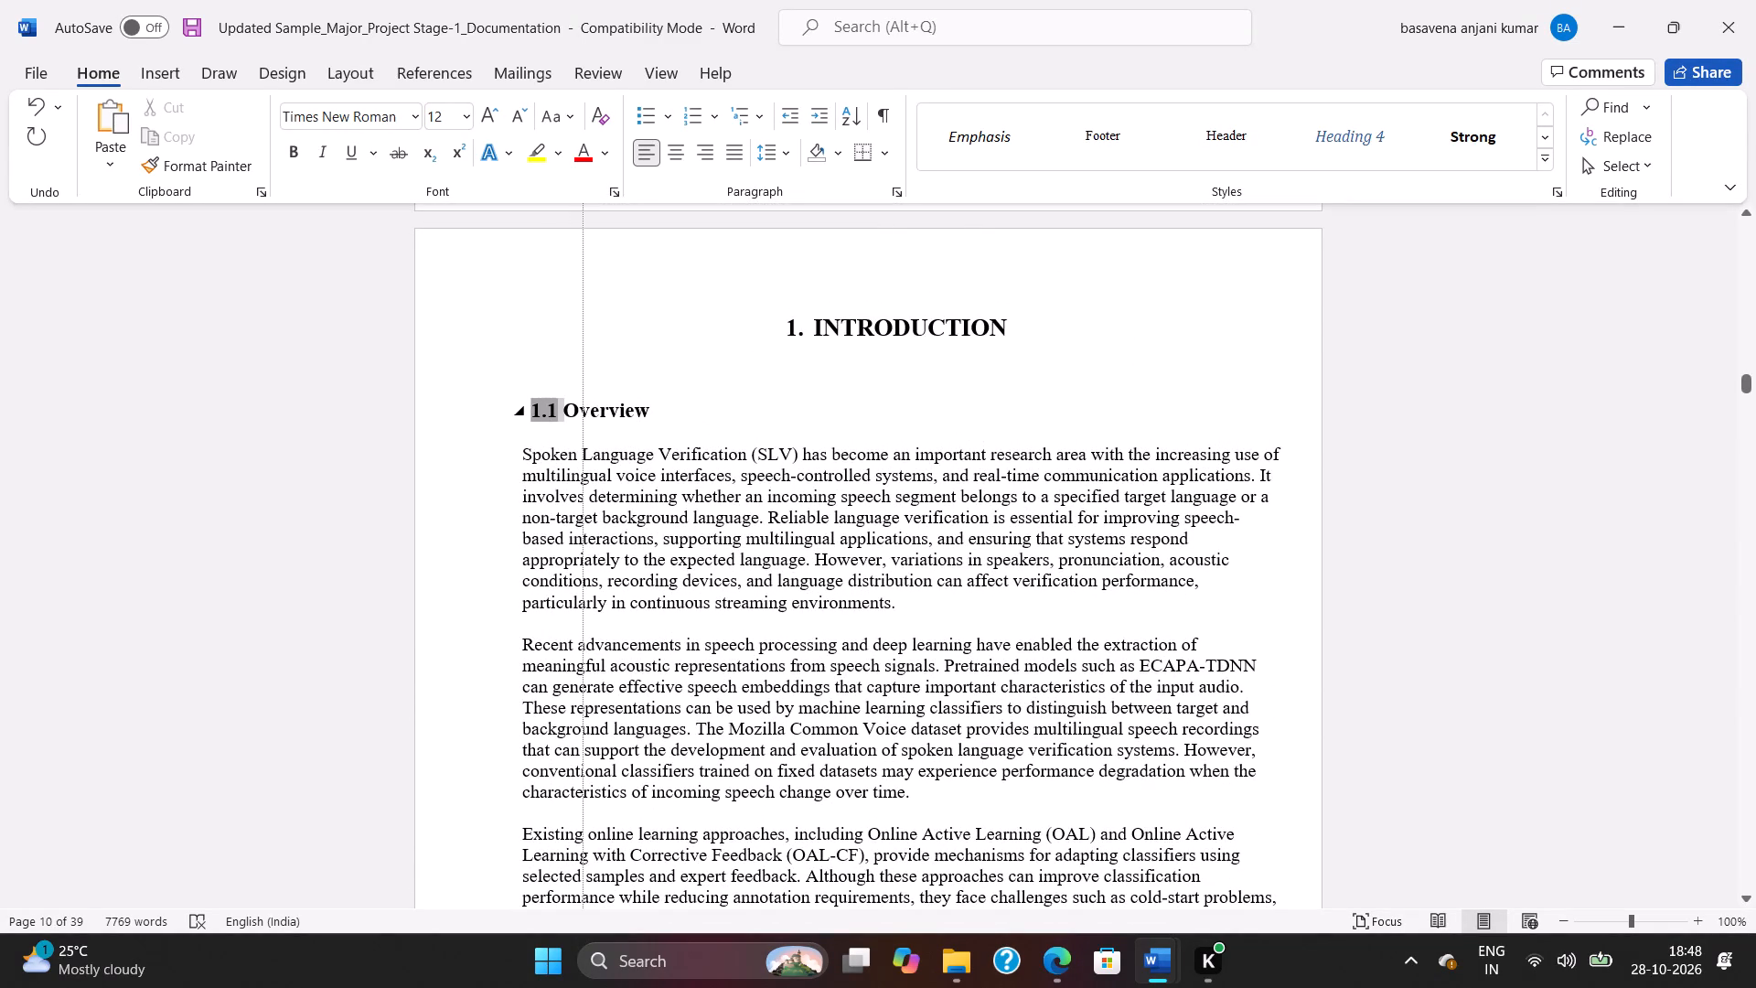
left_click_drag(584, 533, 584, 537)
left_click(682, 516)
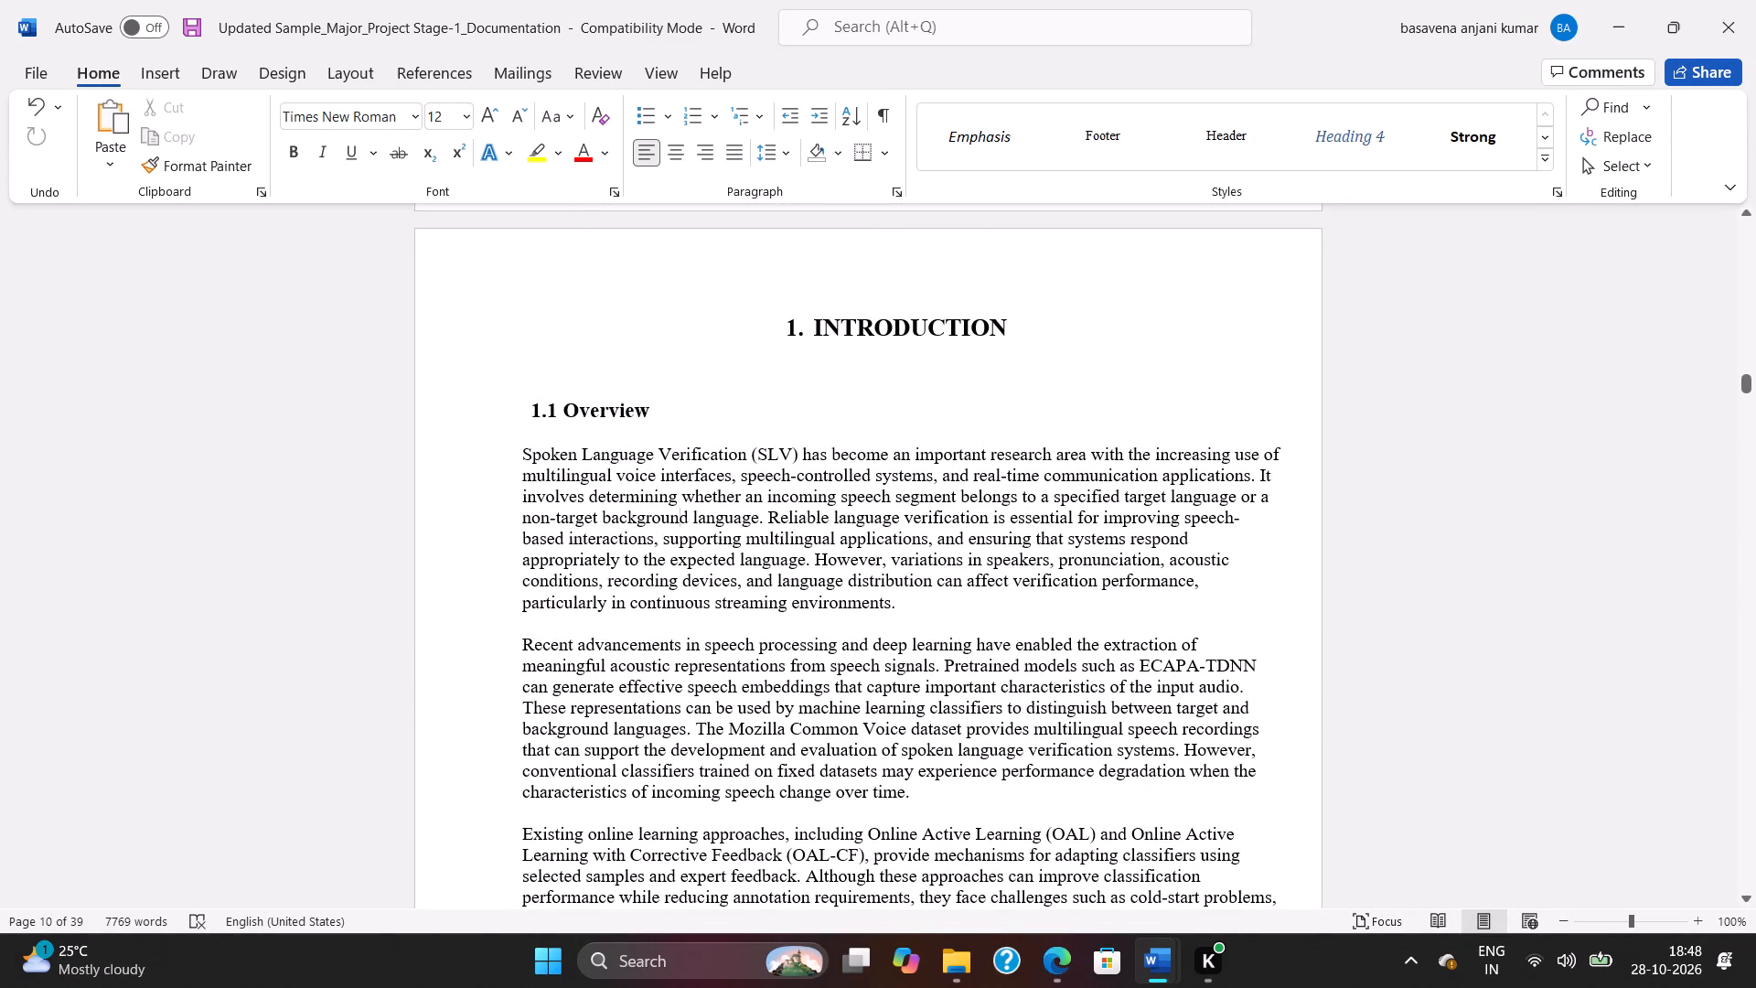
left_click_drag(531, 412, 538, 596)
scroll(538, 596, "down", 5)
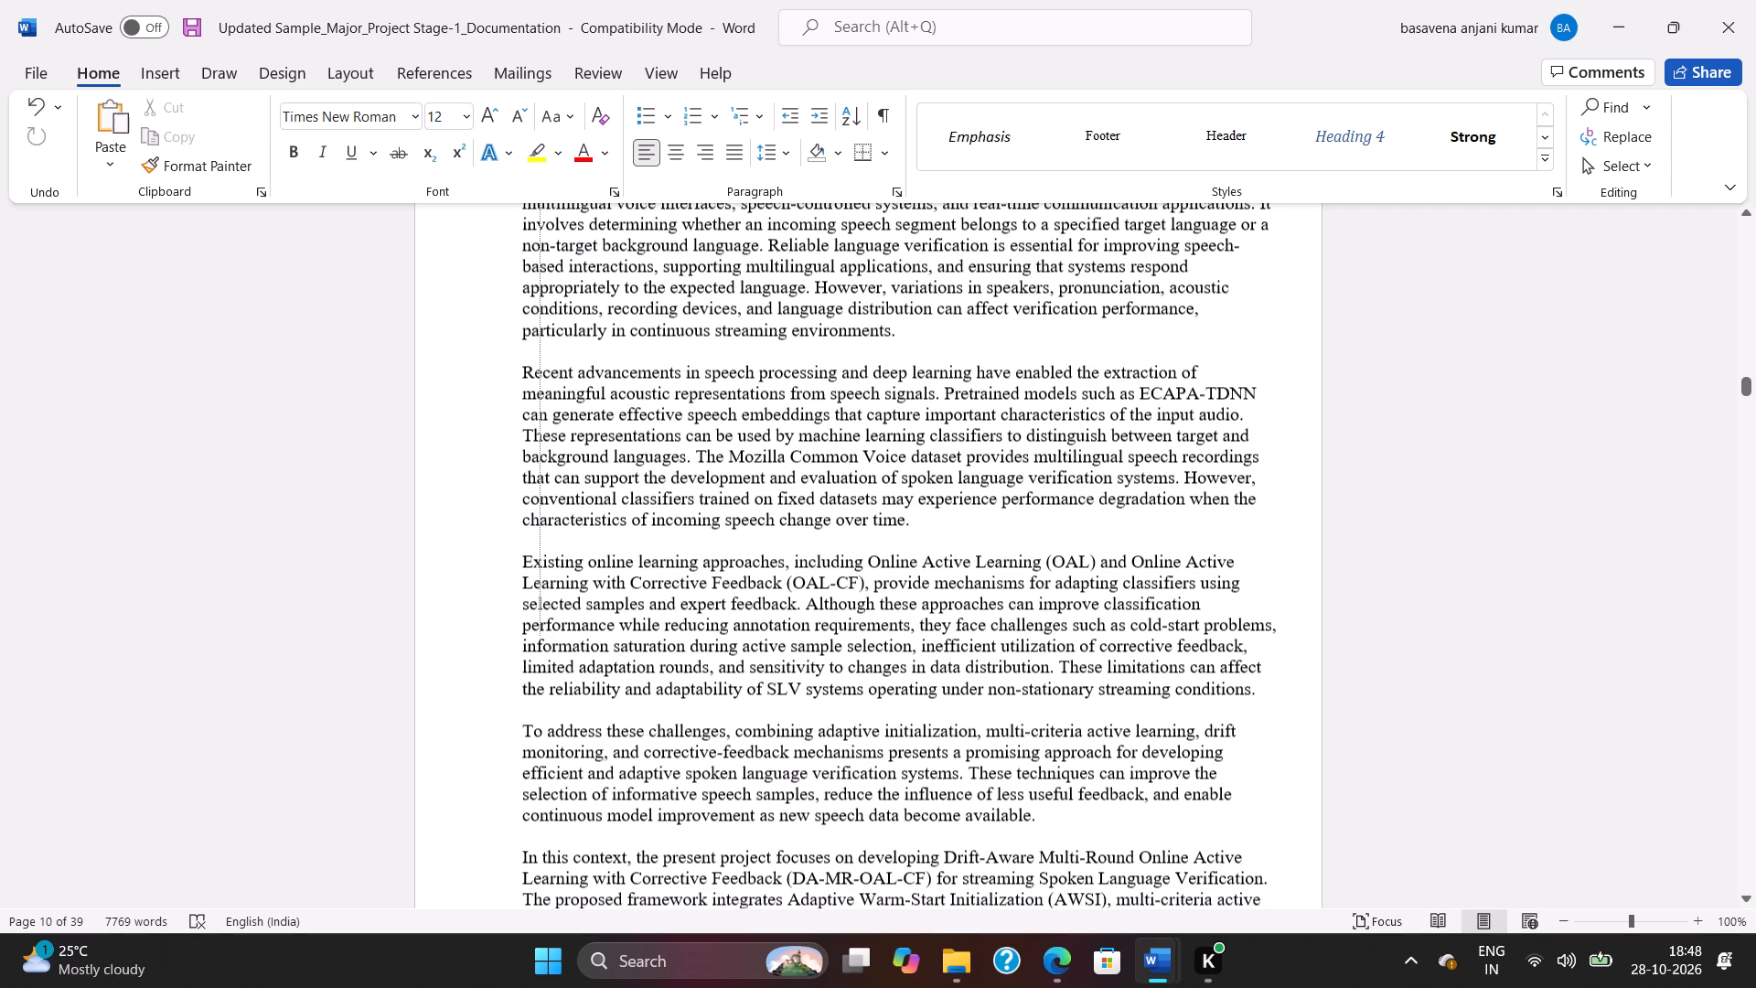
left_click_drag(538, 596, 660, 636)
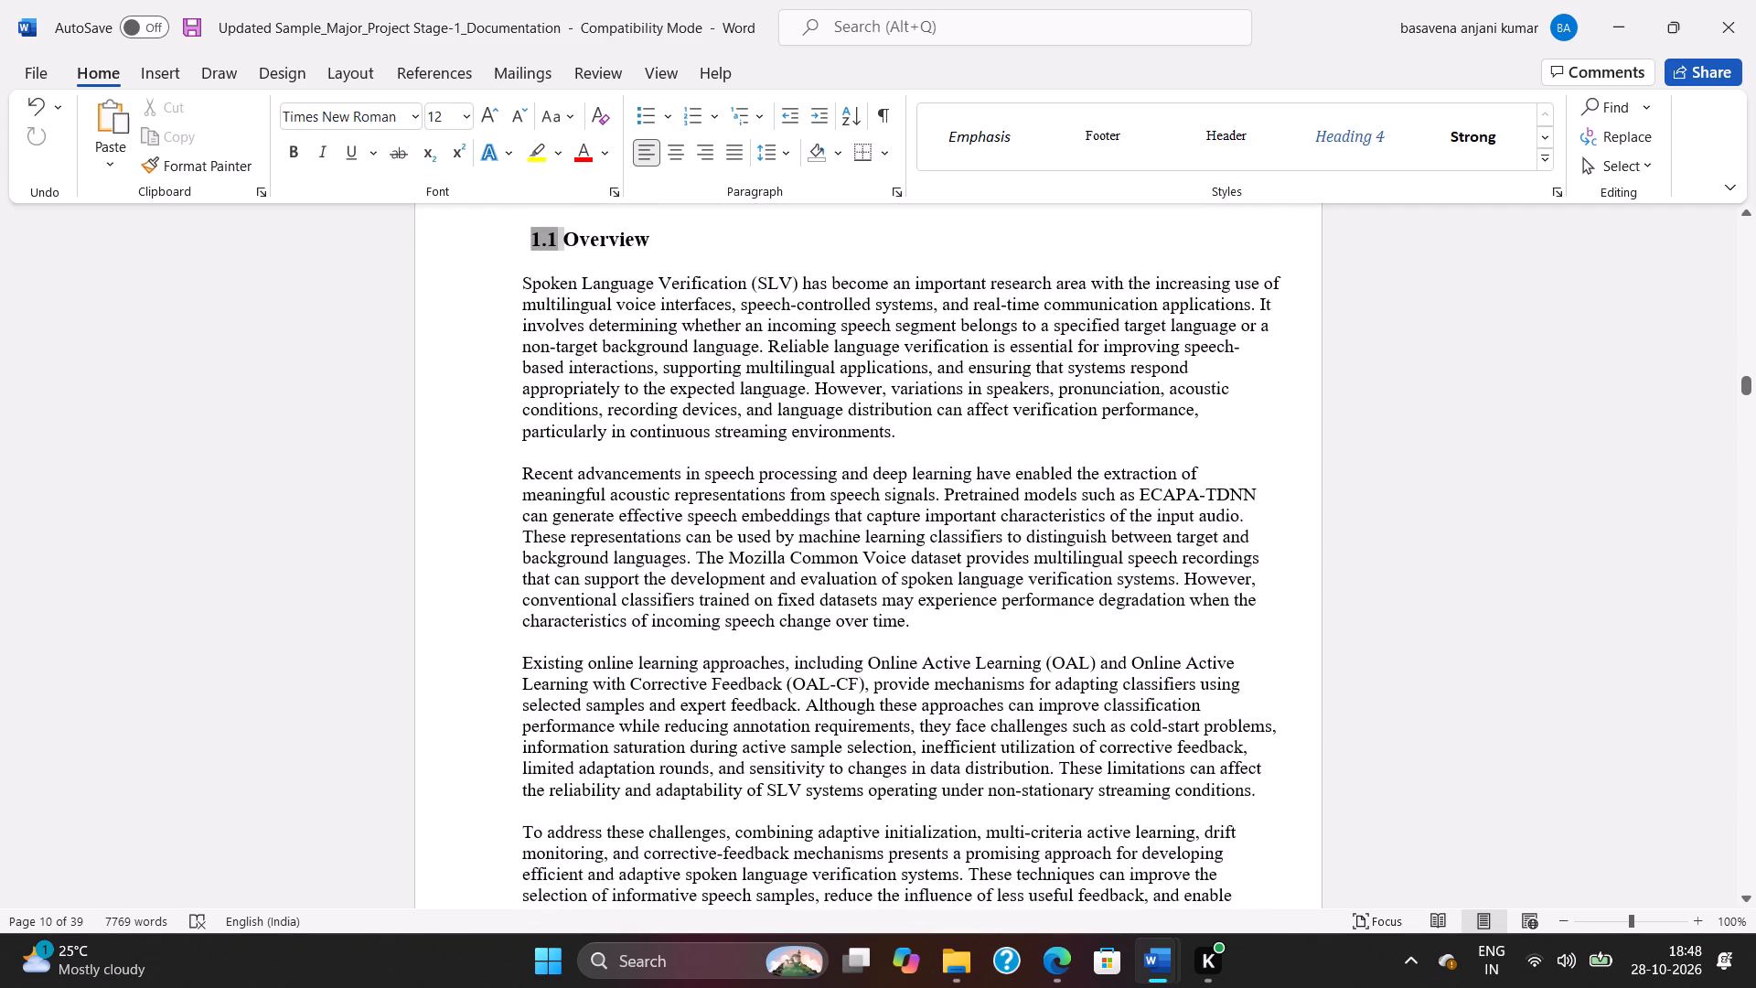
left_click(691, 529)
left_click_drag(568, 231, 610, 416)
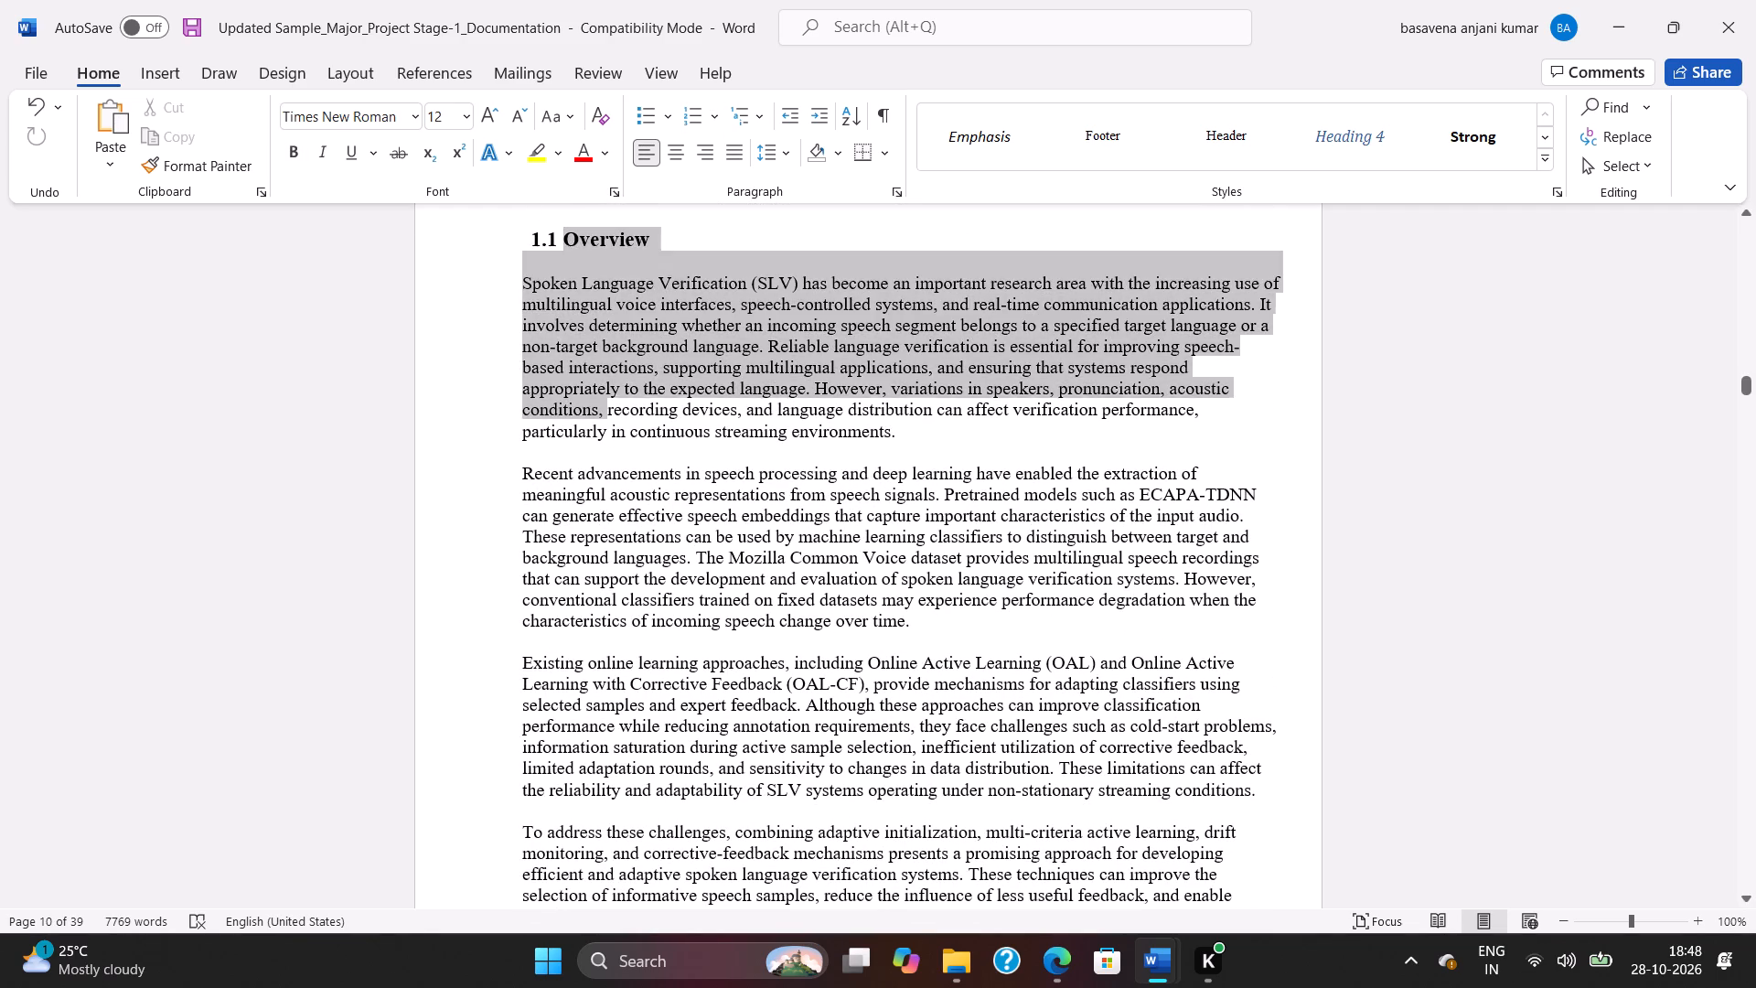
left_click_drag(610, 416, 720, 855)
scroll(612, 554, "down", 7)
key("ctrl+j")
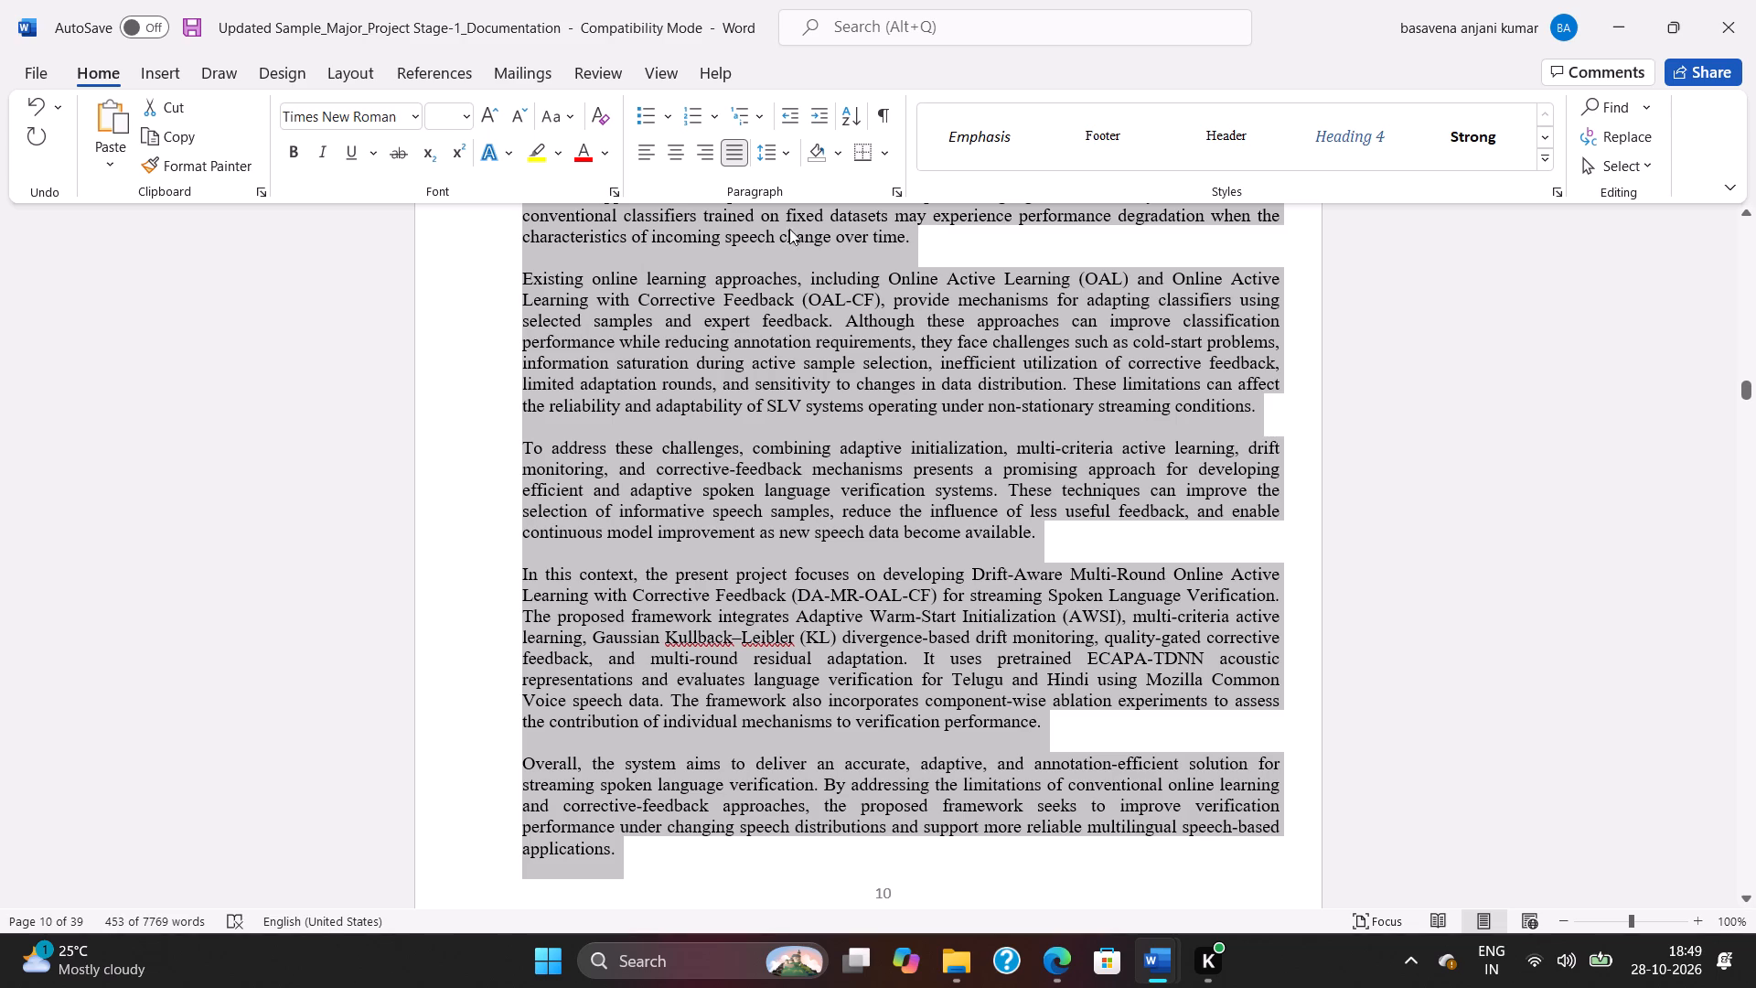
Set the left and right indents of the selected Overview section to 1 cm.
left_click(897, 192)
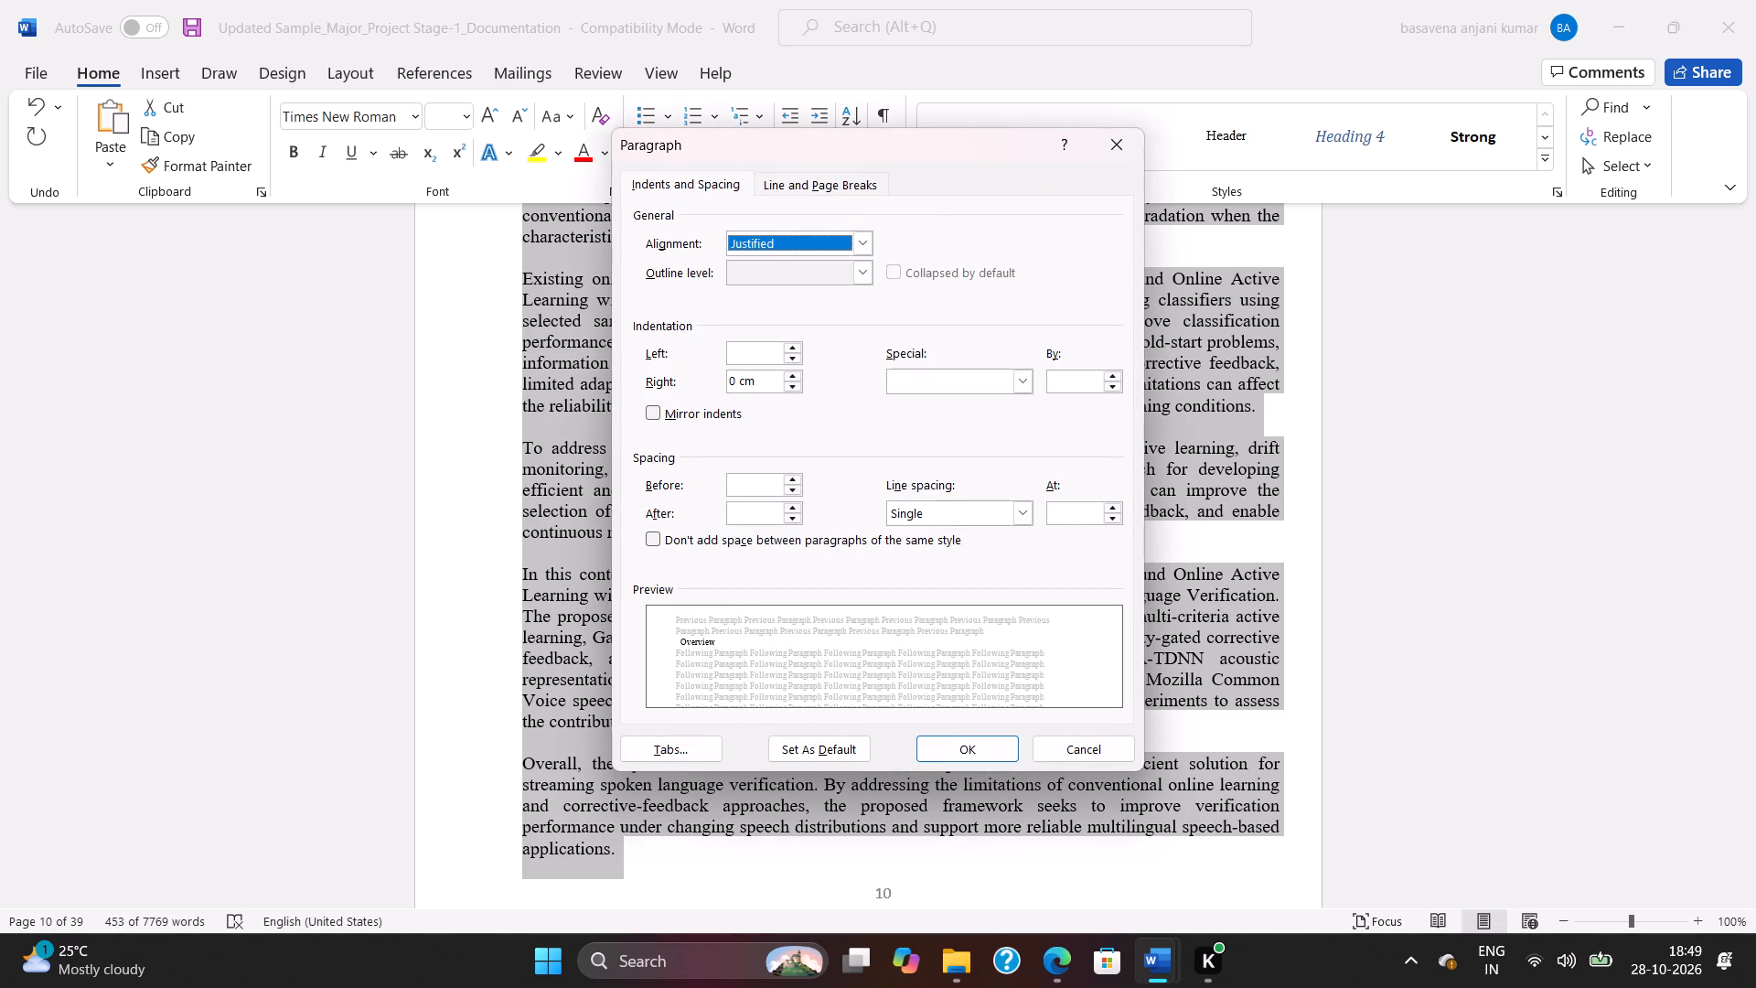
left_click(755, 348)
key("1")
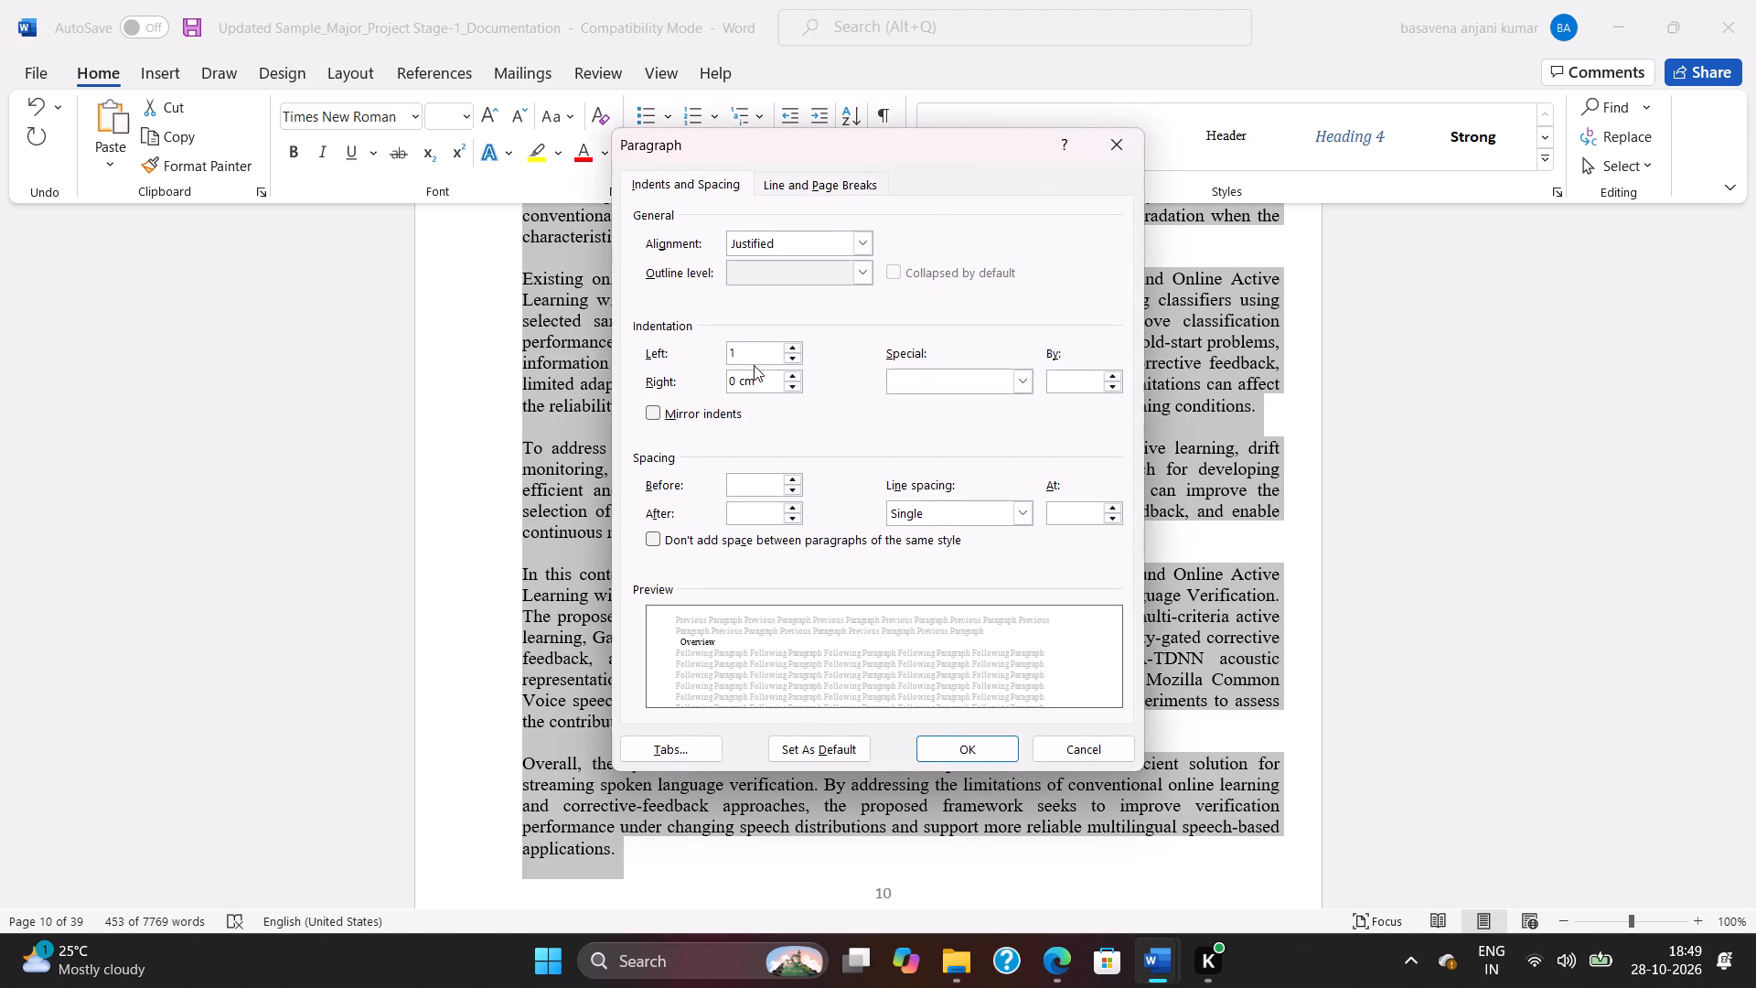
left_click(740, 375)
key("BackSpace")
key("BackSpace")
key("1")
left_click(965, 752)
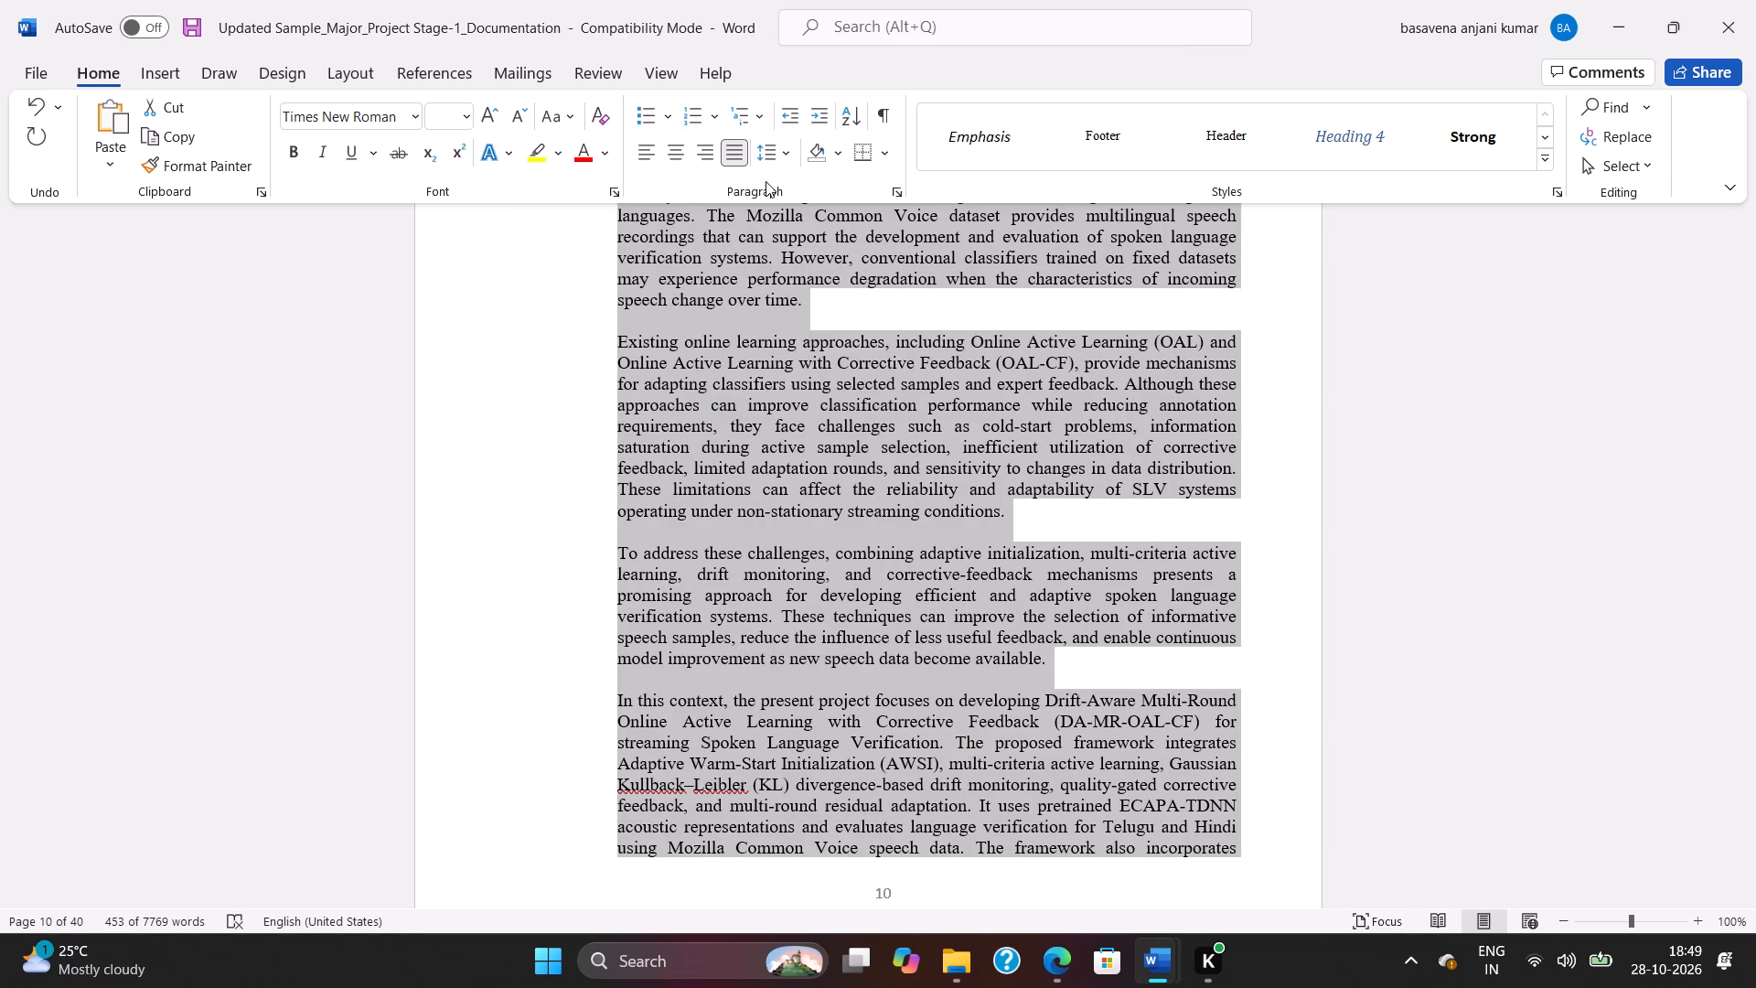
Set the left indent of the selected Overview section to 0 cm.
left_click(894, 195)
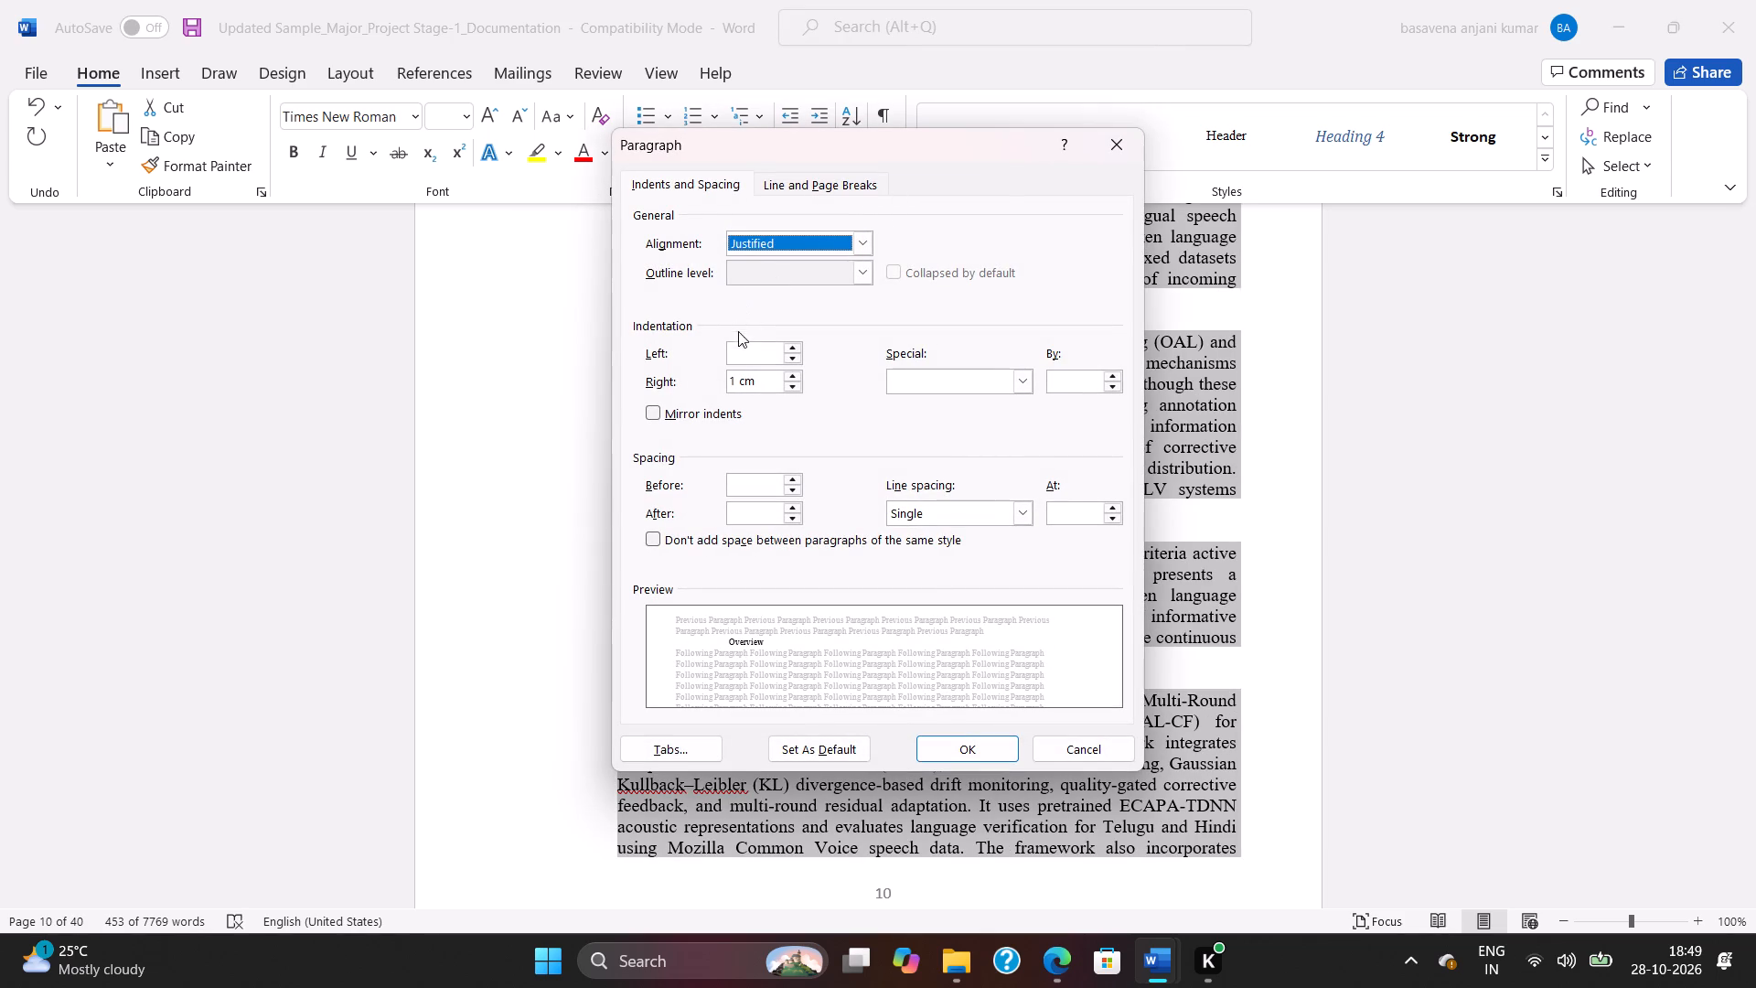
left_click(738, 349)
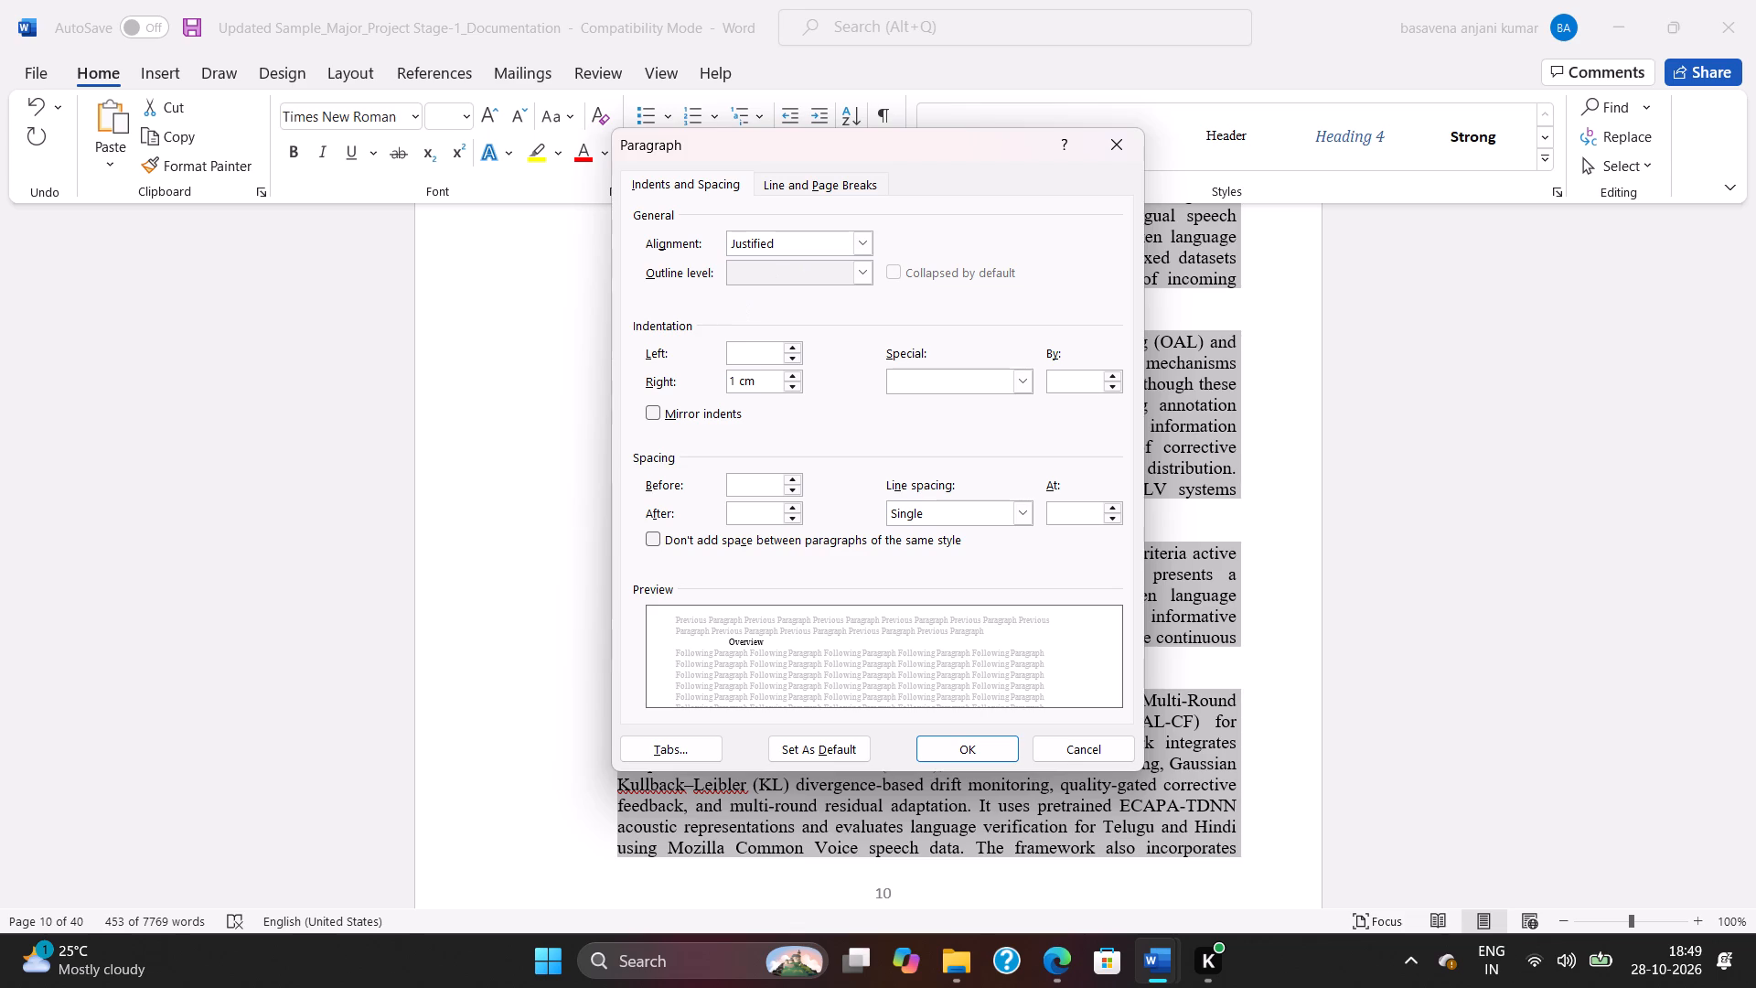
key("0")
left_click(952, 737)
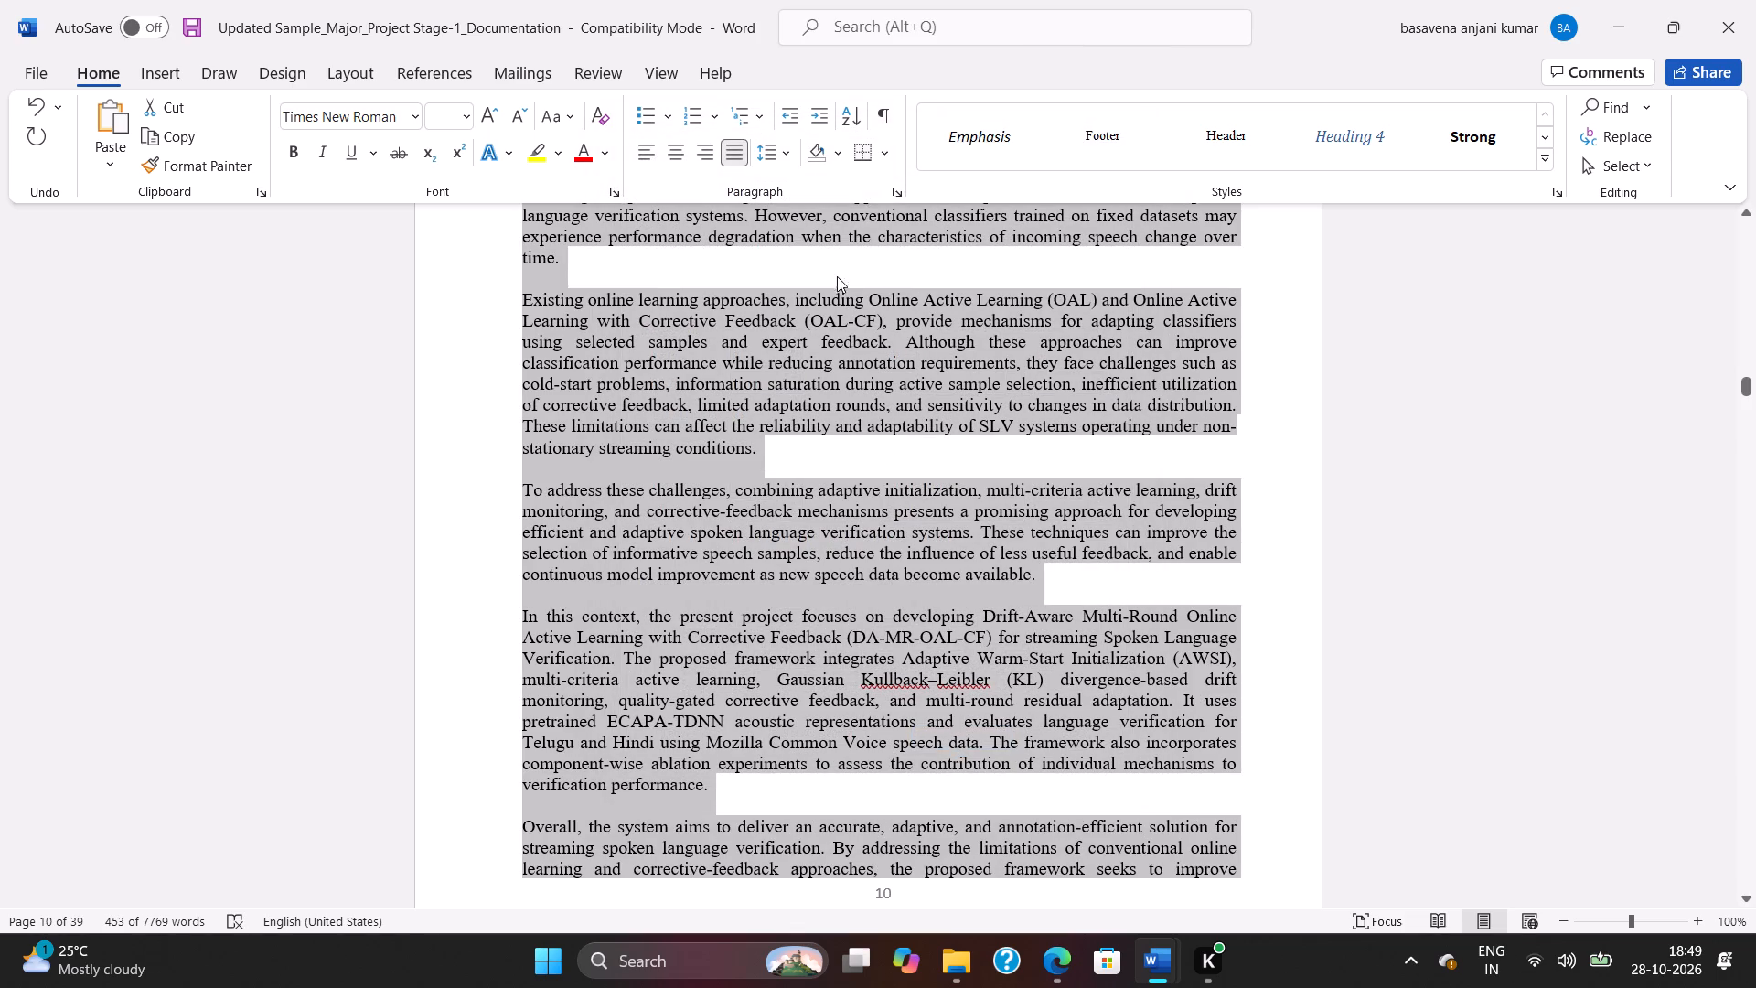
Set the line spacing of the selected Overview section to 1.5 lines.
left_click(897, 188)
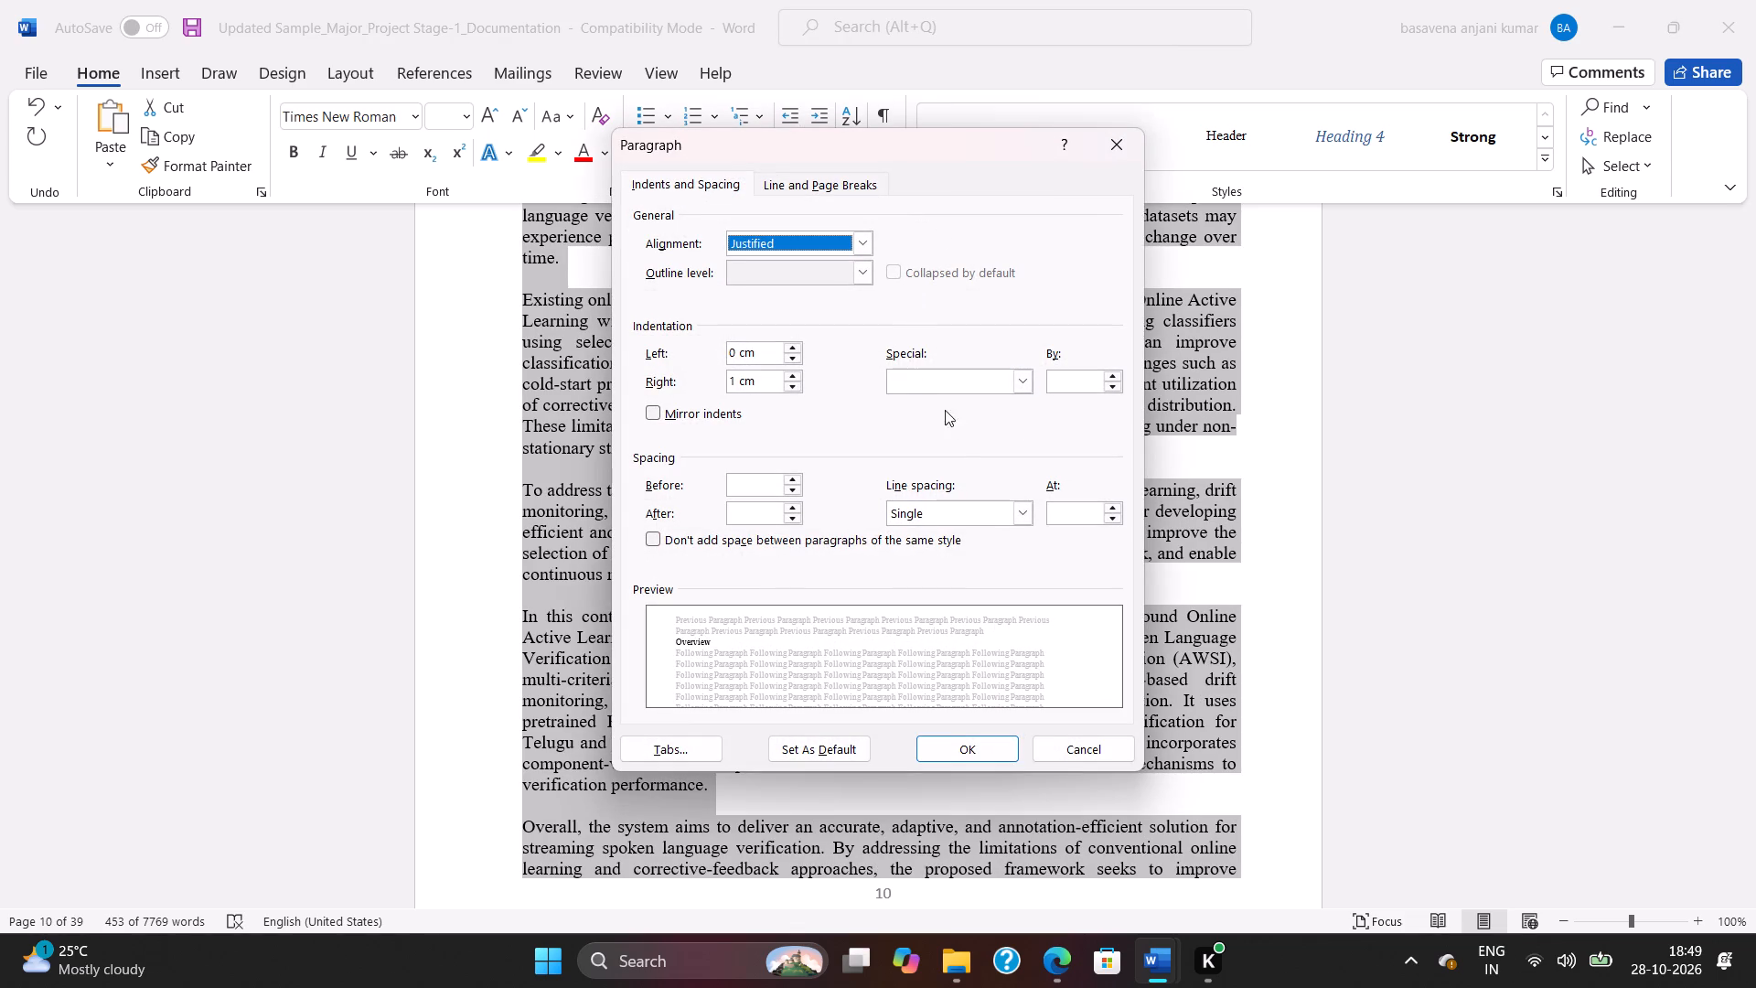
left_click(972, 502)
left_click(937, 549)
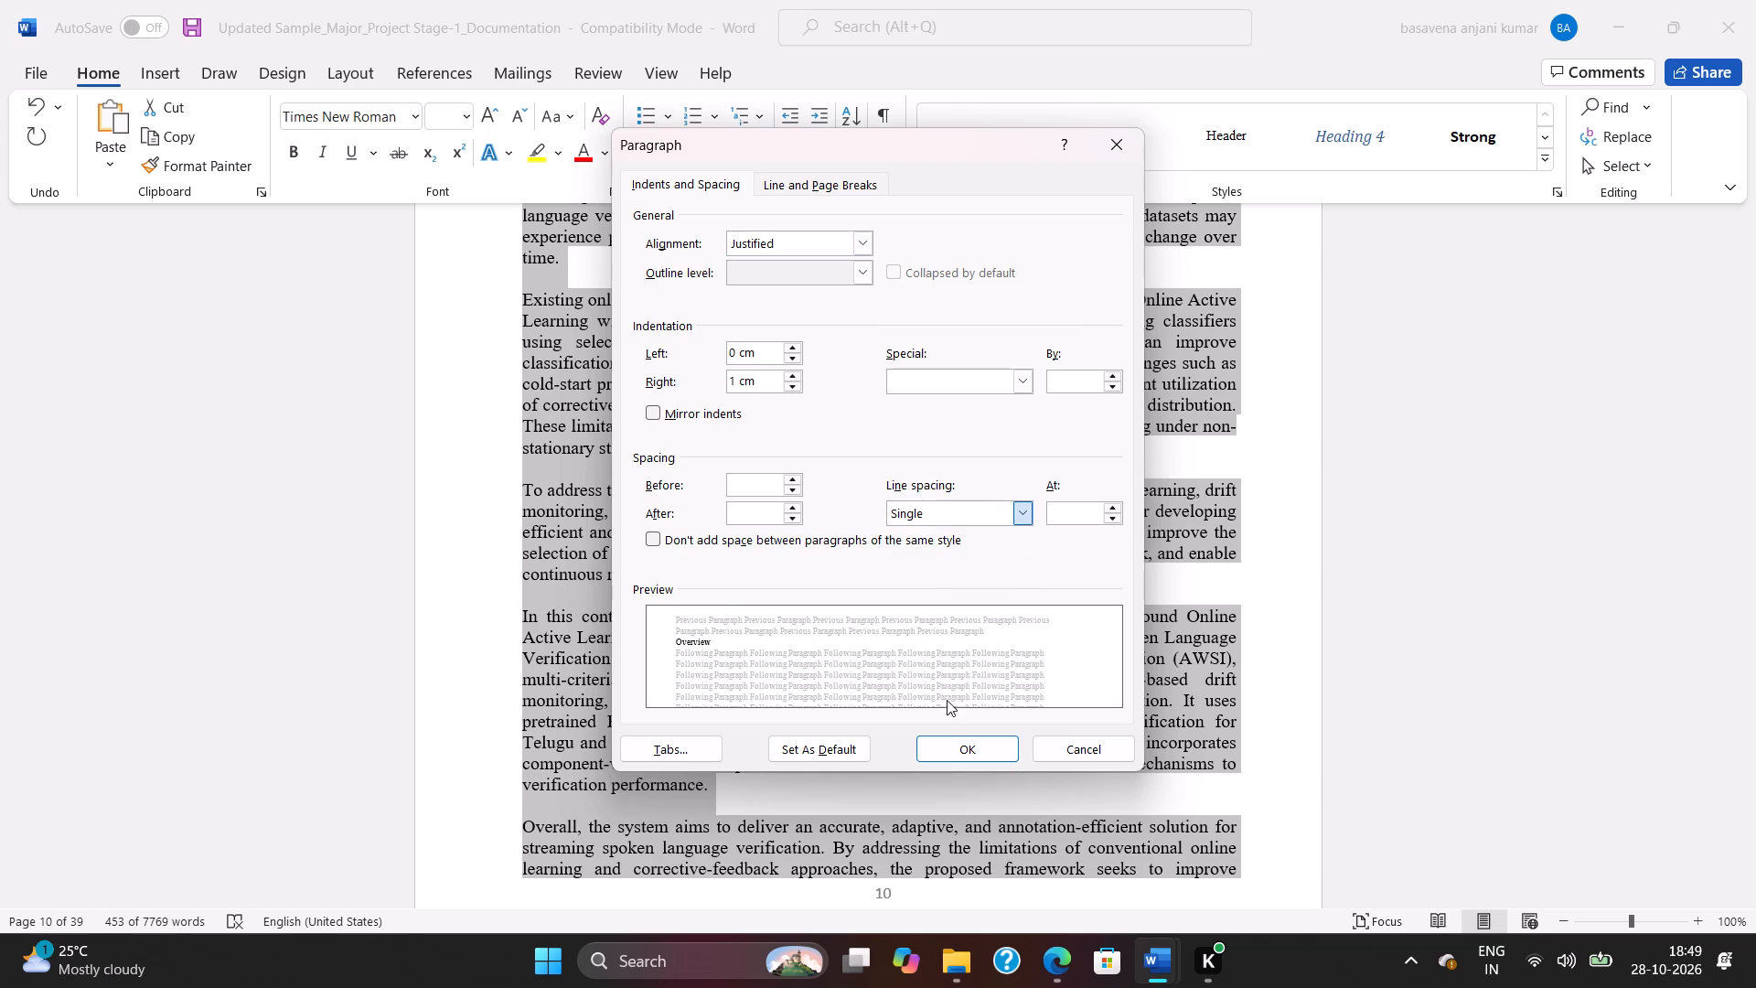
left_click(951, 736)
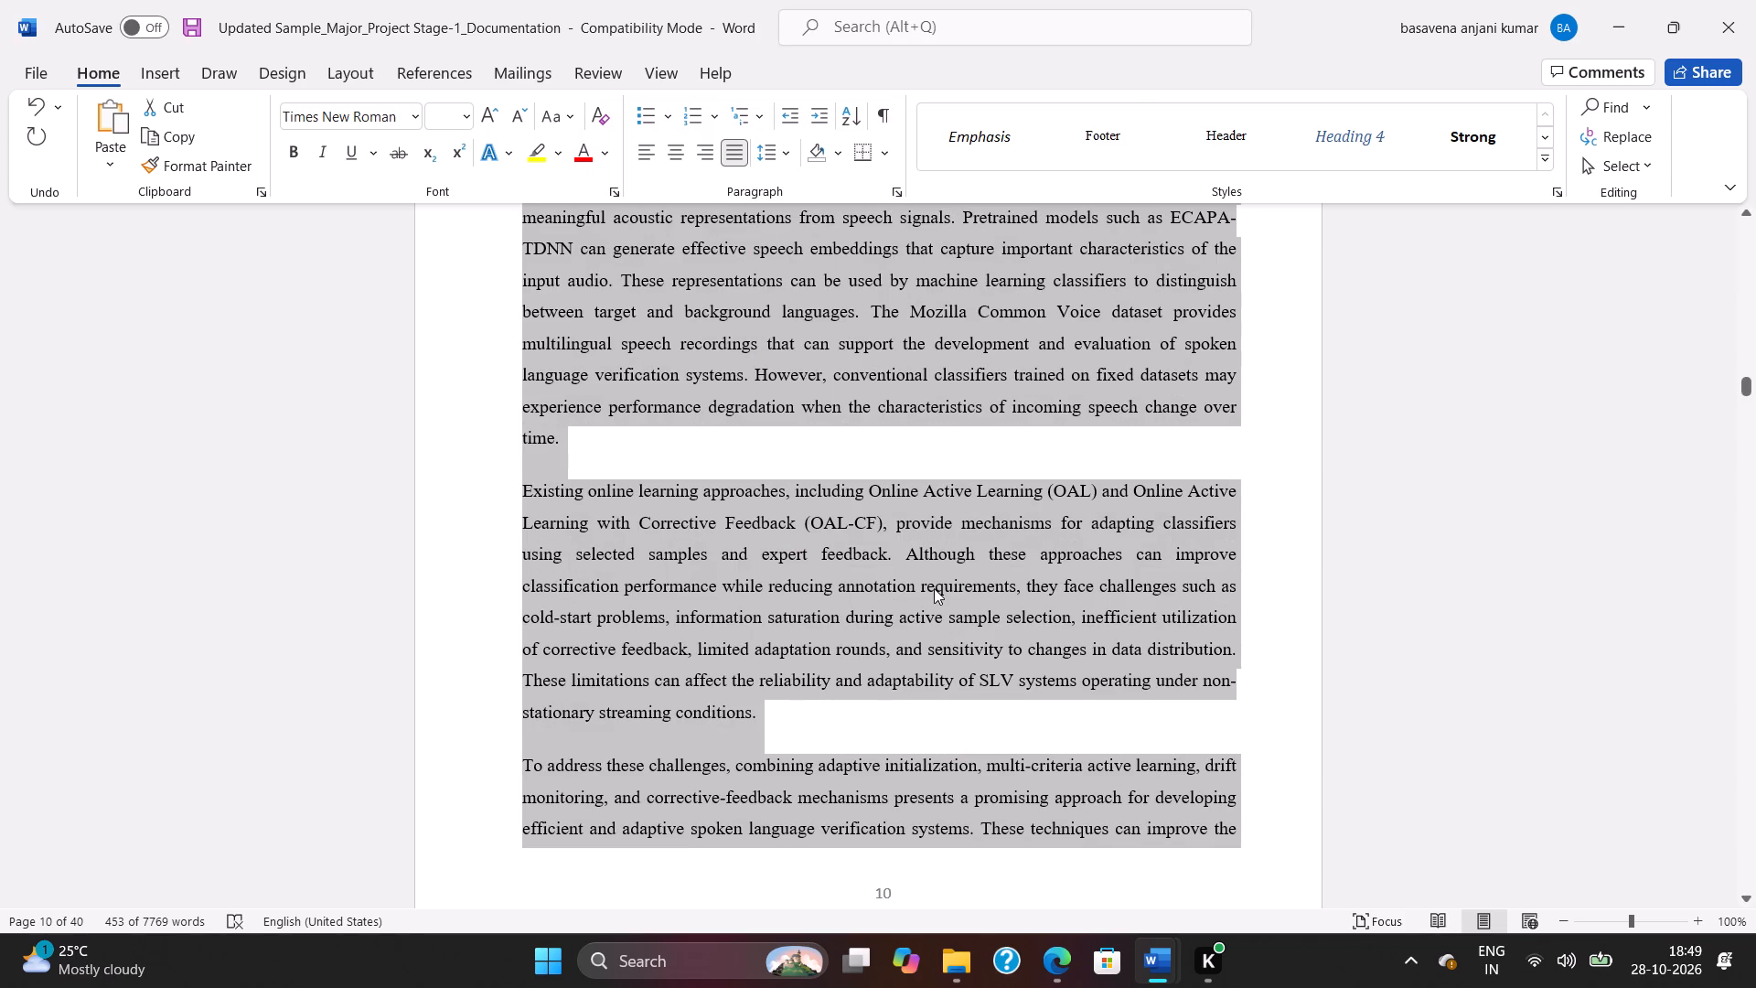
Set the font size of the selected Overview heading and paragraphs to 12.
left_click(447, 110)
type("12")
key("Return")
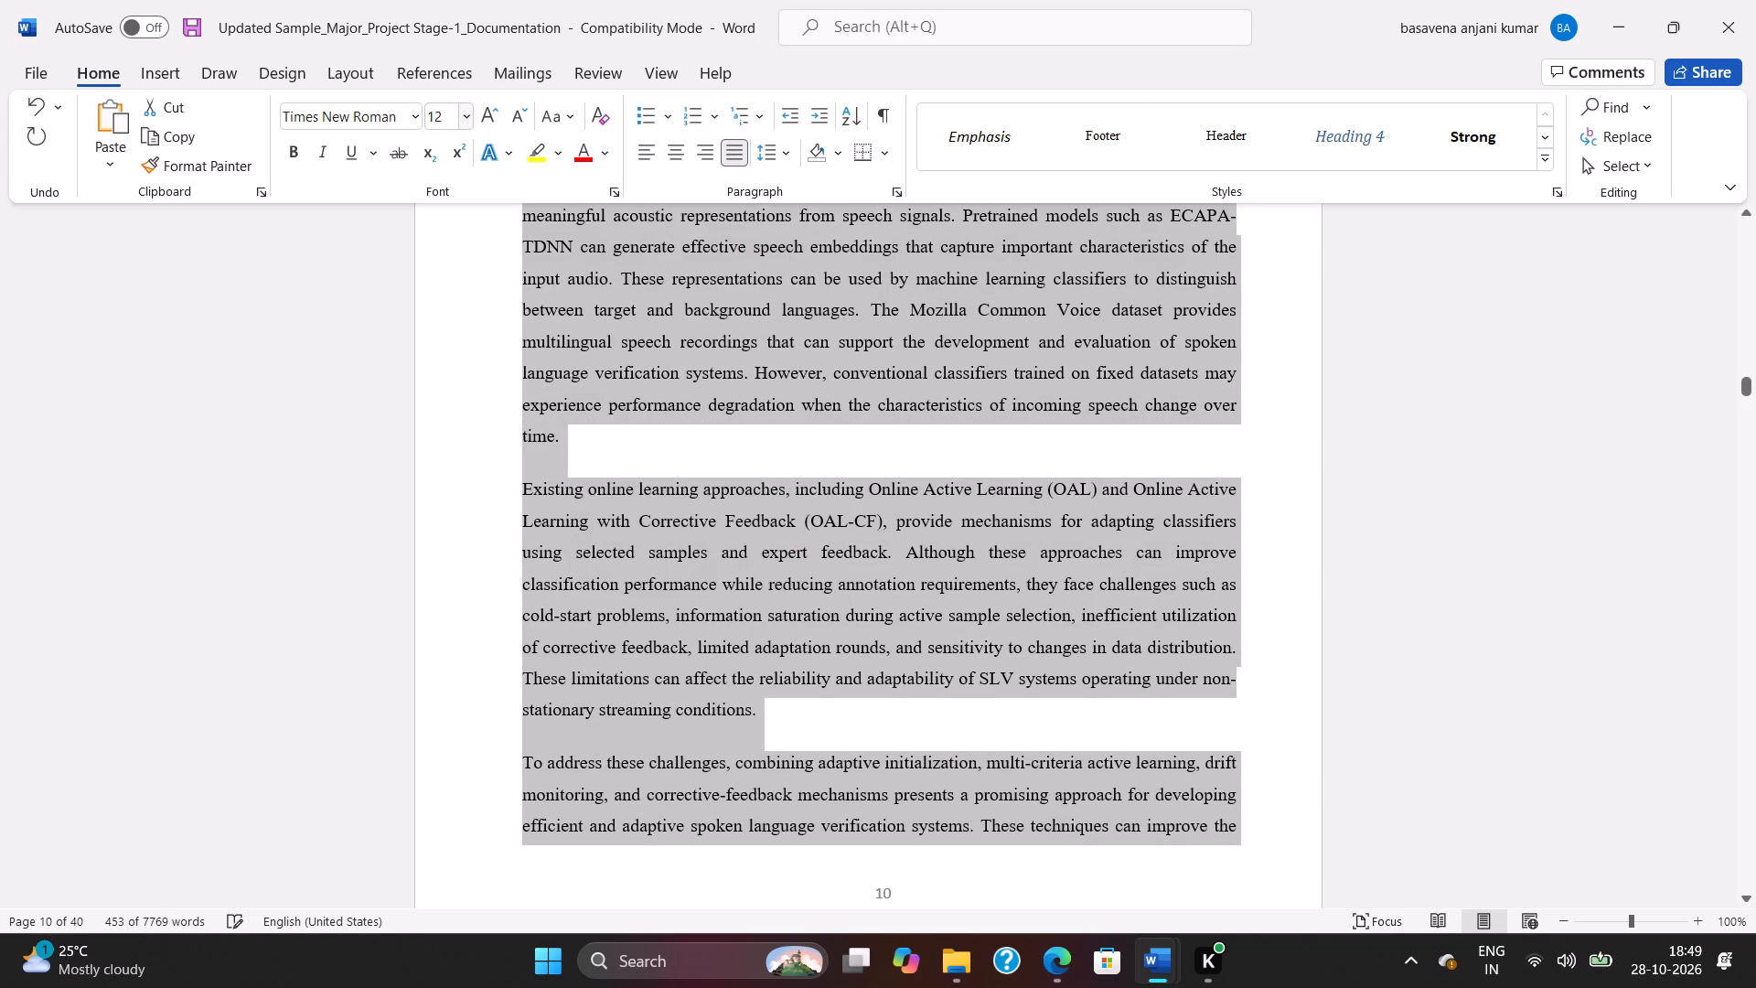
left_click(846, 447)
Check the reformatted Overview and delete the blank lines between its last paragraph and the 1.2 Motivation heading.
scroll(851, 436, "up", 4)
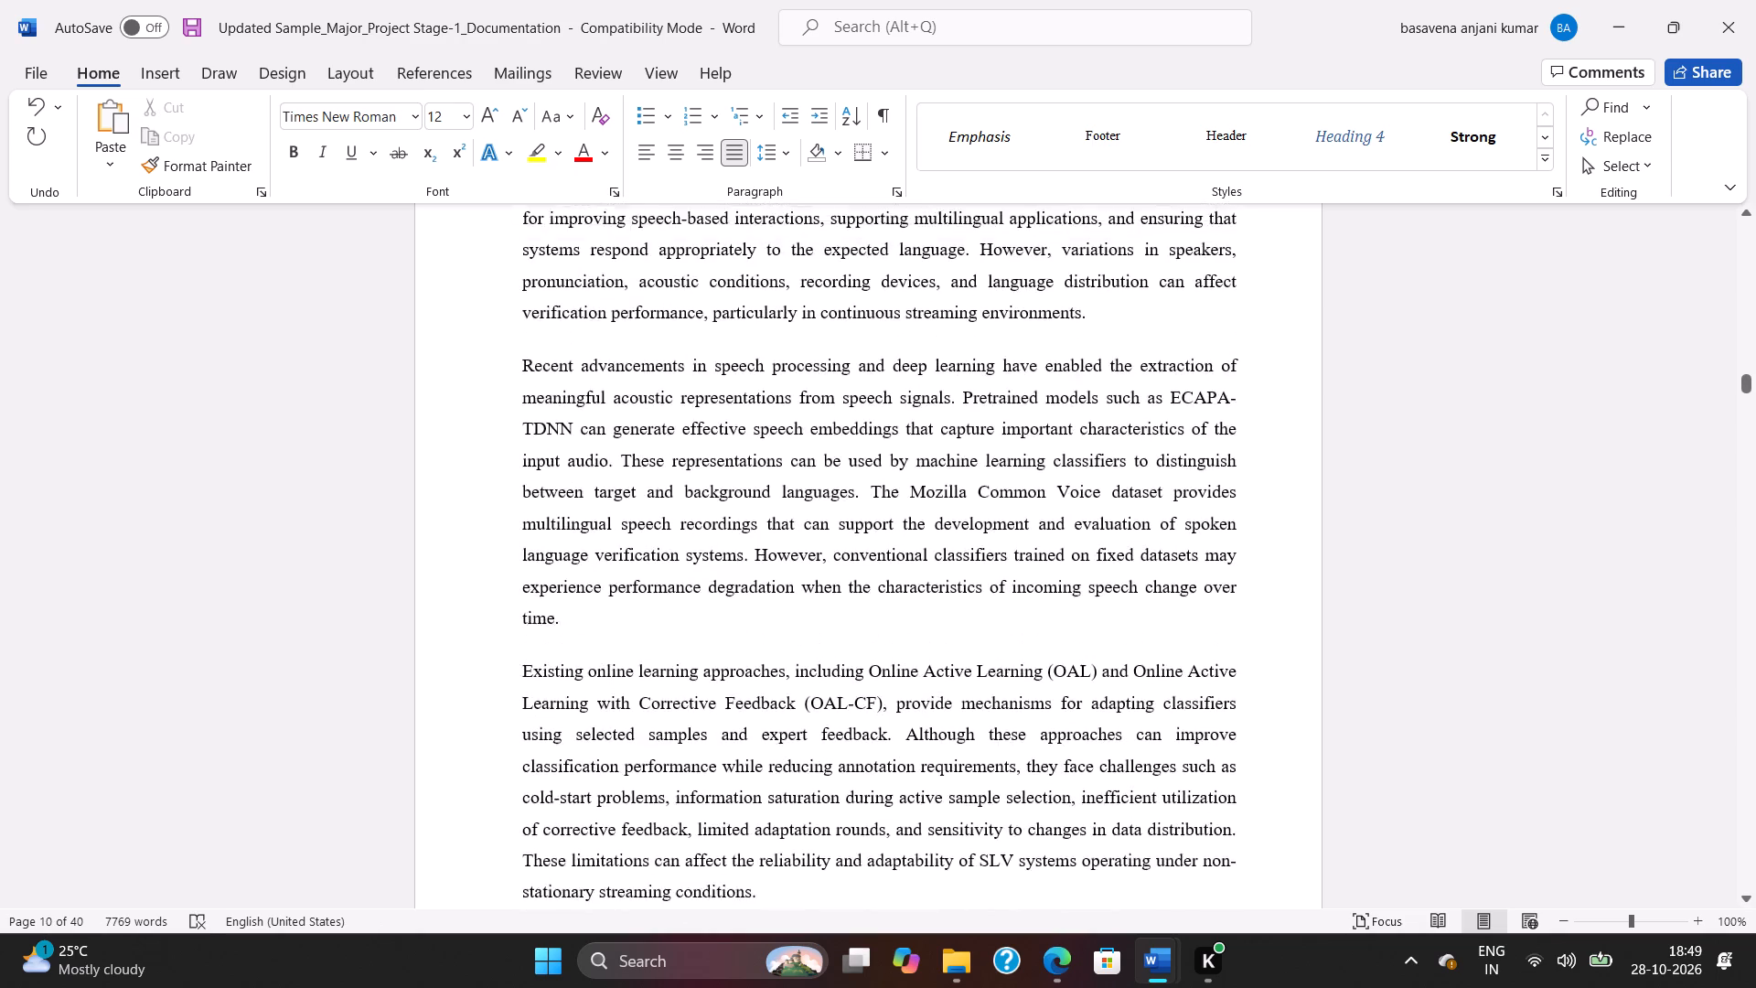
scroll(851, 430, "up", 5)
scroll(851, 412, "down", 3)
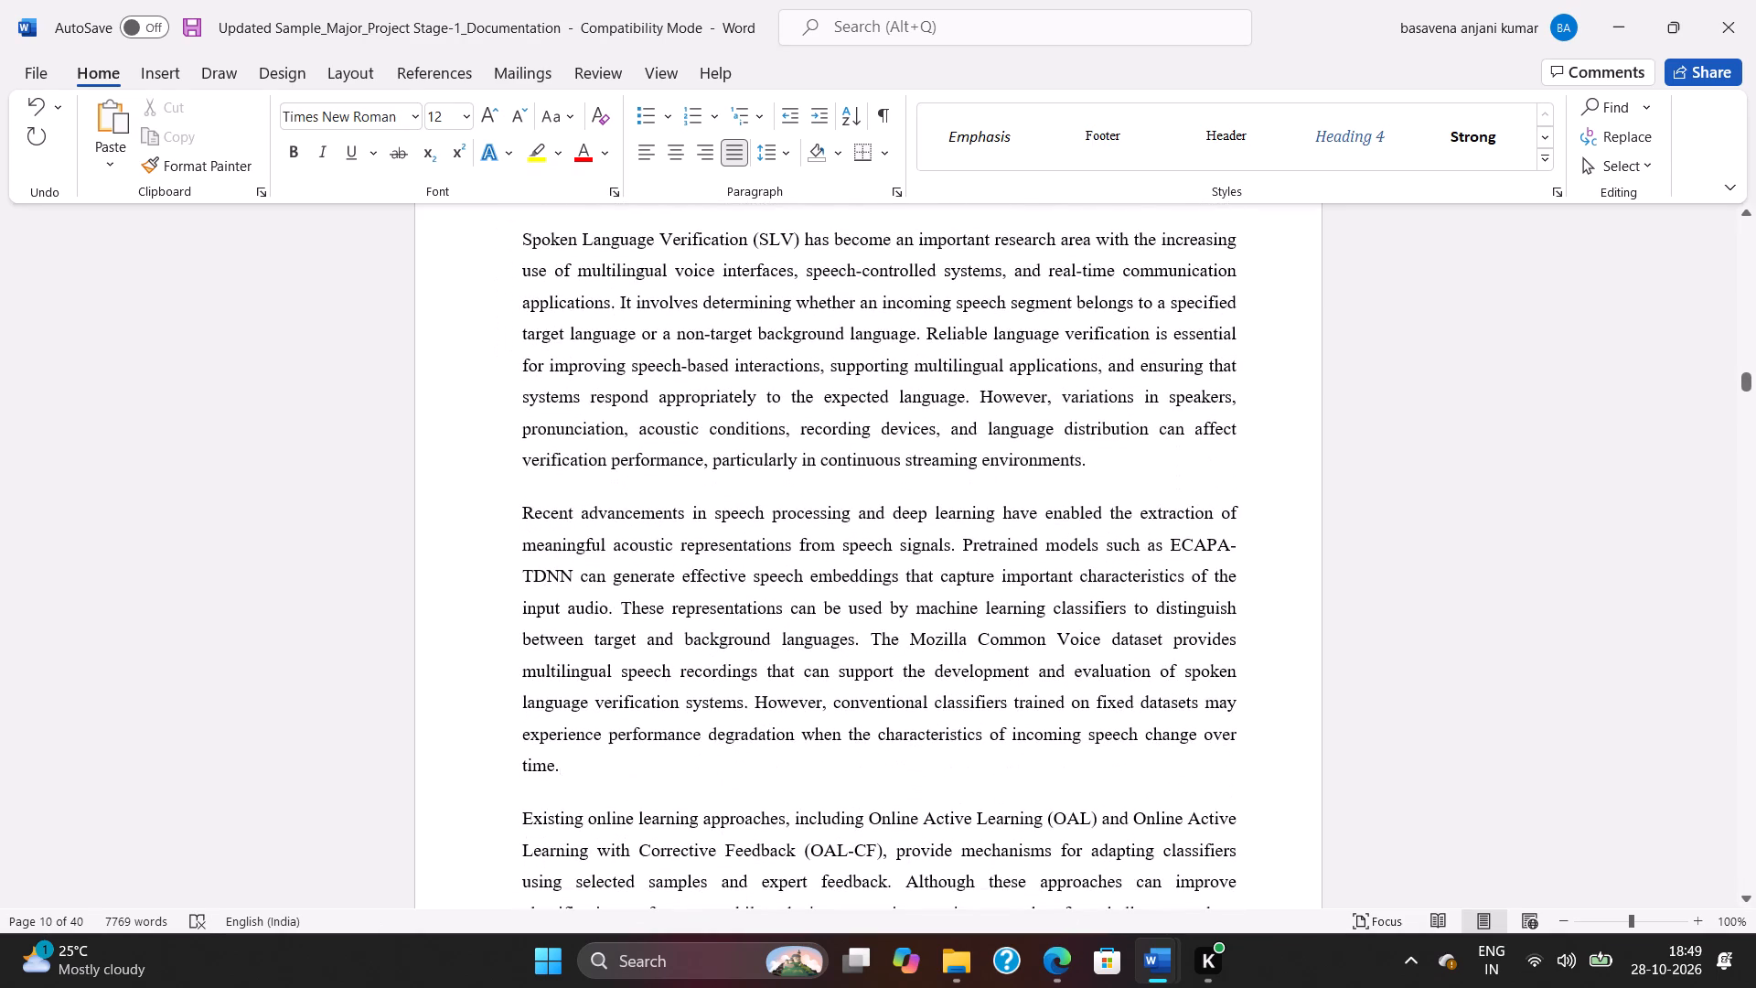
scroll(851, 409, "down", 15)
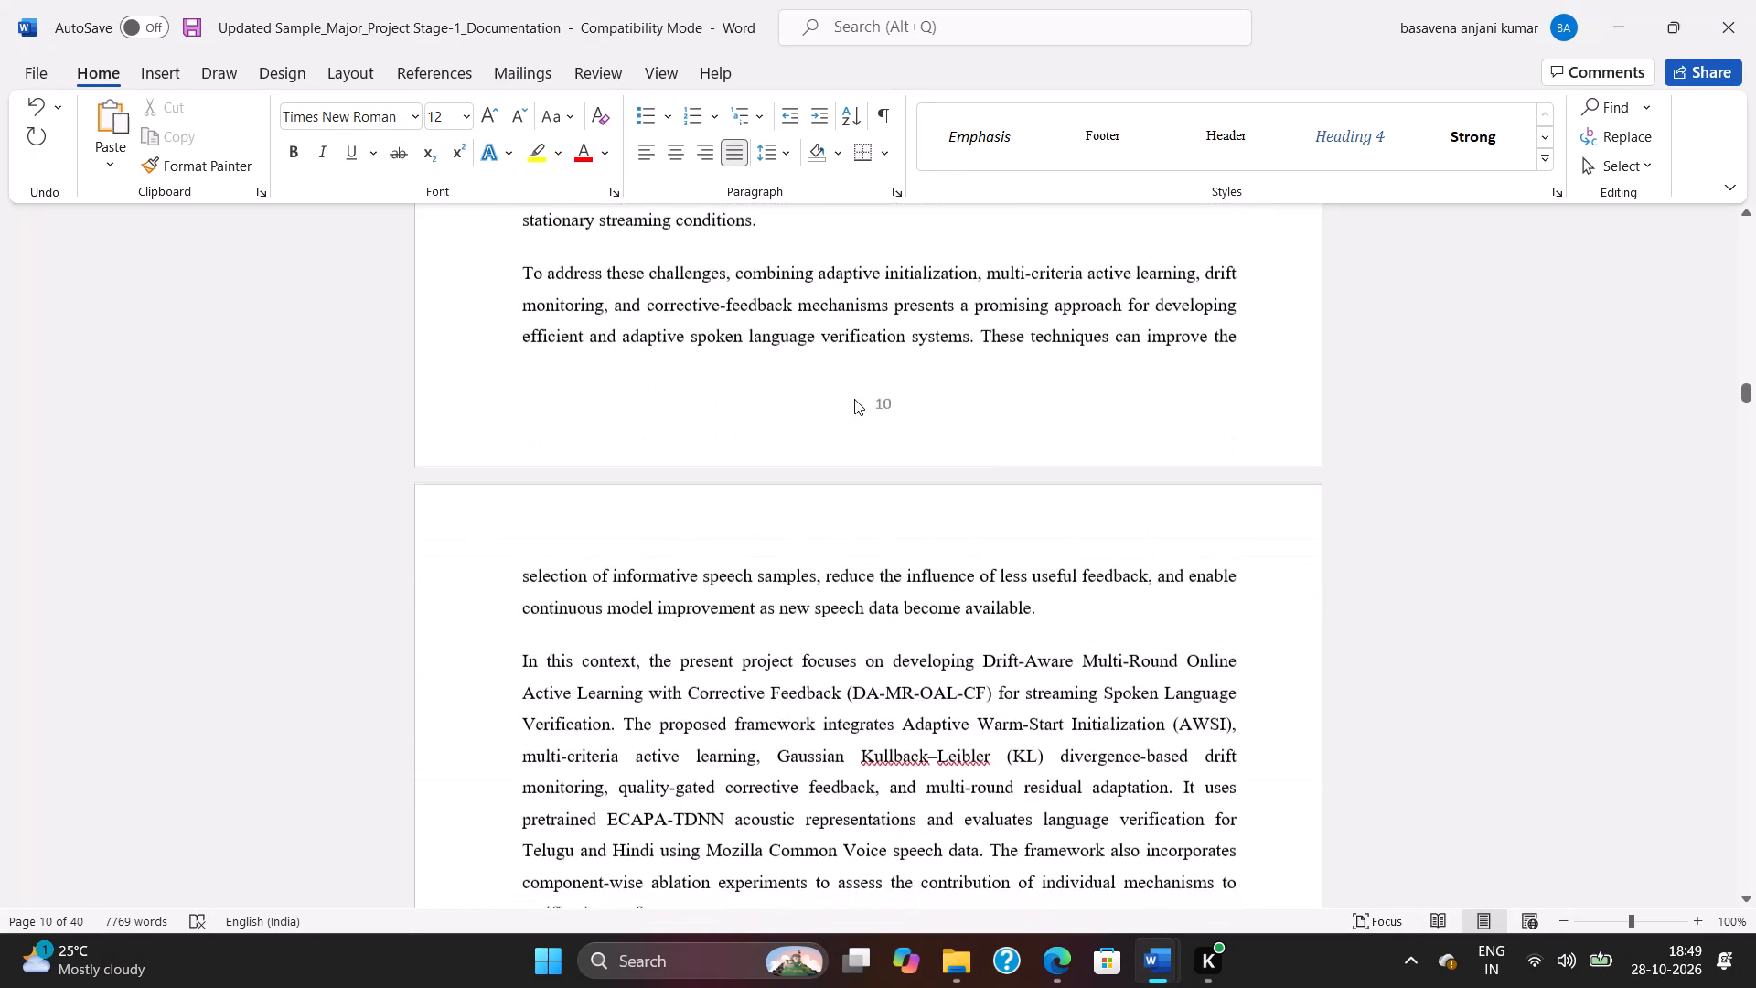
scroll(854, 399, "down", 8)
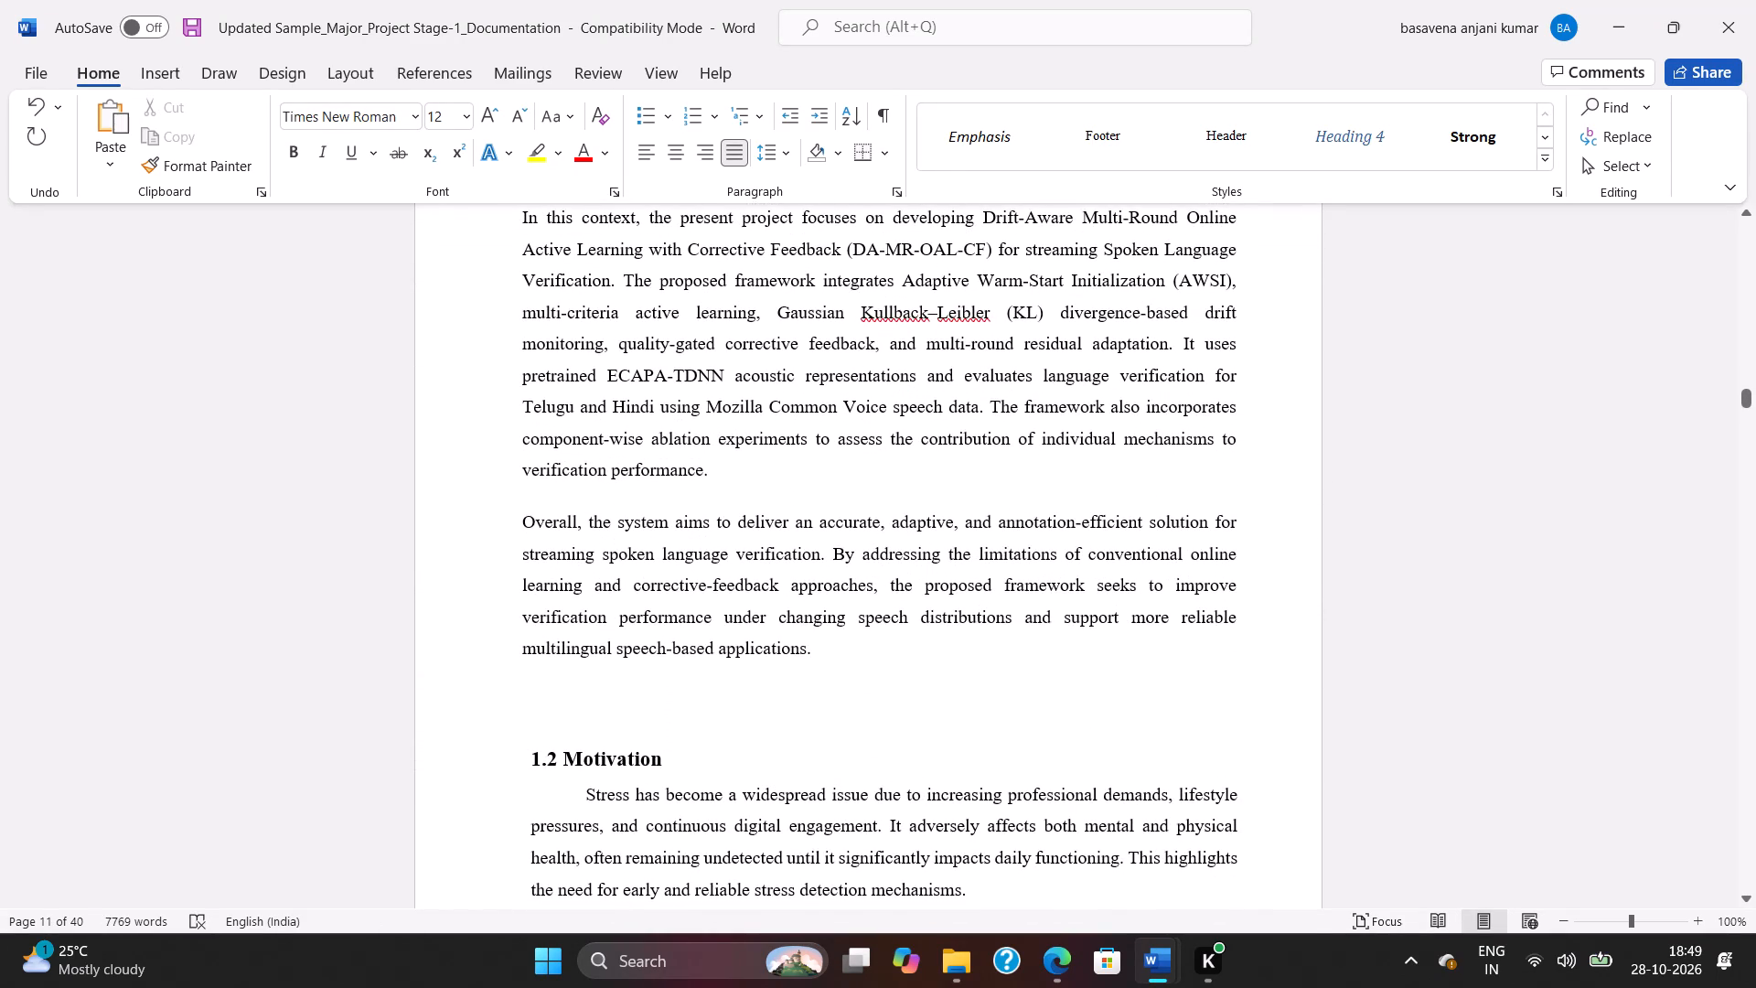
left_click(598, 677)
left_click(598, 726)
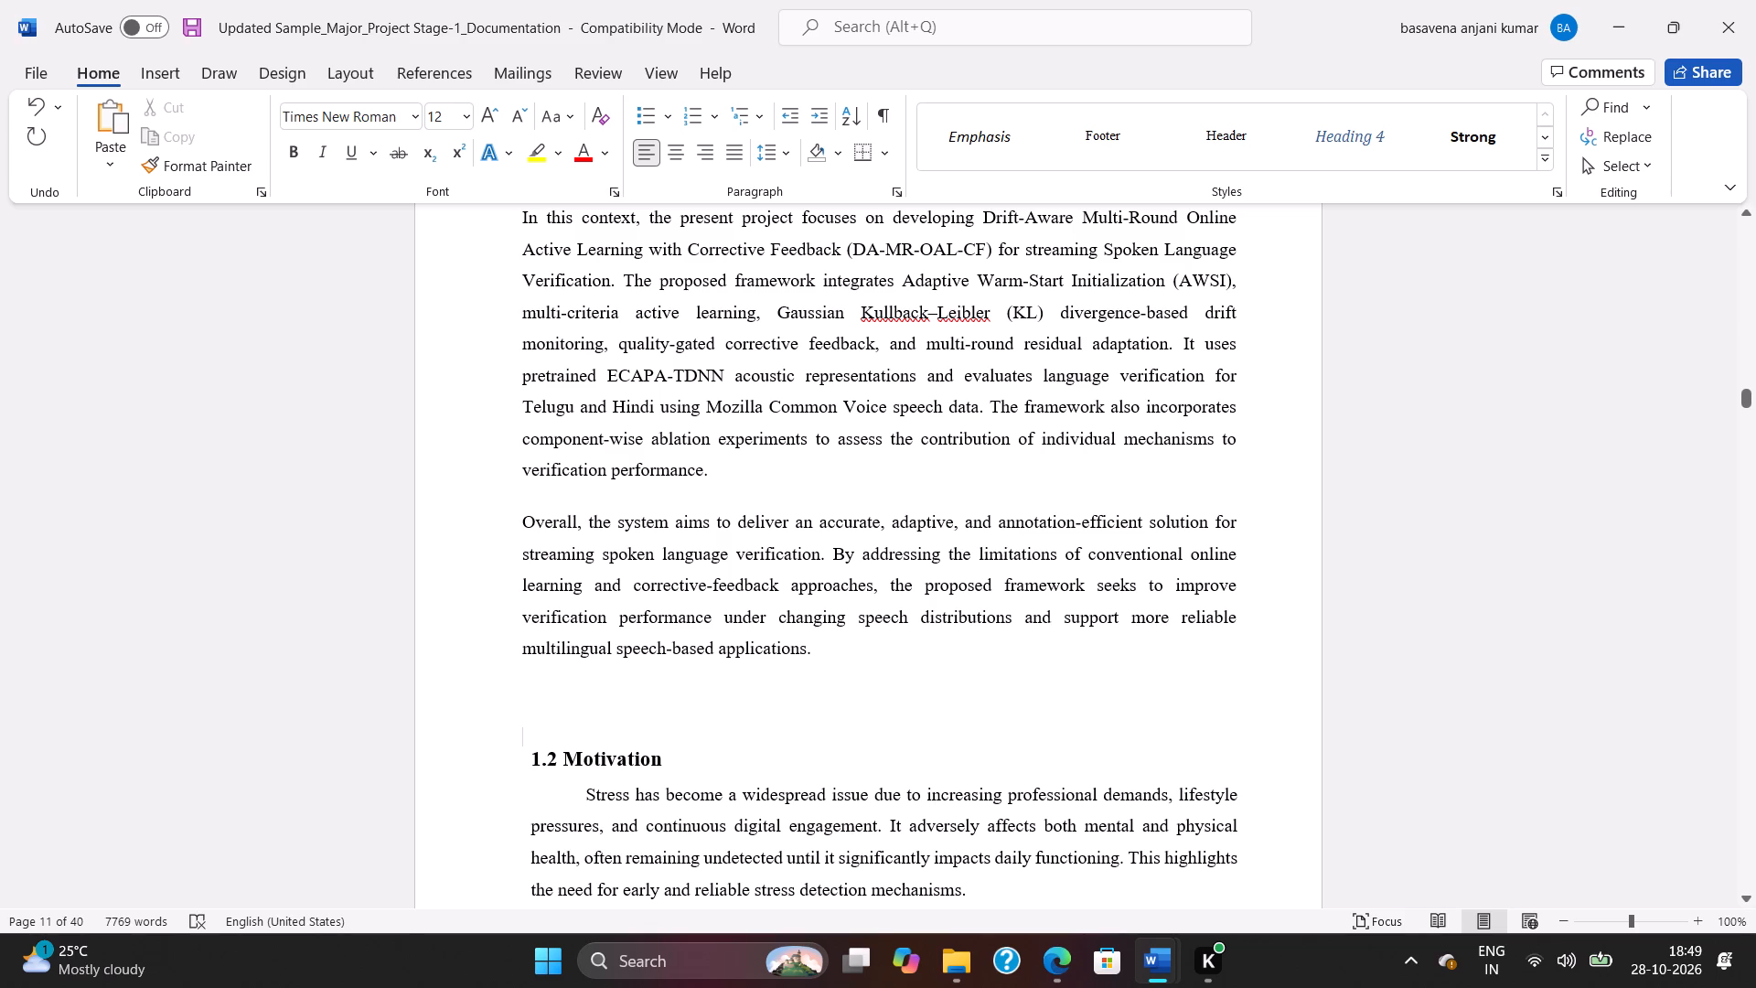
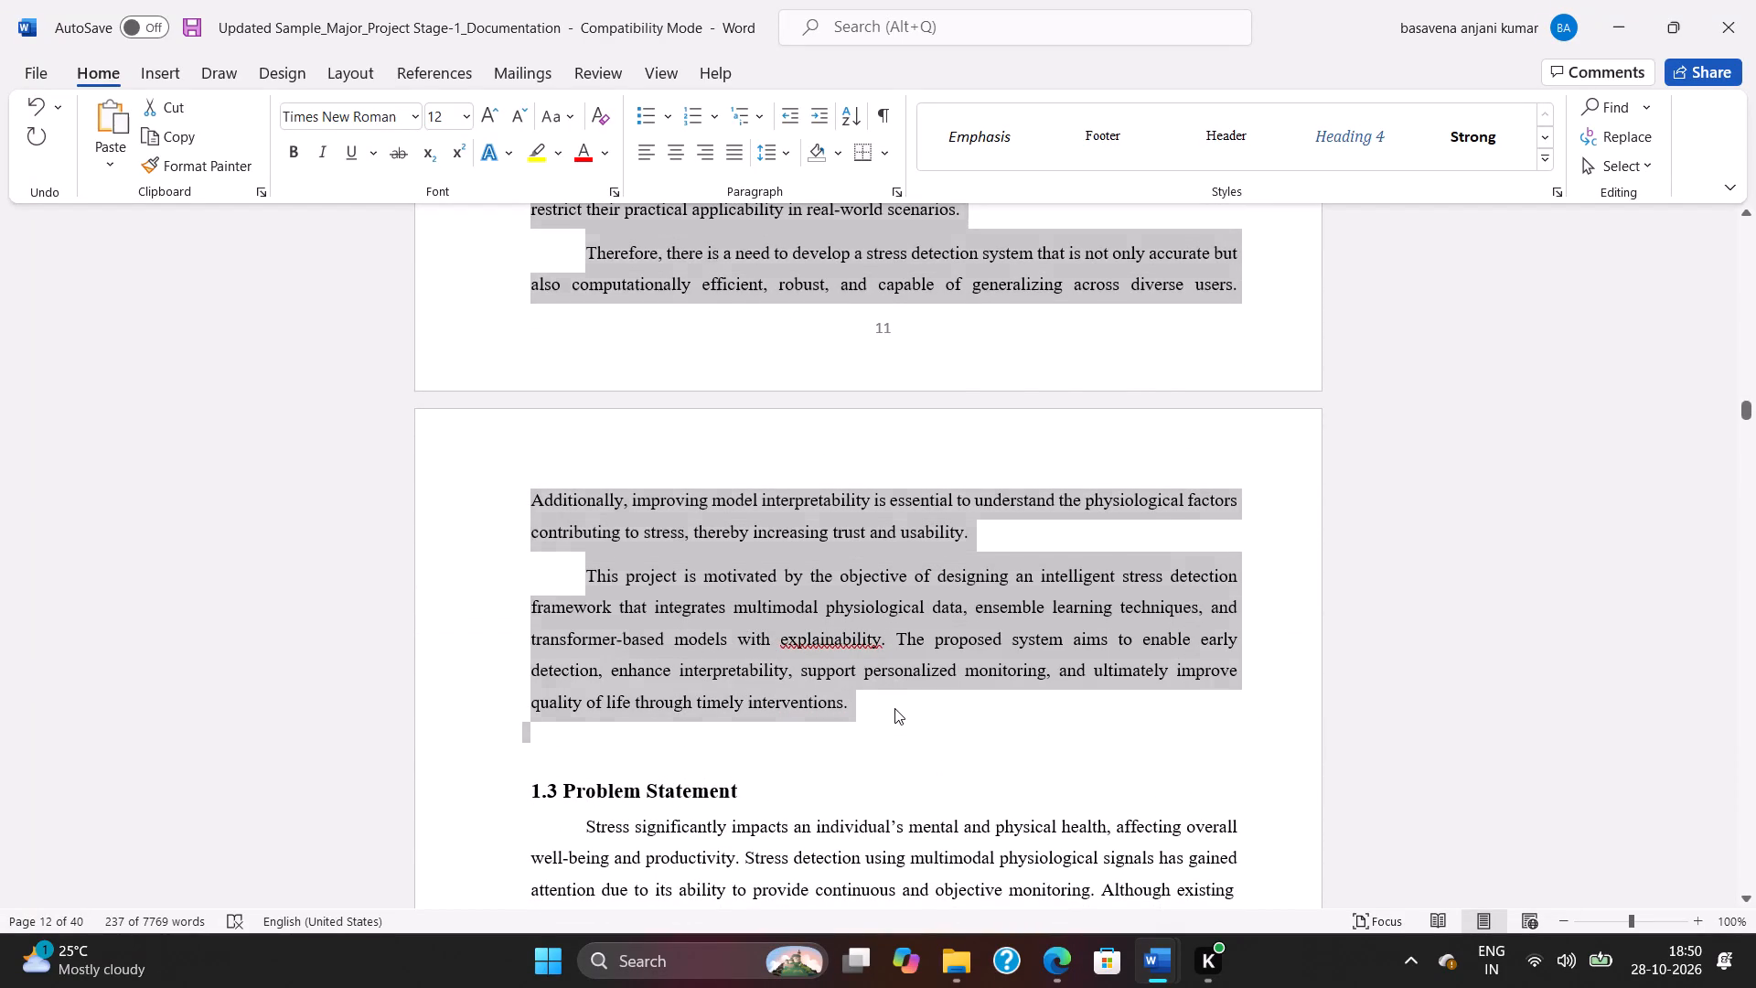
key("ctrl+v")
Remove the list numbering and indentation from the first two Motivation paragraphs, "Spoken Language Verification is" and "Traditional supervised learning".
scroll(836, 573, "up", 9)
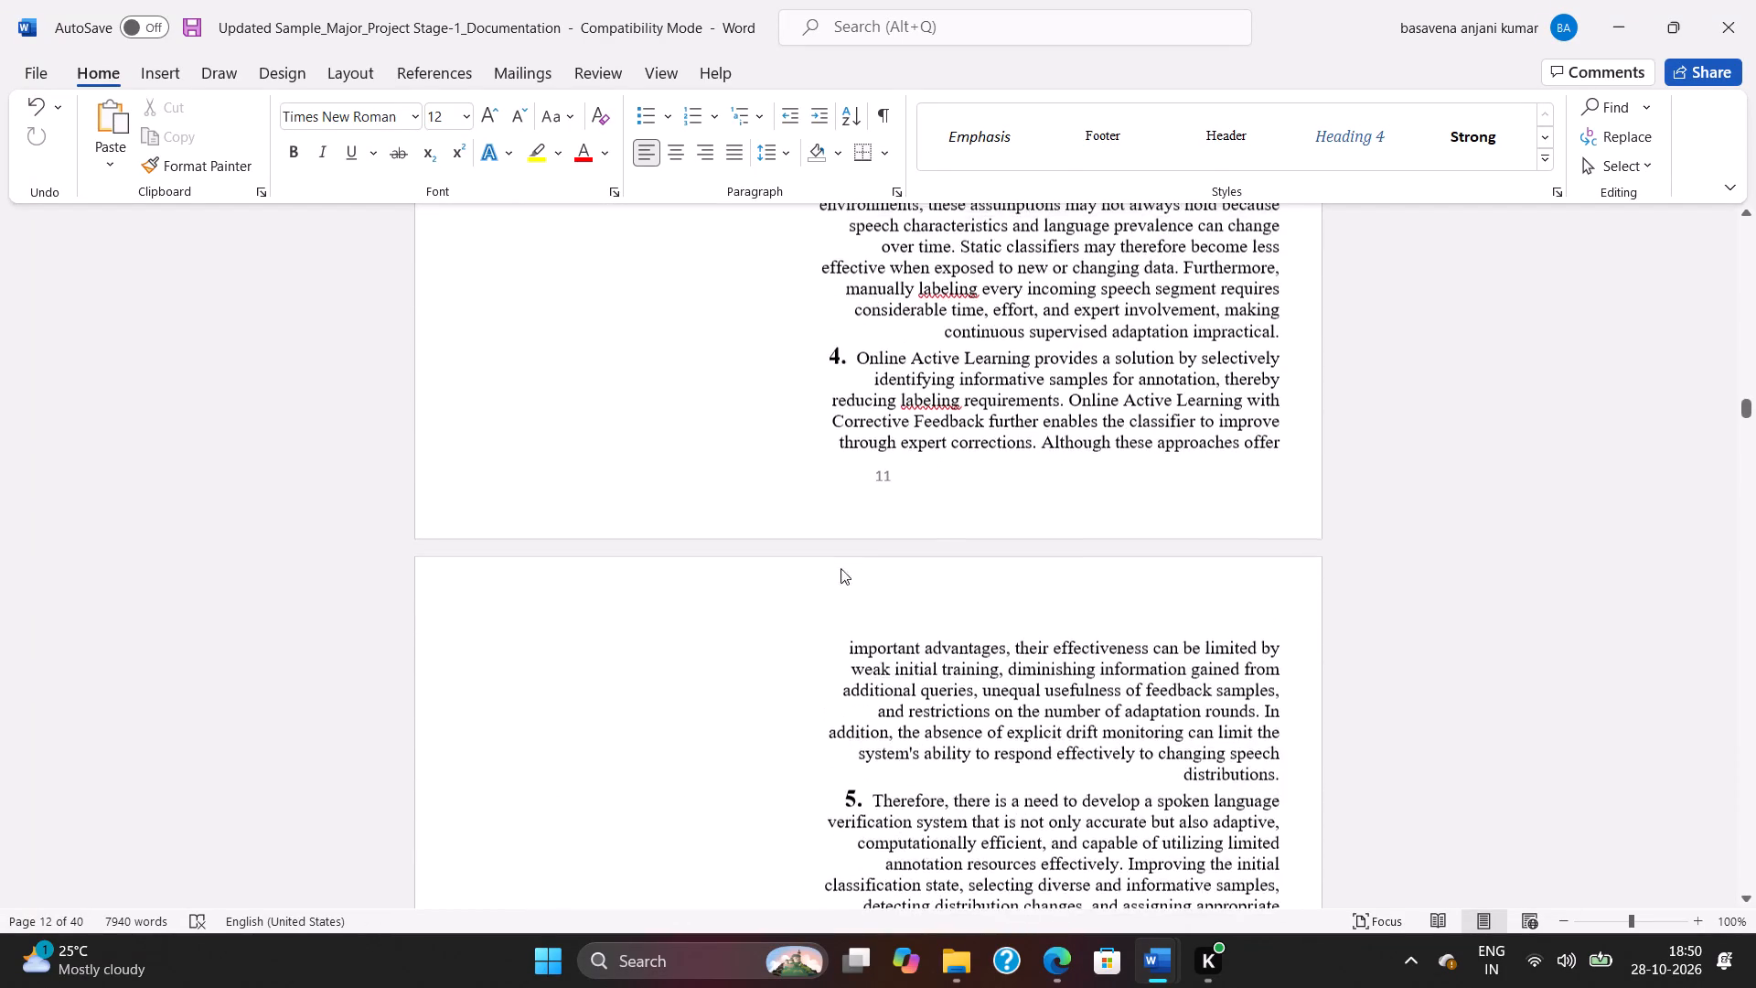
scroll(841, 568, "up", 10)
left_click(818, 507)
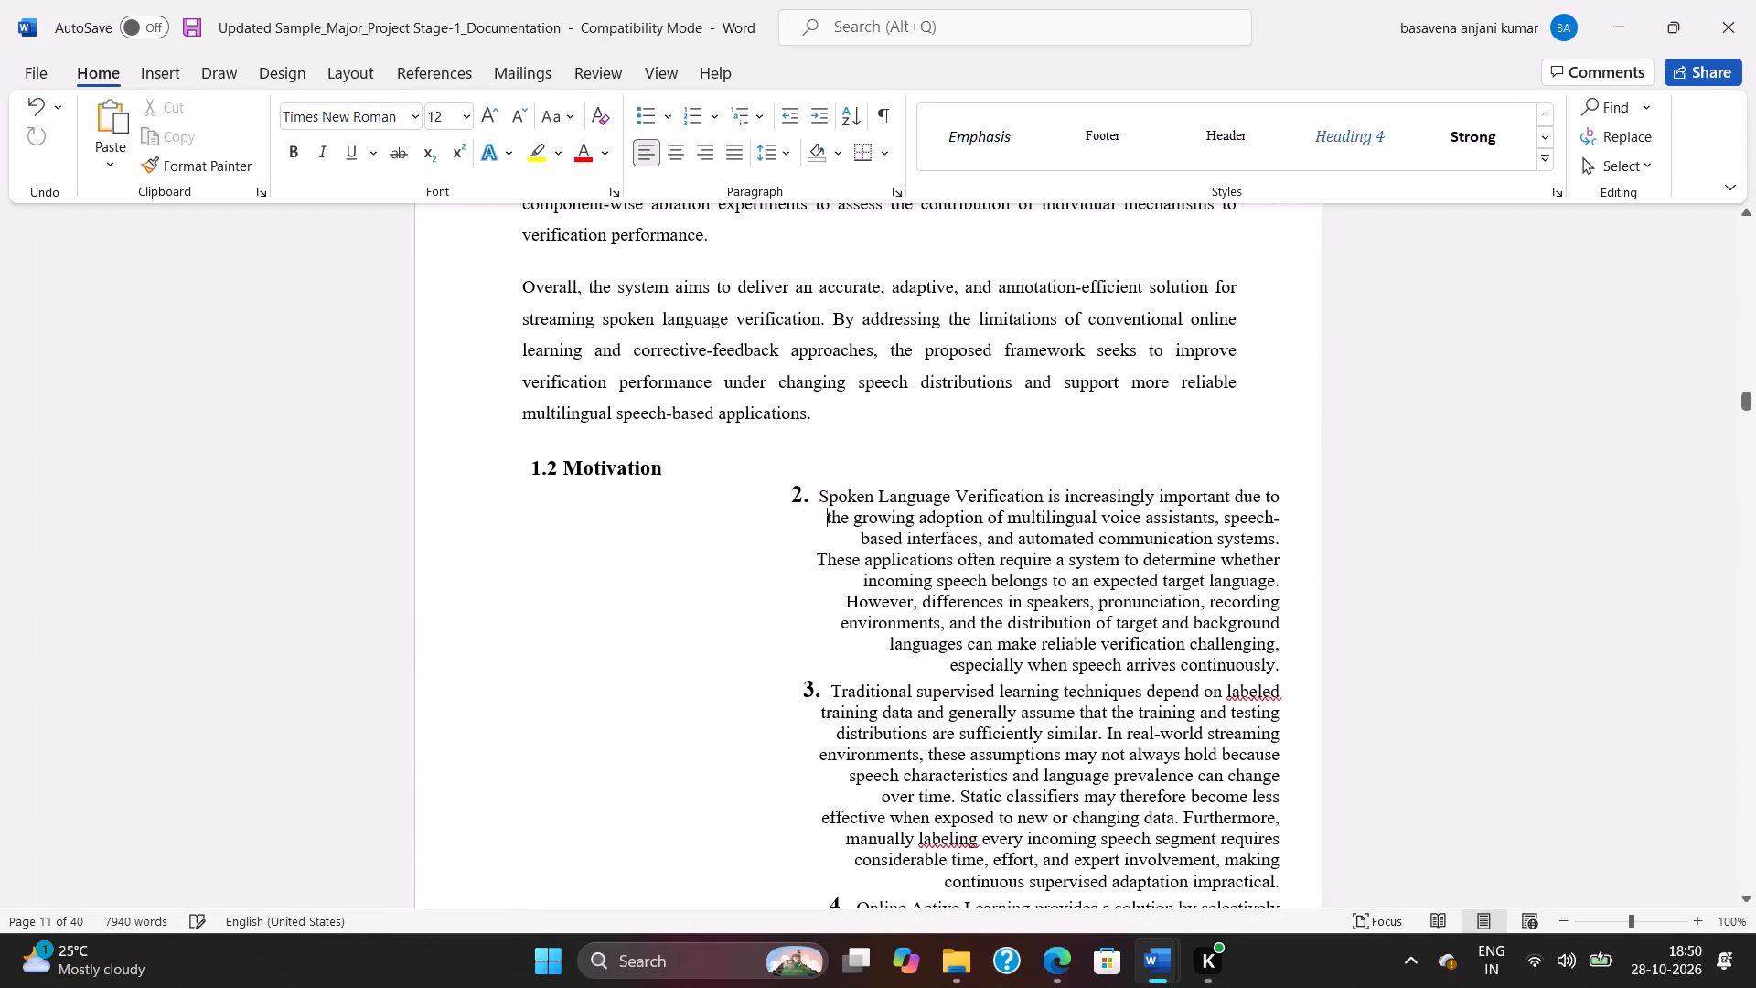
left_click(816, 495)
key("BackSpace")
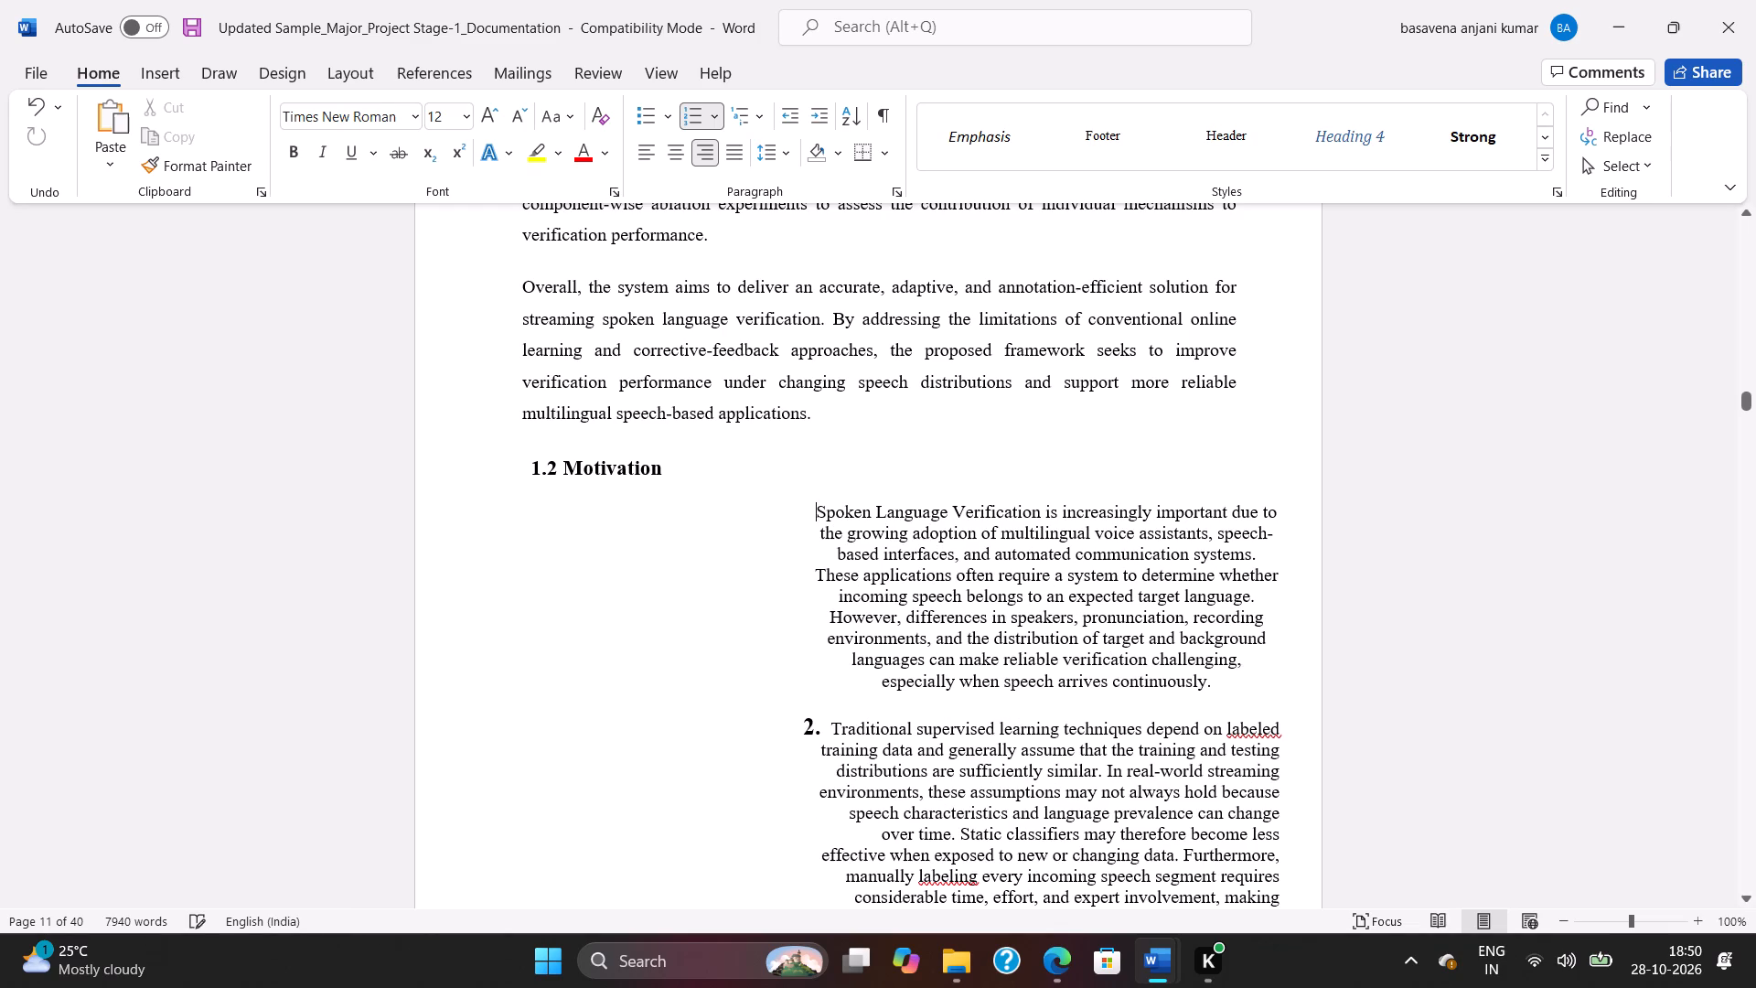
key("BackSpace")
key("BackSpace")
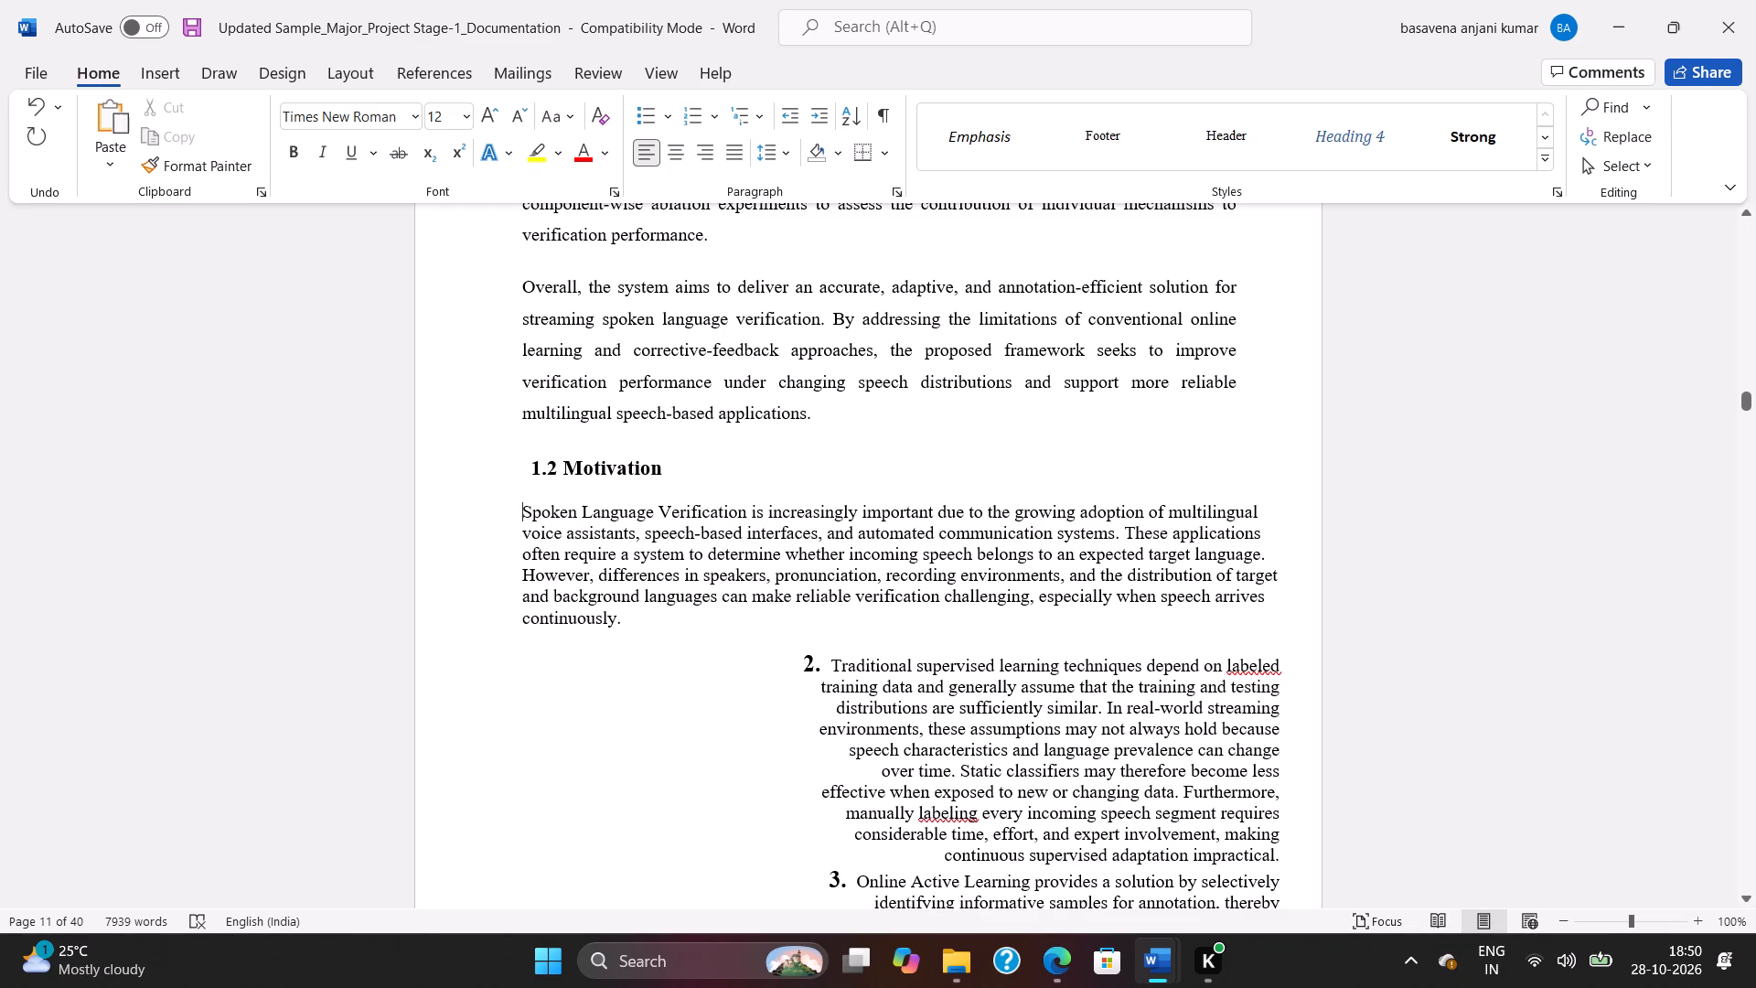
left_click(824, 661)
key("BackSpace")
key("BackSpace")
key("BackSpace")
Remove the list numbering and indentation from the Motivation paragraphs starting "Online Active Learning provides" and "Therefore, there is a need".
scroll(809, 733, "down", 1)
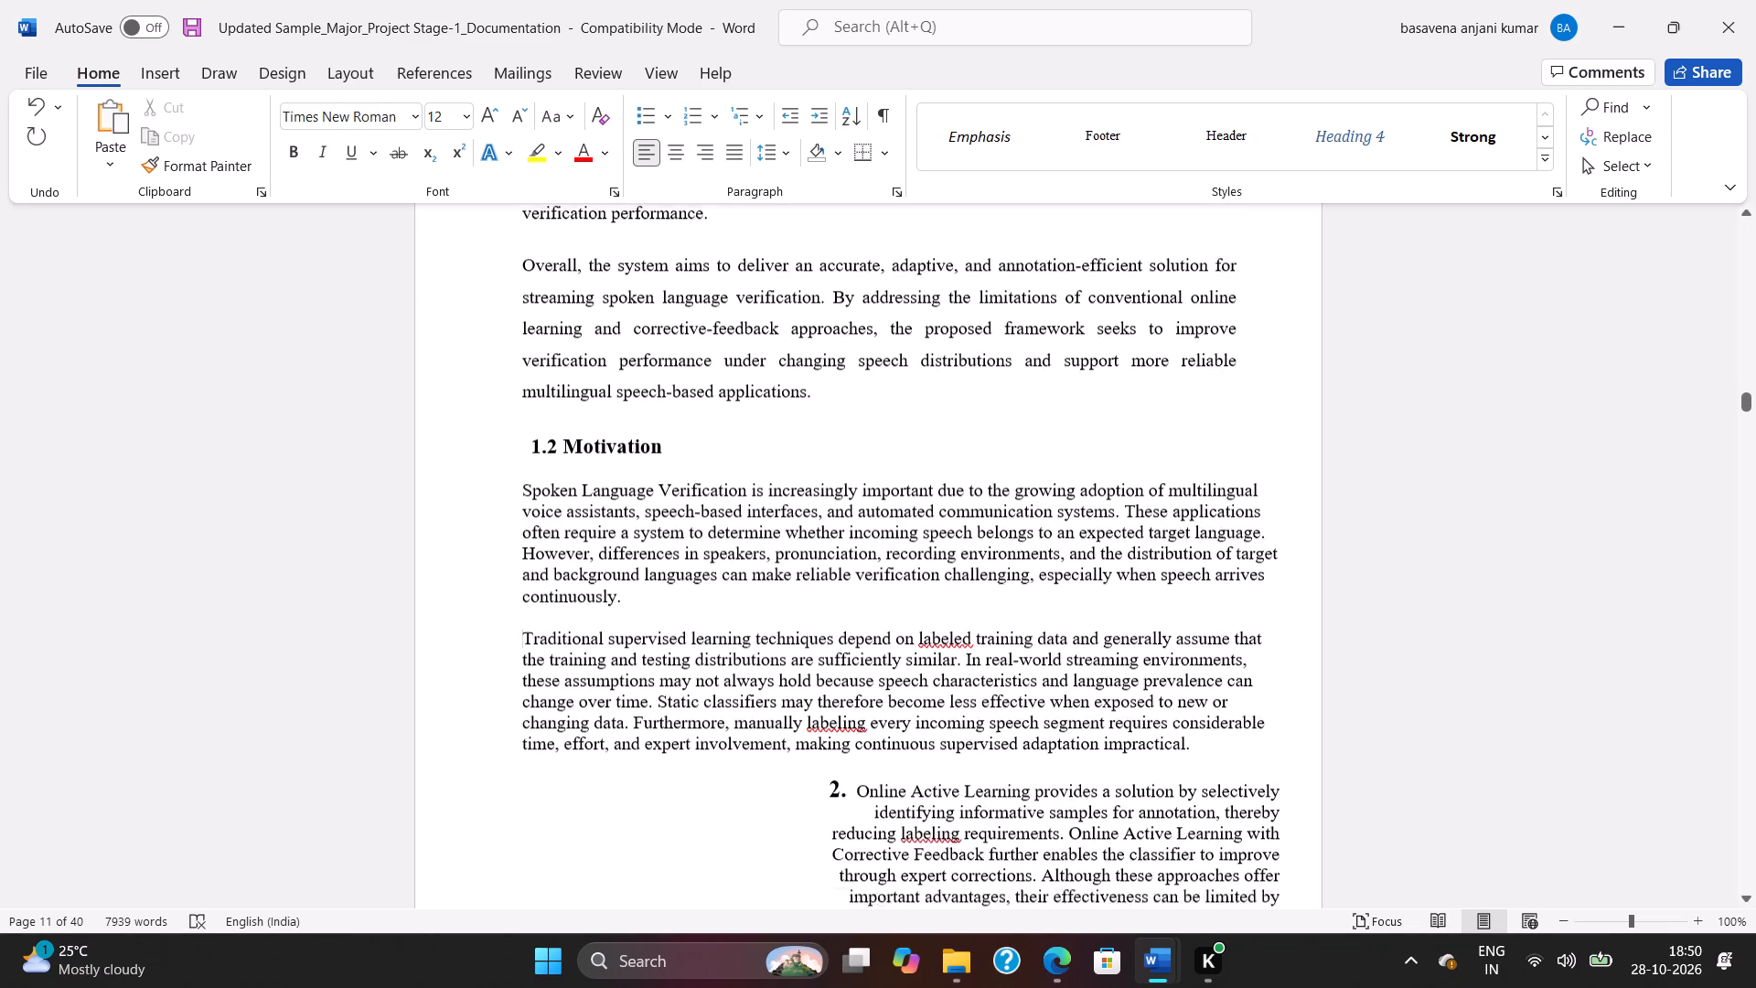
scroll(809, 733, "down", 1)
left_click(851, 706)
key("BackSpace")
key("BackSpace")
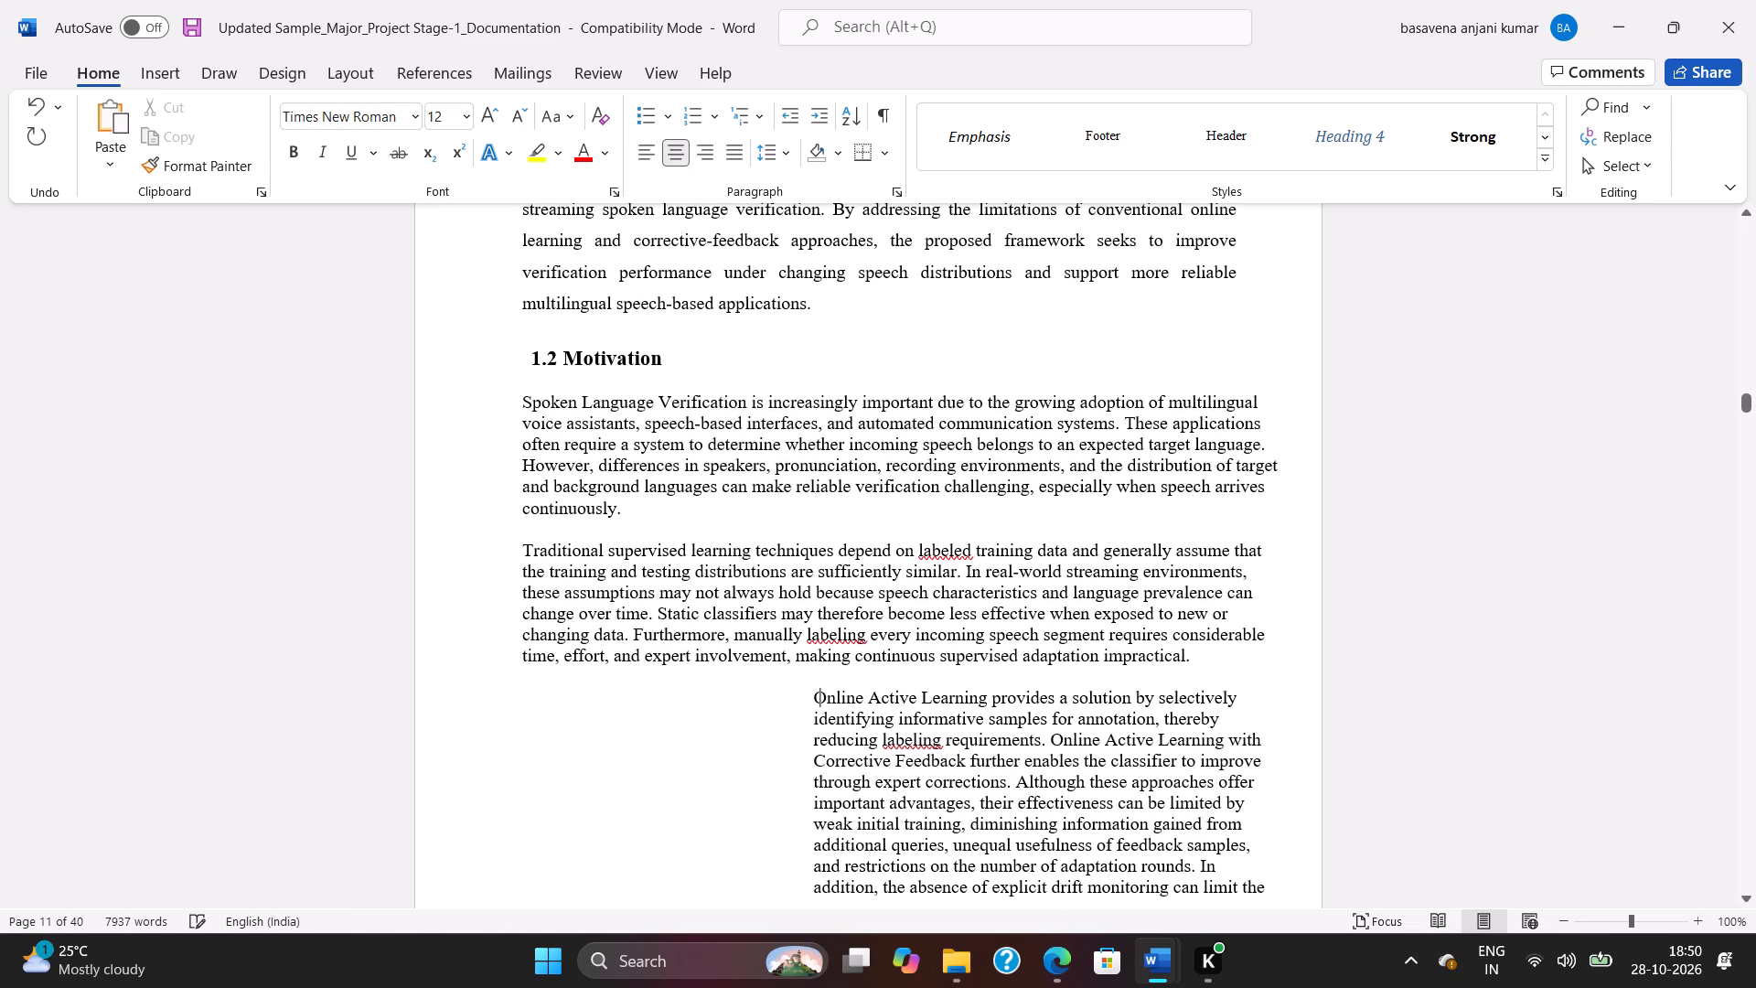
key("BackSpace")
scroll(851, 705, "down", 2)
left_click(865, 769)
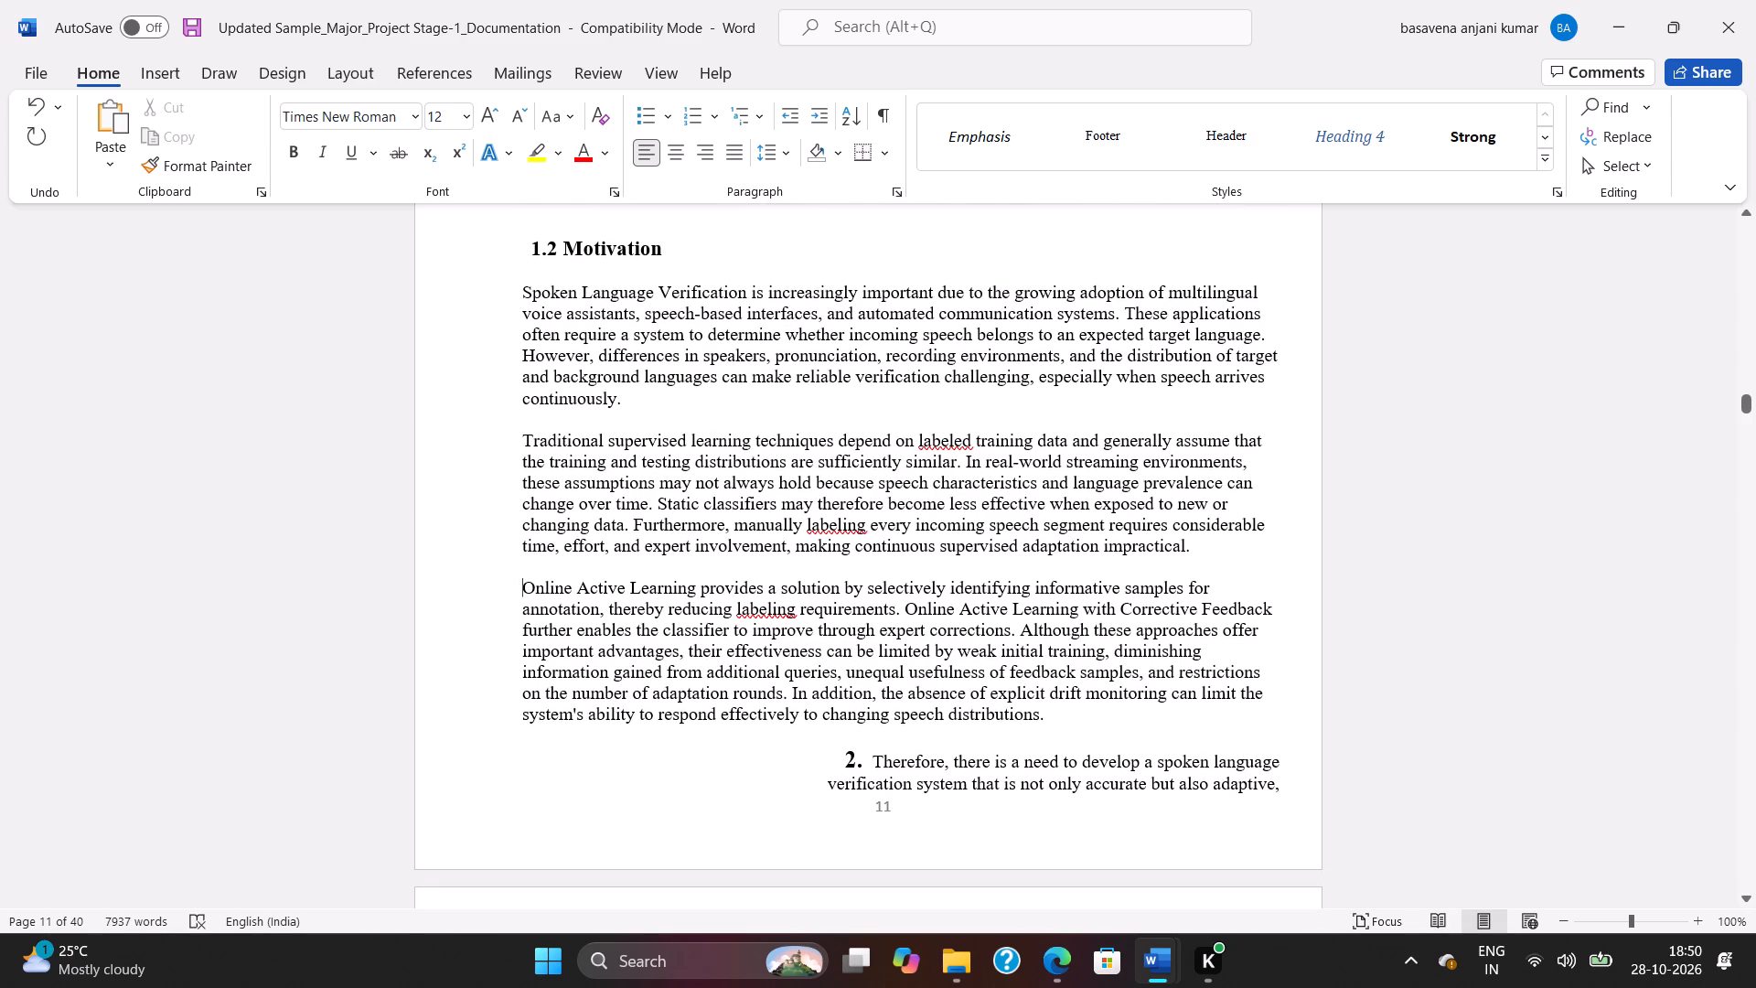
key("BackSpace")
key("BackSpace")
key("BackSpace")
Remove the list numbering and indentation from the last two Motivation paragraphs, "This project is motivated" and "Ultimately, the project seeks".
scroll(857, 735, "down", 4)
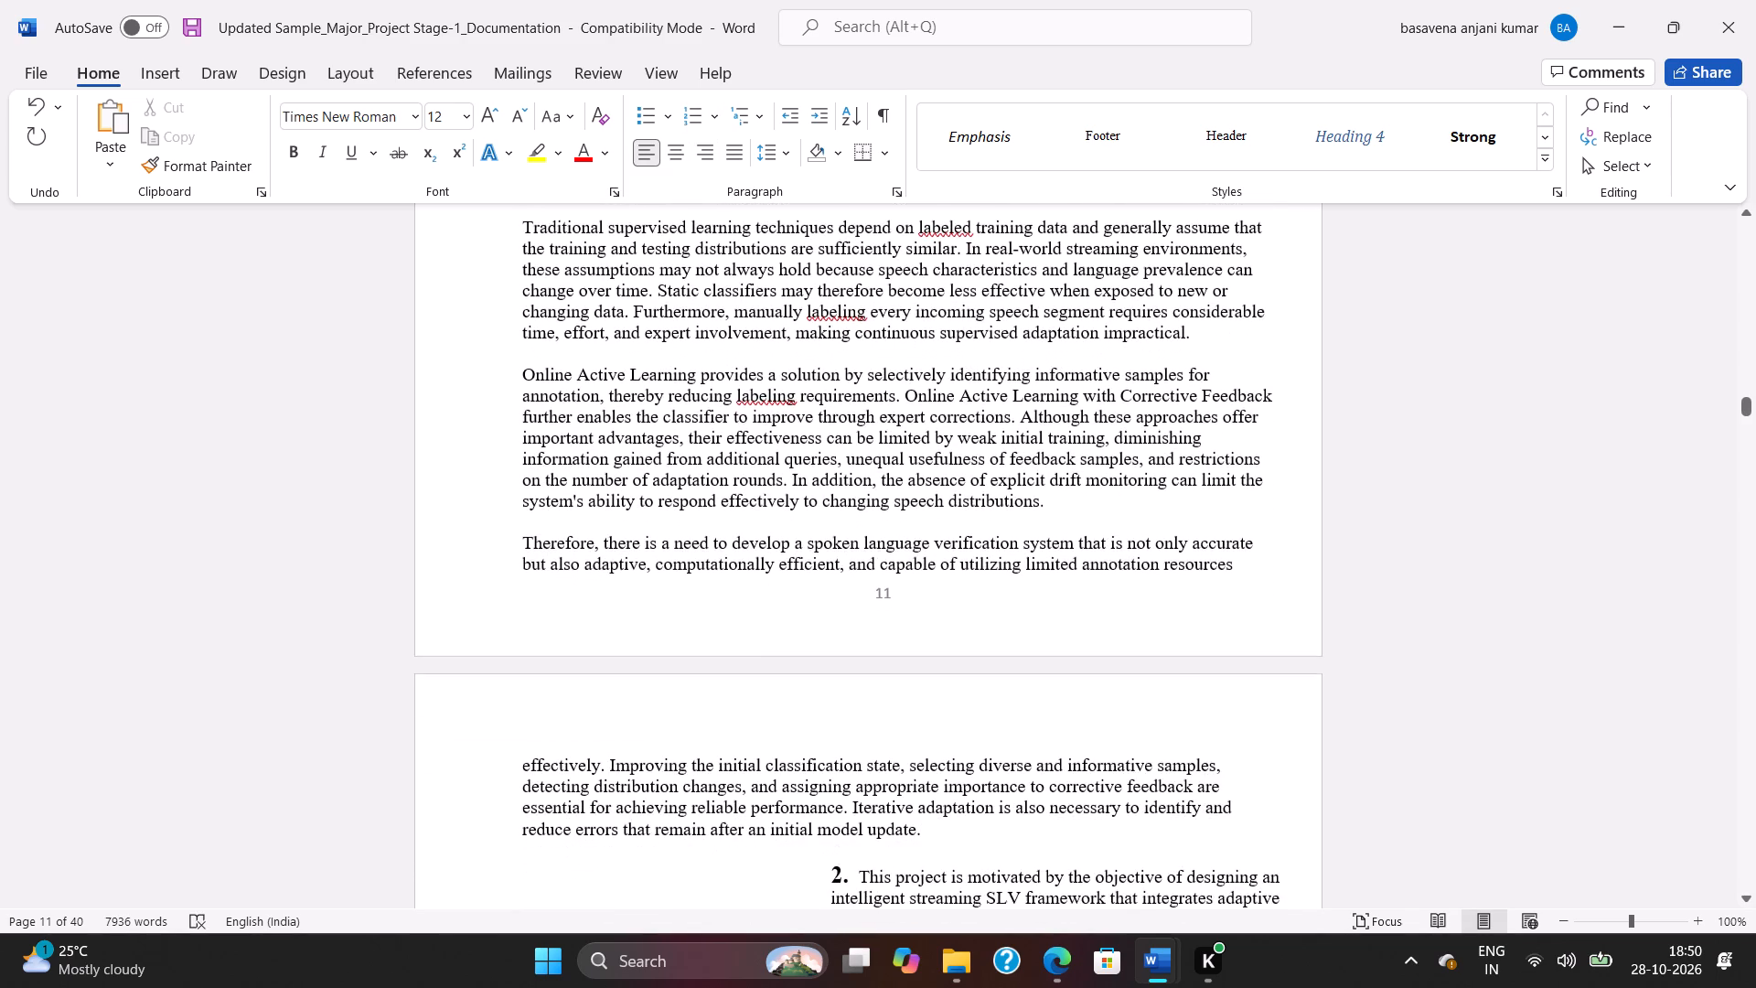
scroll(666, 674, "down", 3)
left_click(853, 707)
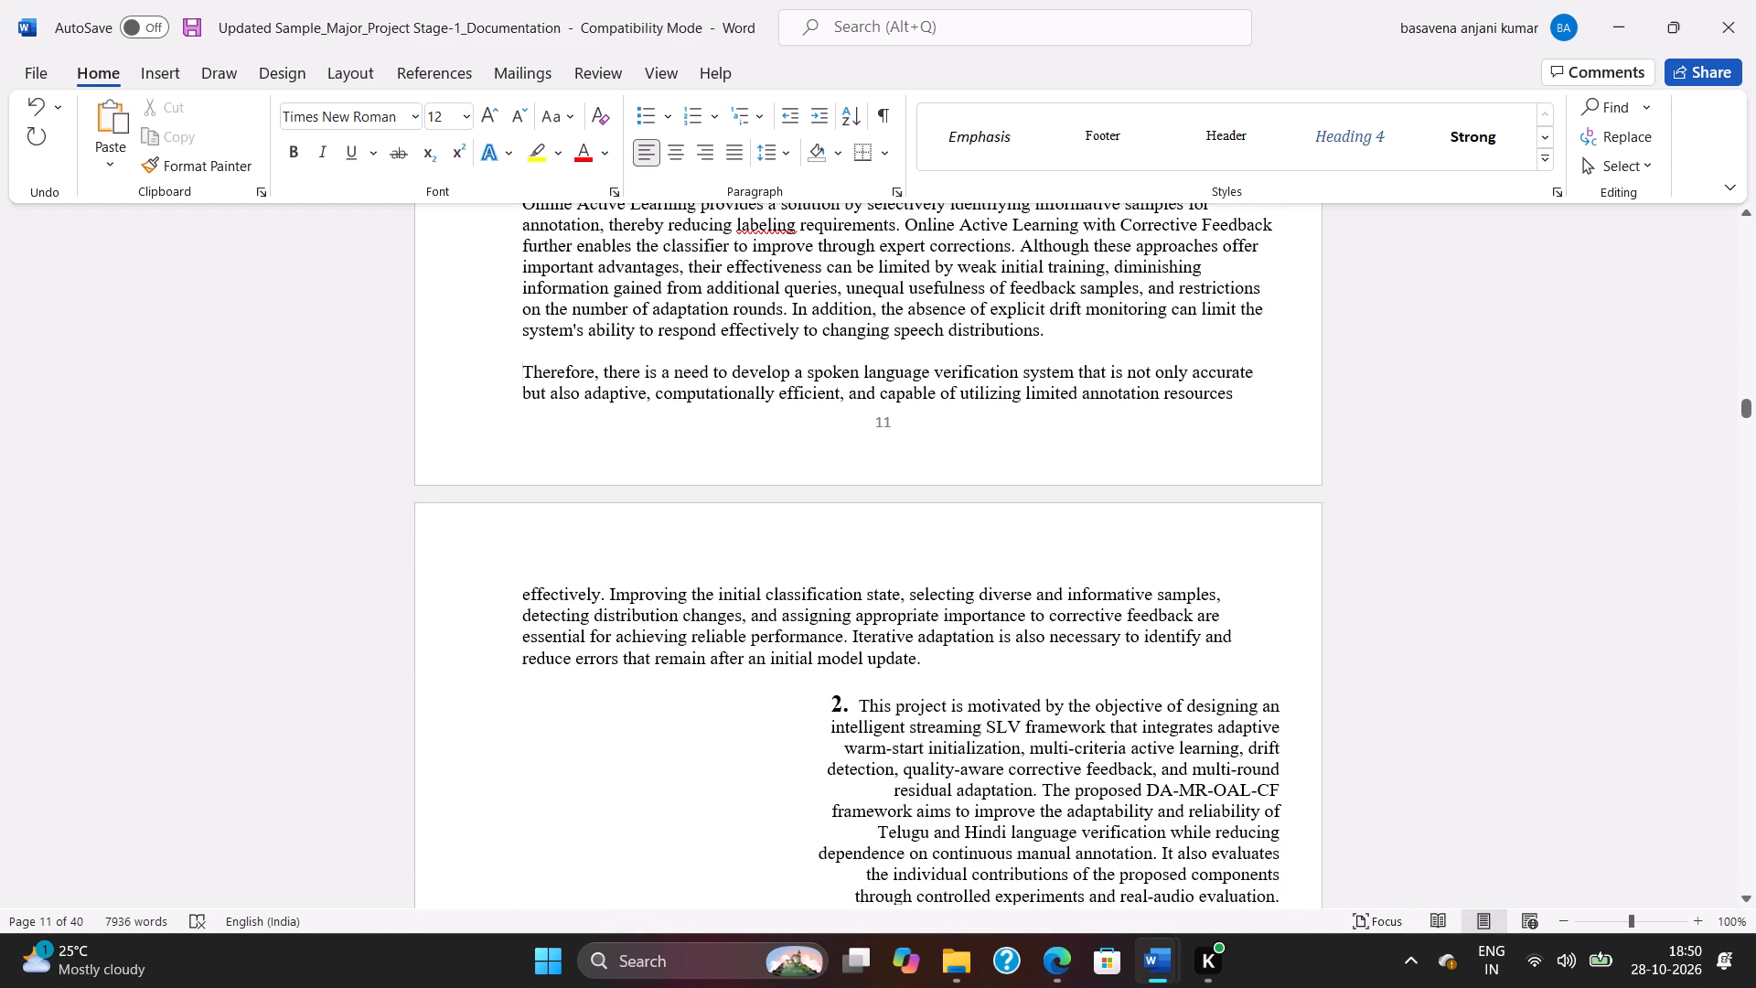
key("BackSpace")
key("BackSpace")
key("BackSpace")
scroll(844, 692, "down", 2)
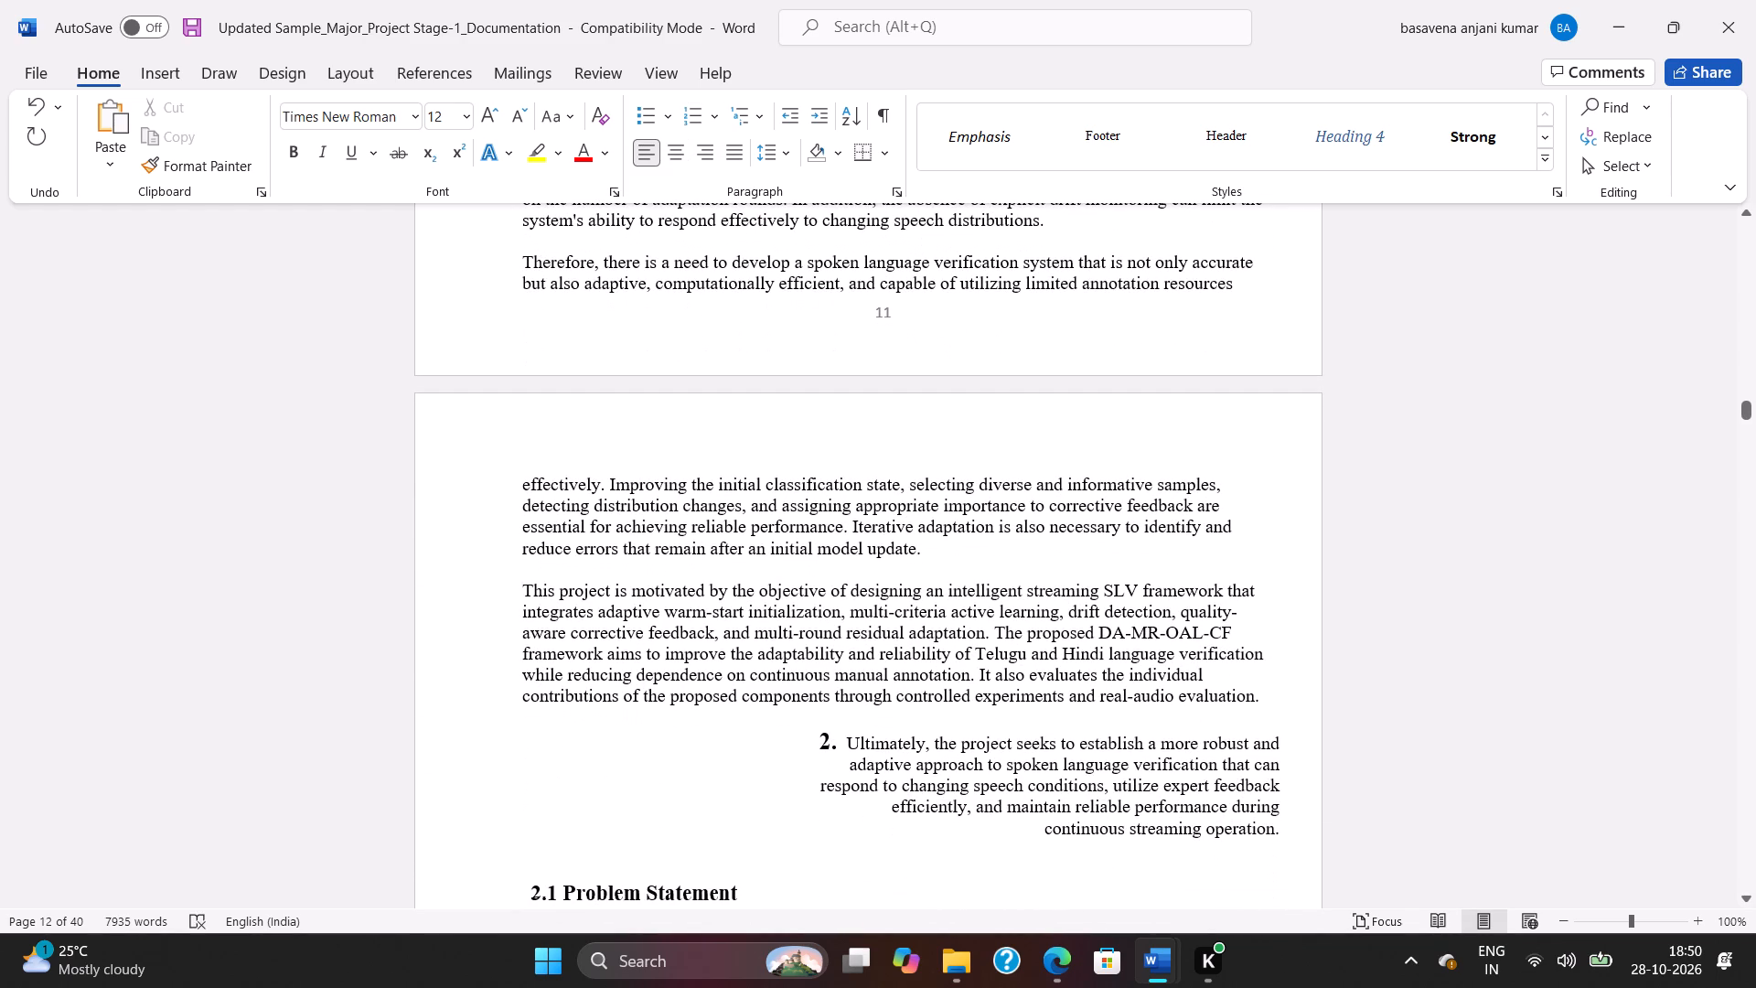
left_click(835, 748)
key("BackSpace")
key("BackSpace")
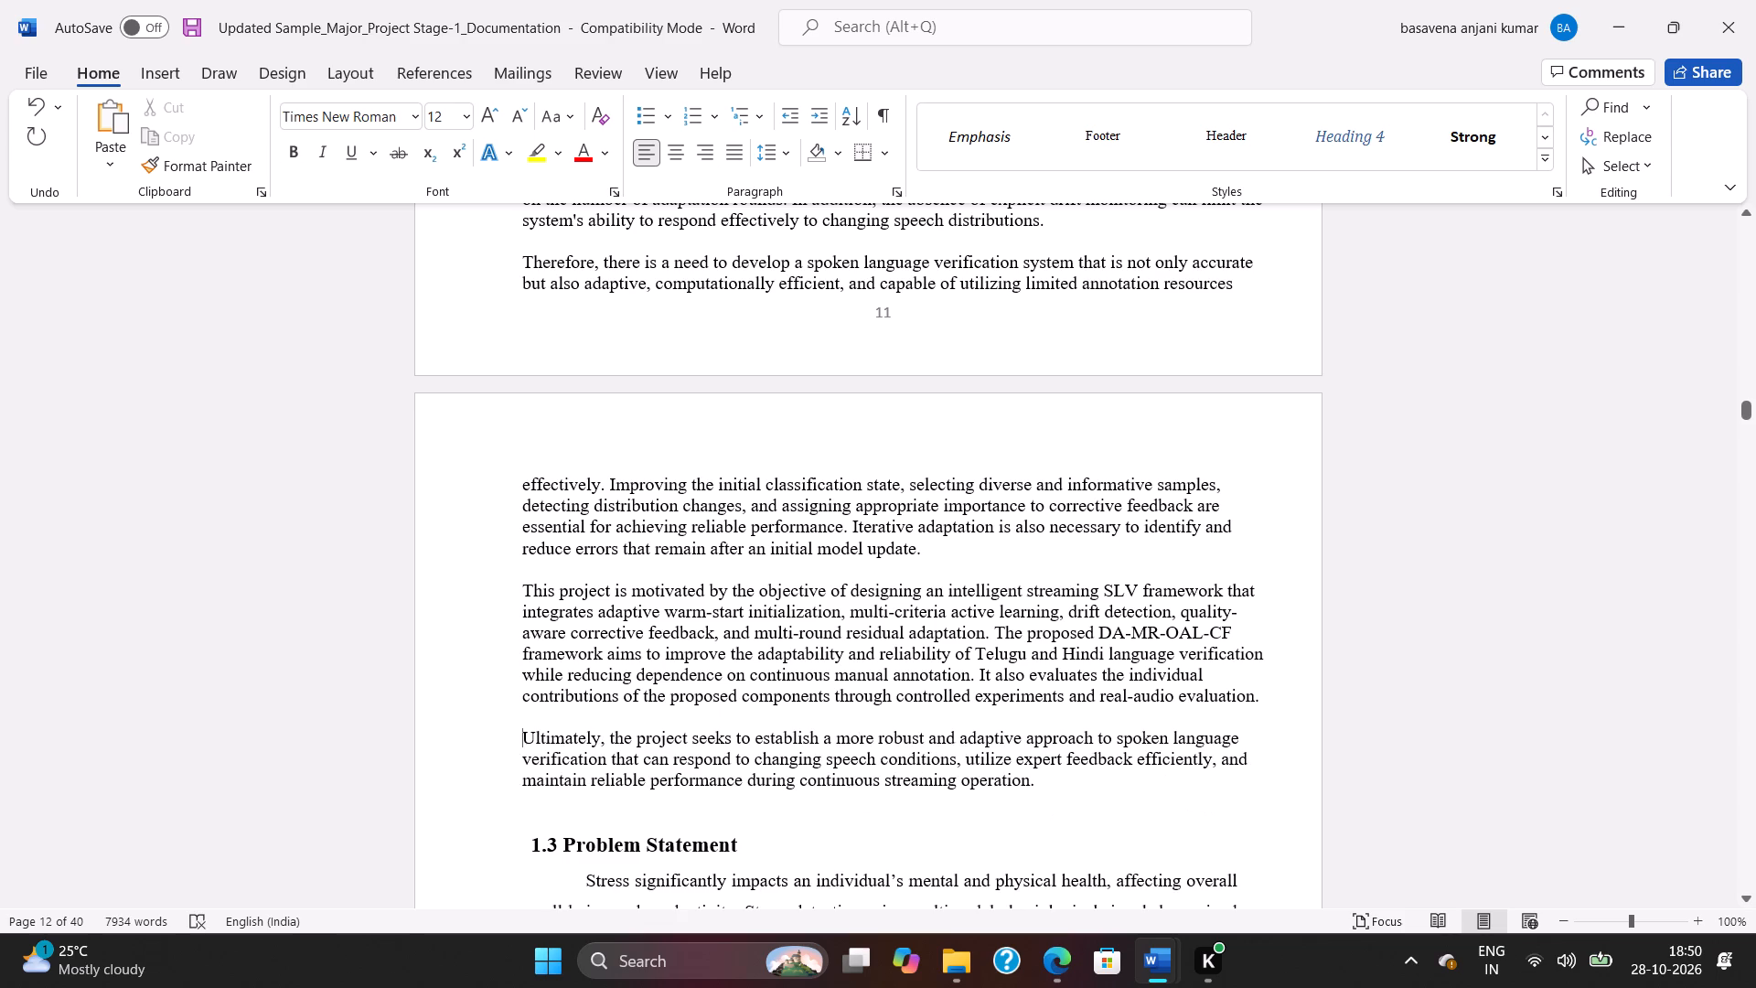
Set a 1 cm right indent and 1.5 line spacing for all the Motivation paragraphs.
scroll(836, 738, "down", 1)
left_click_drag(1061, 731, 940, 459)
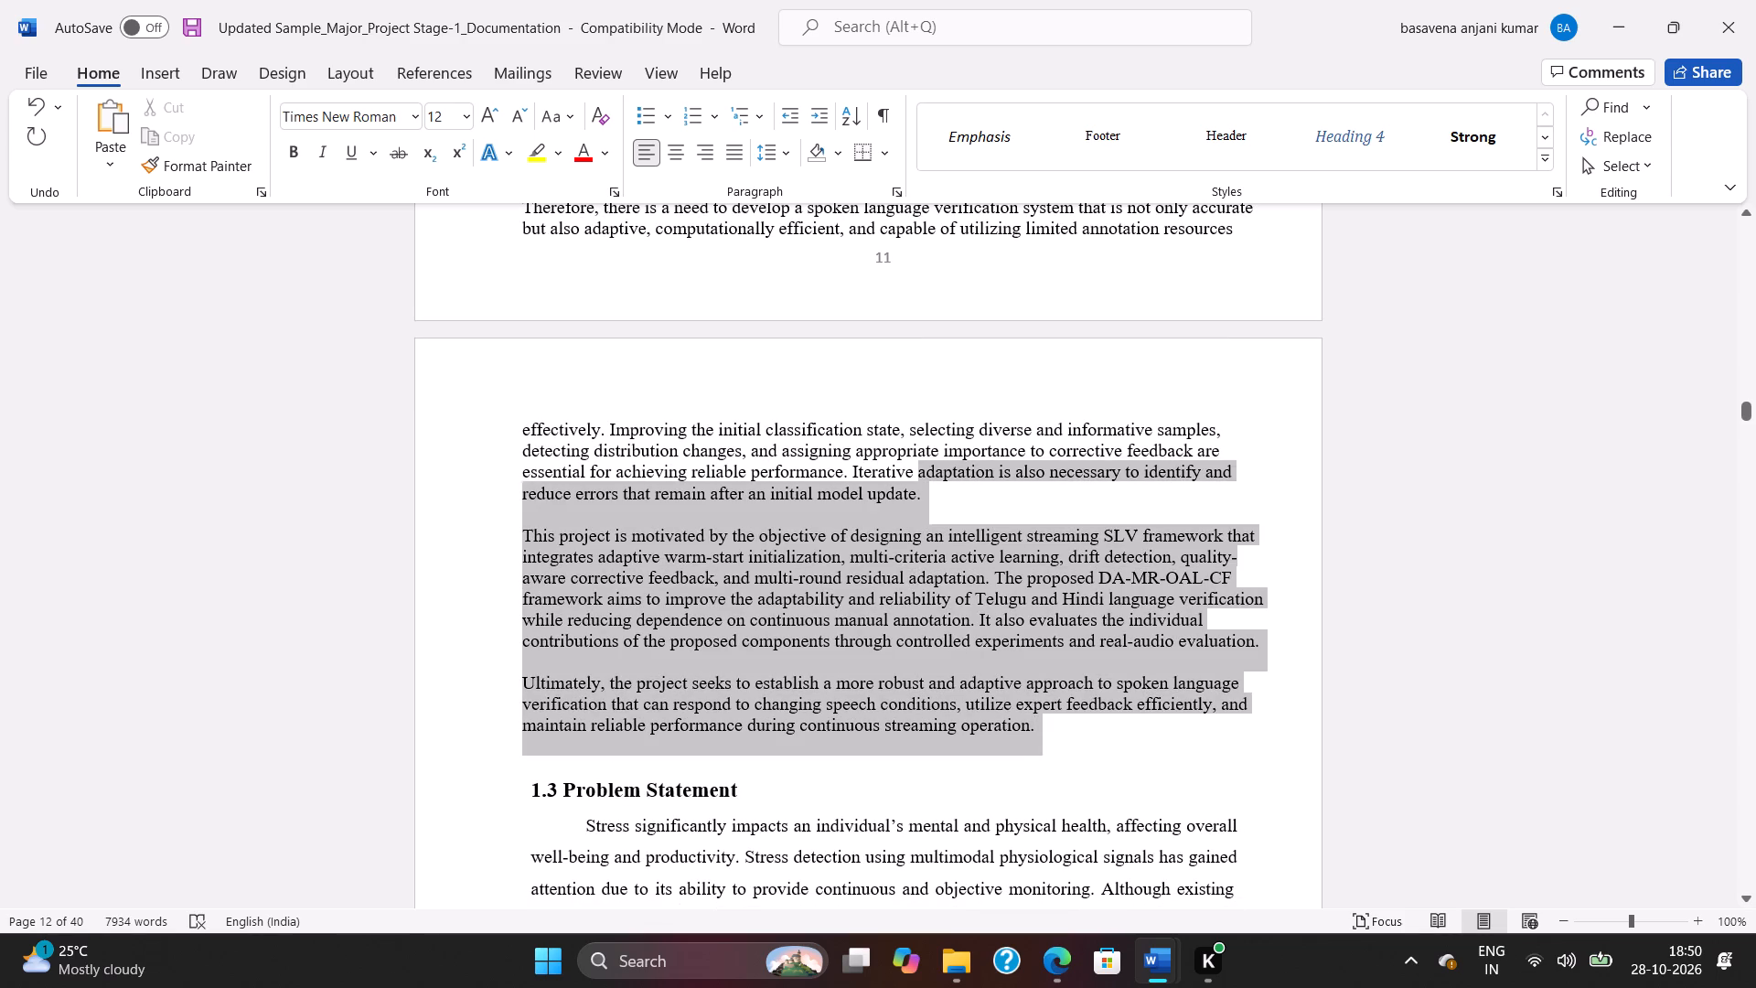
left_click_drag(940, 459, 922, 351)
scroll(927, 365, "up", 10)
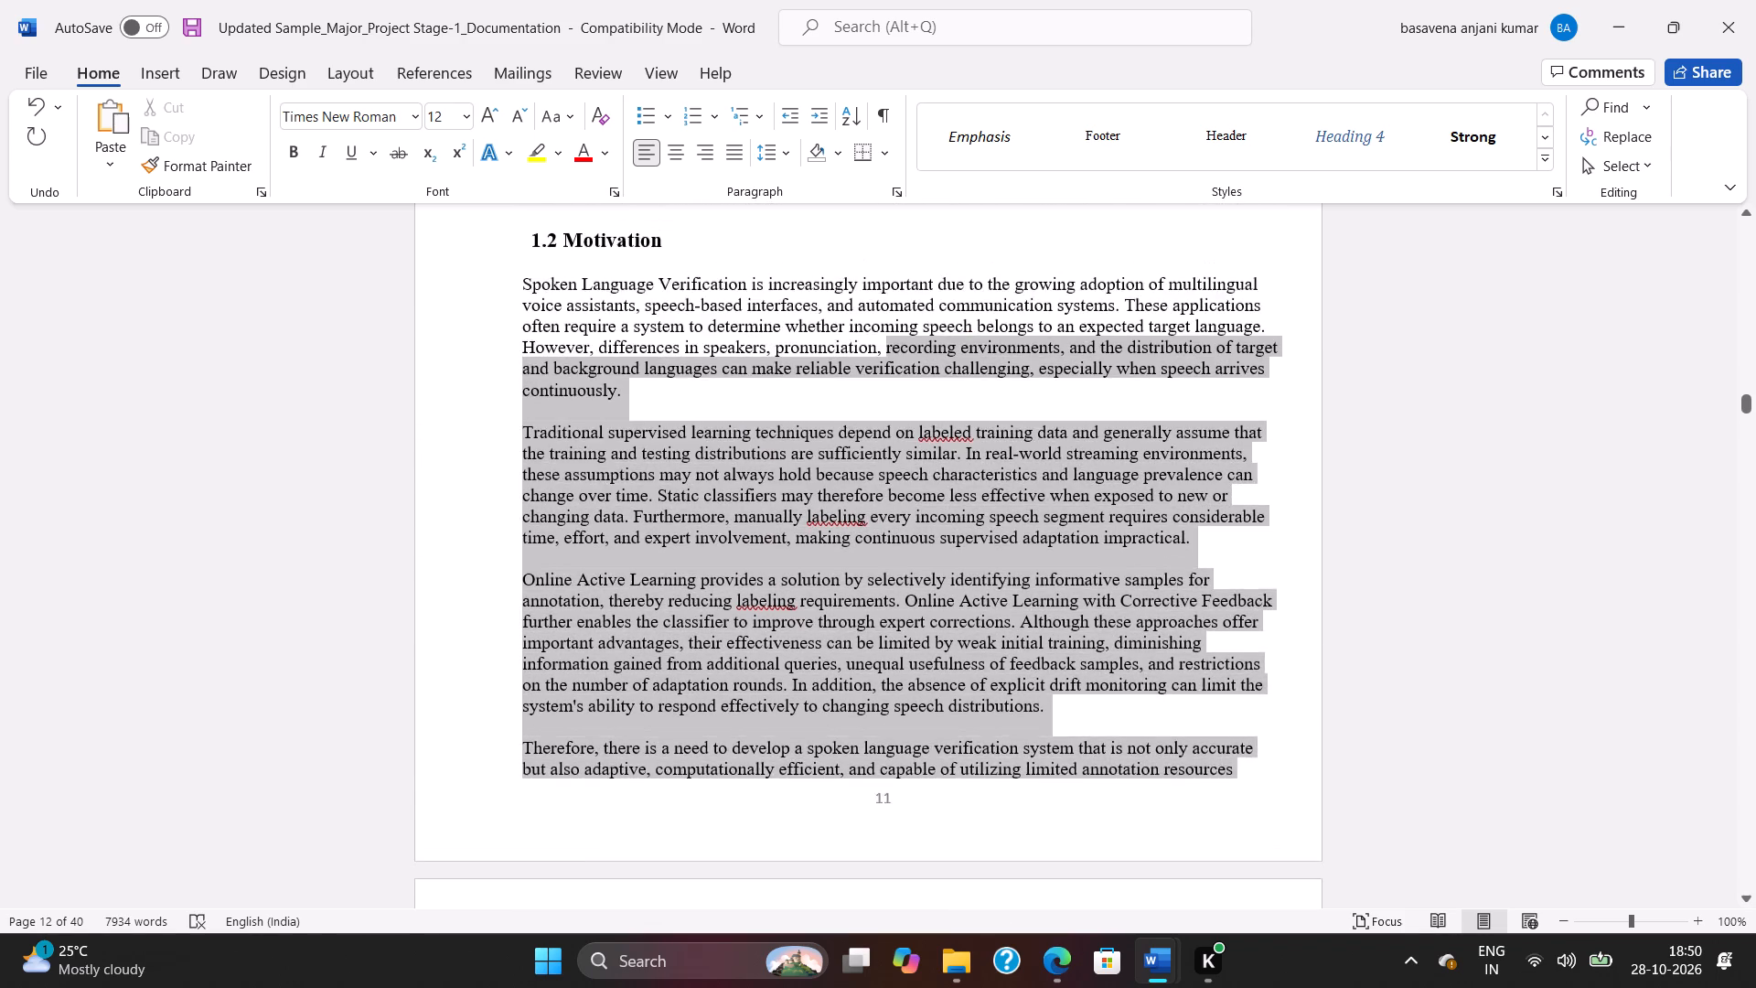
left_click_drag(922, 351, 502, 398)
scroll(922, 351, "up", 2)
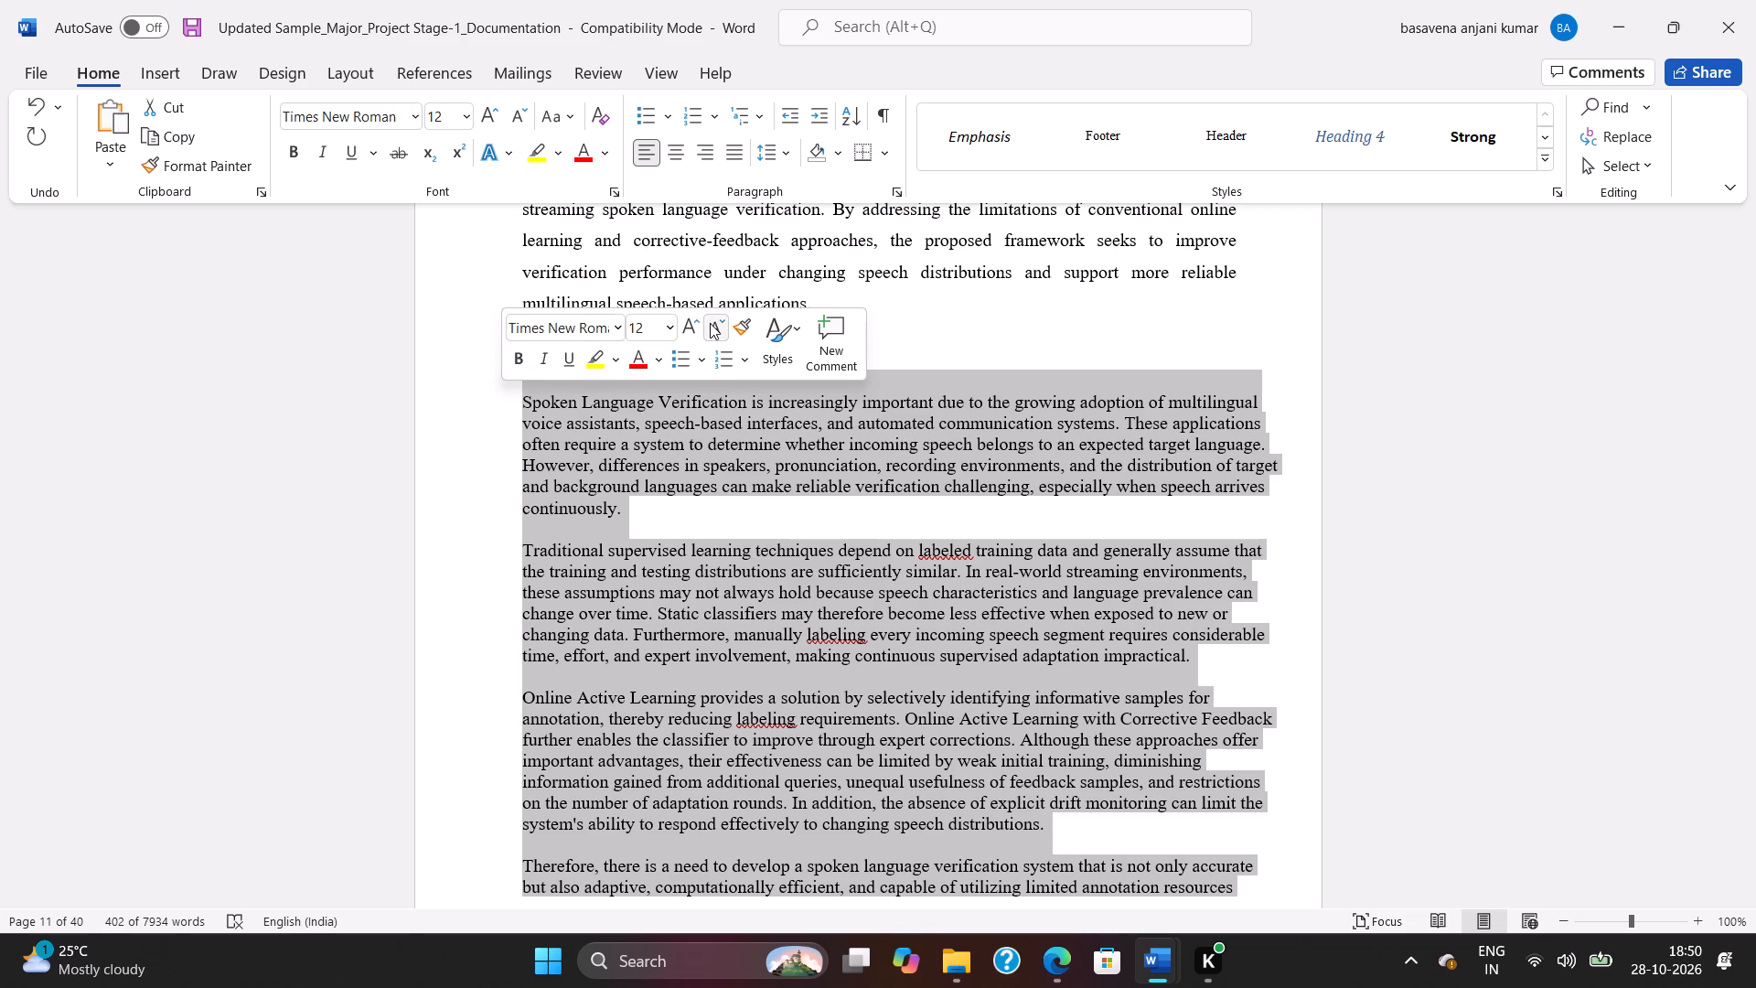
left_click(893, 193)
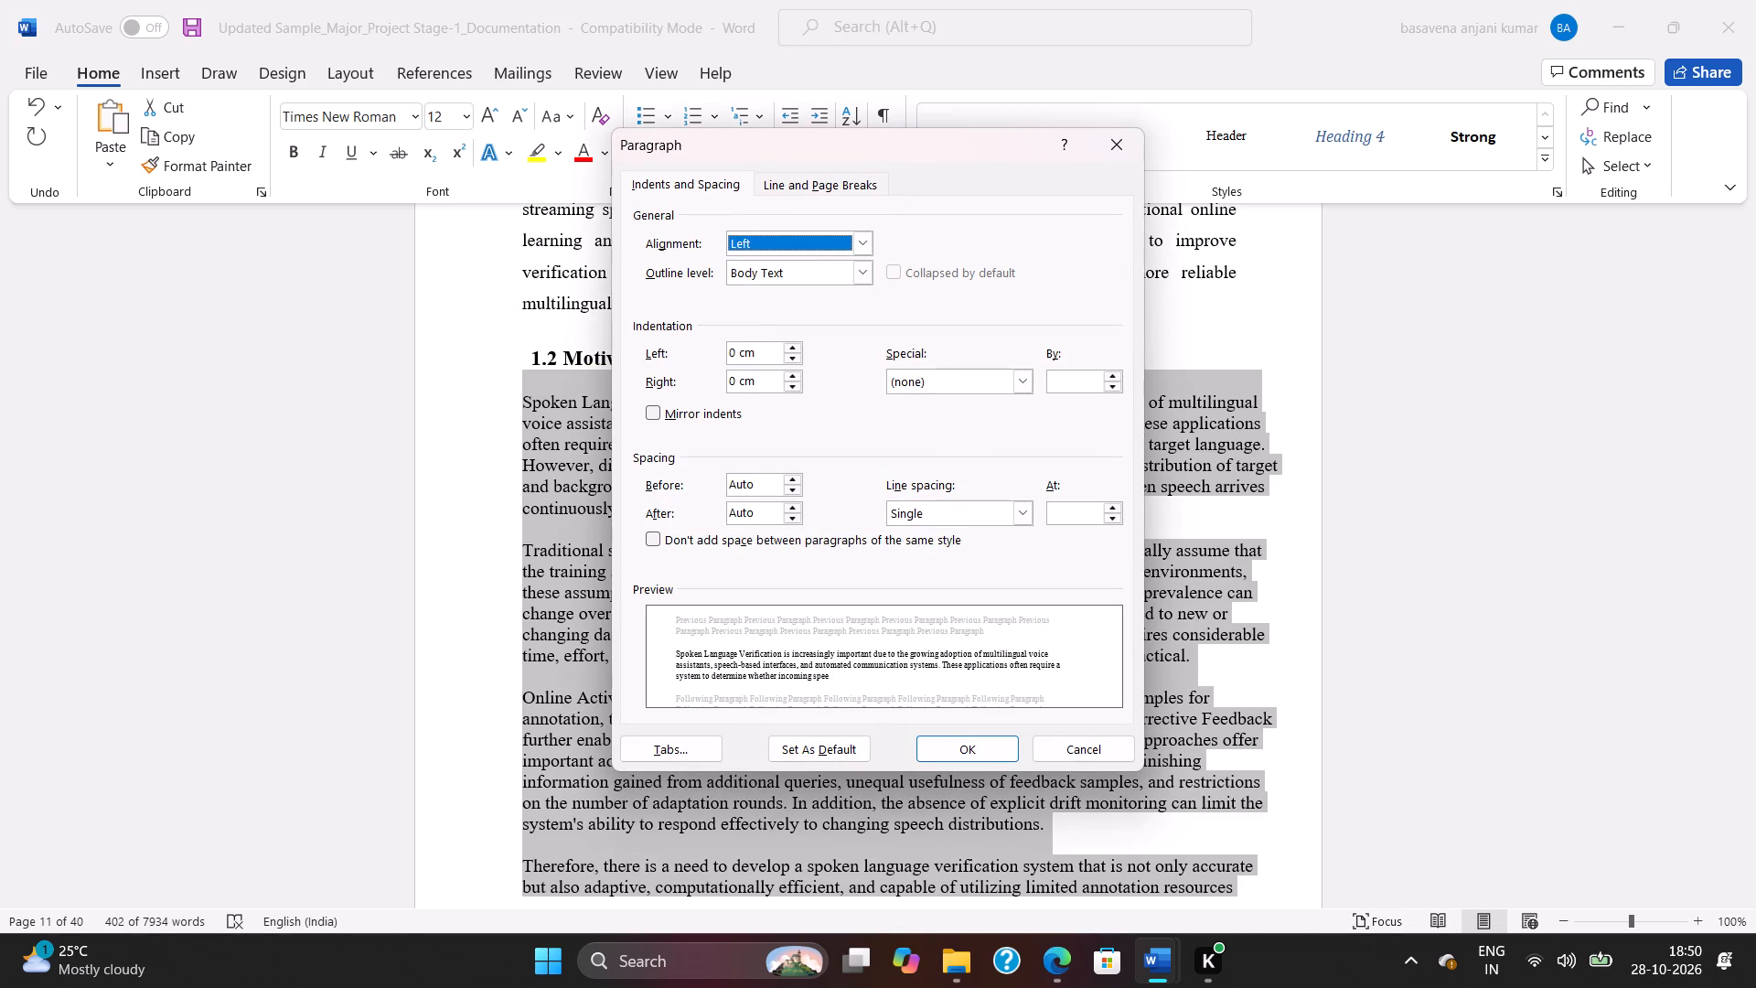
left_click(733, 378)
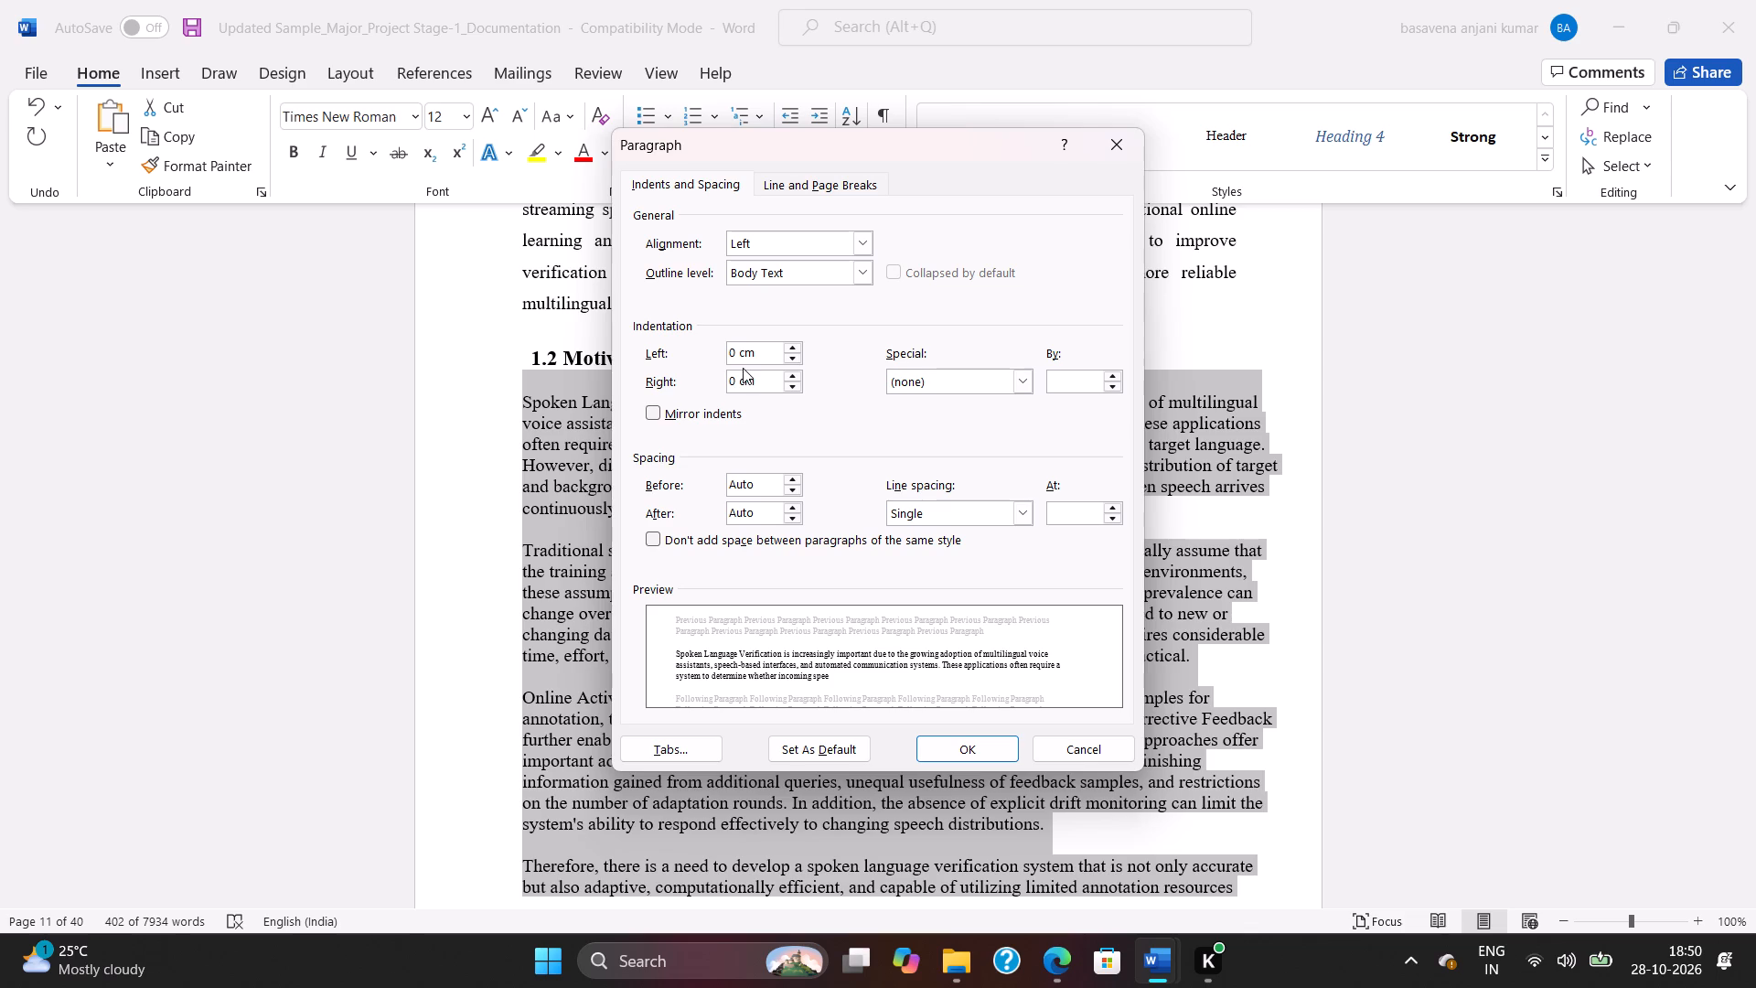
key("BackSpace")
key("1")
left_click(981, 512)
left_click(968, 545)
left_click(963, 747)
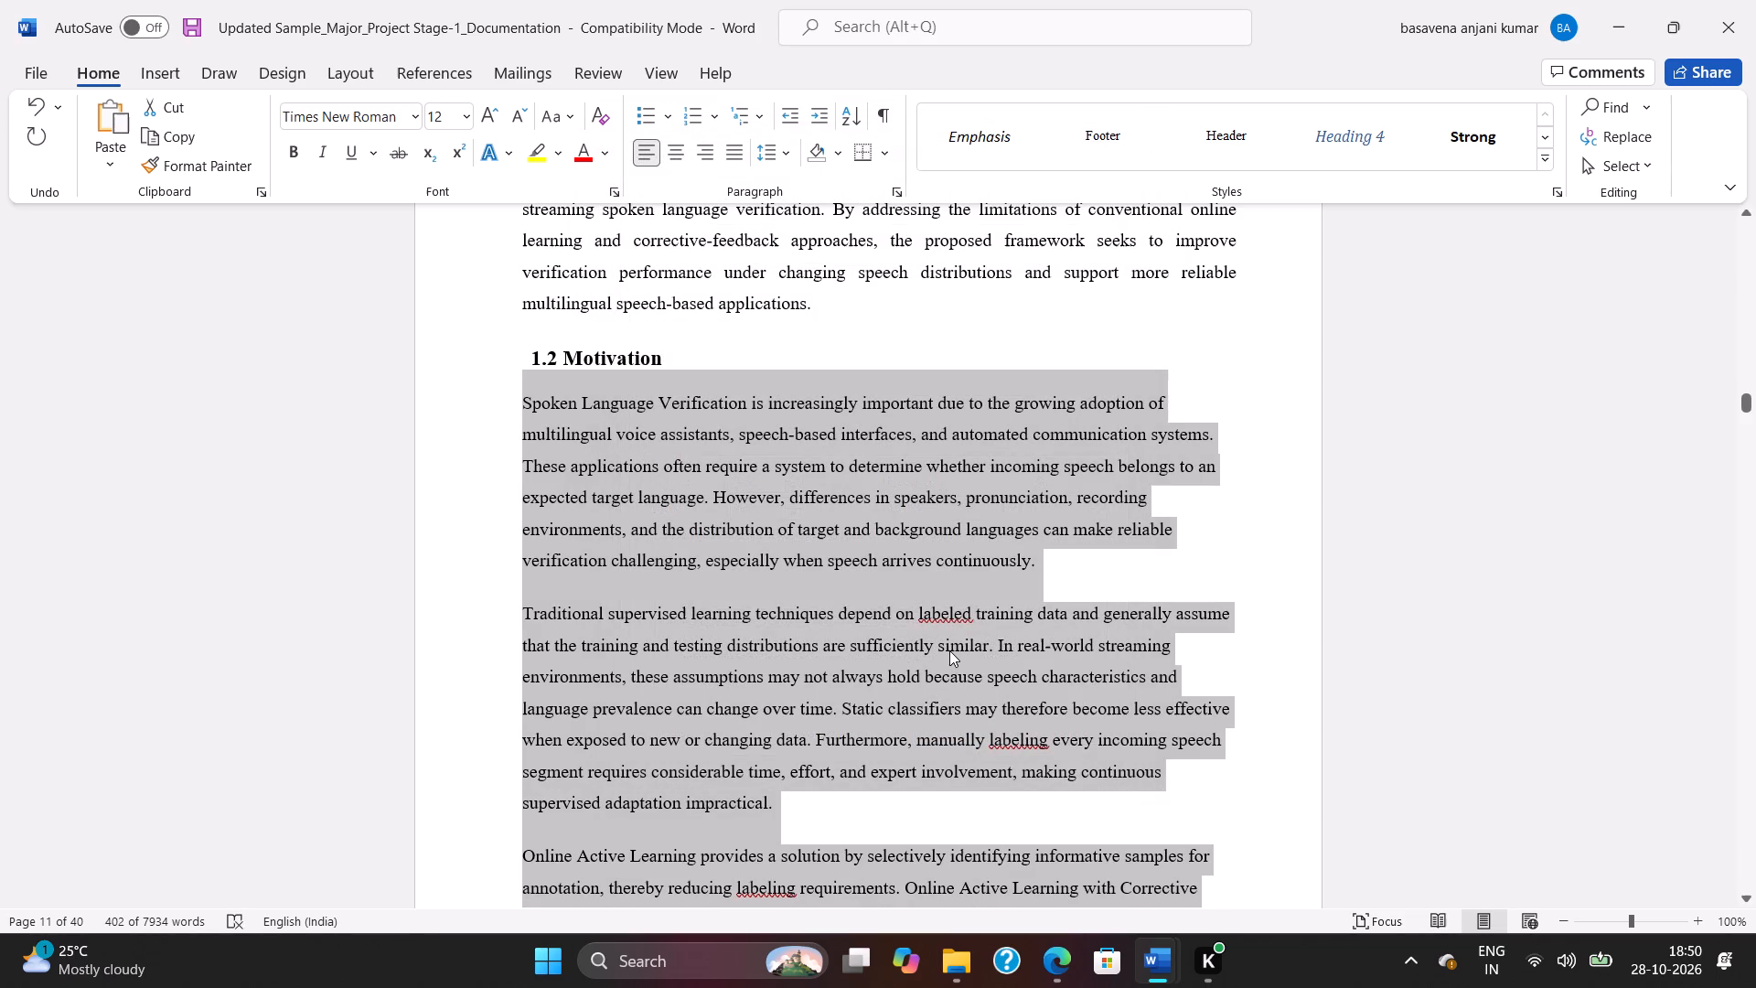
Justify all the Motivation paragraphs.
key("ctrl+j")
left_click(1054, 613)
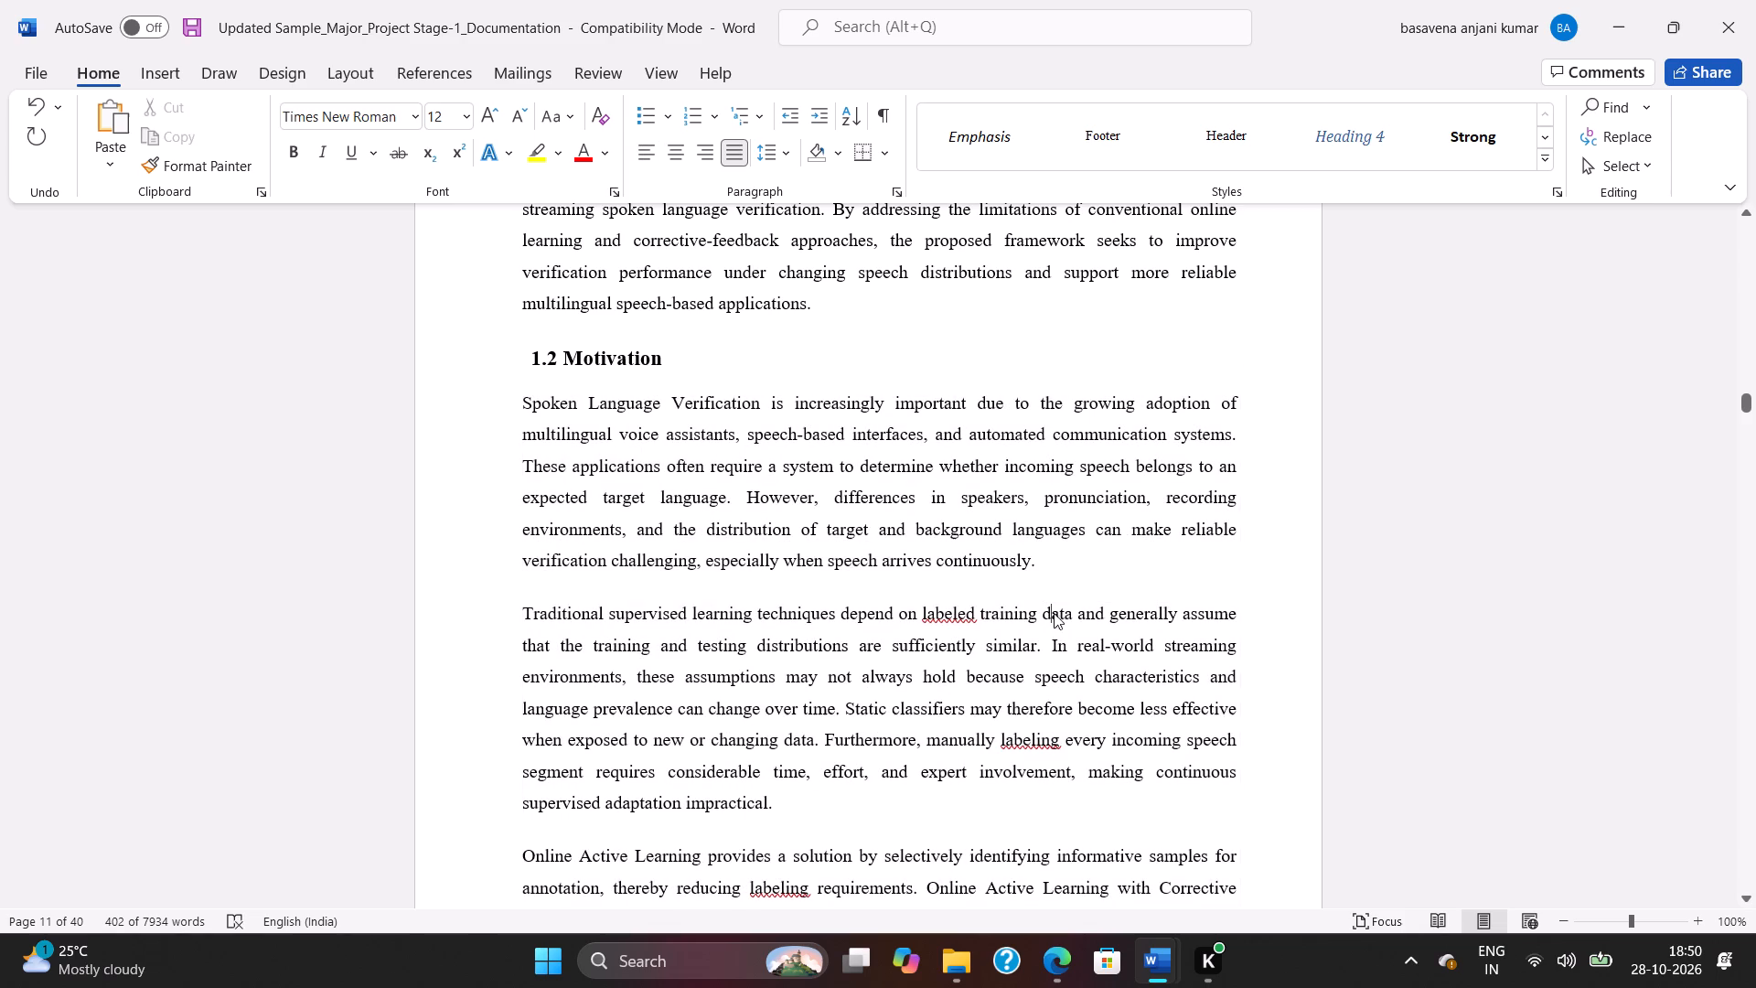
Review the Overview section's layout and compare it with the Motivation heading and paragraphs.
scroll(940, 549, "down", 1)
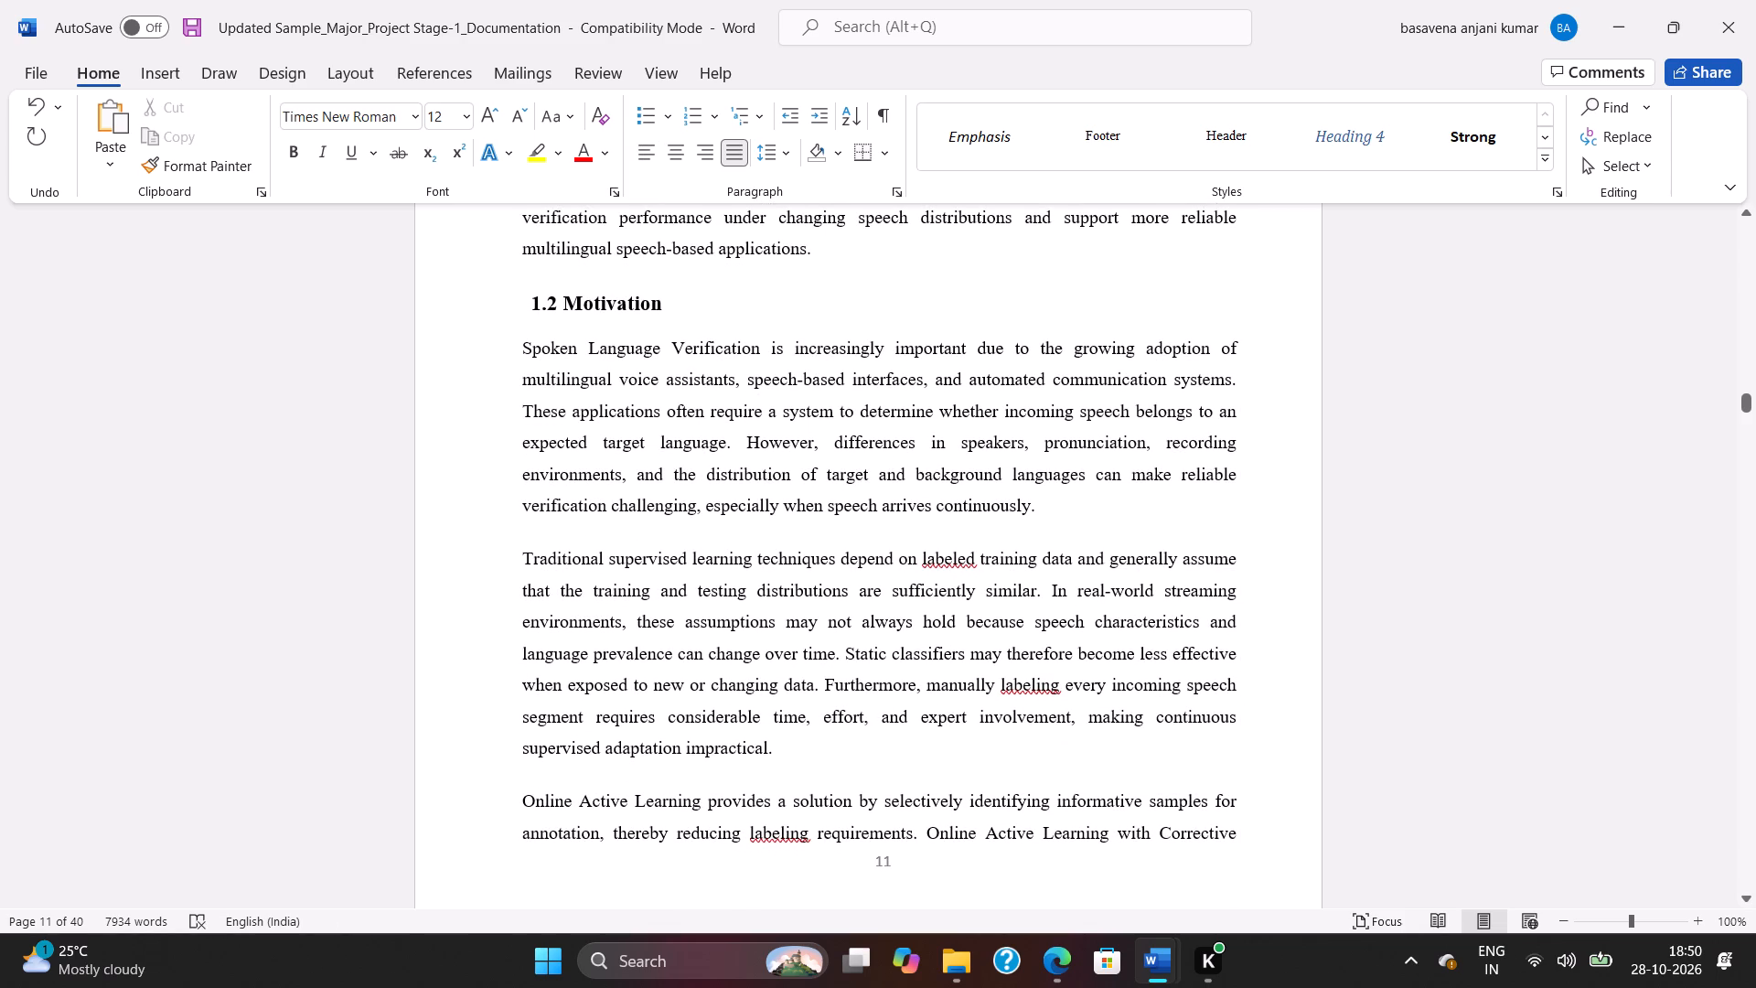
scroll(540, 349, "up", 19)
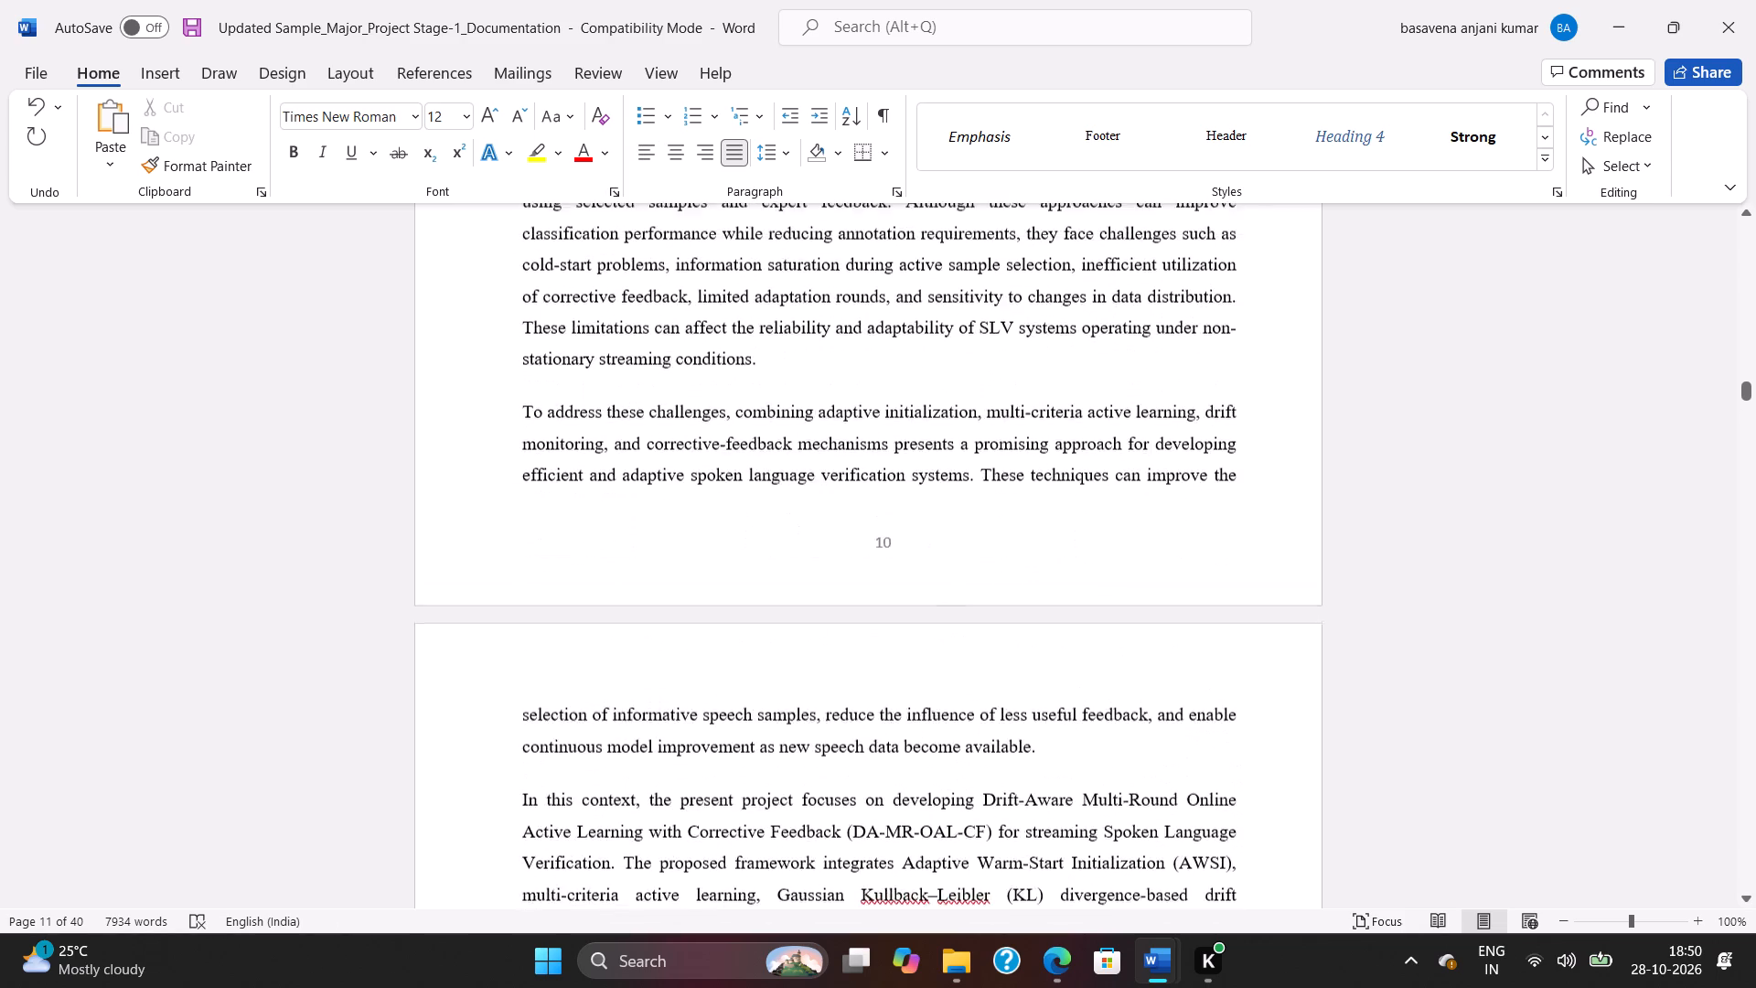
scroll(540, 349, "up", 18)
scroll(621, 536, "down", 3)
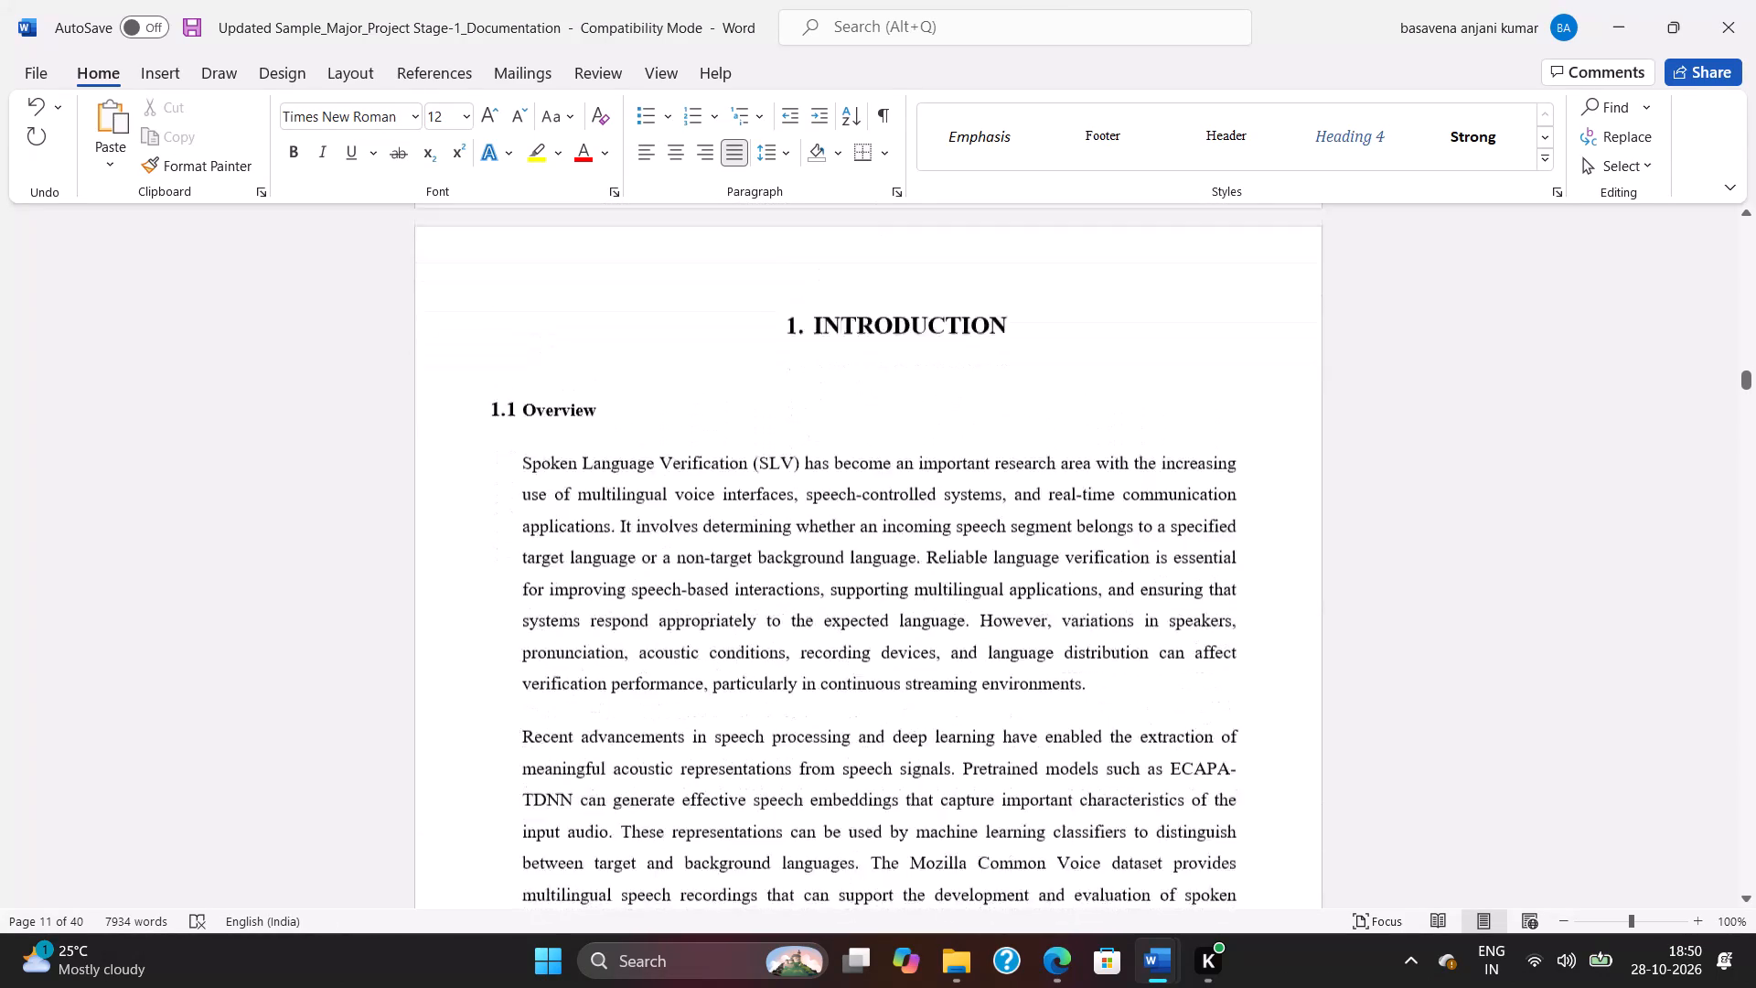
scroll(621, 536, "down", 19)
scroll(625, 519, "down", 8)
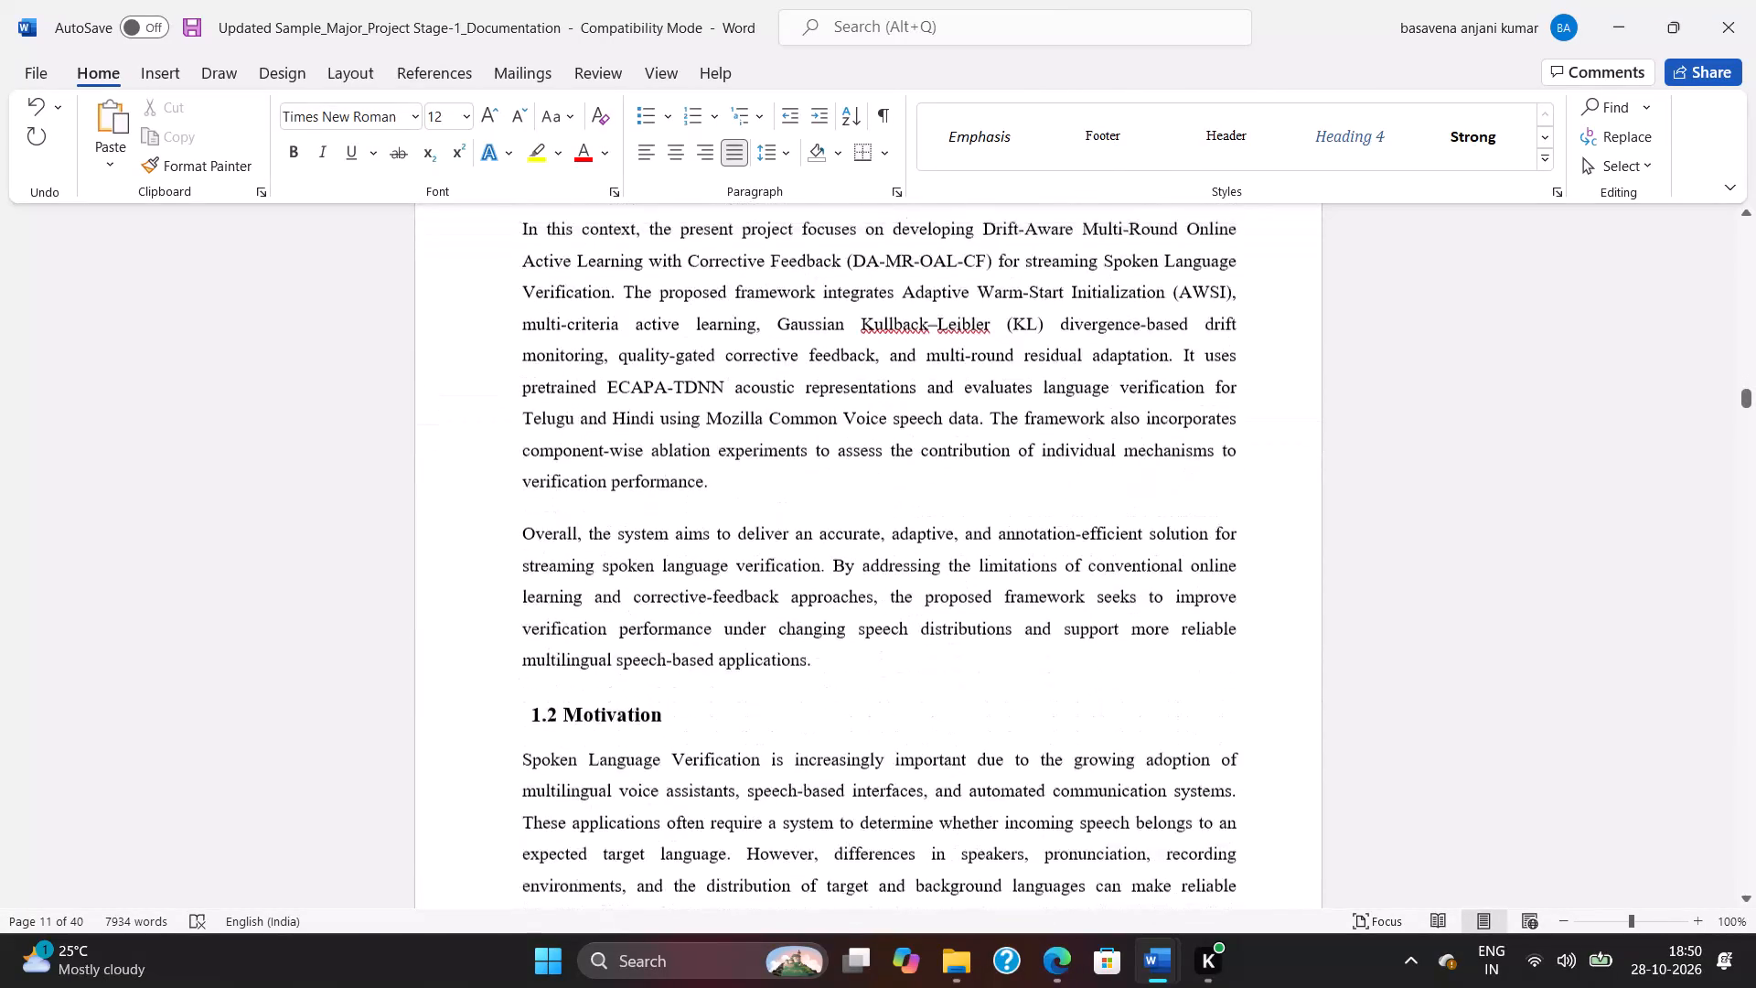
scroll(625, 515, "down", 3)
left_click(528, 521)
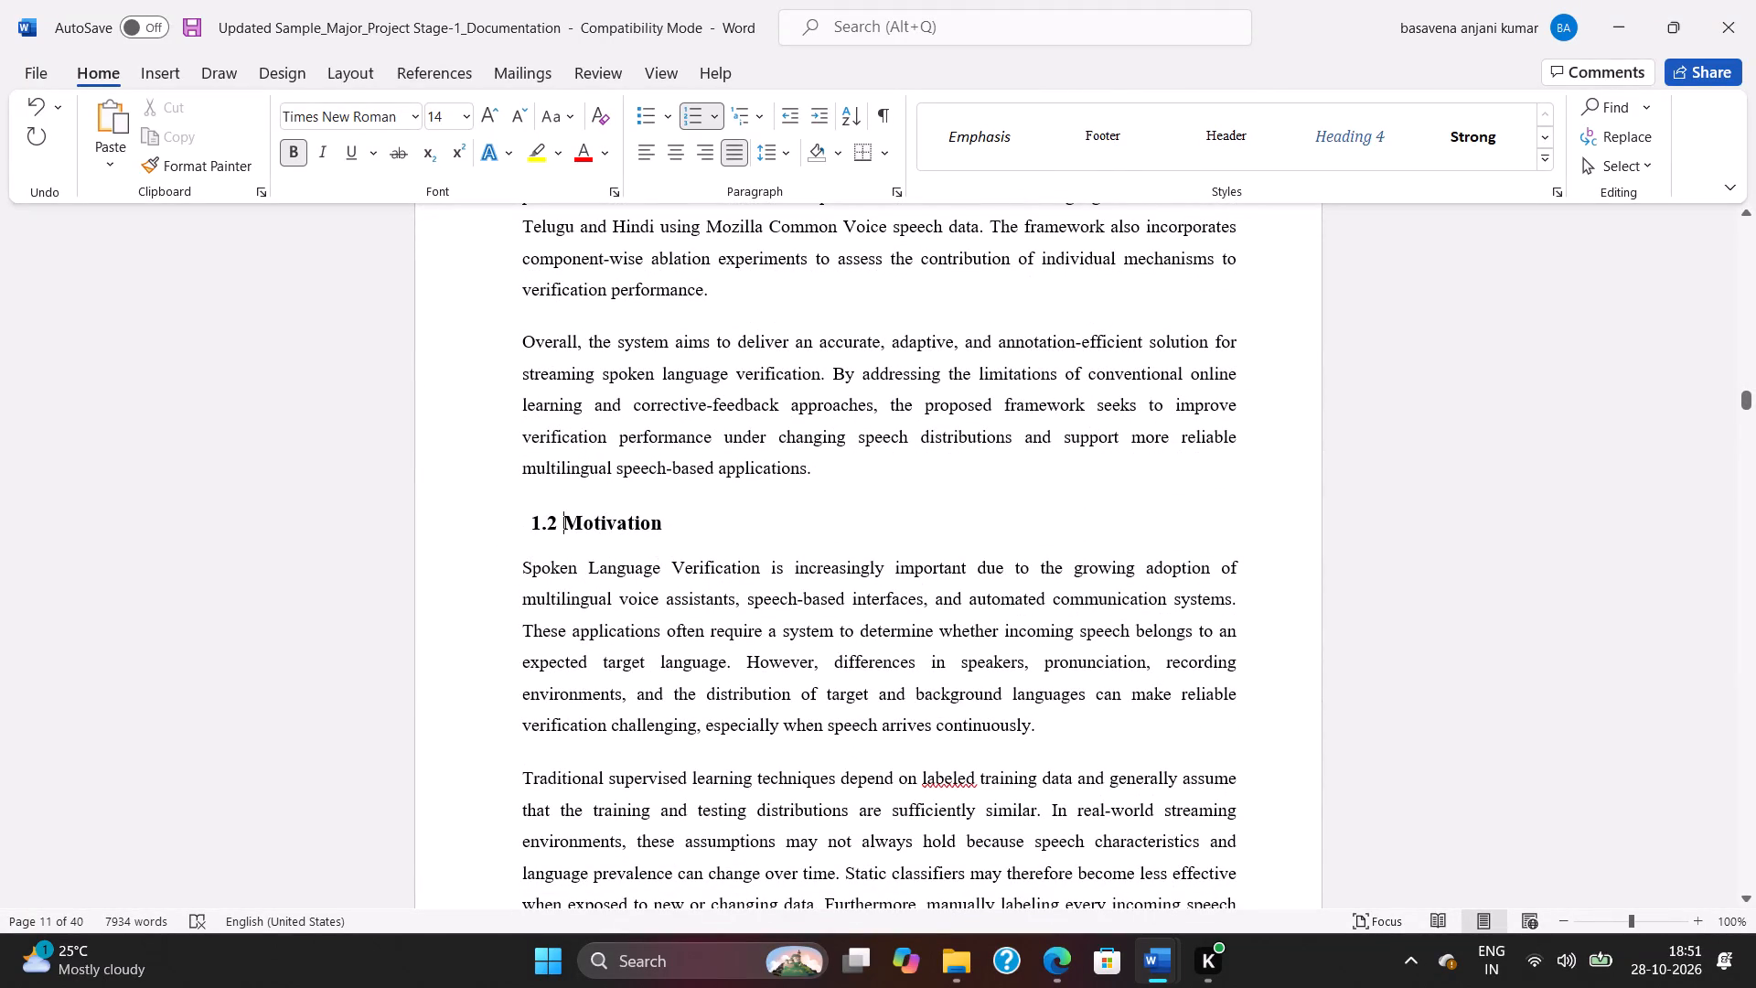
scroll(612, 503, "down", 2)
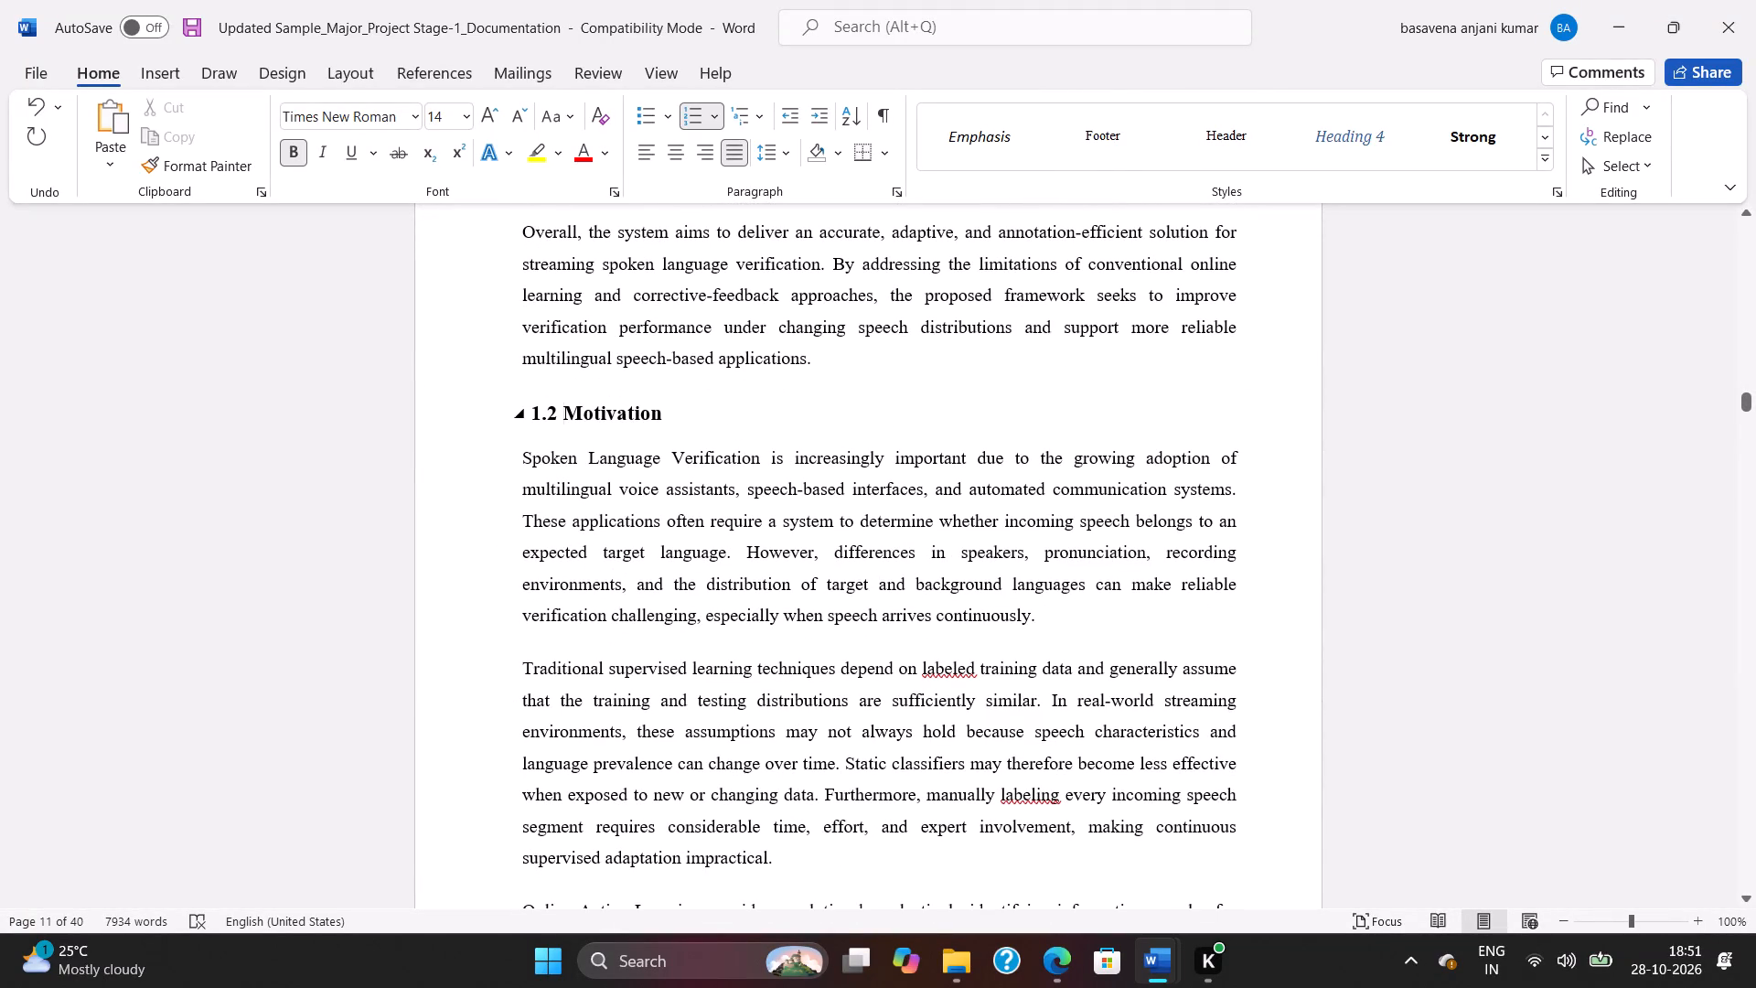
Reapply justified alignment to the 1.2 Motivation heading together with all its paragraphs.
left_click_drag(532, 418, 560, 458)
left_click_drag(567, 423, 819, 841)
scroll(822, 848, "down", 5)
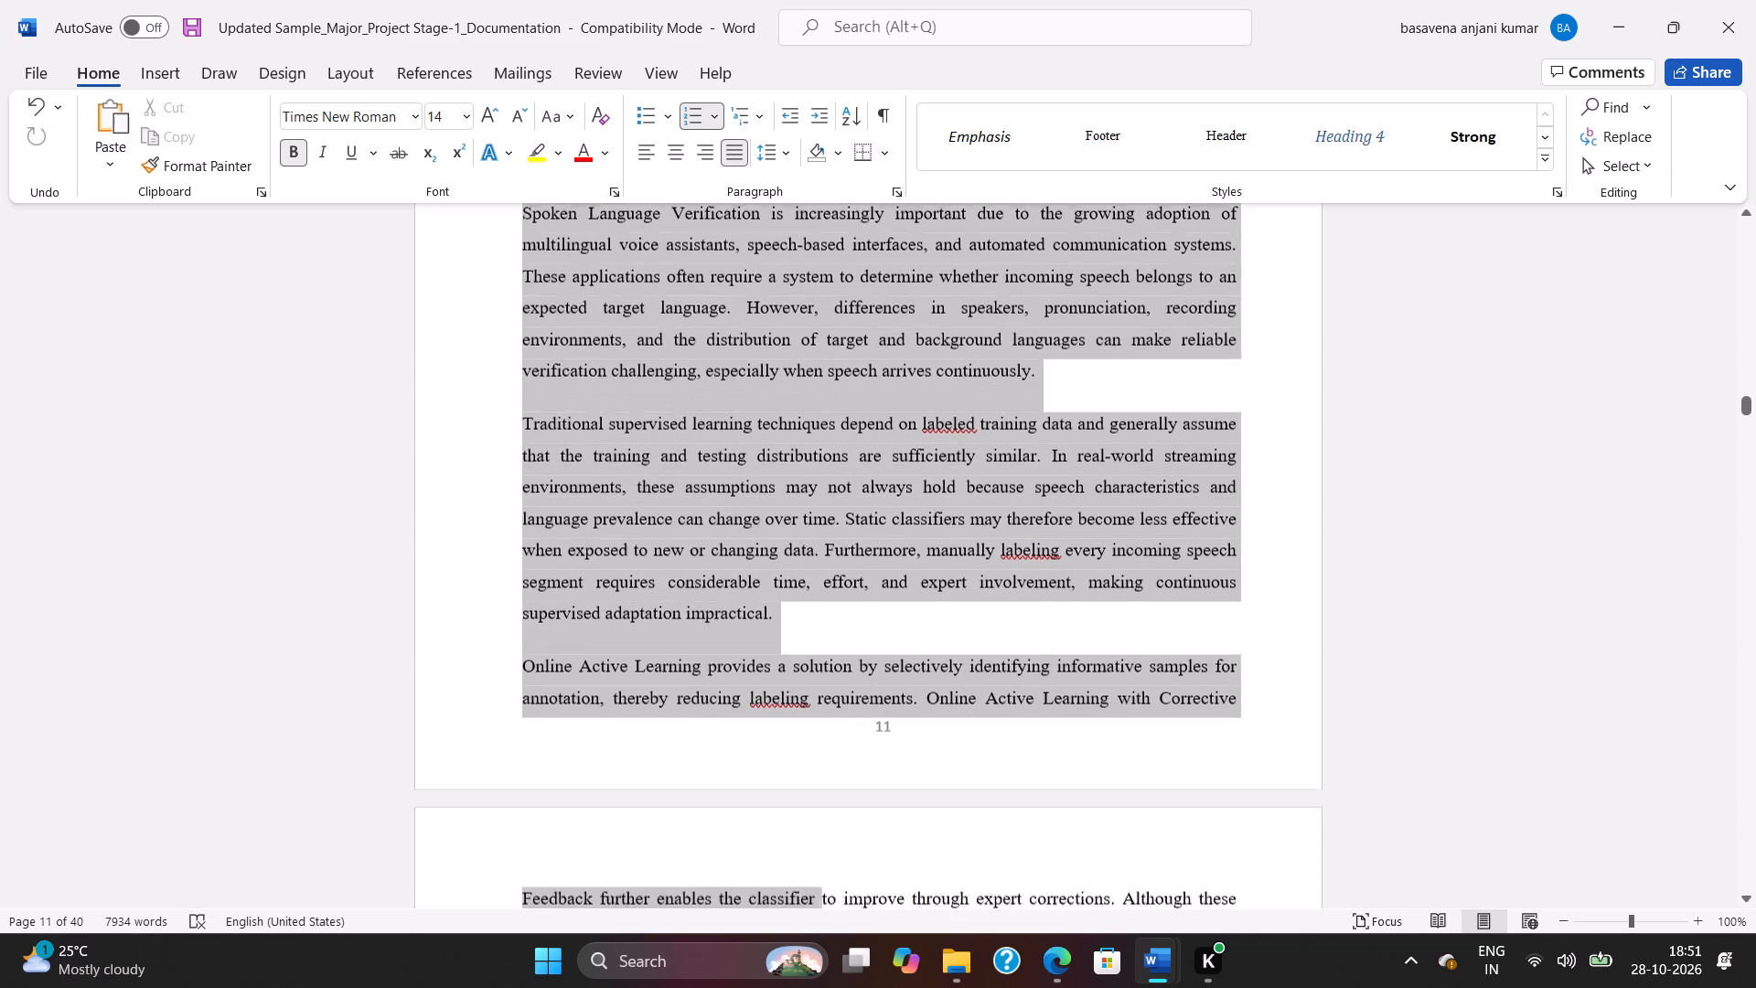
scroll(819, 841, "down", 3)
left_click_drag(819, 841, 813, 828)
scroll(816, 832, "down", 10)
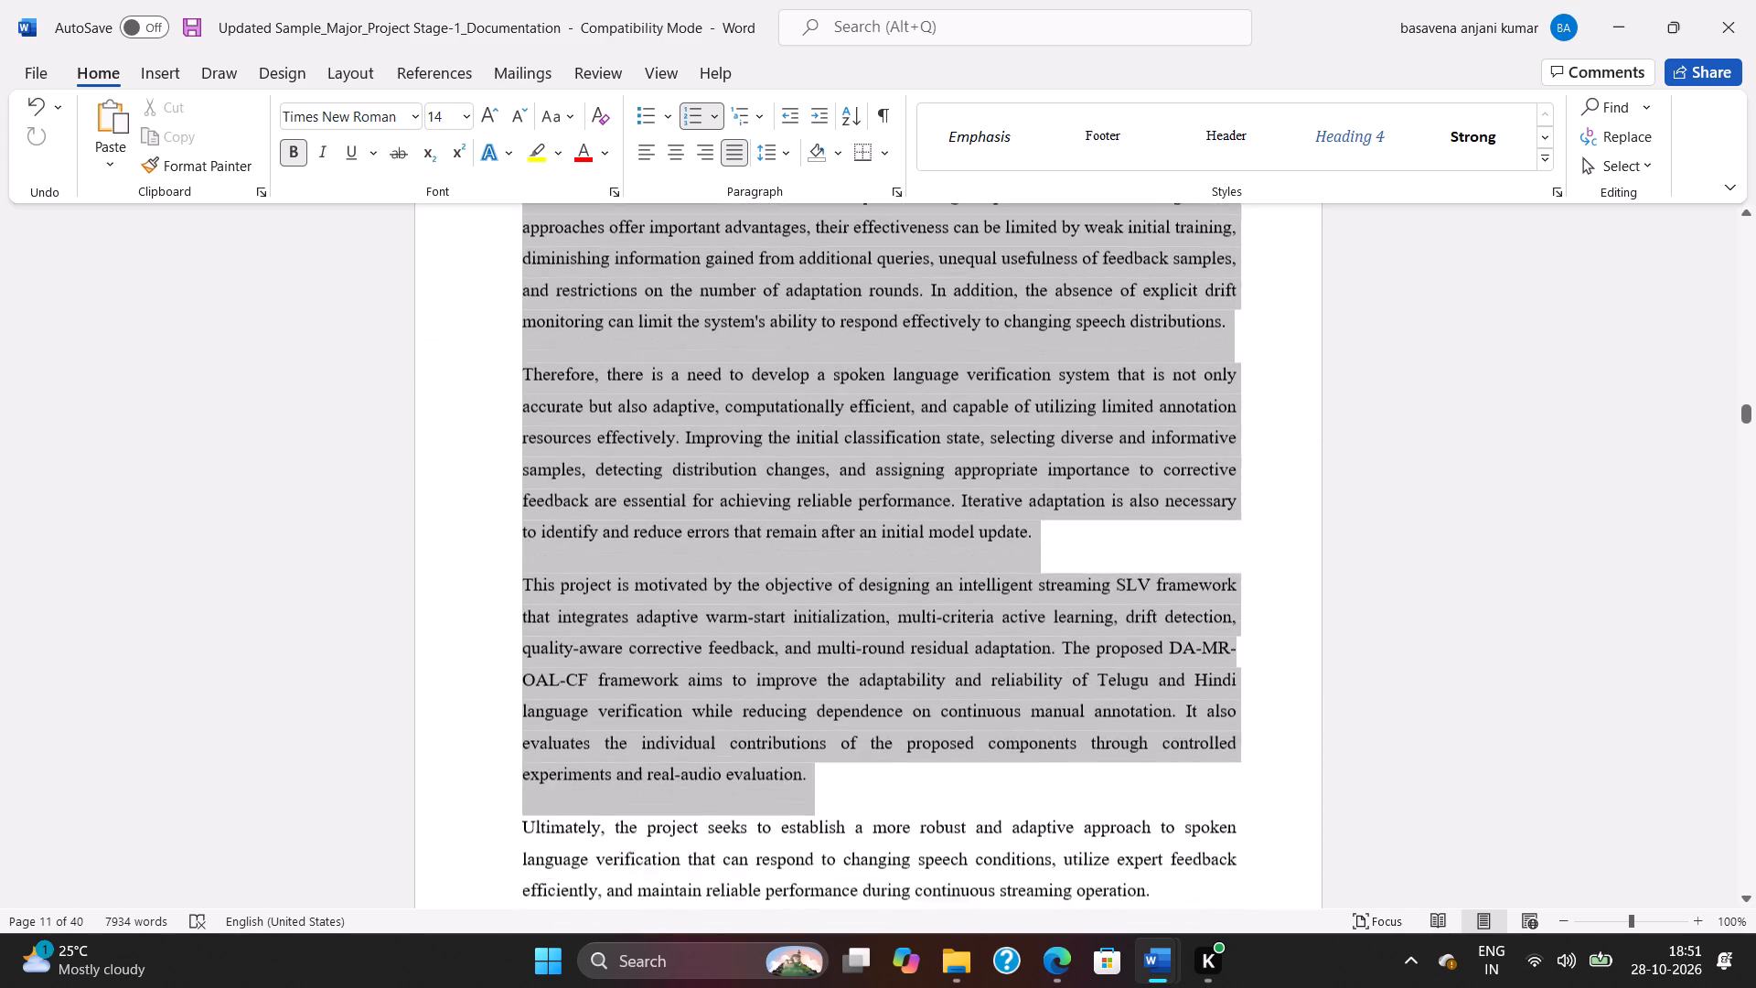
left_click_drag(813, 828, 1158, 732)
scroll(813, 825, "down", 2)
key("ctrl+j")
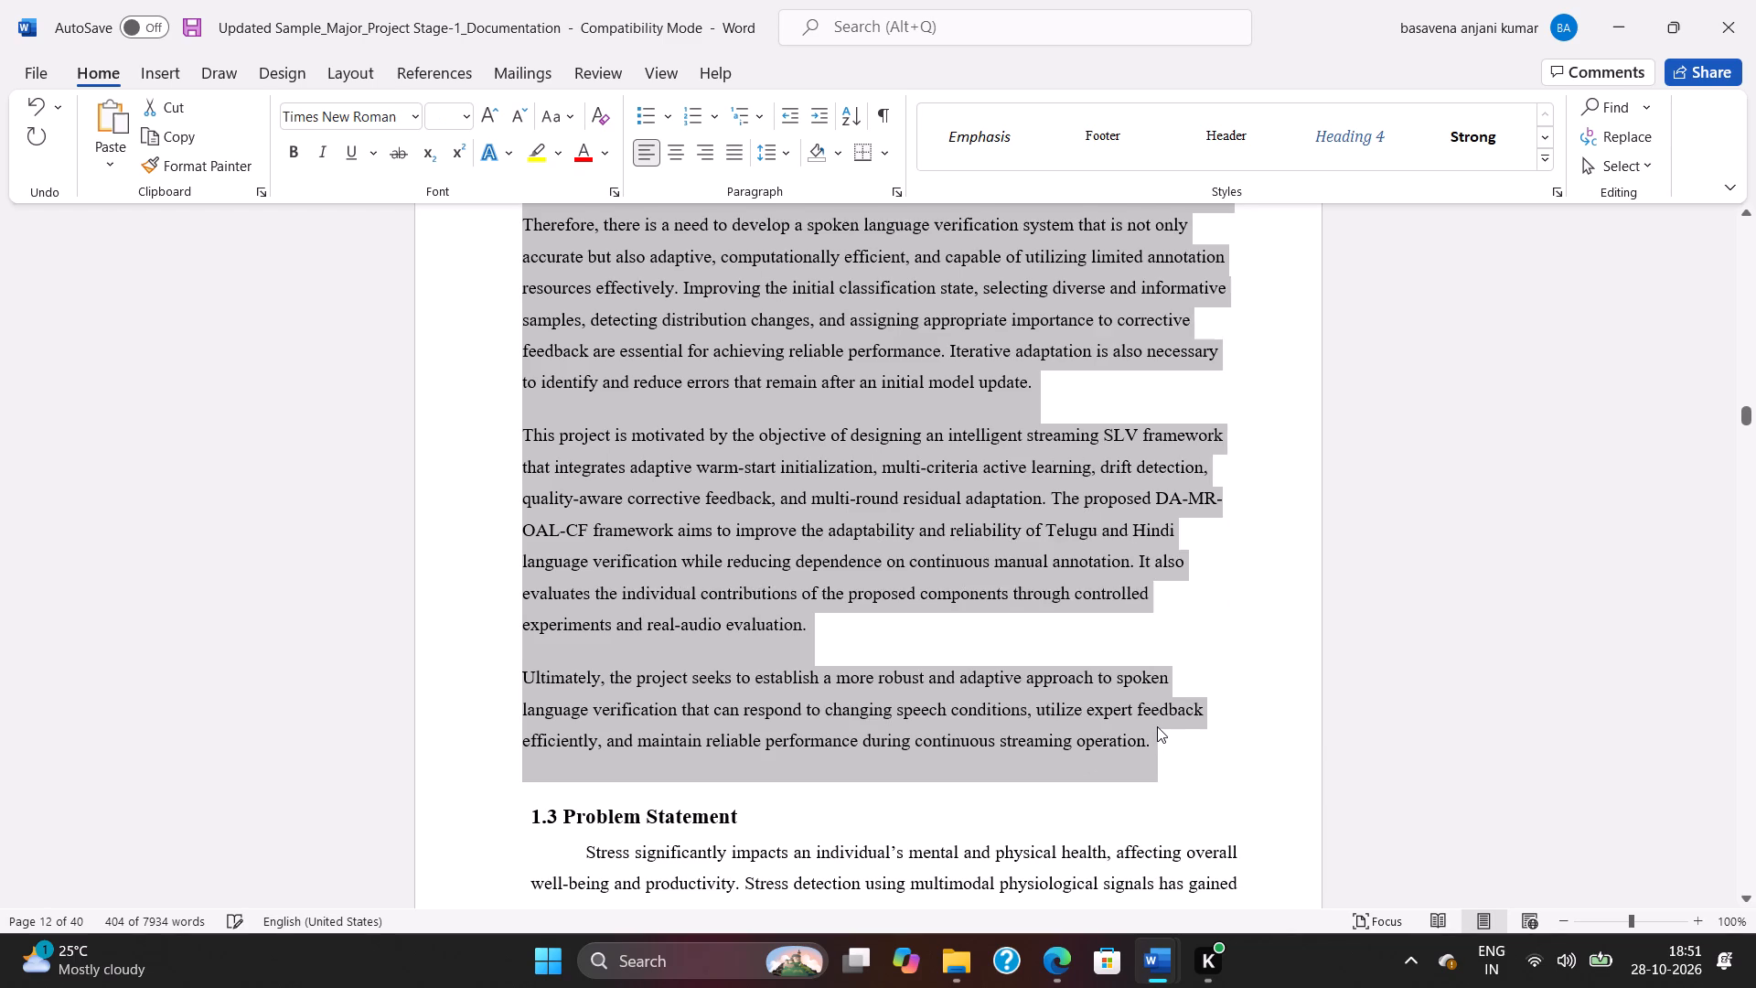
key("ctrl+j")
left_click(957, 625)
Review the formatted 1.2 Motivation paragraphs from the first one through to the start of 1.3 Problem Statement.
scroll(957, 623, "up", 12)
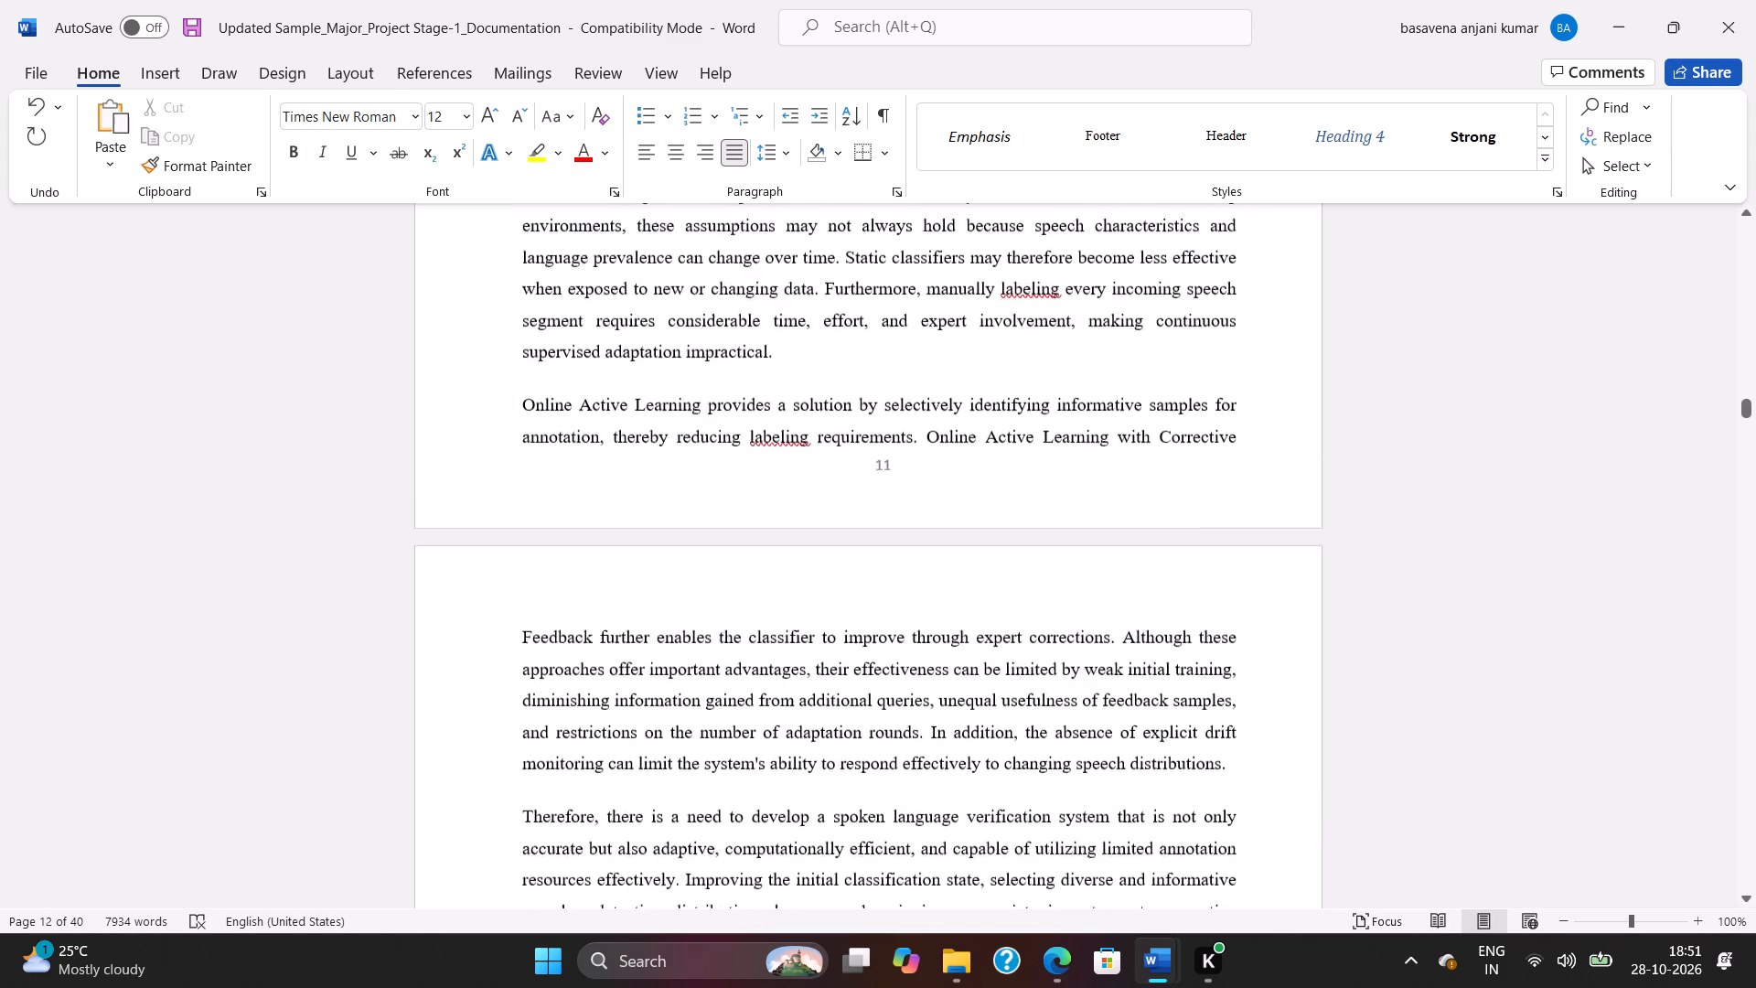
scroll(957, 618, "up", 7)
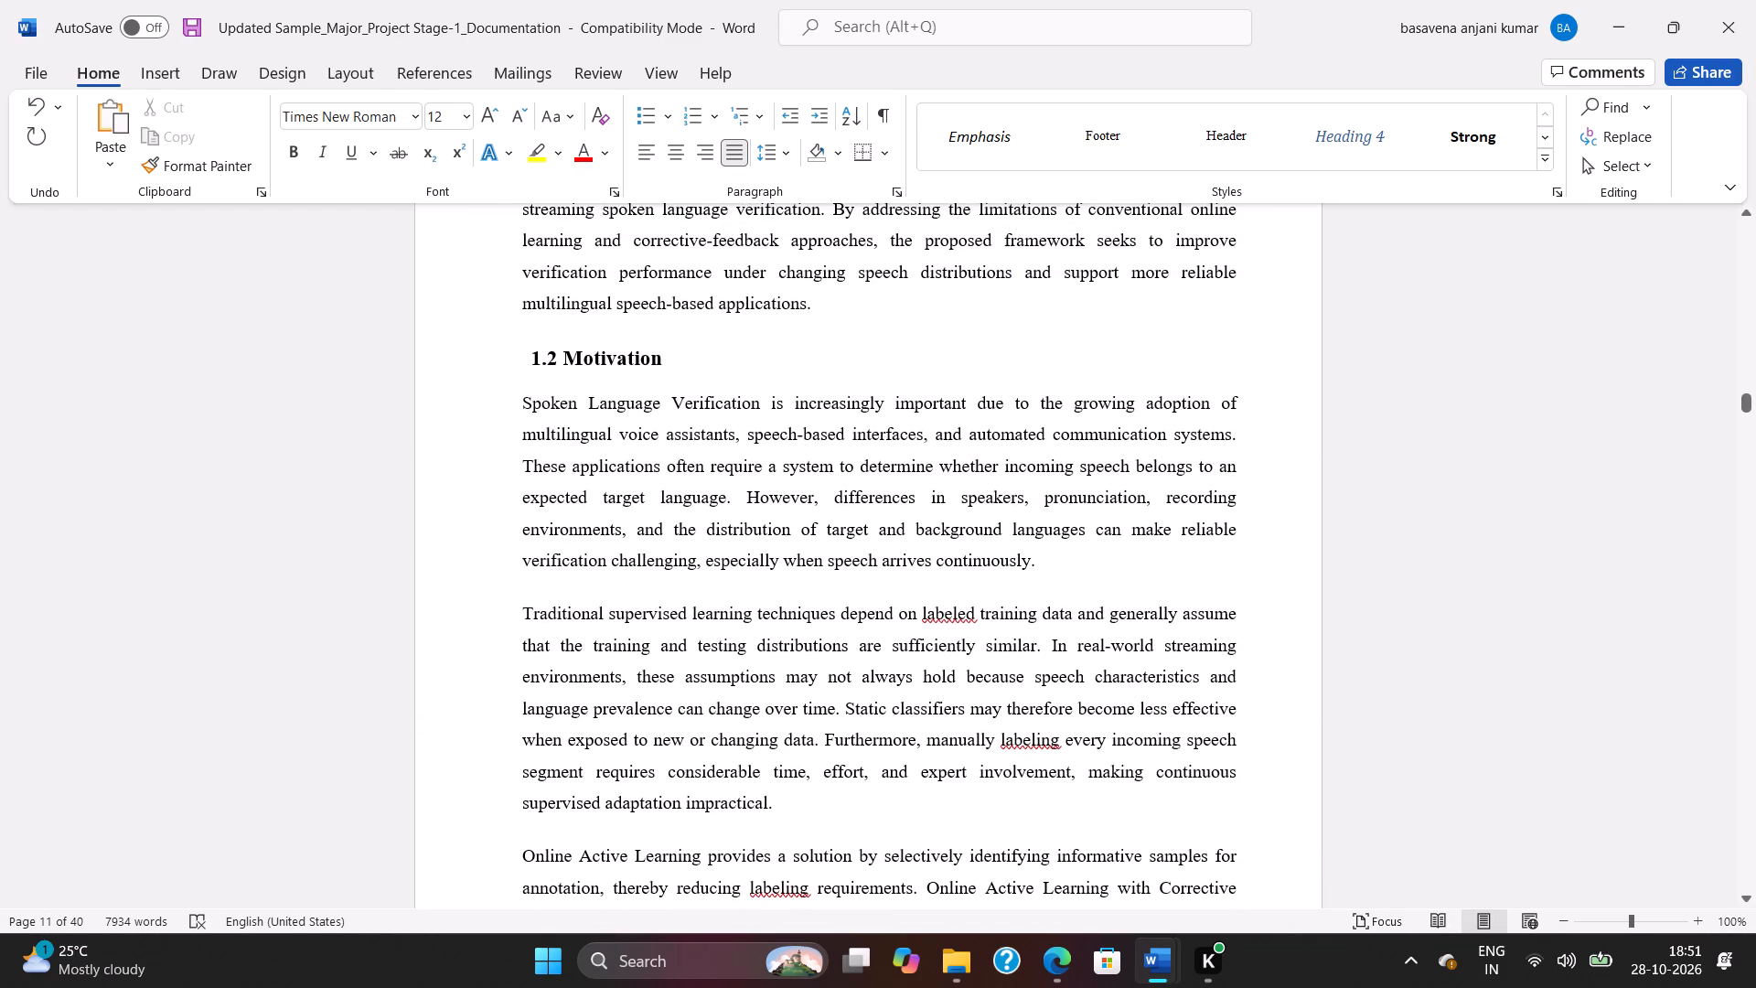
left_click_drag(519, 401, 626, 631)
scroll(626, 631, "down", 5)
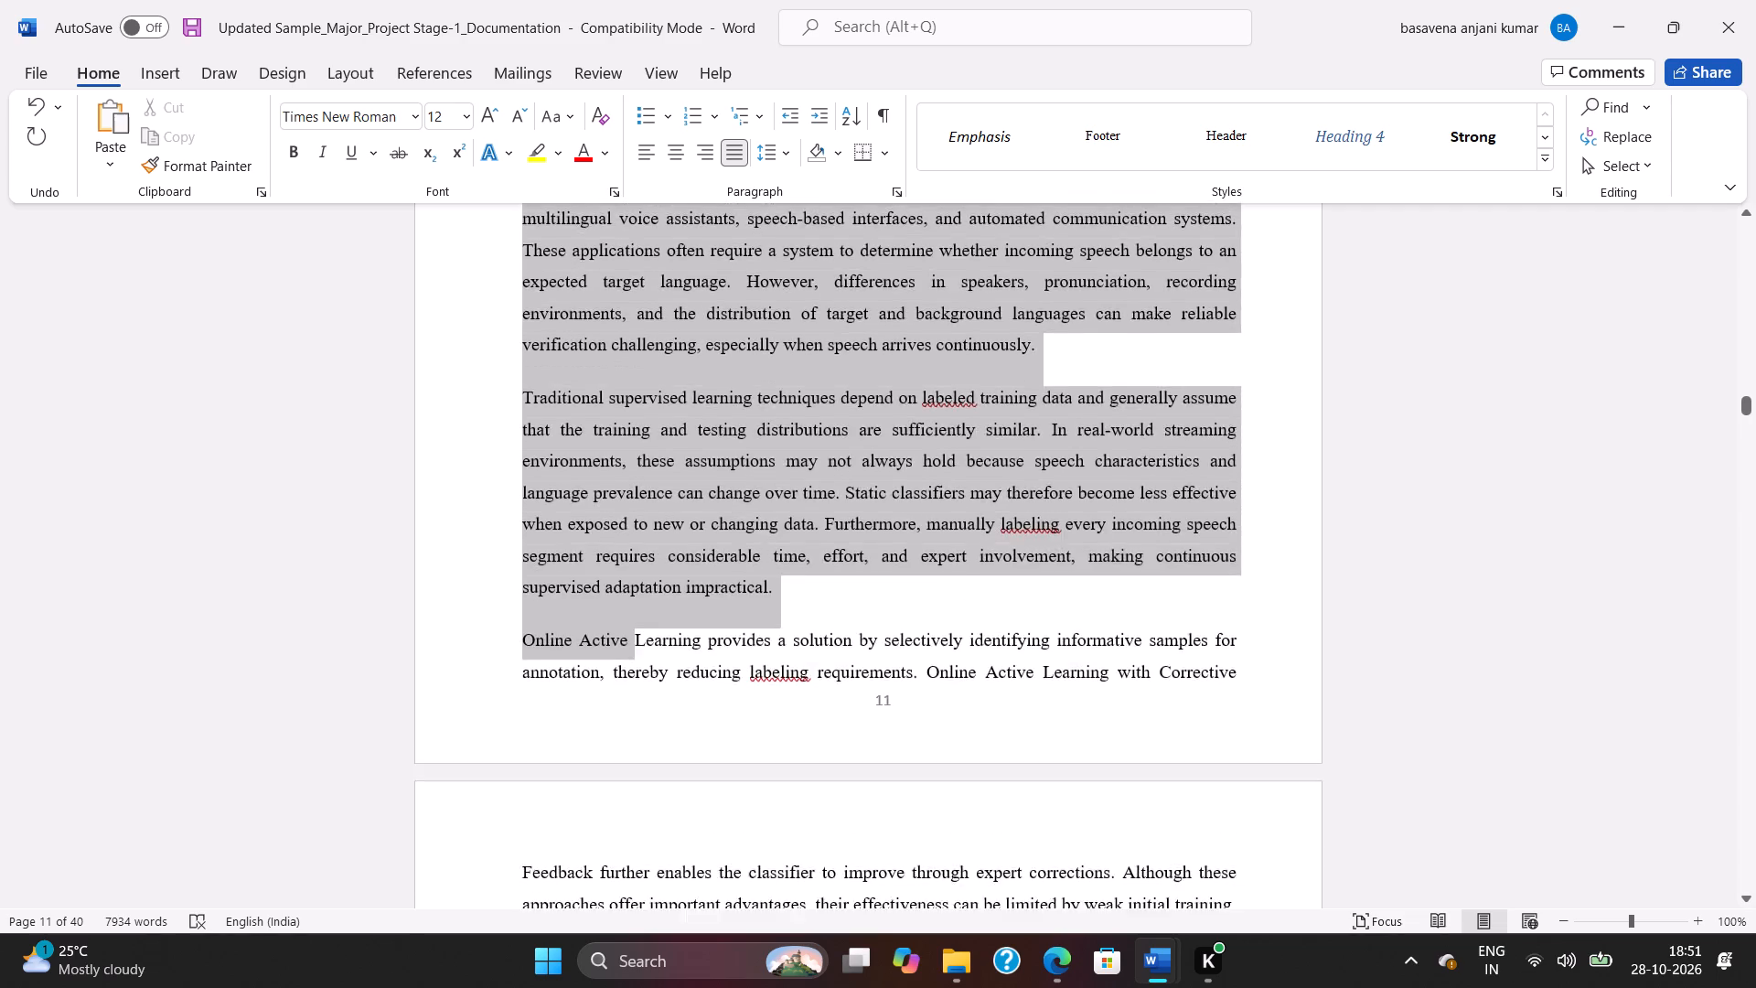
scroll(626, 631, "down", 6)
left_click_drag(626, 631, 828, 636)
scroll(626, 631, "down", 10)
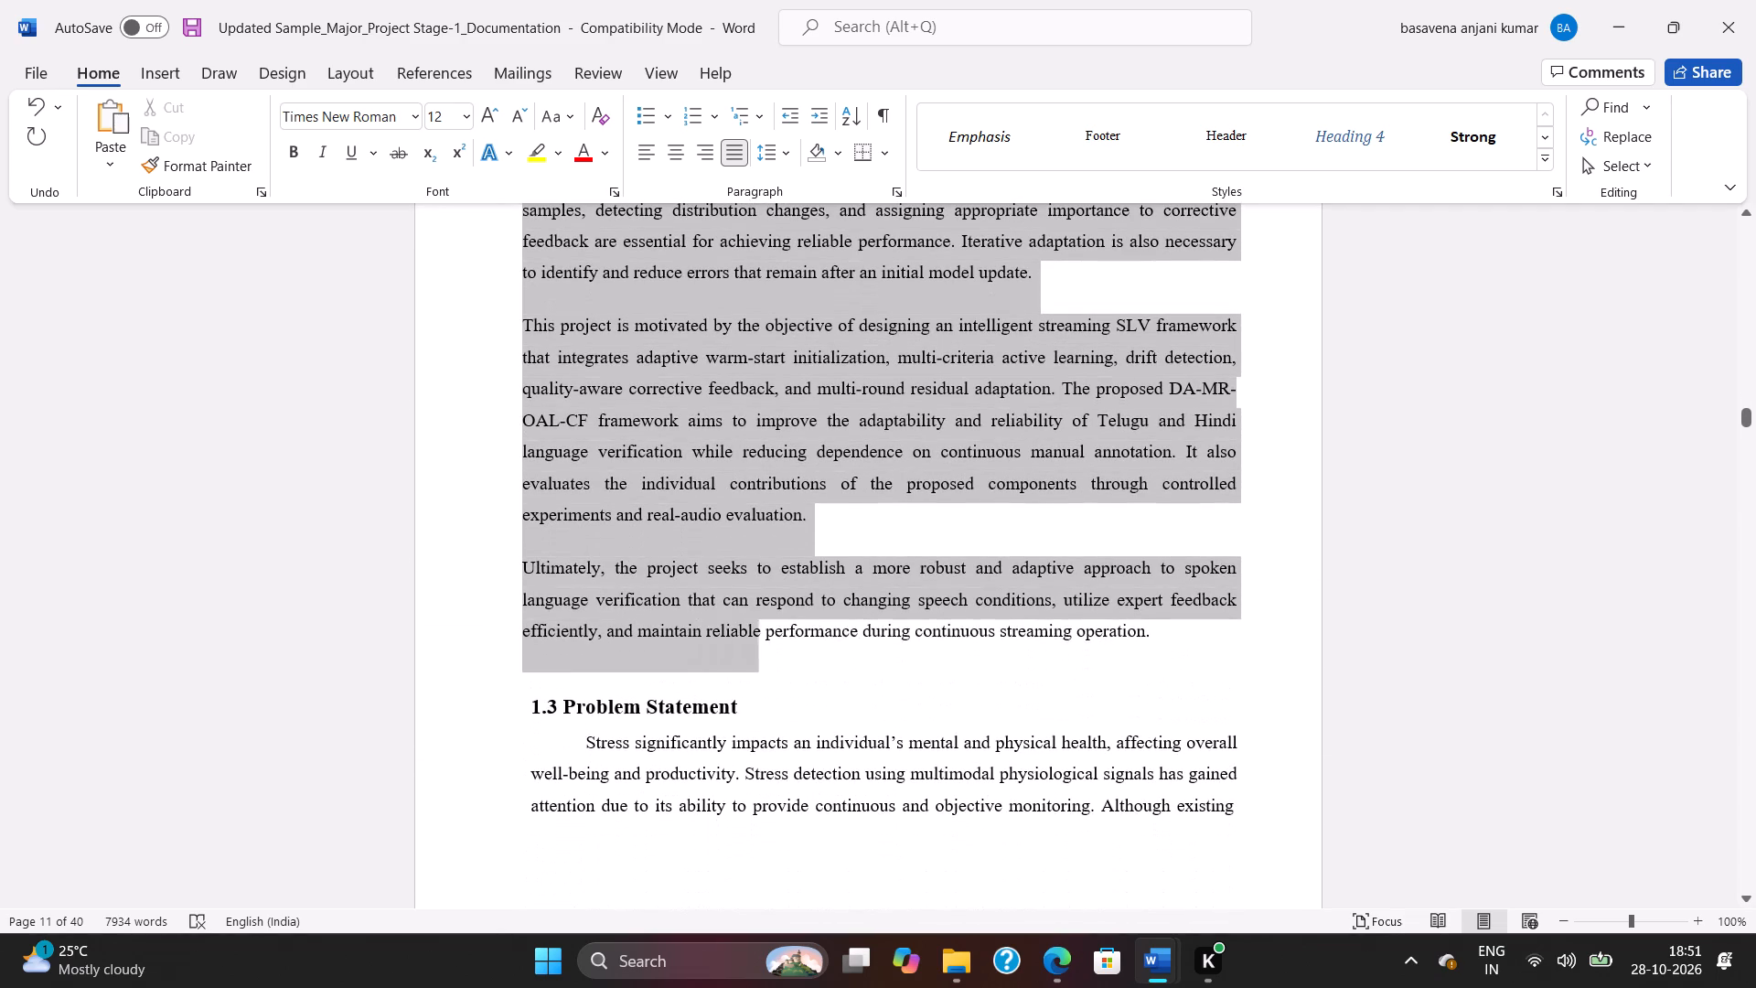
left_click_drag(828, 636, 1188, 637)
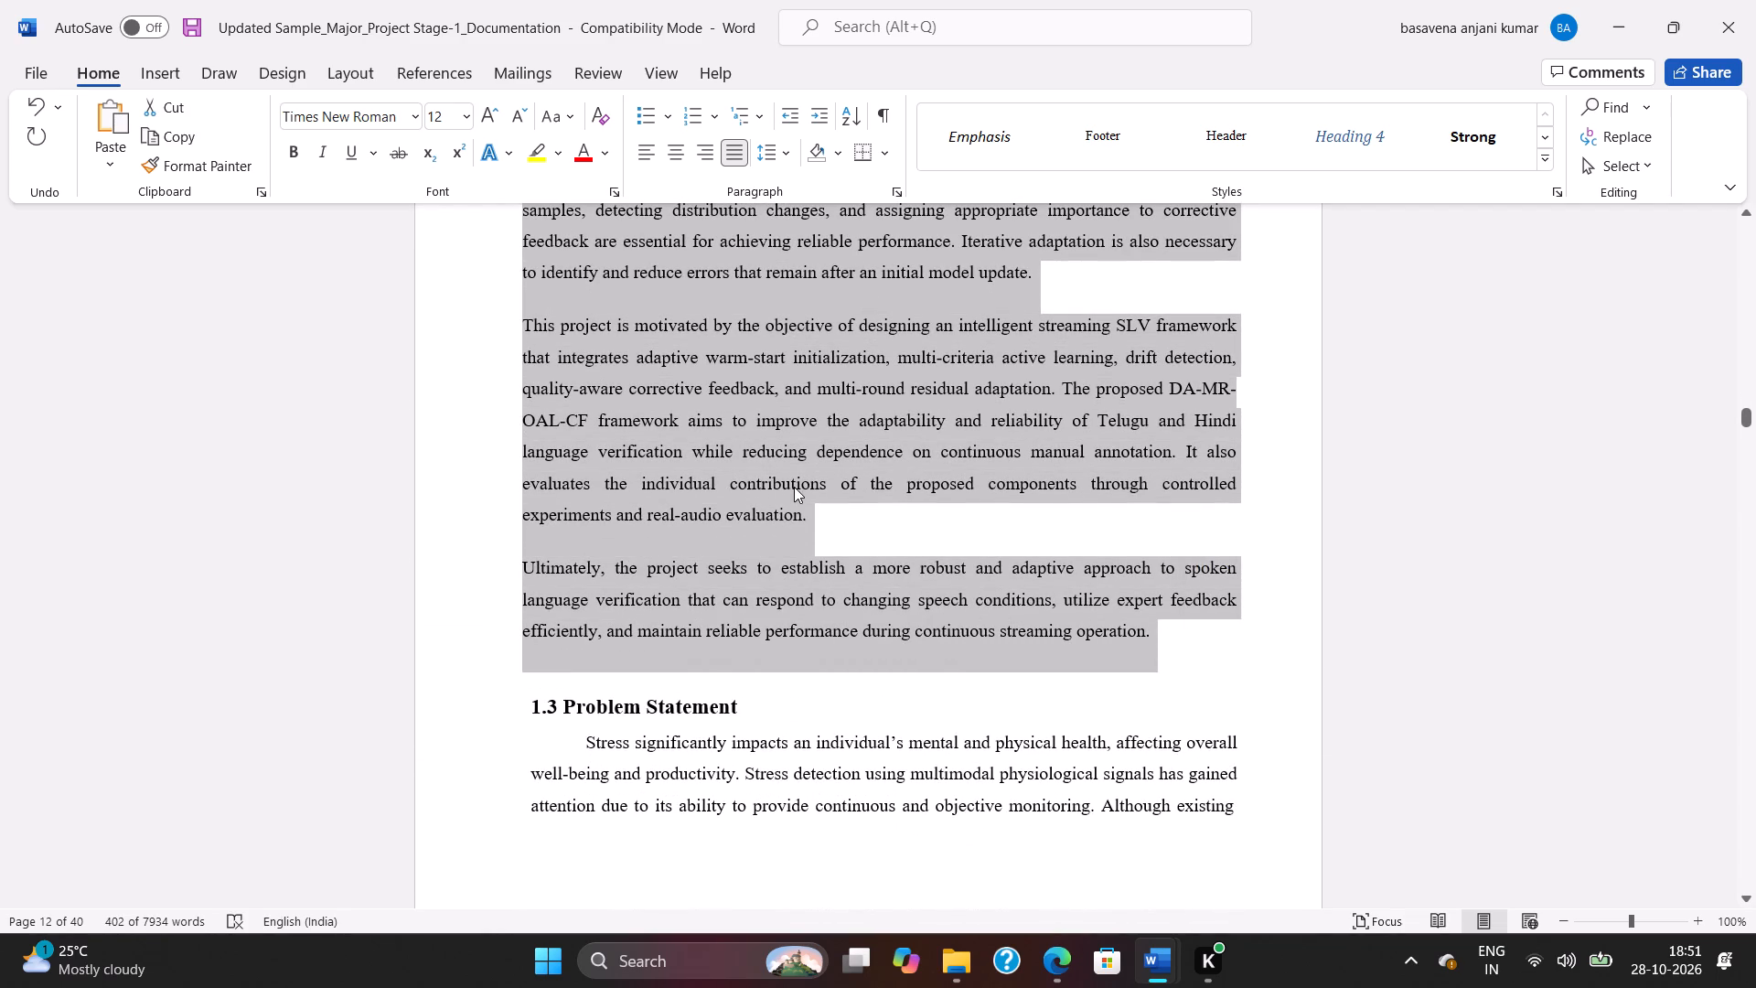
left_click(796, 487)
scroll(791, 470, "down", 5)
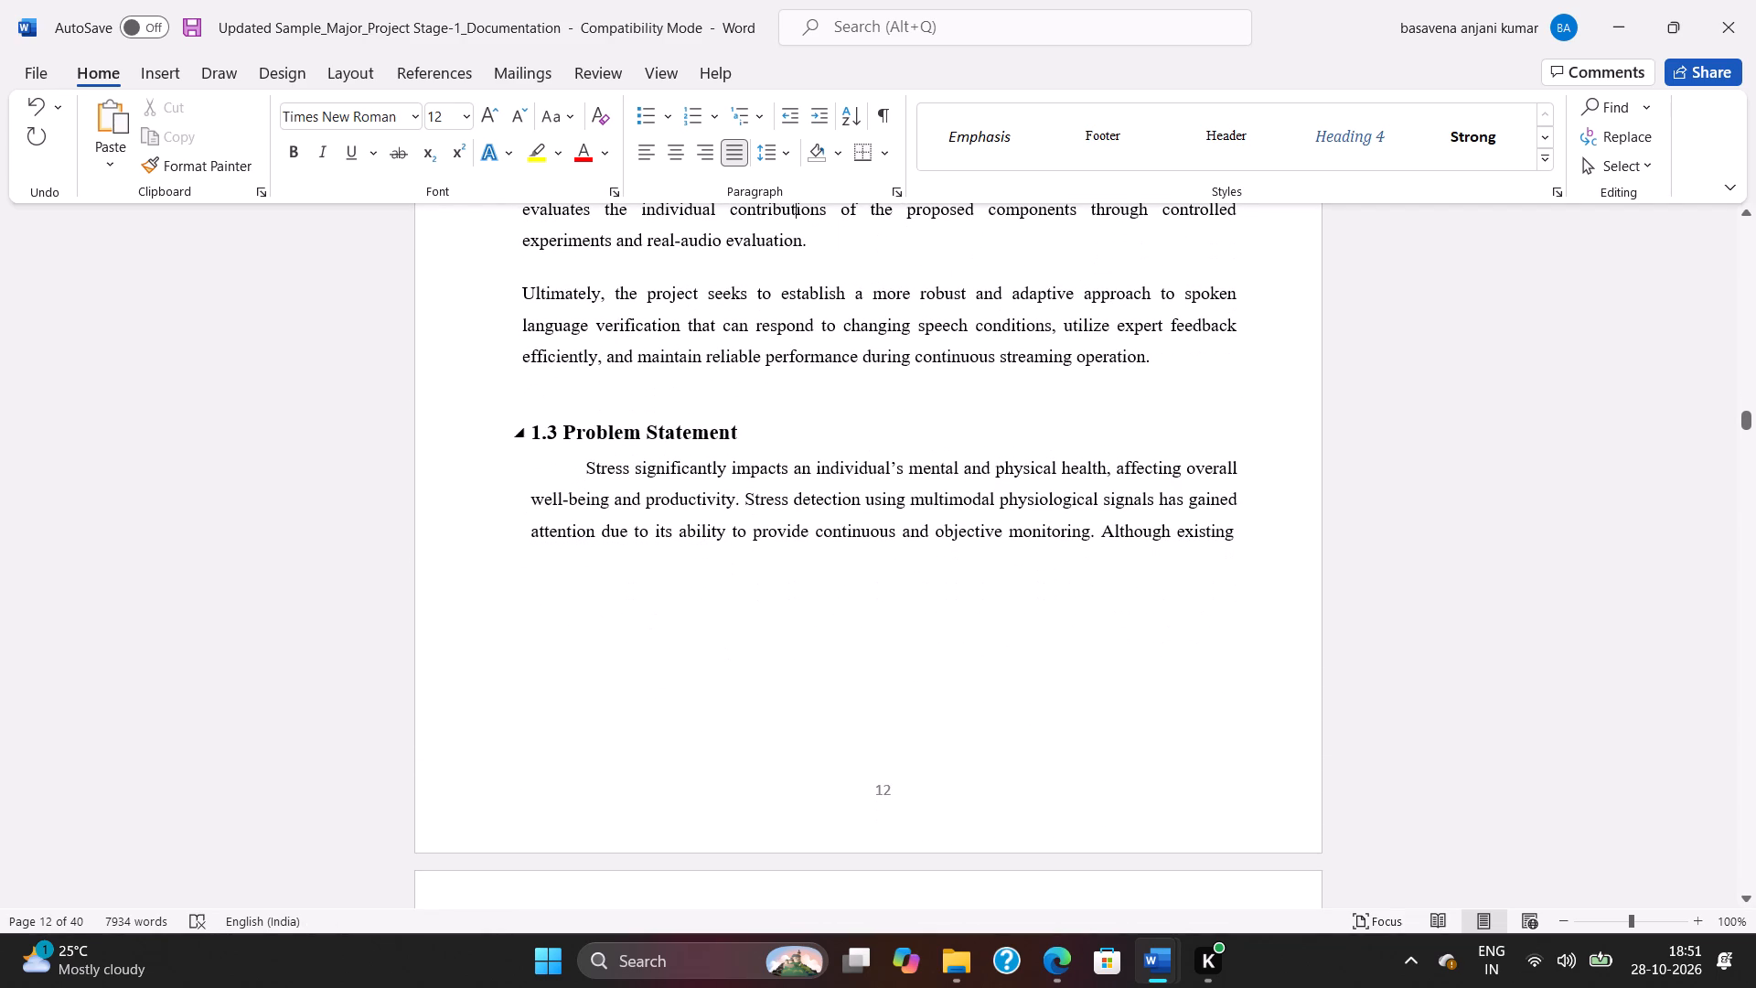
Switch to the project's Document folder in File Explorer and look through the Dataset link text file and the Abstract document, closing each.
key("alt+Tab")
key("alt+Tab")
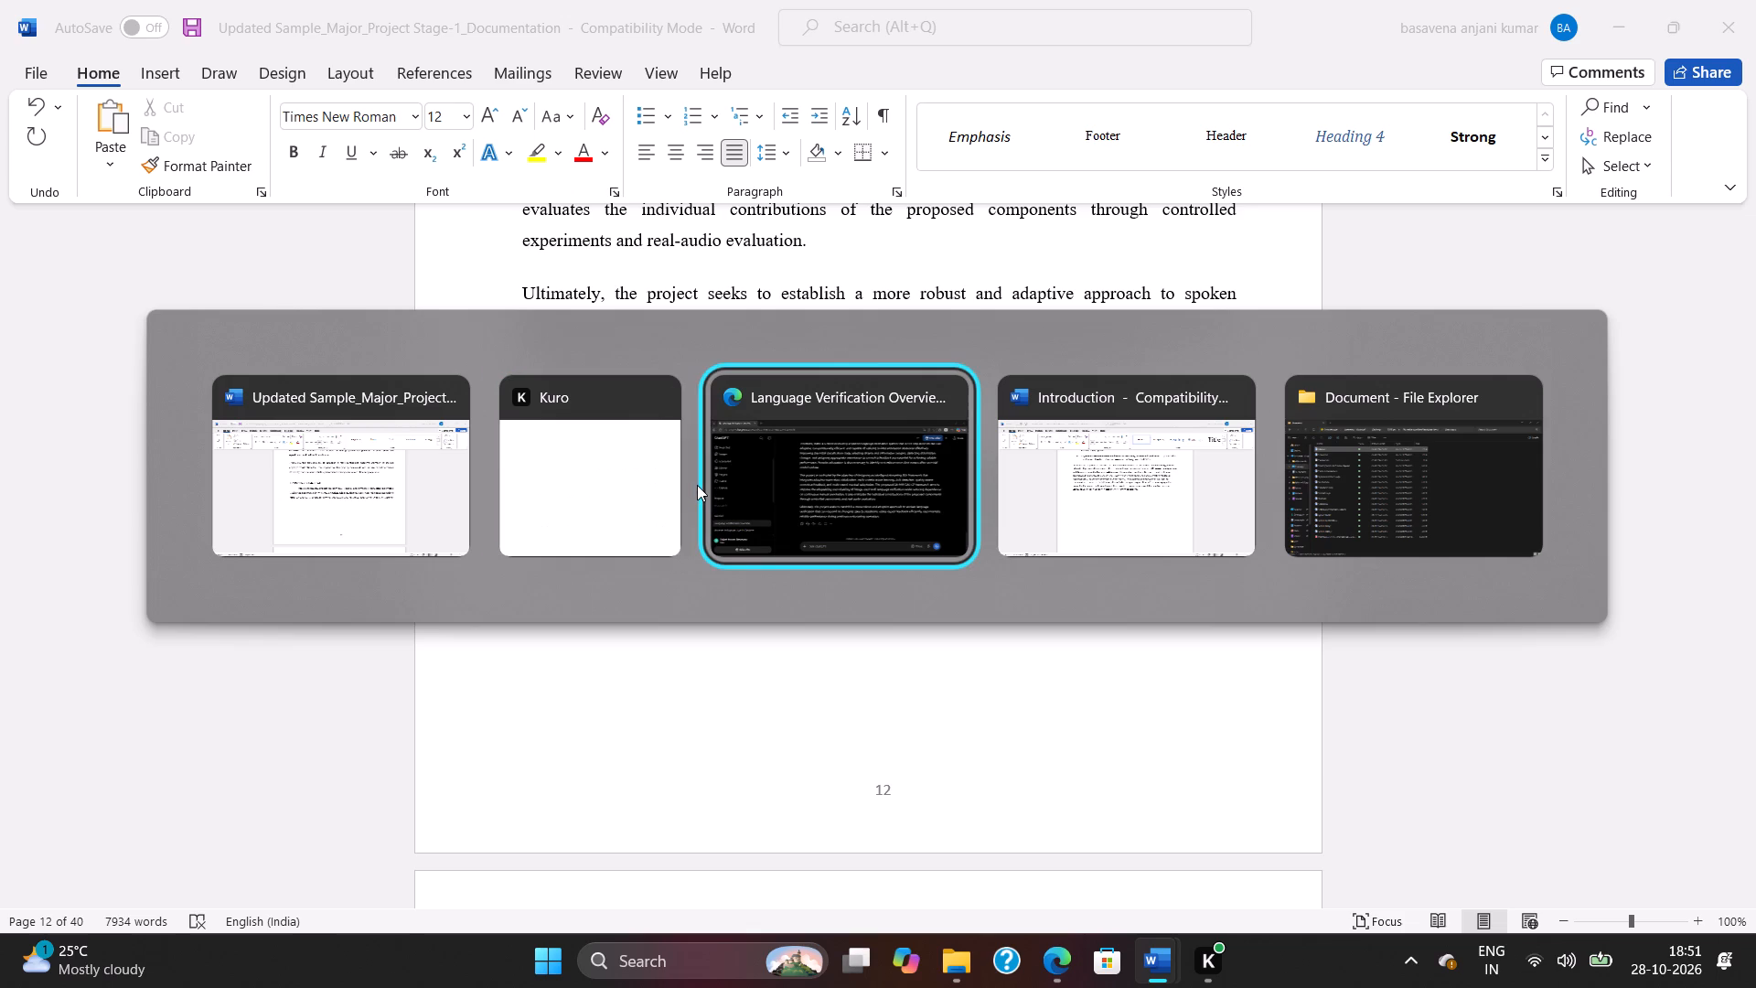
key("alt+Tab")
key("alt+Tab")
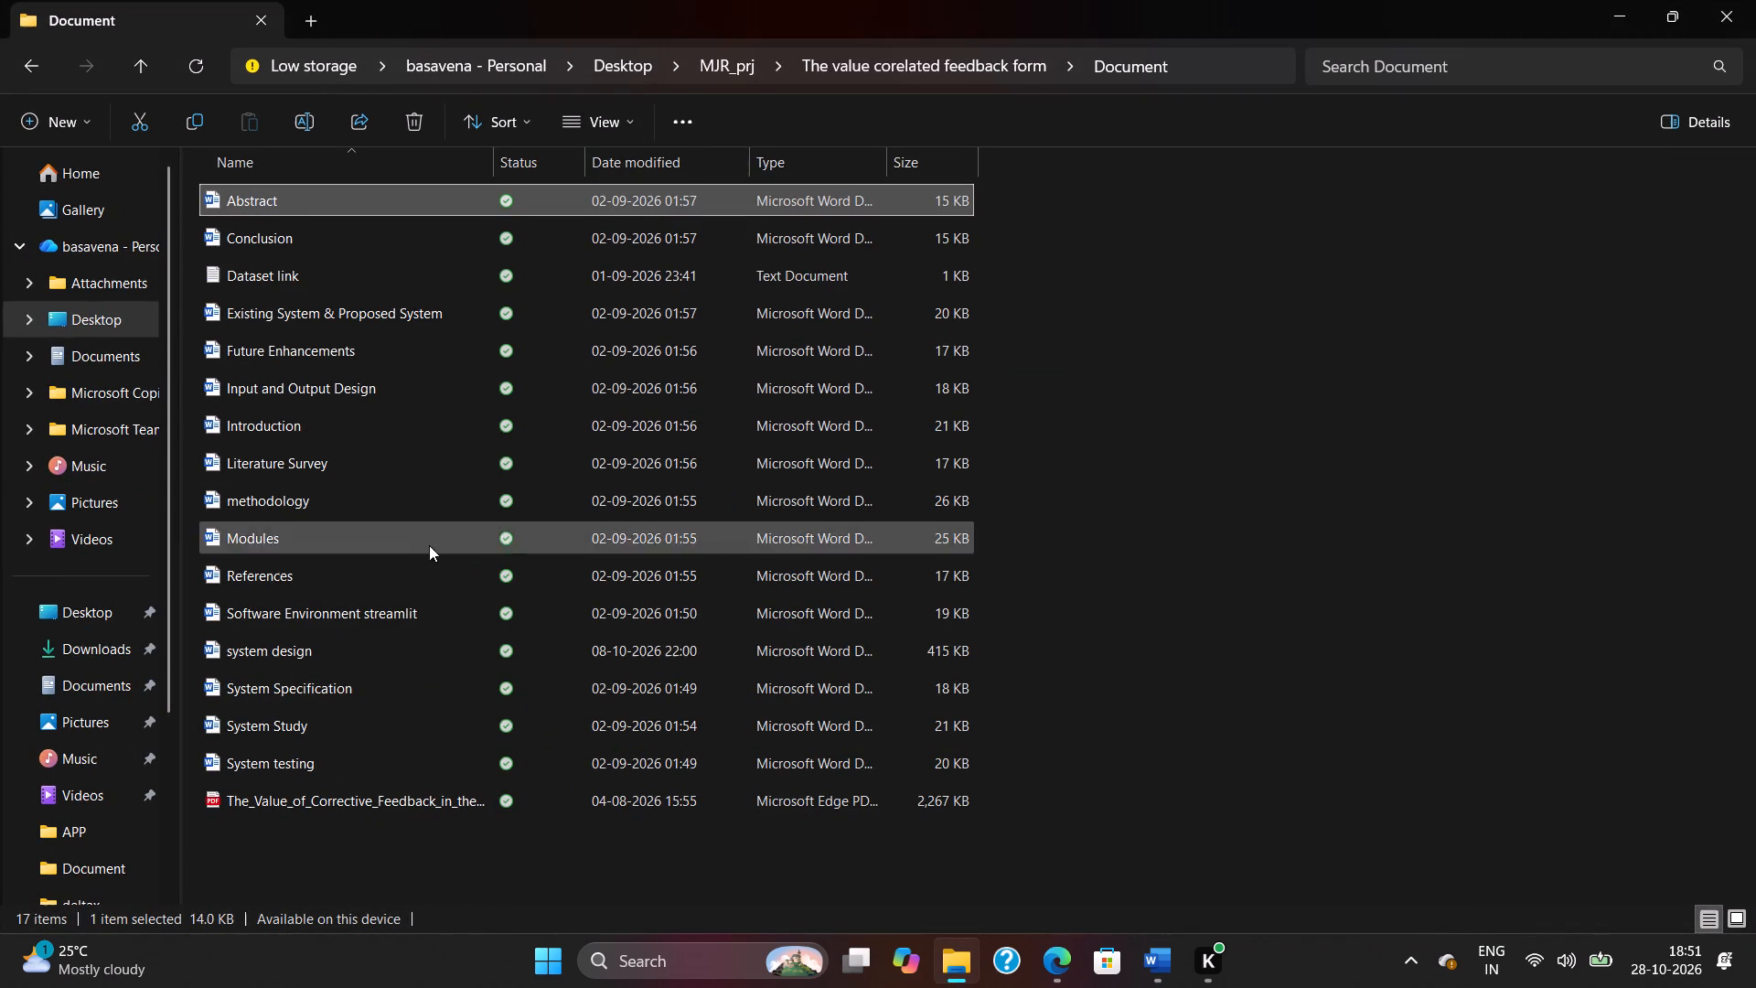
double_click(349, 280)
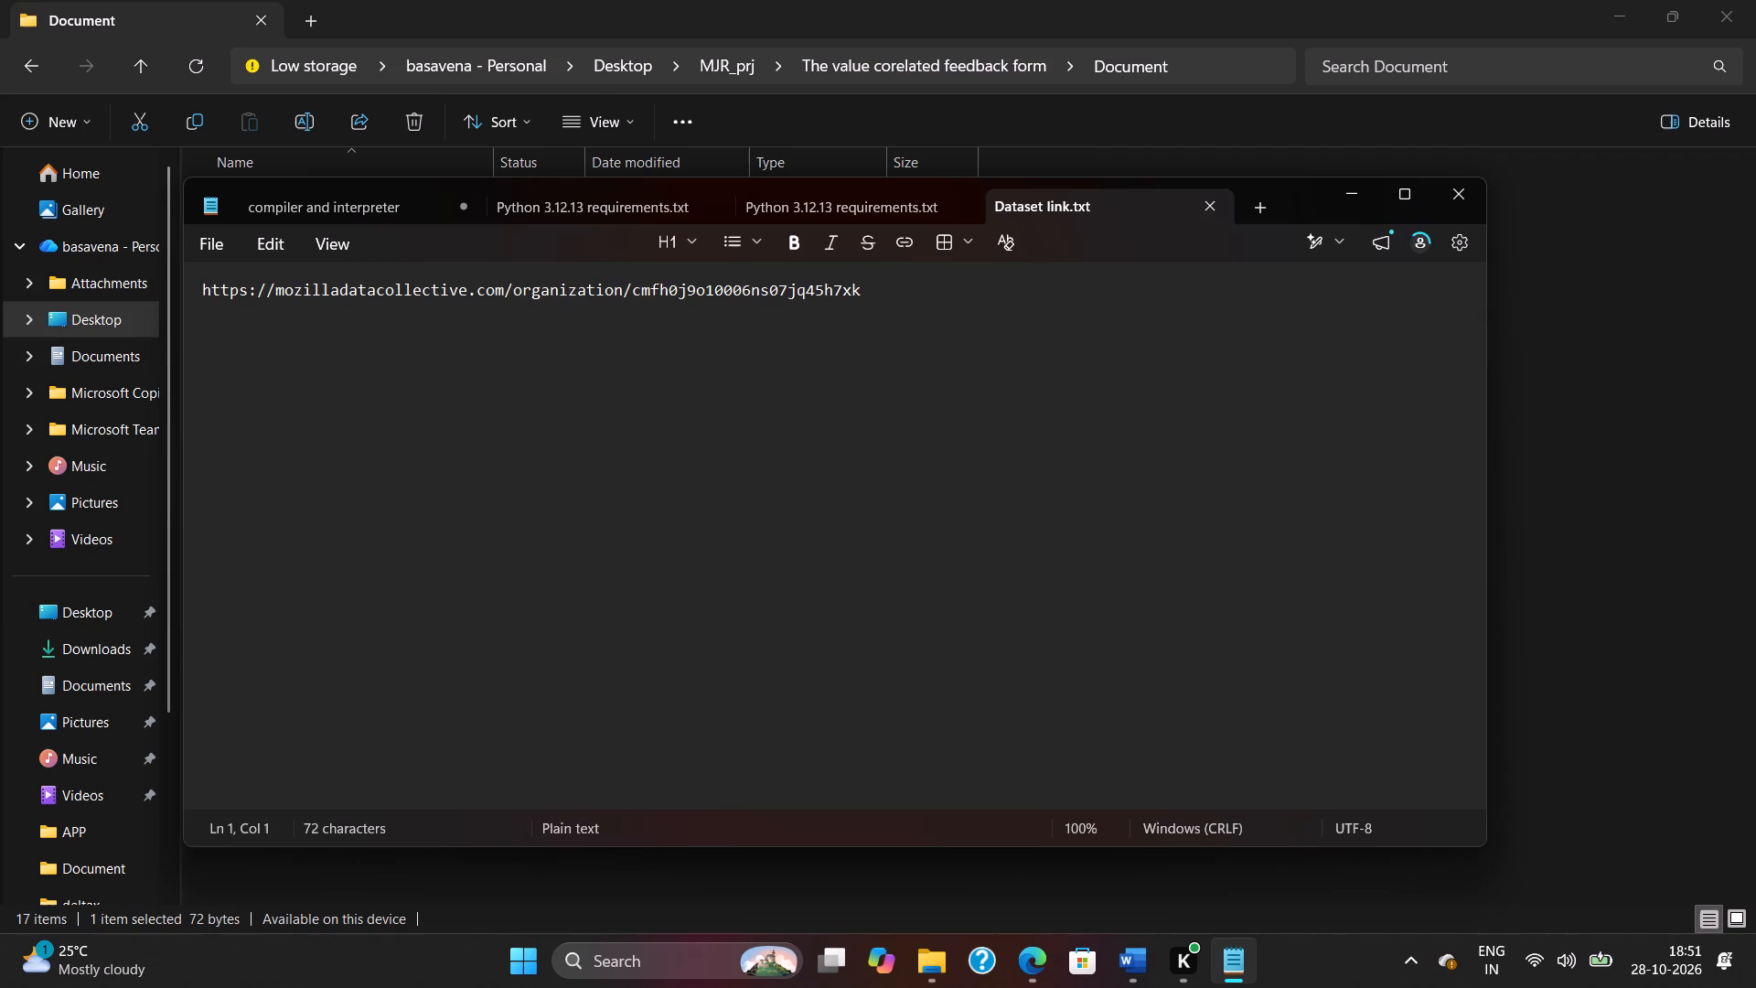
left_click(1457, 199)
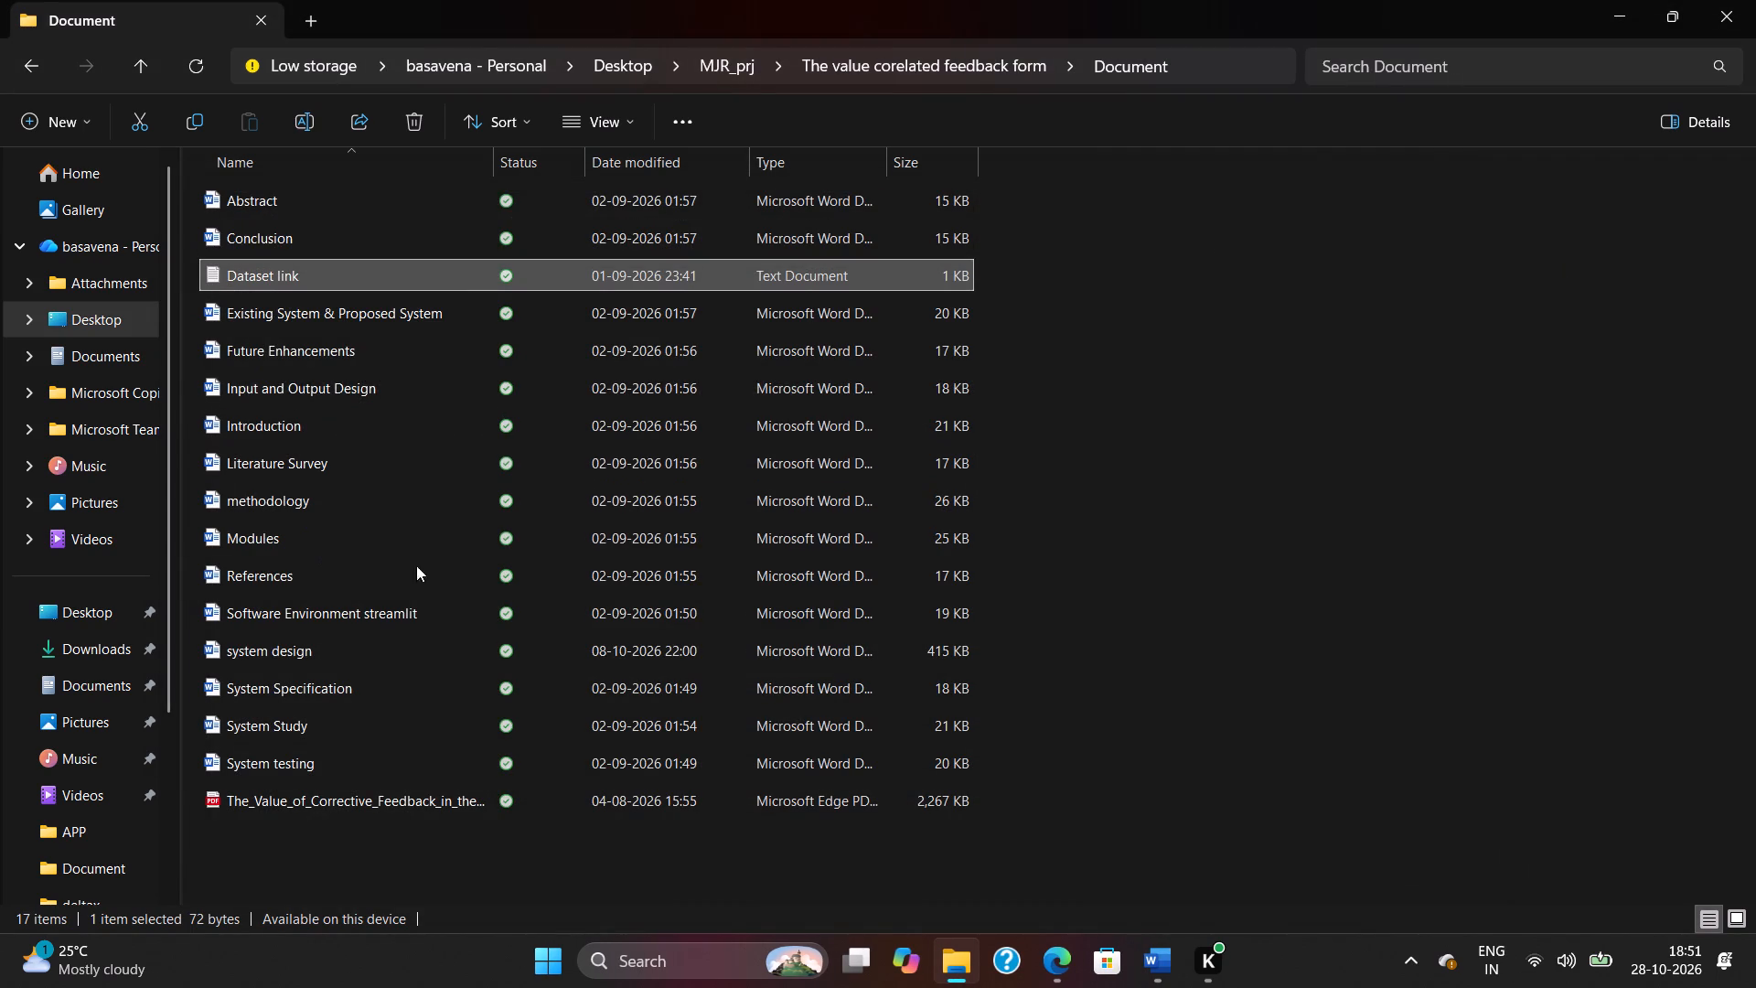
double_click(289, 192)
scroll(571, 379, "down", 1)
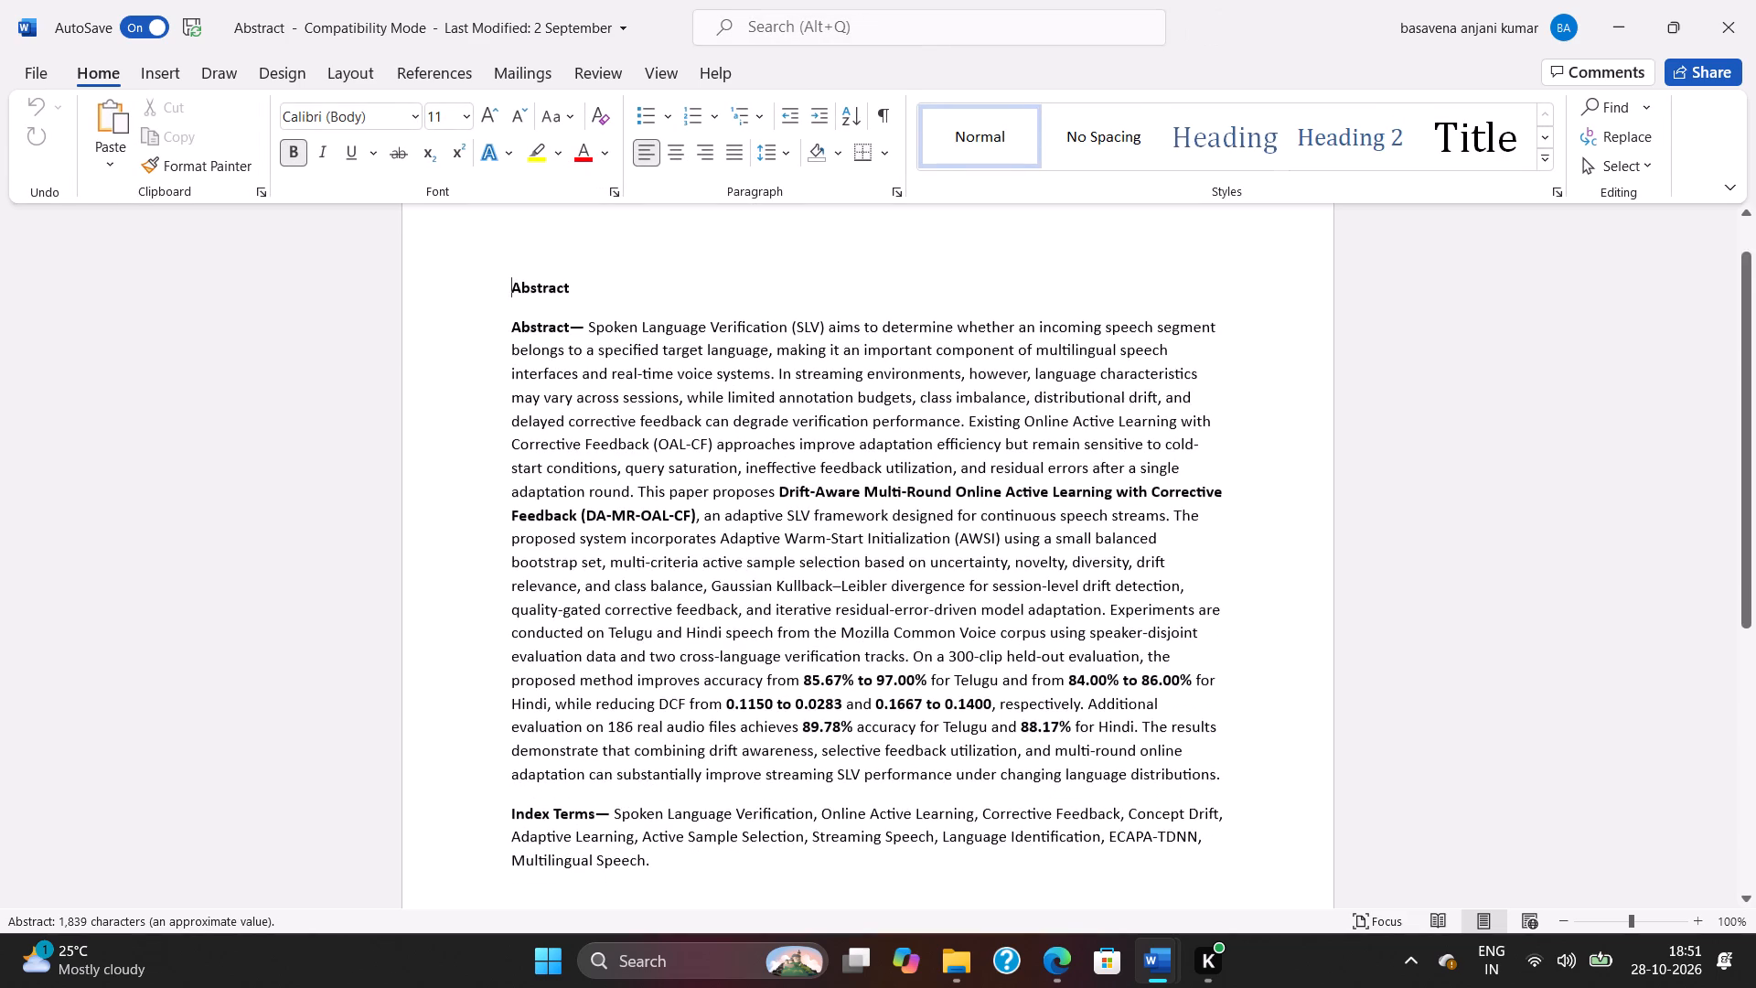
scroll(571, 377, "down", 15)
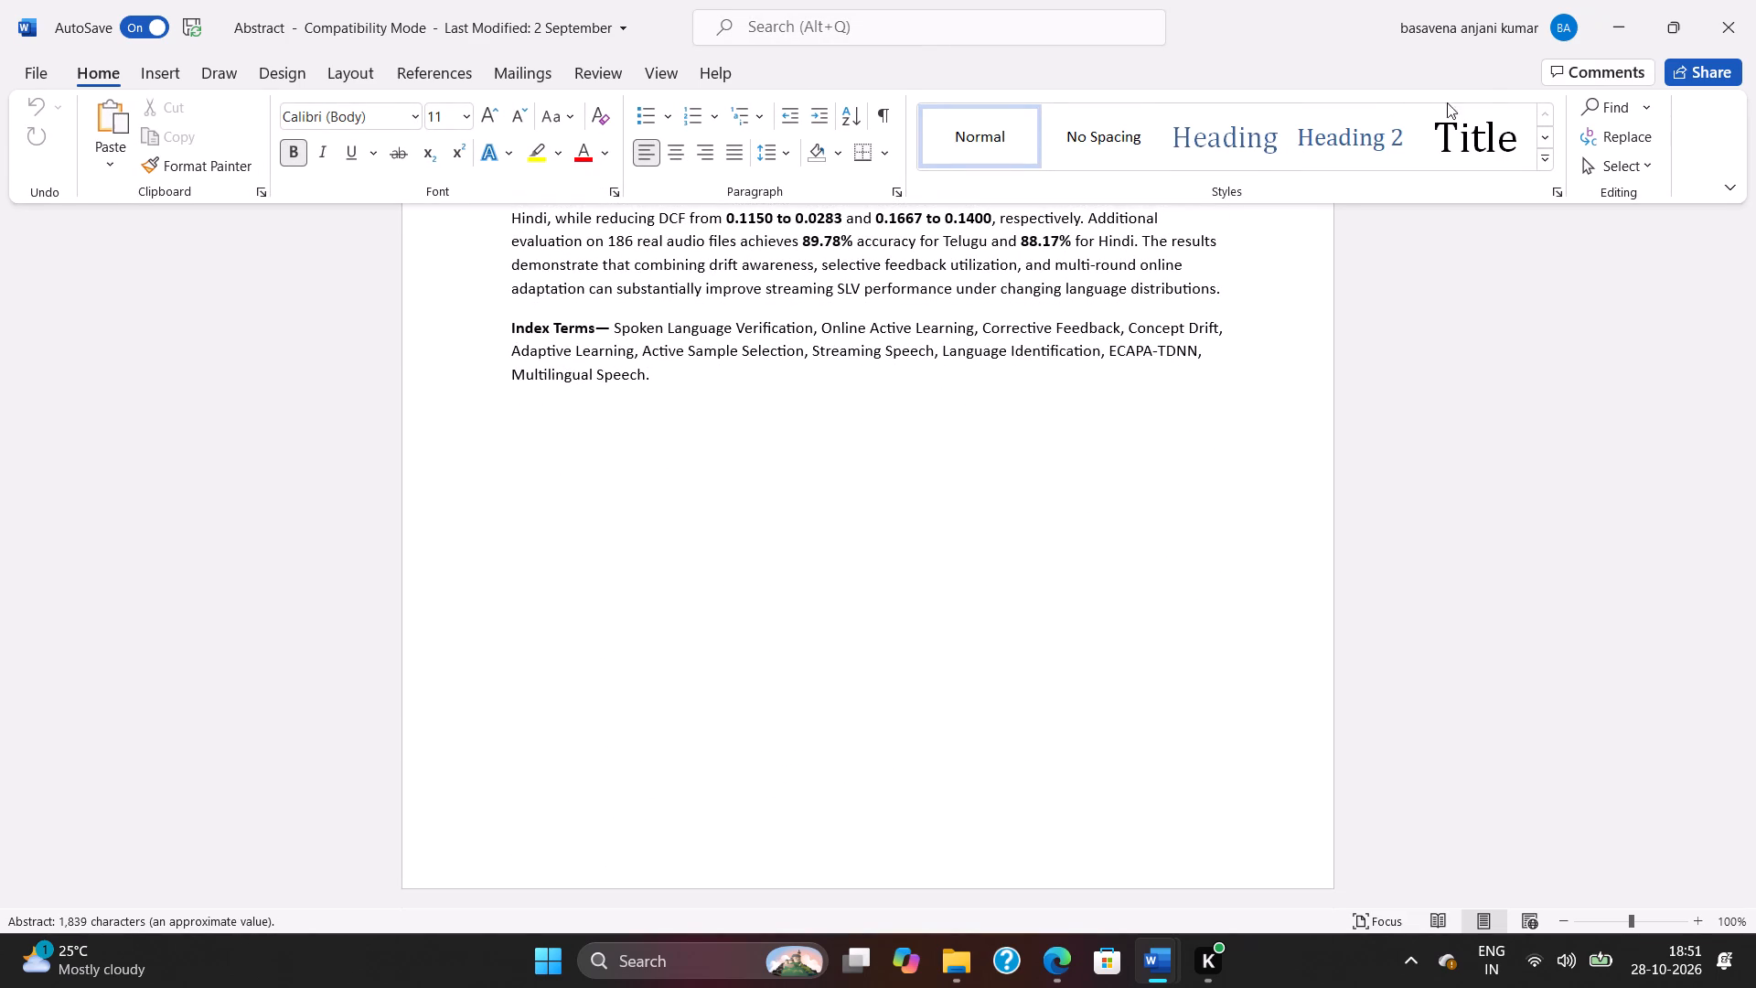
left_click(1755, 0)
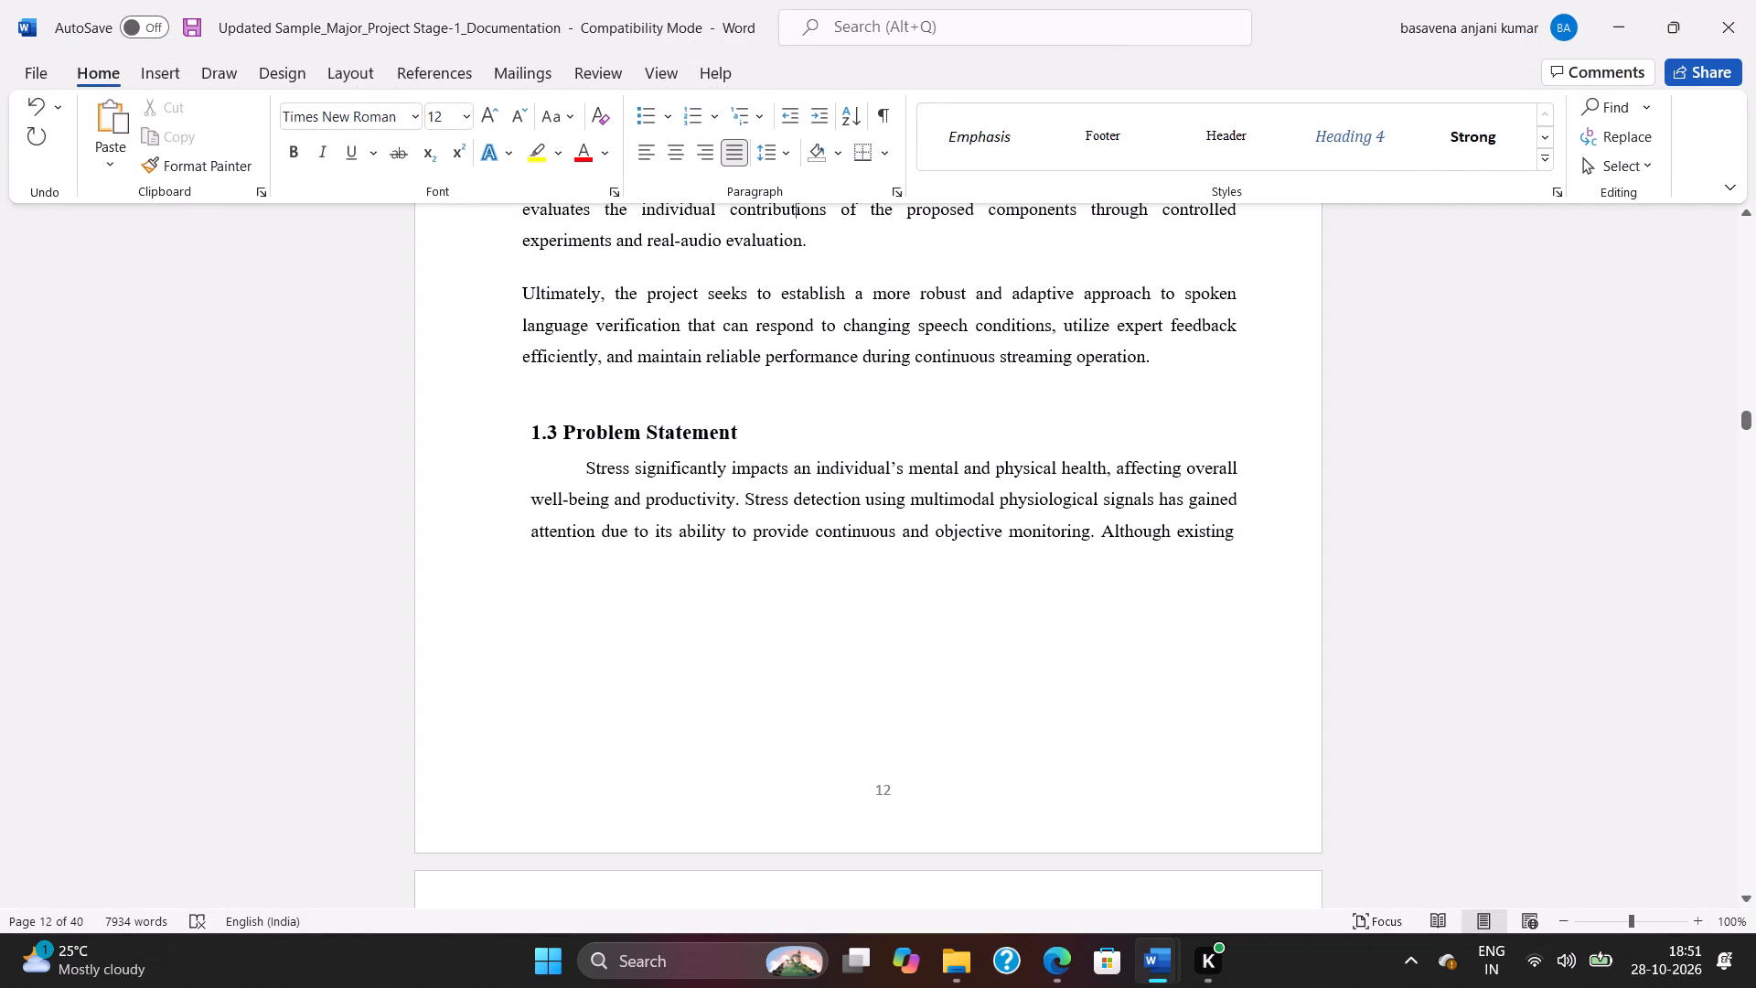
Open the Input and Output Design document from the project folder, skim it to the end and close it.
key("alt+Tab")
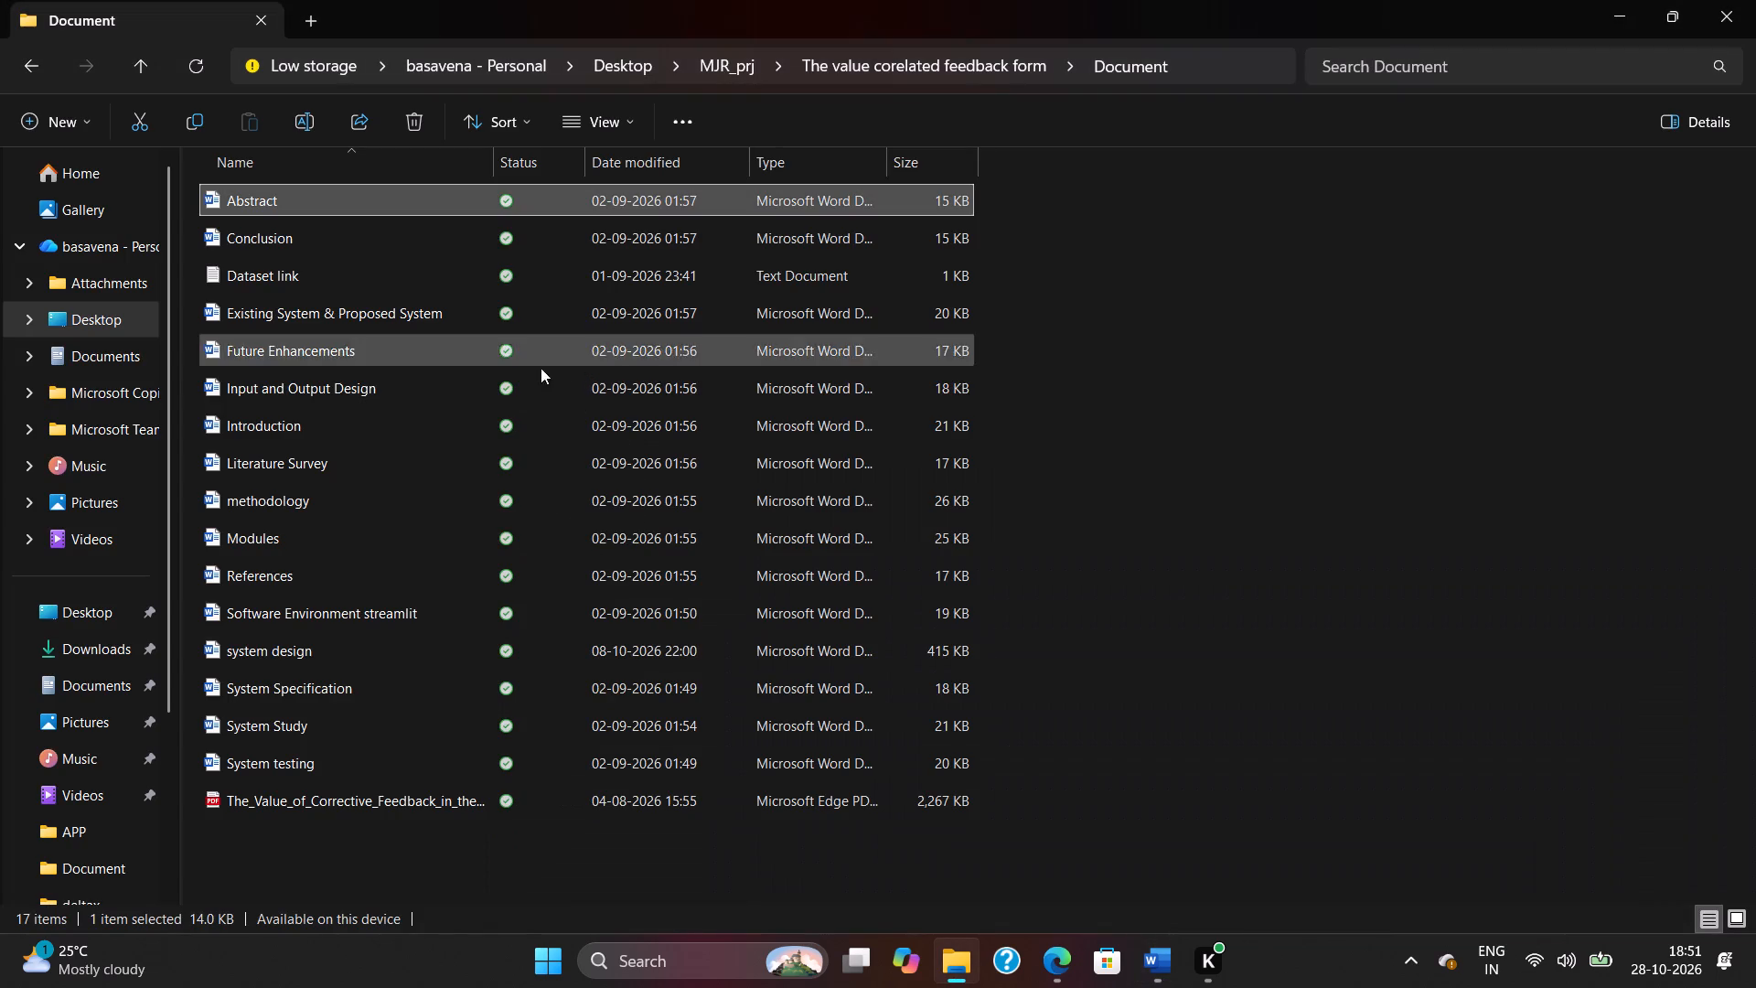
double_click(355, 381)
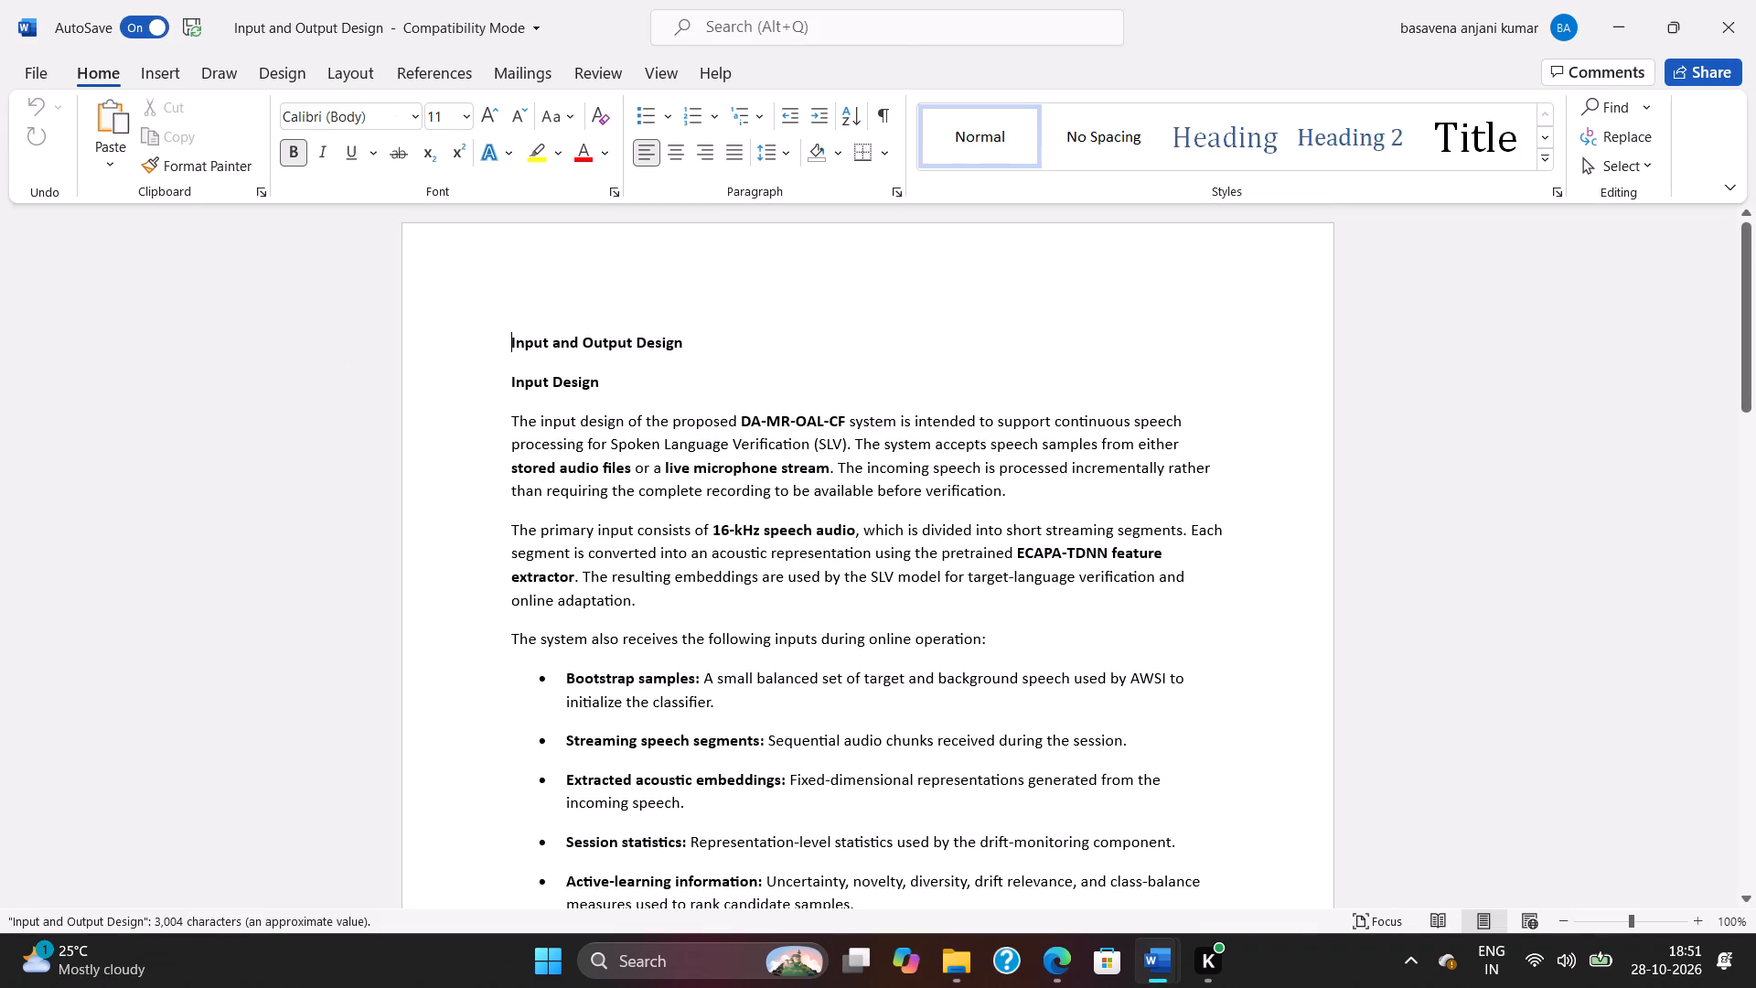
scroll(587, 418, "up", 3)
scroll(587, 415, "down", 14)
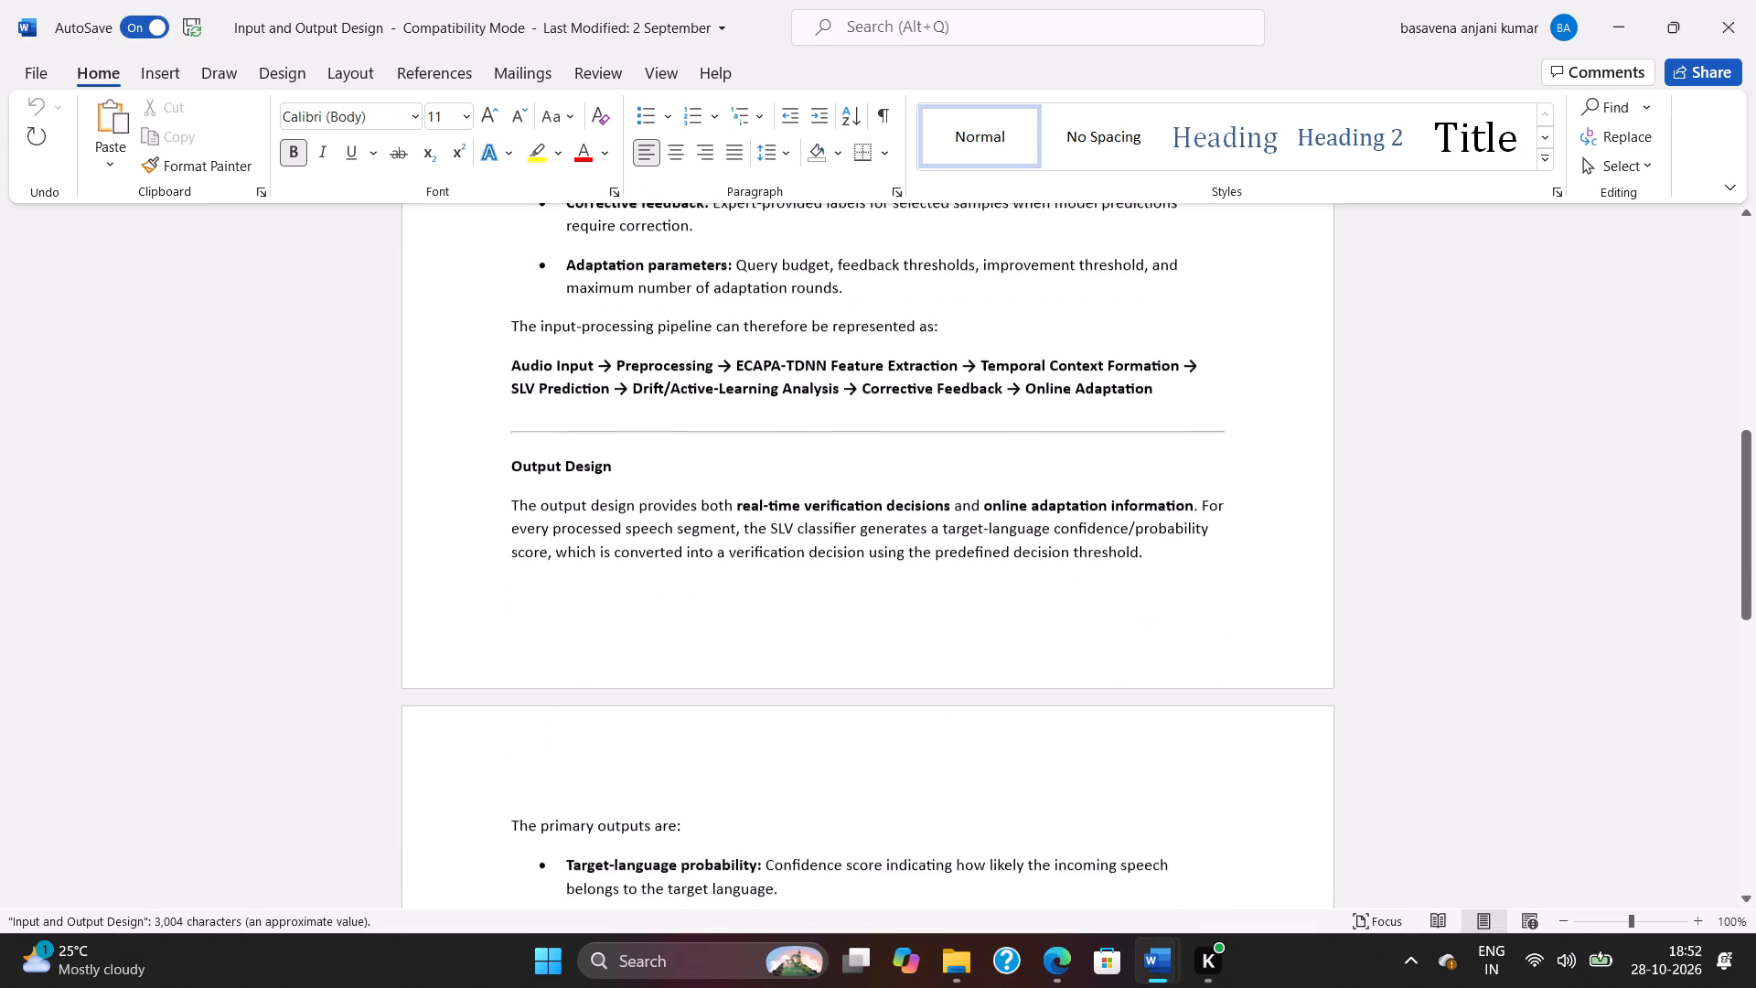
scroll(589, 408, "down", 20)
scroll(589, 408, "down", 6)
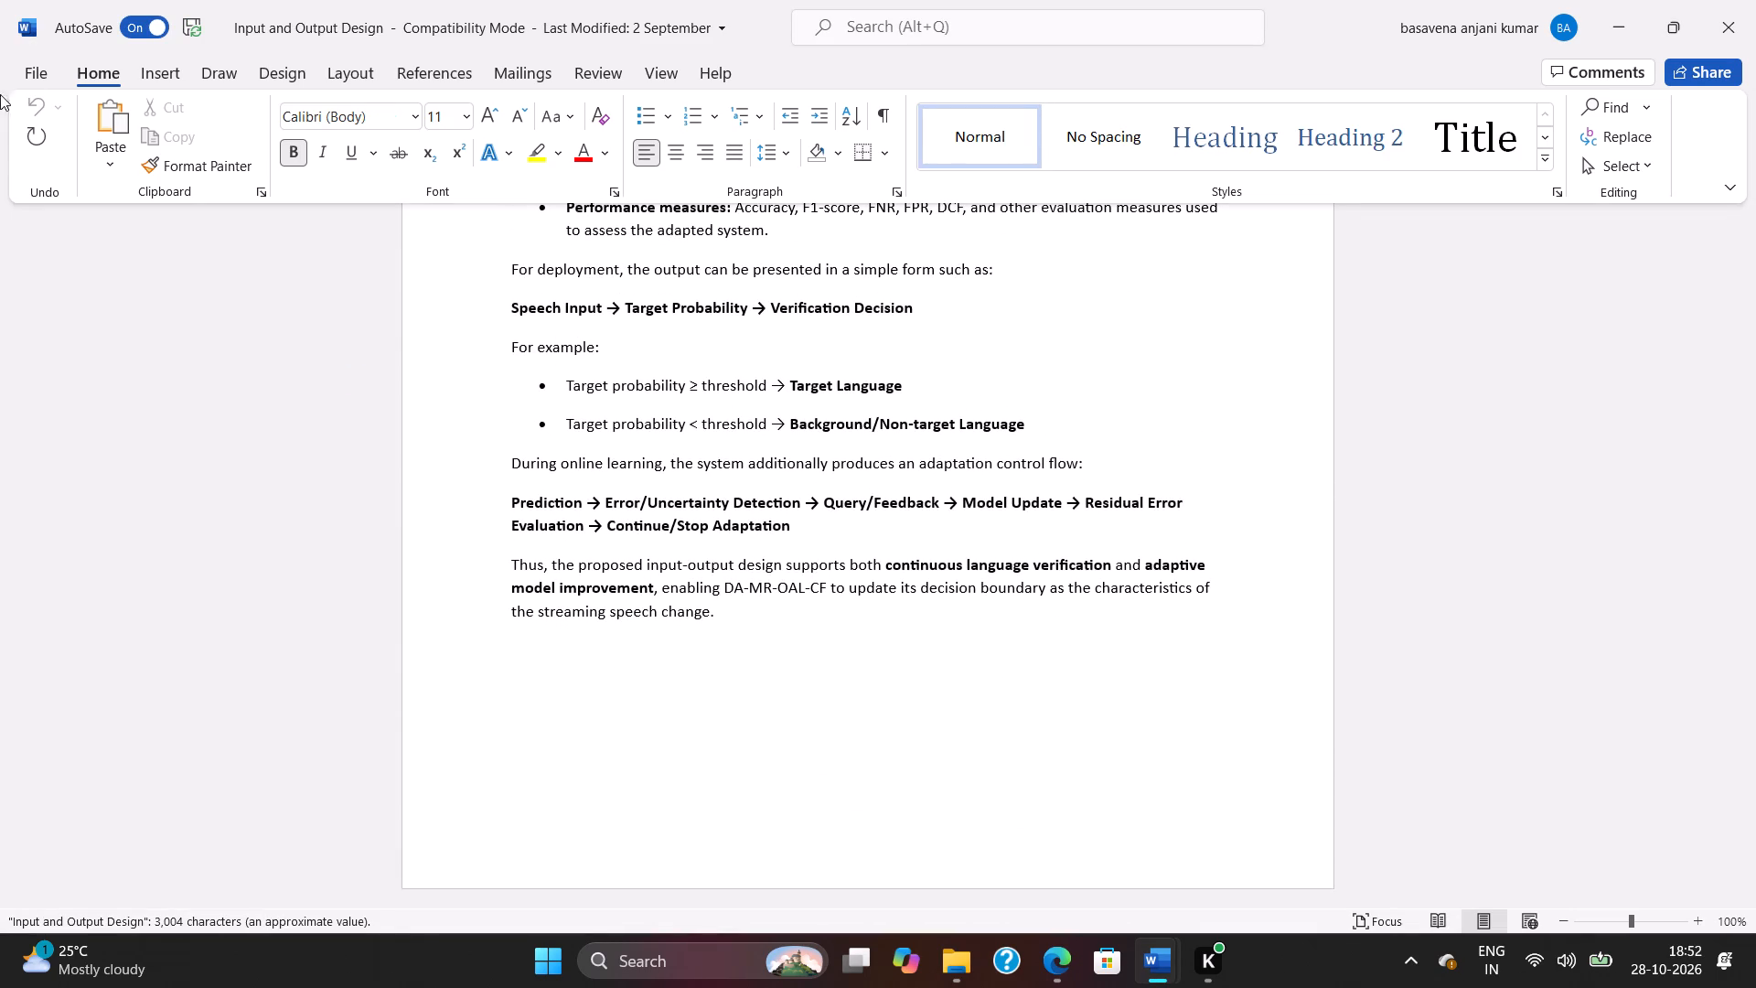
left_click(1755, 0)
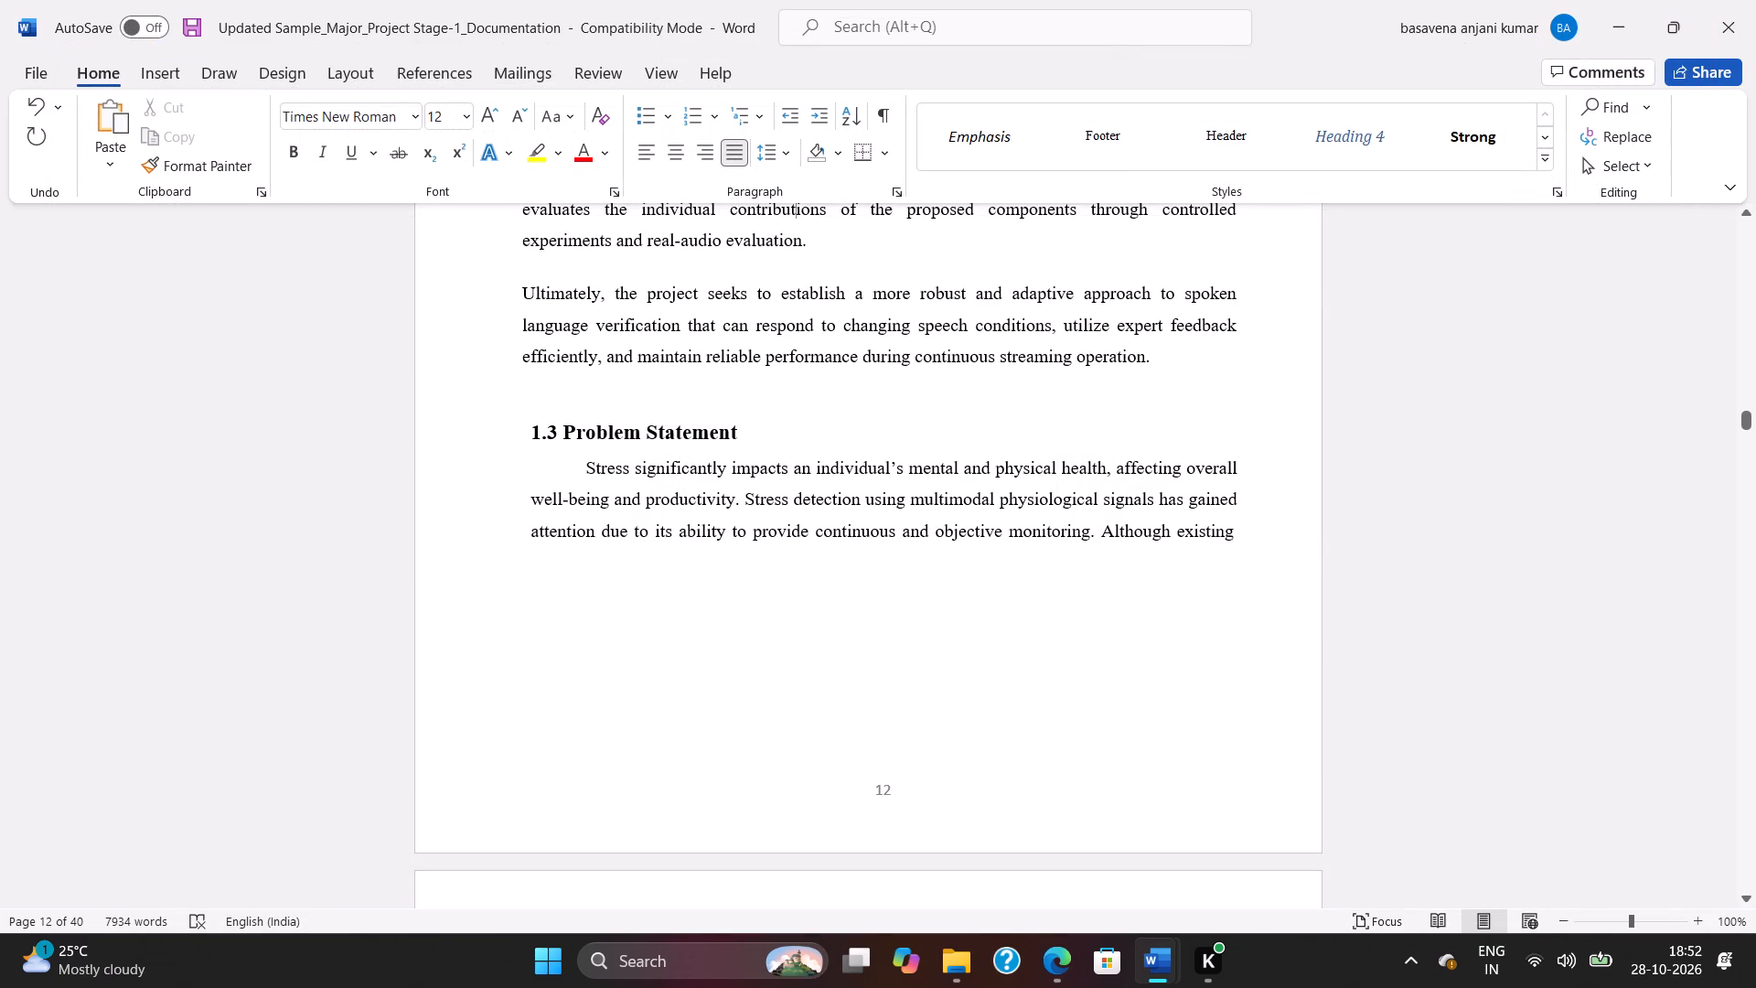
Return to the Introduction document from the project folder, read it back from the summary to the opening paragraphs and close it.
key("alt+Tab")
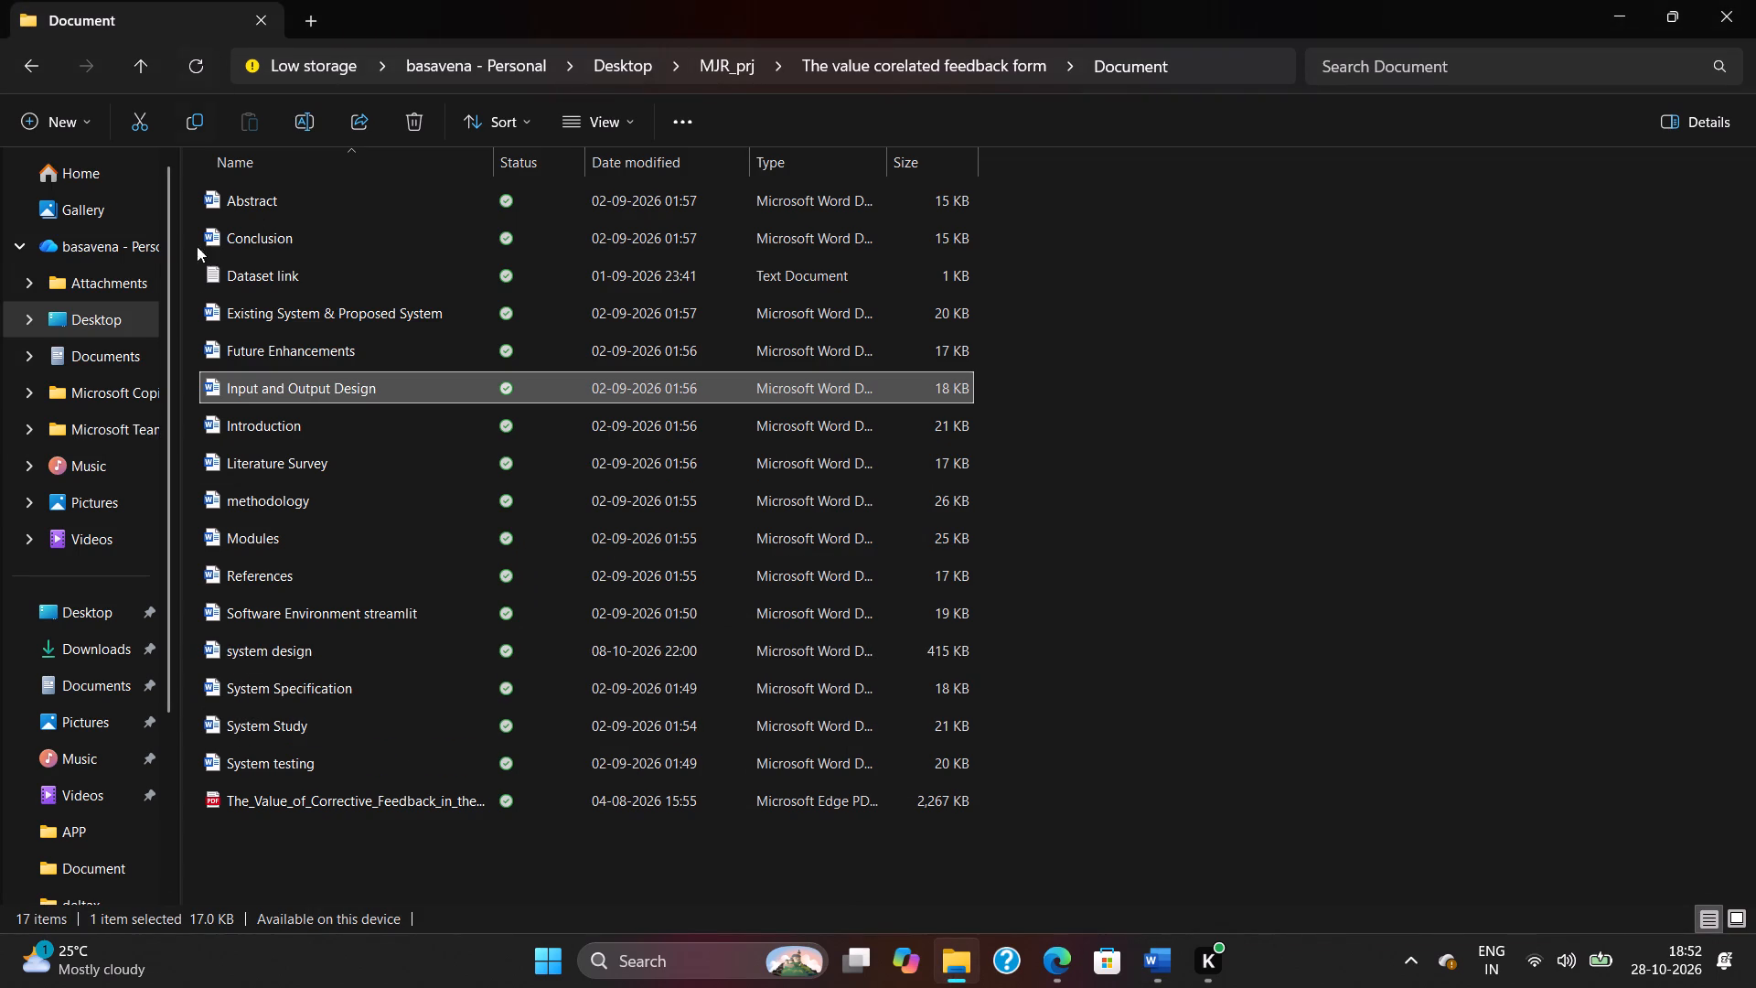
double_click(261, 420)
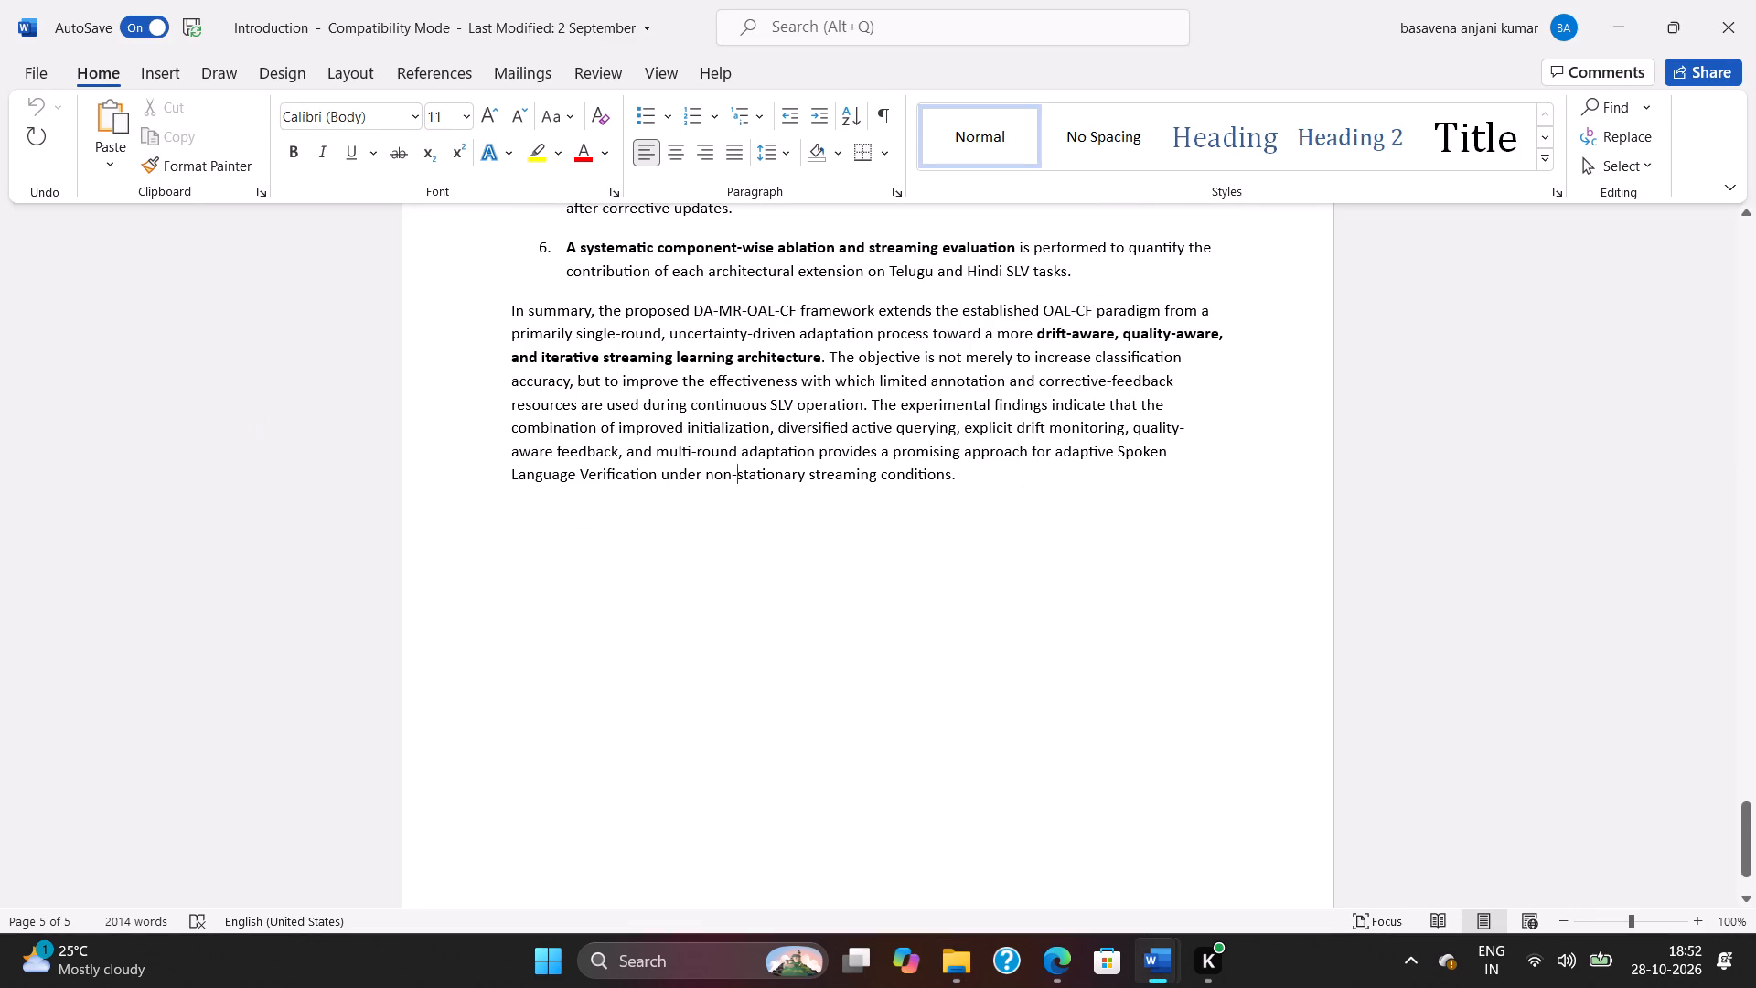
scroll(546, 446, "down", 2)
scroll(546, 446, "up", 20)
scroll(546, 446, "up", 3)
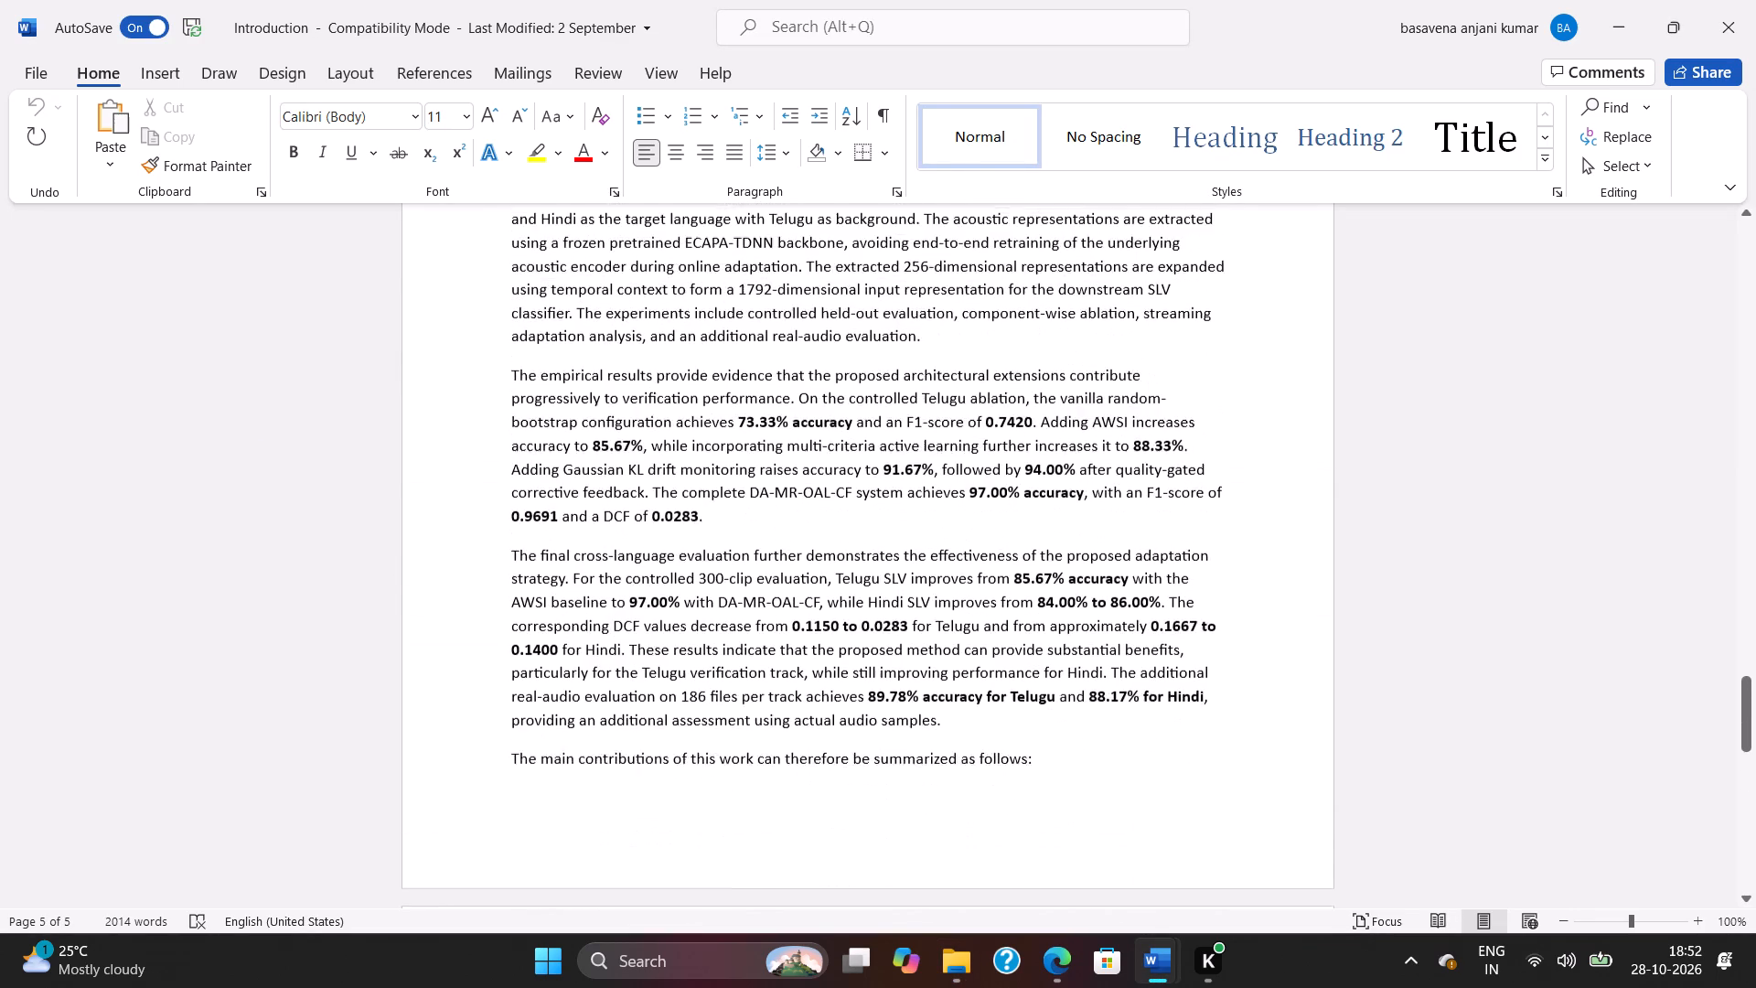
scroll(549, 436, "up", 20)
scroll(549, 436, "up", 1)
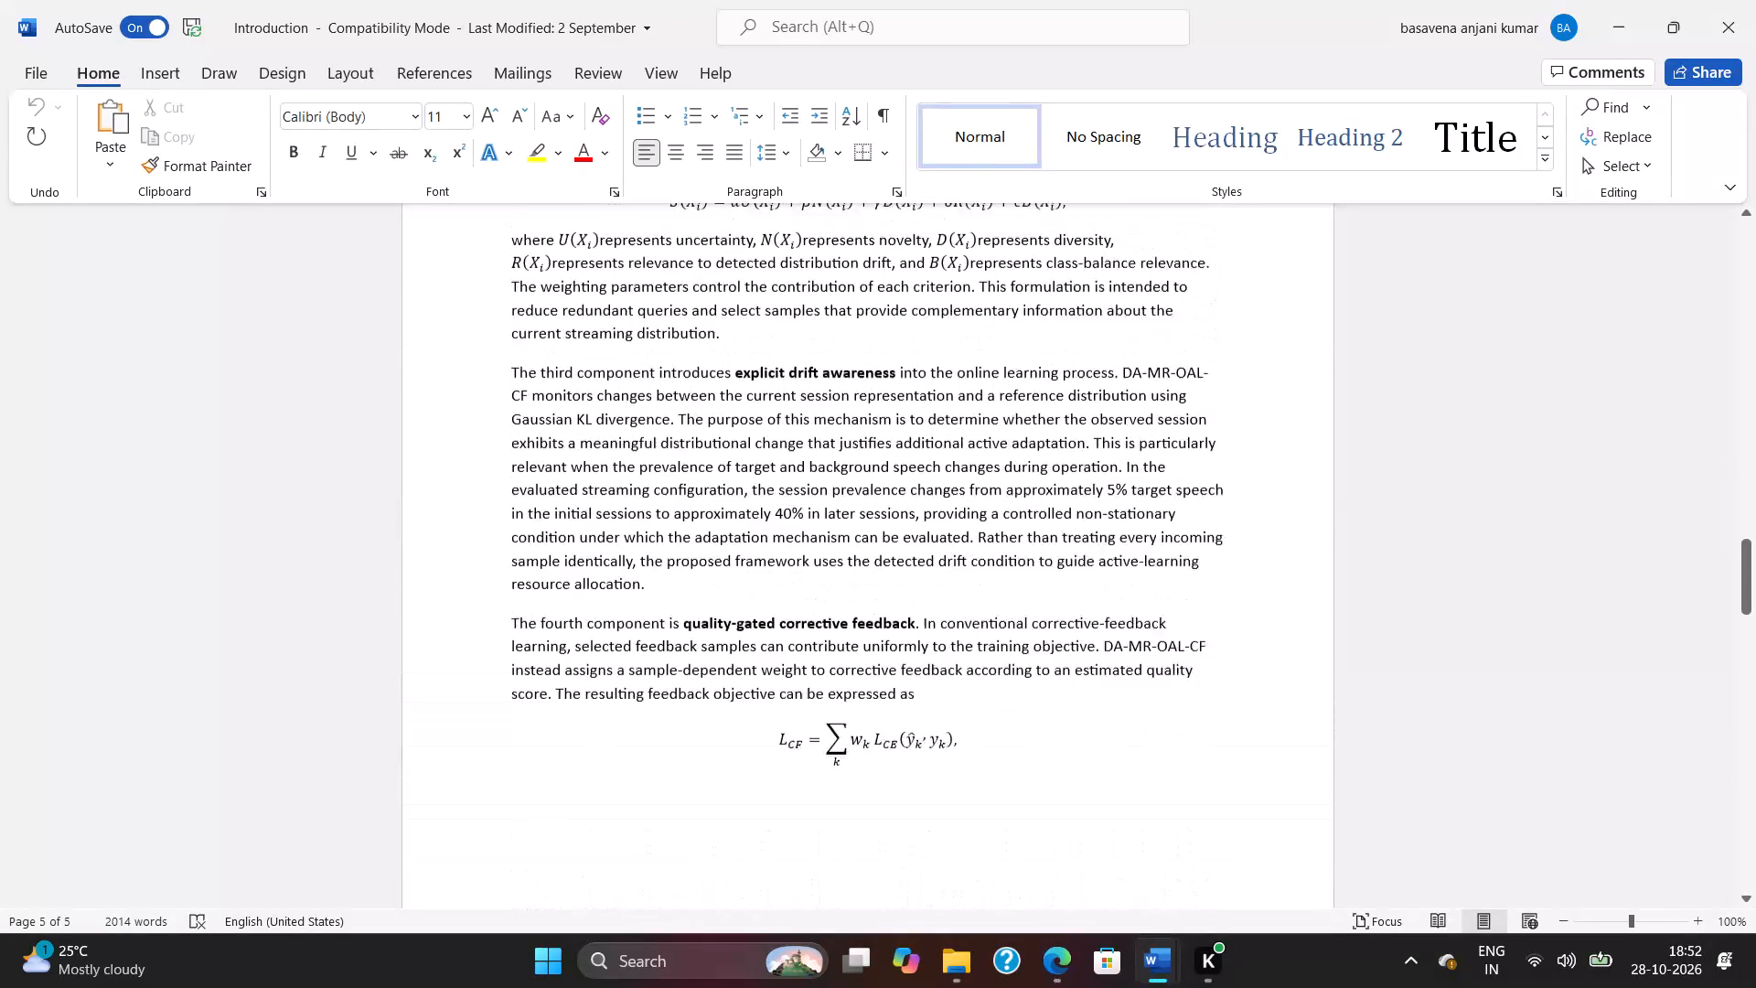
scroll(549, 431, "up", 20)
scroll(549, 431, "up", 4)
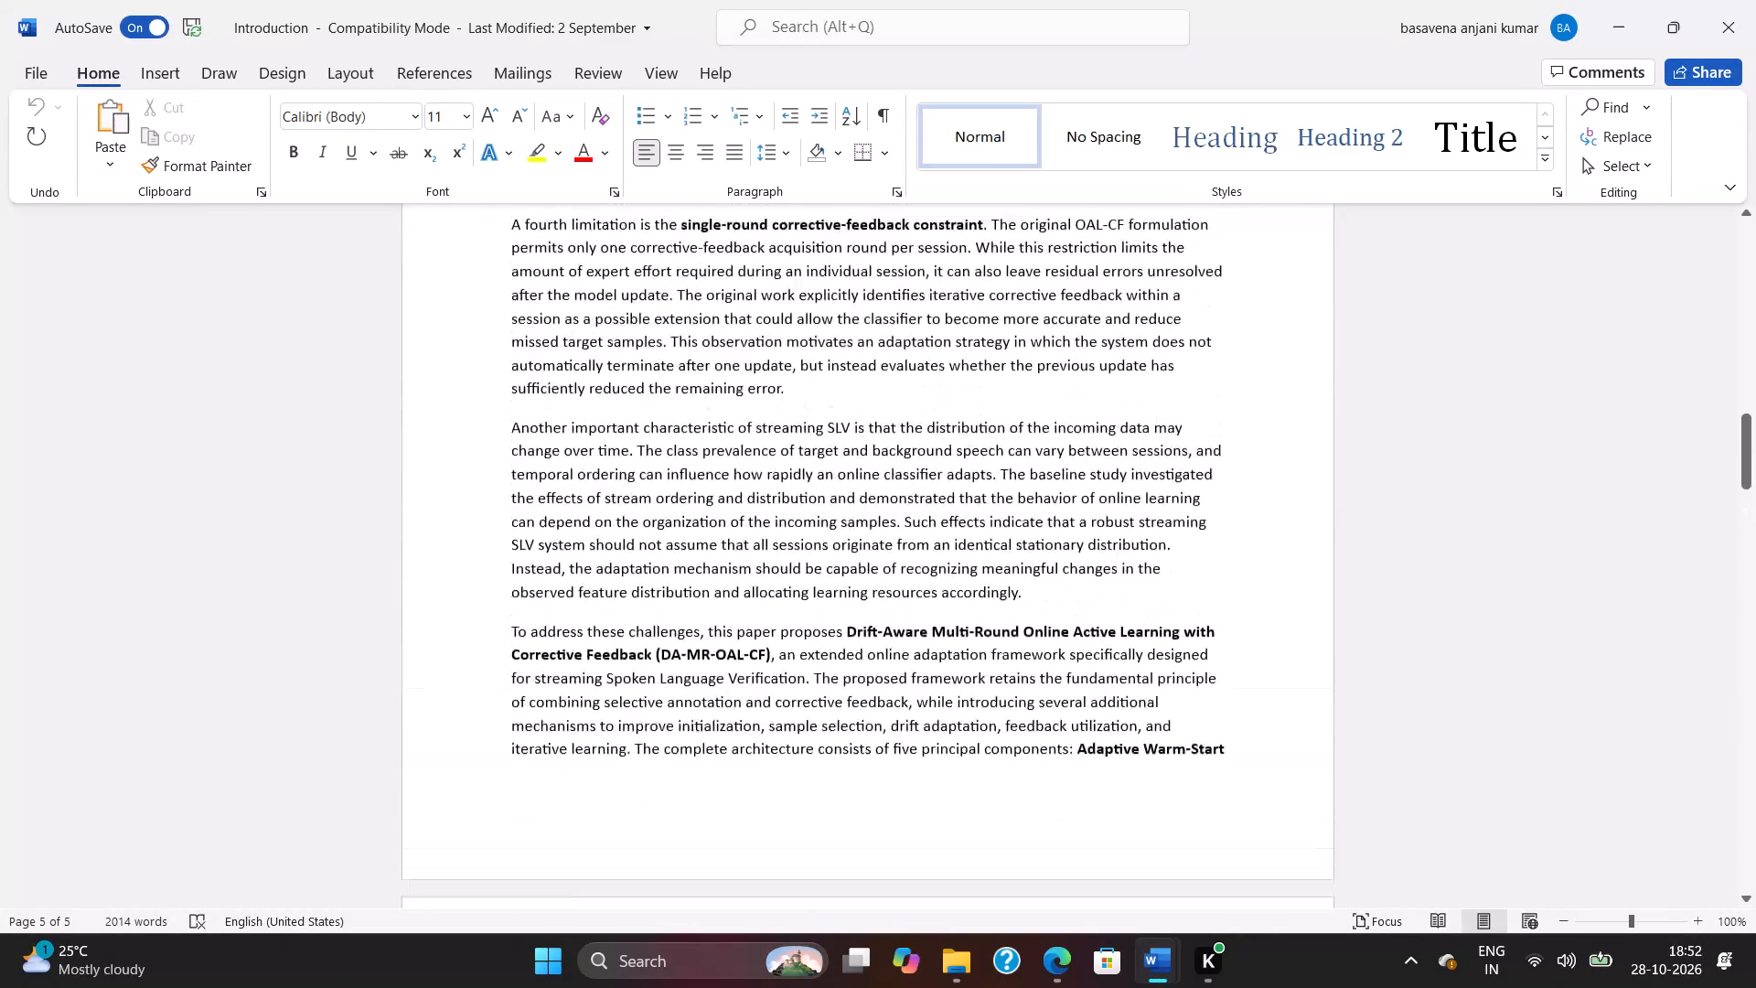
scroll(549, 415, "up", 17)
scroll(45, 531, "up", 1)
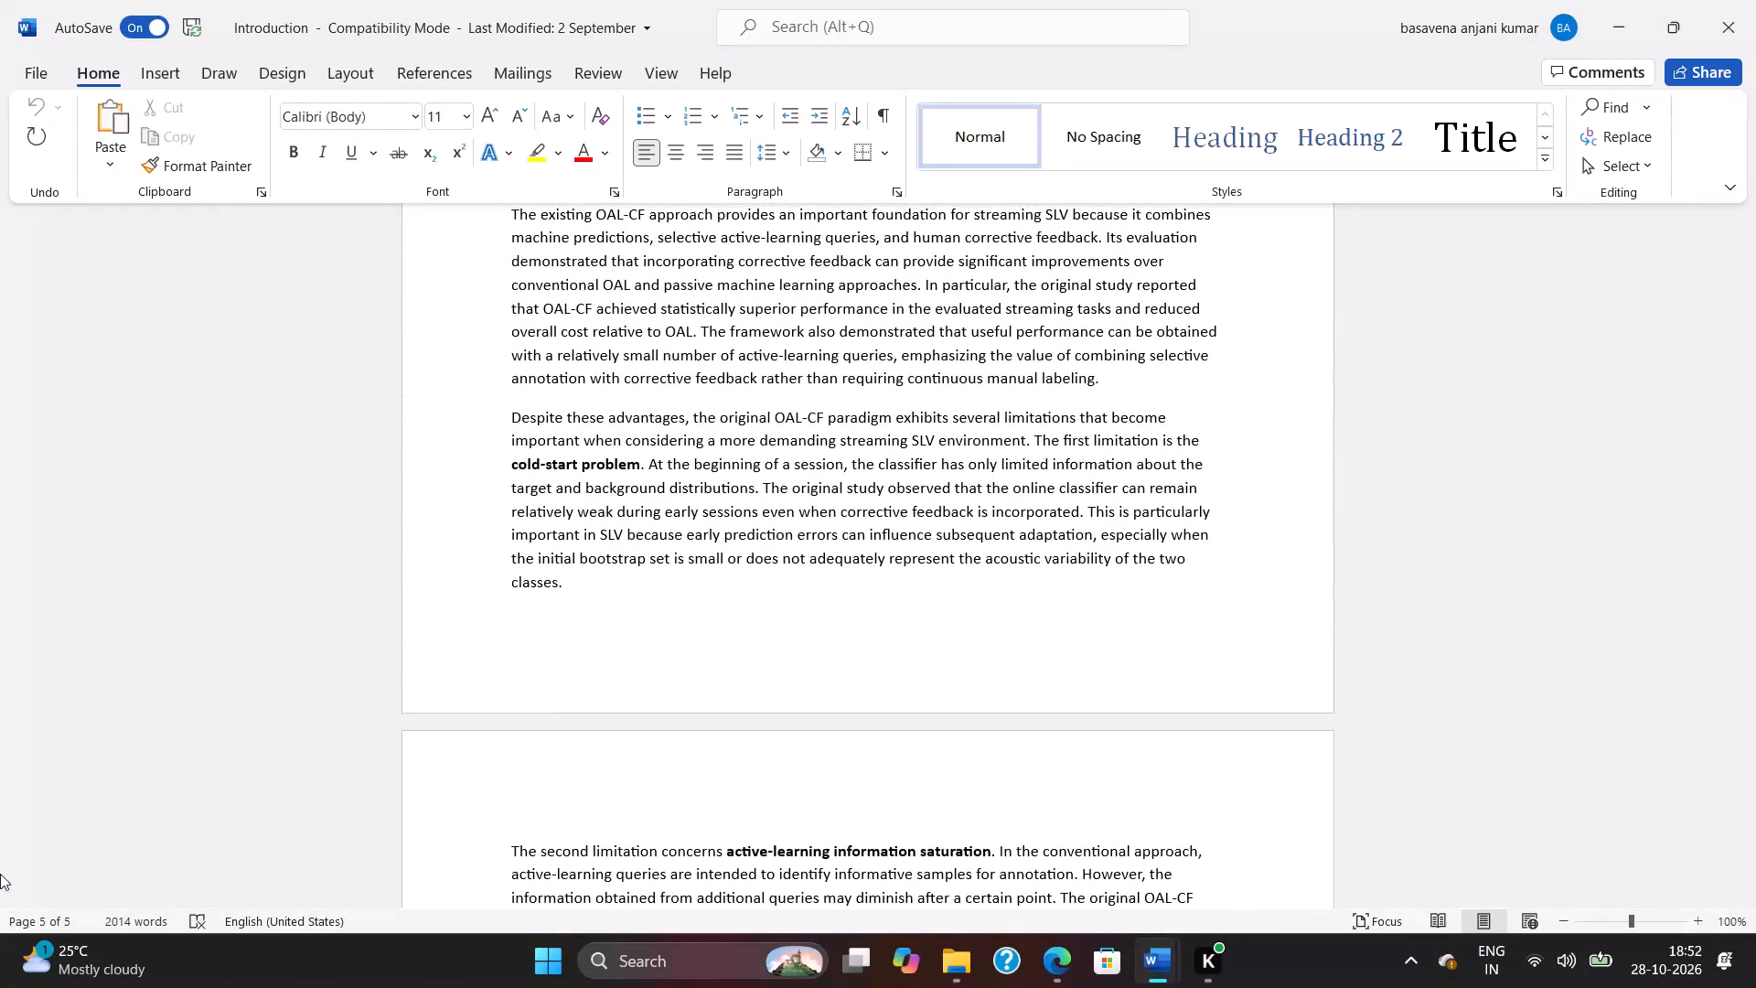
scroll(1163, 396, "up", 18)
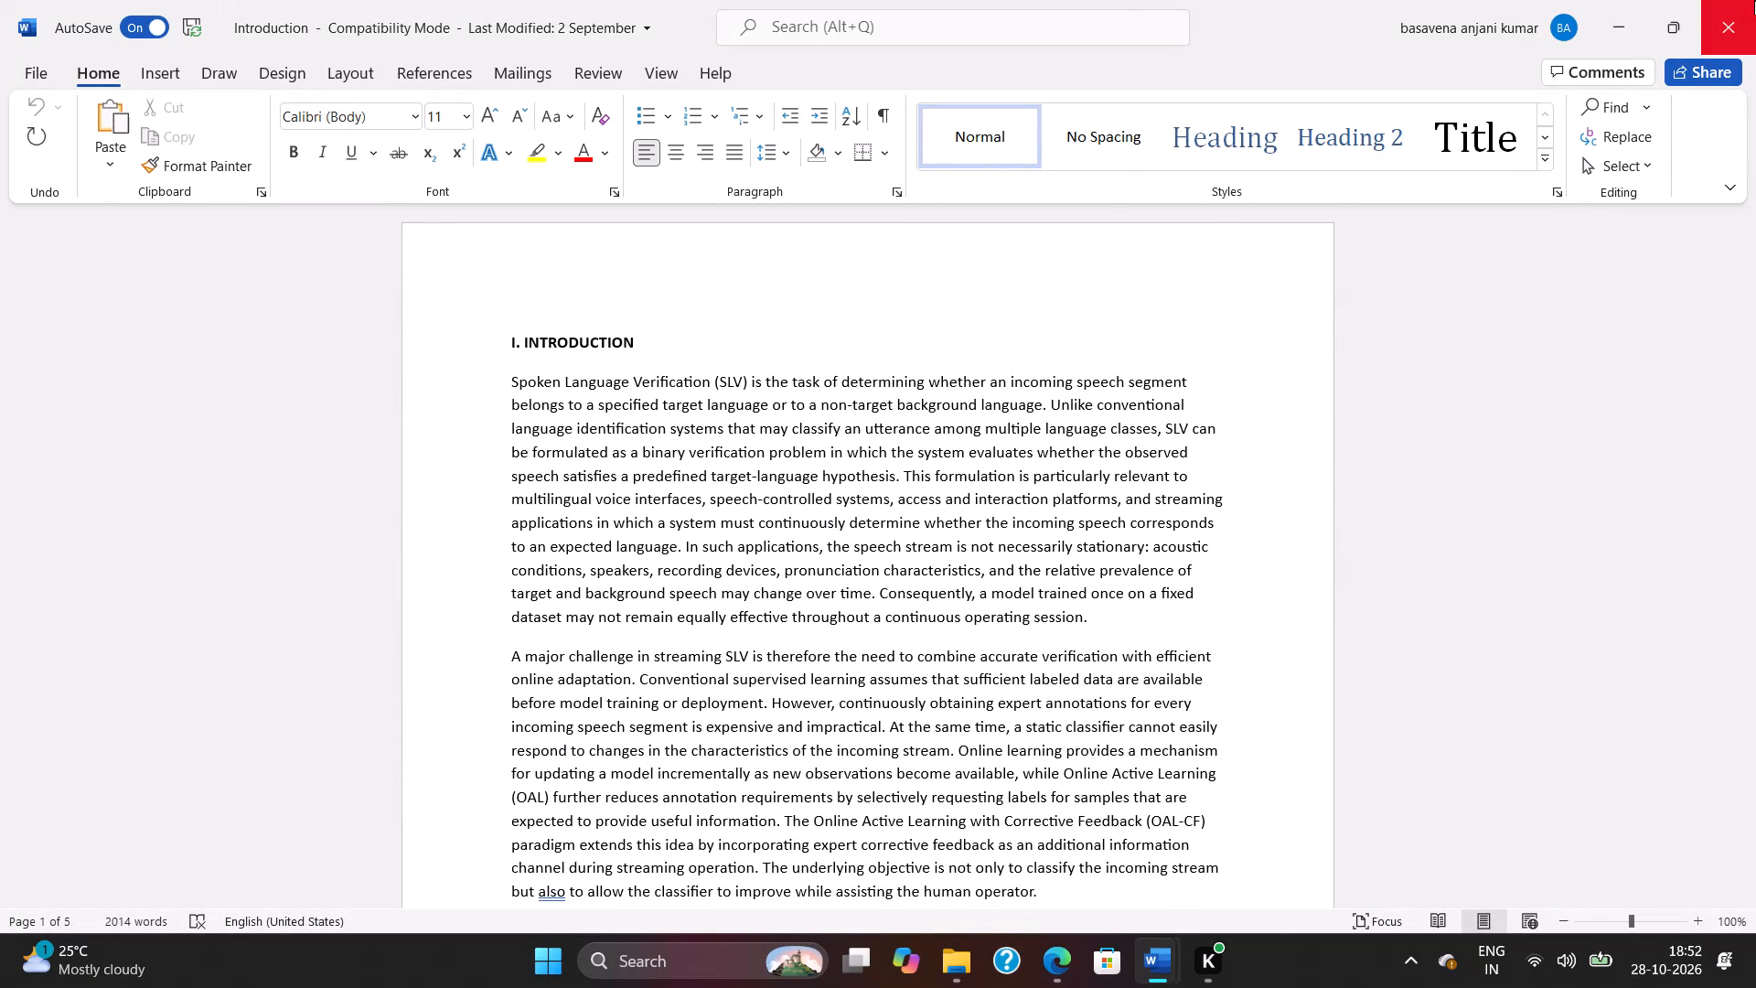
left_click(1754, 0)
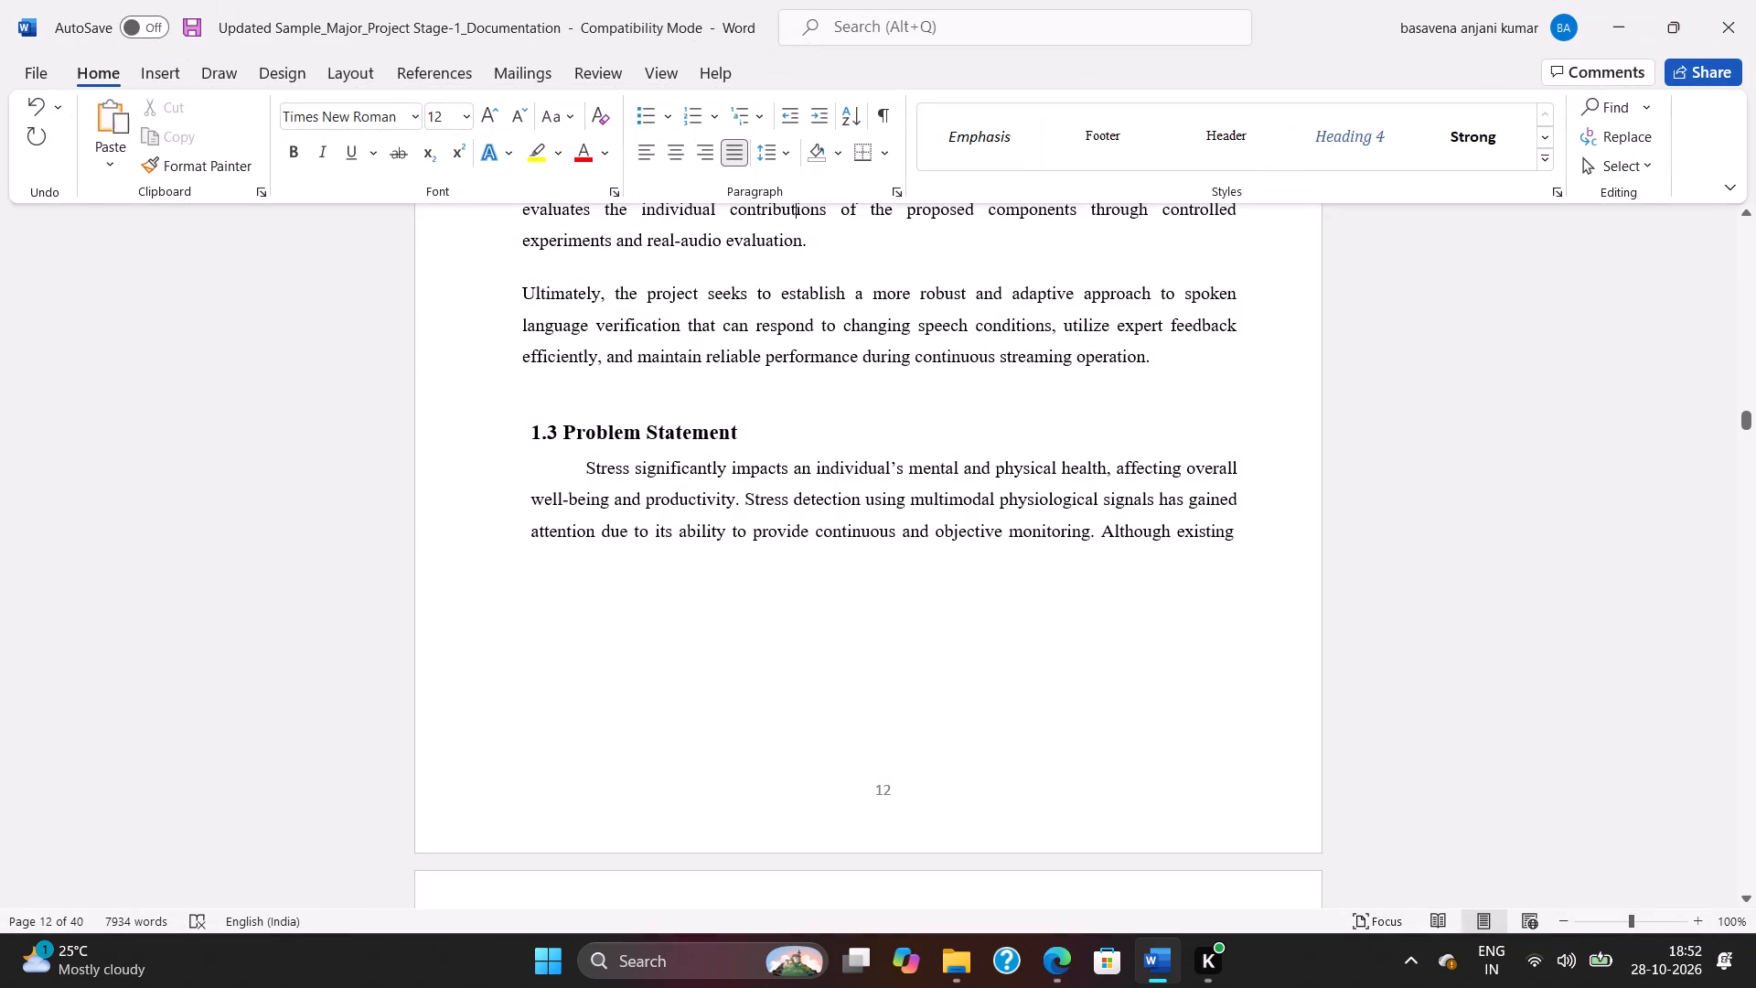
Open the System Study document from the project's Document folder, skim it through to the System Processing Study section and close it.
key("alt+Tab")
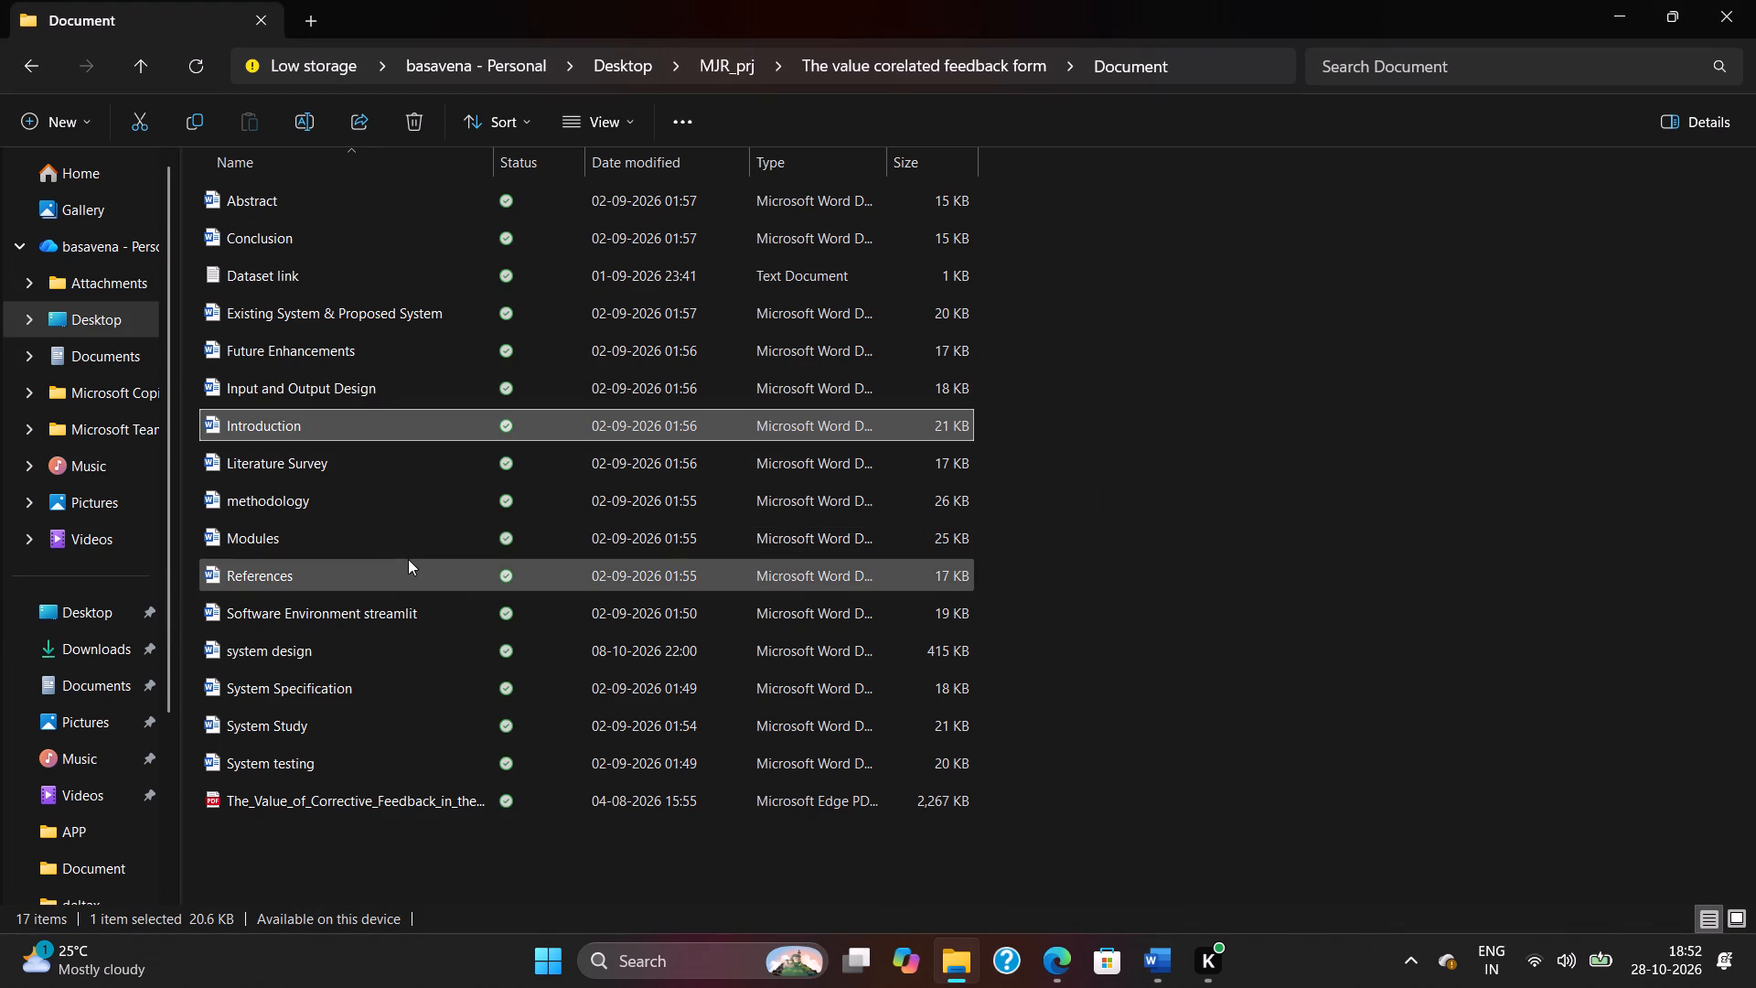
double_click(402, 721)
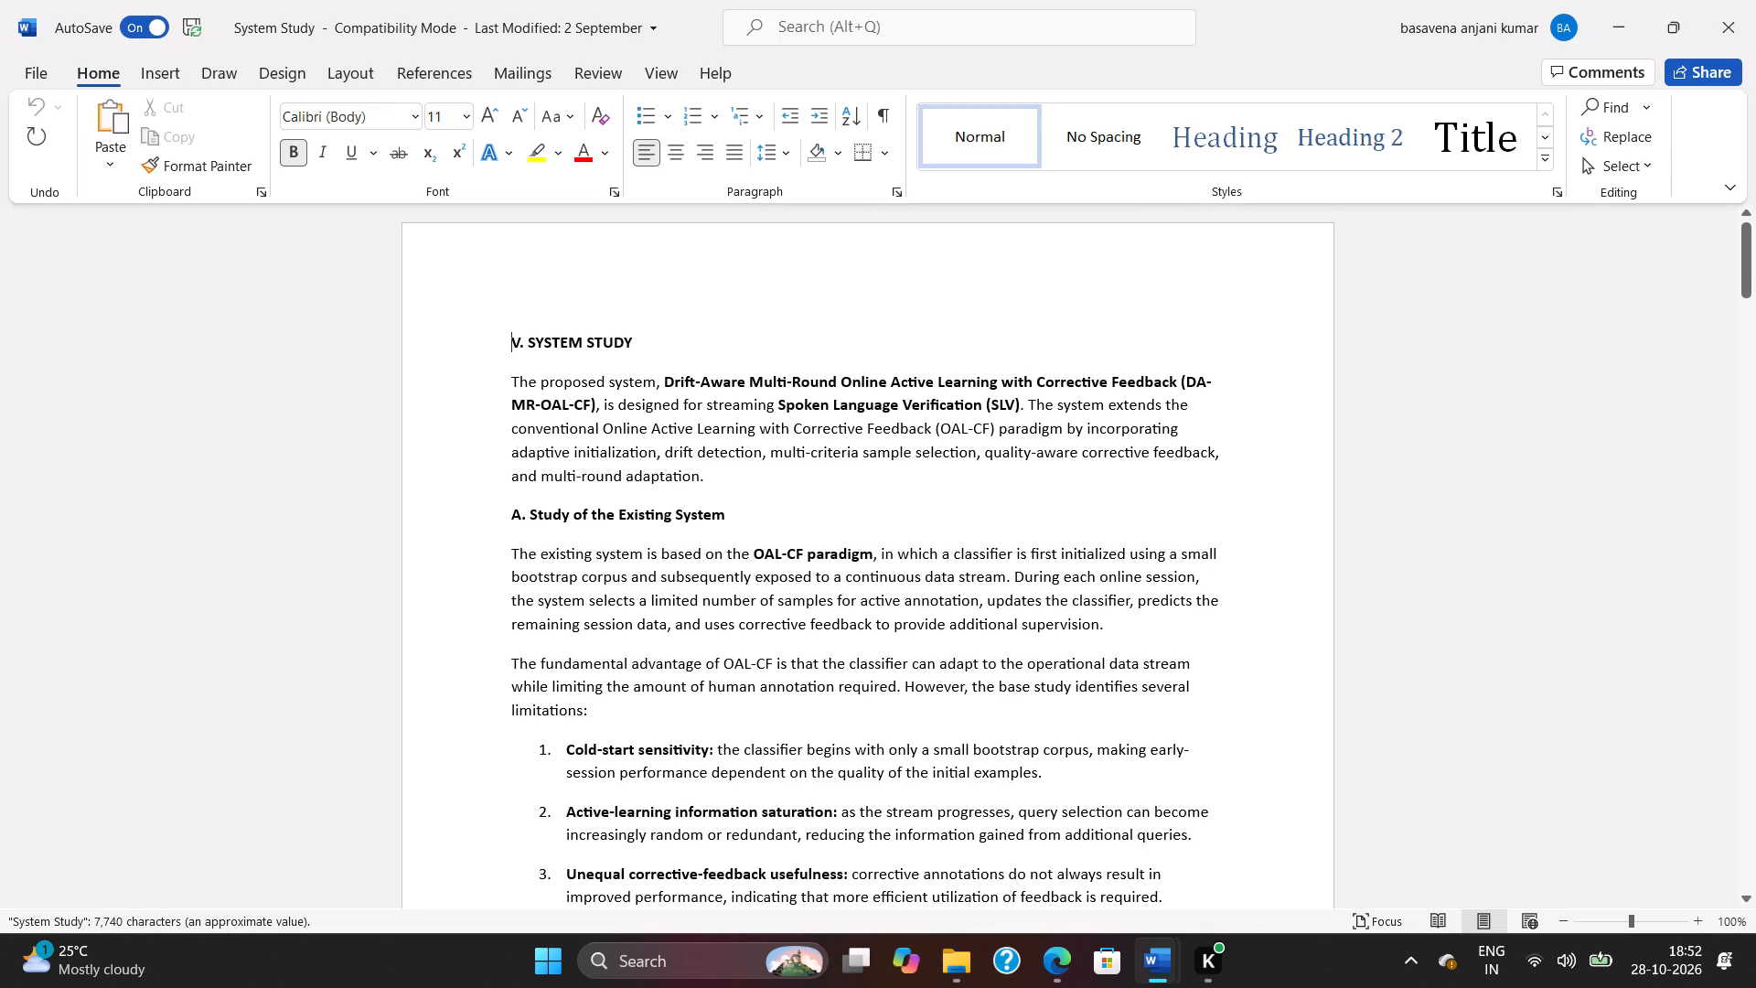
scroll(620, 627, "down", 3)
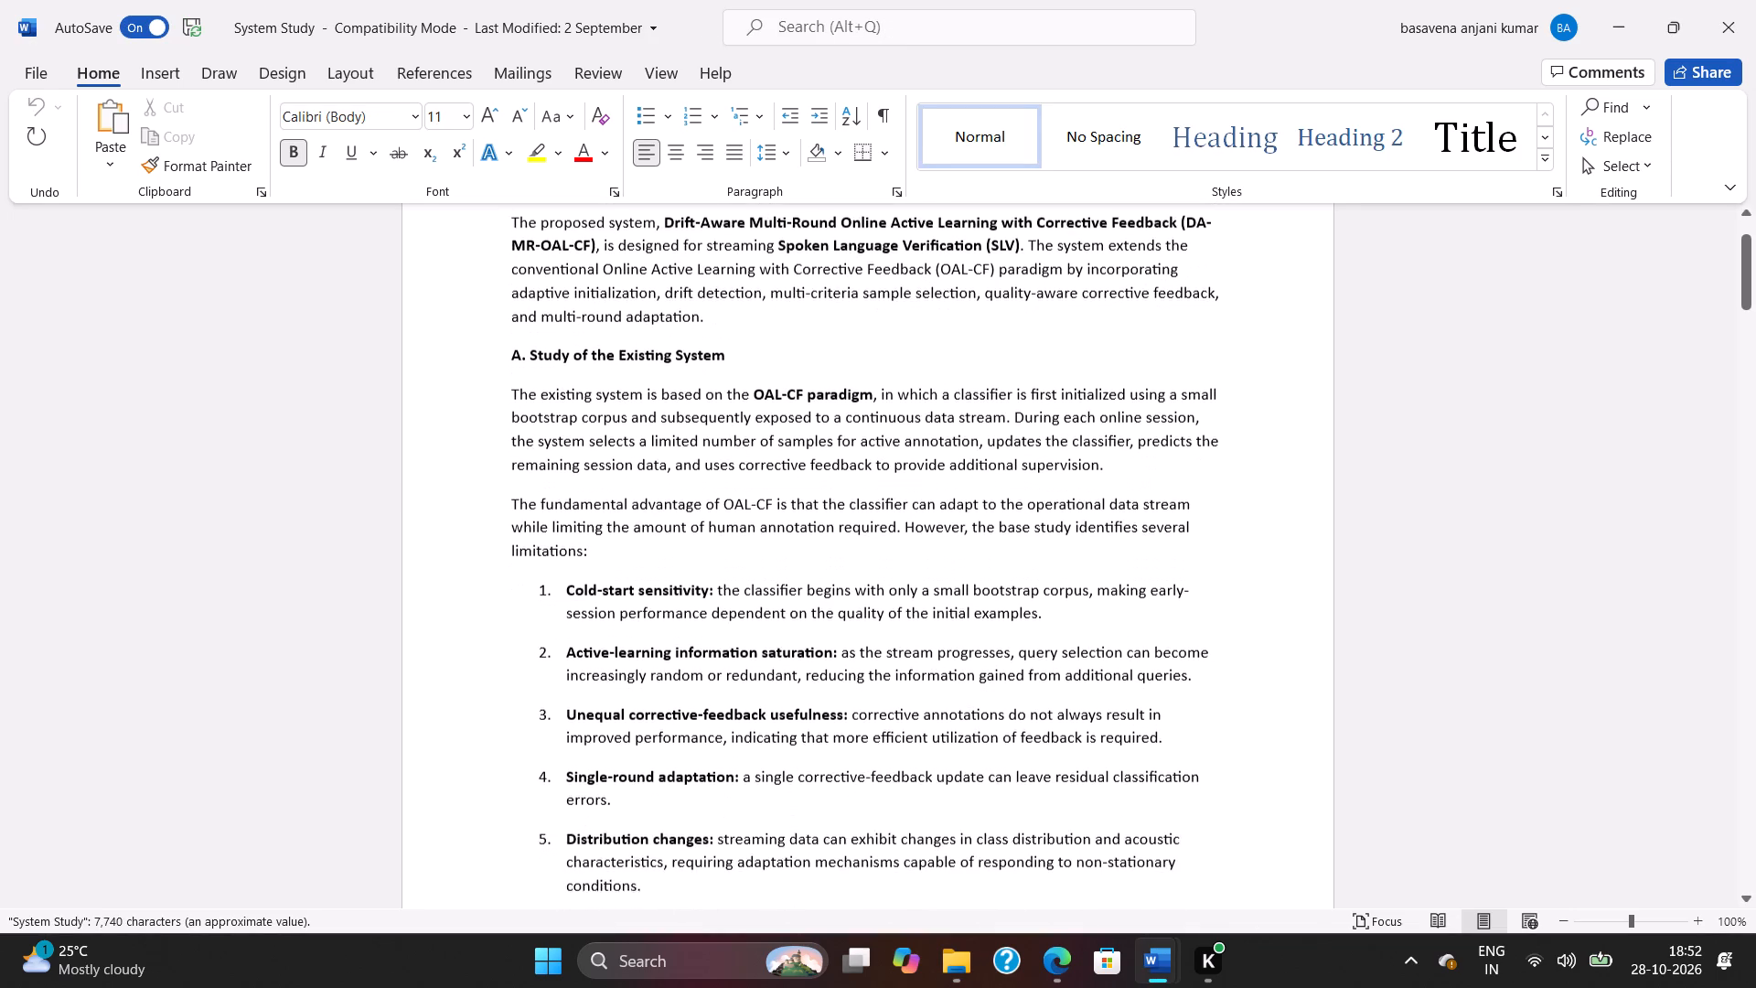
scroll(621, 625, "down", 8)
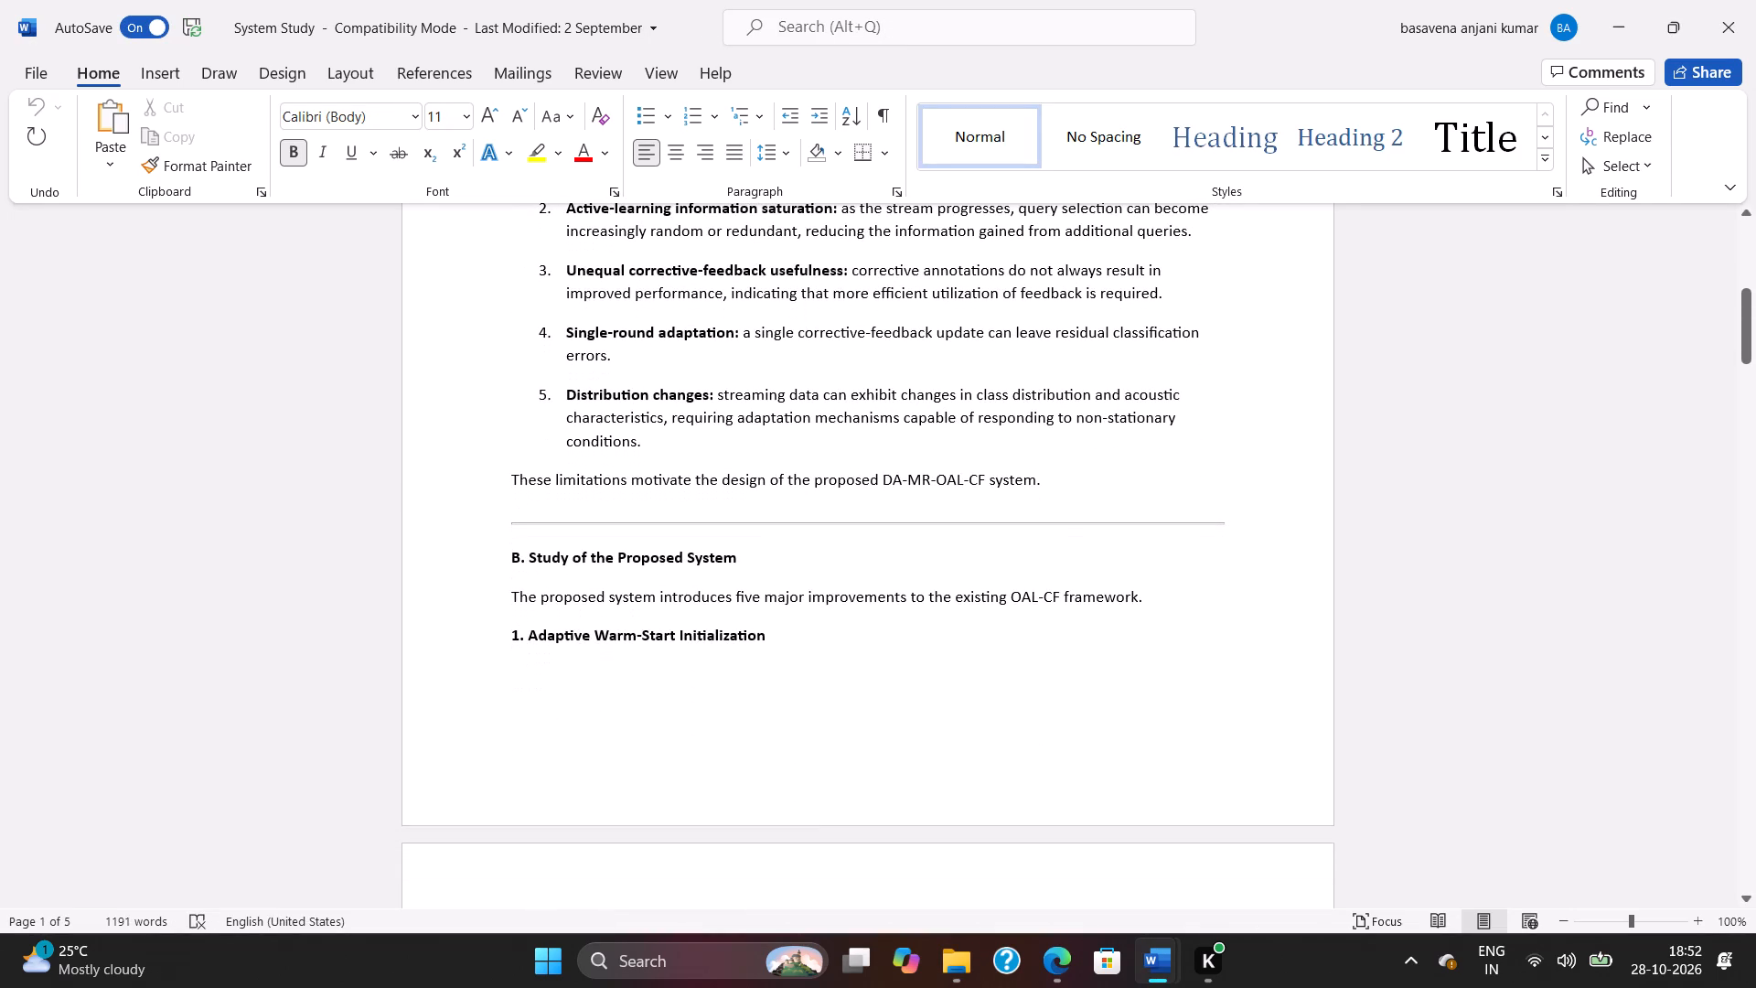
scroll(621, 625, "down", 8)
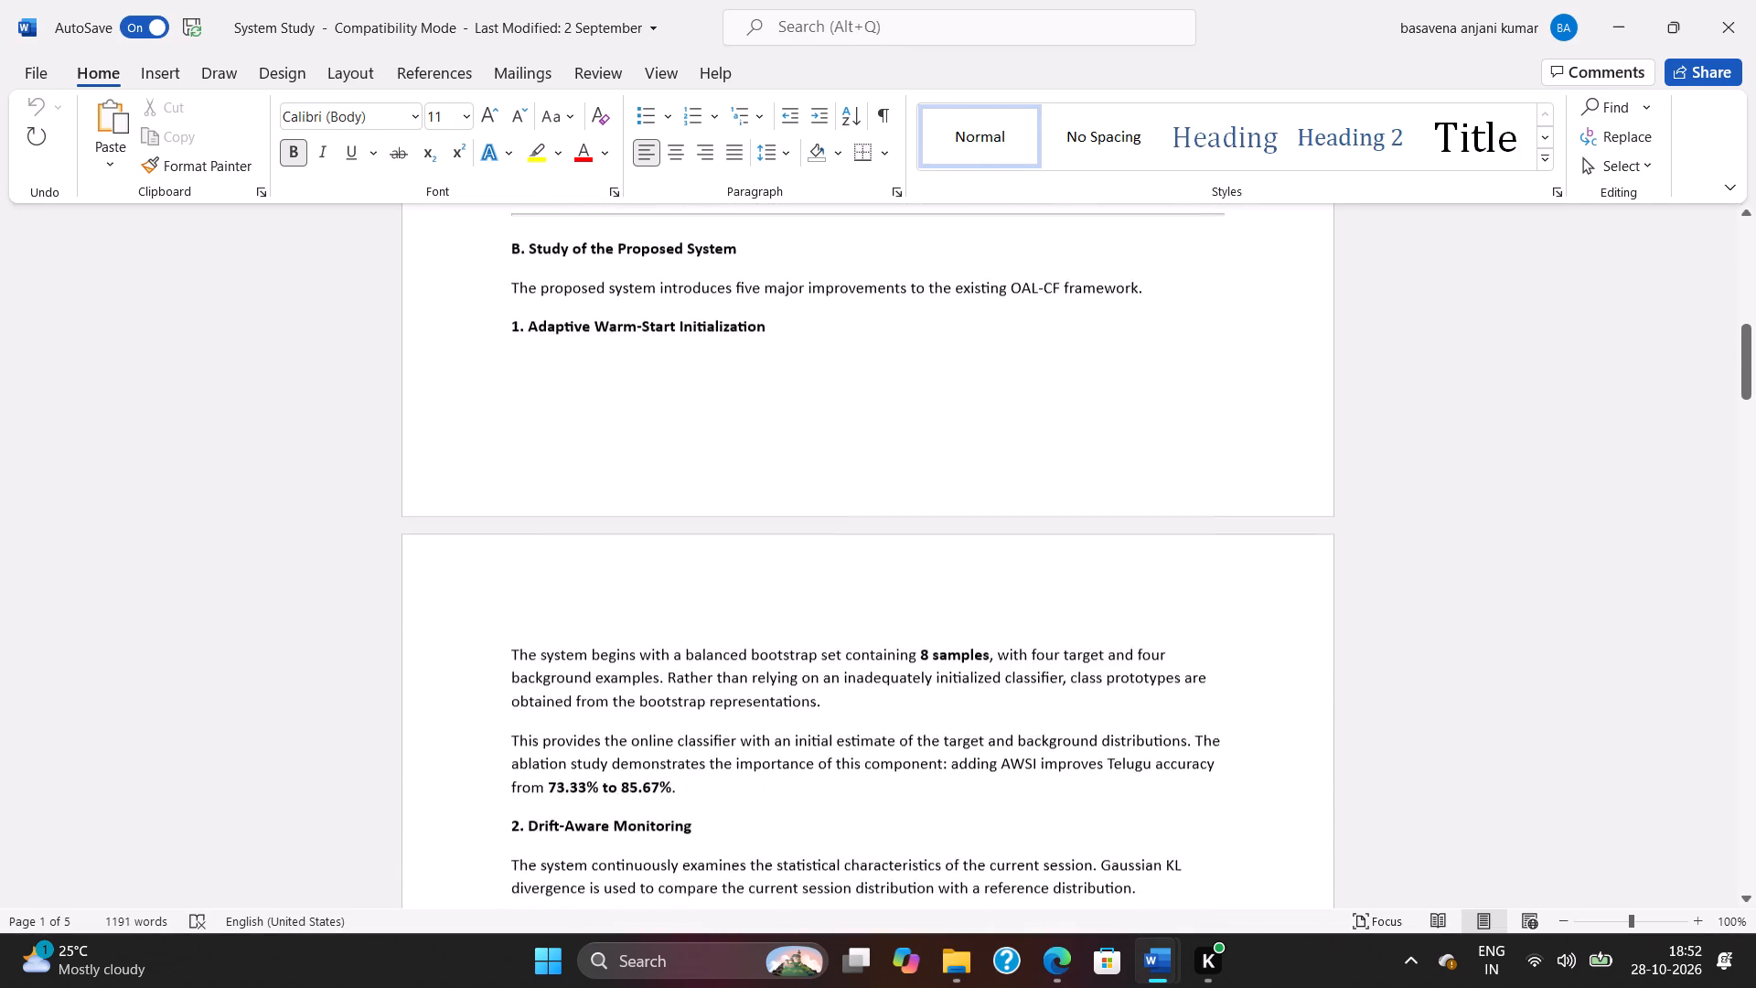
scroll(621, 625, "down", 20)
scroll(621, 625, "down", 1)
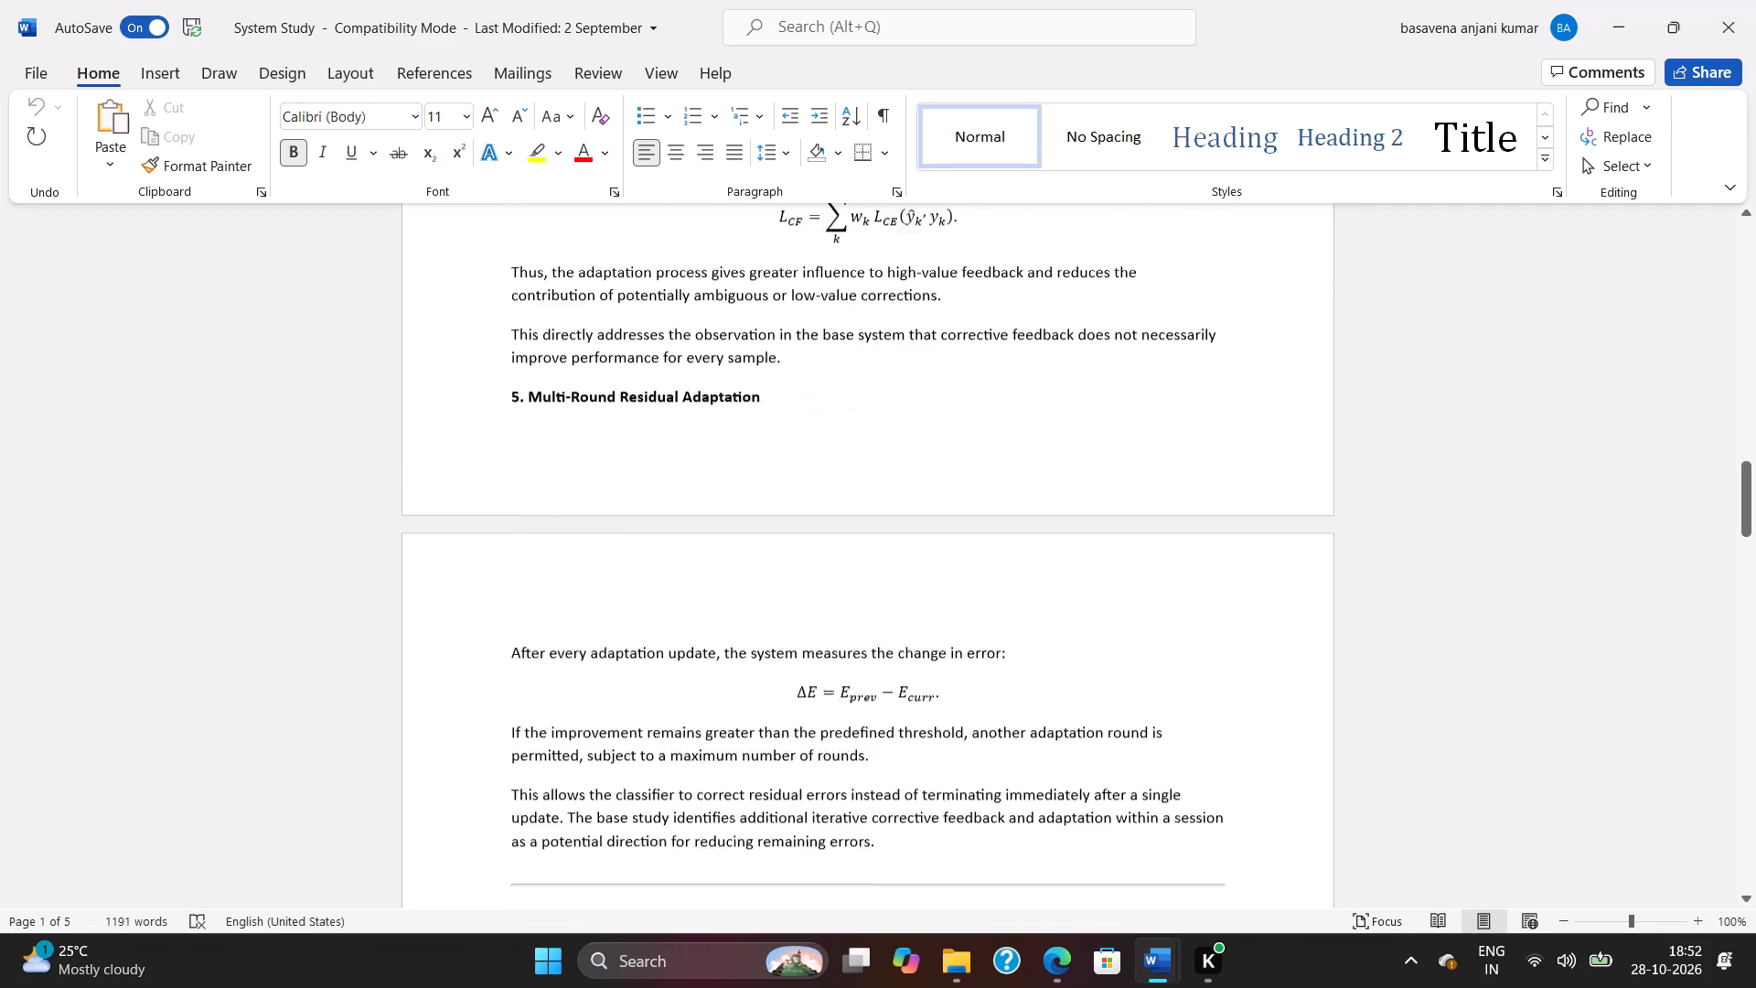
scroll(621, 625, "down", 10)
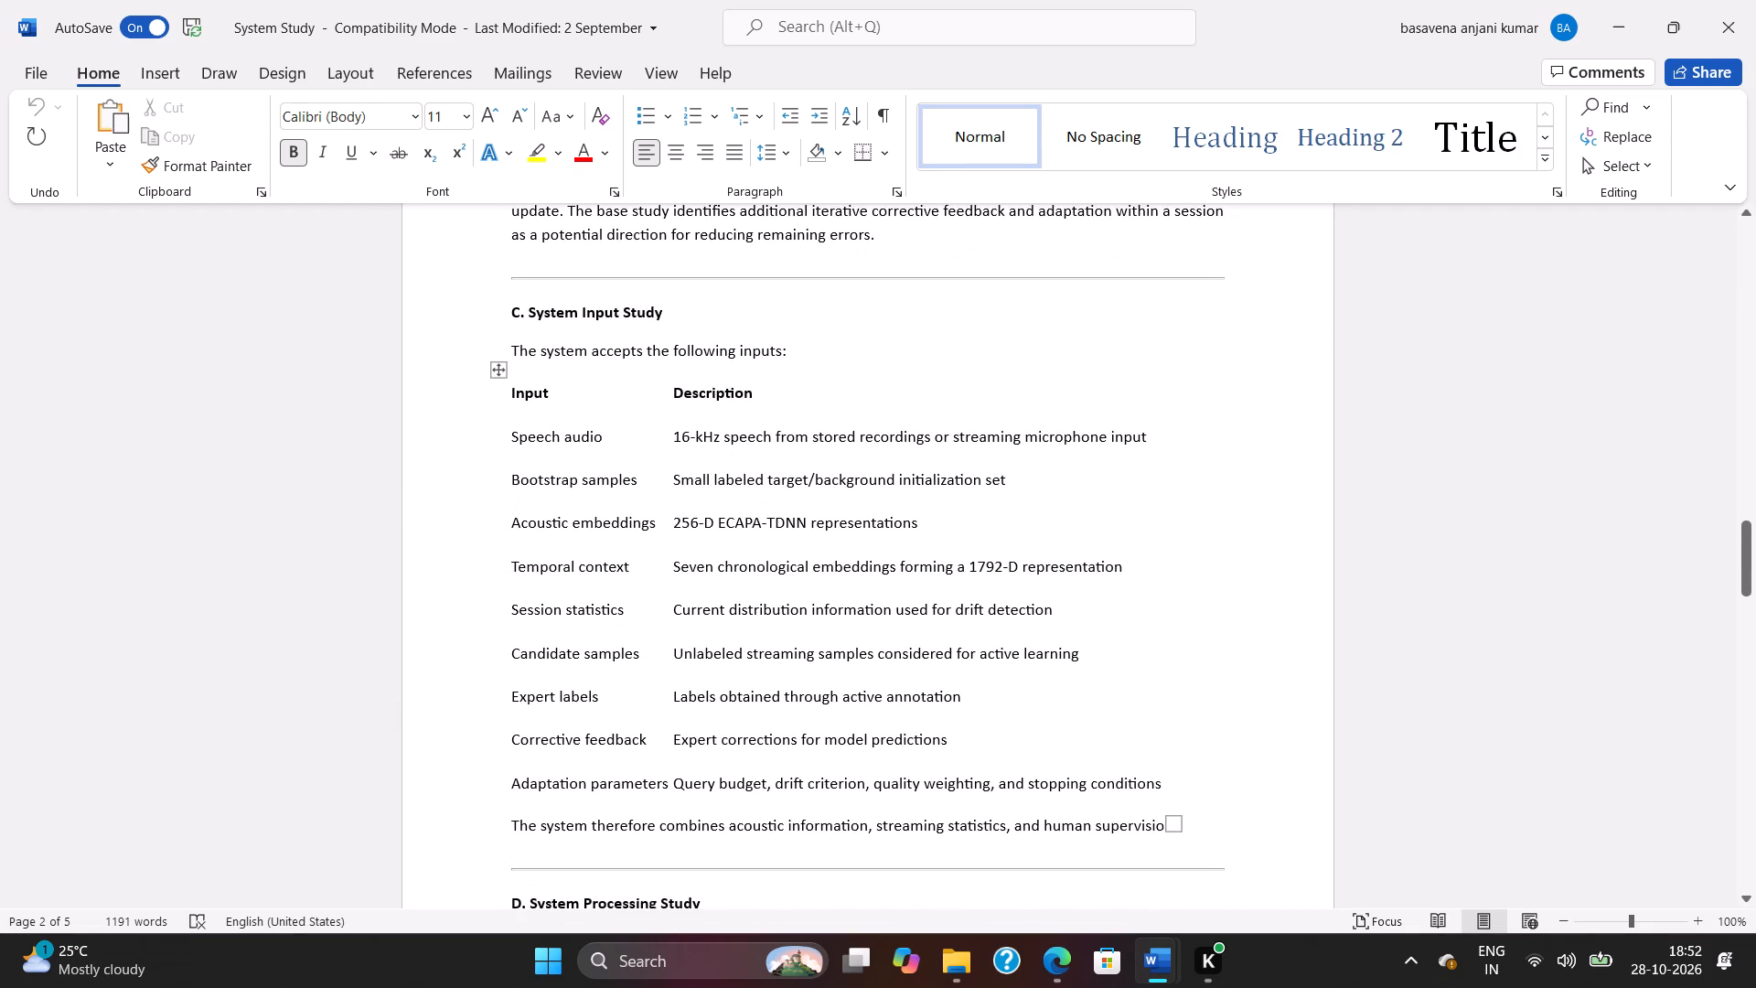
scroll(621, 625, "down", 4)
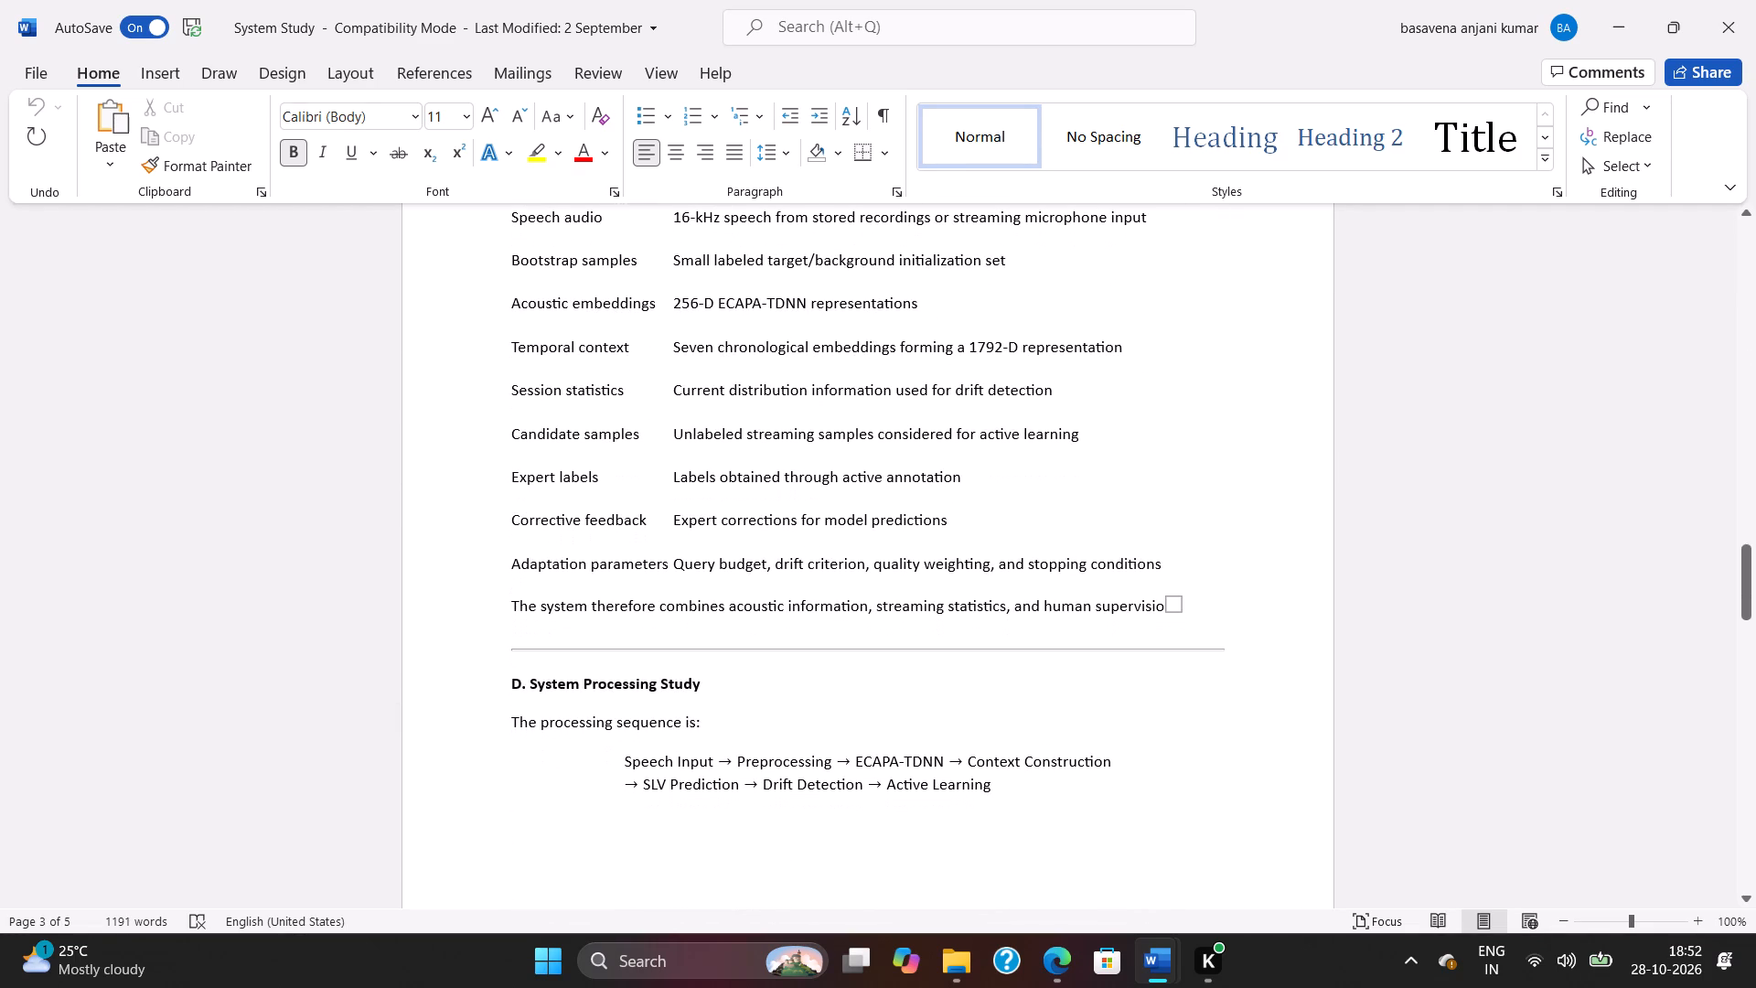
scroll(621, 625, "down", 4)
scroll(621, 625, "up", 8)
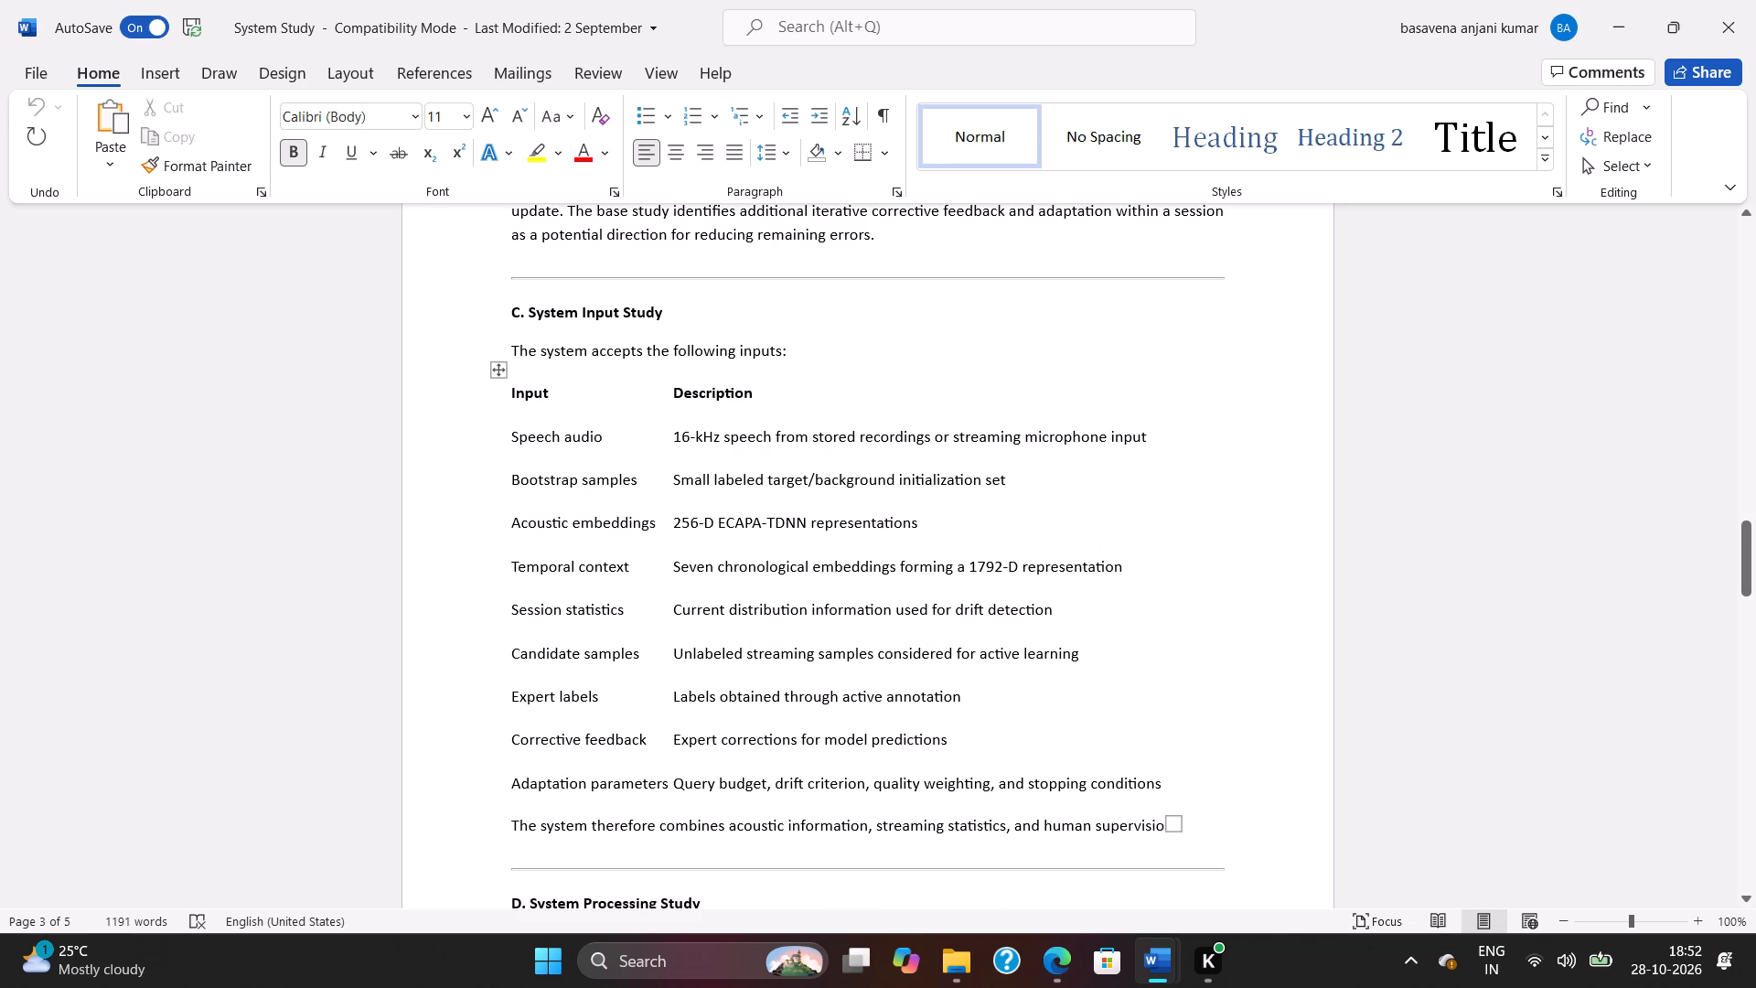
left_click(1755, 0)
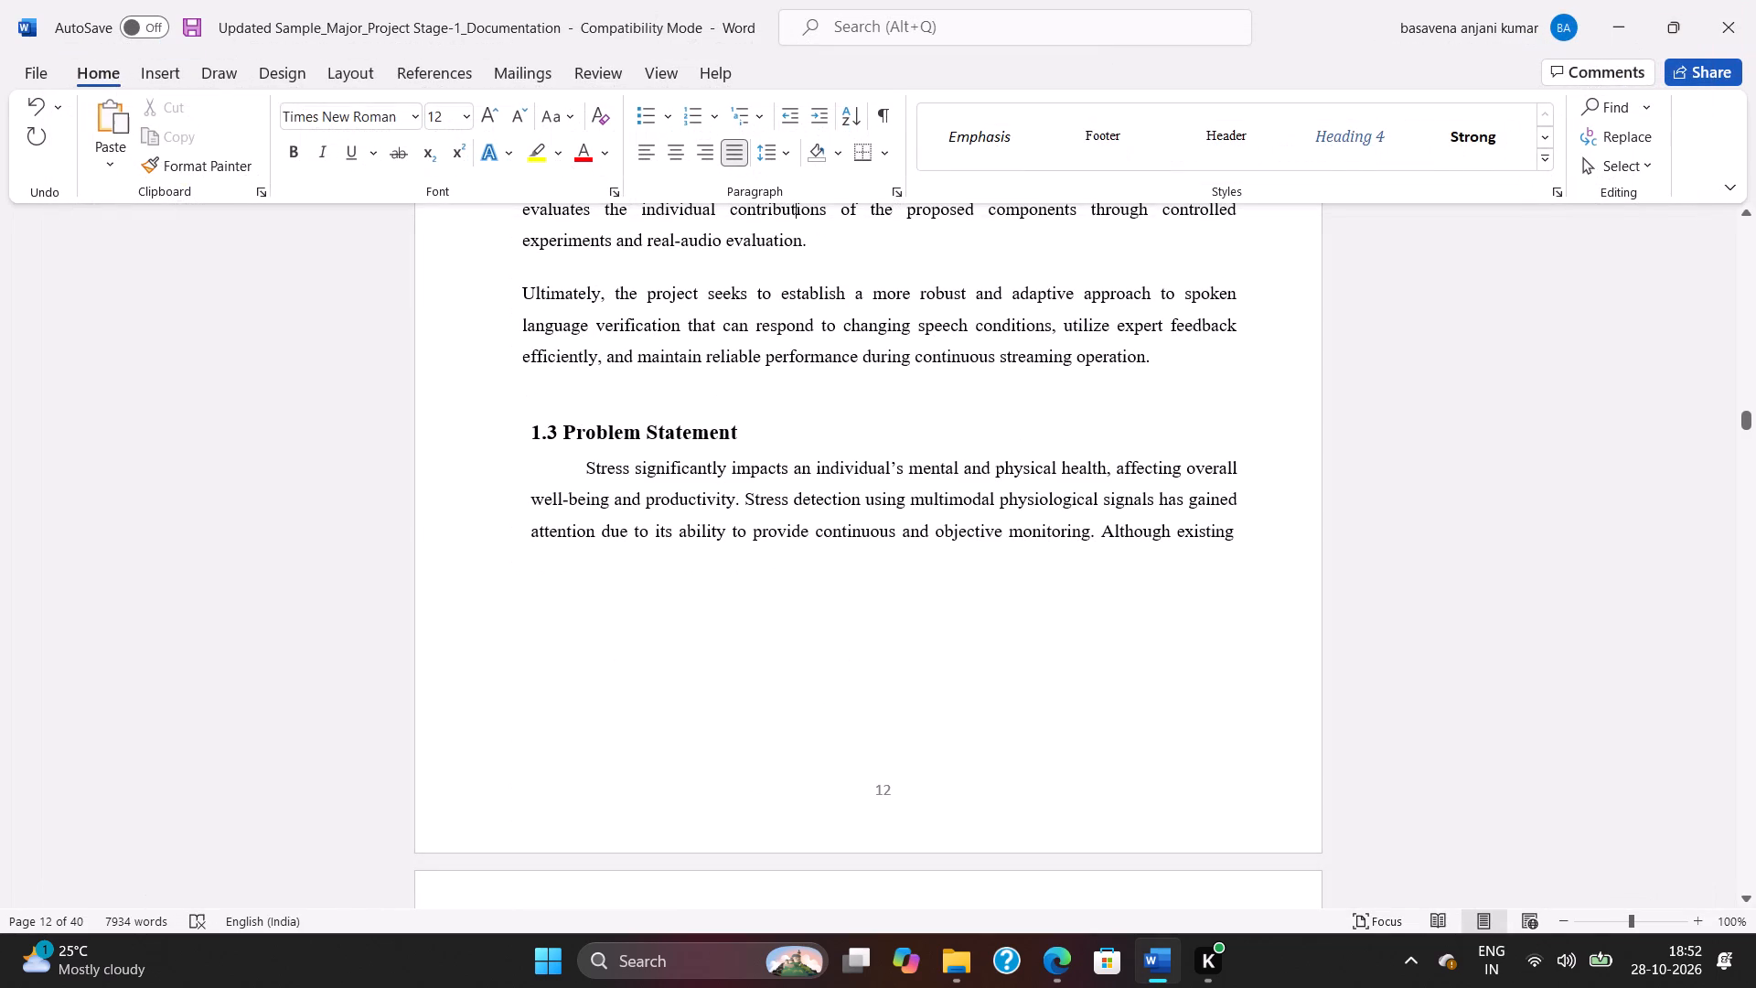
Open the Conclusion and Abstract documents from the project folder one after the other, look through each to its end and close it.
key("alt+Tab")
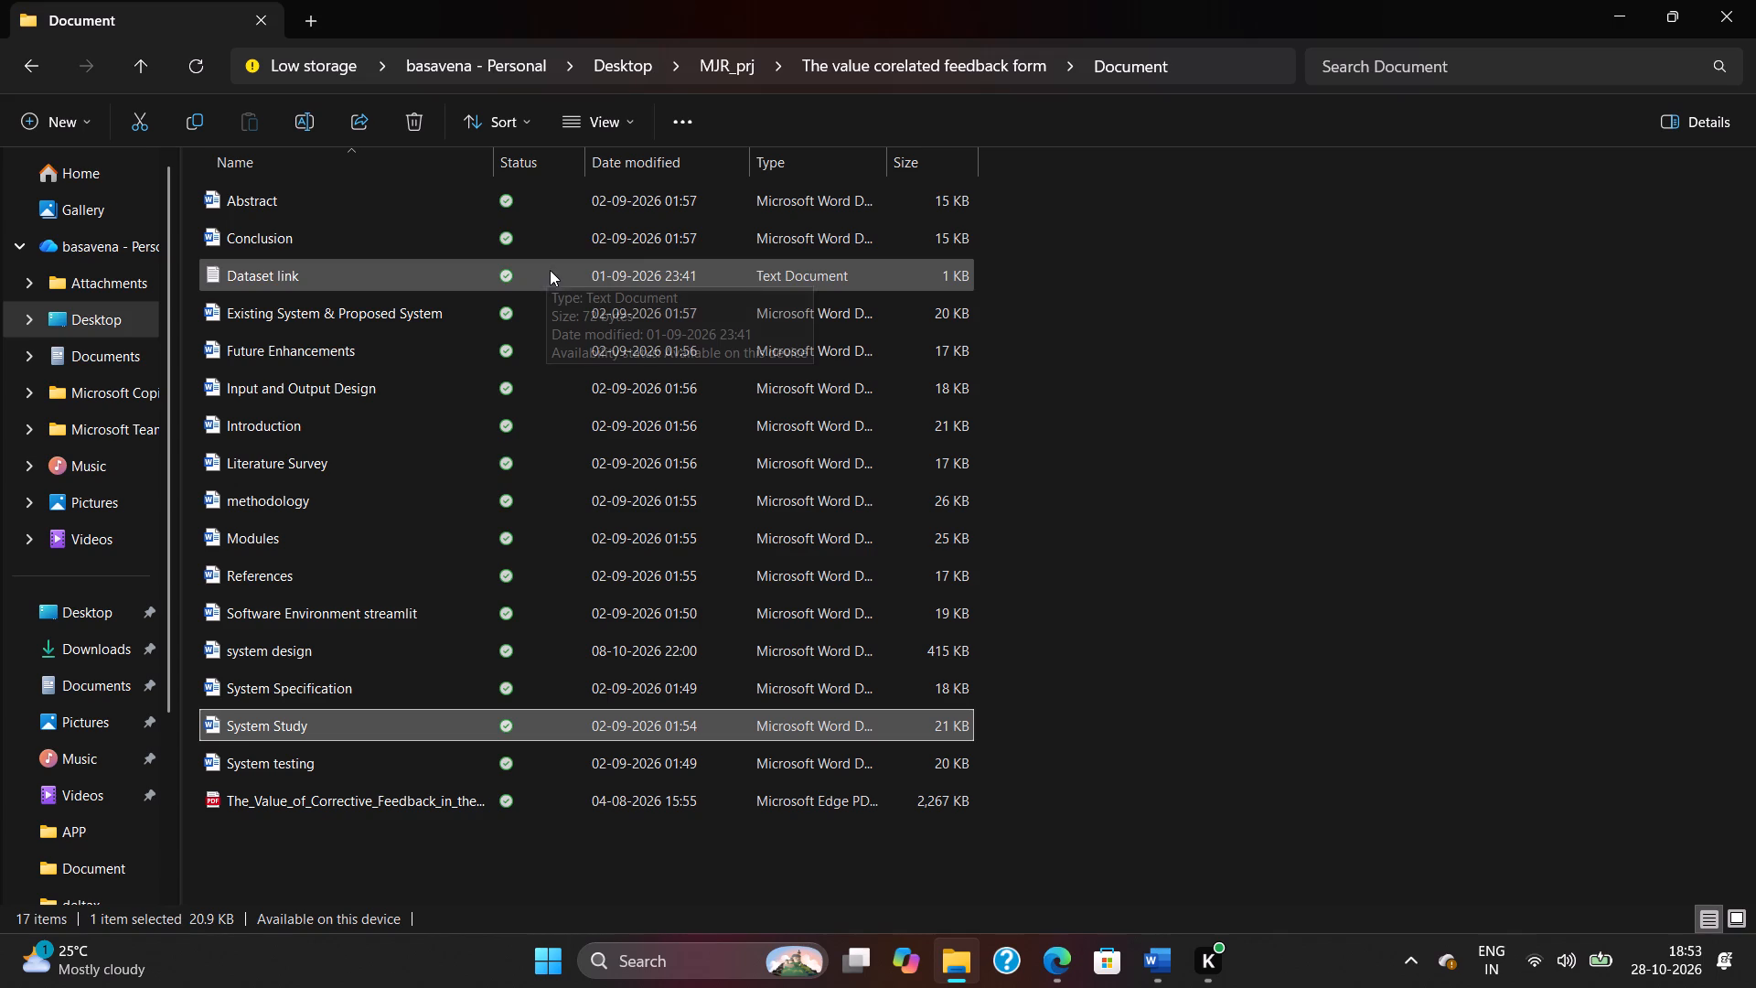
double_click(585, 252)
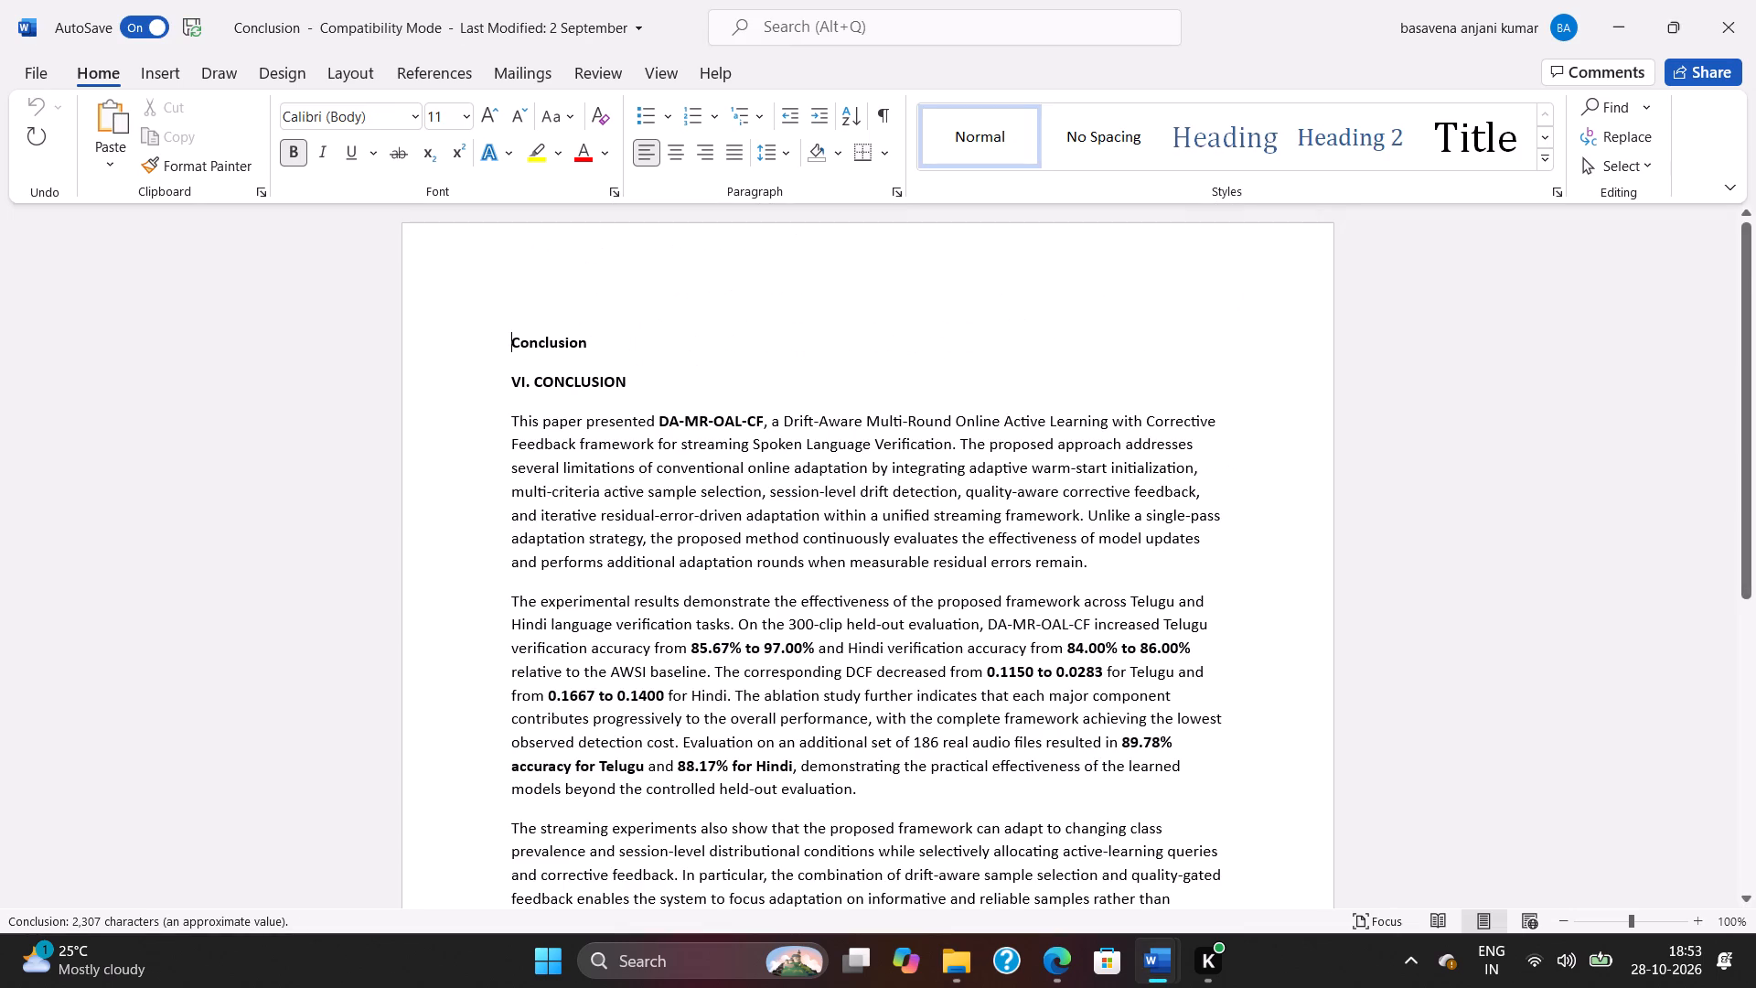
scroll(597, 399, "down", 16)
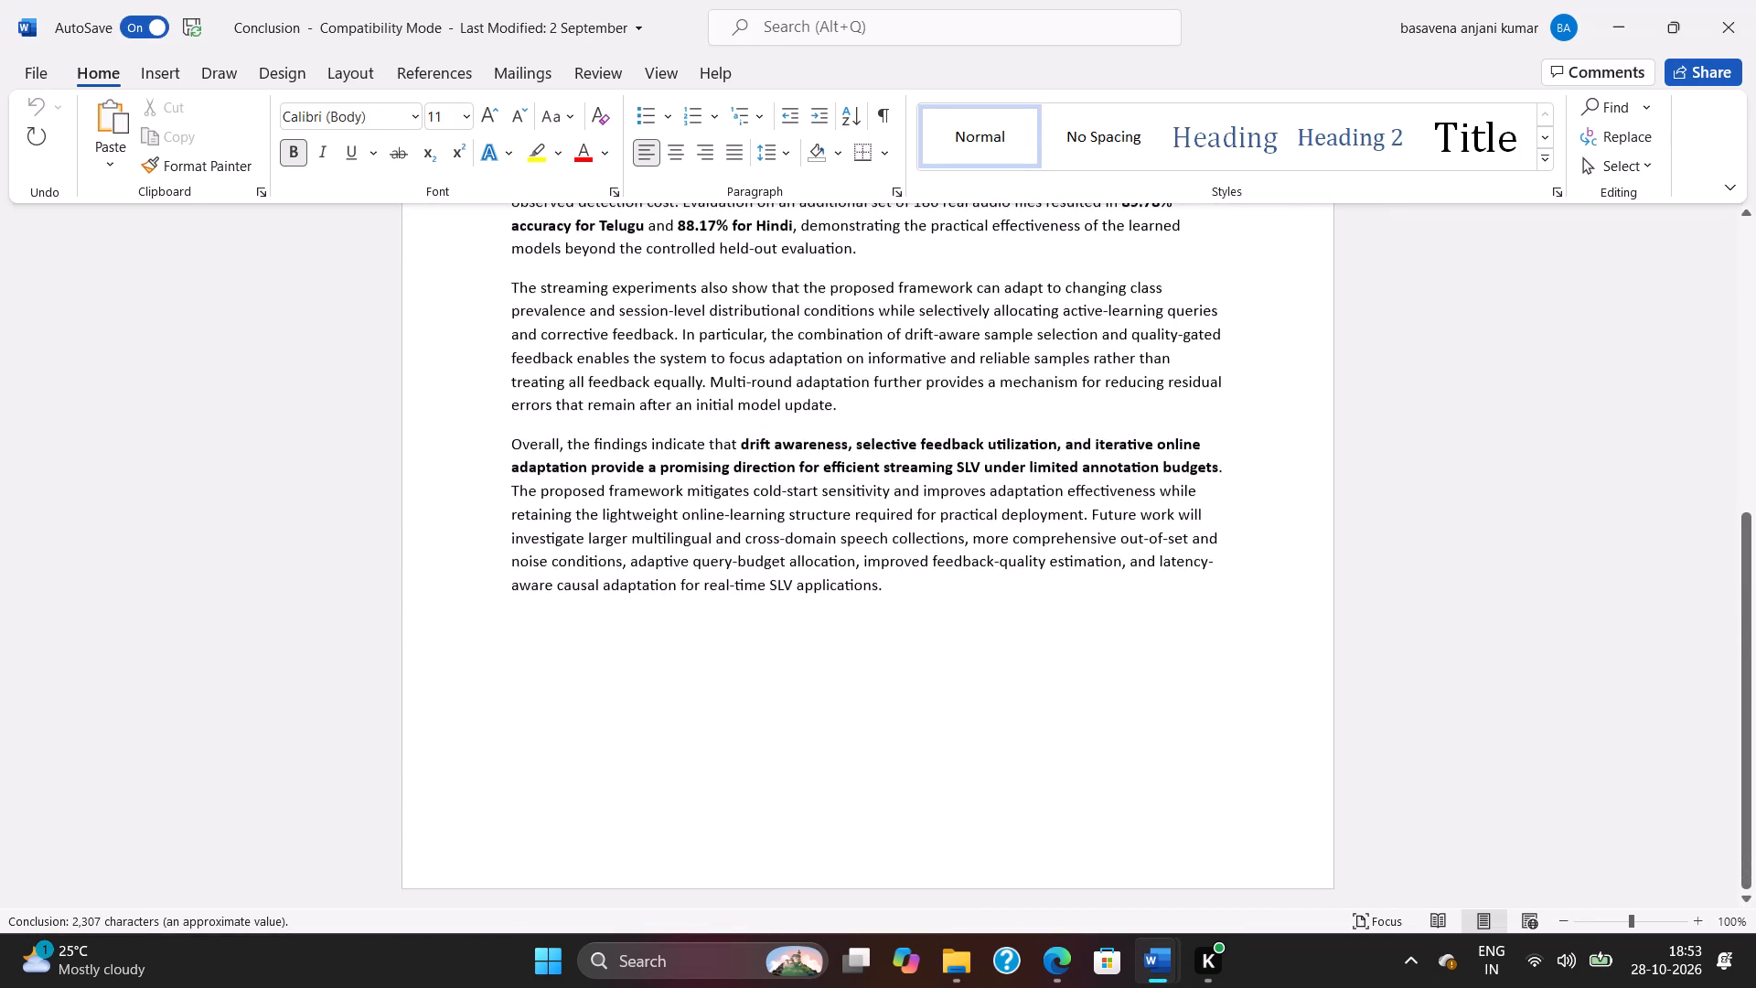
left_click(1740, 0)
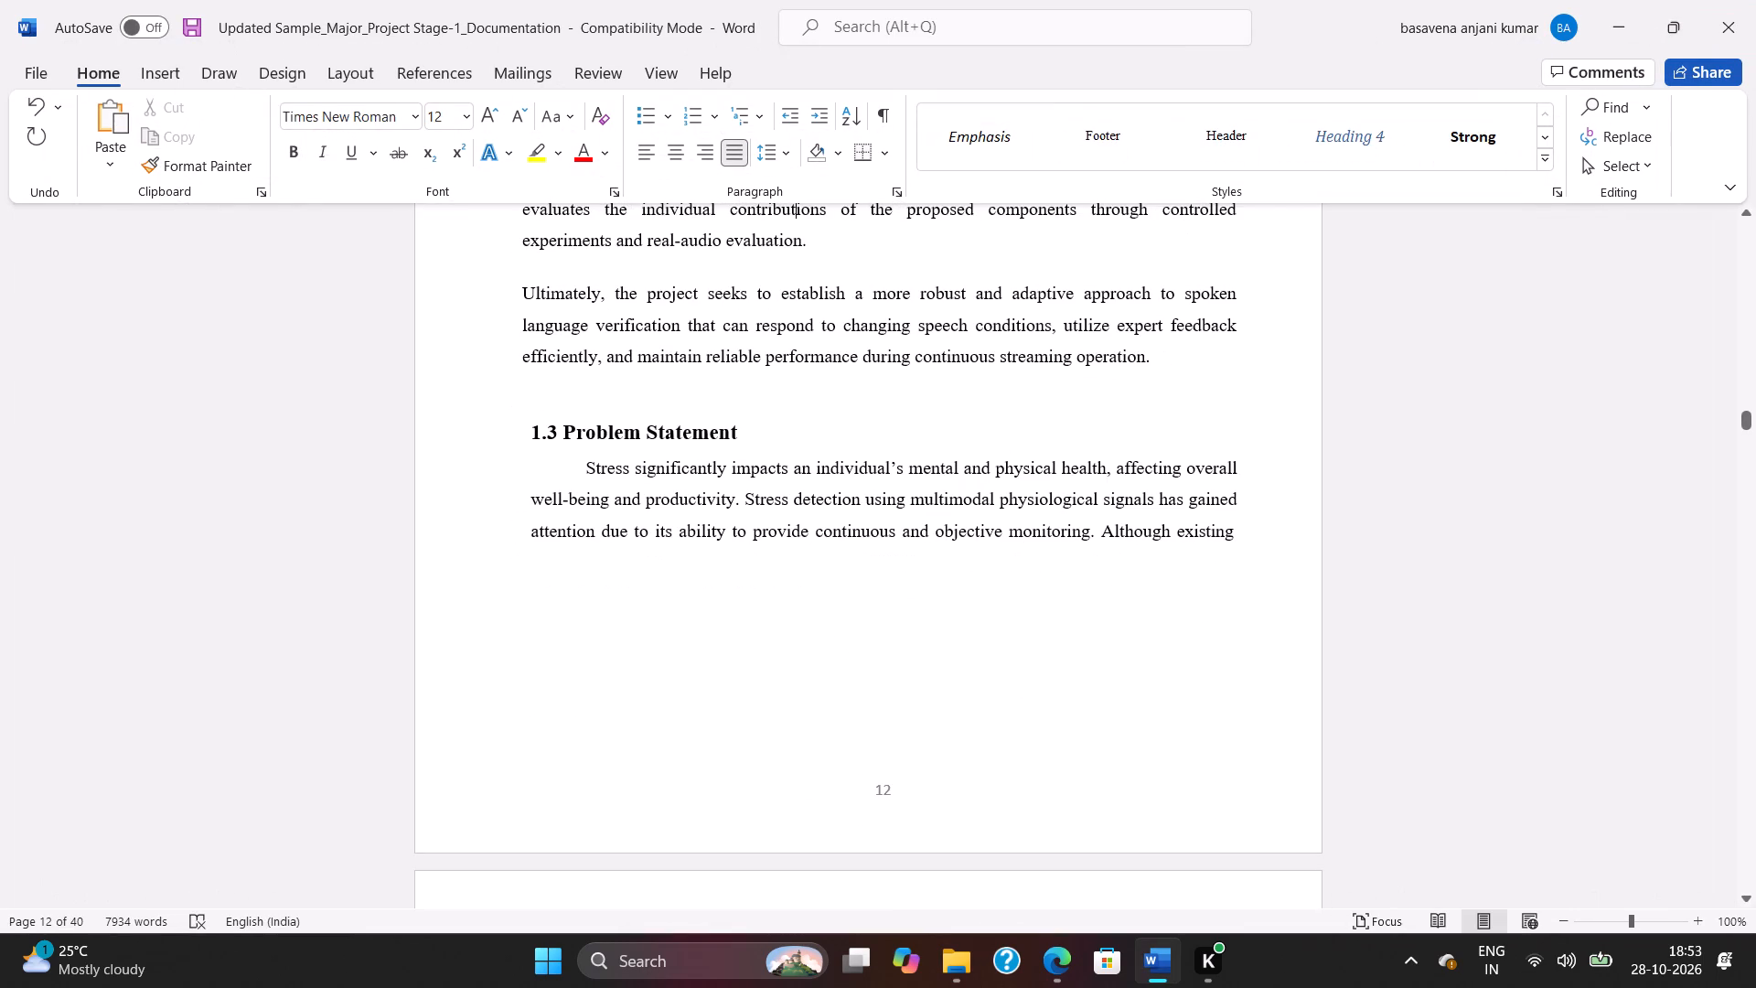
key("alt+Tab")
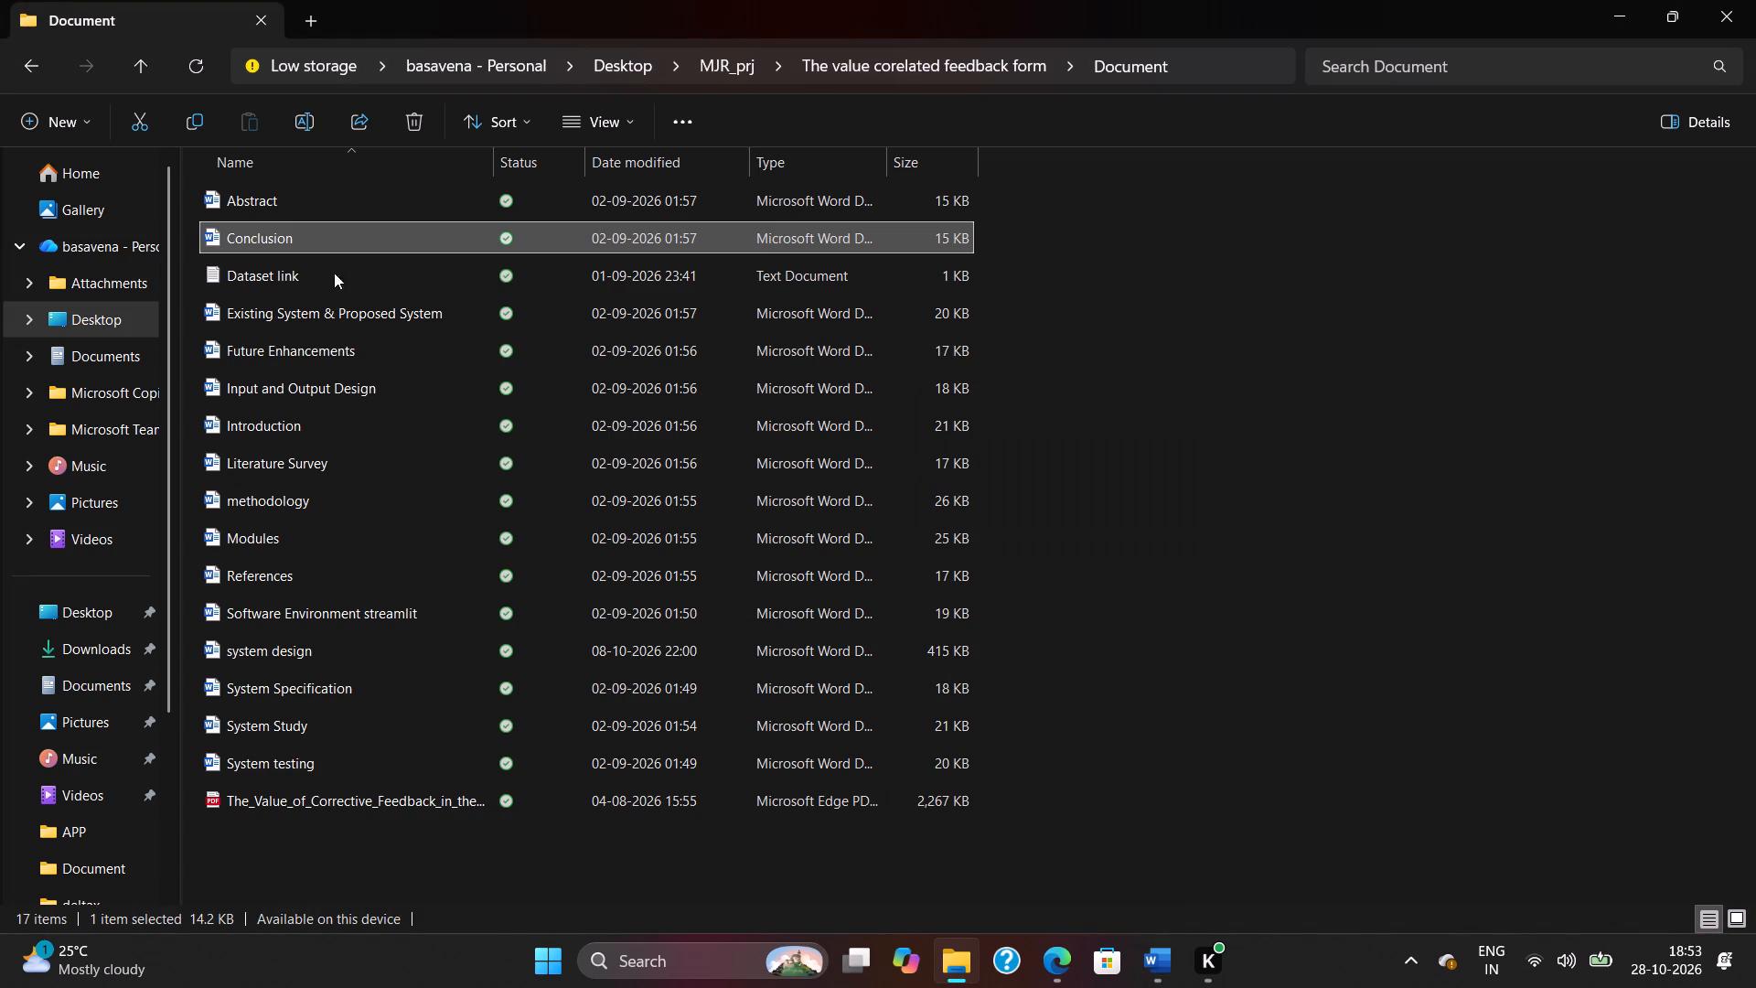
double_click(434, 191)
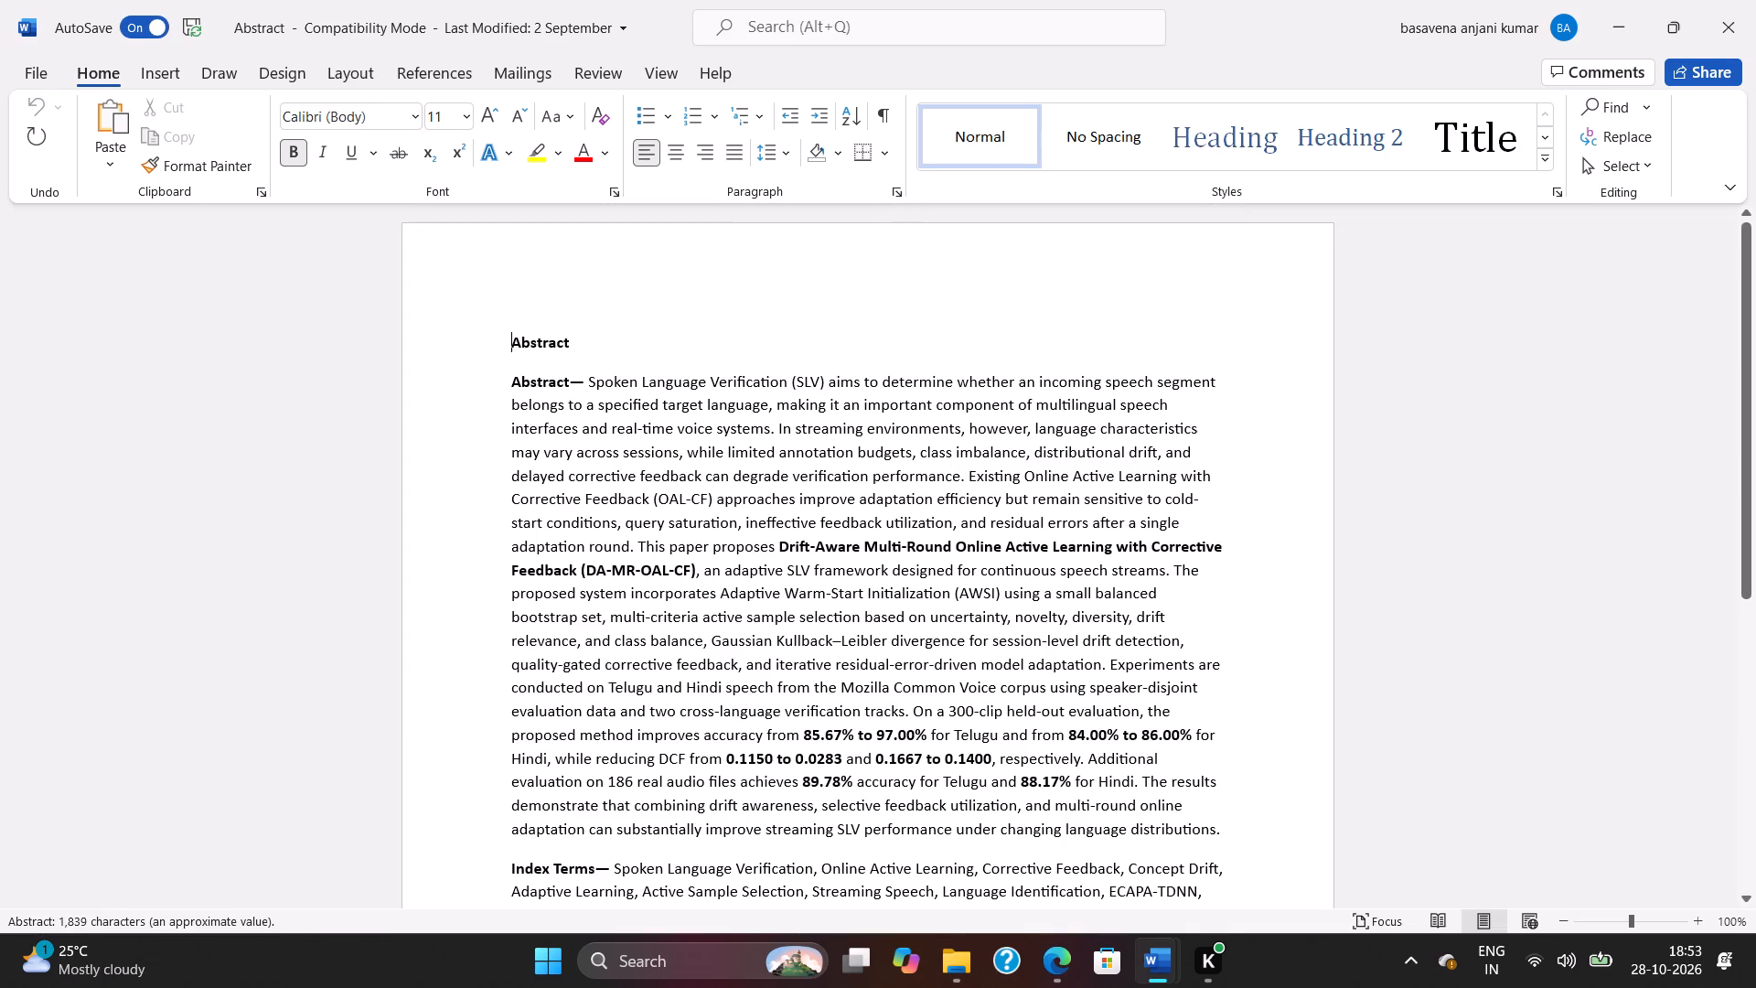
scroll(840, 382, "down", 17)
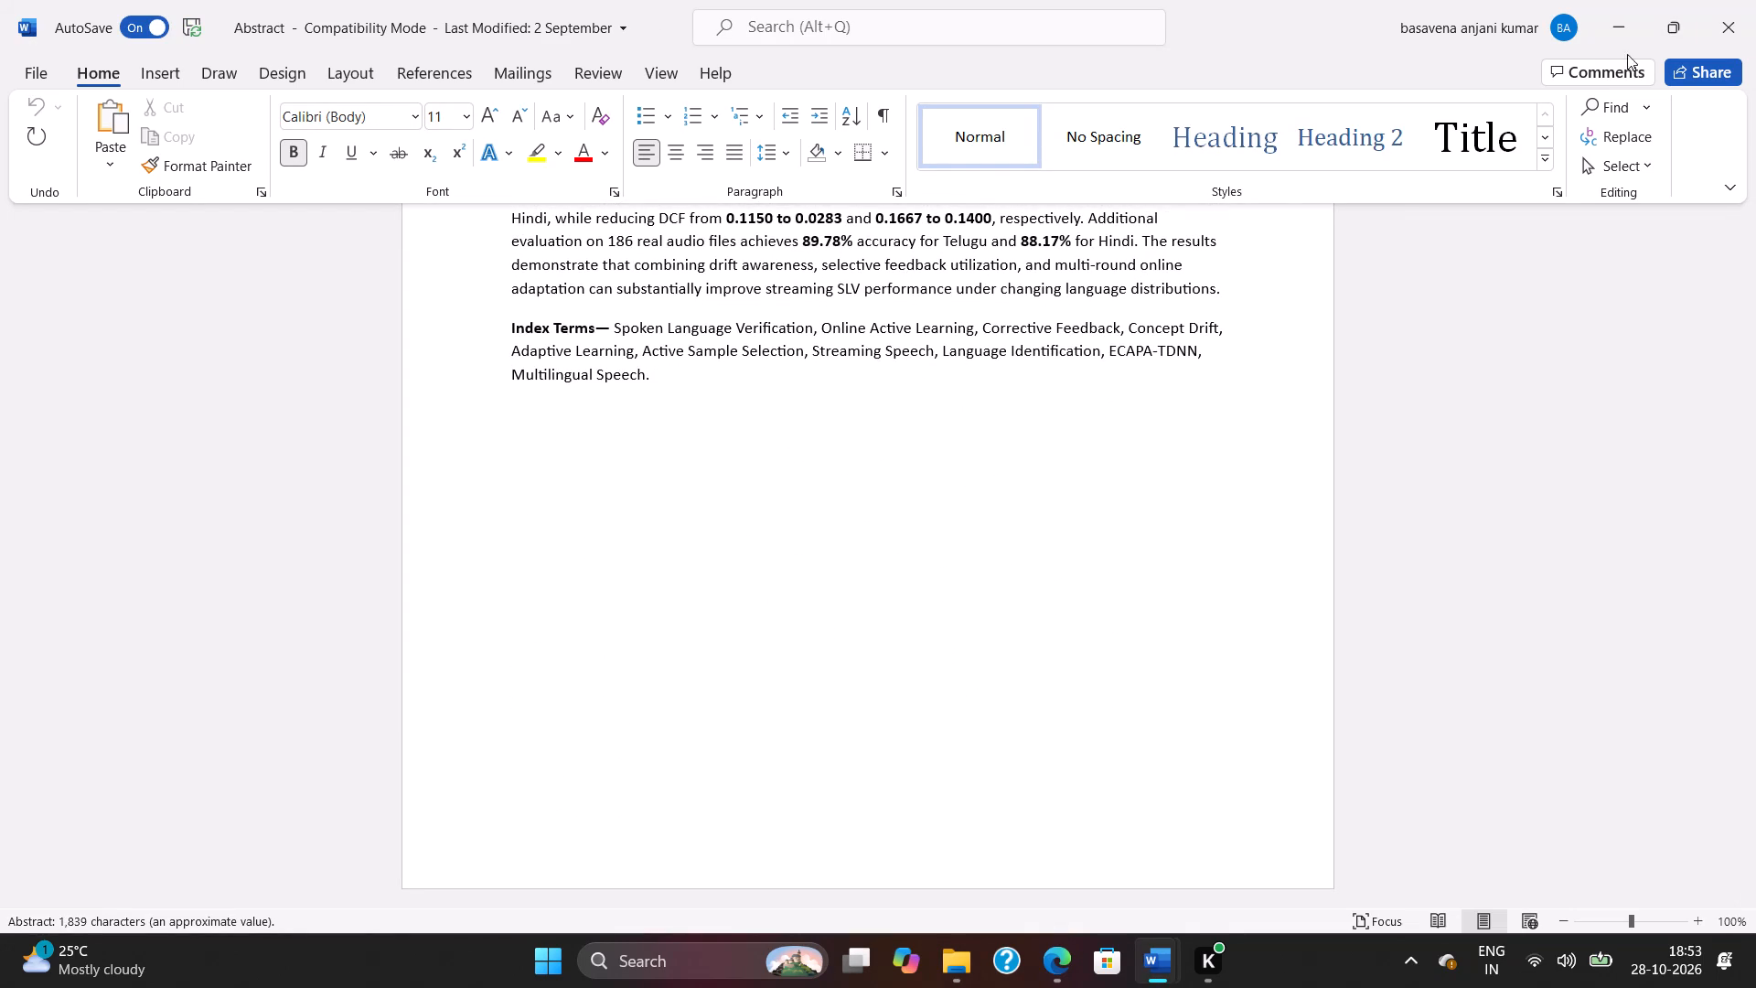
left_click(1755, 0)
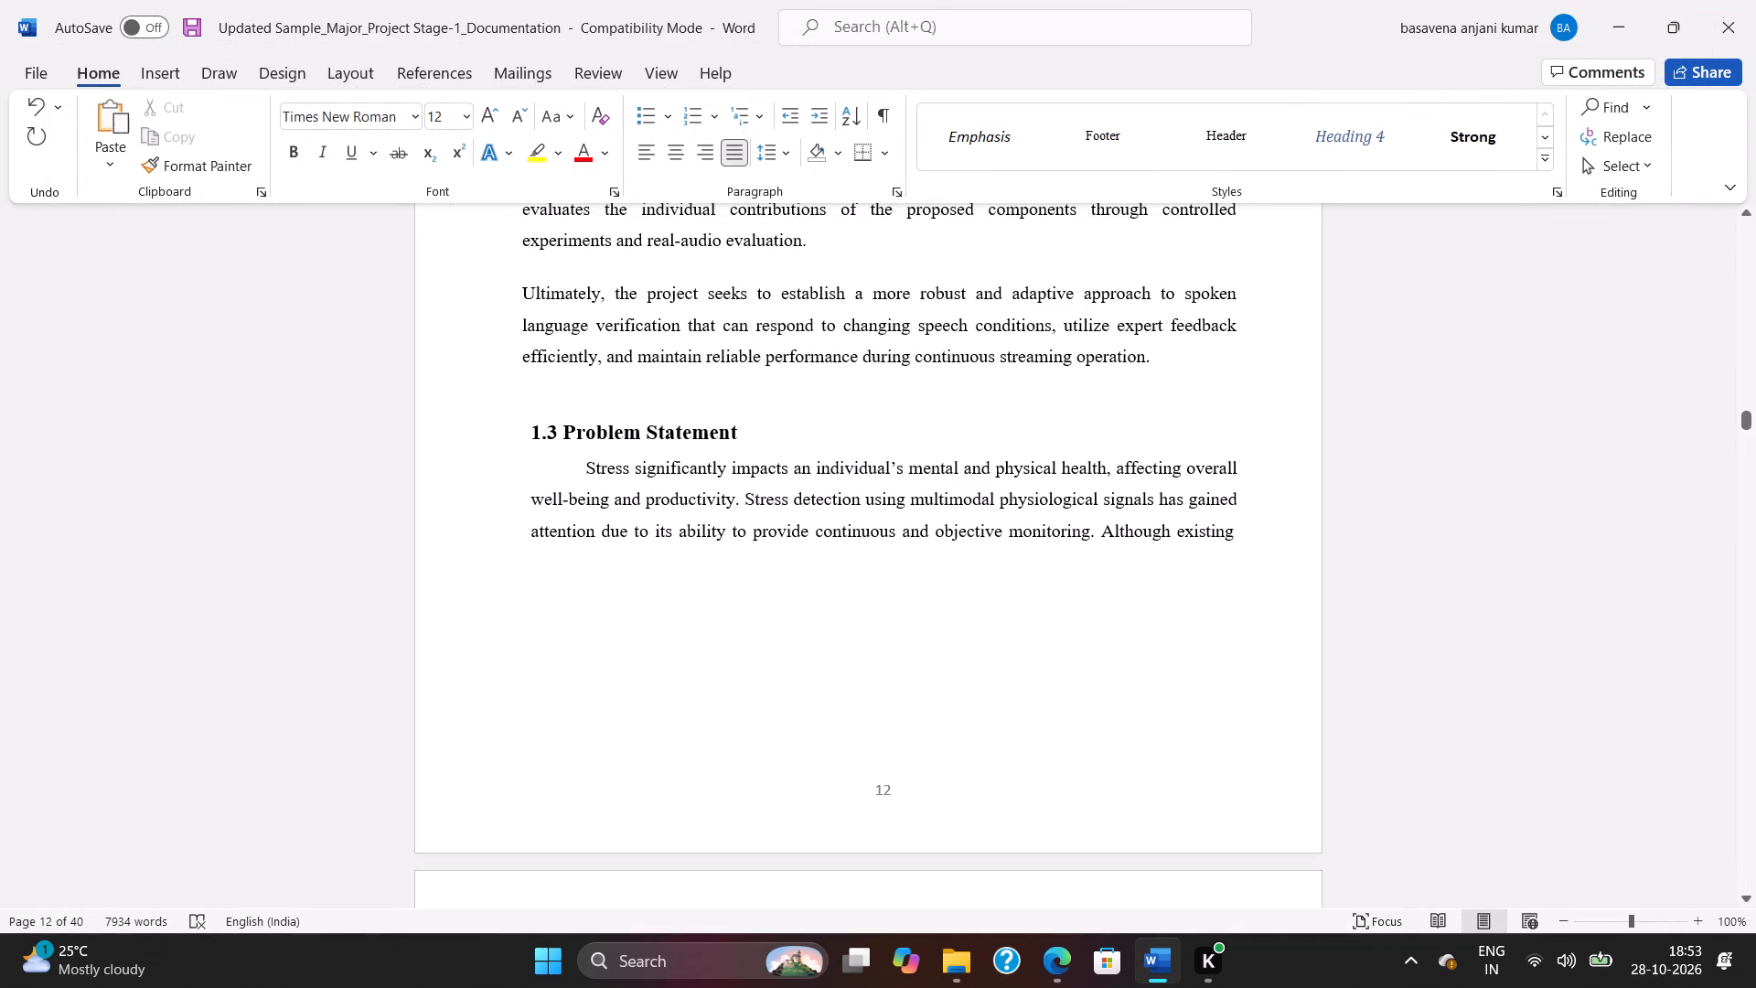
Reopen the Conclusion document and the Dataset link text file from the project folder for a brief check, closing each.
key("alt+Tab")
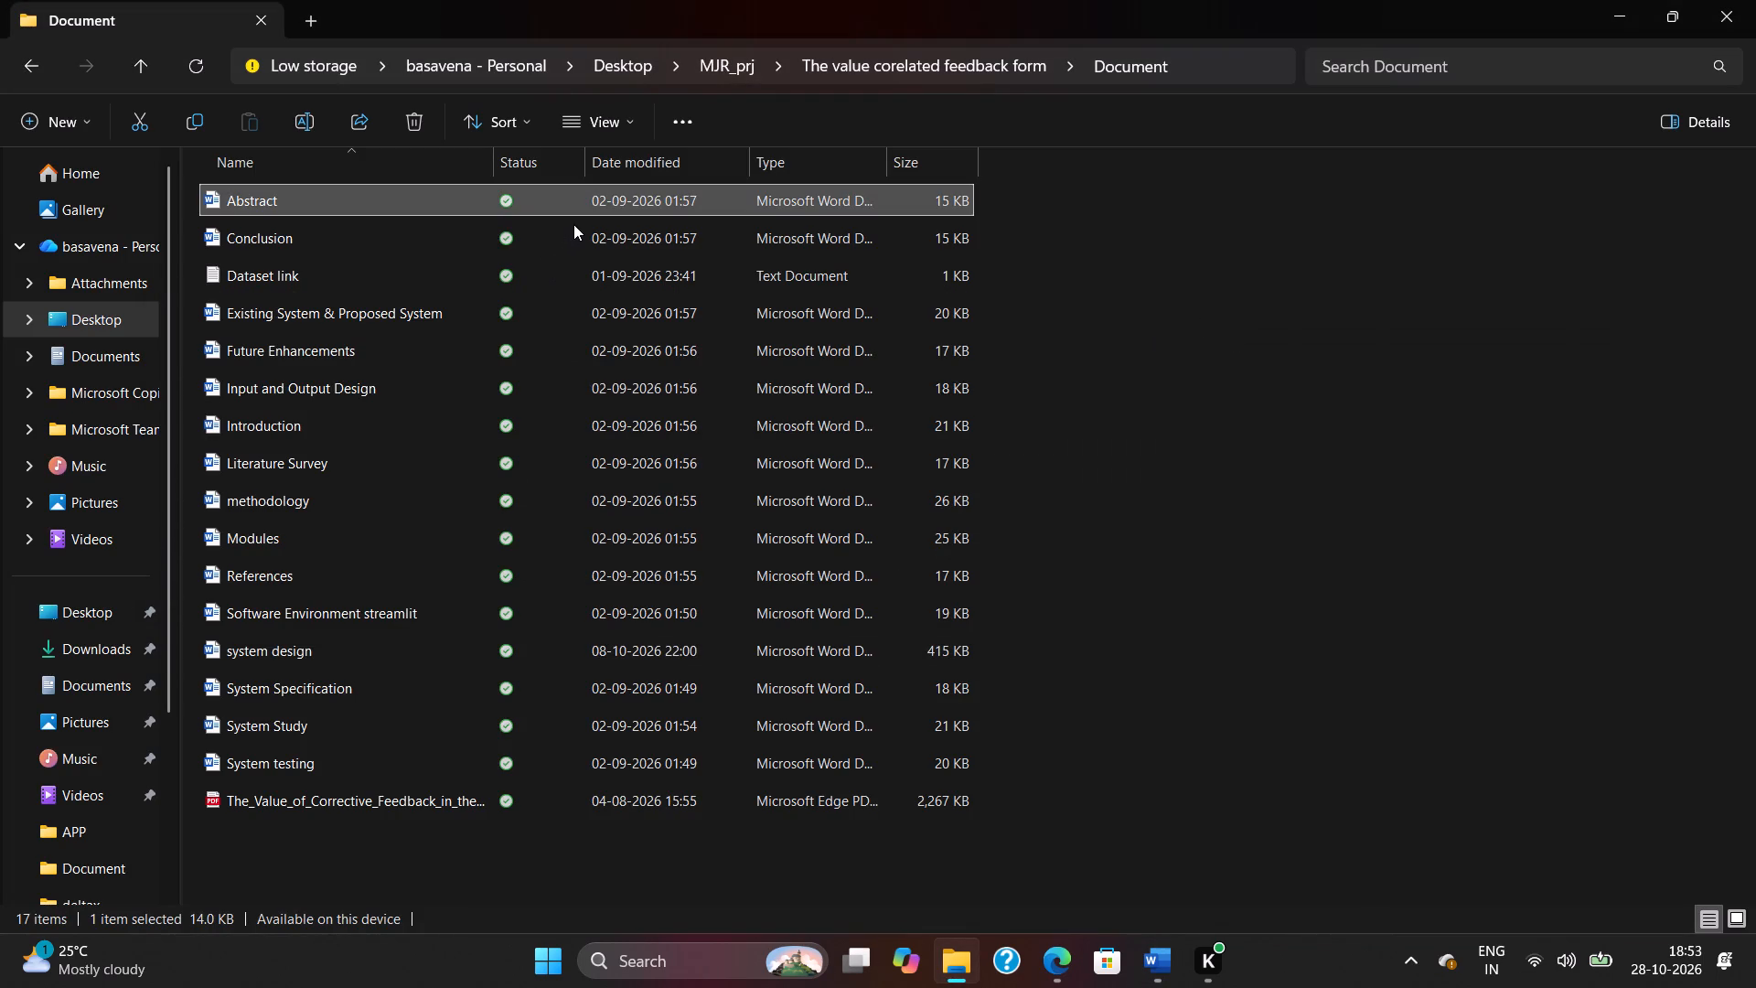
double_click(573, 224)
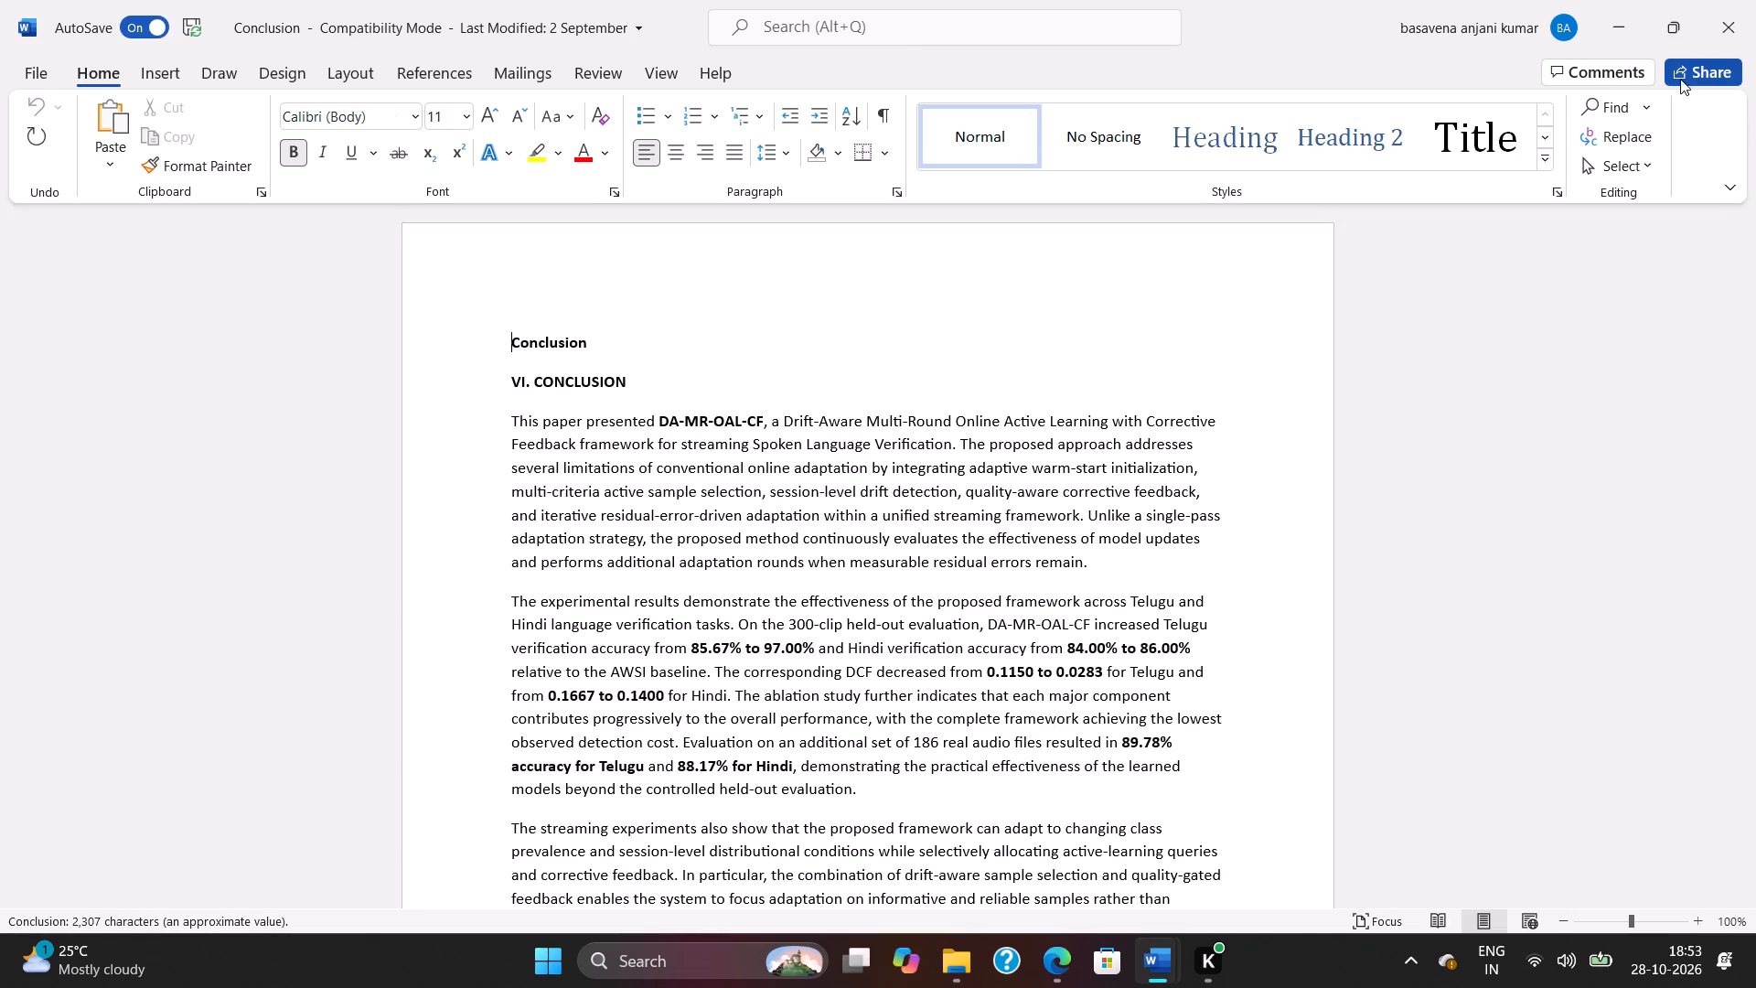
left_click(1755, 0)
key("alt+Tab")
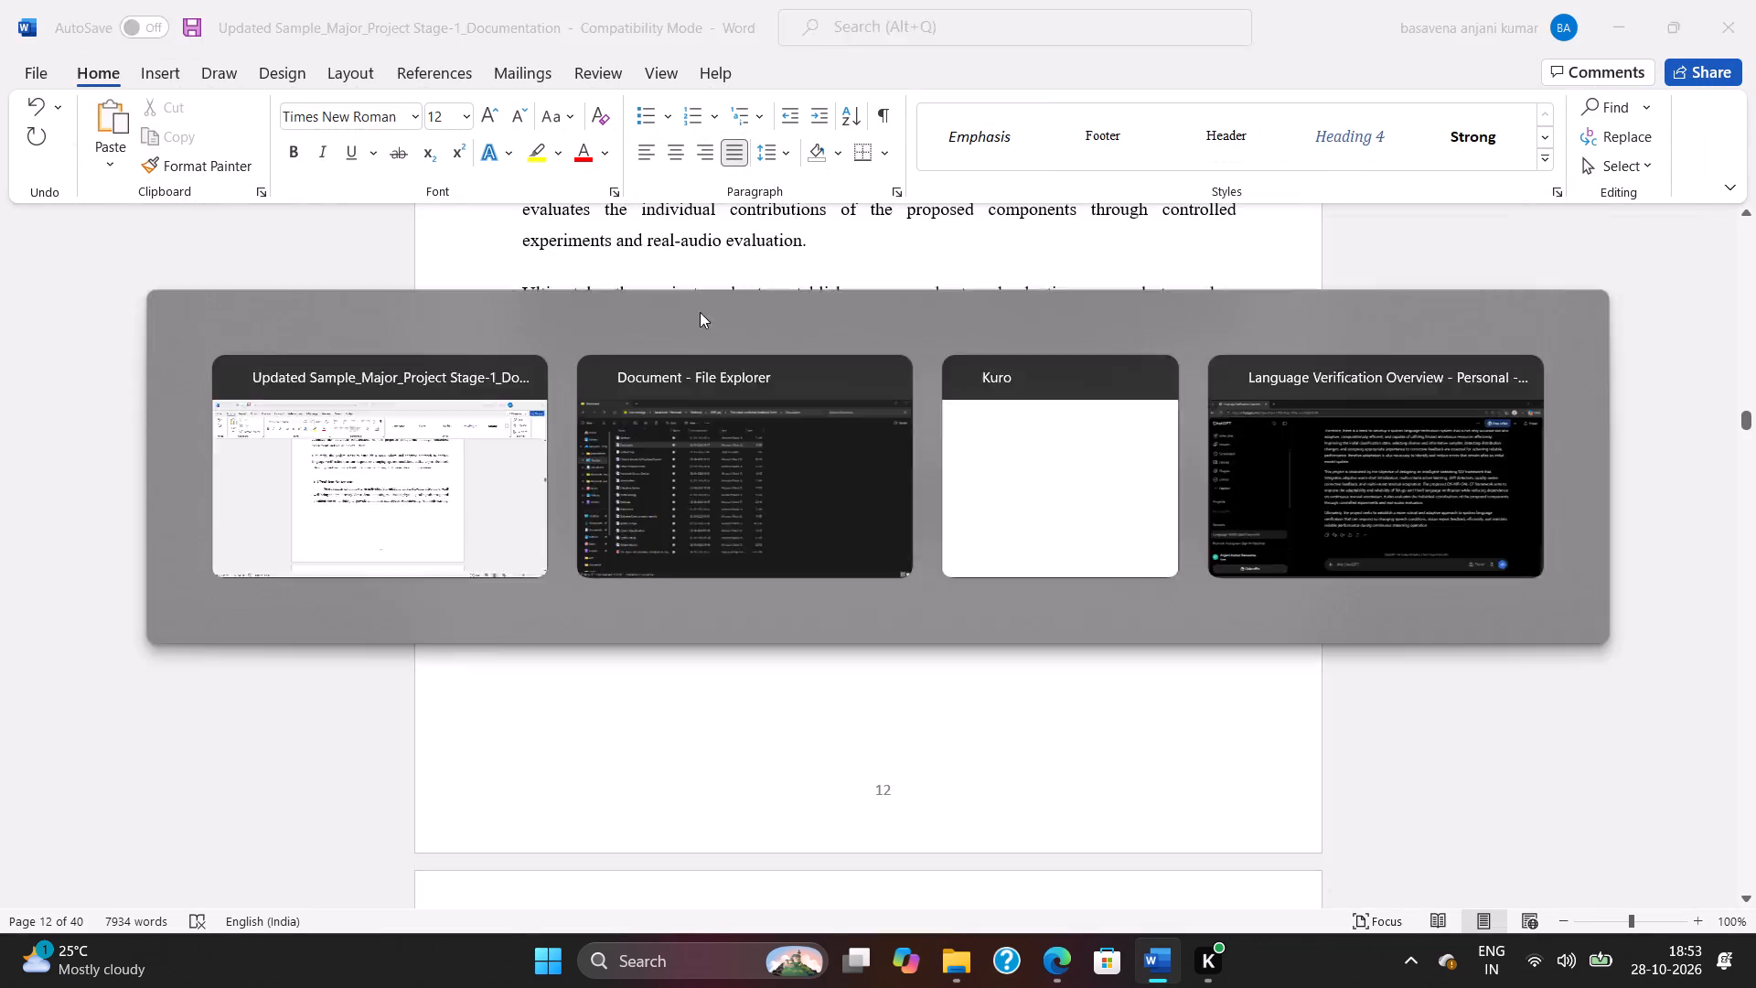
double_click(662, 274)
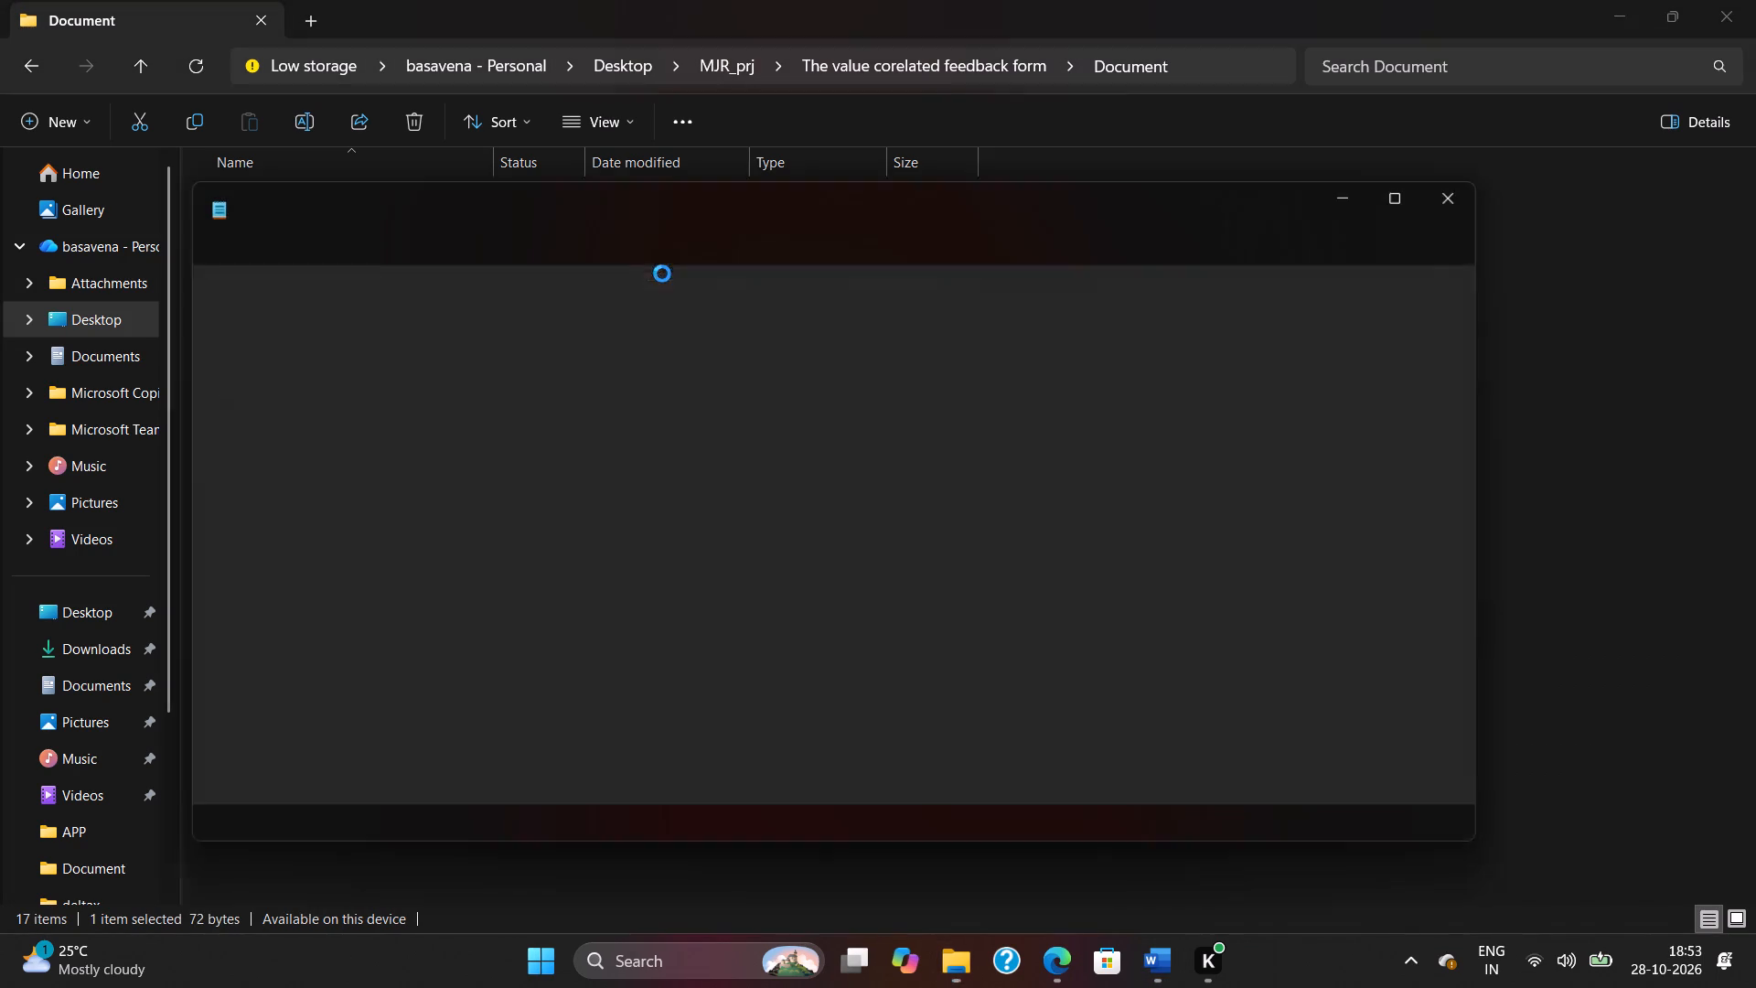
left_click(1451, 198)
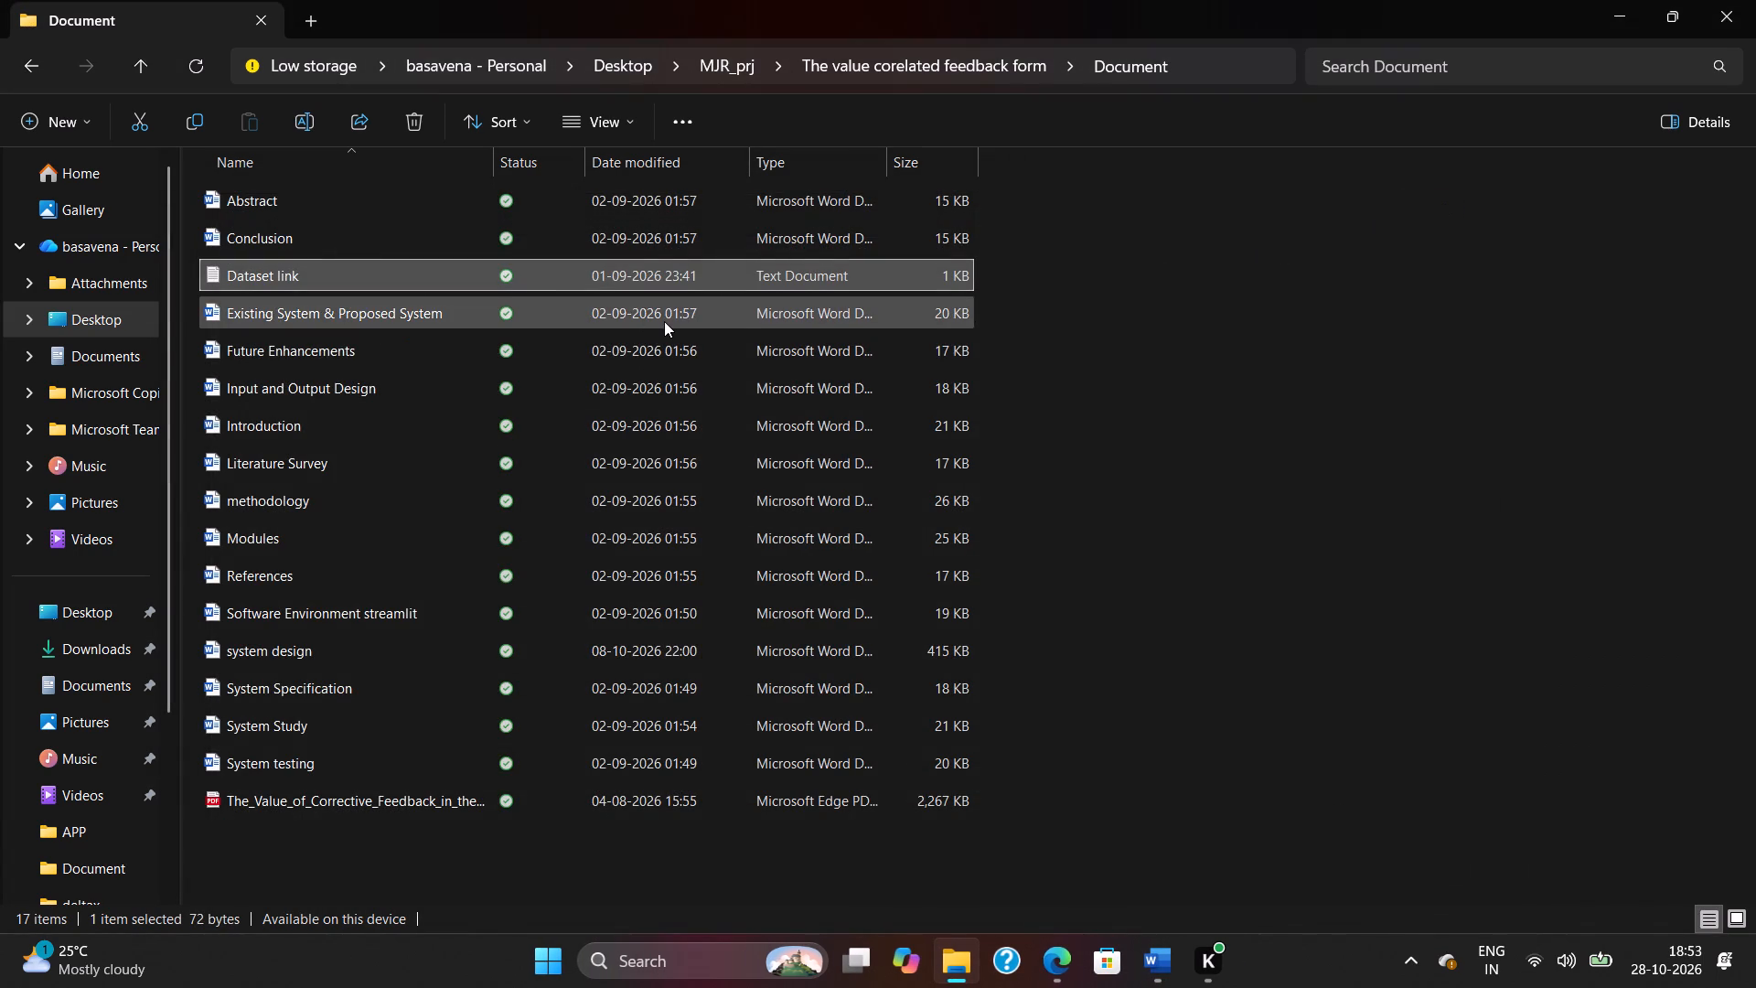
Open the Existing System & Proposed System document from the project folder, skim it through to the comparison table and close it.
double_click(665, 320)
scroll(757, 381, "down", 2)
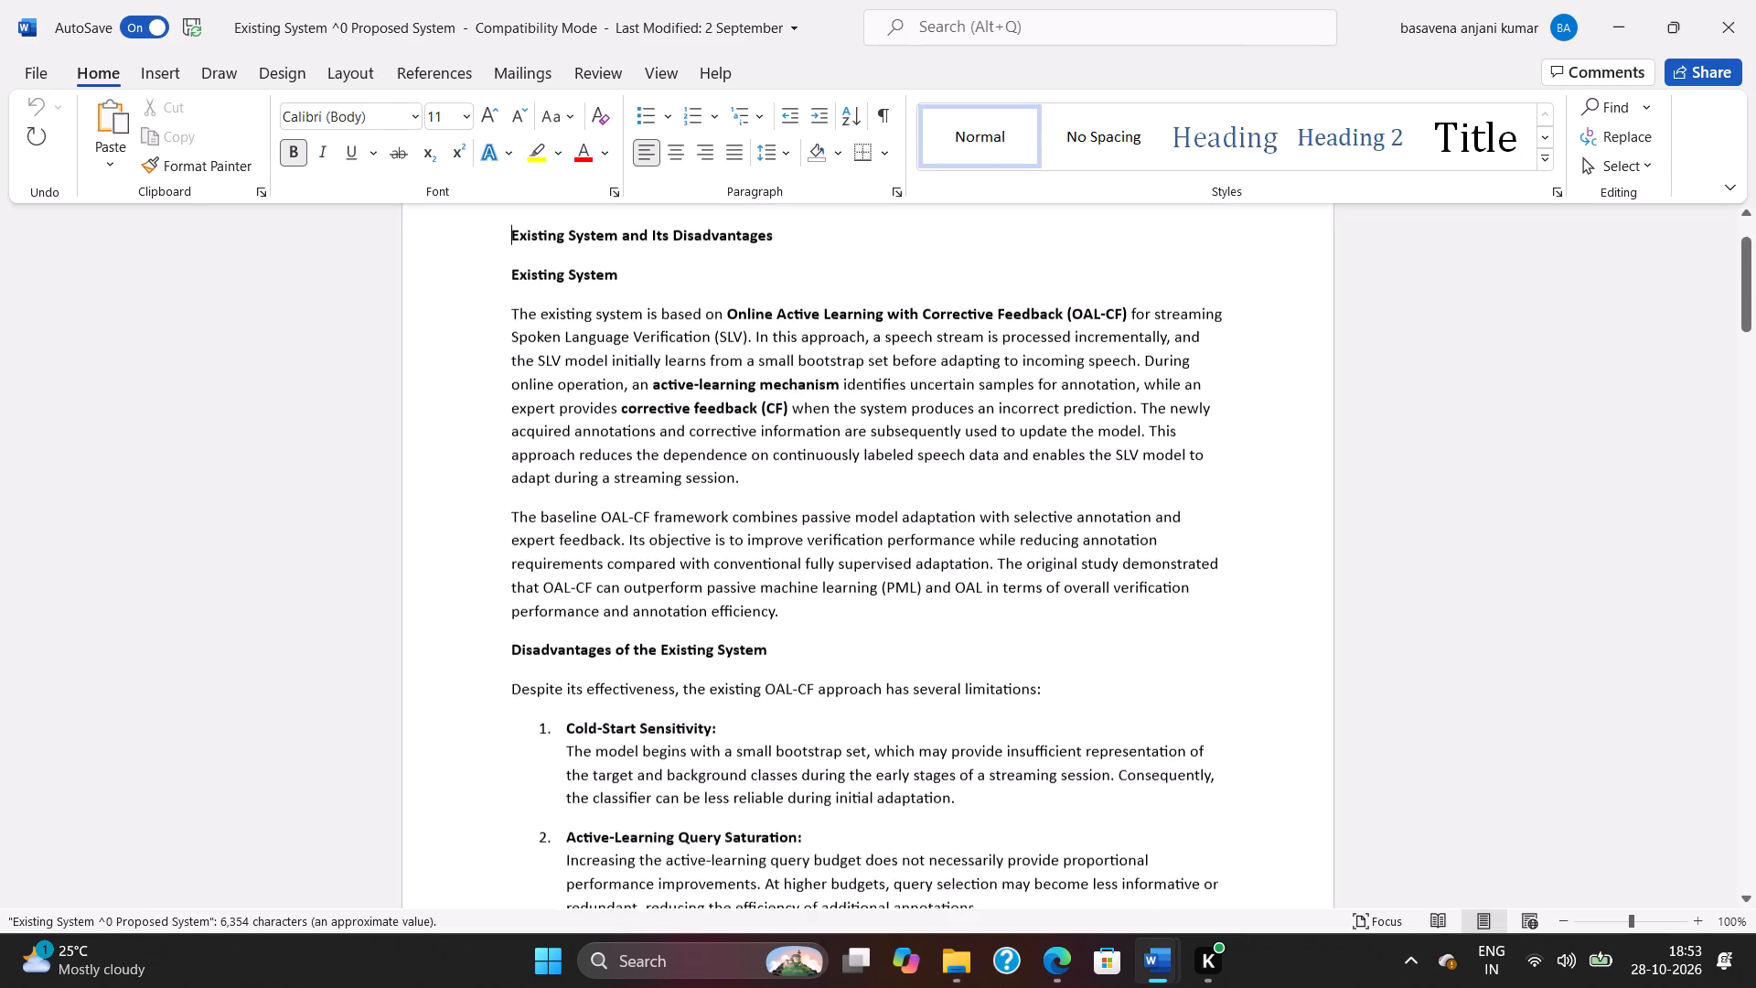
scroll(757, 380, "down", 19)
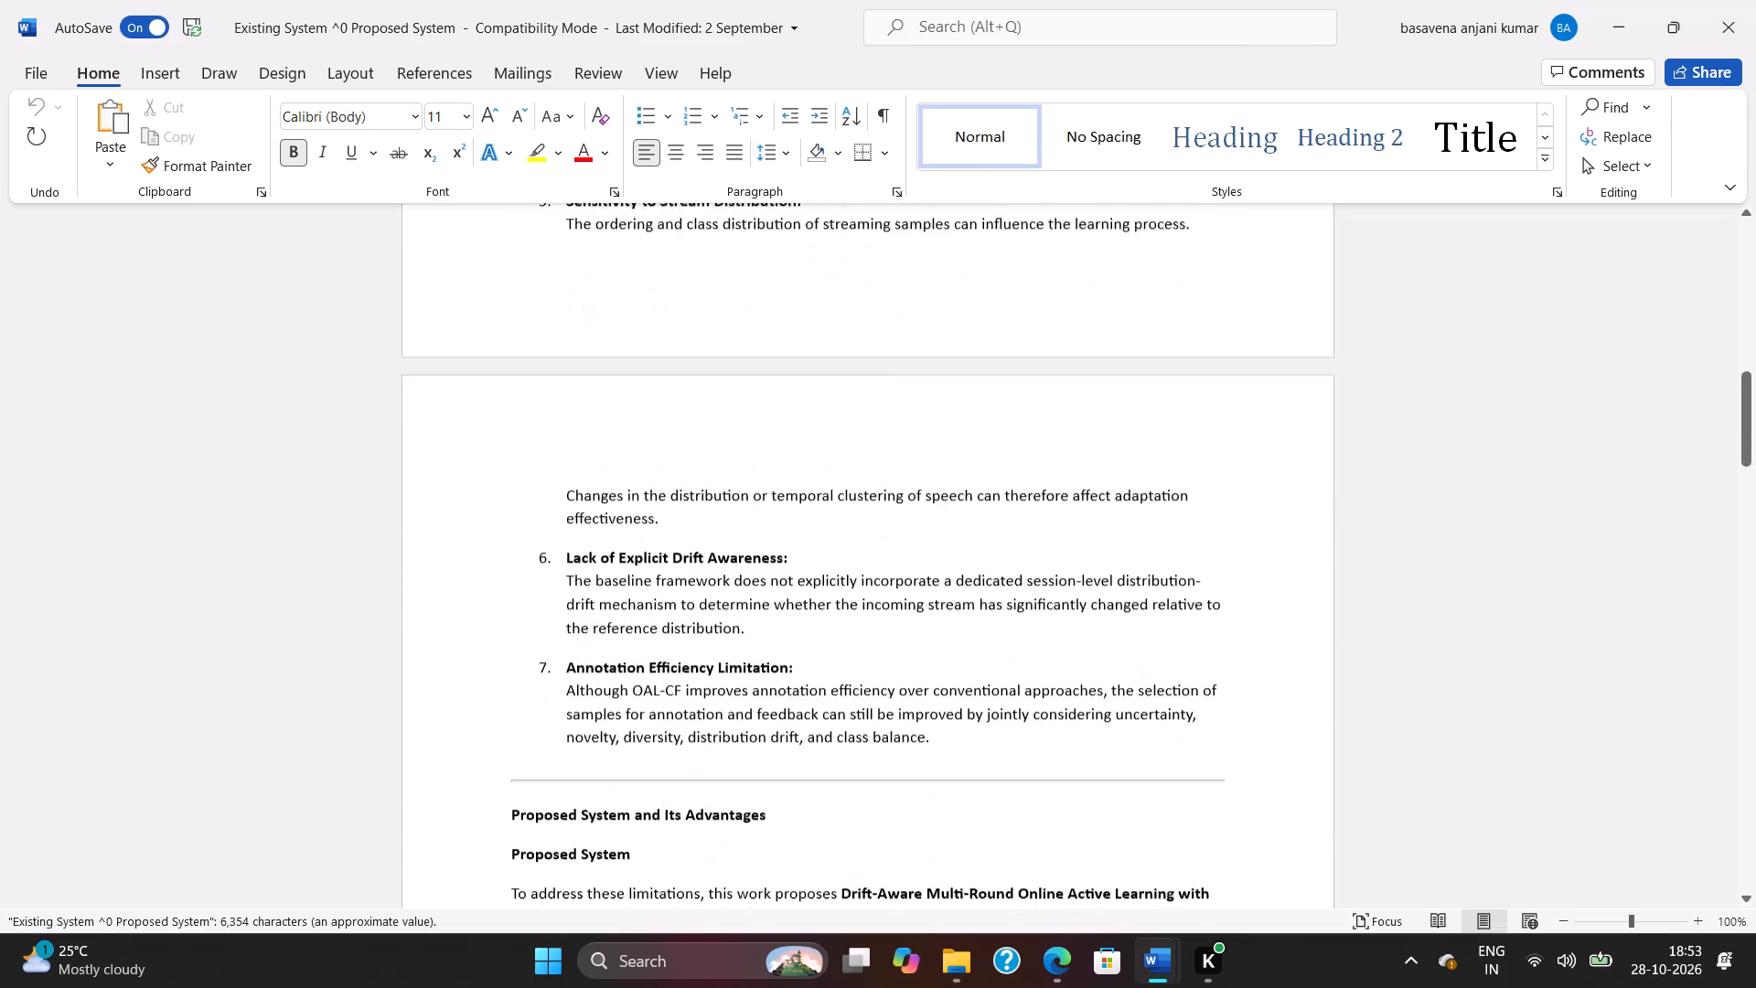
scroll(757, 378, "down", 20)
scroll(757, 378, "down", 3)
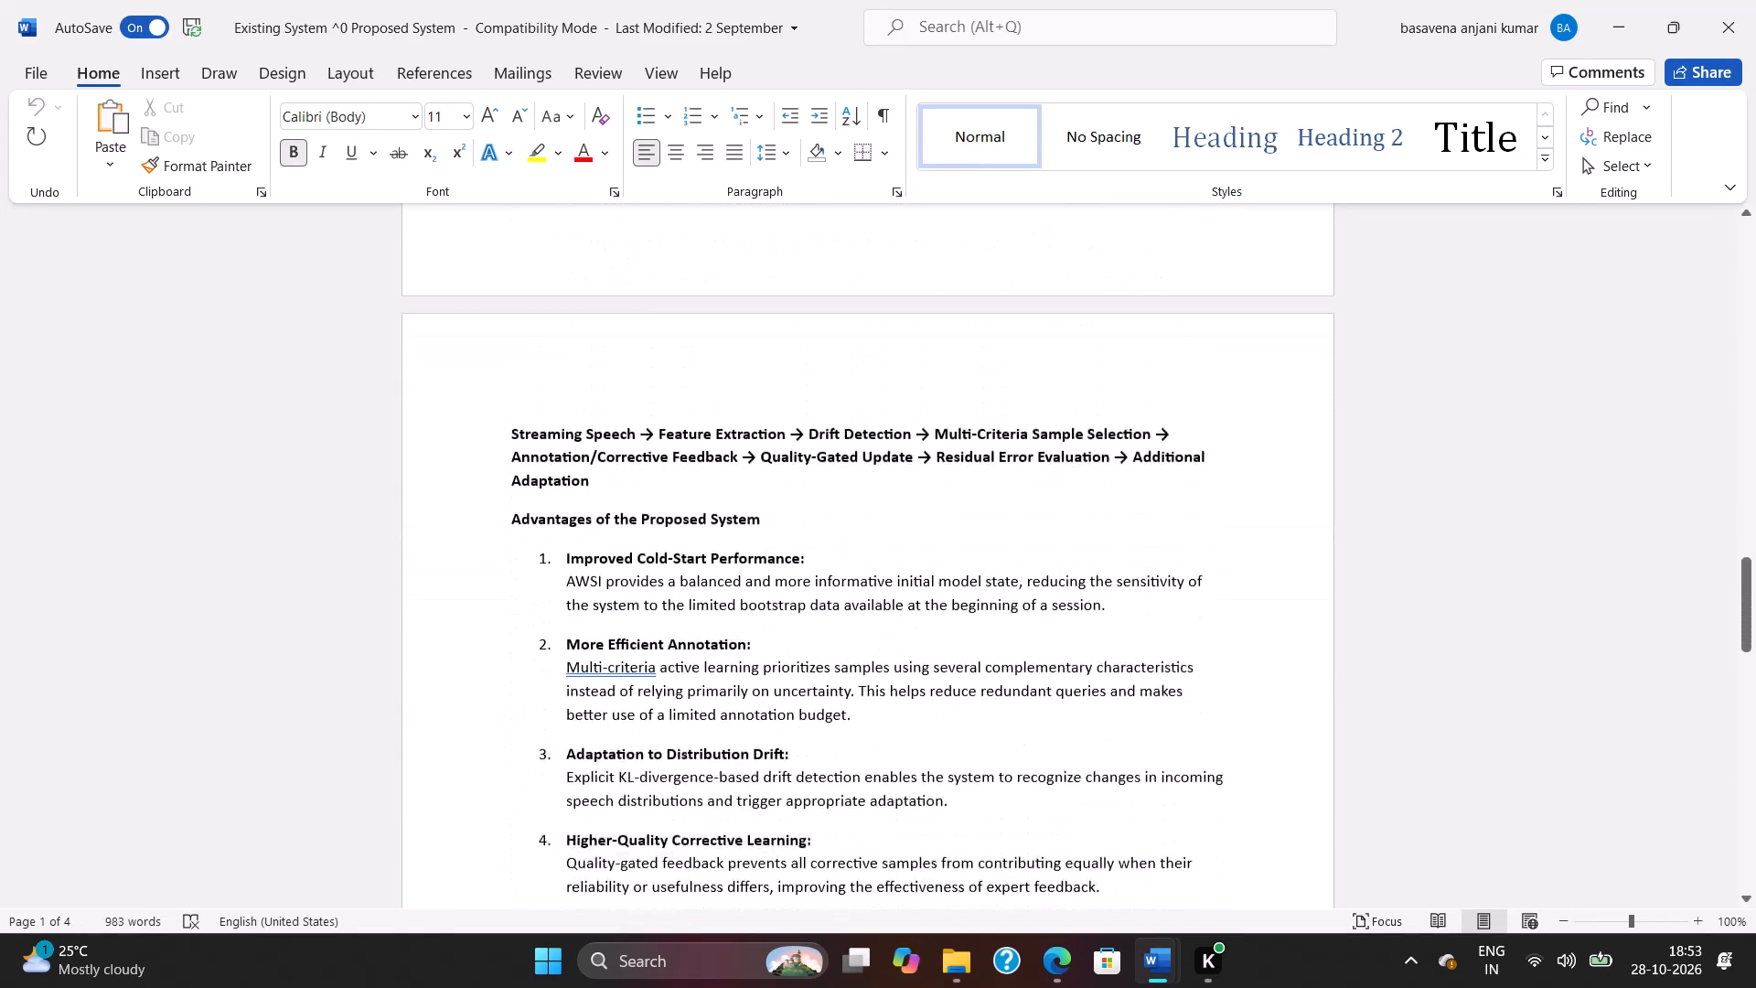
scroll(758, 373, "down", 20)
scroll(758, 373, "down", 2)
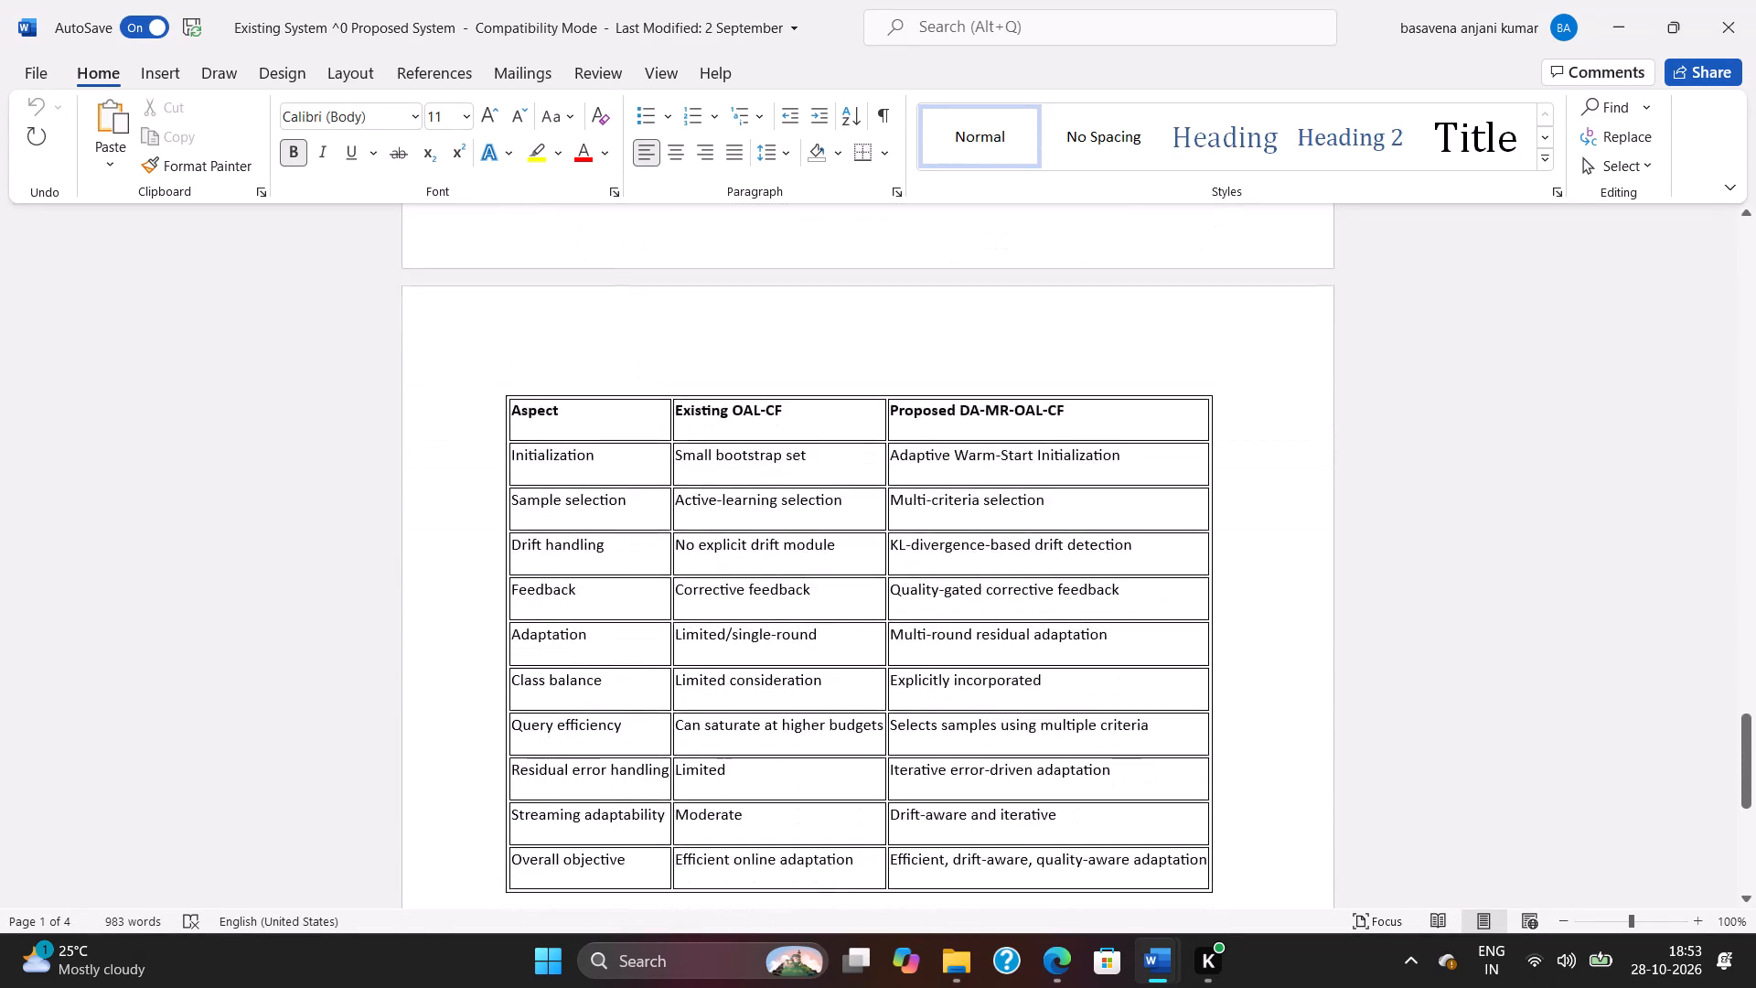
scroll(758, 370, "down", 10)
left_click(1755, 0)
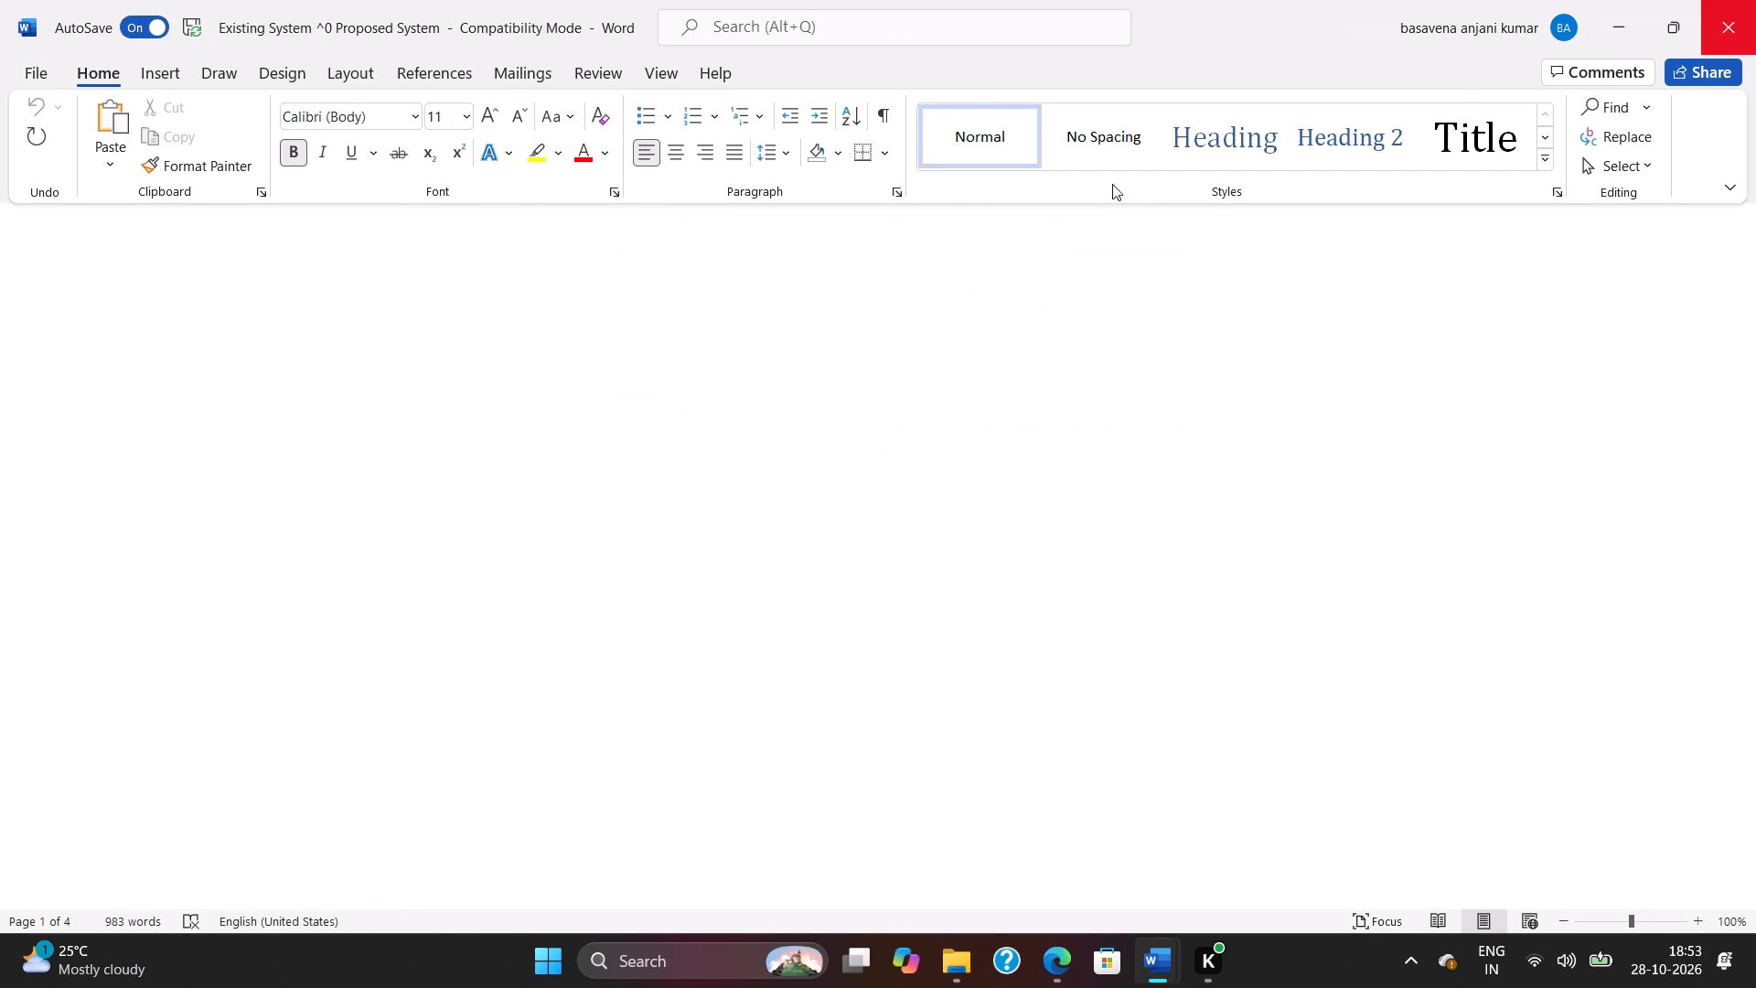
Open the Future Enhancements document from the project folder, look over its first page and close it.
key("alt+Tab")
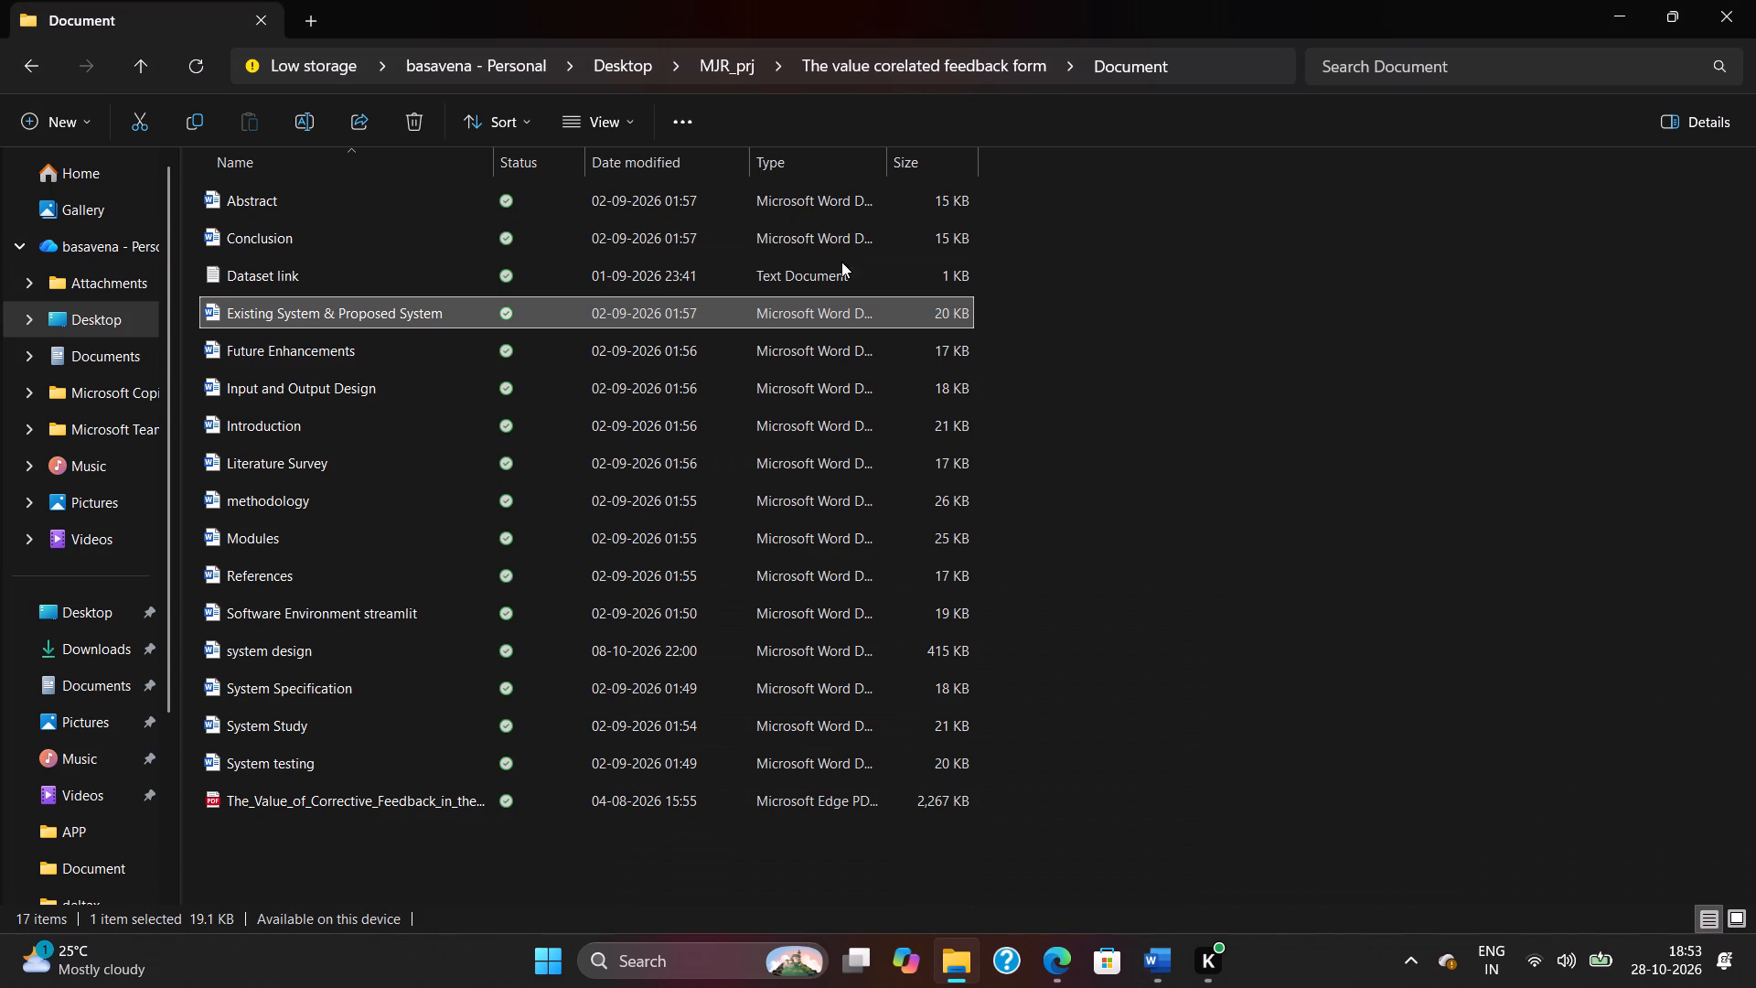
double_click(692, 360)
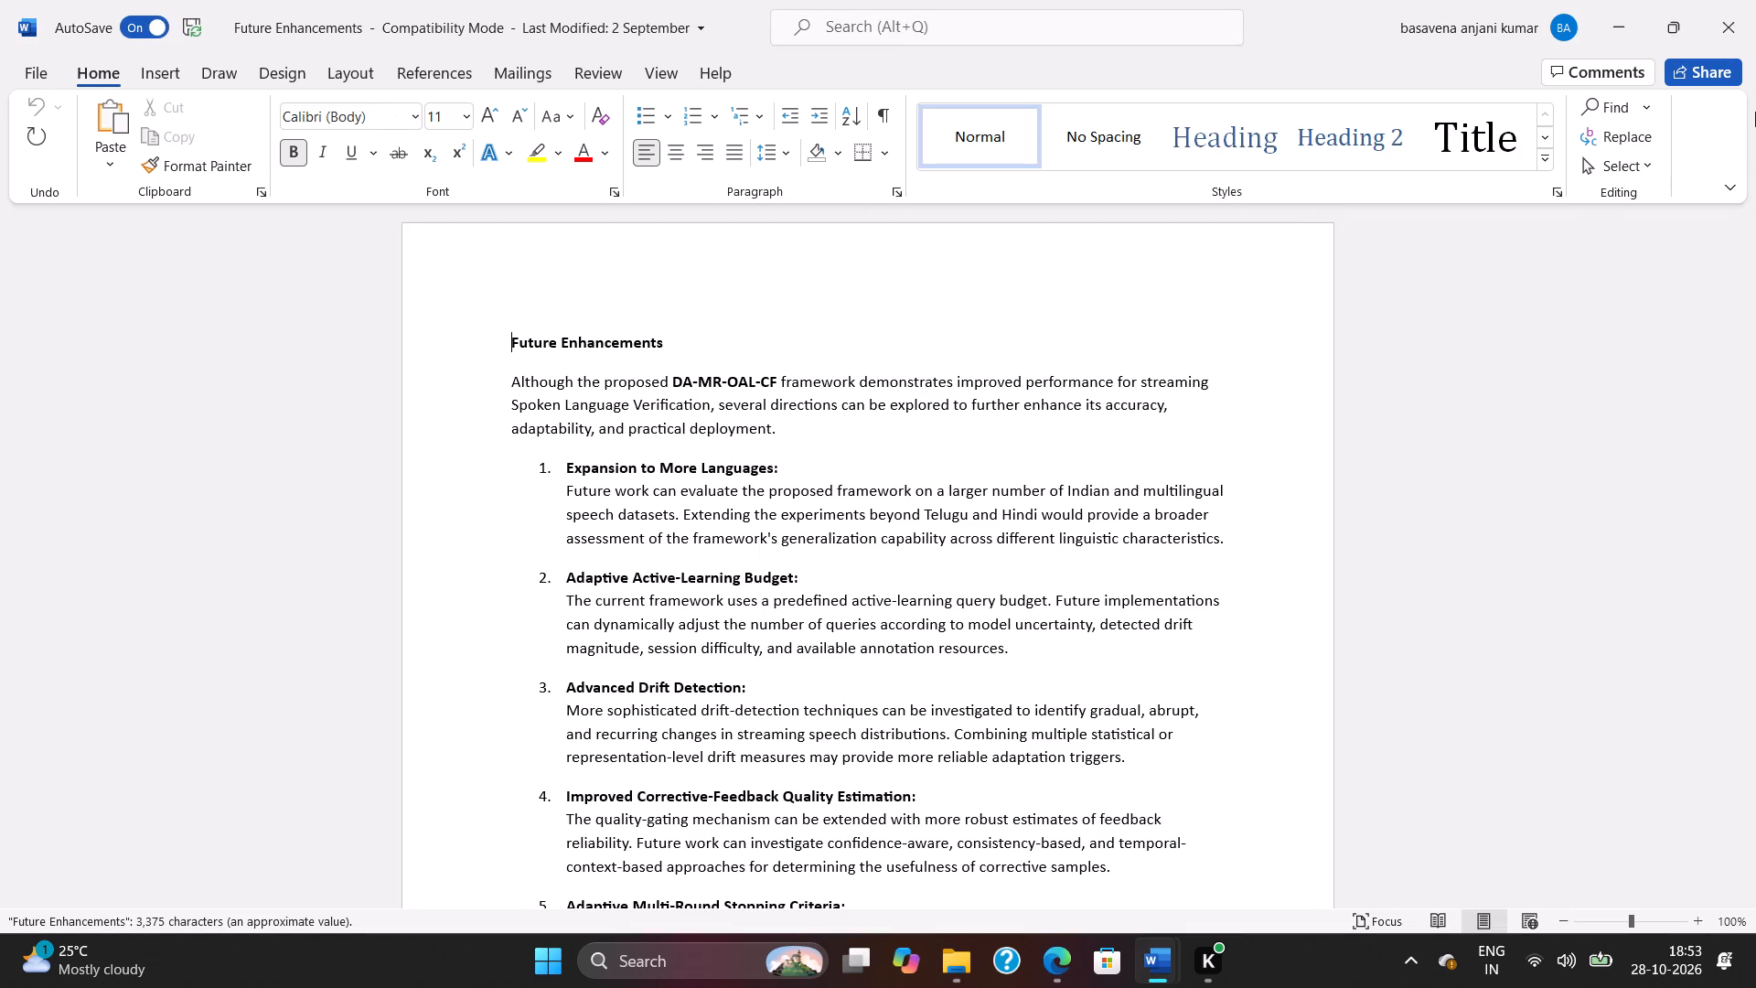
left_click(1723, 38)
Reopen the Input and Output Design document from the project folder, skim the input and output sections to the end and close it.
key("alt+Tab")
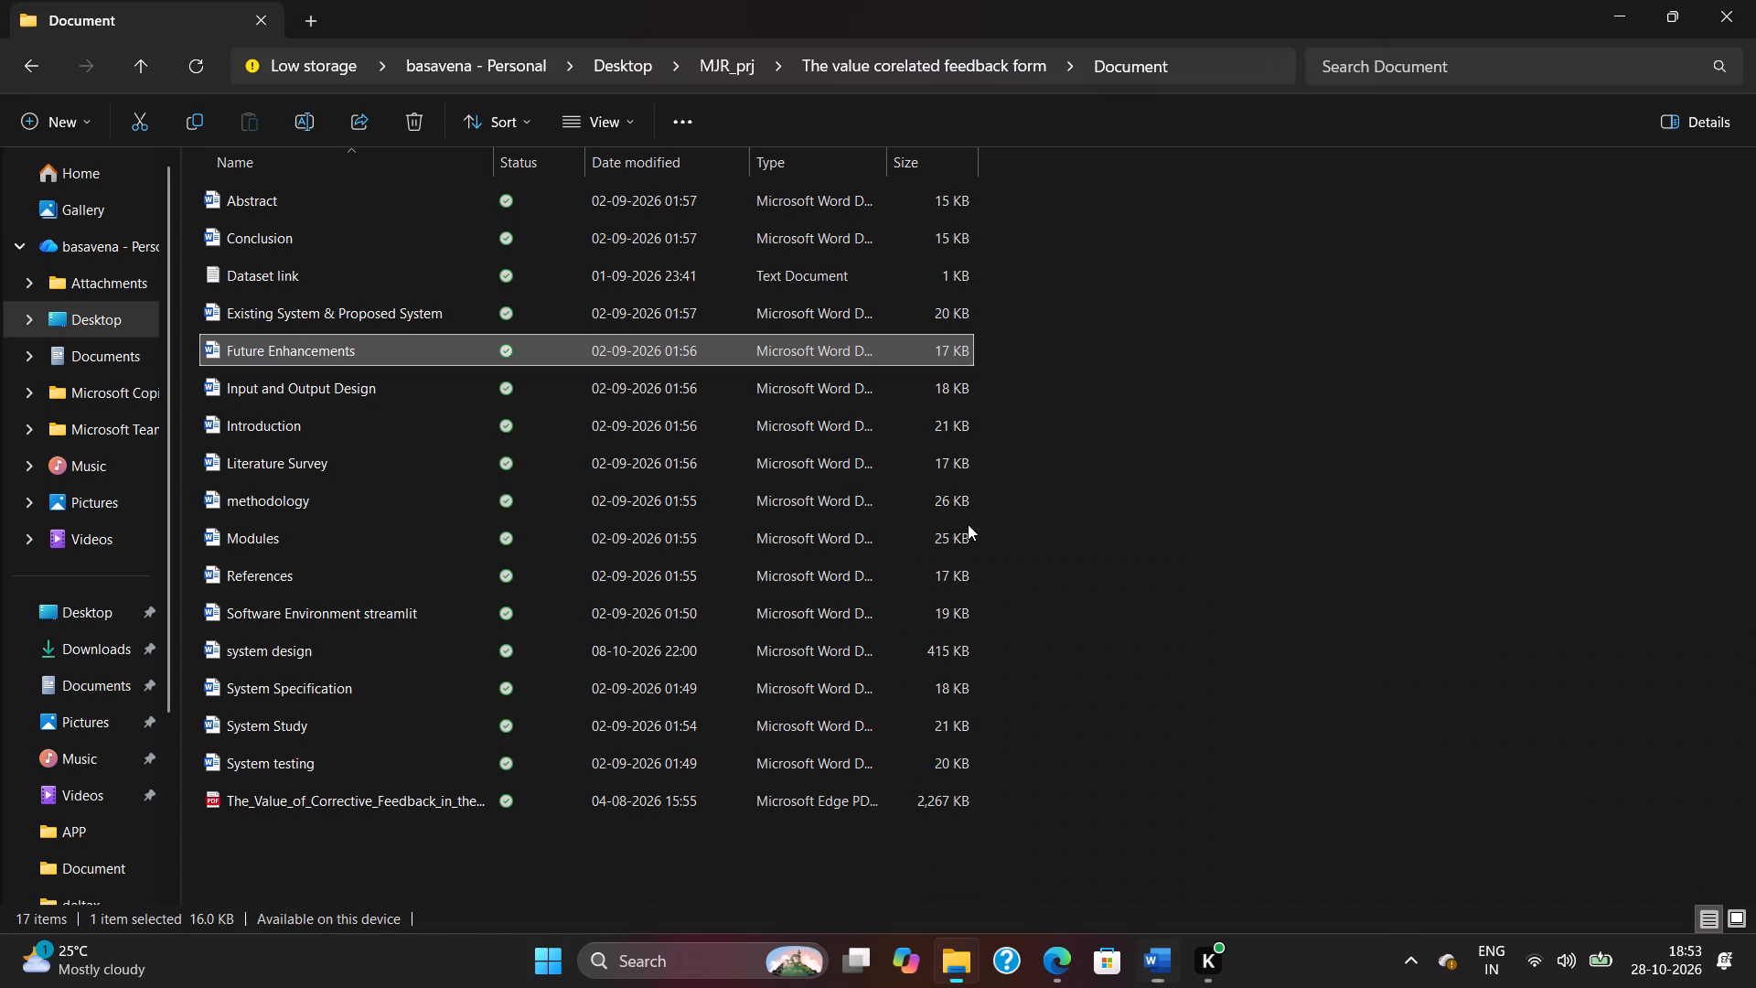
double_click(858, 381)
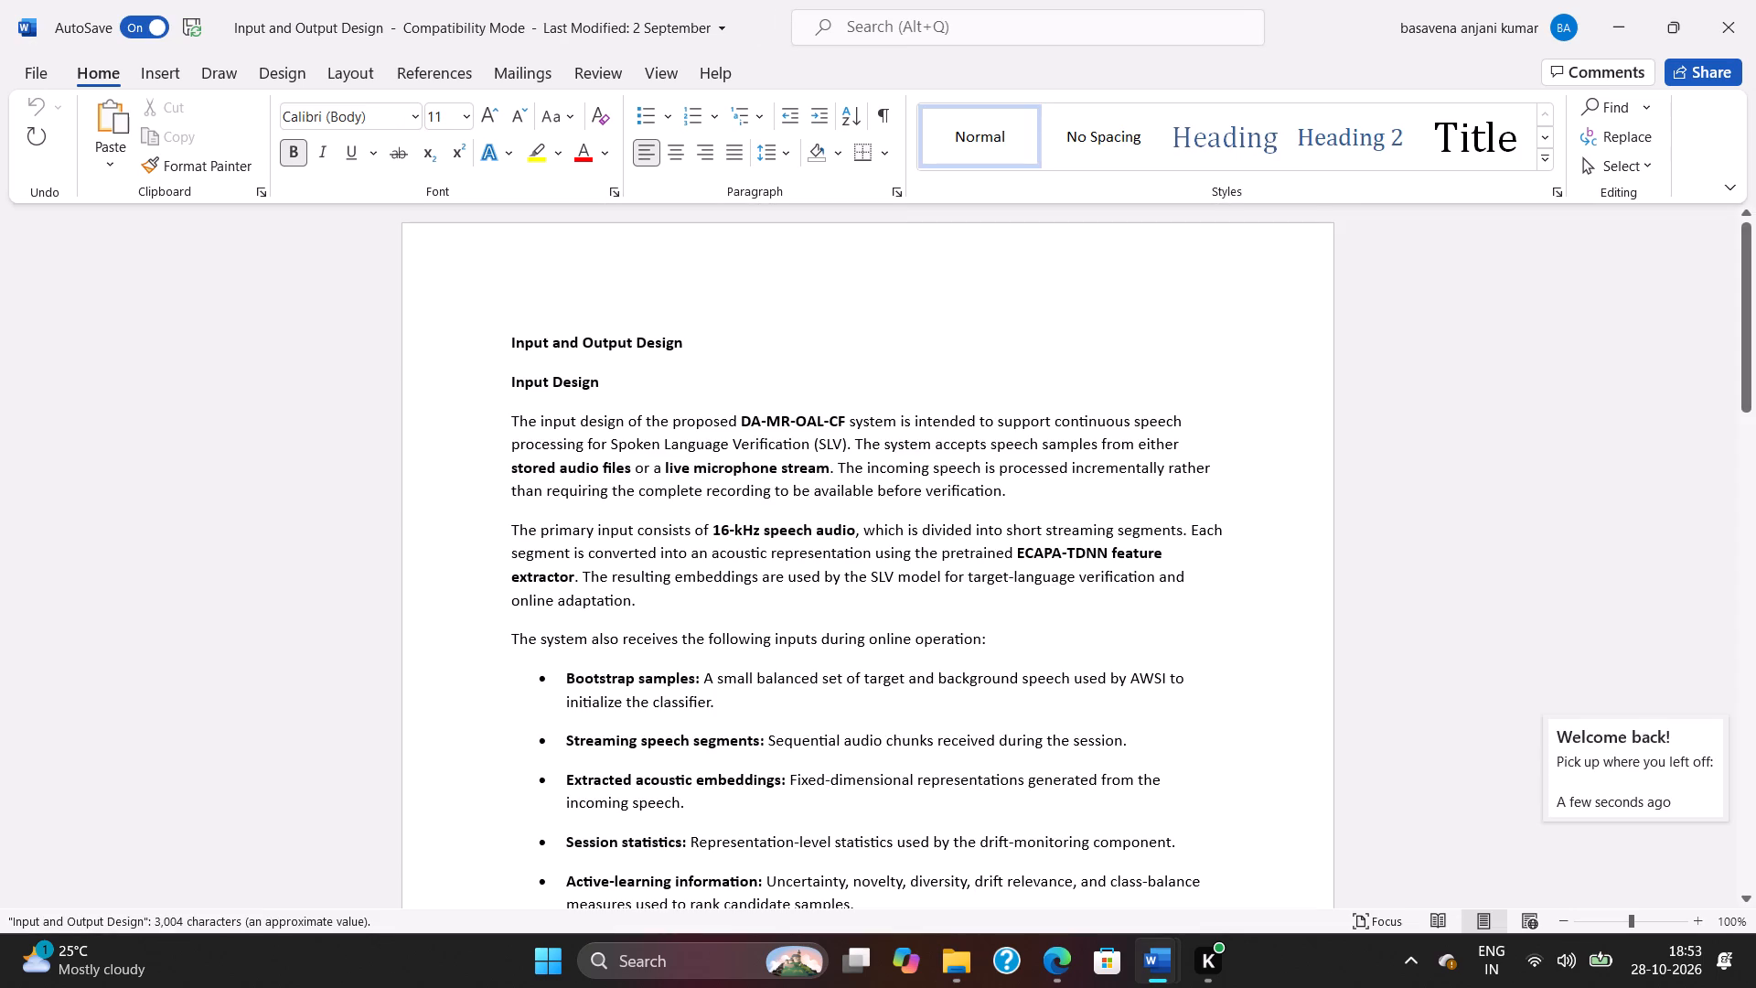
scroll(952, 470, "down", 7)
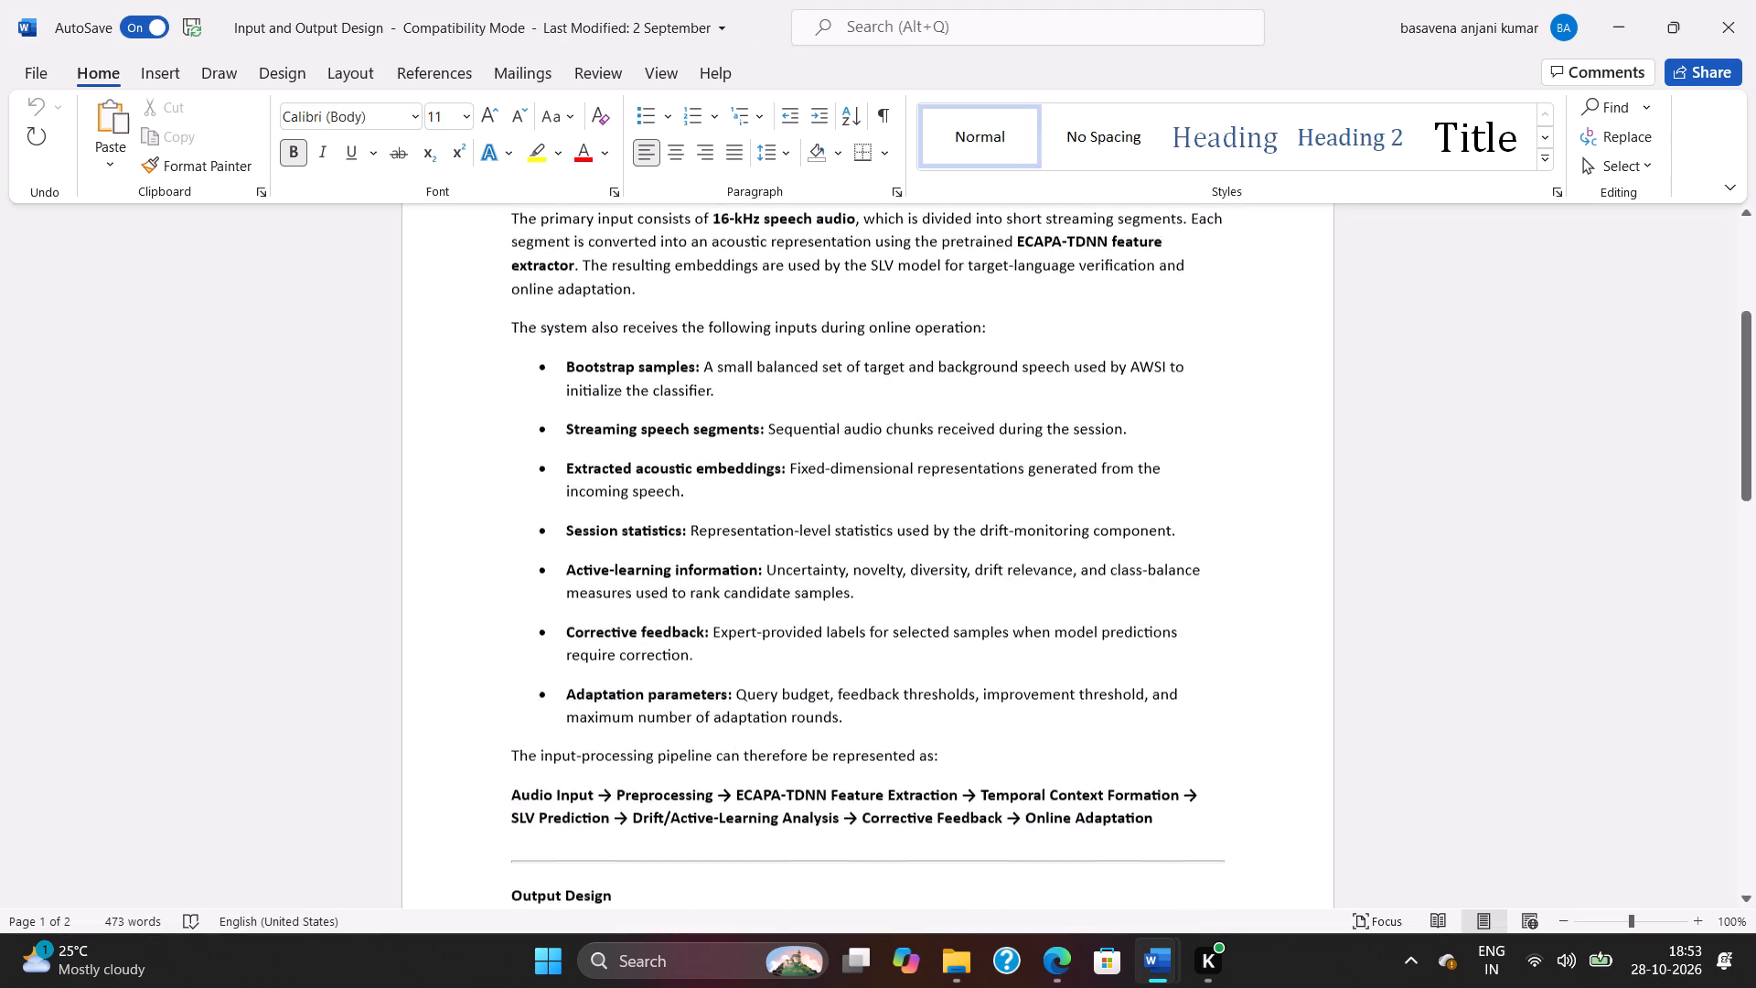
scroll(952, 470, "down", 17)
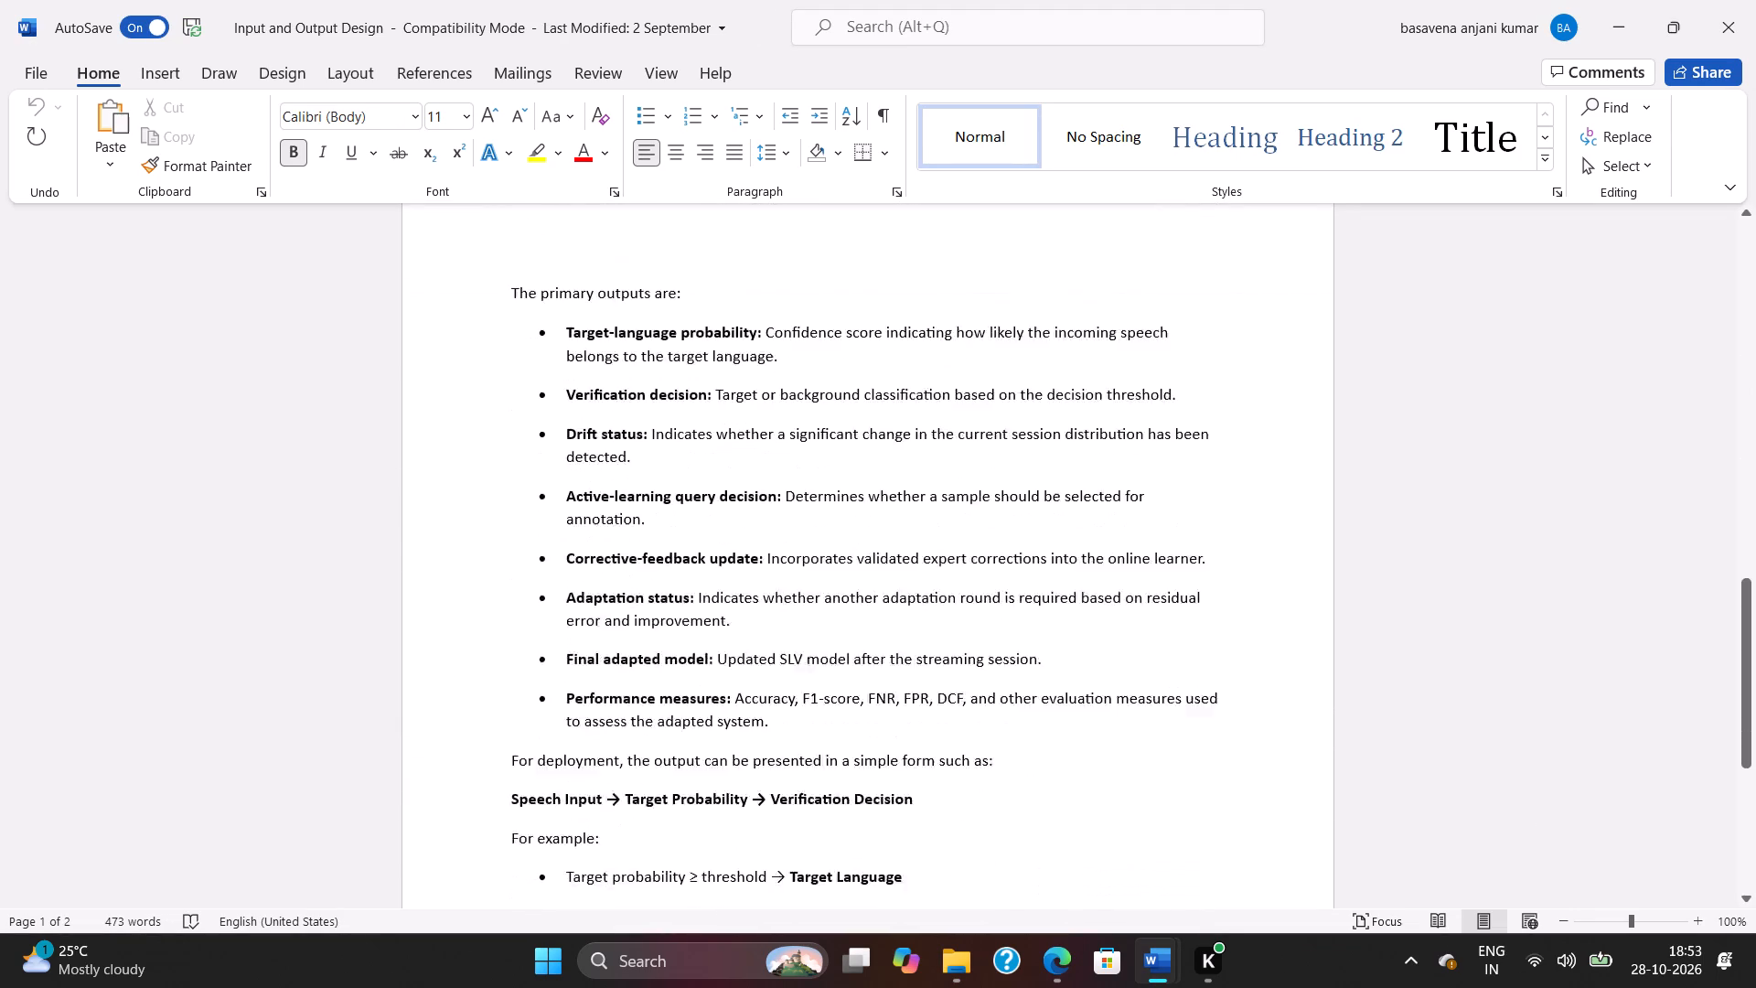
scroll(952, 470, "down", 13)
left_click_drag(1734, 0, 1724, 12)
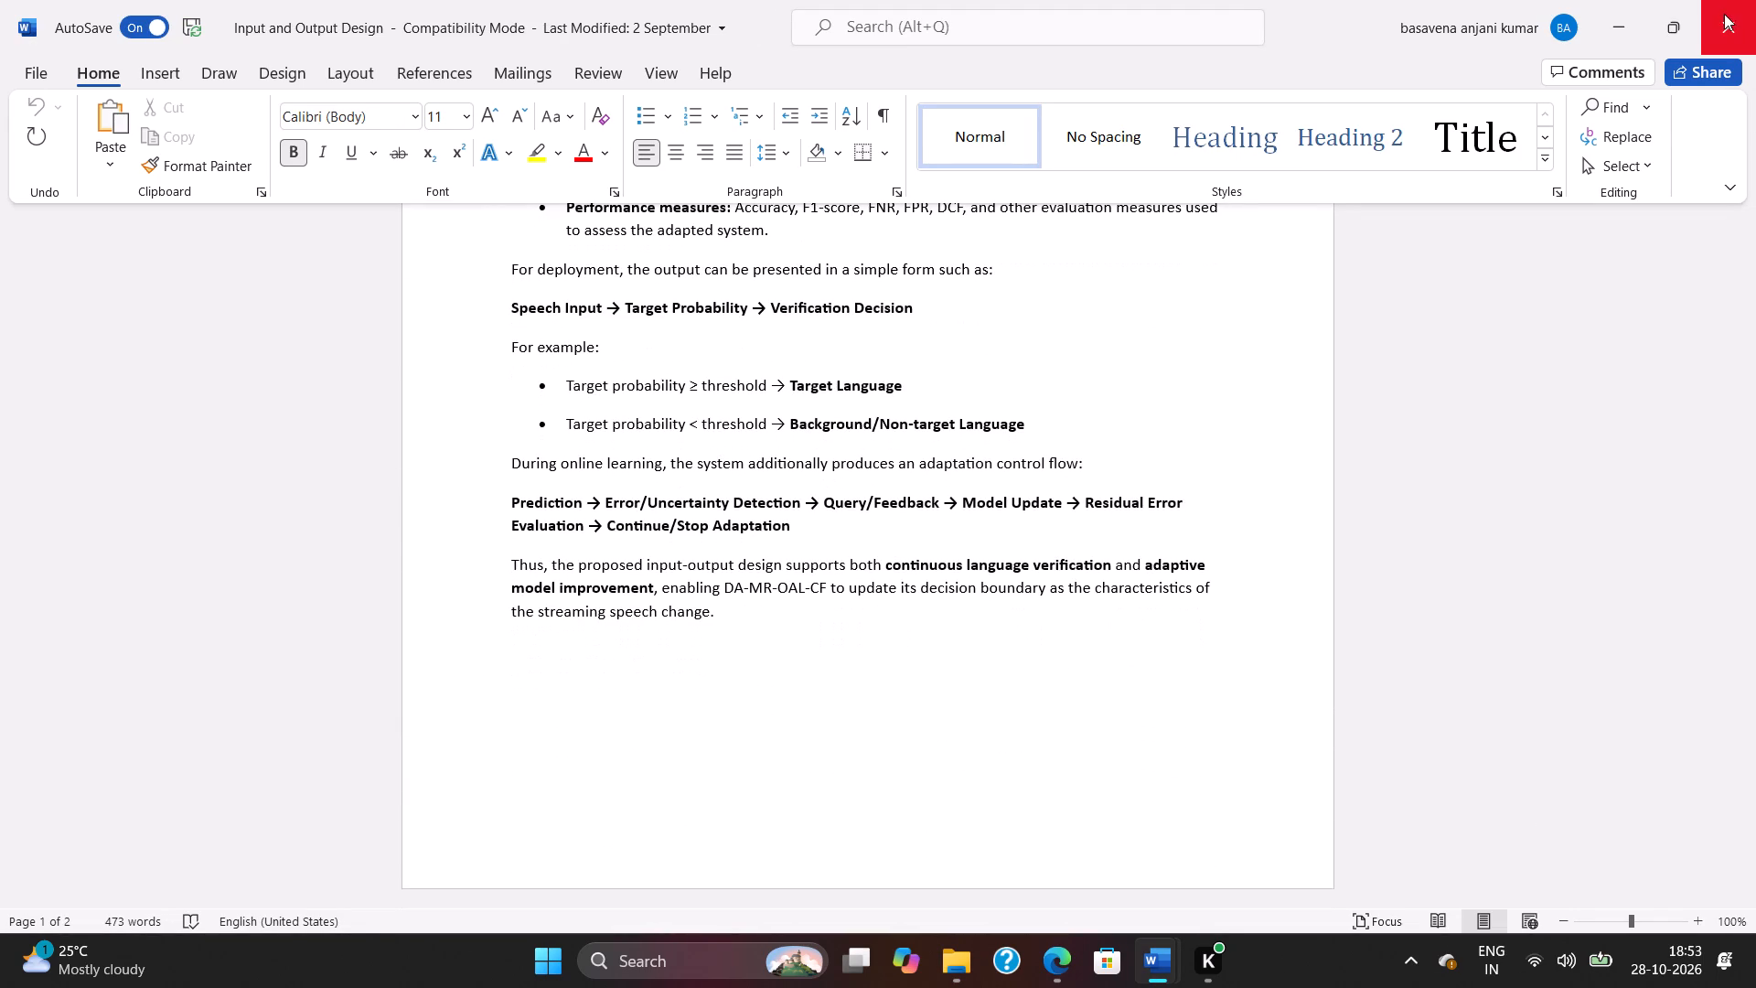
Open the Introduction document from the project folder, skim it through to the closing summary and close it.
key("alt+Tab")
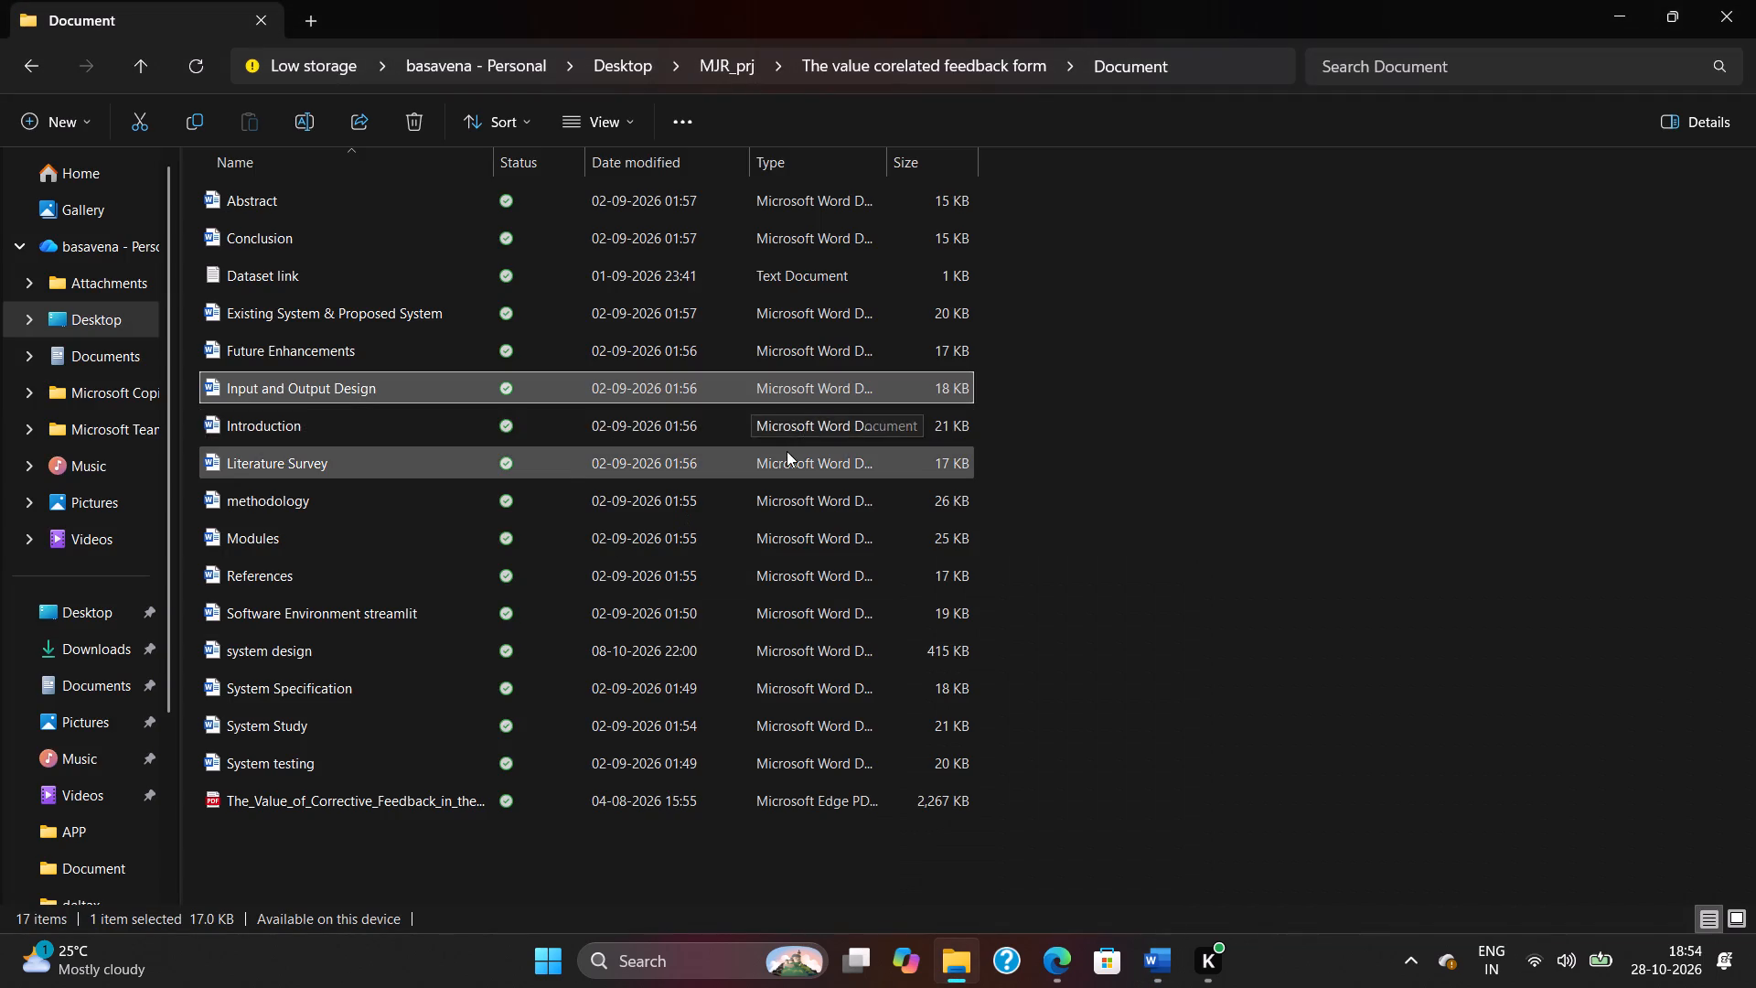
double_click(824, 418)
scroll(1082, 435, "down", 3)
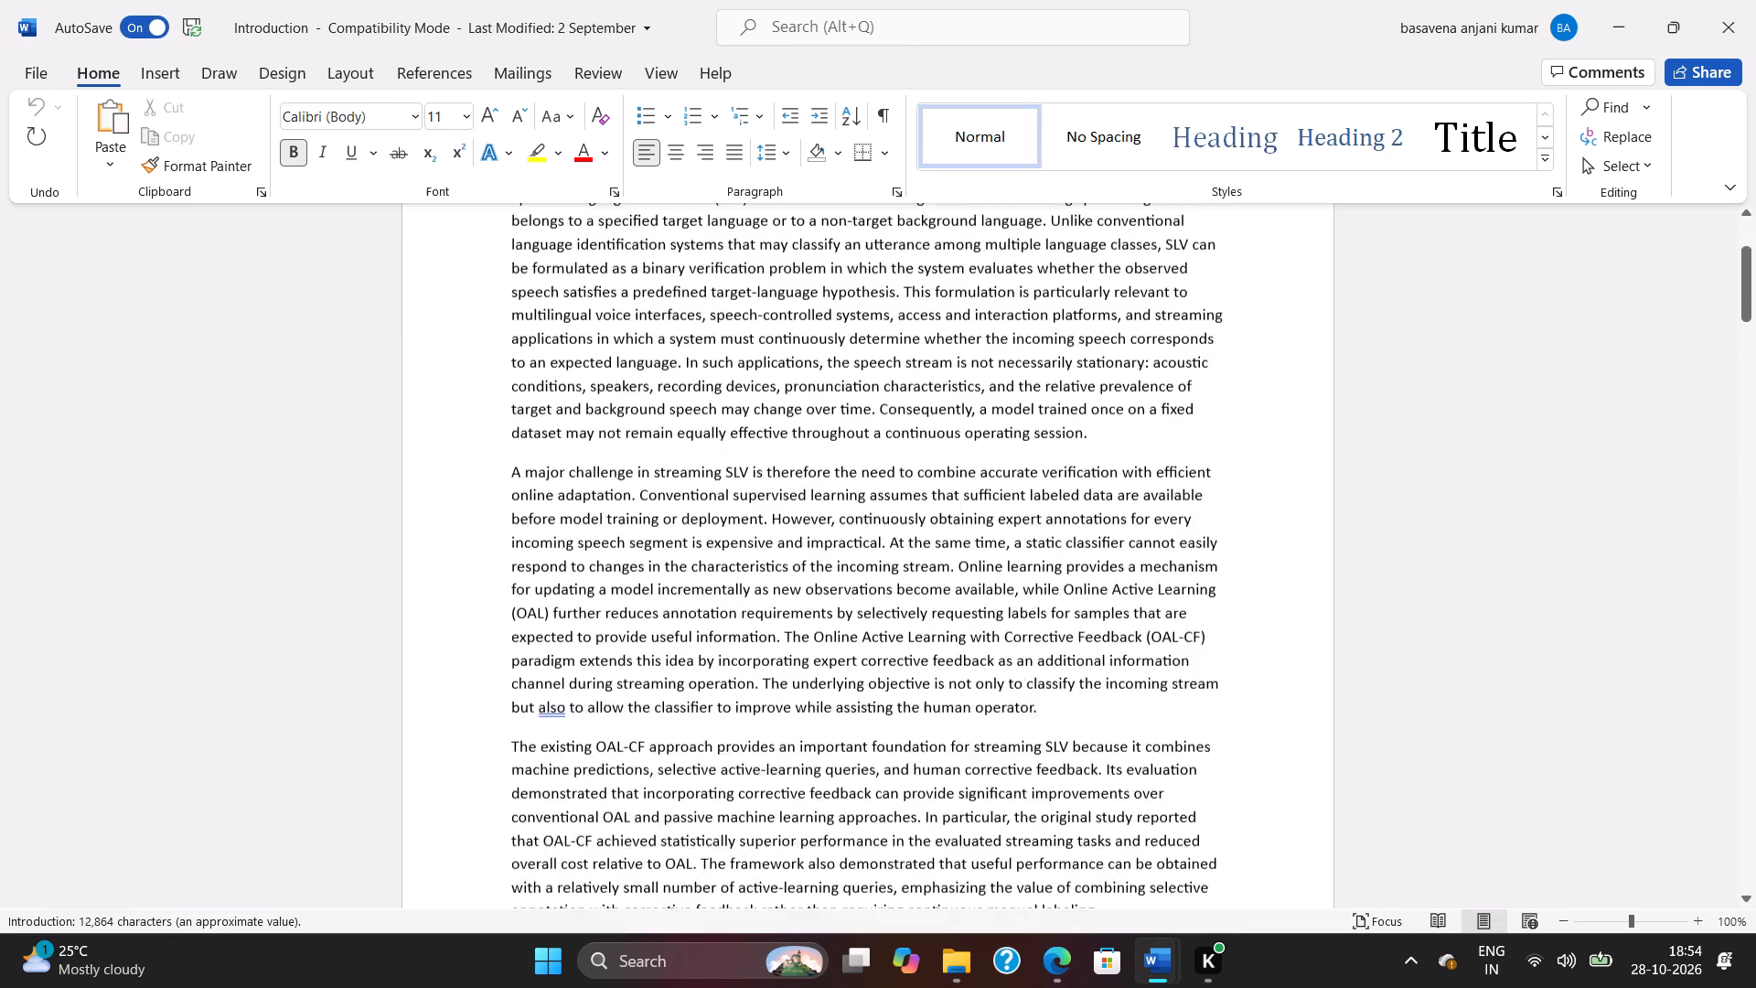
scroll(1082, 433, "down", 15)
scroll(1092, 416, "down", 7)
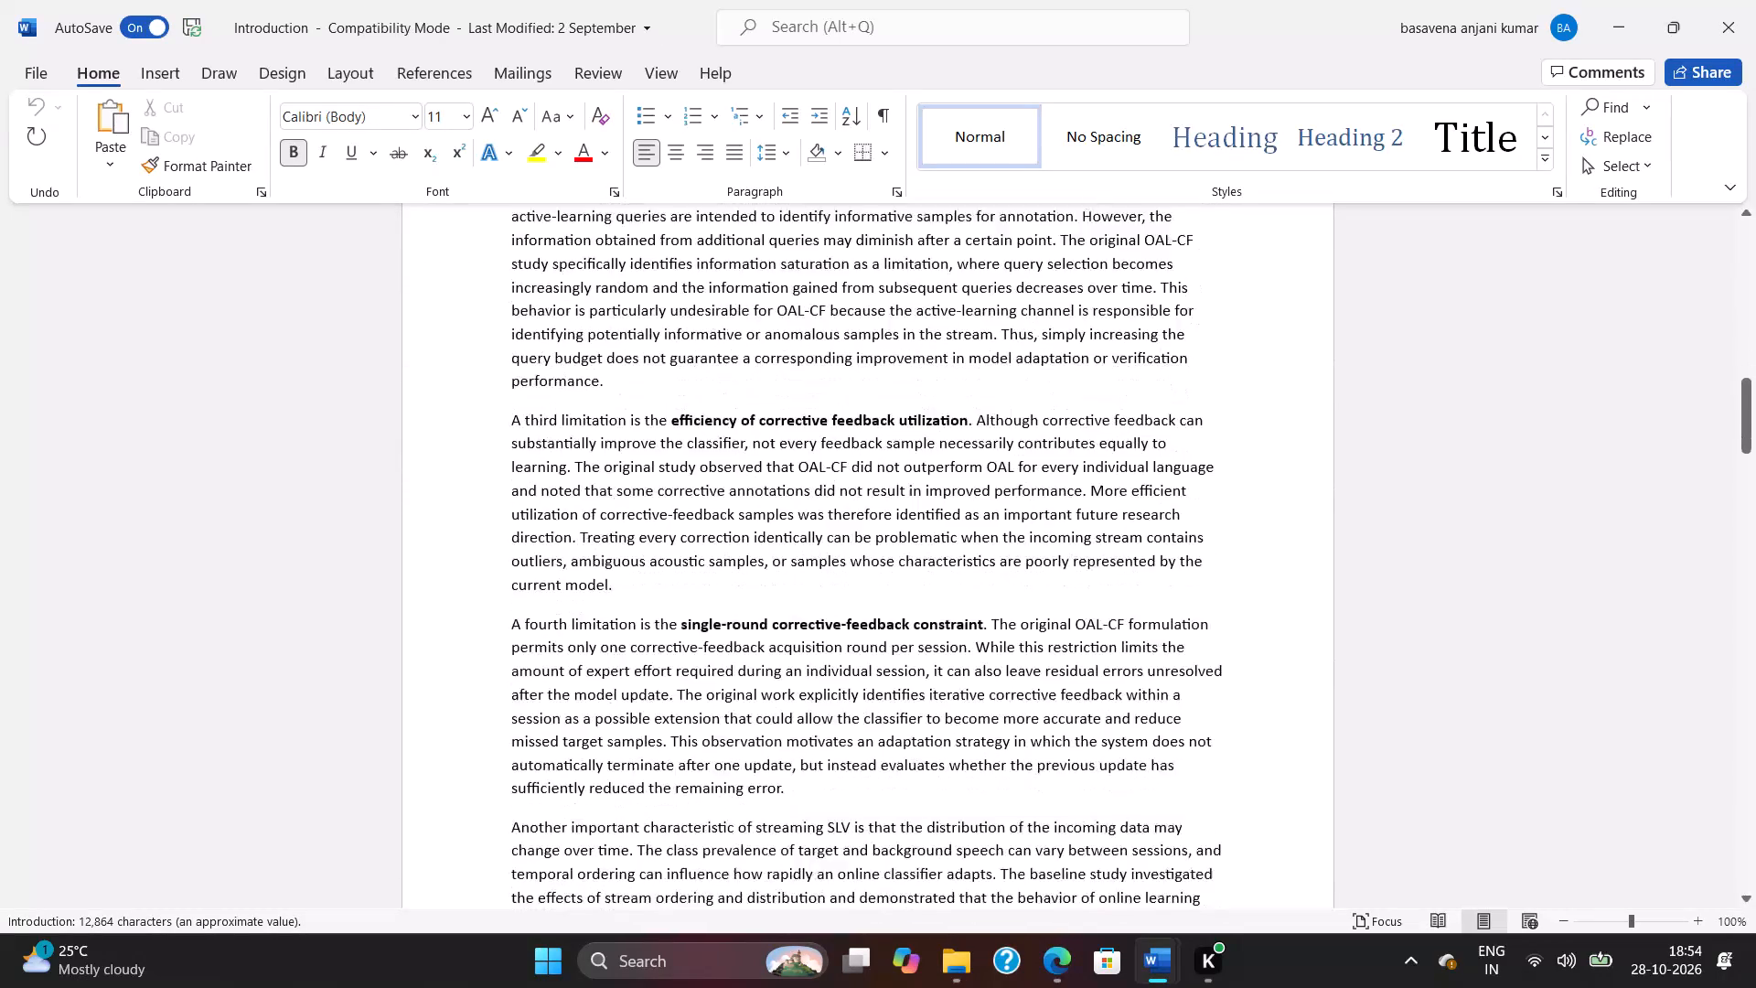
scroll(1092, 415, "down", 19)
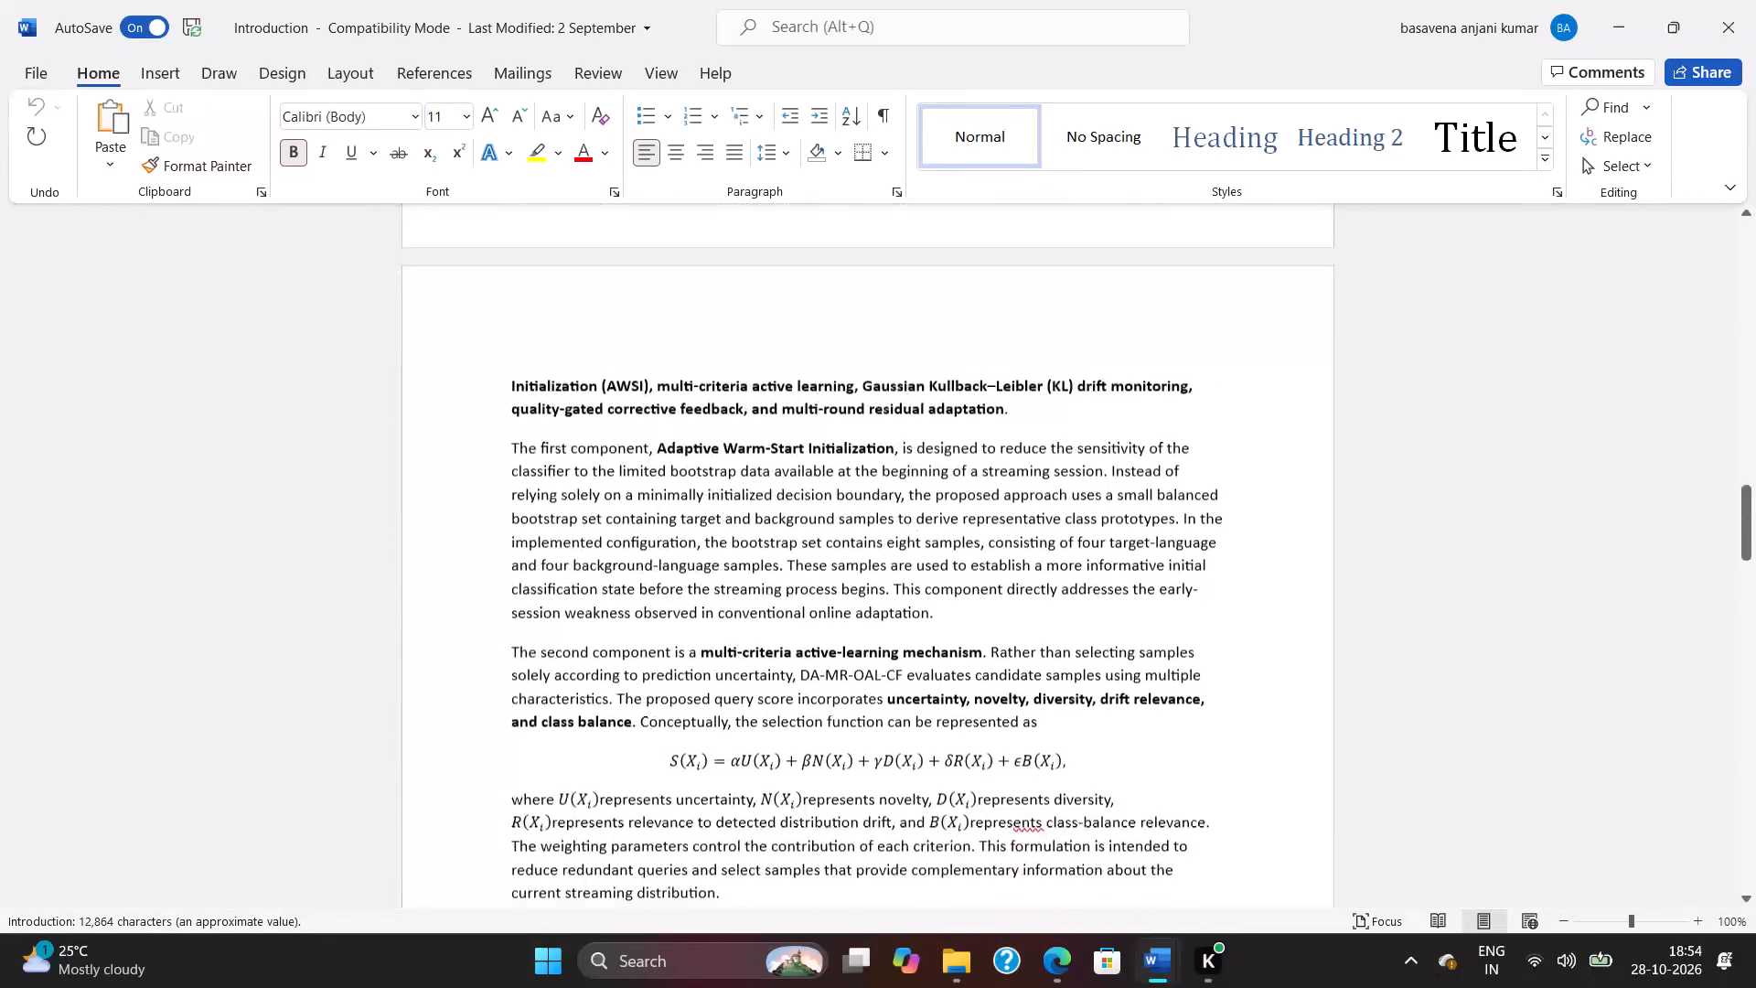
scroll(1094, 411, "down", 19)
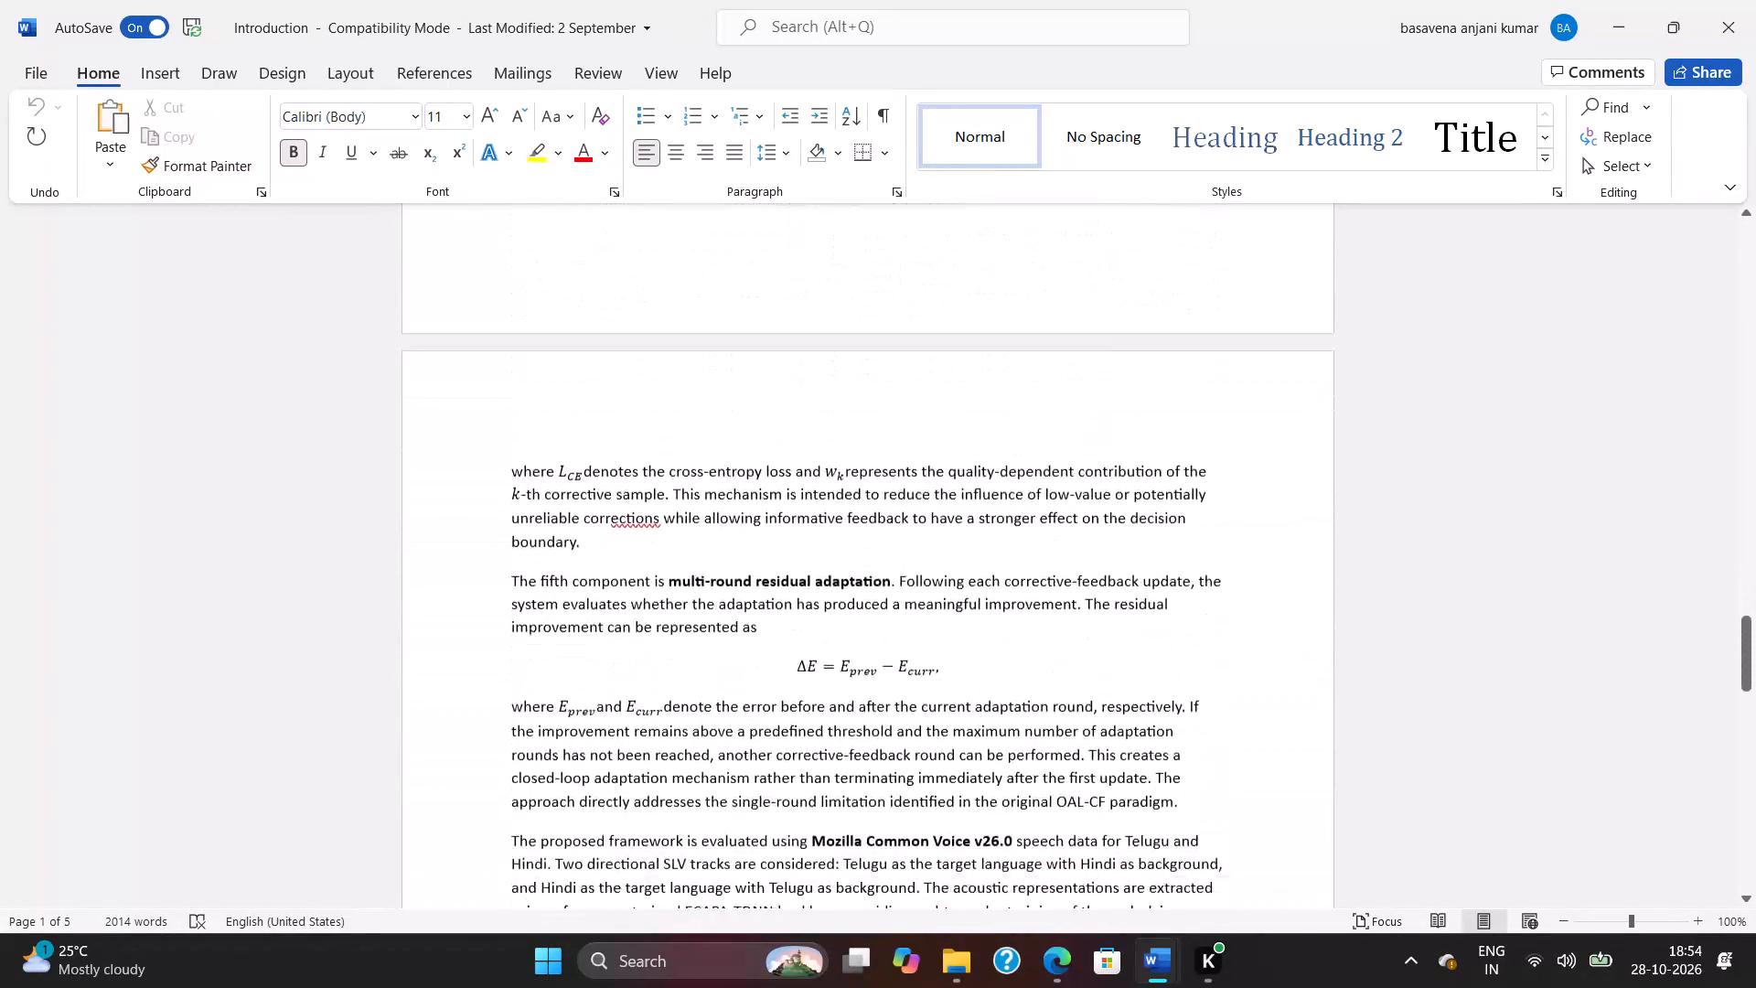
scroll(1094, 410, "down", 19)
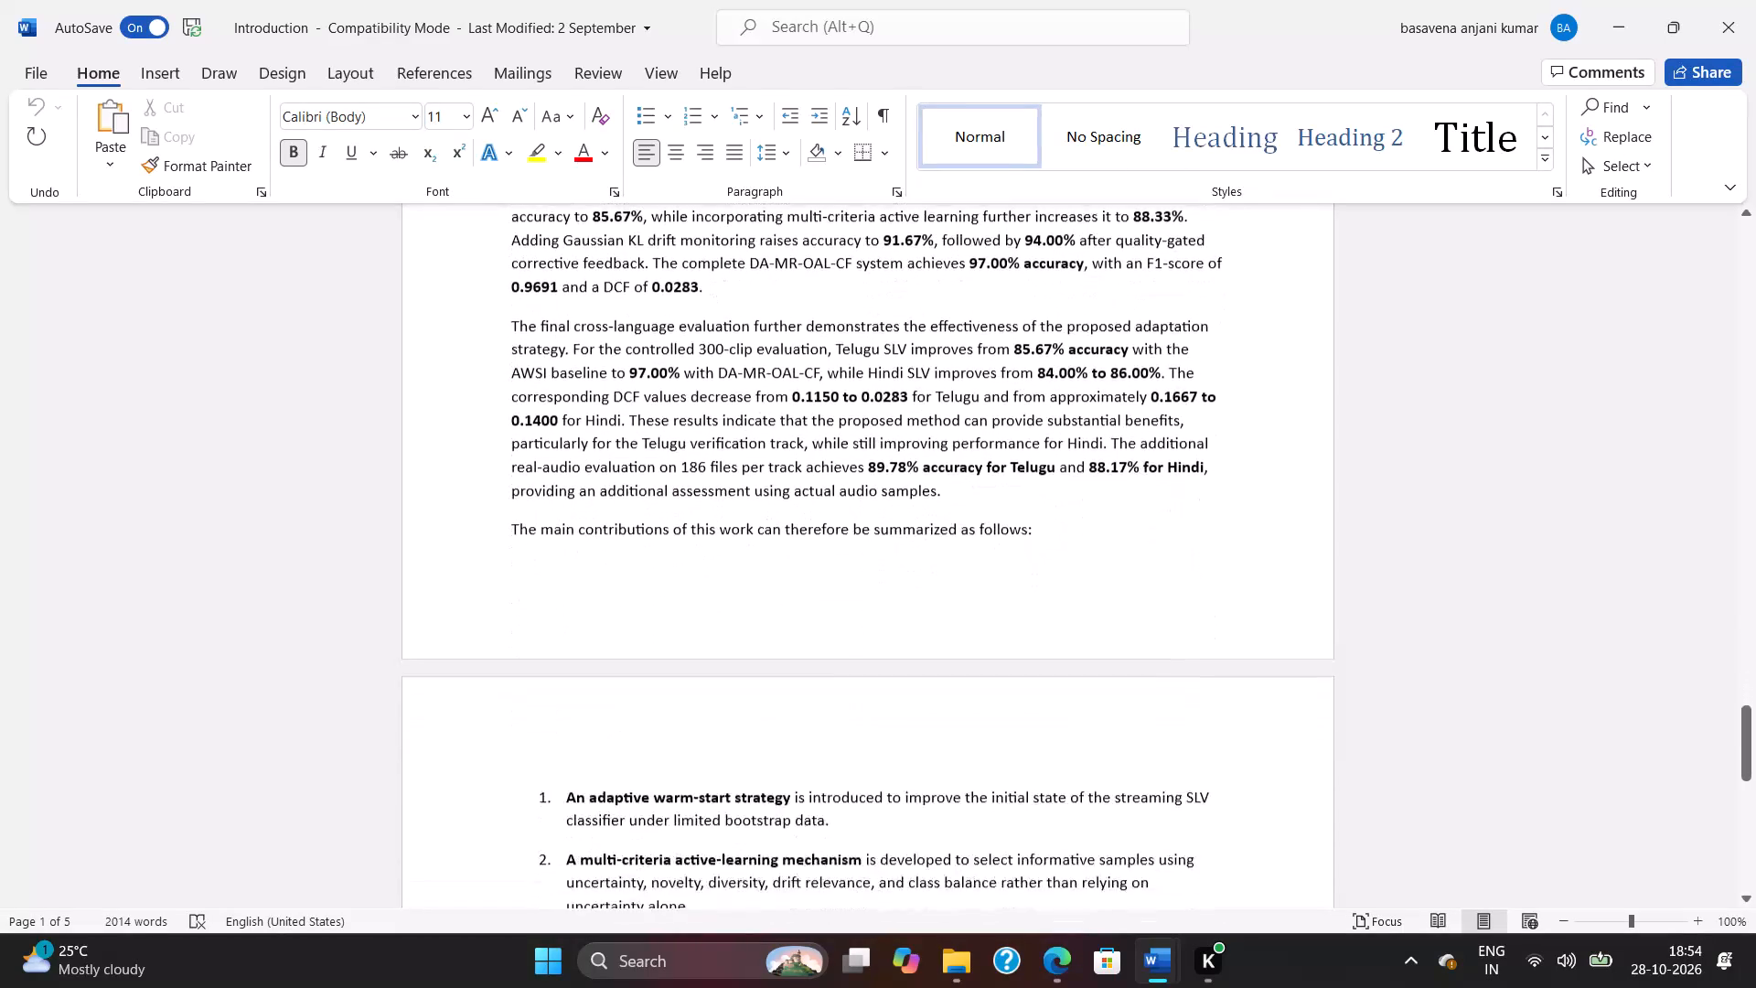
scroll(1097, 408, "down", 19)
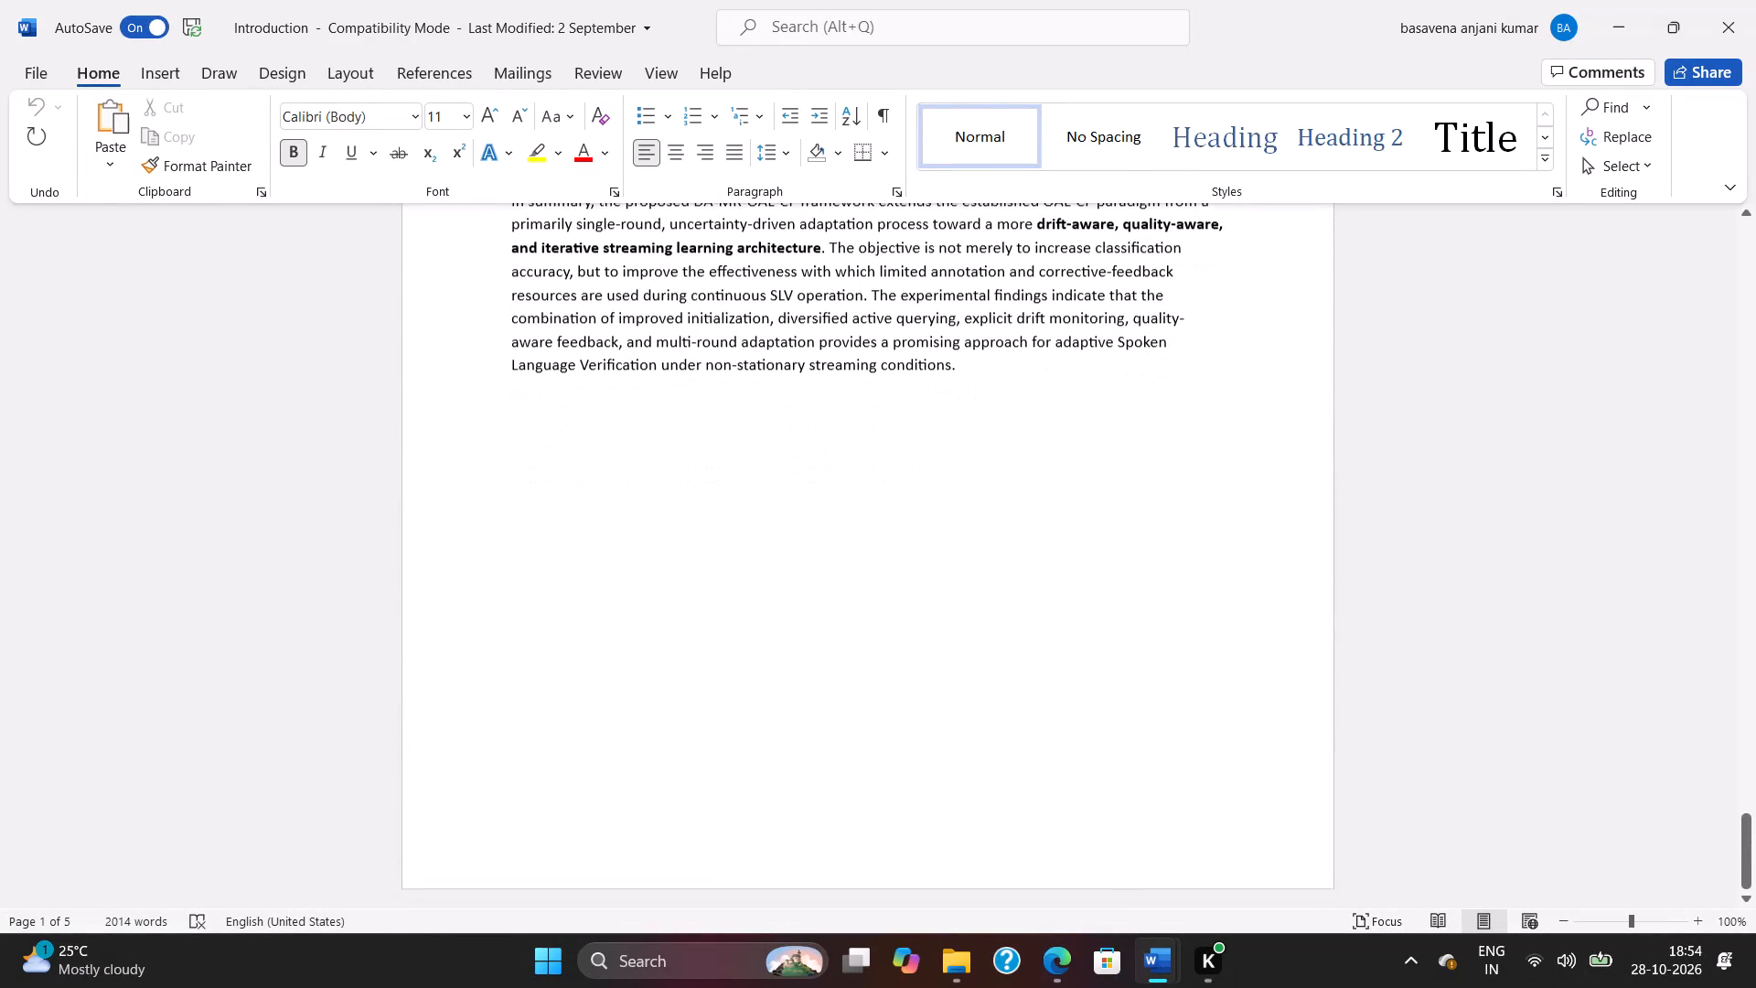
scroll(1098, 403, "down", 4)
left_click(1755, 2)
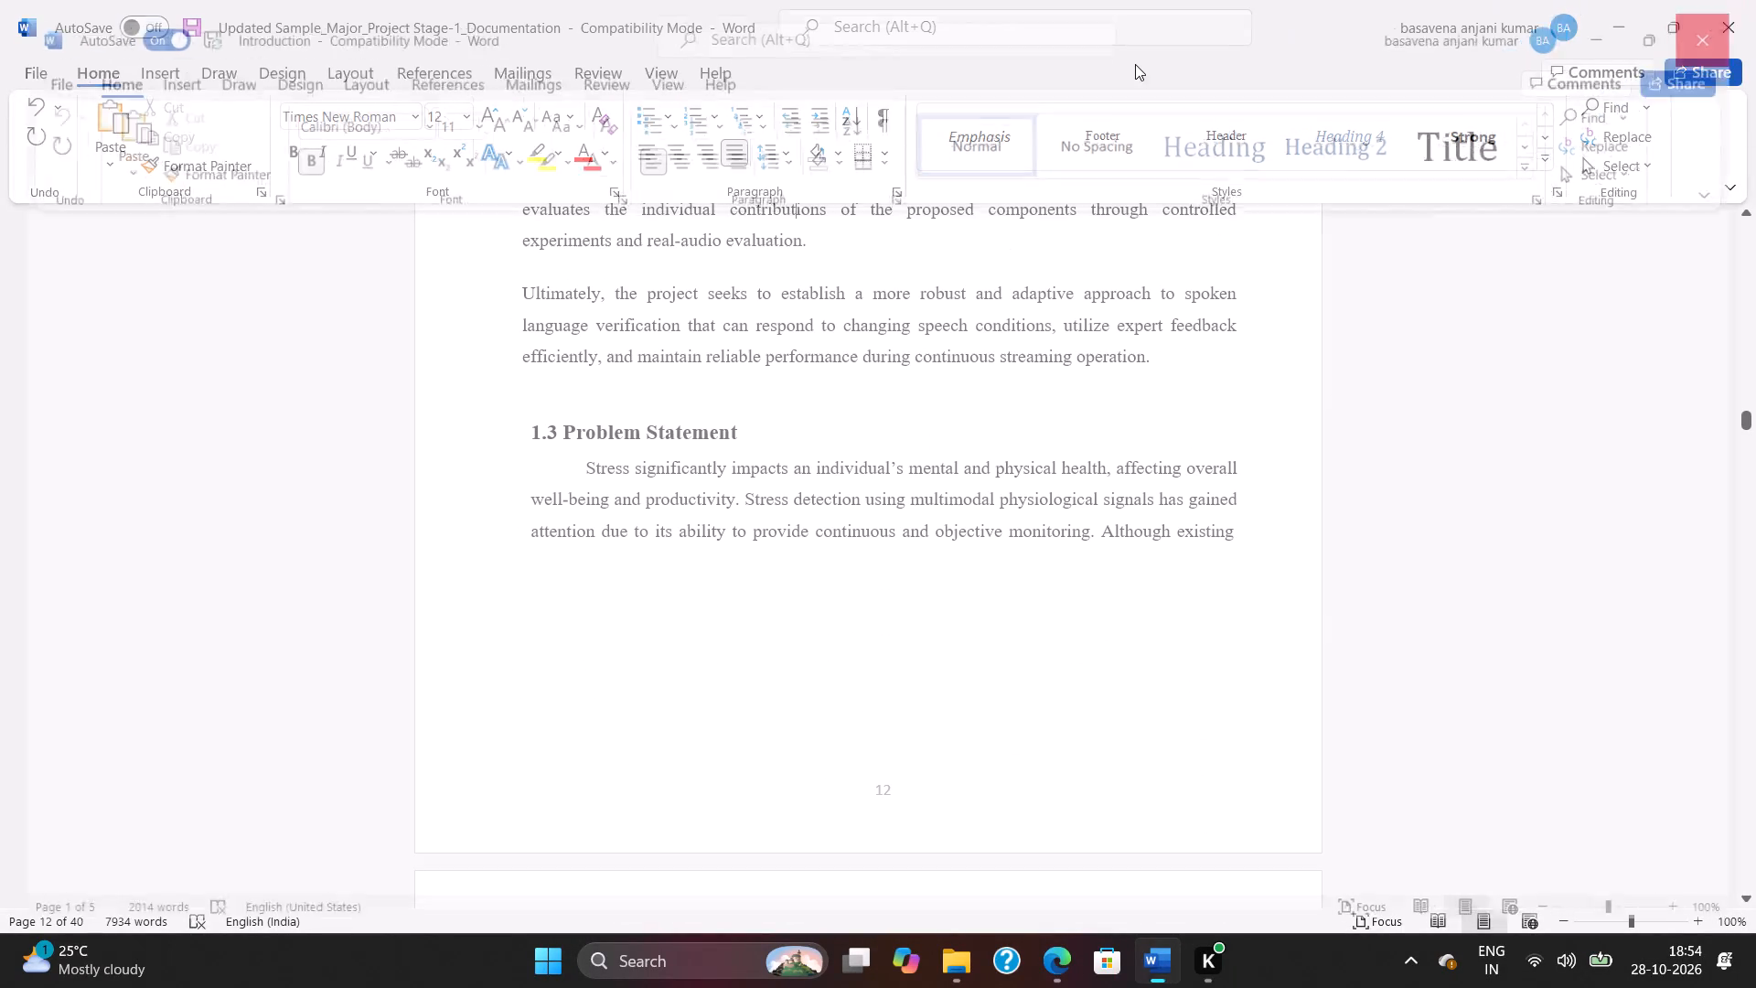
Open the methodology document and compare its A. Problem Formulation section with the report's 1.3 Problem Statement.
key("alt+Tab")
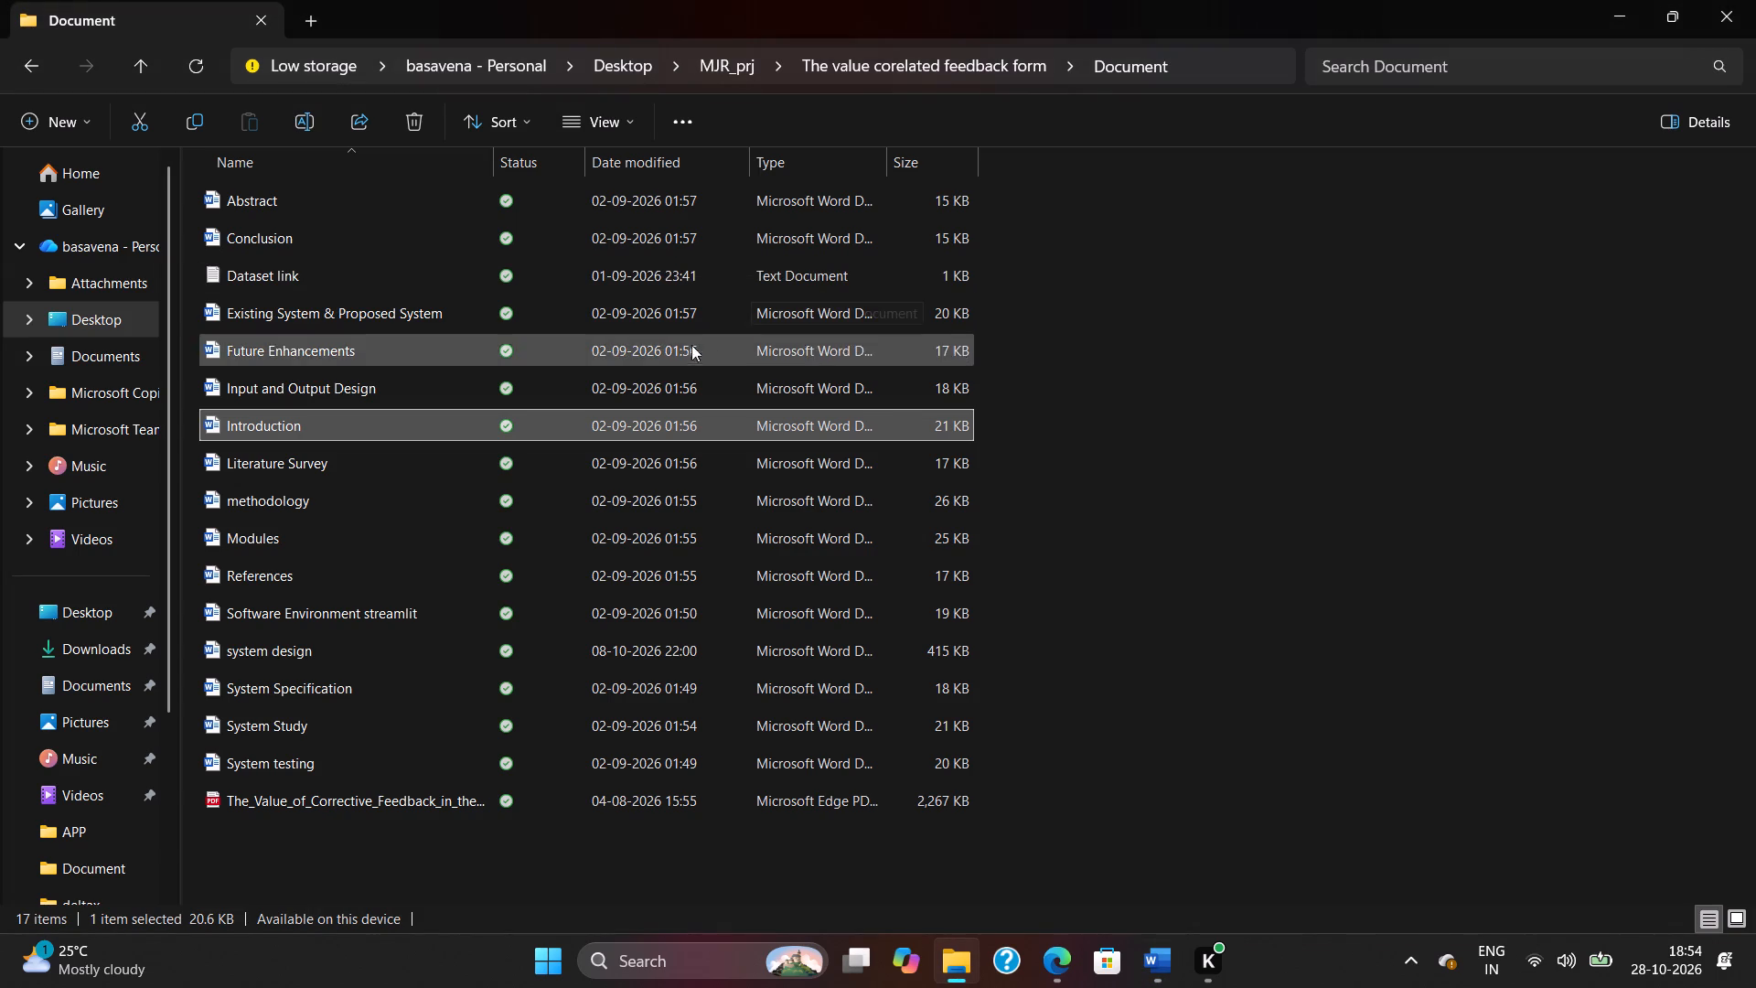
double_click(601, 511)
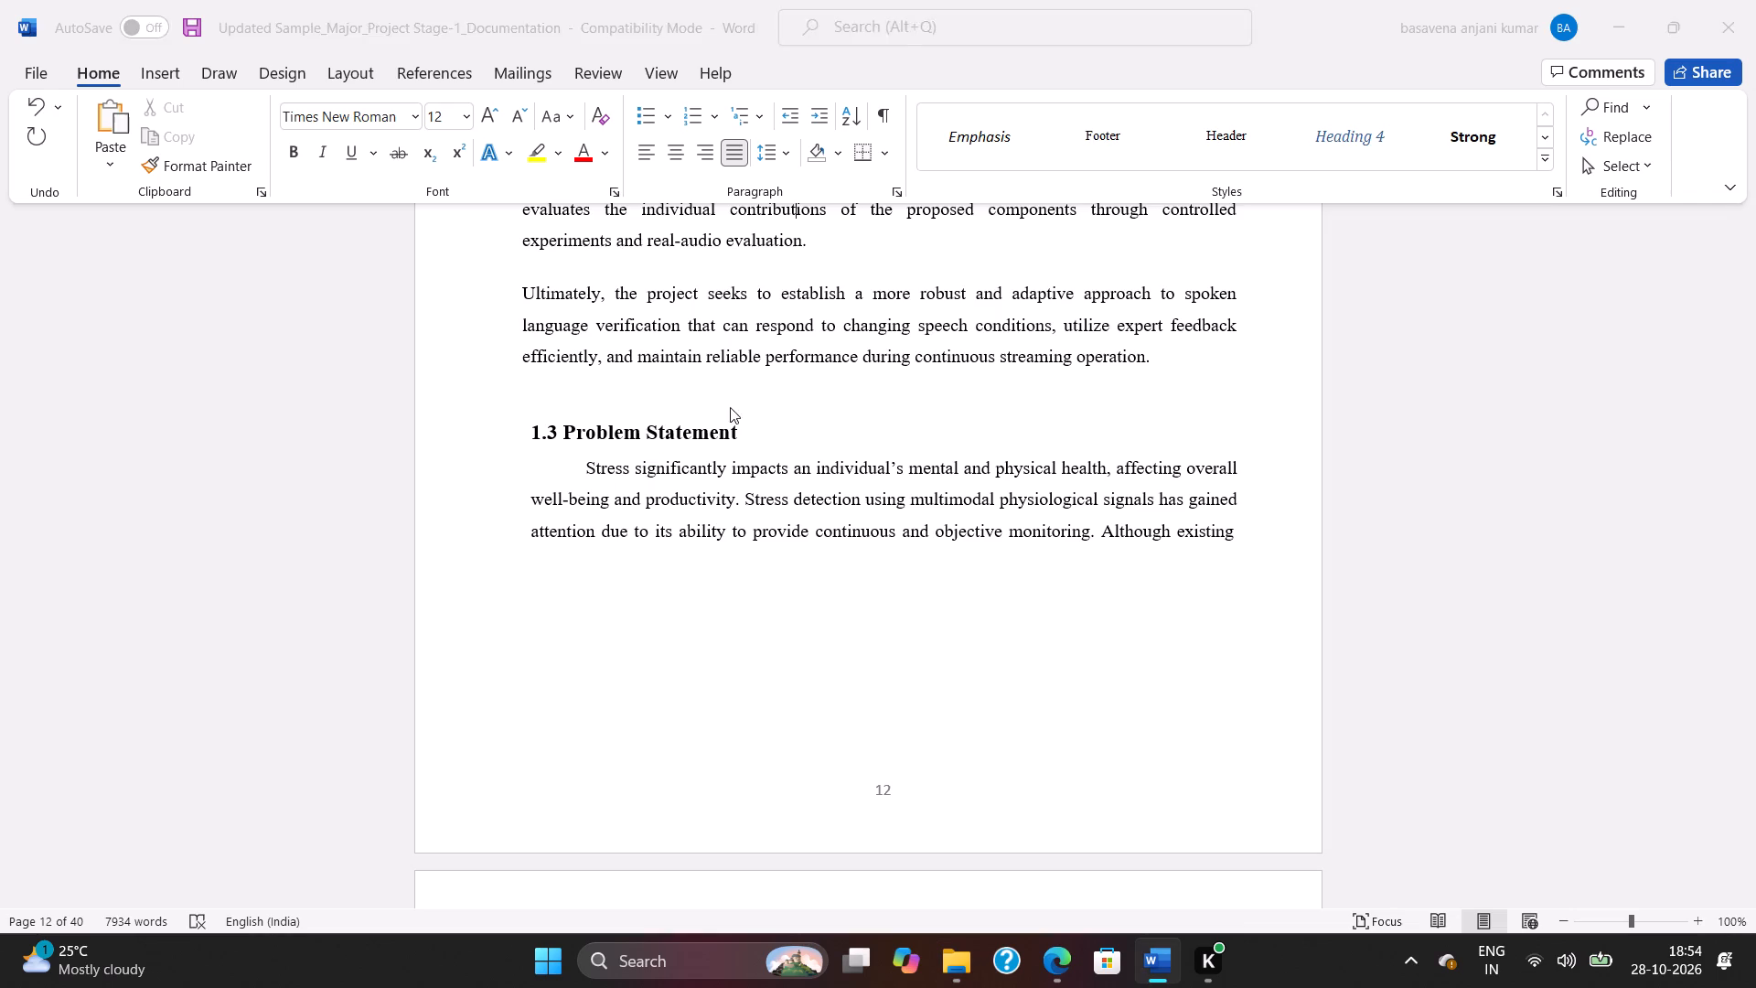
scroll(893, 404, "down", 6)
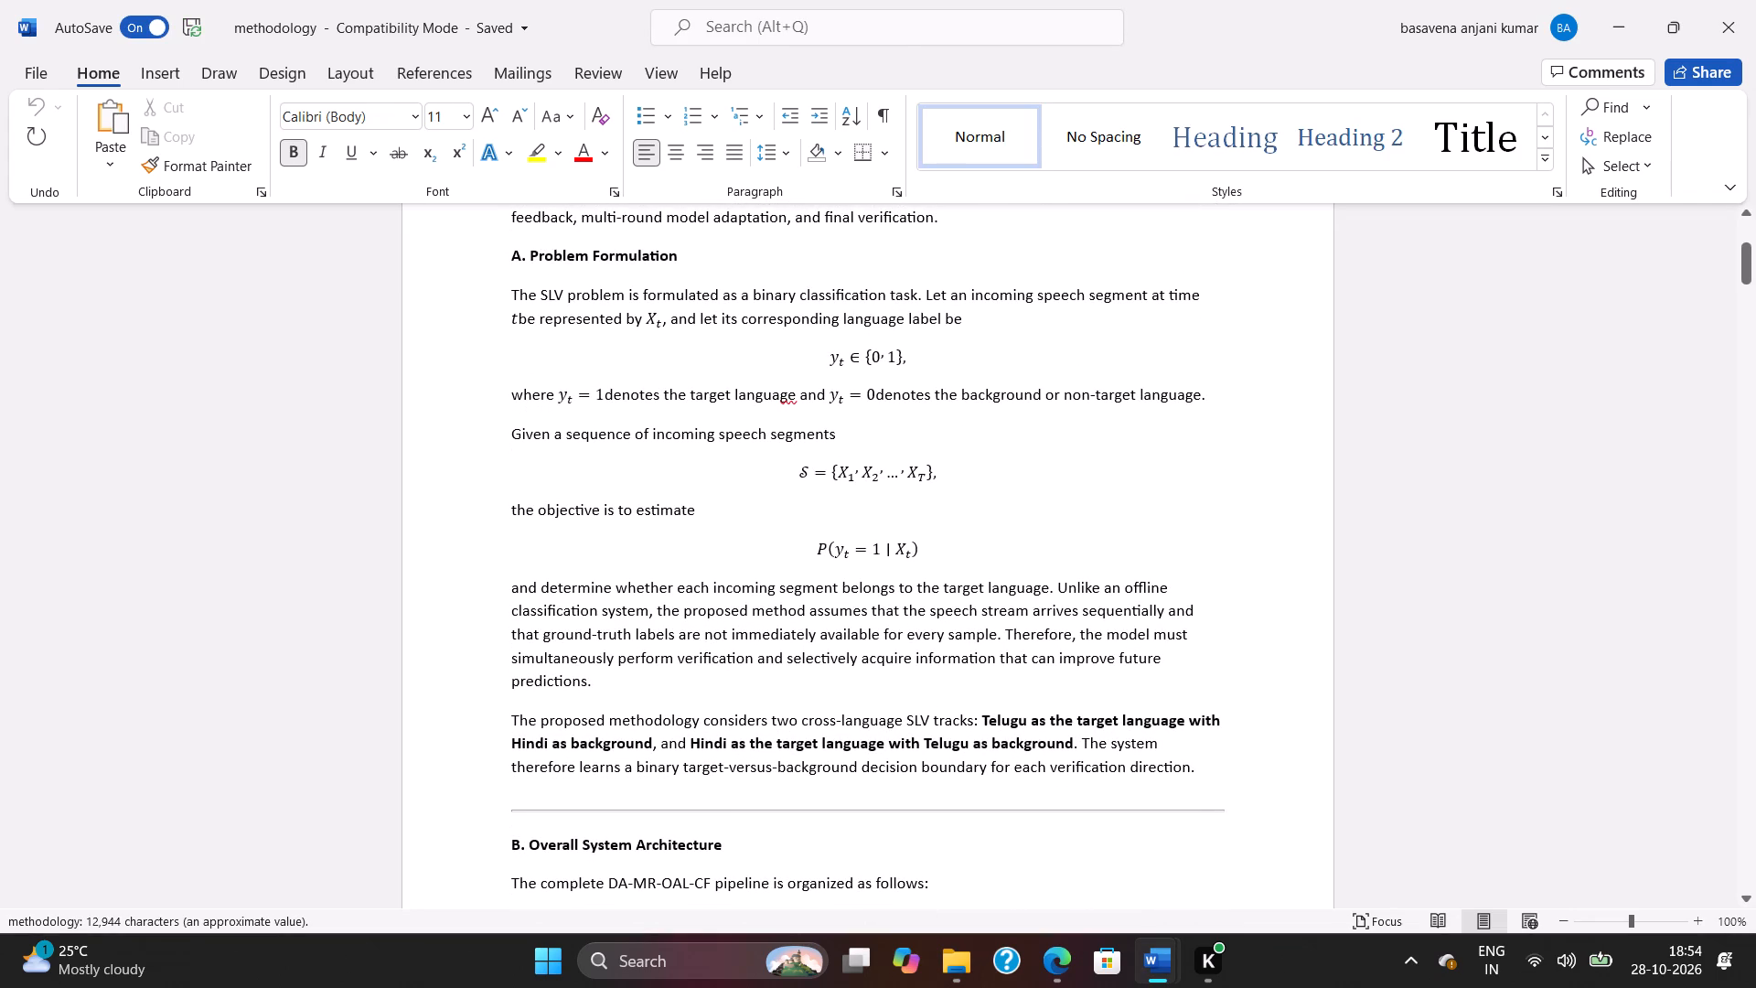
scroll(900, 393, "down", 1)
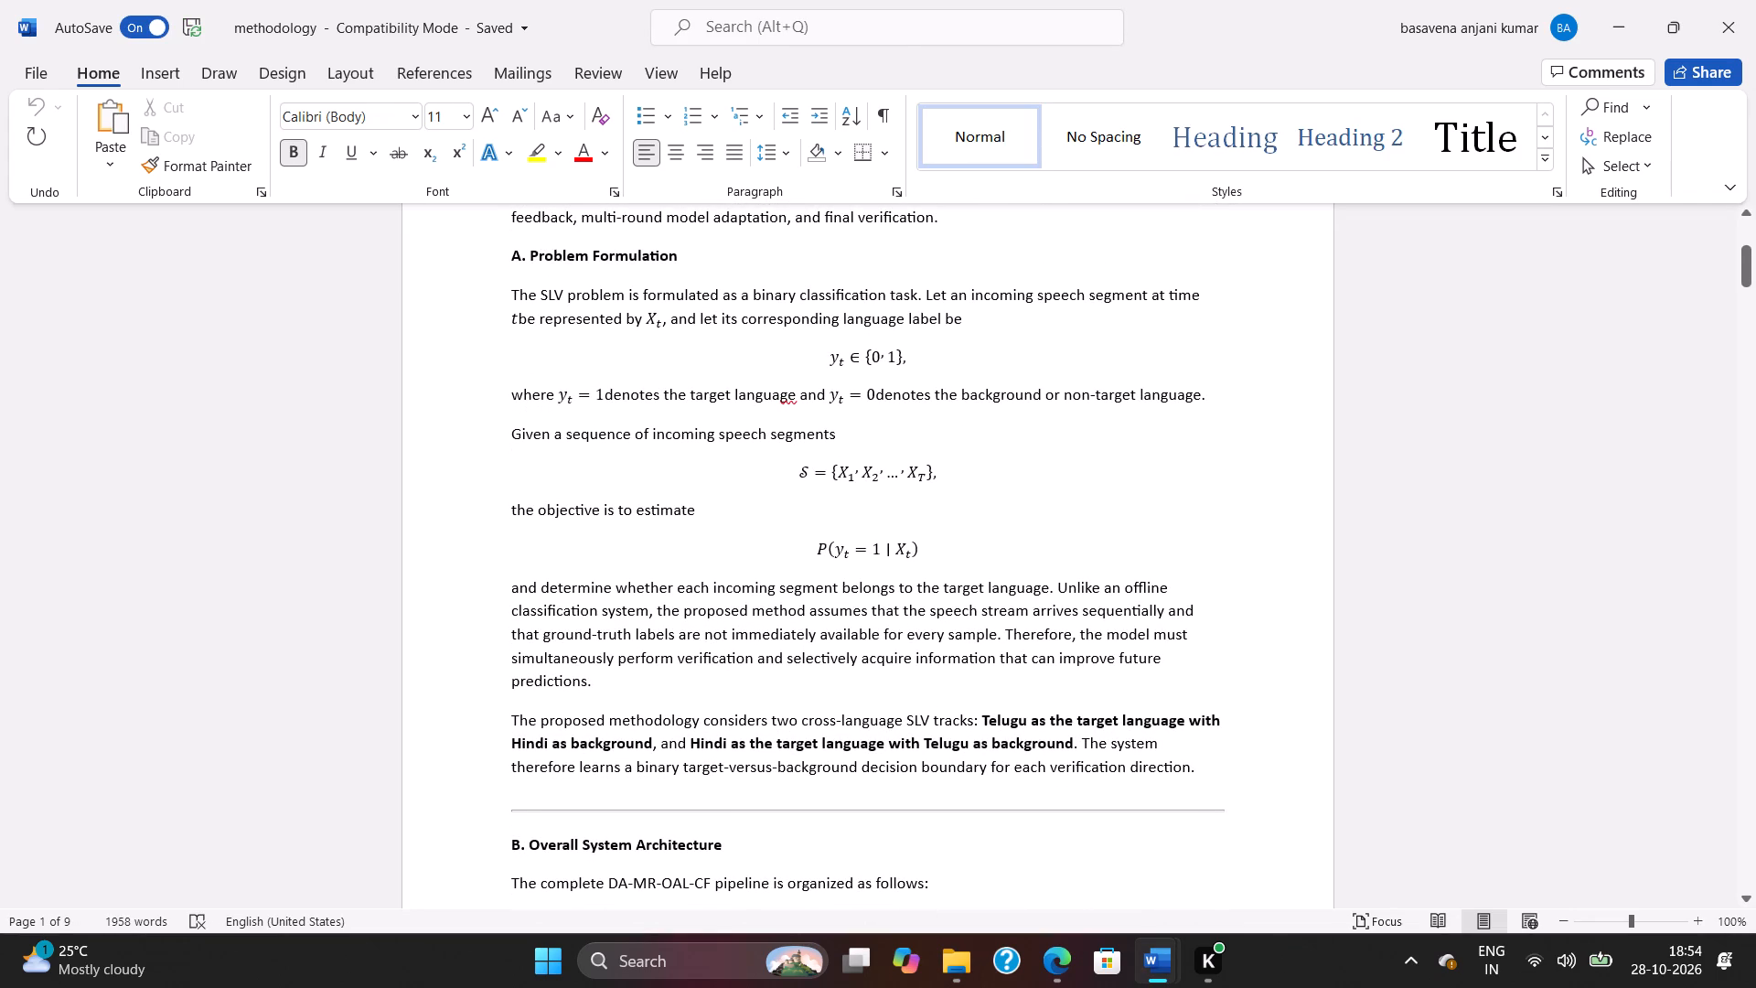
scroll(900, 393, "down", 1)
key("alt+Tab")
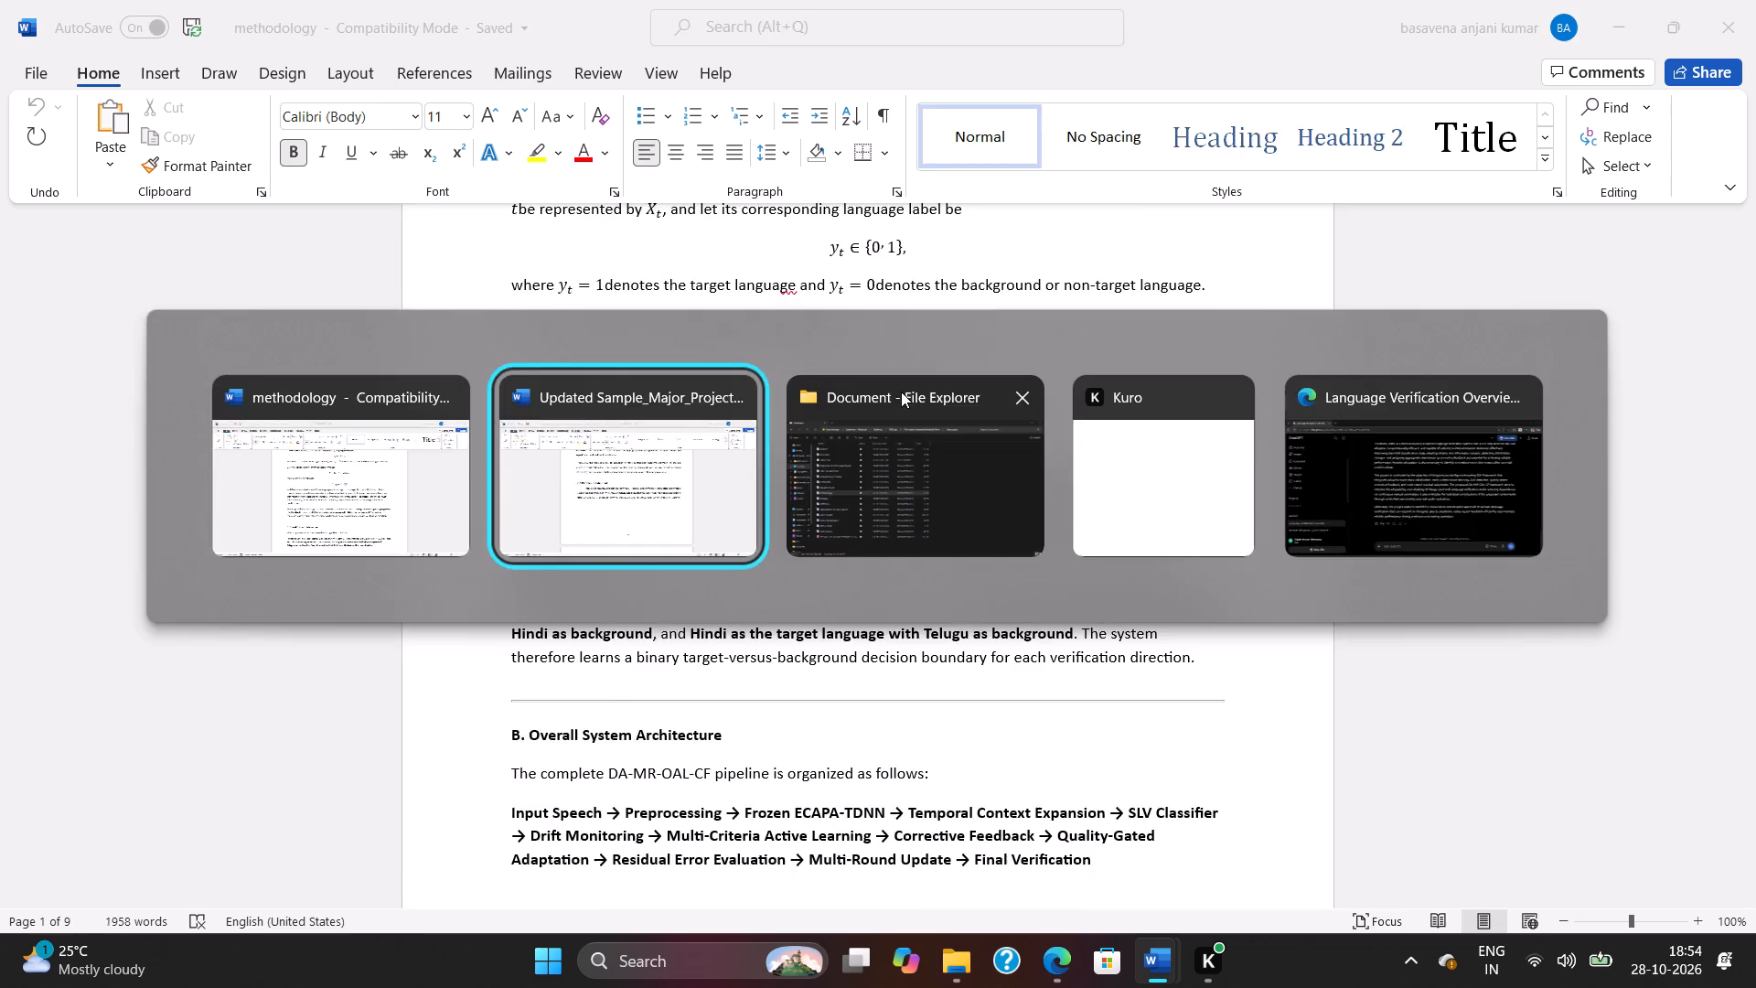
scroll(903, 392, "down", 9)
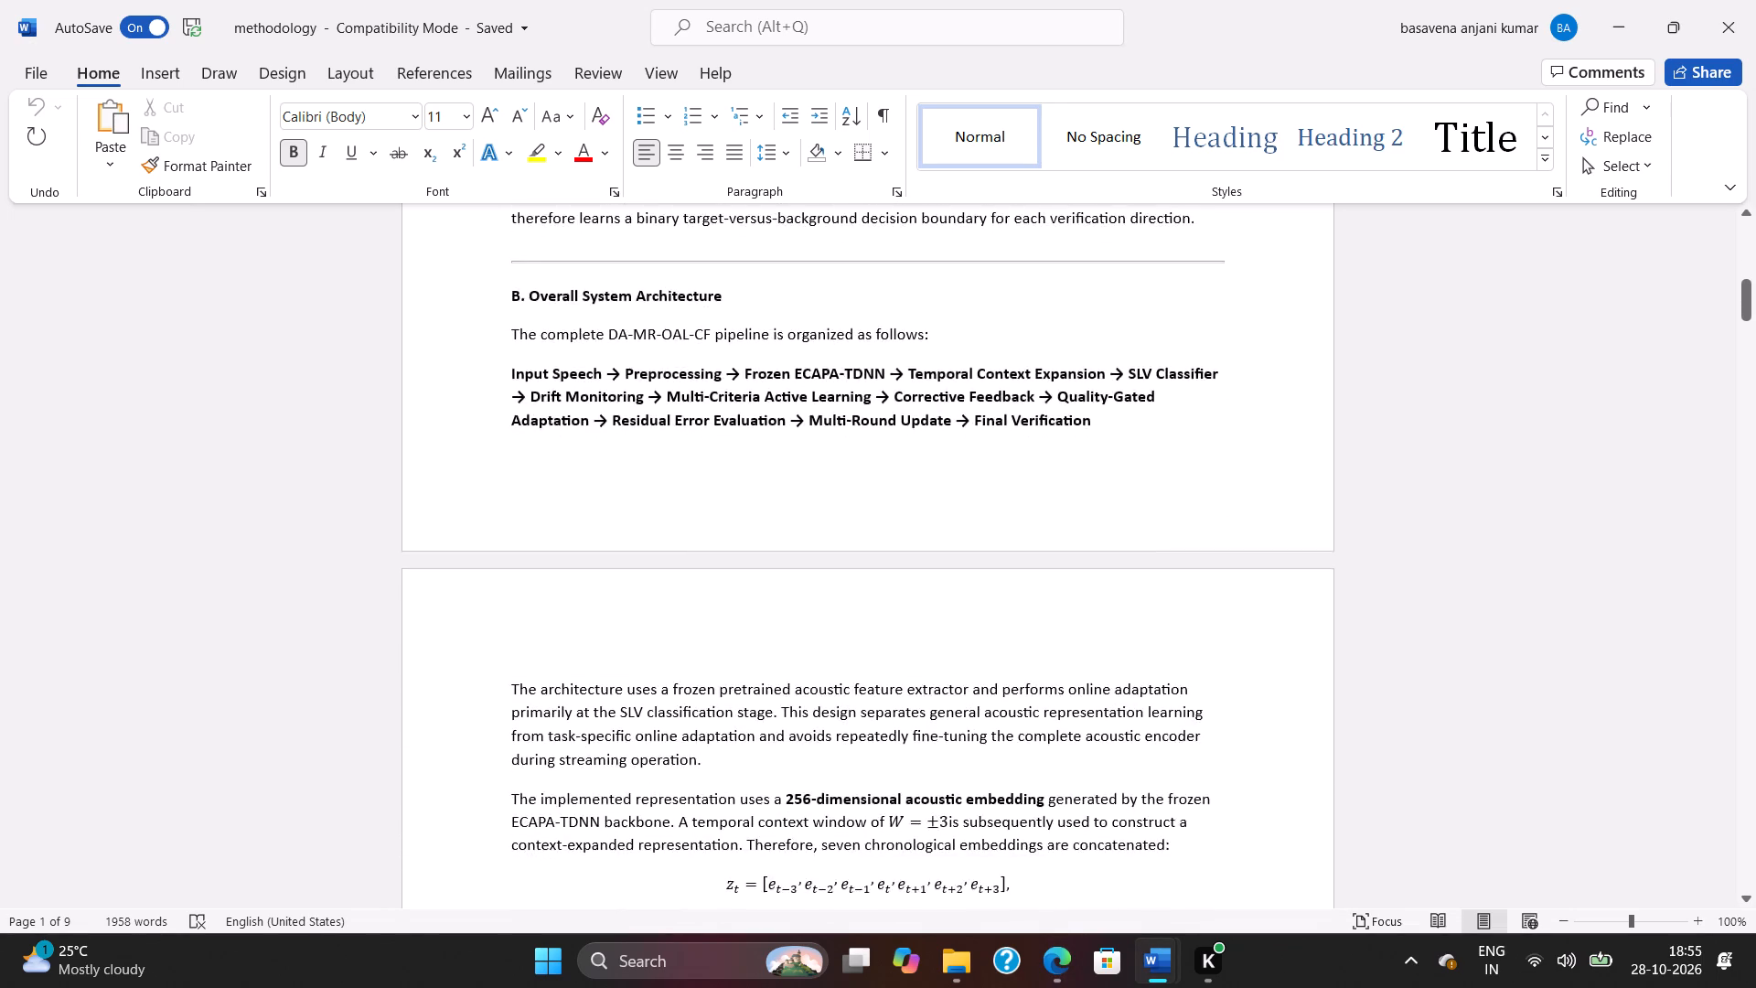
scroll(971, 665, "down", 13)
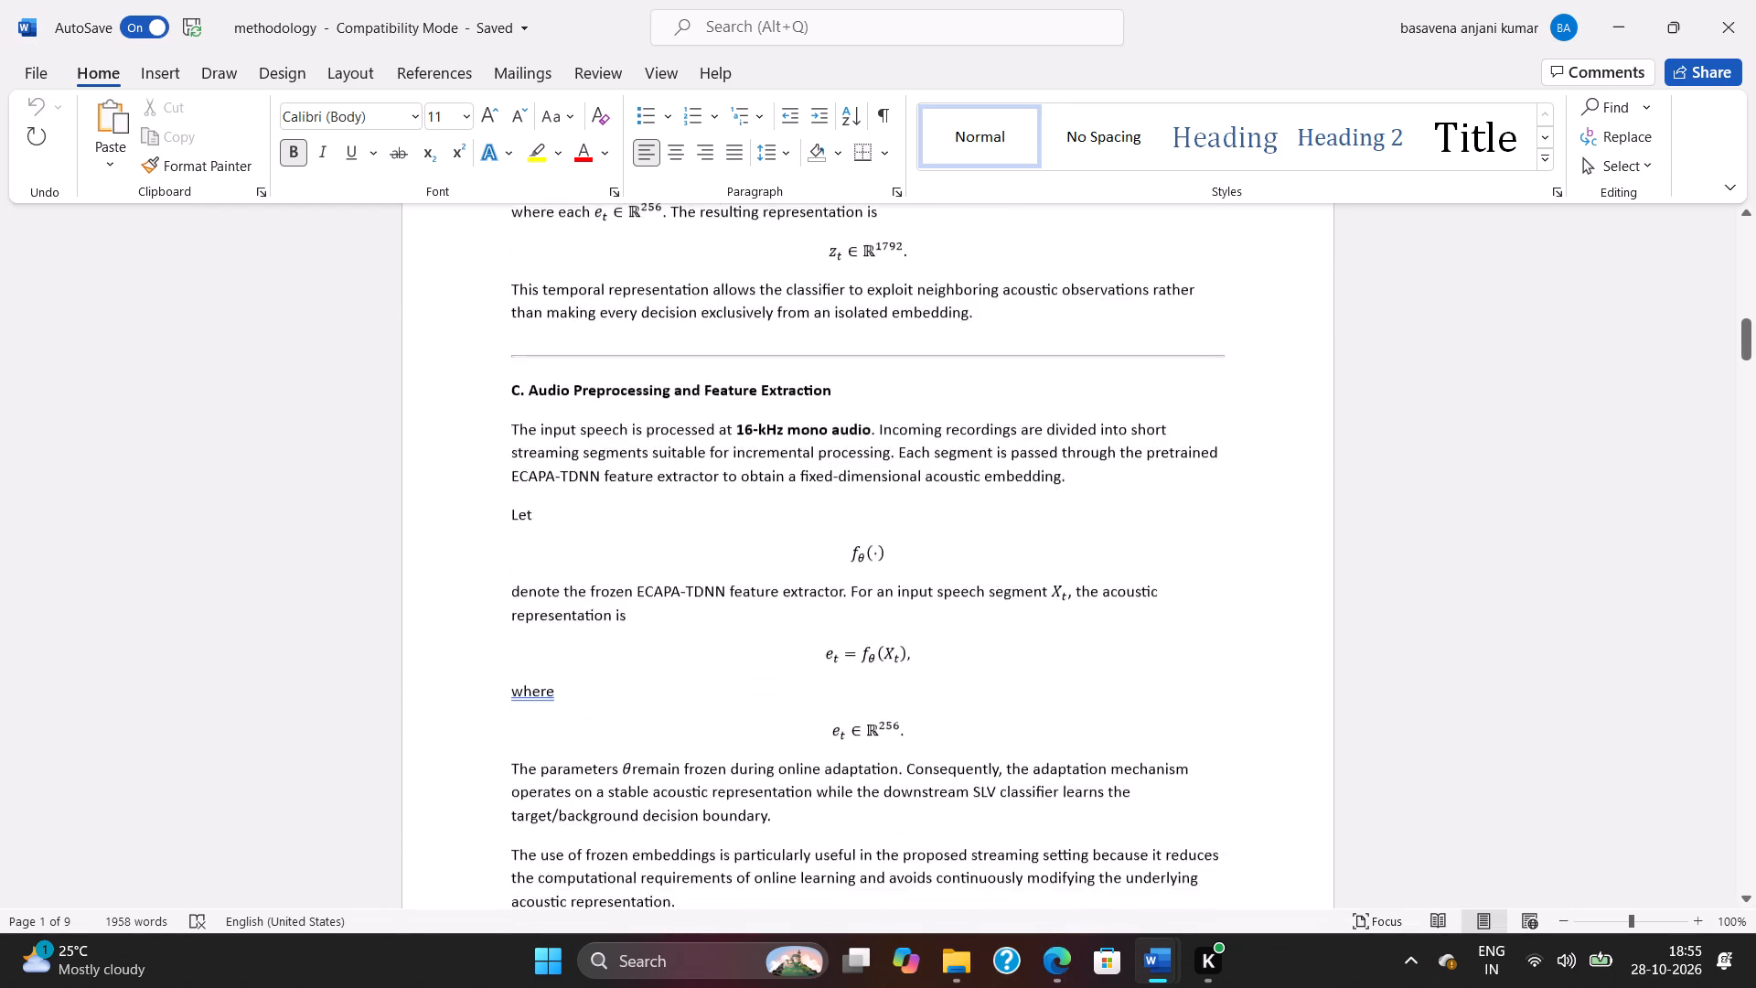
scroll(971, 665, "down", 20)
scroll(971, 665, "down", 5)
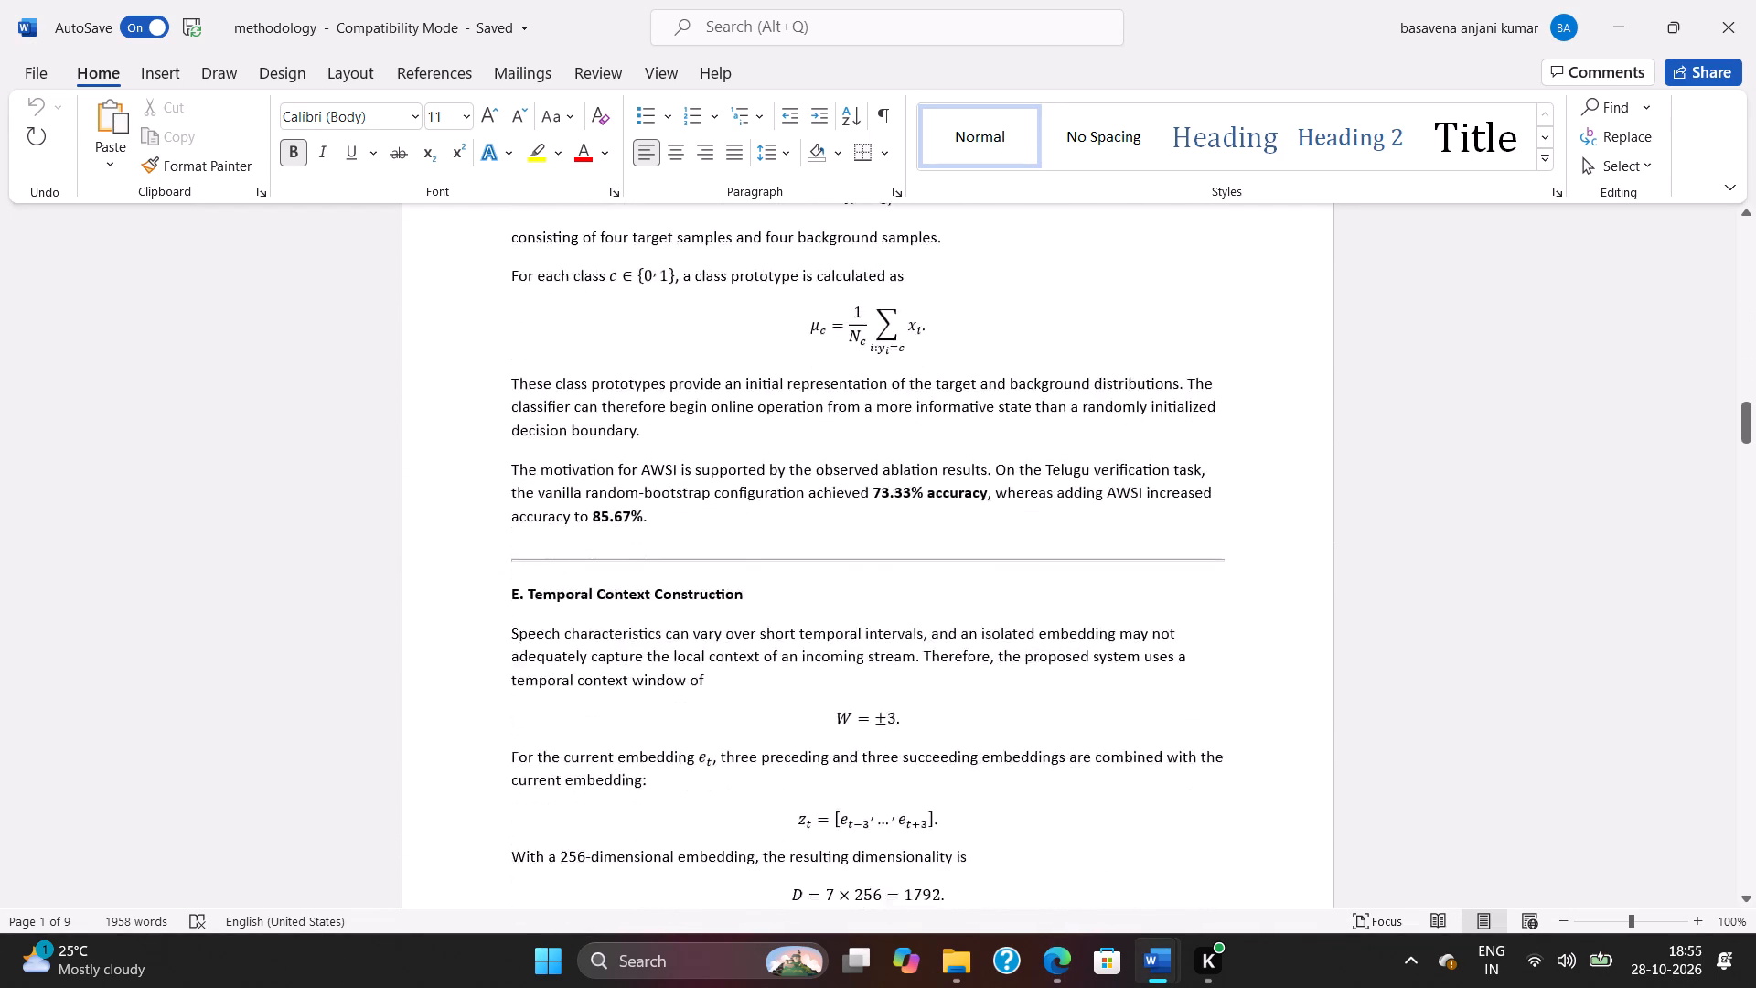
scroll(971, 665, "down", 20)
scroll(971, 665, "down", 4)
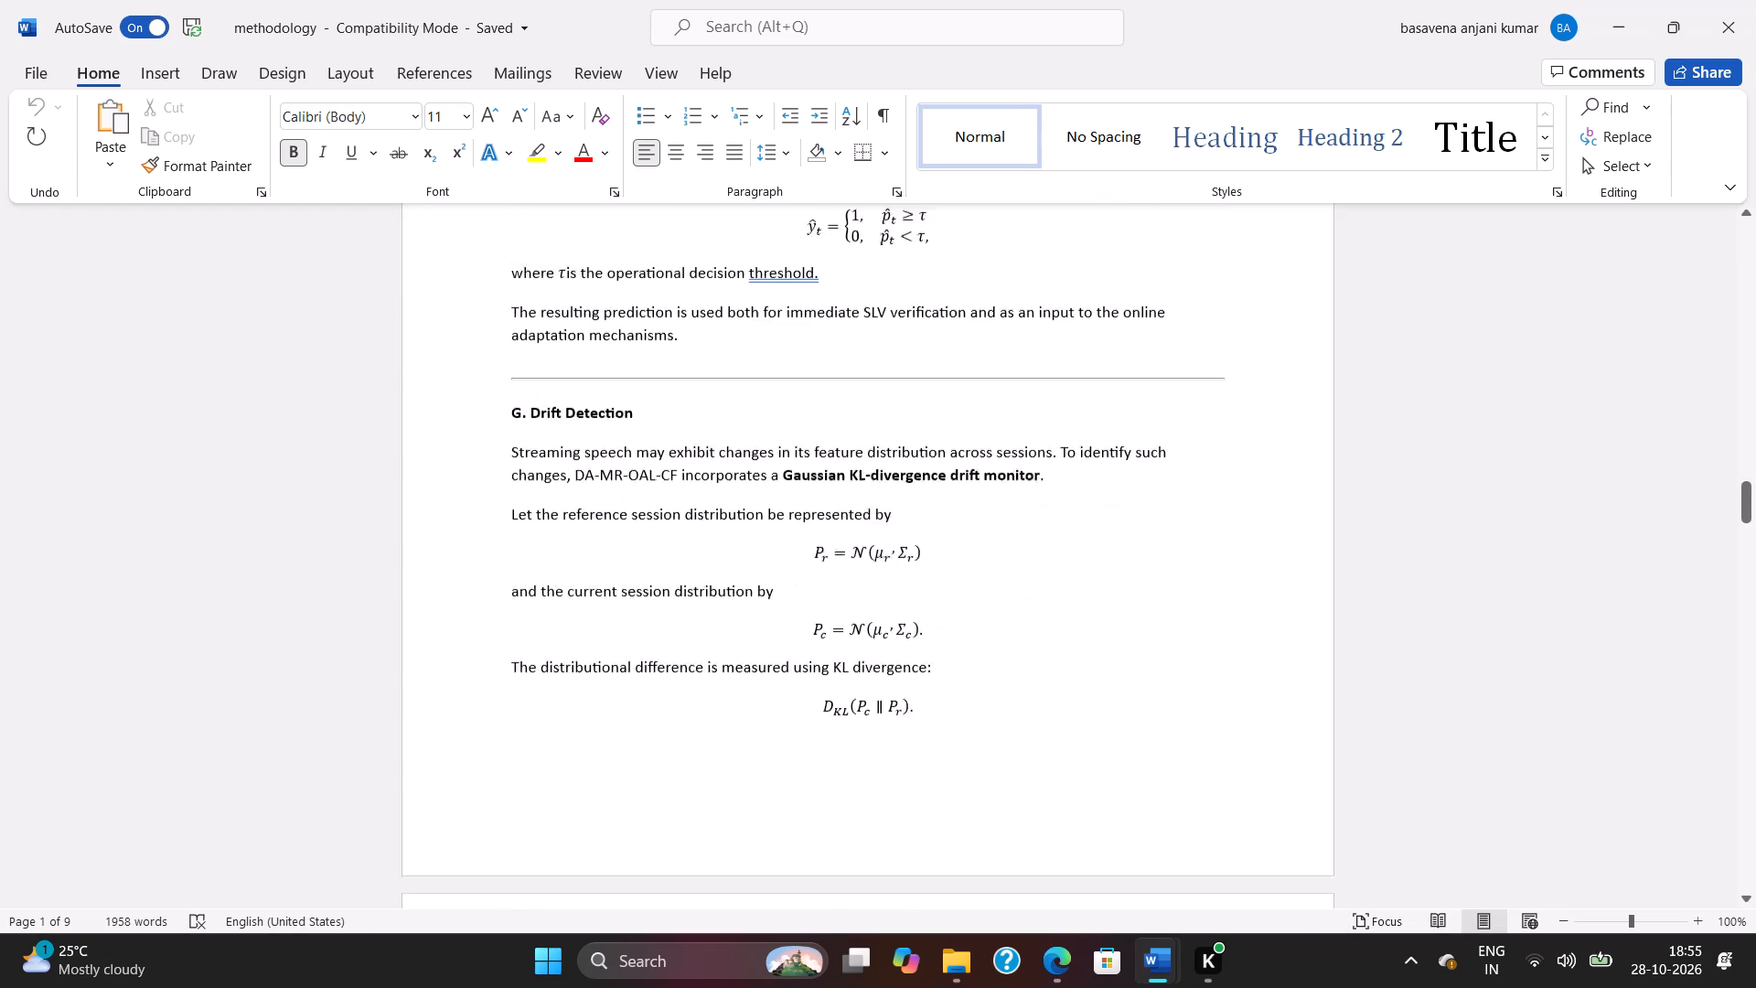
scroll(971, 665, "down", 19)
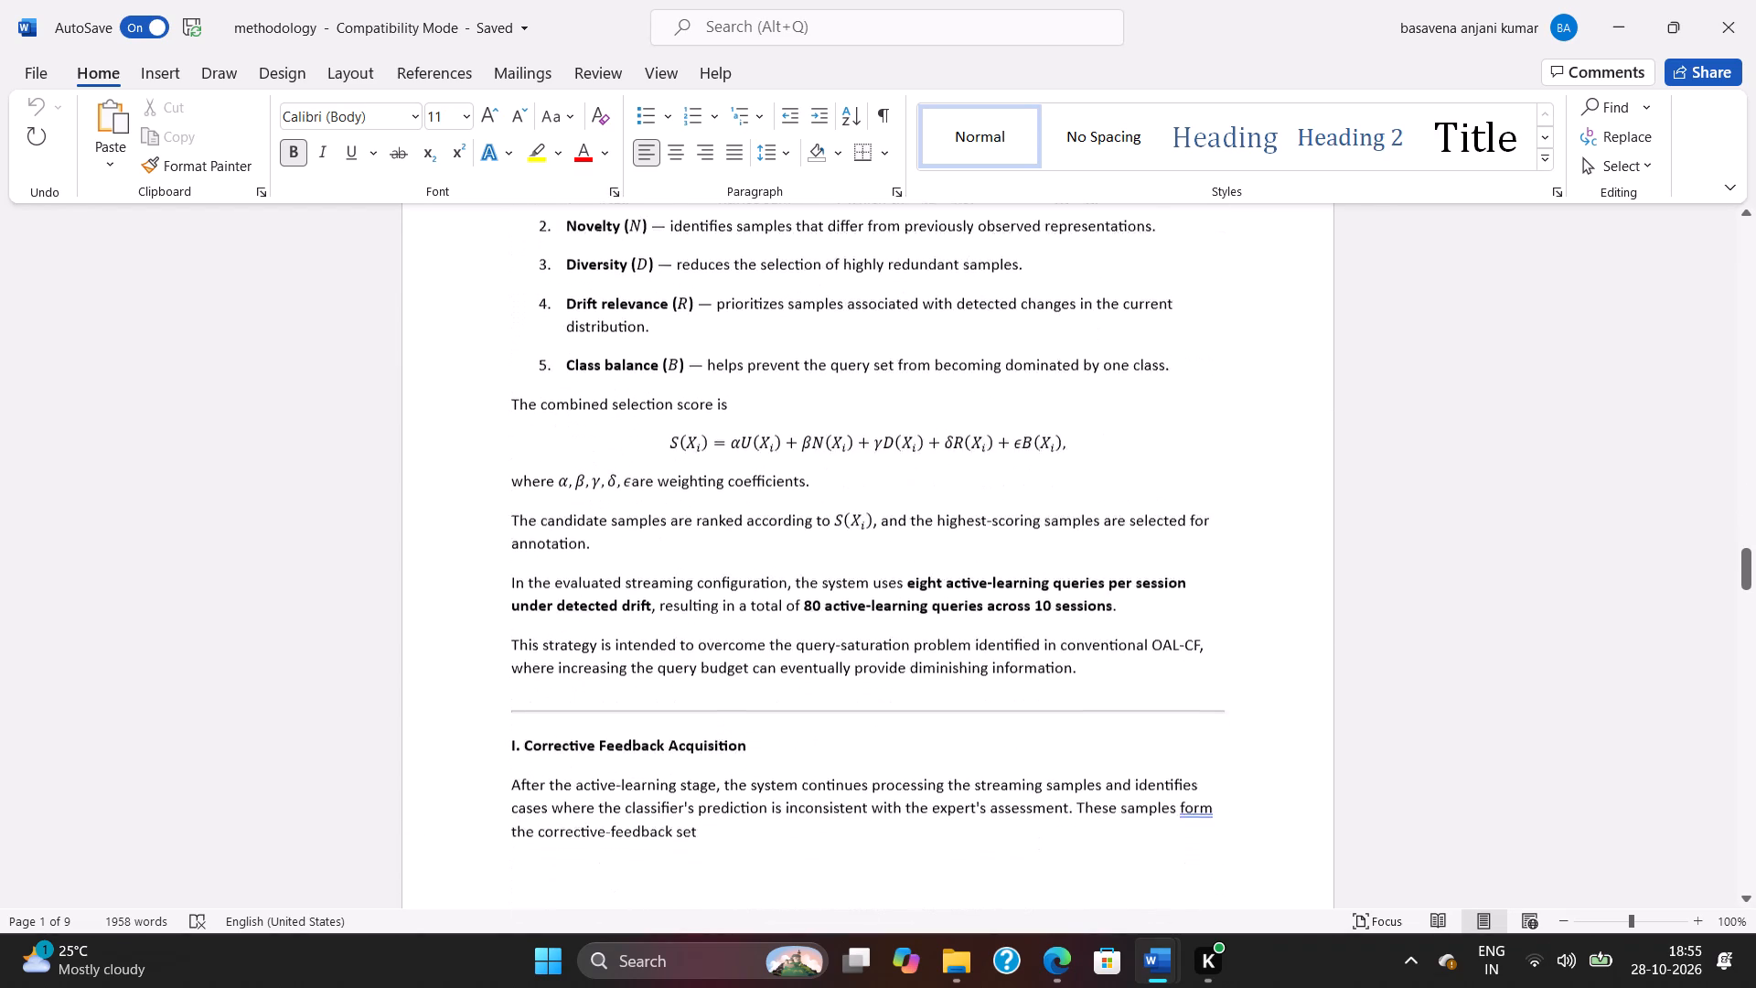
scroll(972, 665, "down", 20)
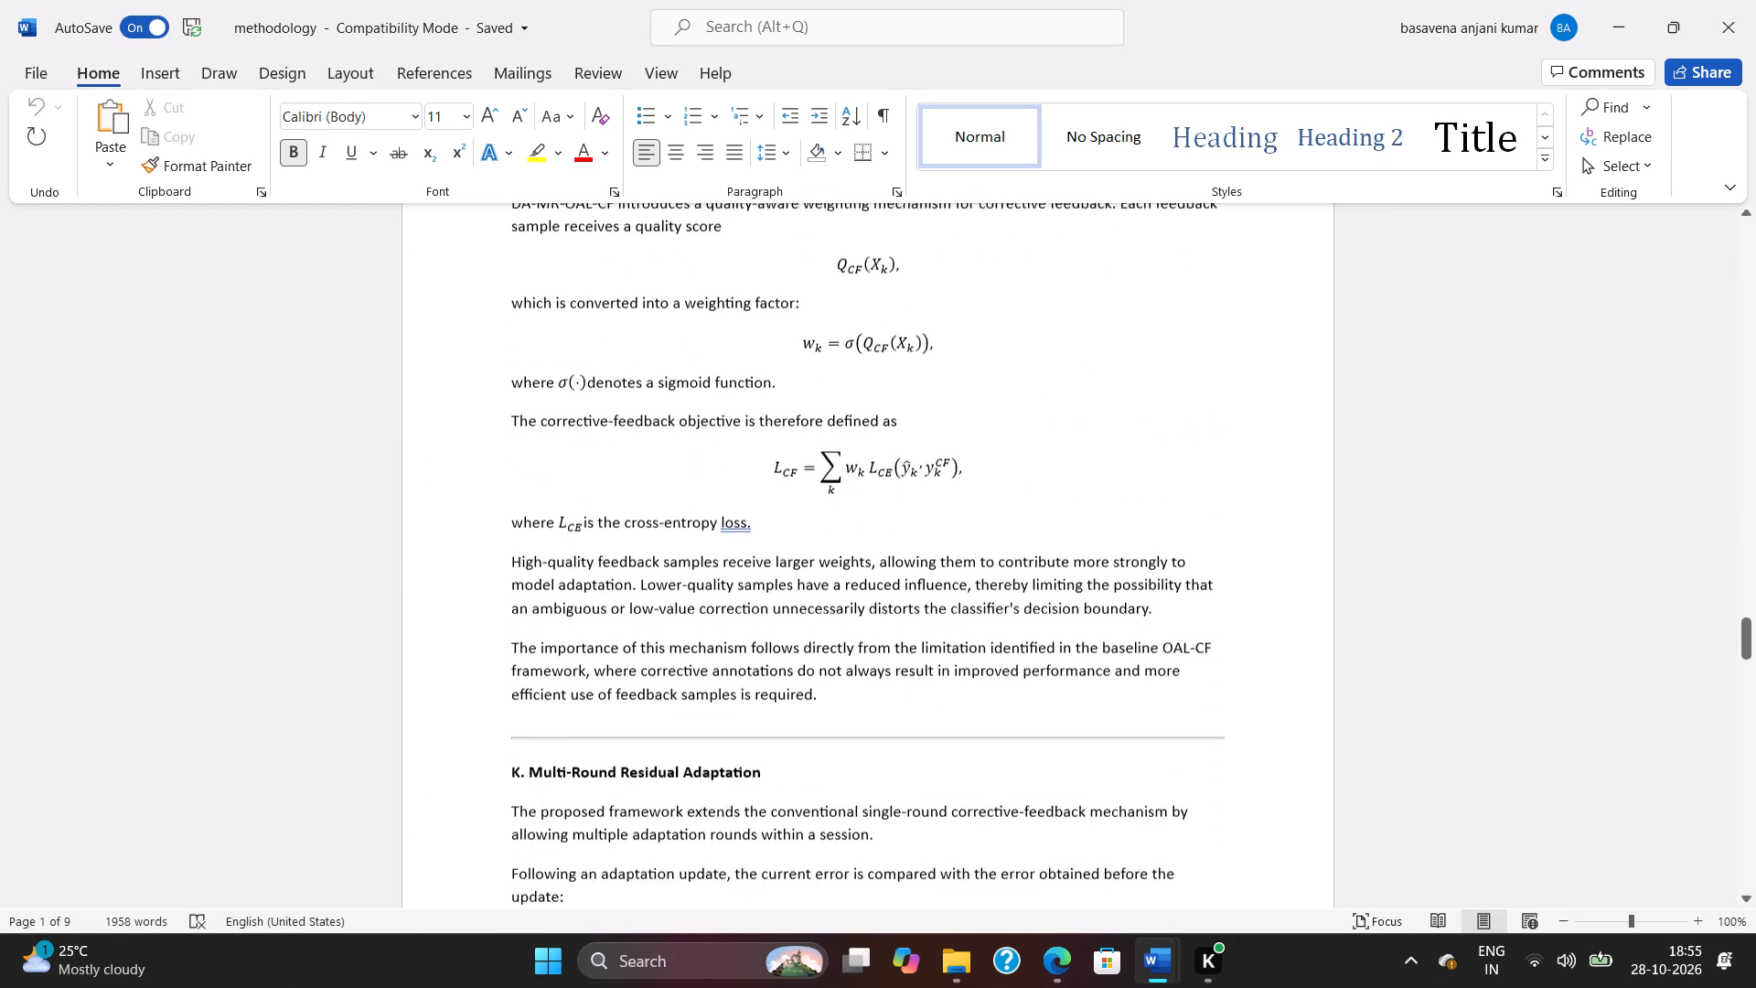
scroll(972, 665, "down", 17)
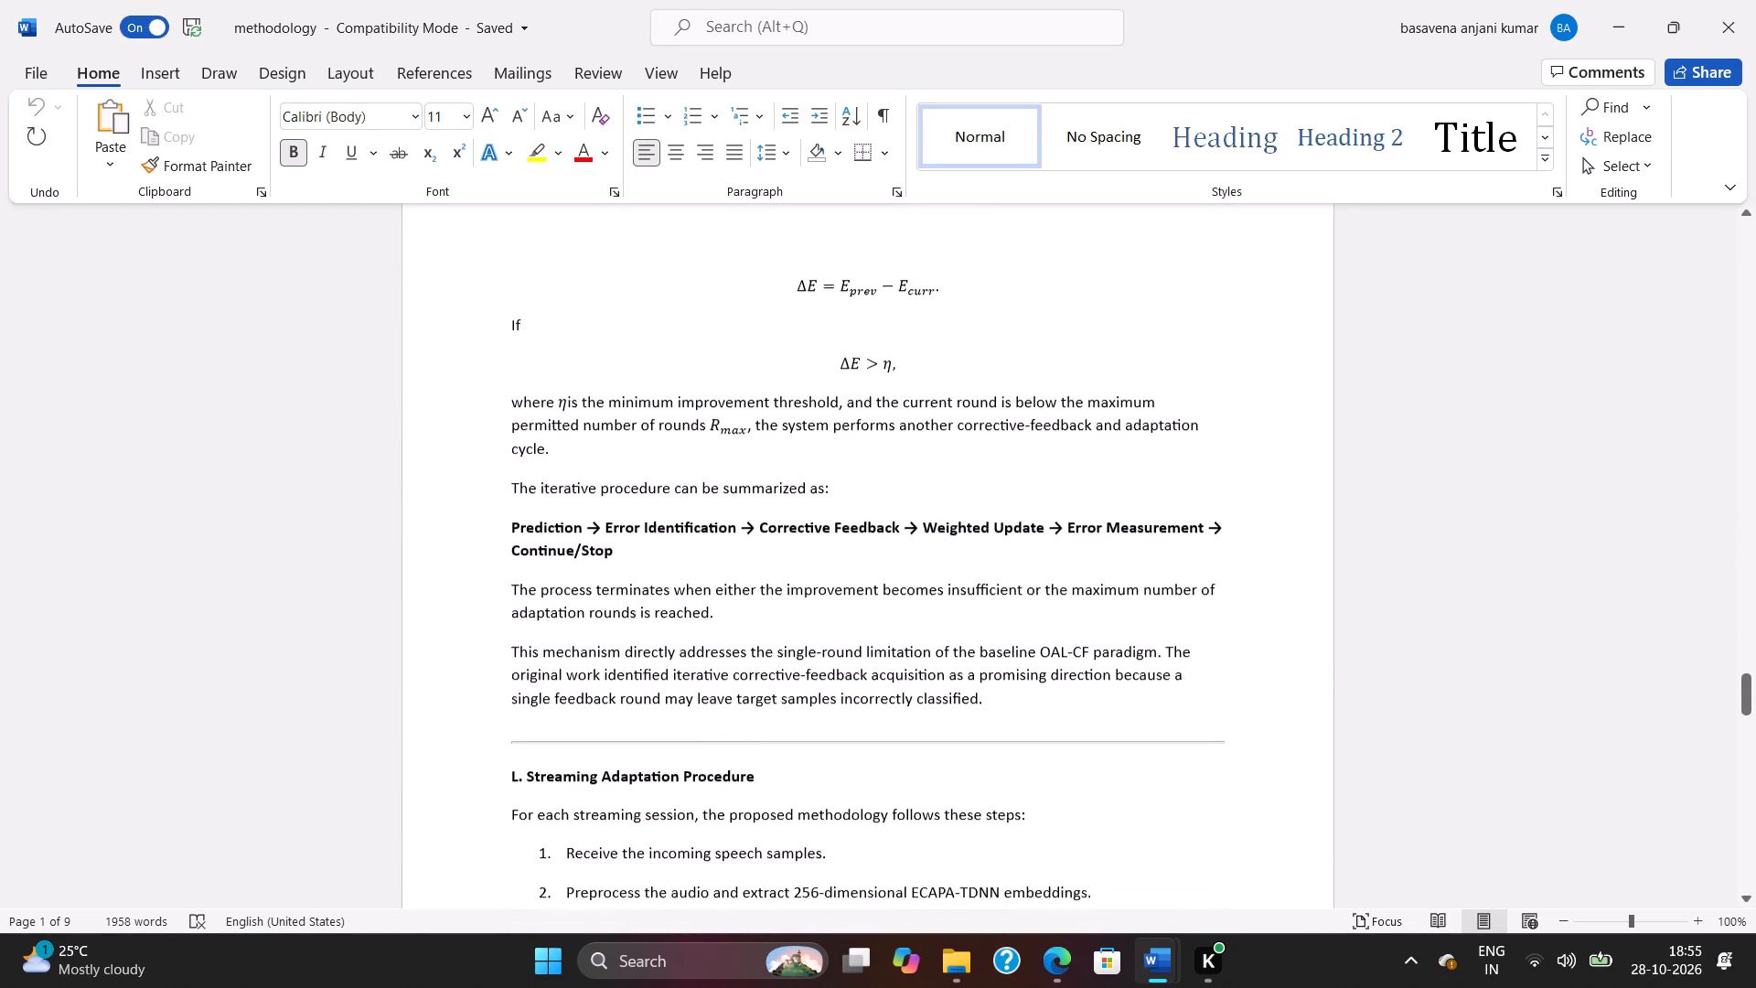
scroll(972, 665, "down", 20)
scroll(972, 665, "down", 4)
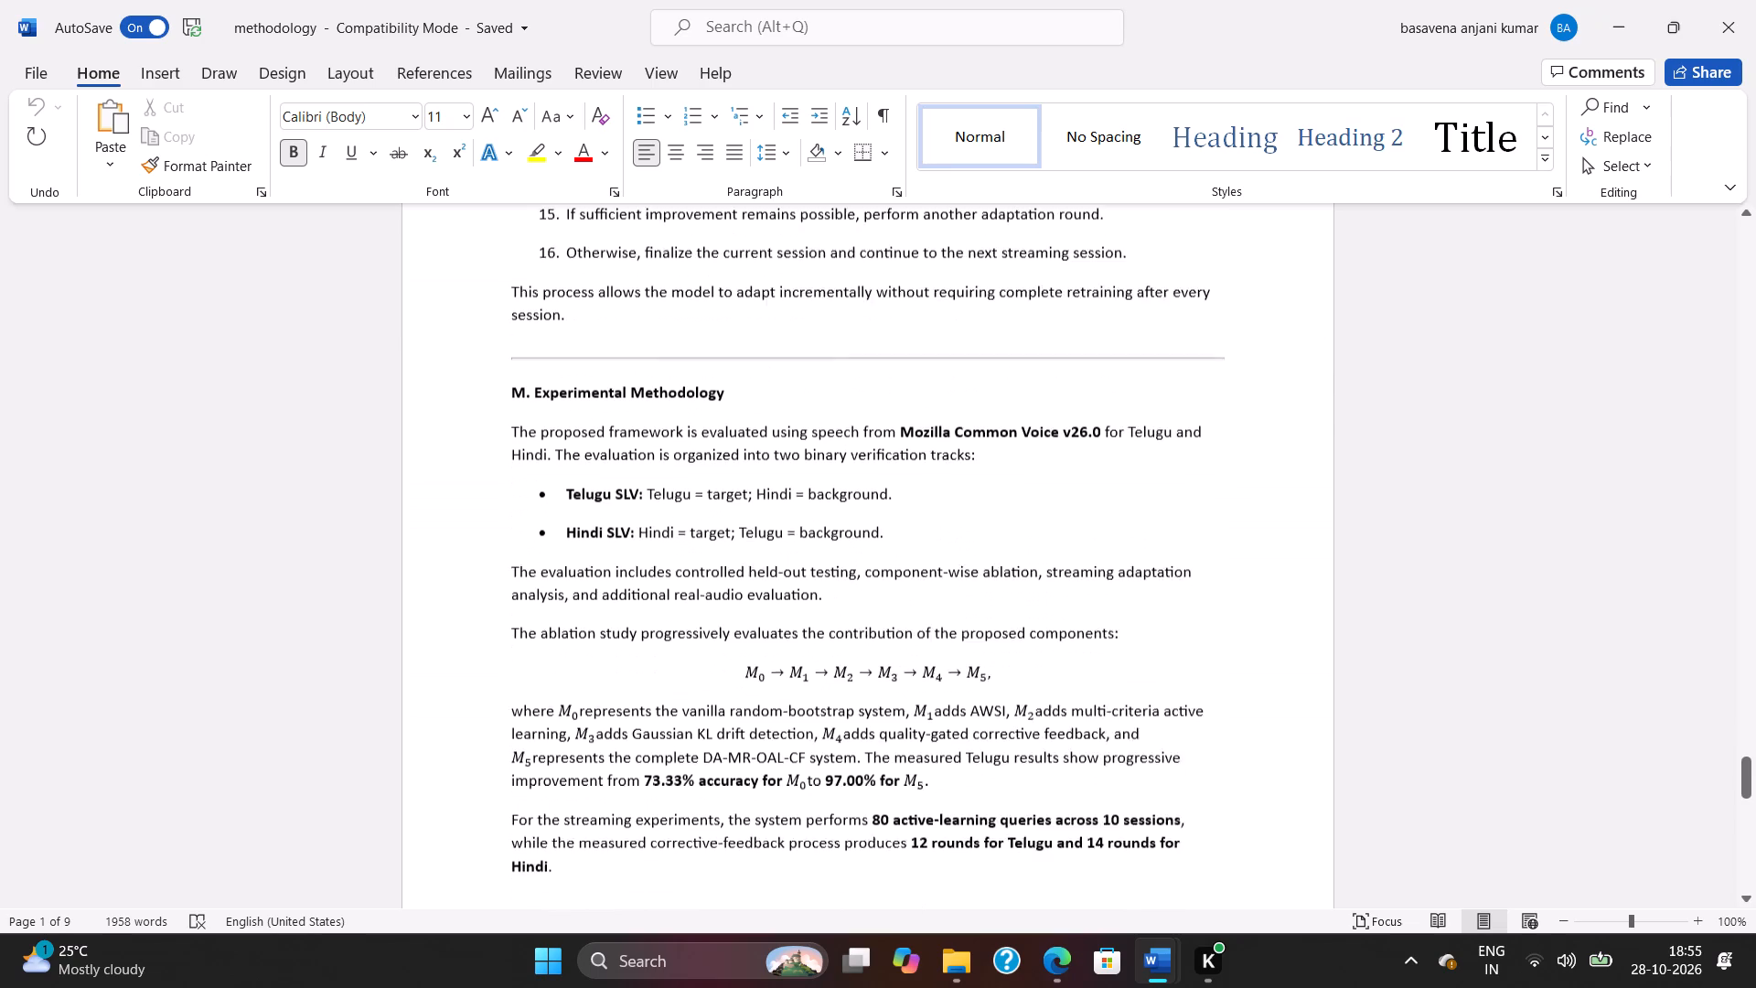
scroll(972, 665, "down", 20)
scroll(972, 665, "down", 4)
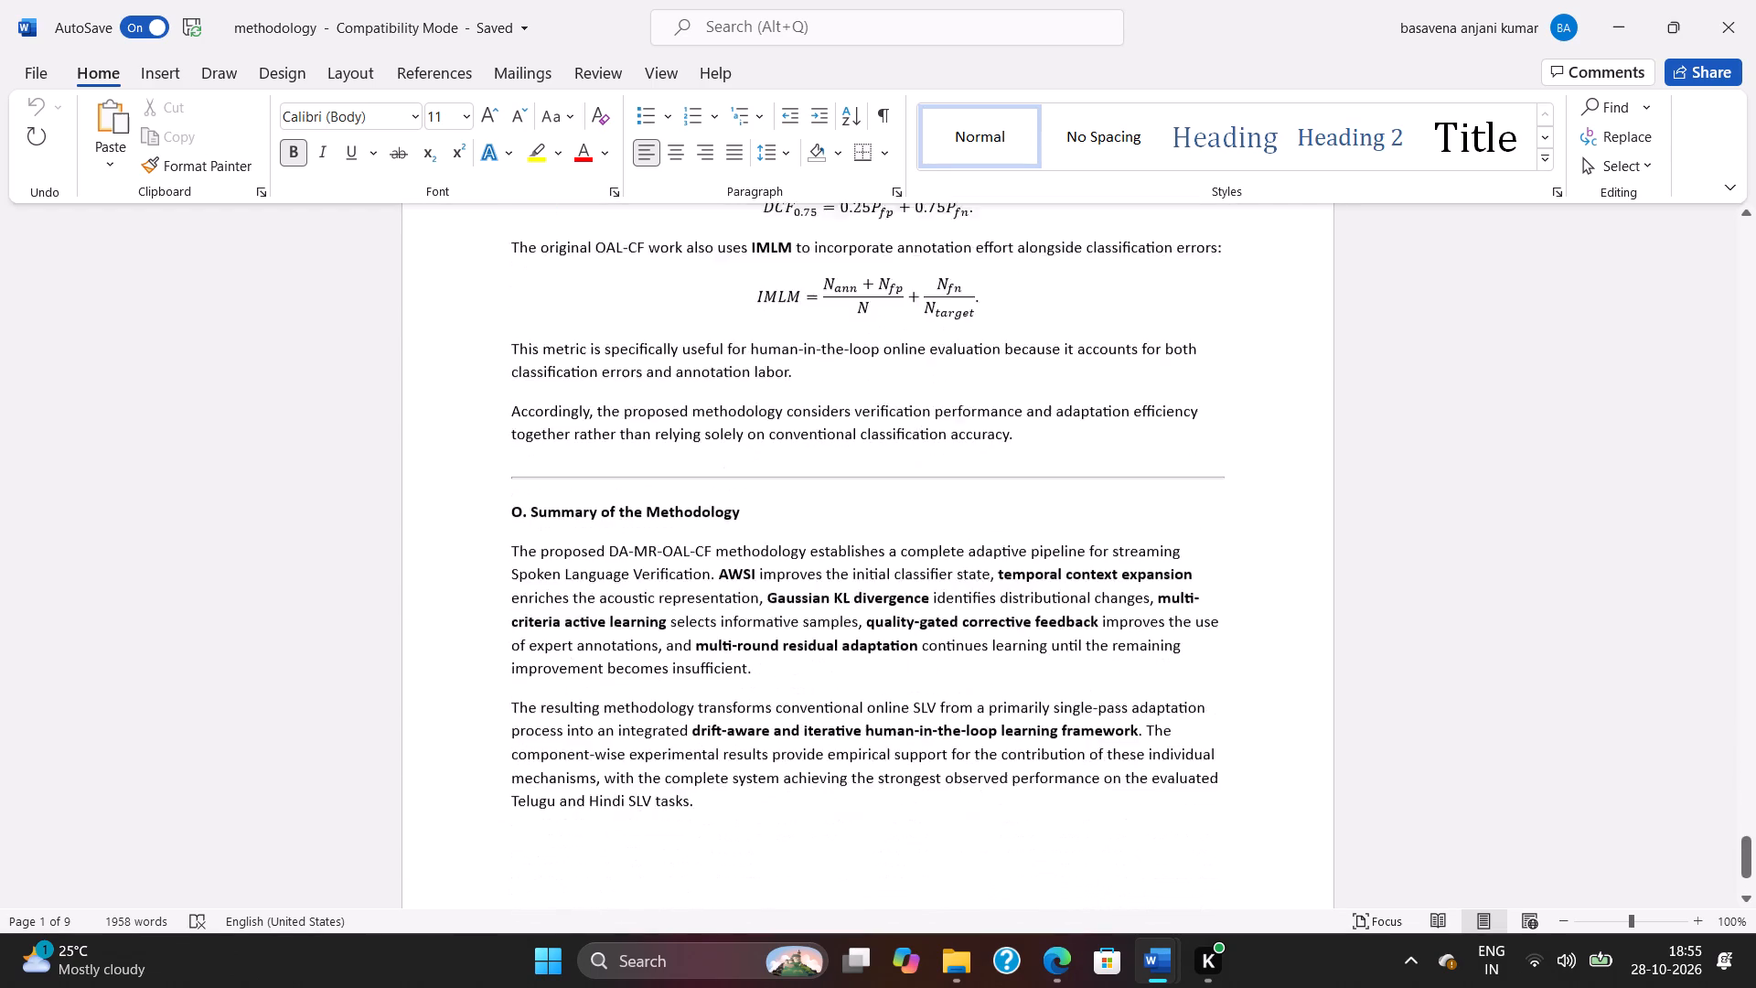
scroll(972, 665, "down", 13)
Switch back to the Updated Sample_Major_Project Stage-1 report and review its 1.3 Problem Statement section.
key("alt+Tab")
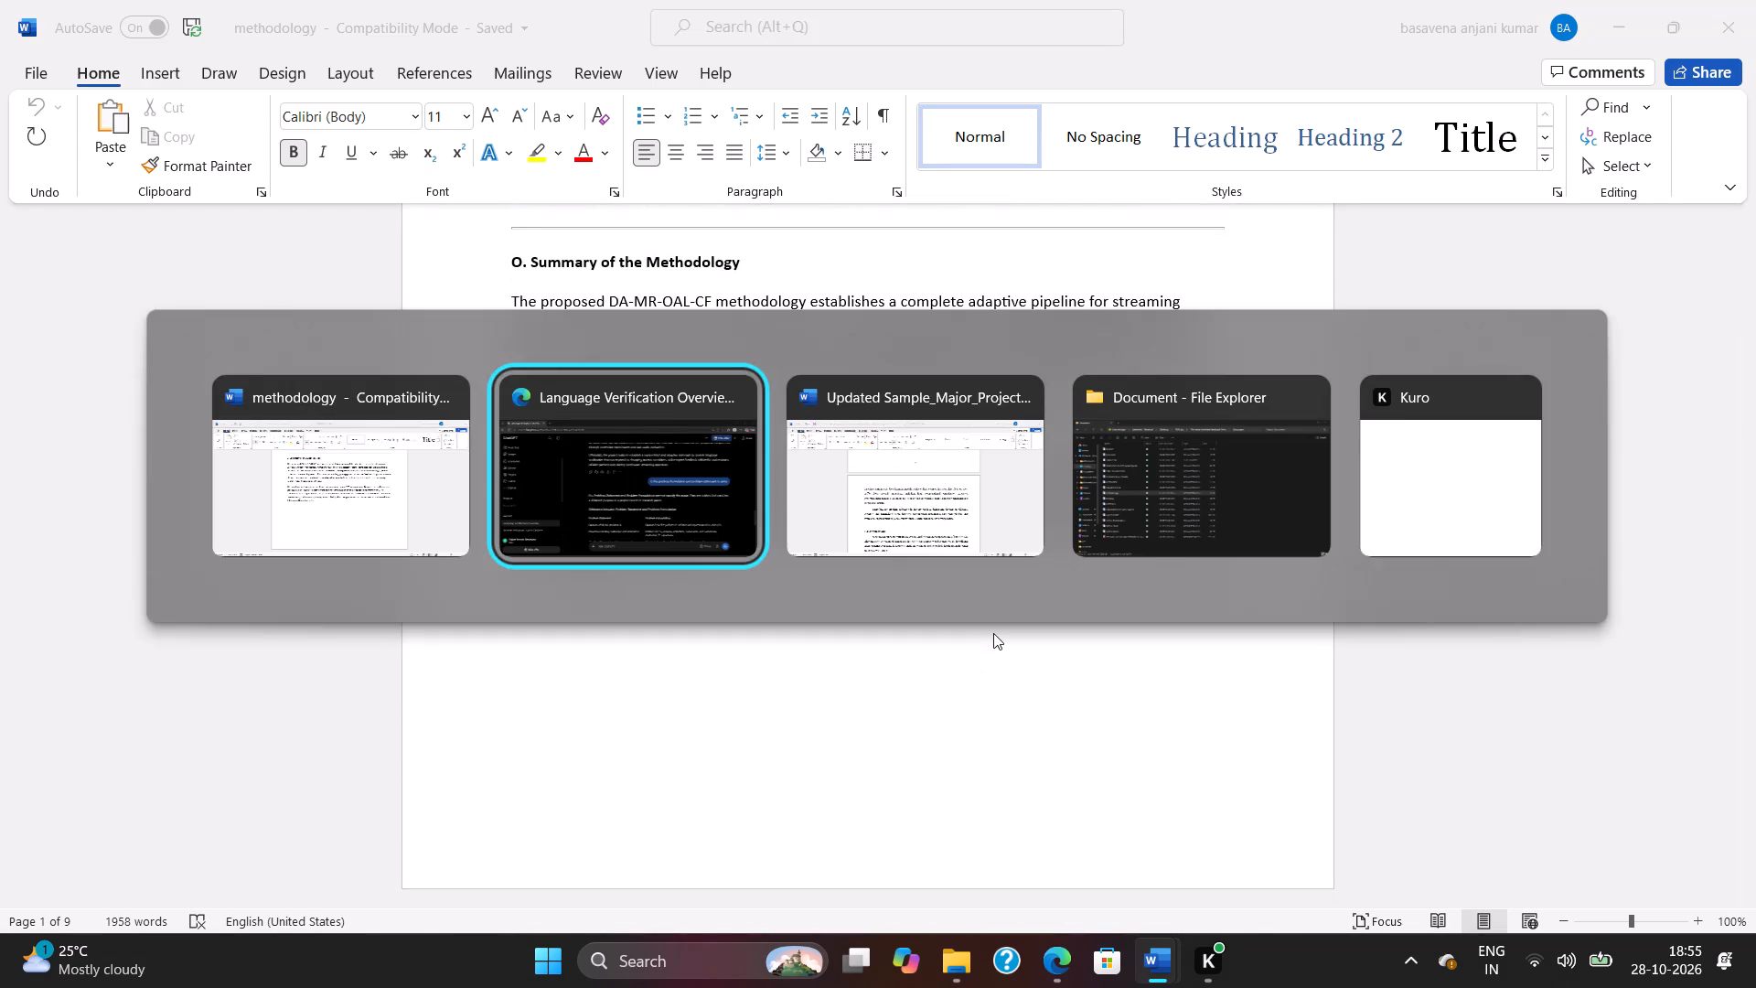
key("alt+Tab")
key("alt+Tab")
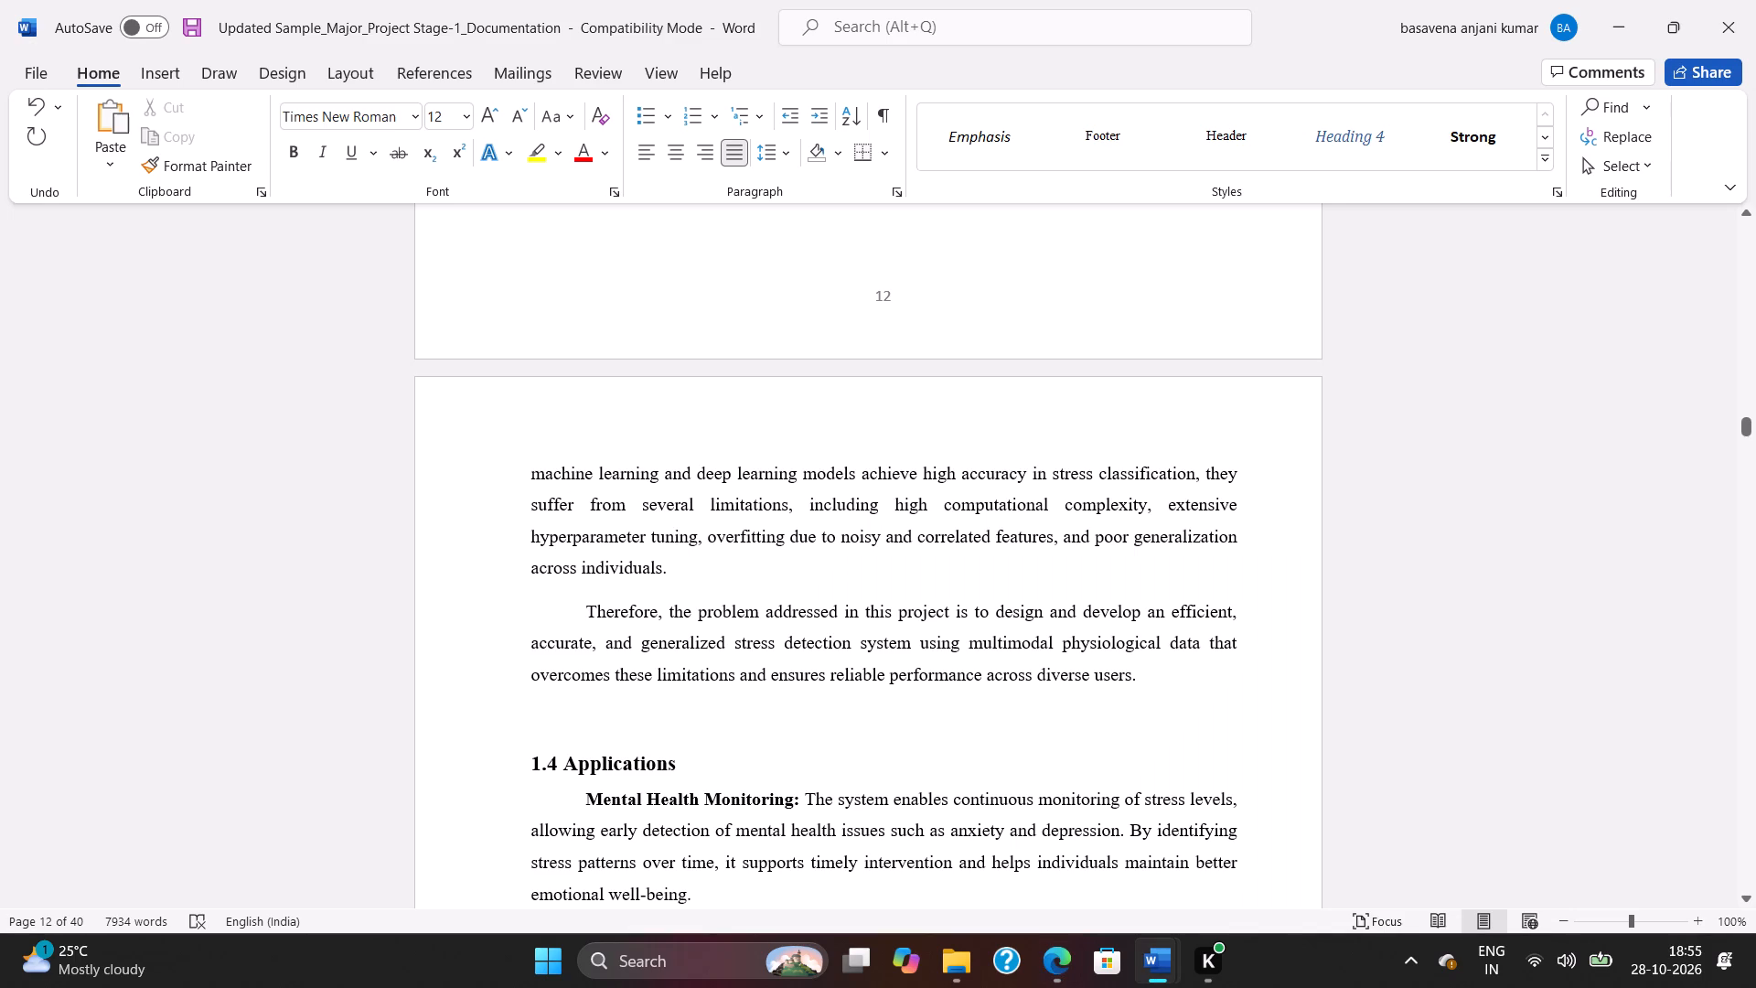
scroll(1032, 607, "up", 9)
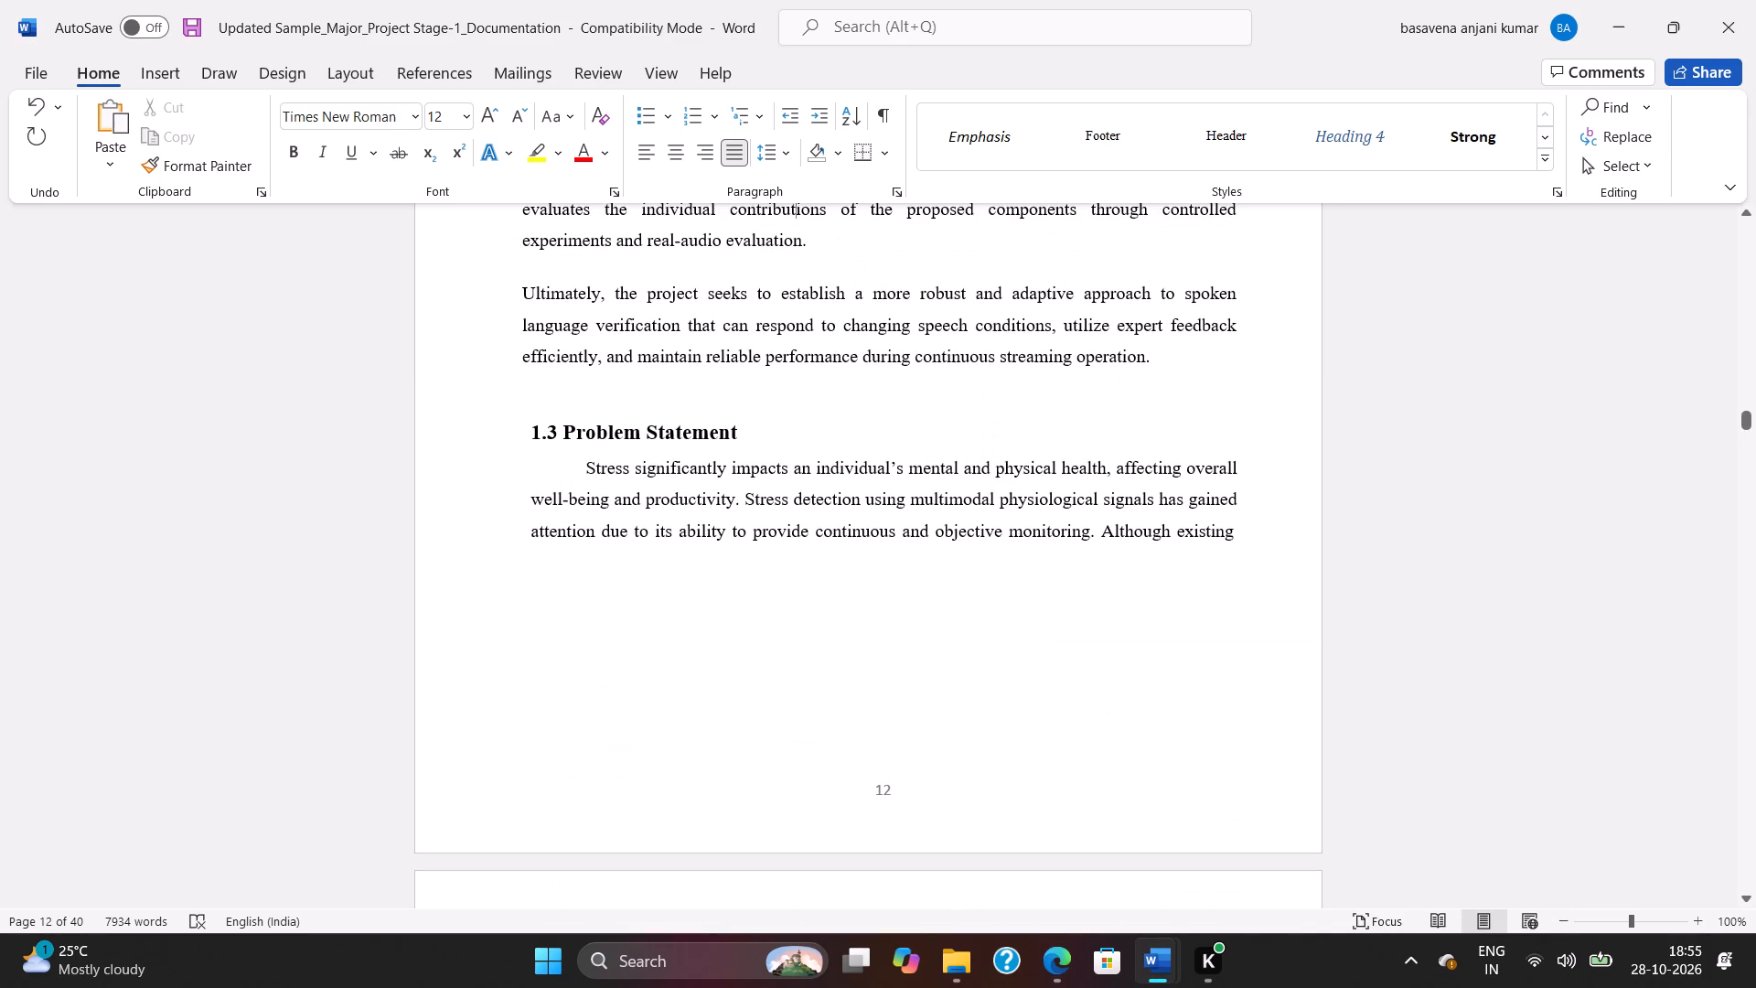
scroll(1032, 607, "up", 1)
Return to the methodology document, go back to its opening A. Problem Formulation section, and close the document.
key("alt+Tab")
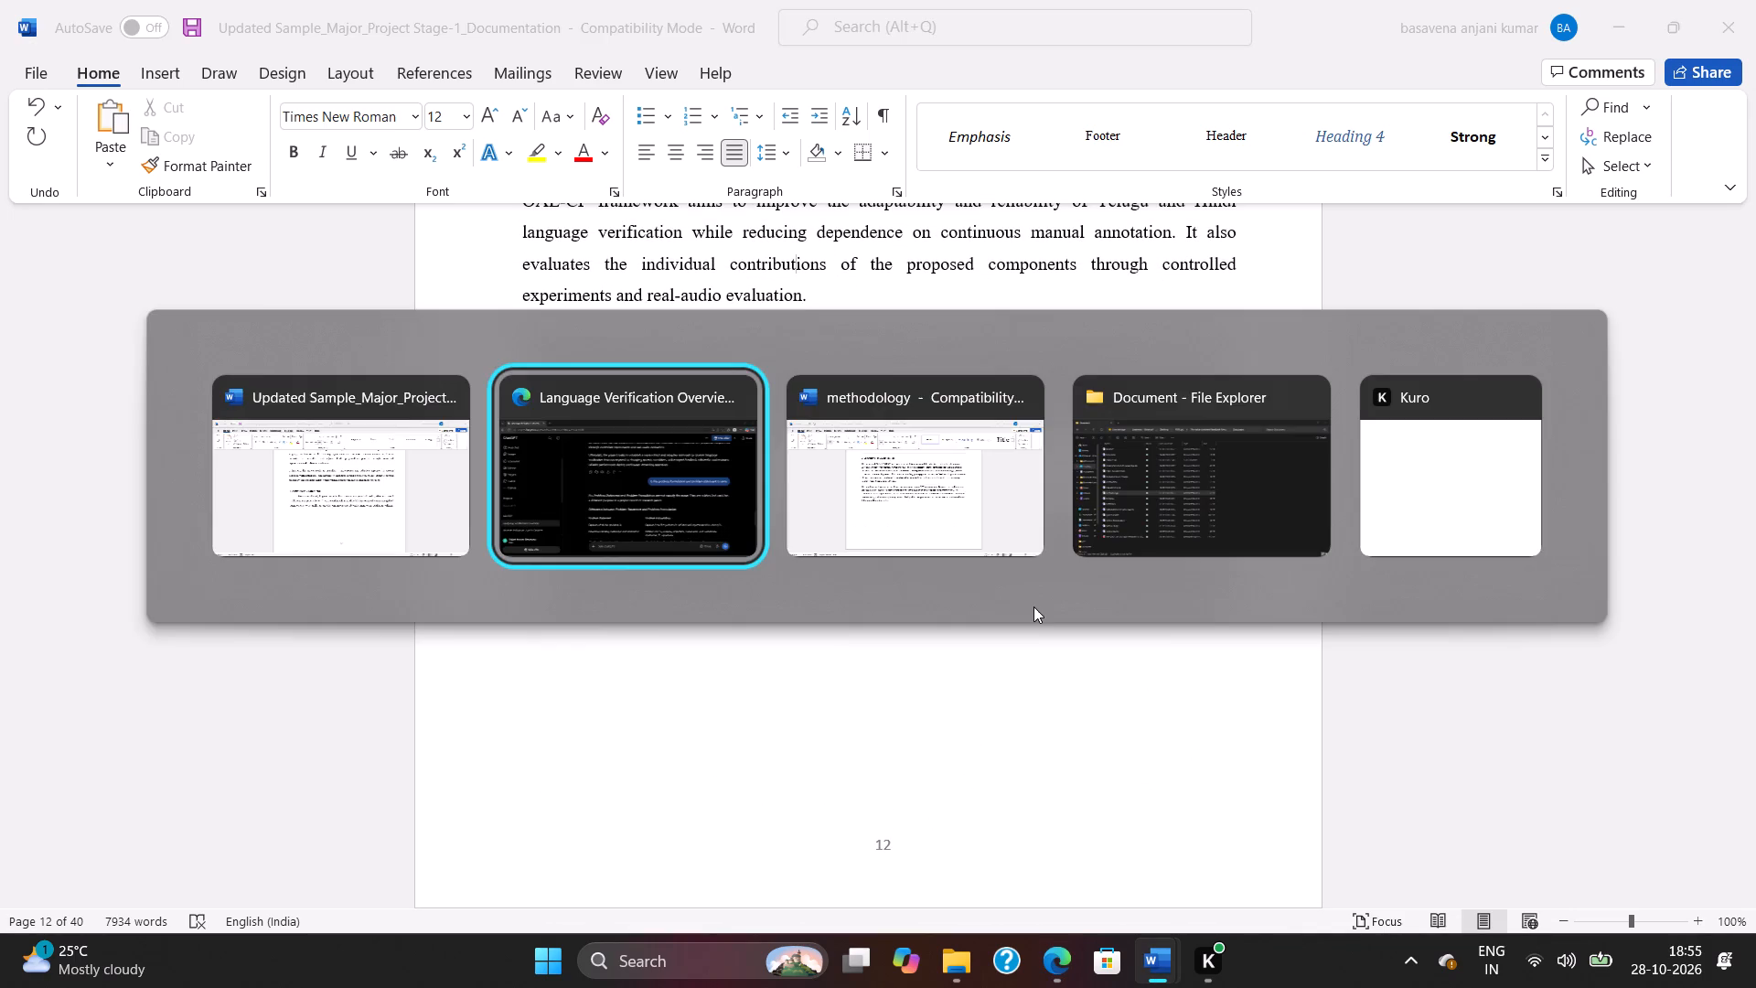
key("alt+Tab")
scroll(1034, 605, "up", 11)
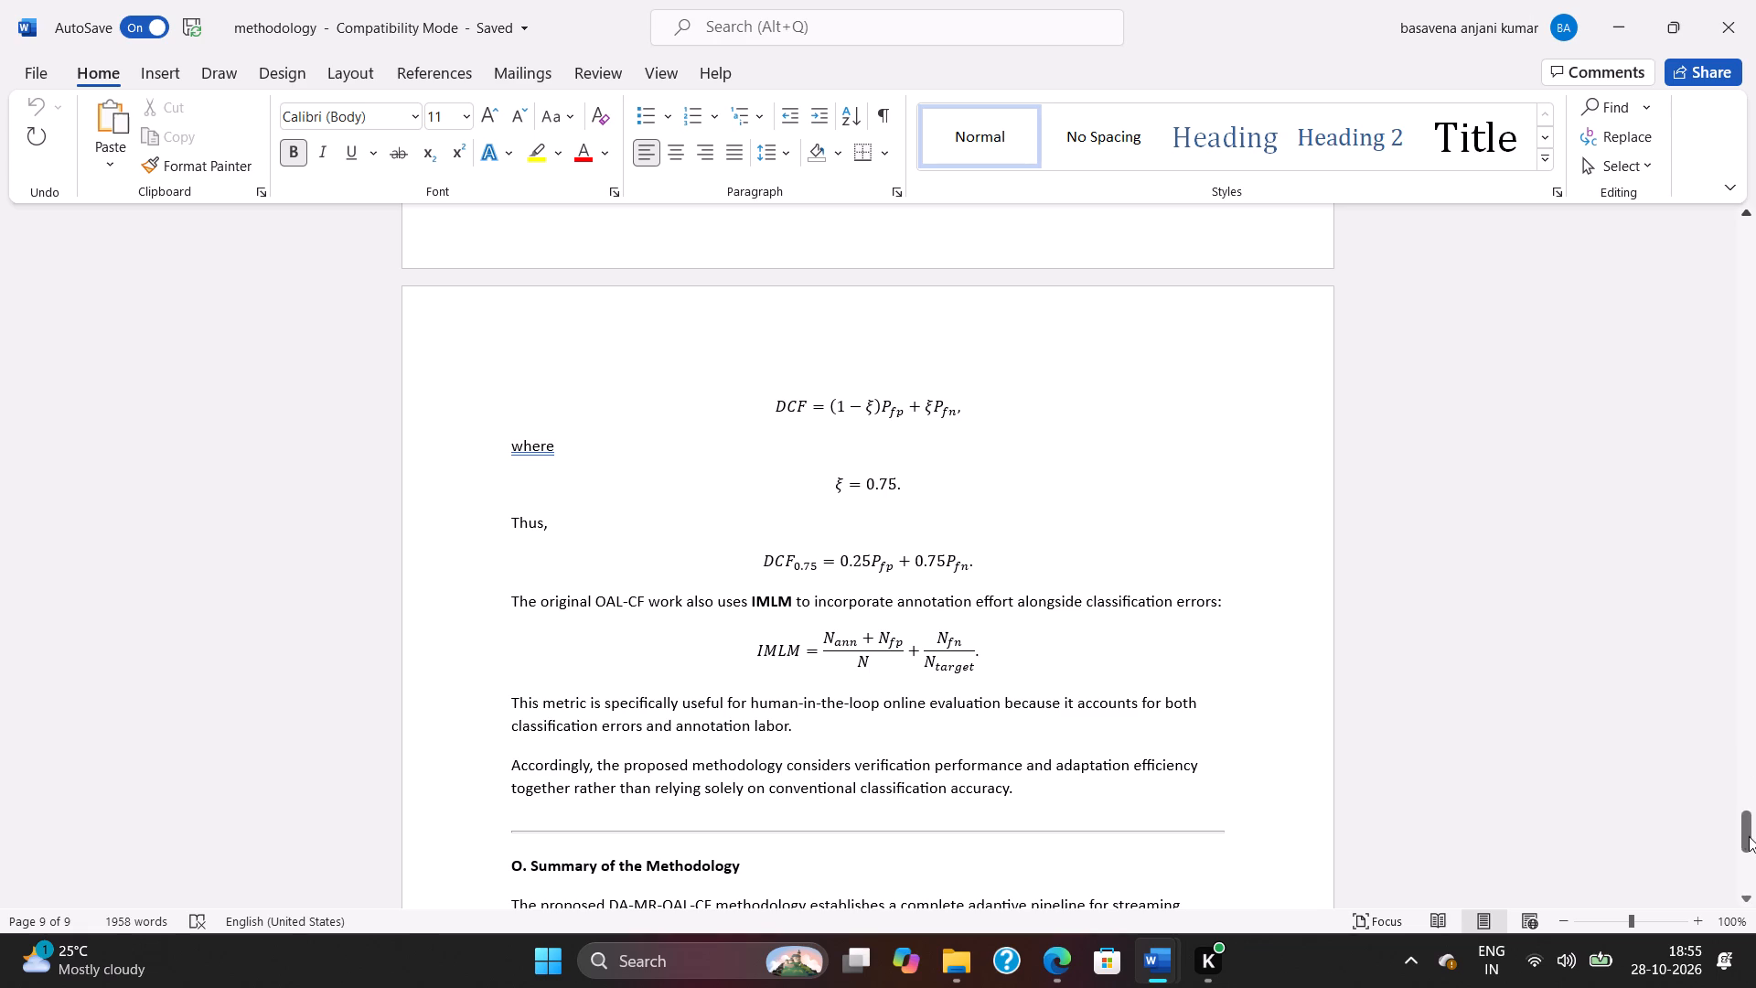
left_click_drag(1749, 836, 1667, 84)
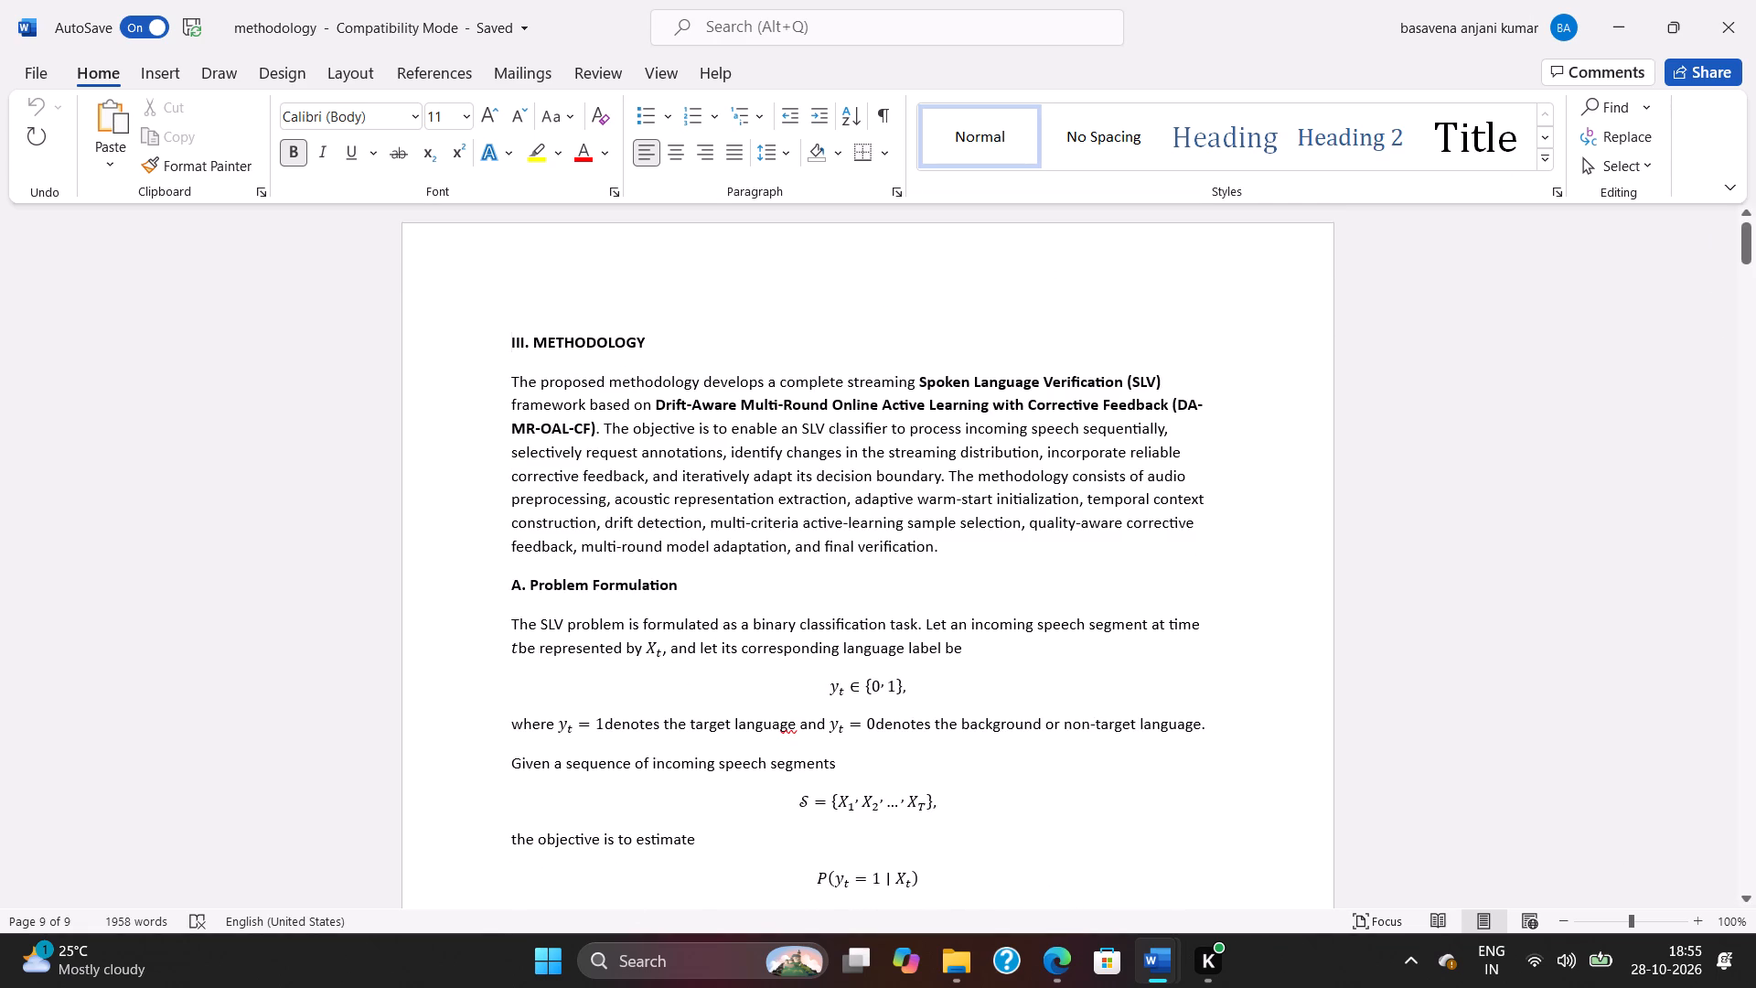
left_click(1750, 0)
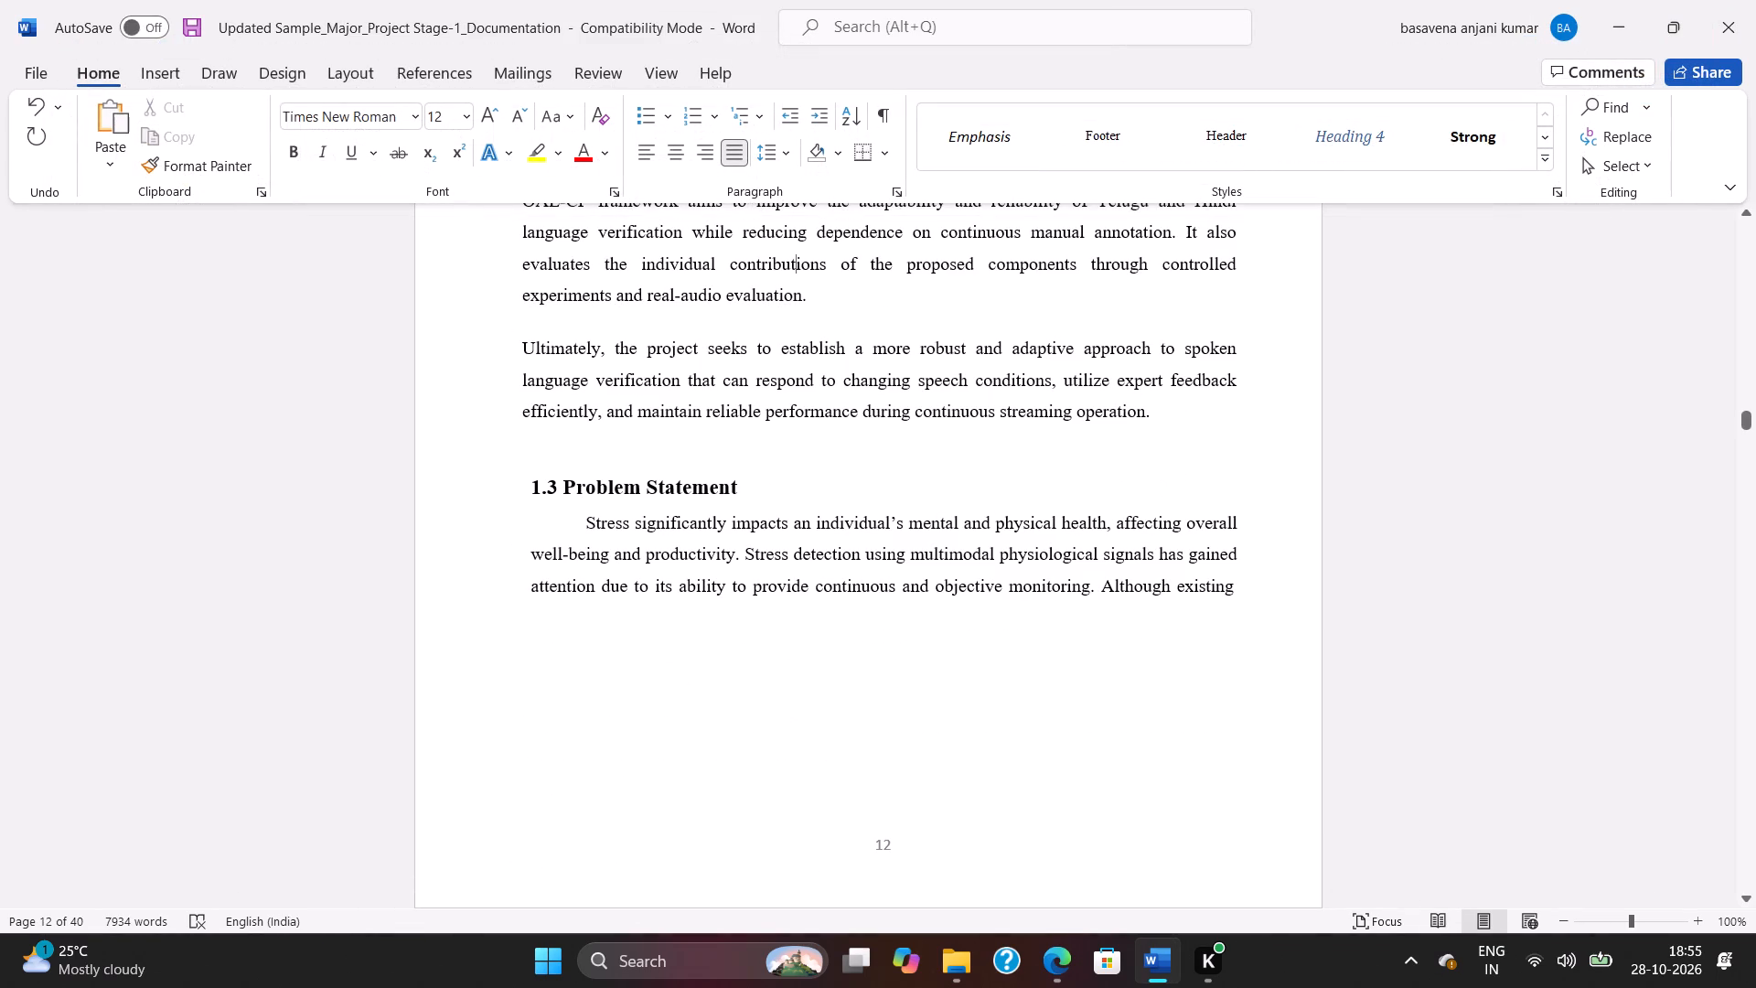
Open the System Specification document from the project's Document folder, glance at its first page and close it.
key("alt+Tab")
key("alt+Tab")
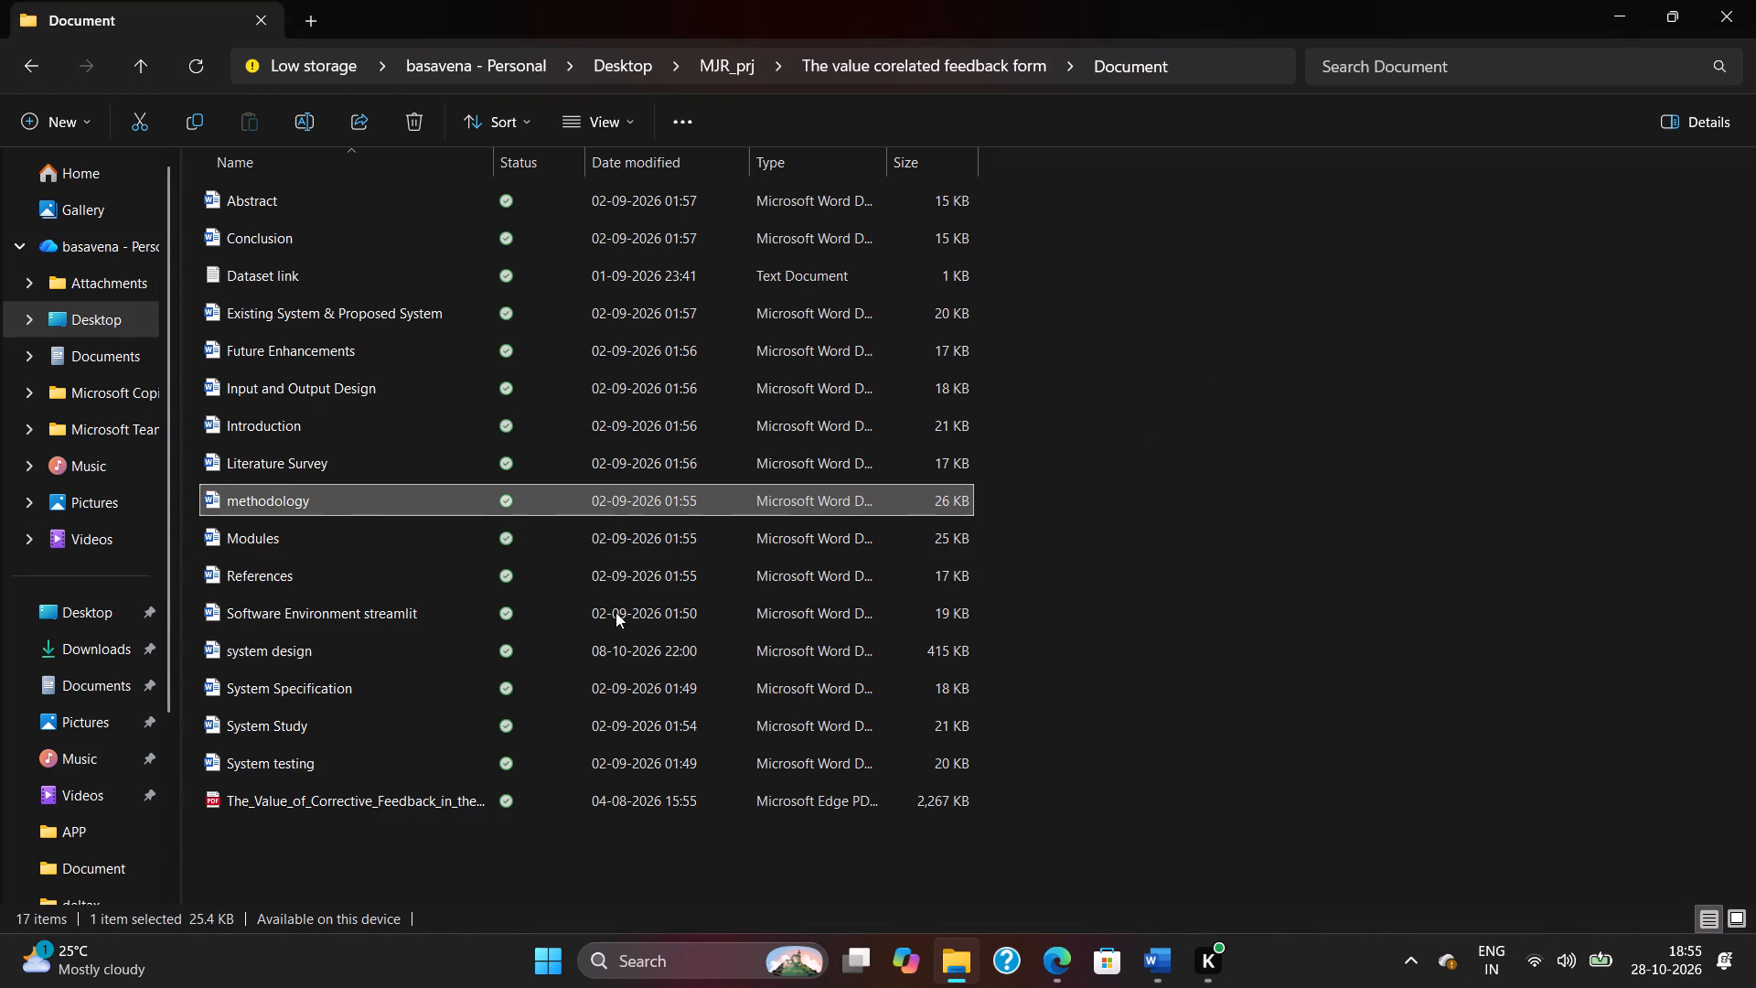
double_click(684, 686)
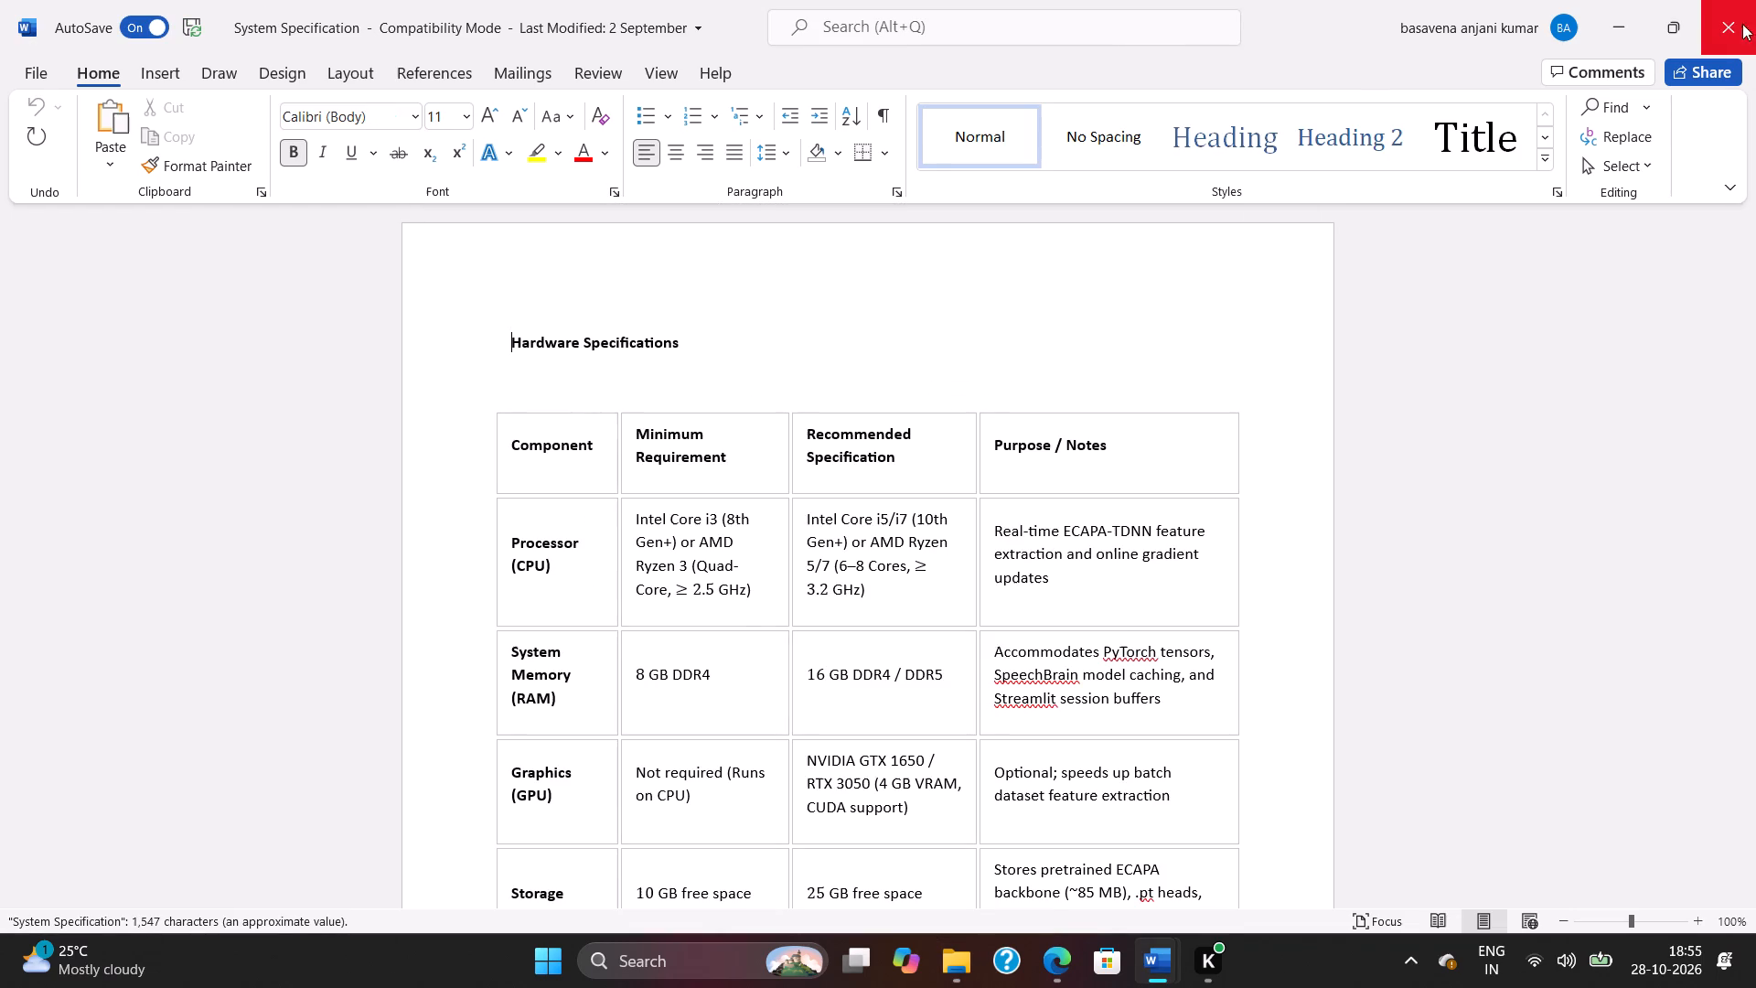
left_click(1742, 24)
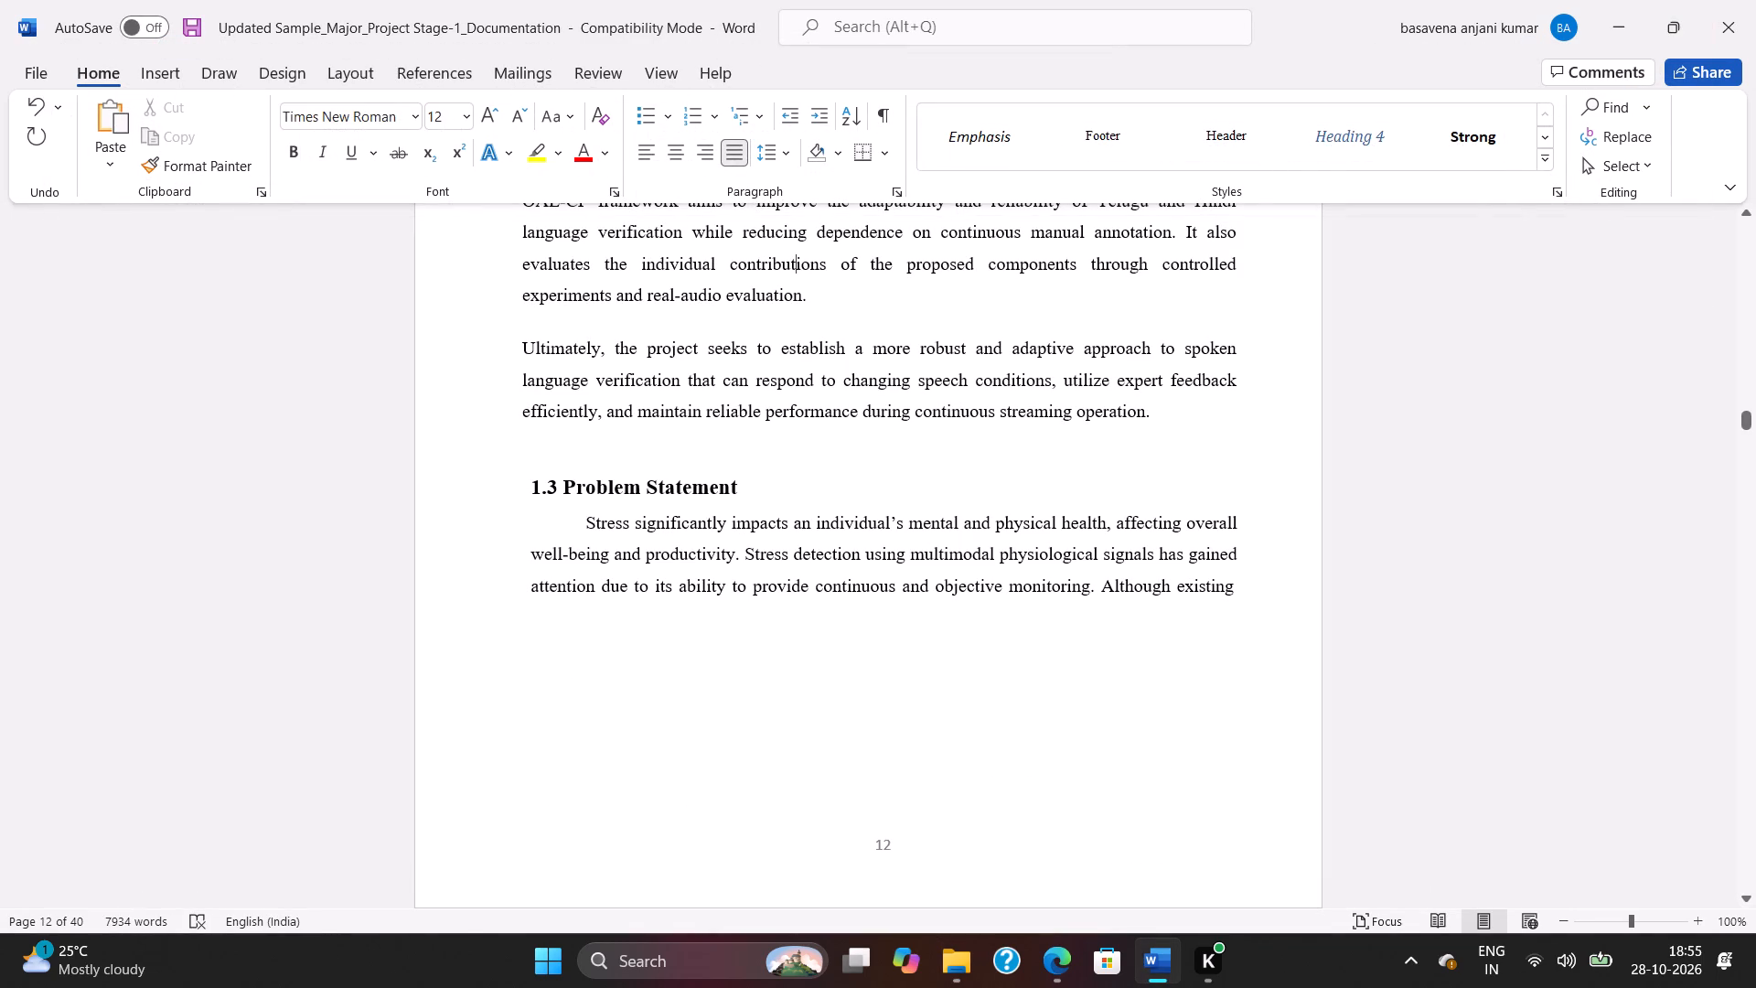
Open the Value of Corrective Feedback paper from the Document folder, skim it from the abstract through Learning Parameters, and close it.
key("alt+Tab")
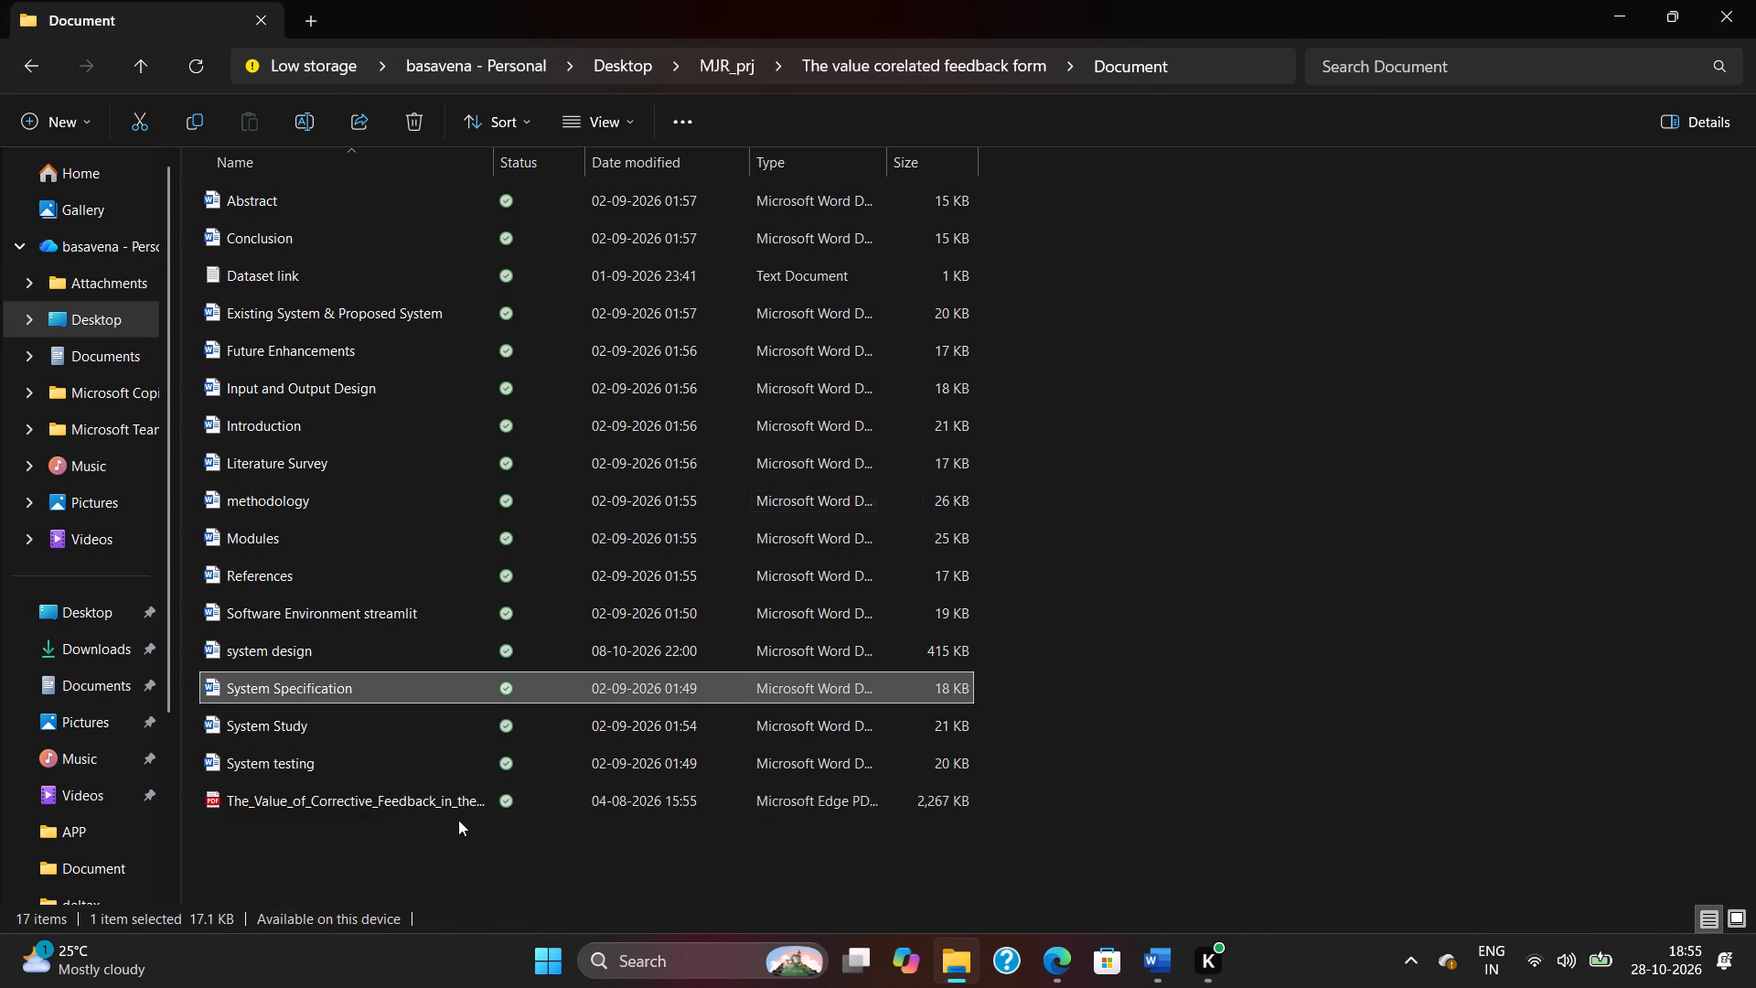
double_click(355, 807)
scroll(725, 589, "down", 3)
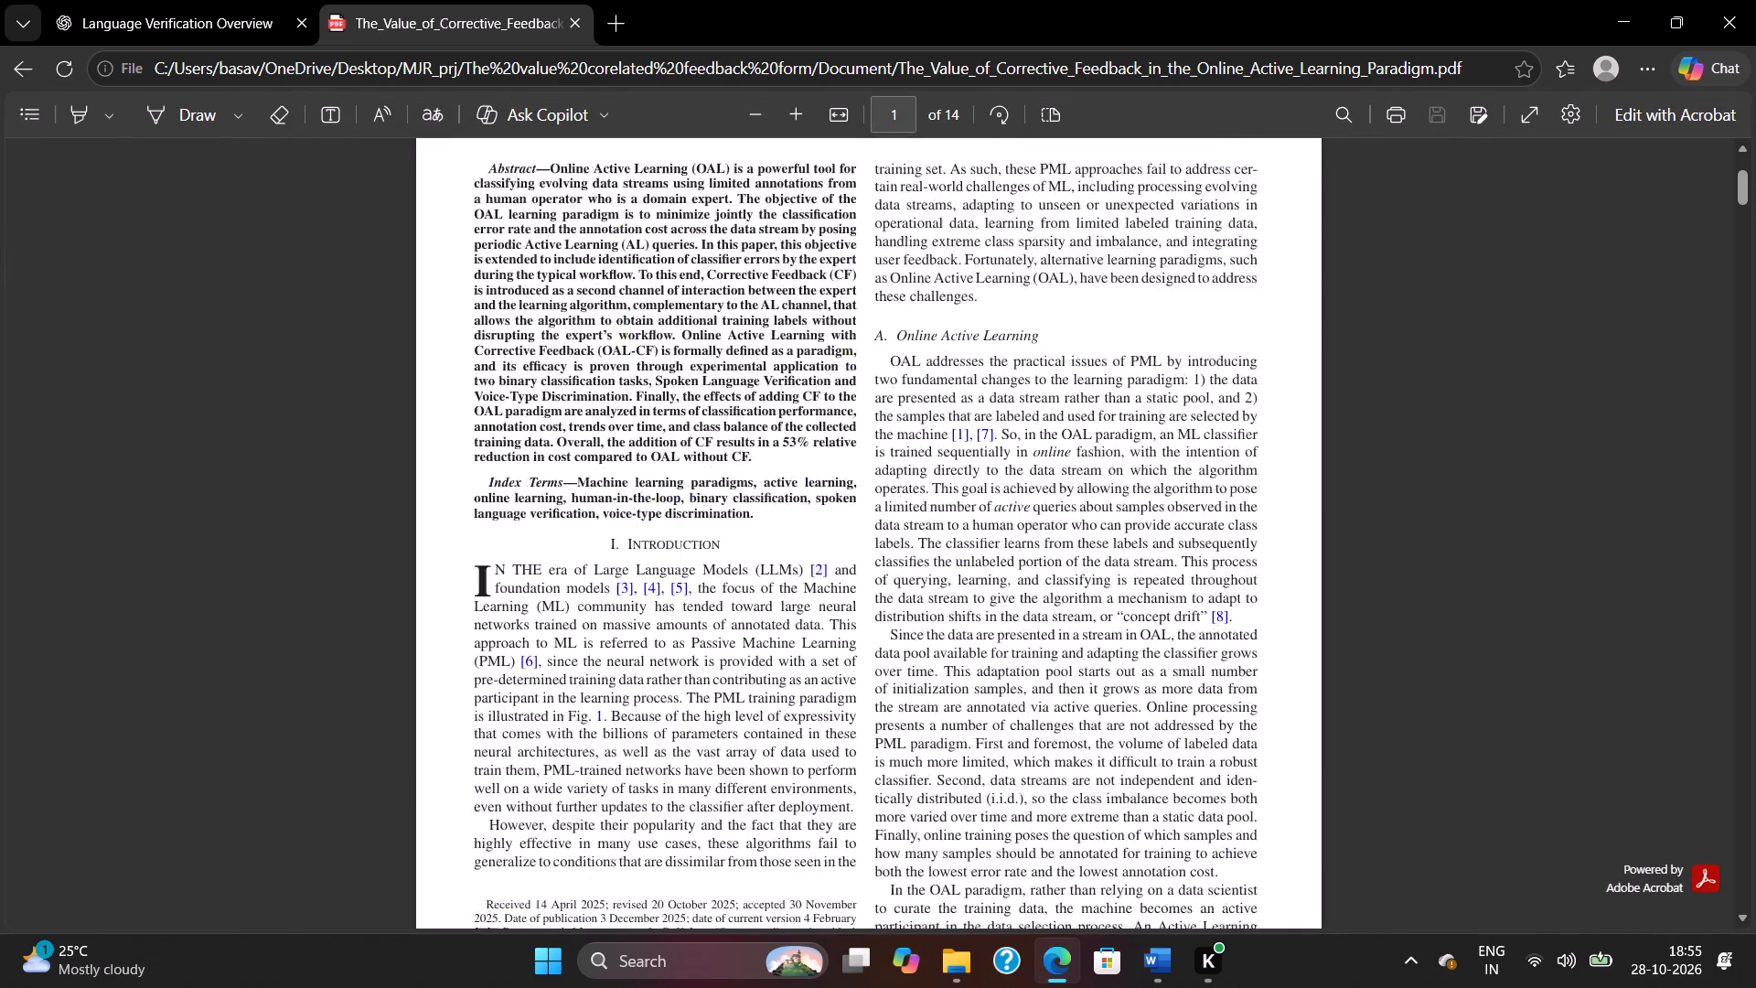
scroll(726, 587, "down", 20)
scroll(726, 587, "down", 7)
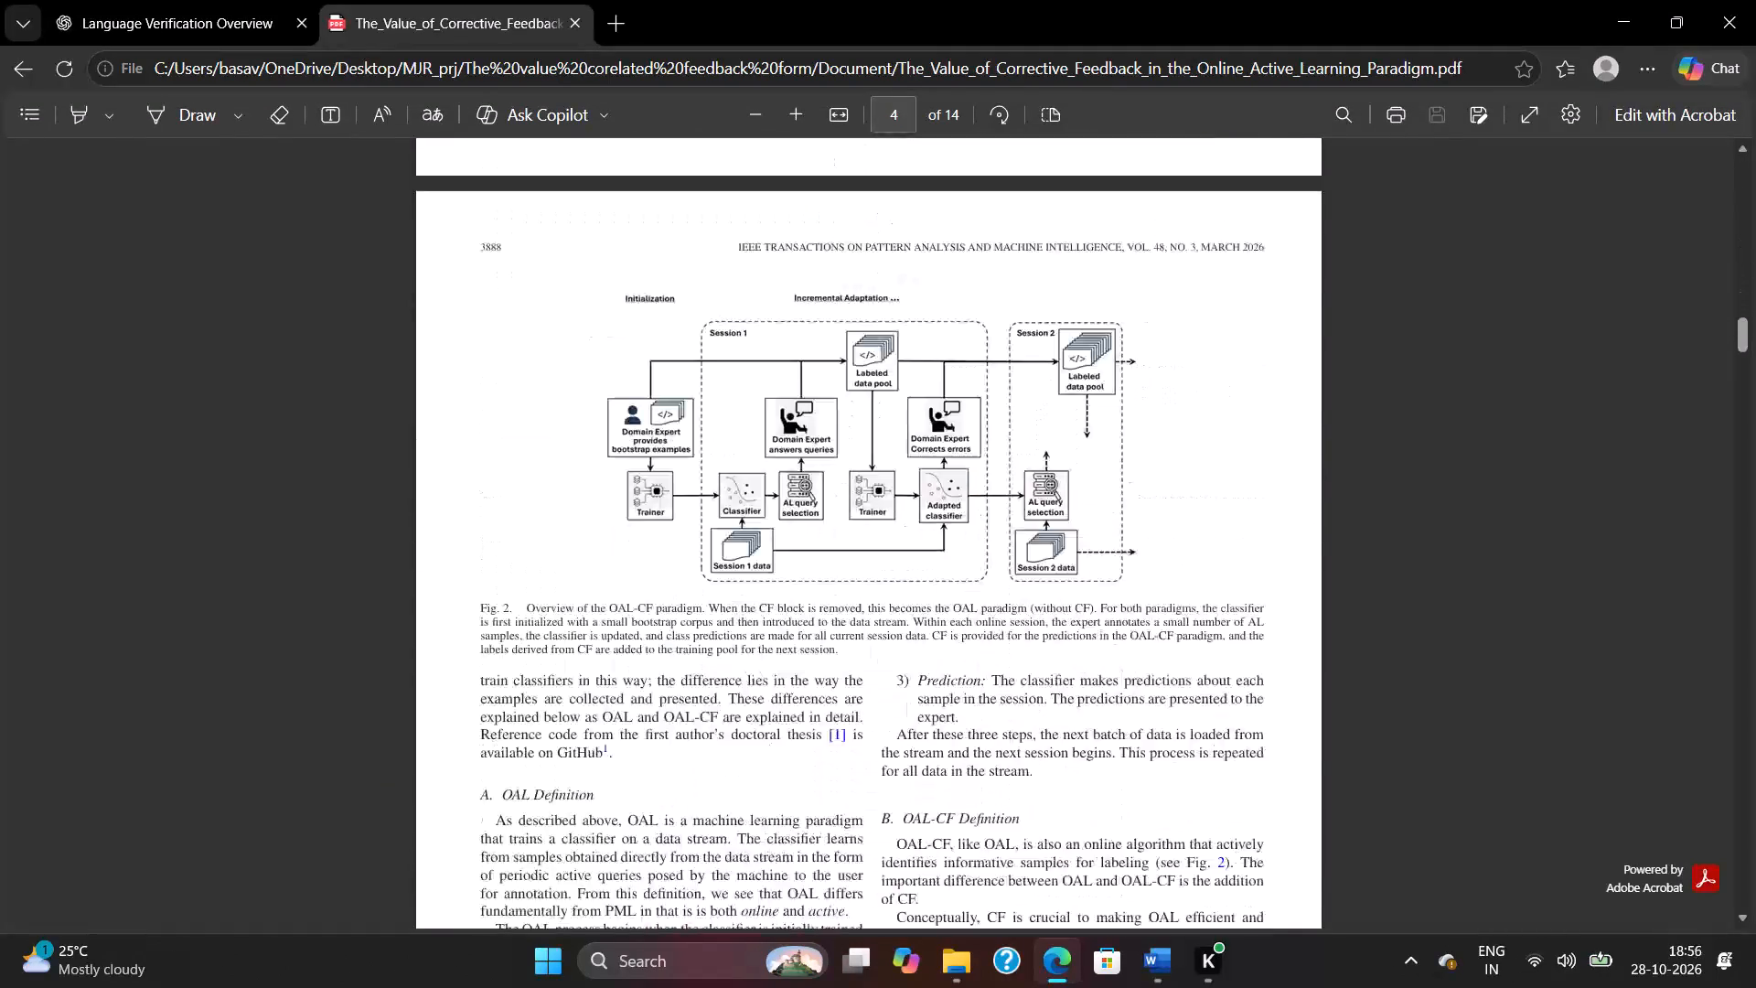
scroll(730, 585, "down", 20)
scroll(730, 585, "down", 6)
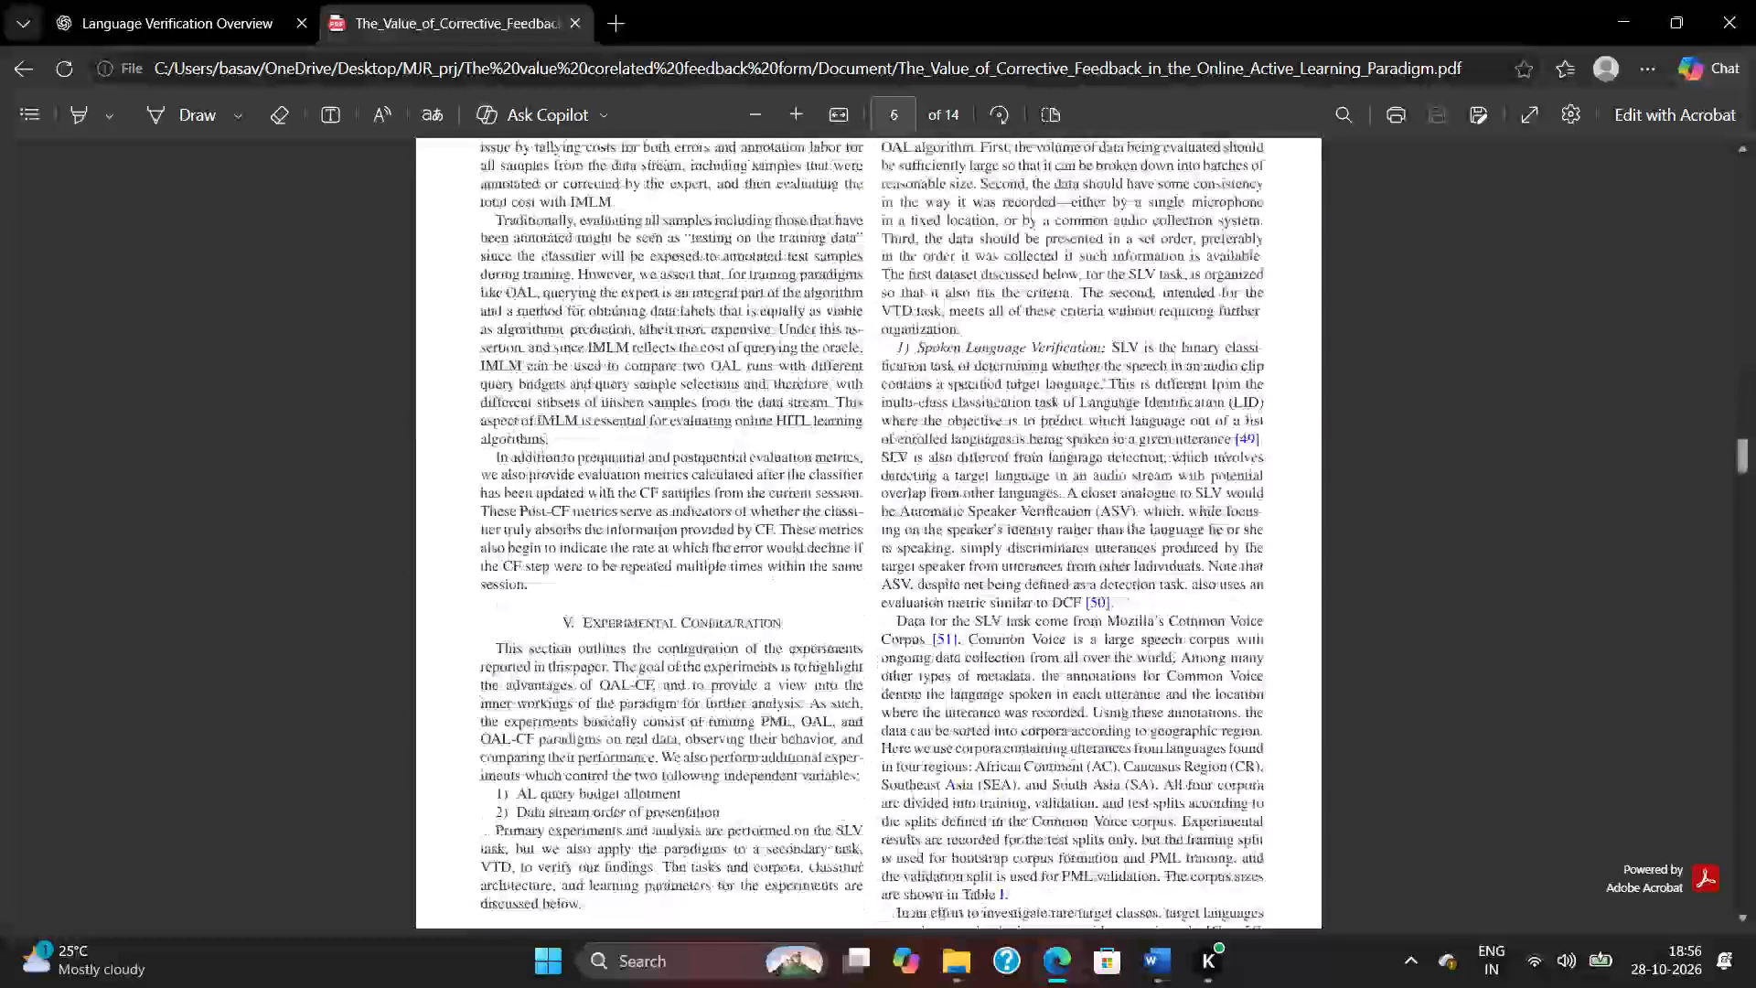
scroll(733, 583, "down", 20)
scroll(733, 583, "down", 6)
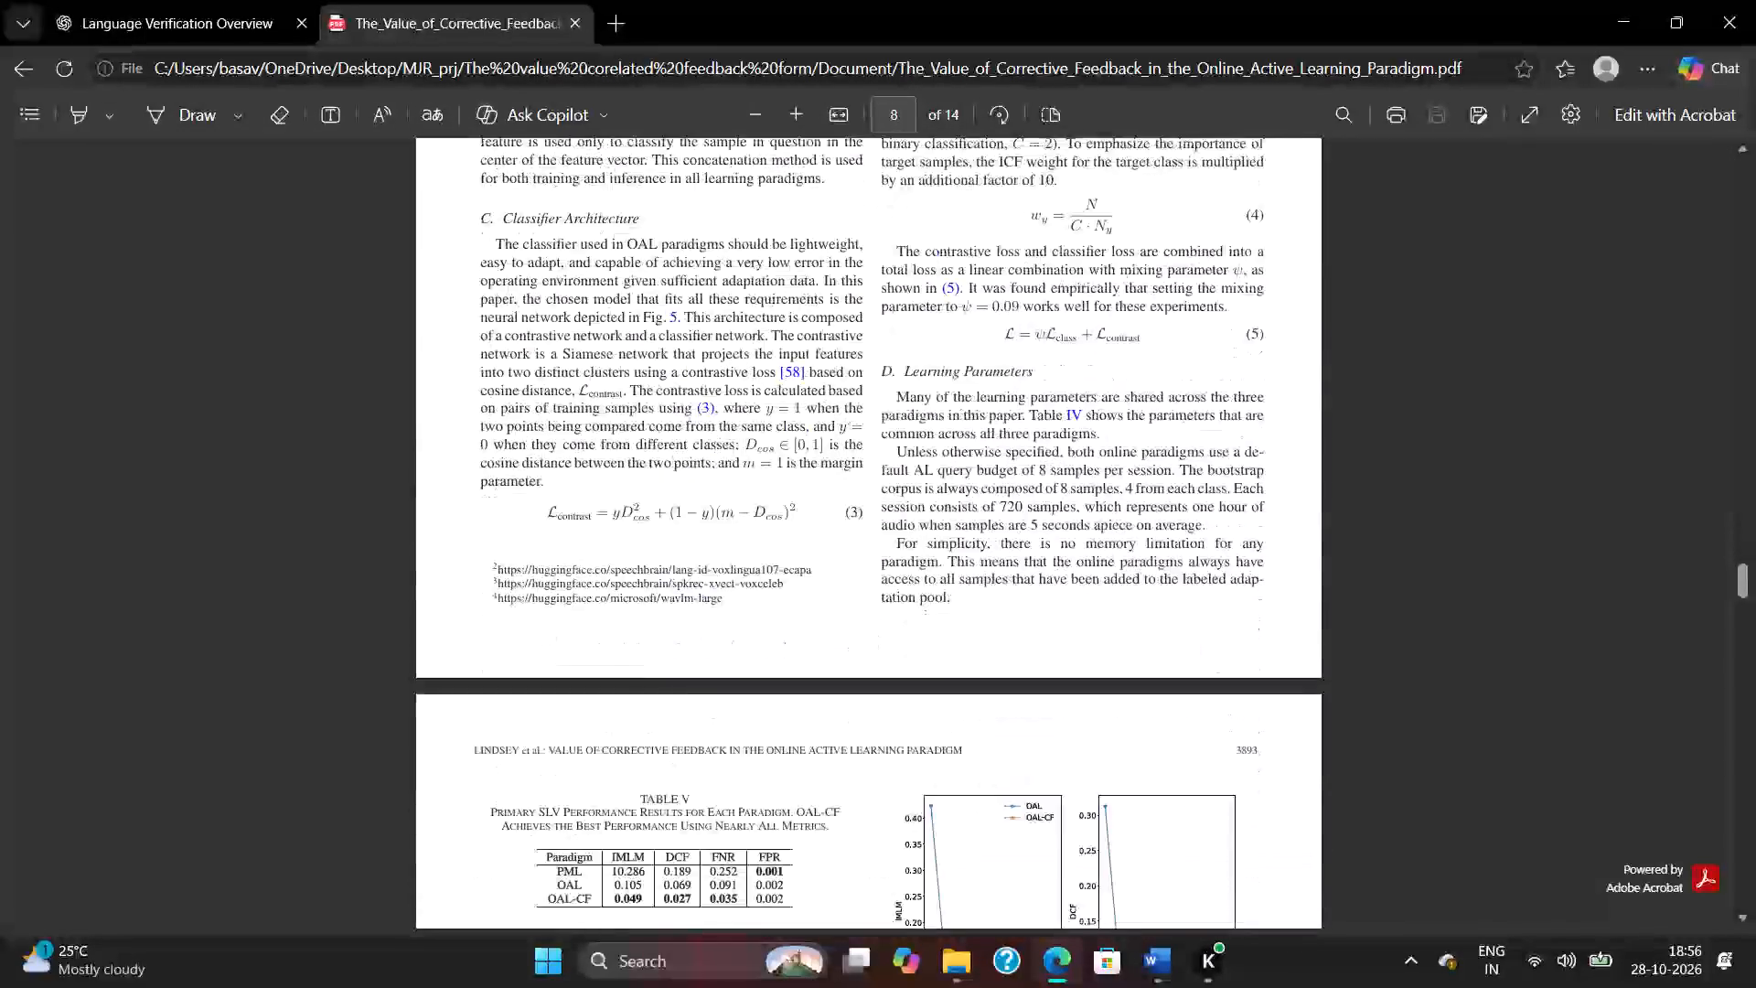
left_click(583, 15)
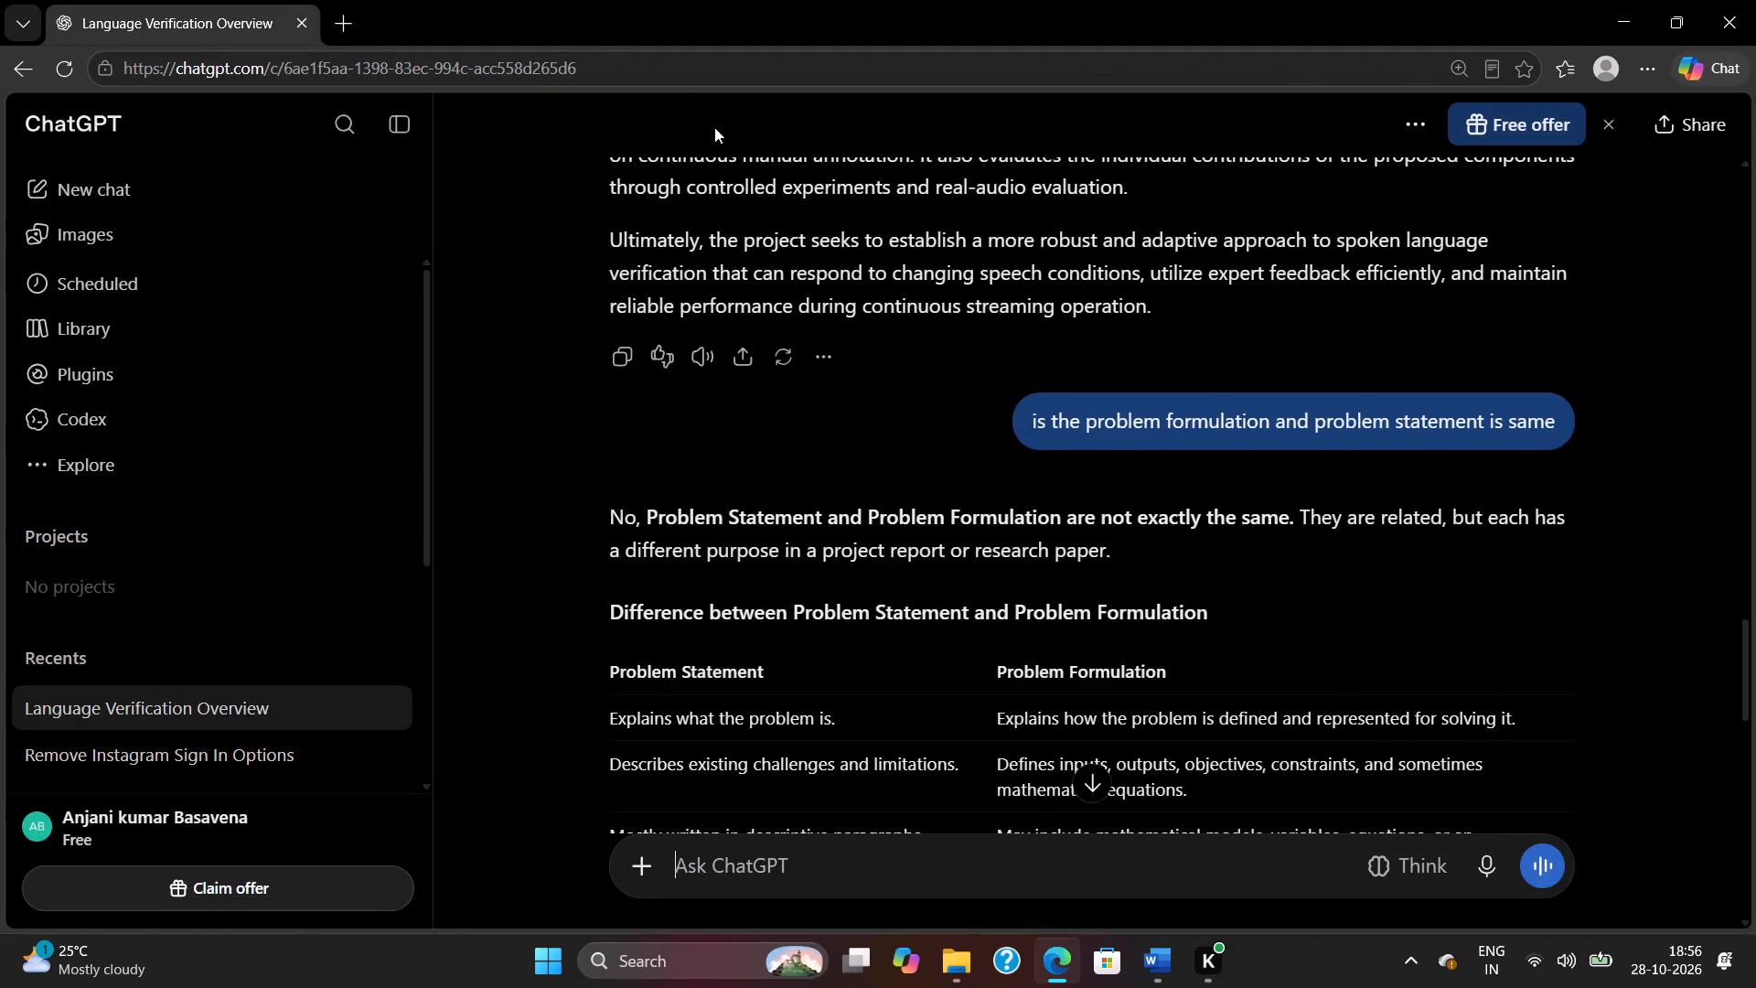
Open the Existing System & Proposed System document and skim it from the existing system's limitations to the closing comparison table.
key("alt+Tab")
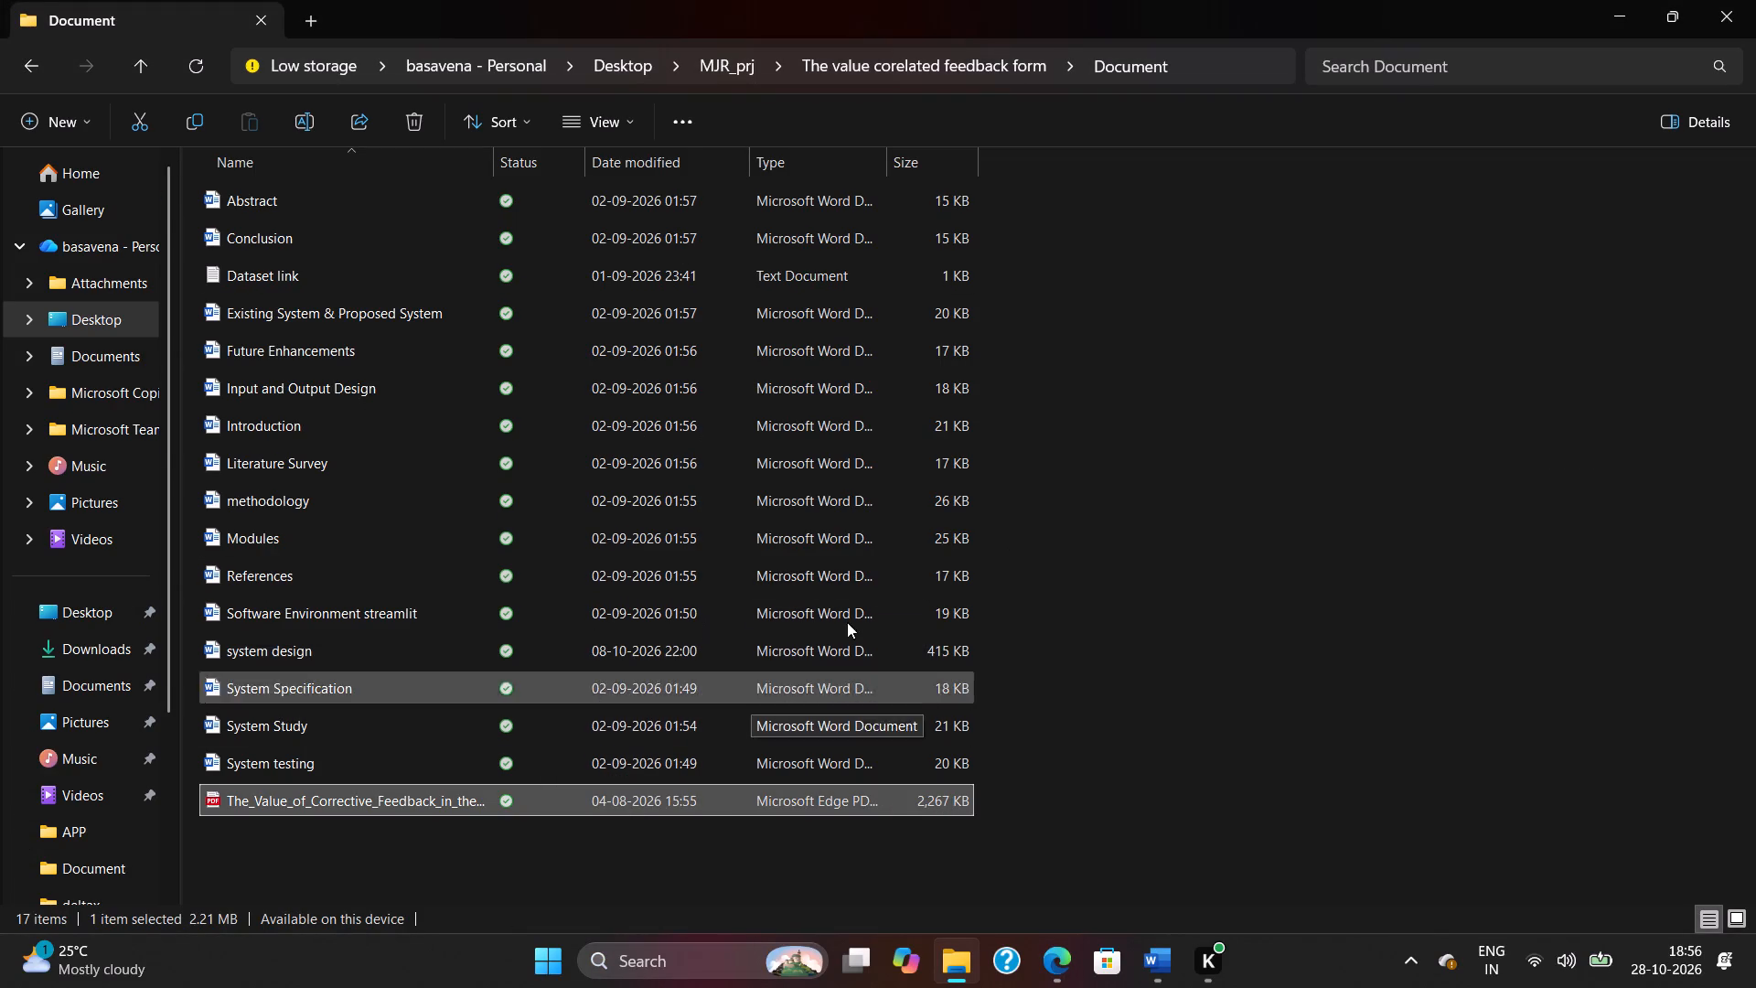
double_click(367, 314)
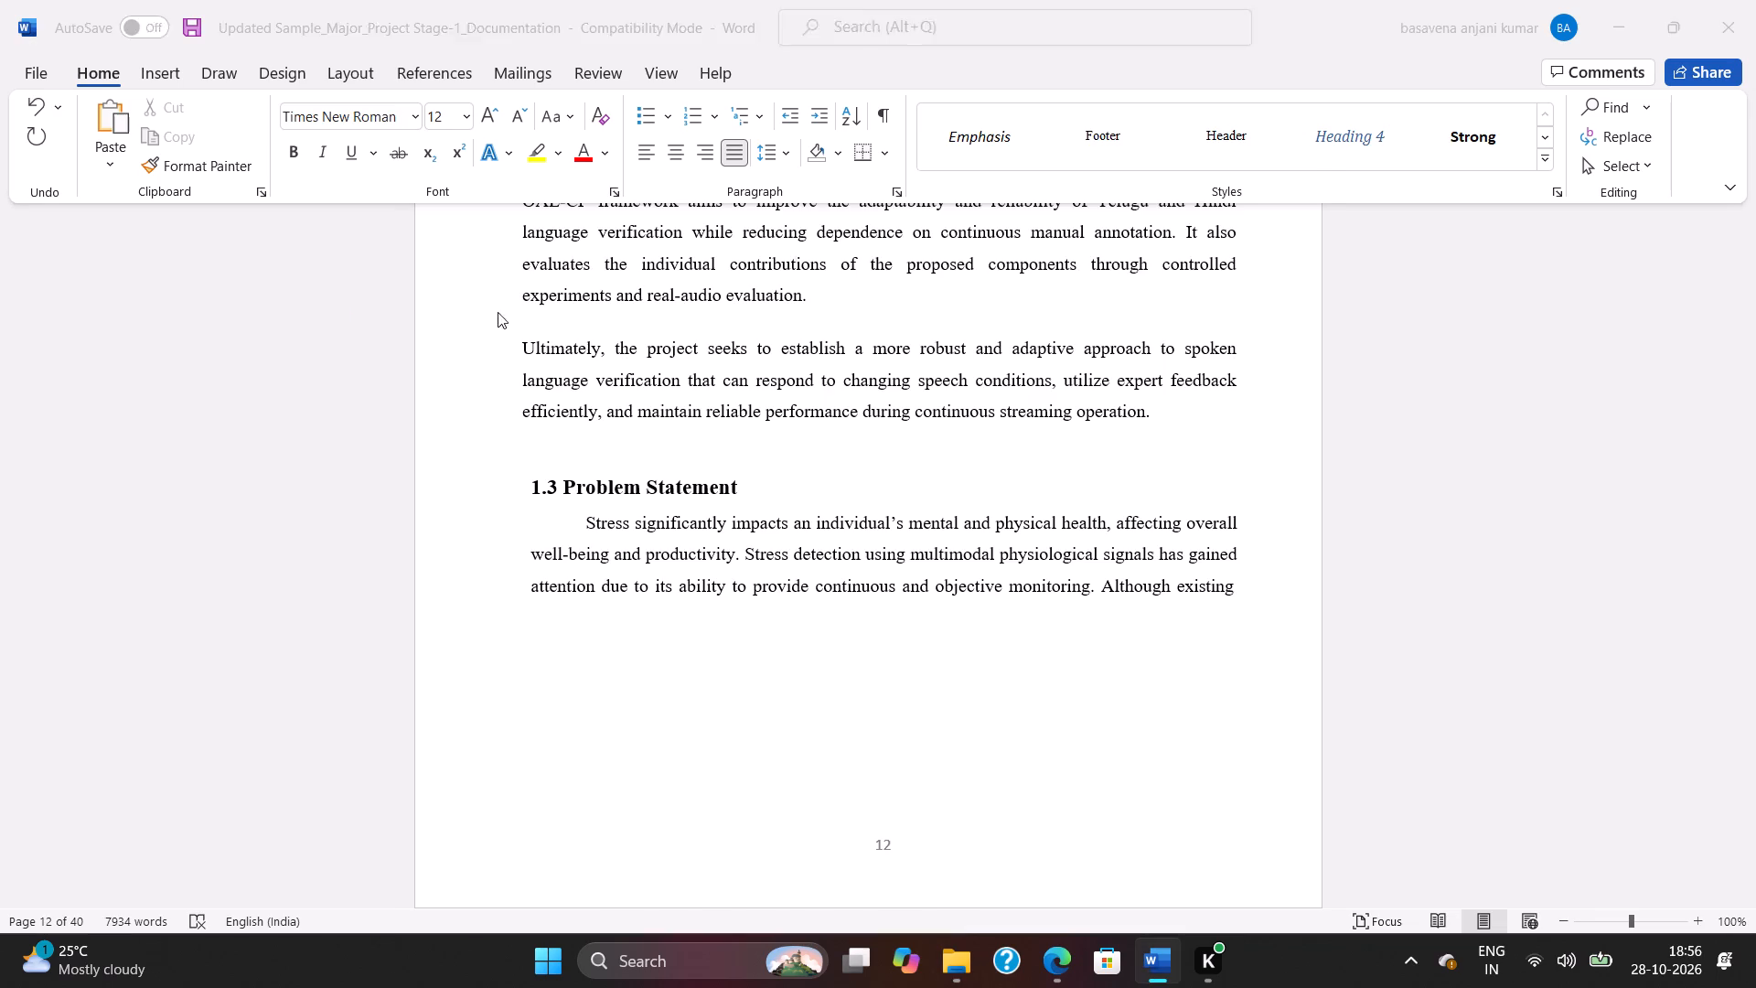
scroll(701, 423, "down", 11)
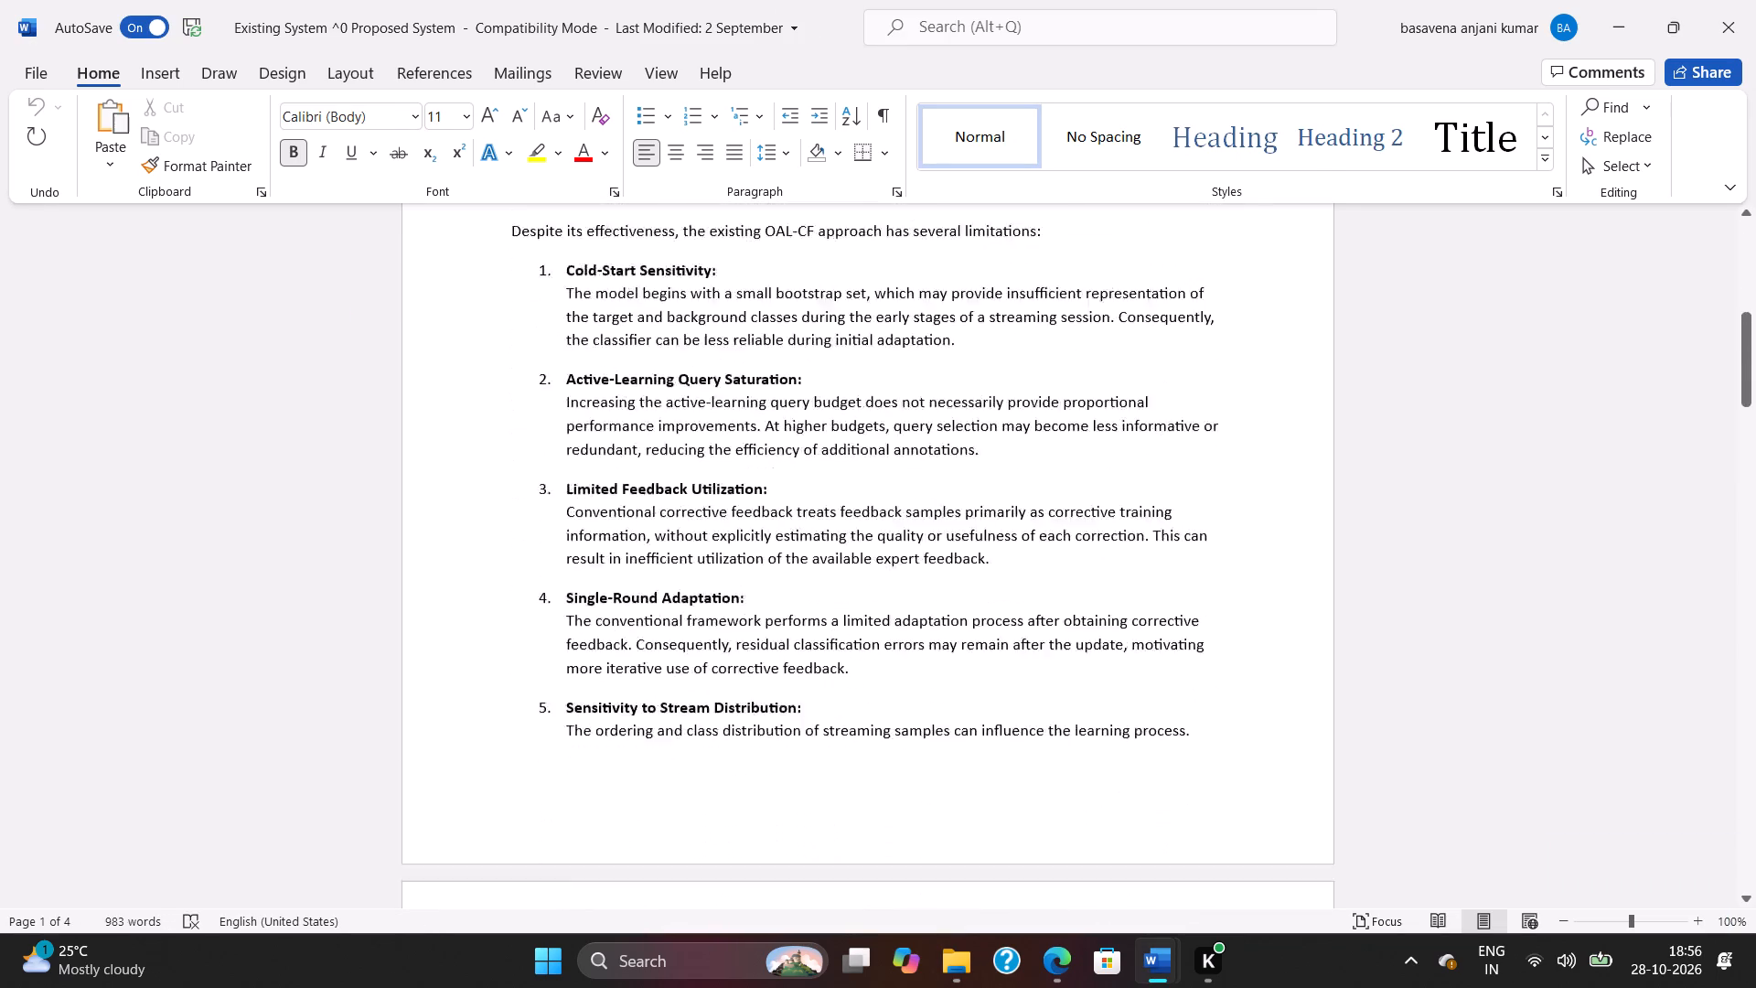
scroll(693, 366, "down", 11)
scroll(691, 364, "down", 15)
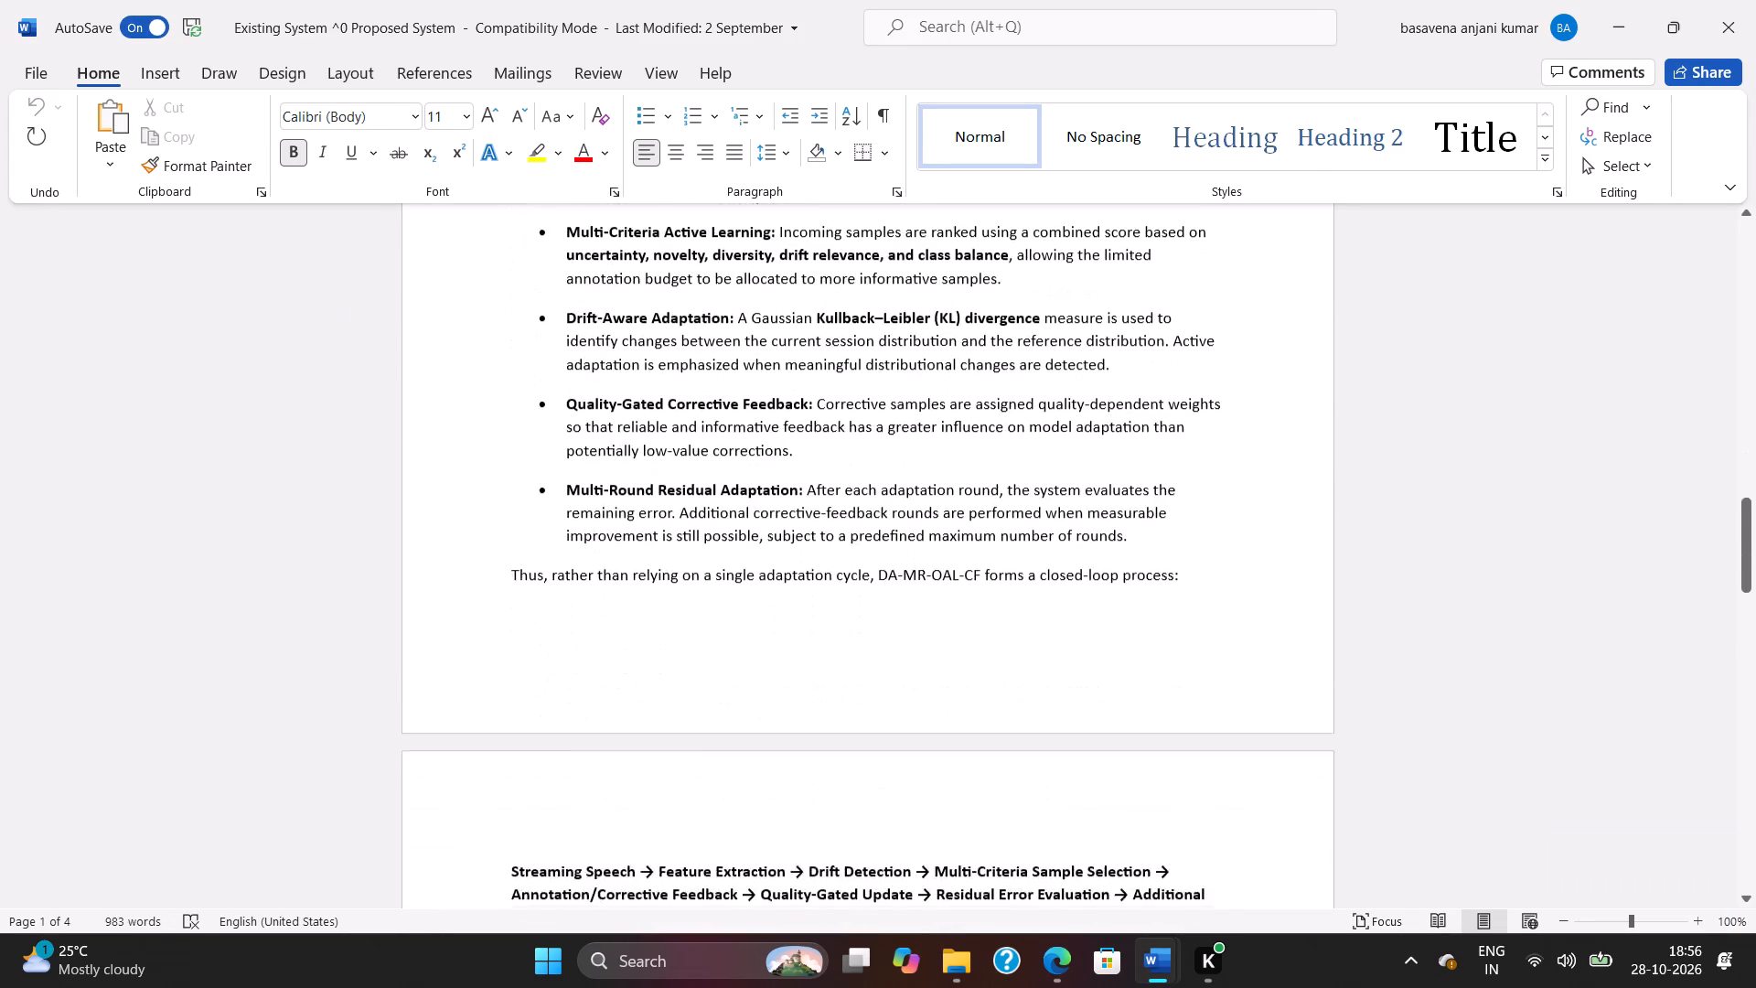
scroll(690, 360, "down", 8)
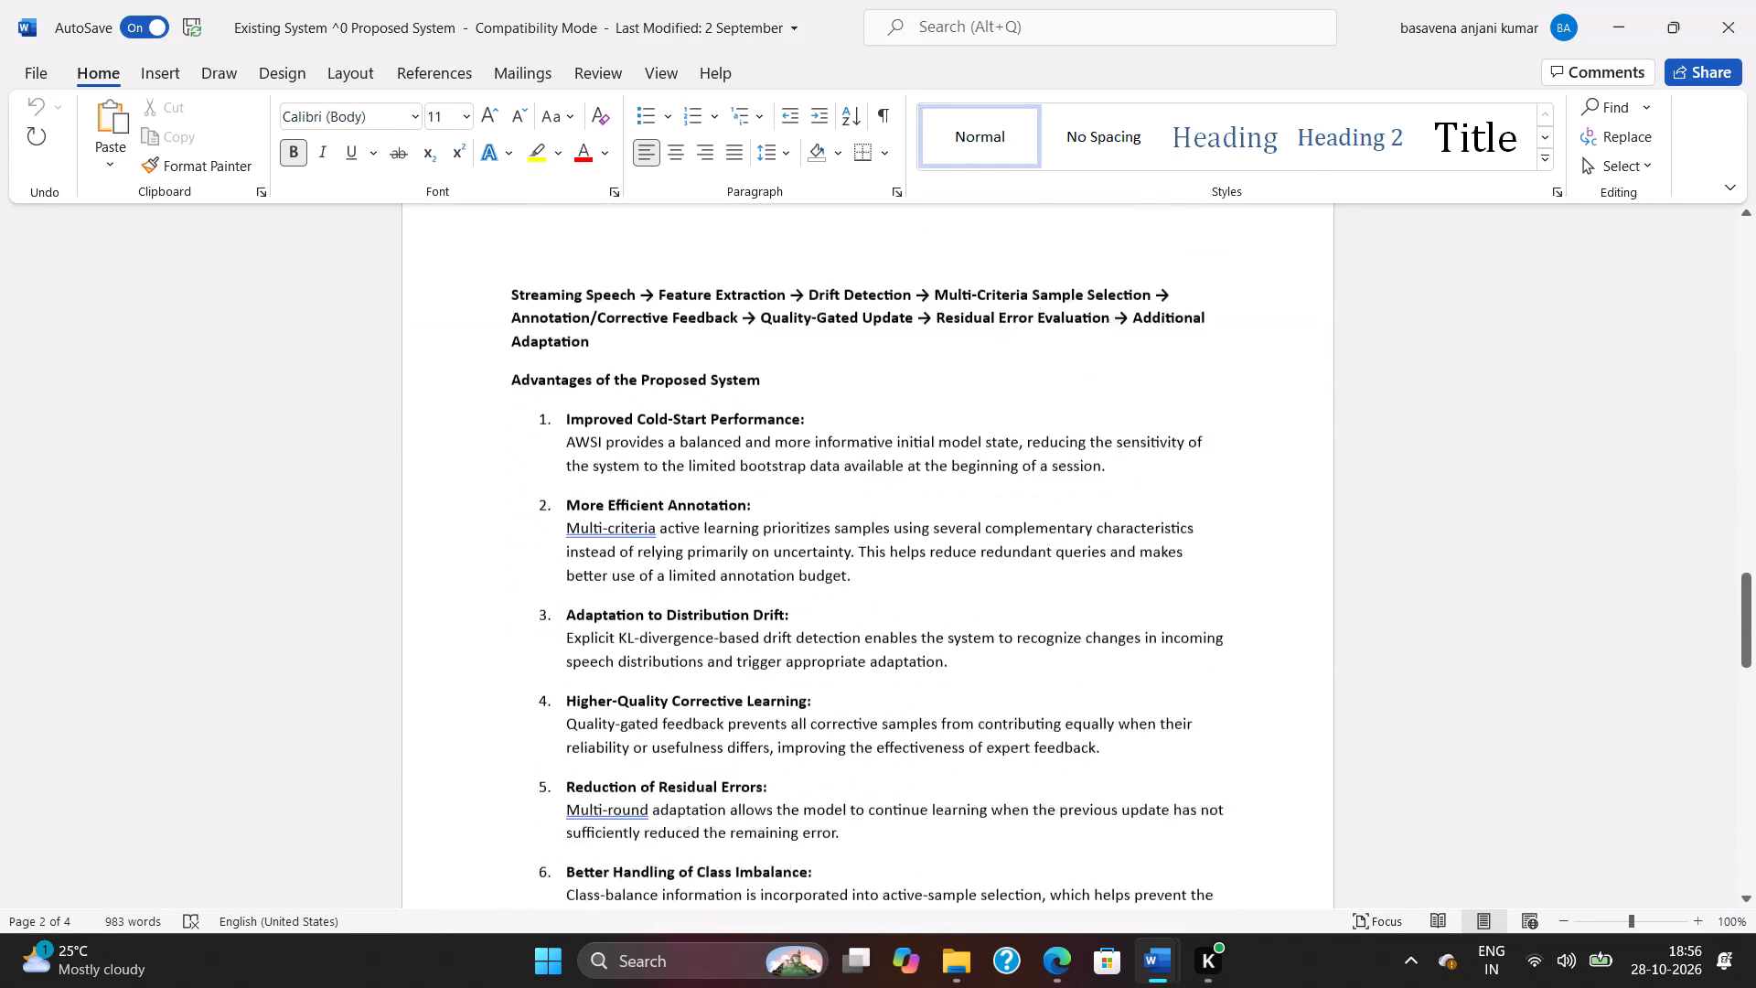
scroll(686, 353, "down", 13)
scroll(685, 347, "down", 18)
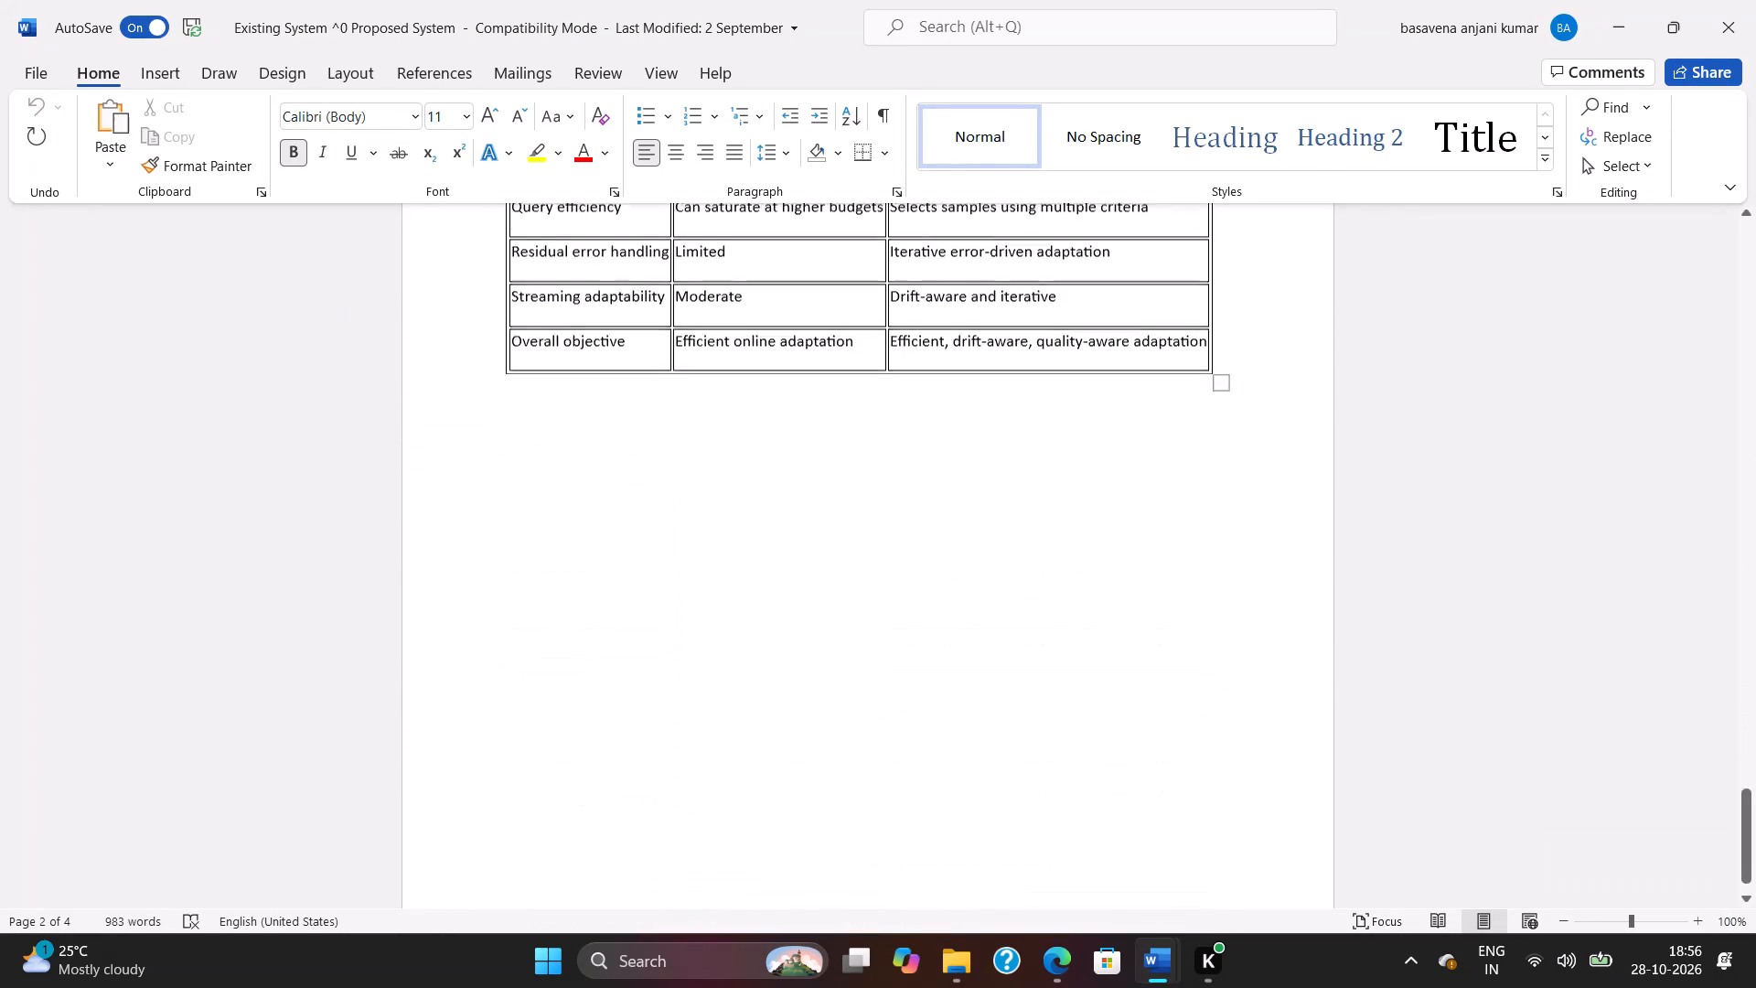
scroll(685, 343, "down", 5)
scroll(682, 340, "up", 12)
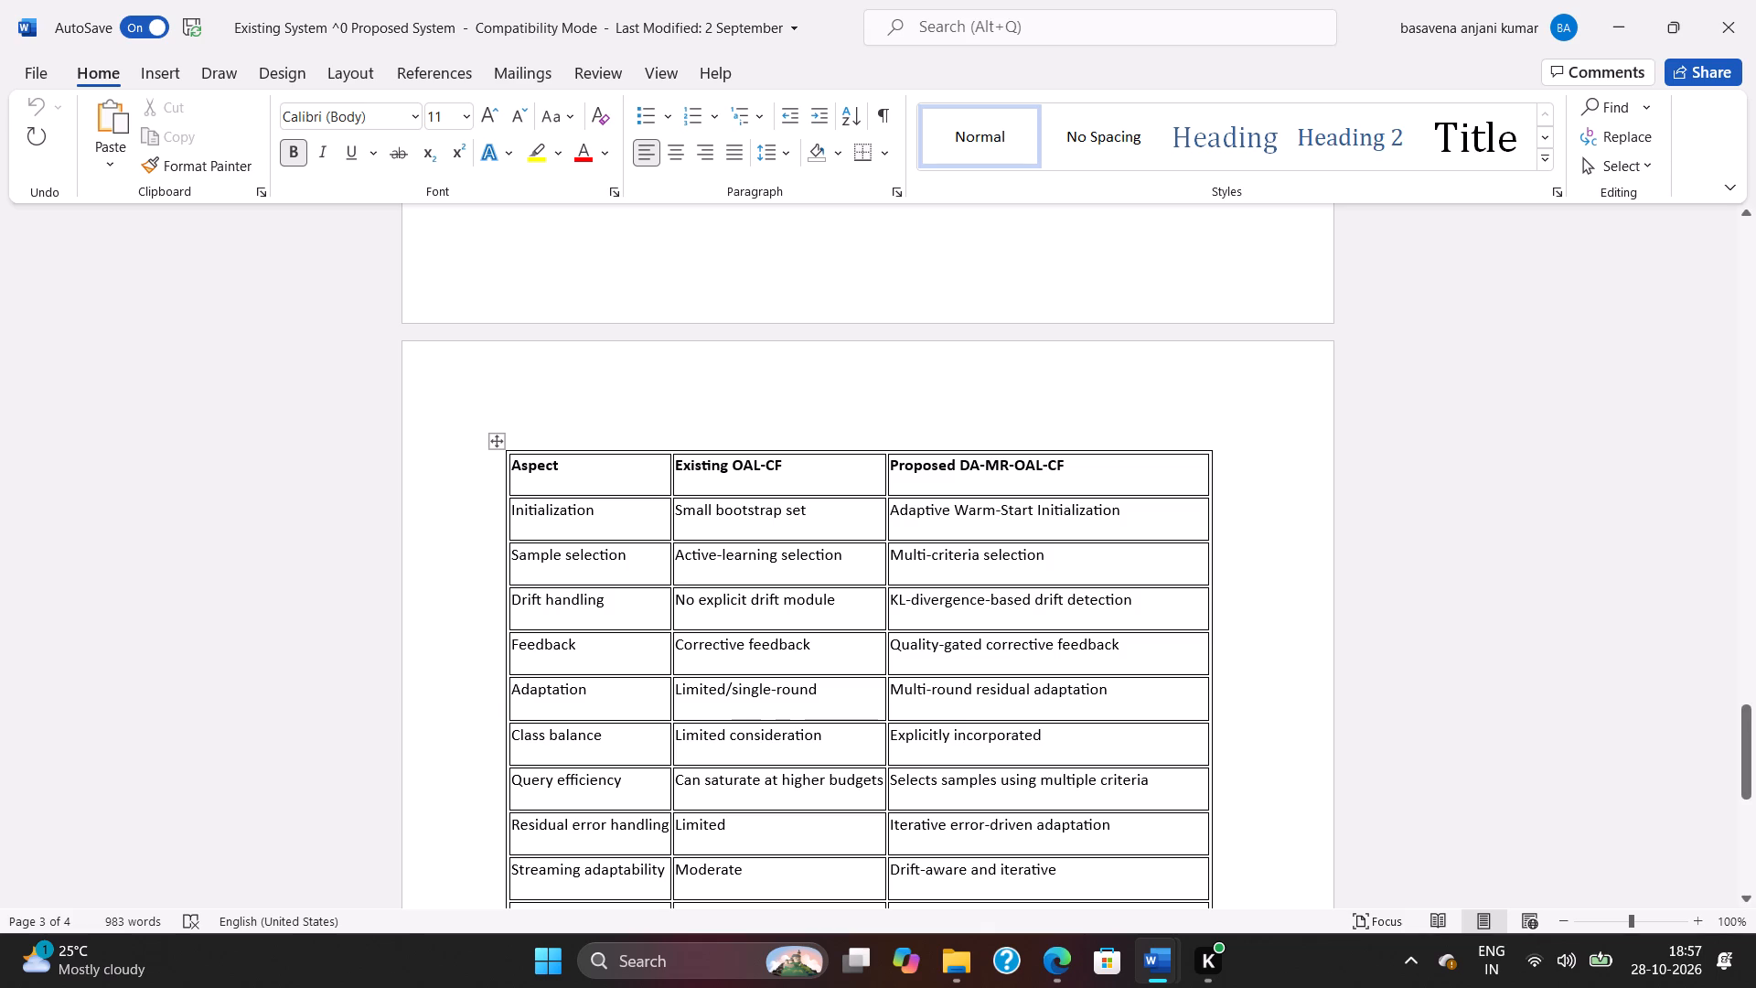
Open the Abstract document from the Document folder, read it through to the Index Terms and close it.
key("alt+Tab")
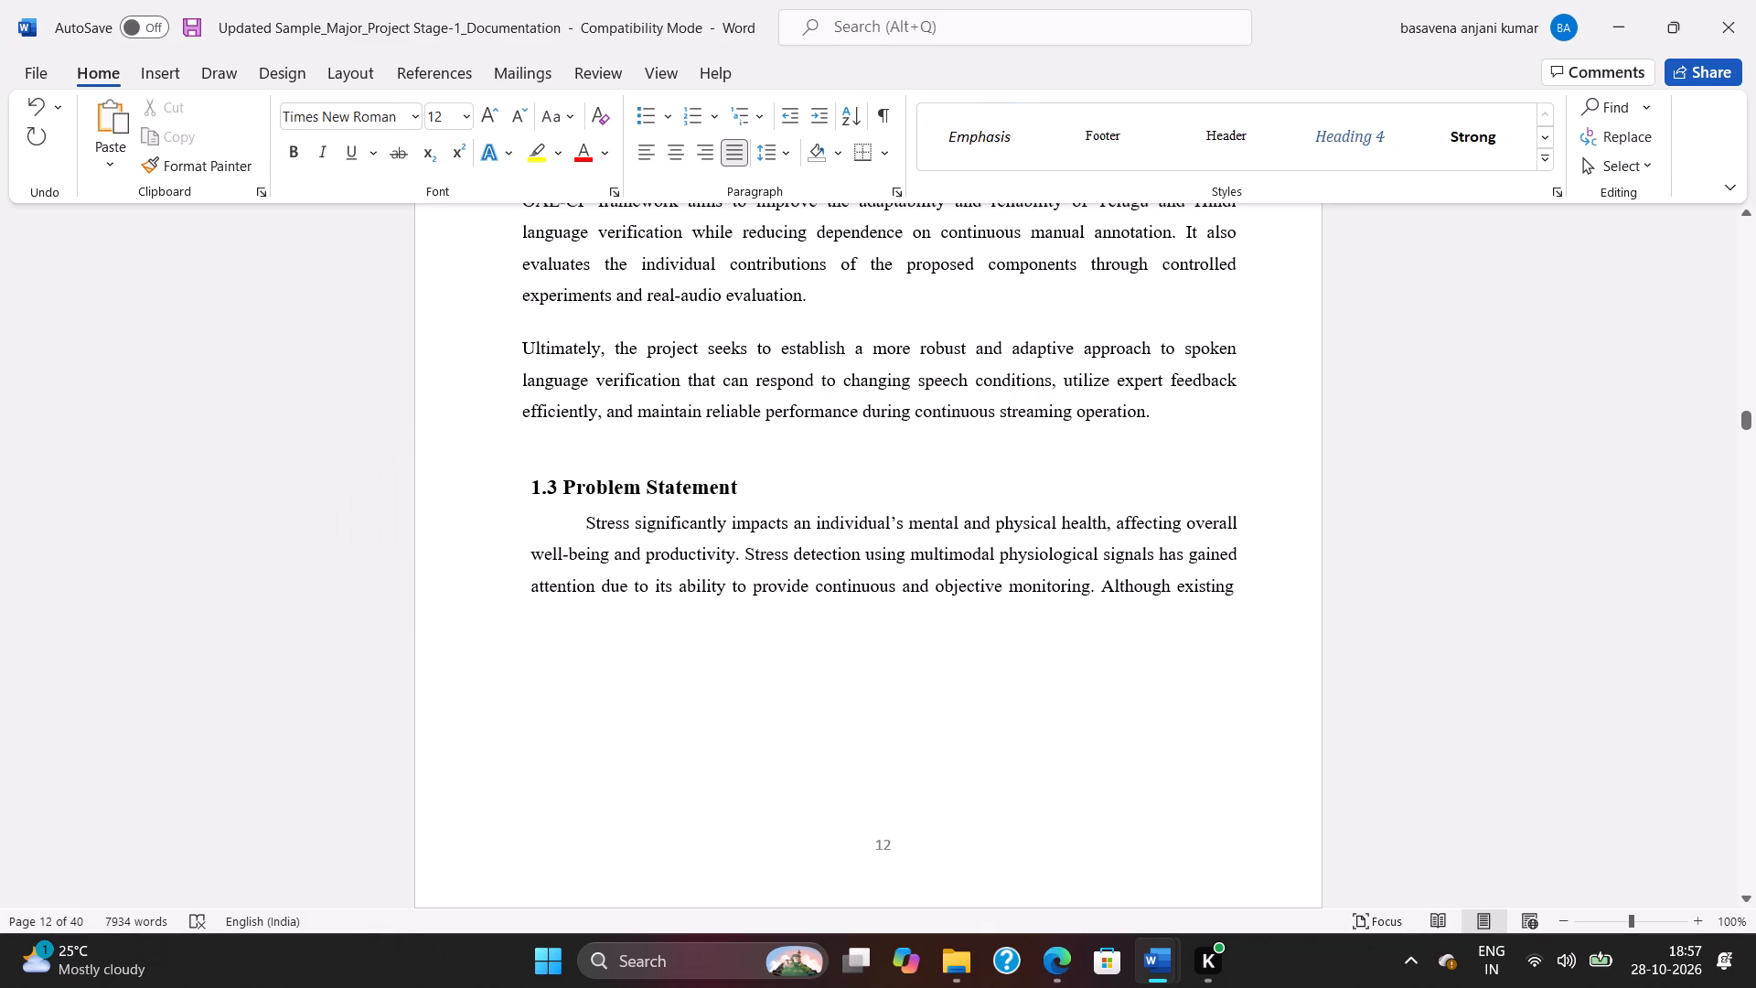
key("alt+Tab")
key("alt+Tab")
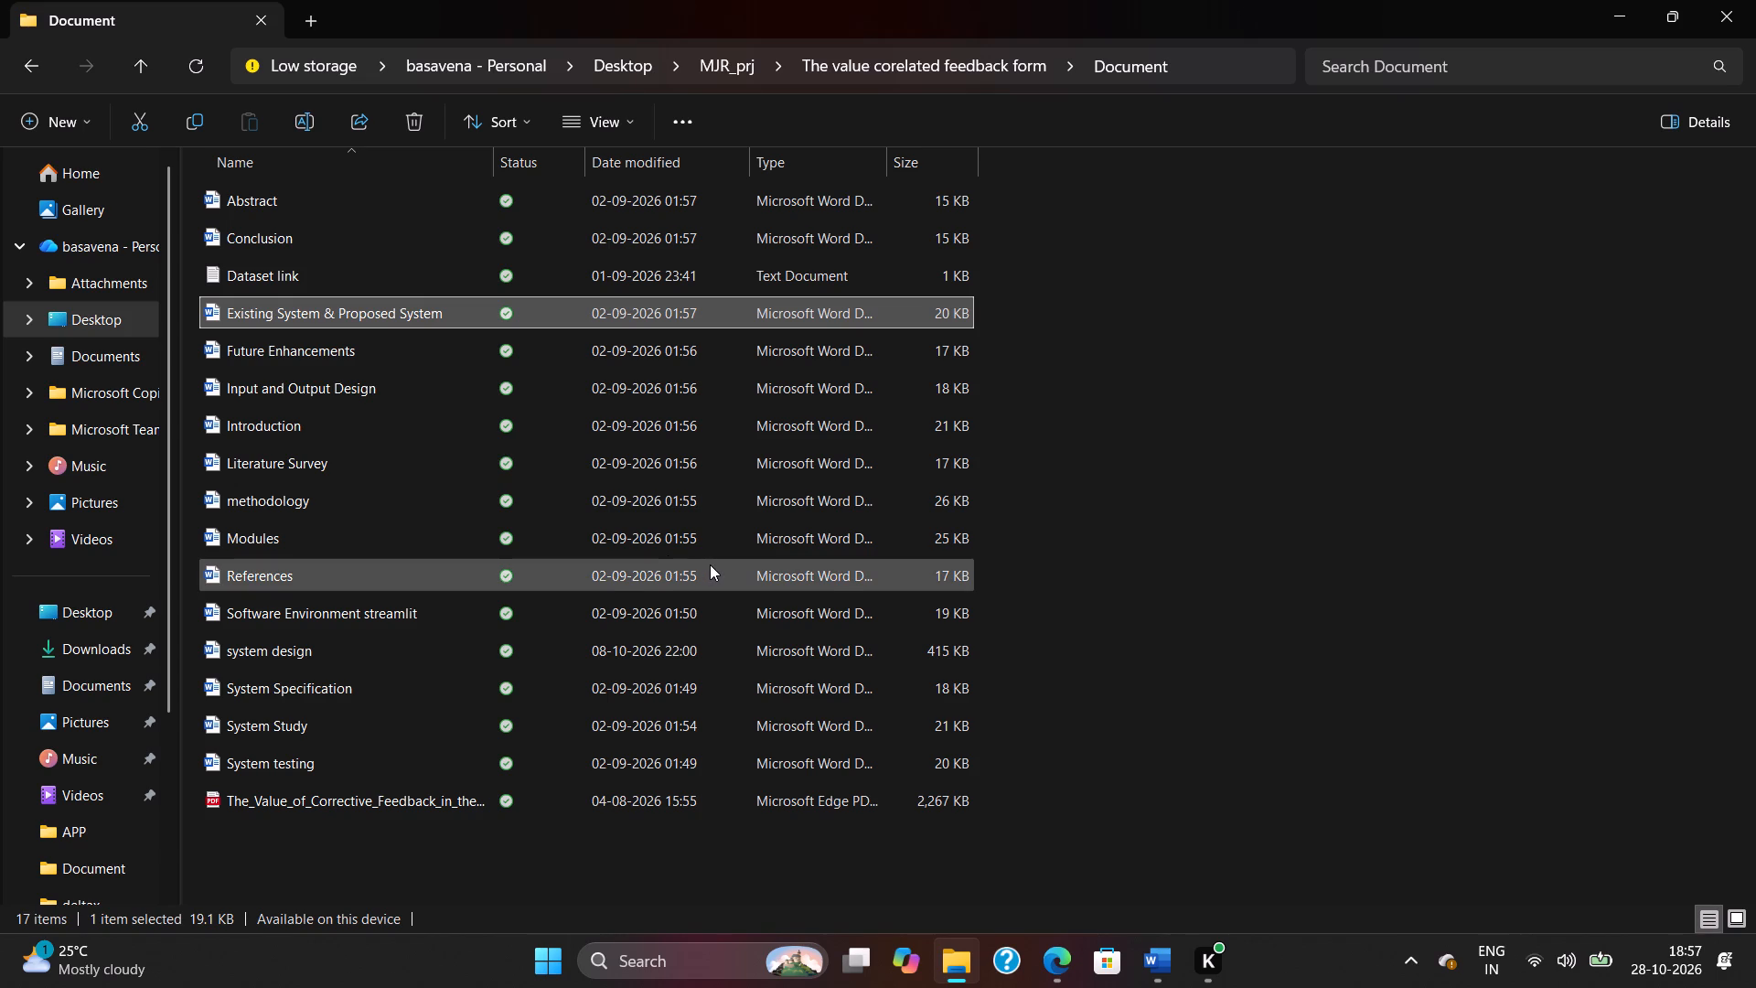
left_click(295, 212)
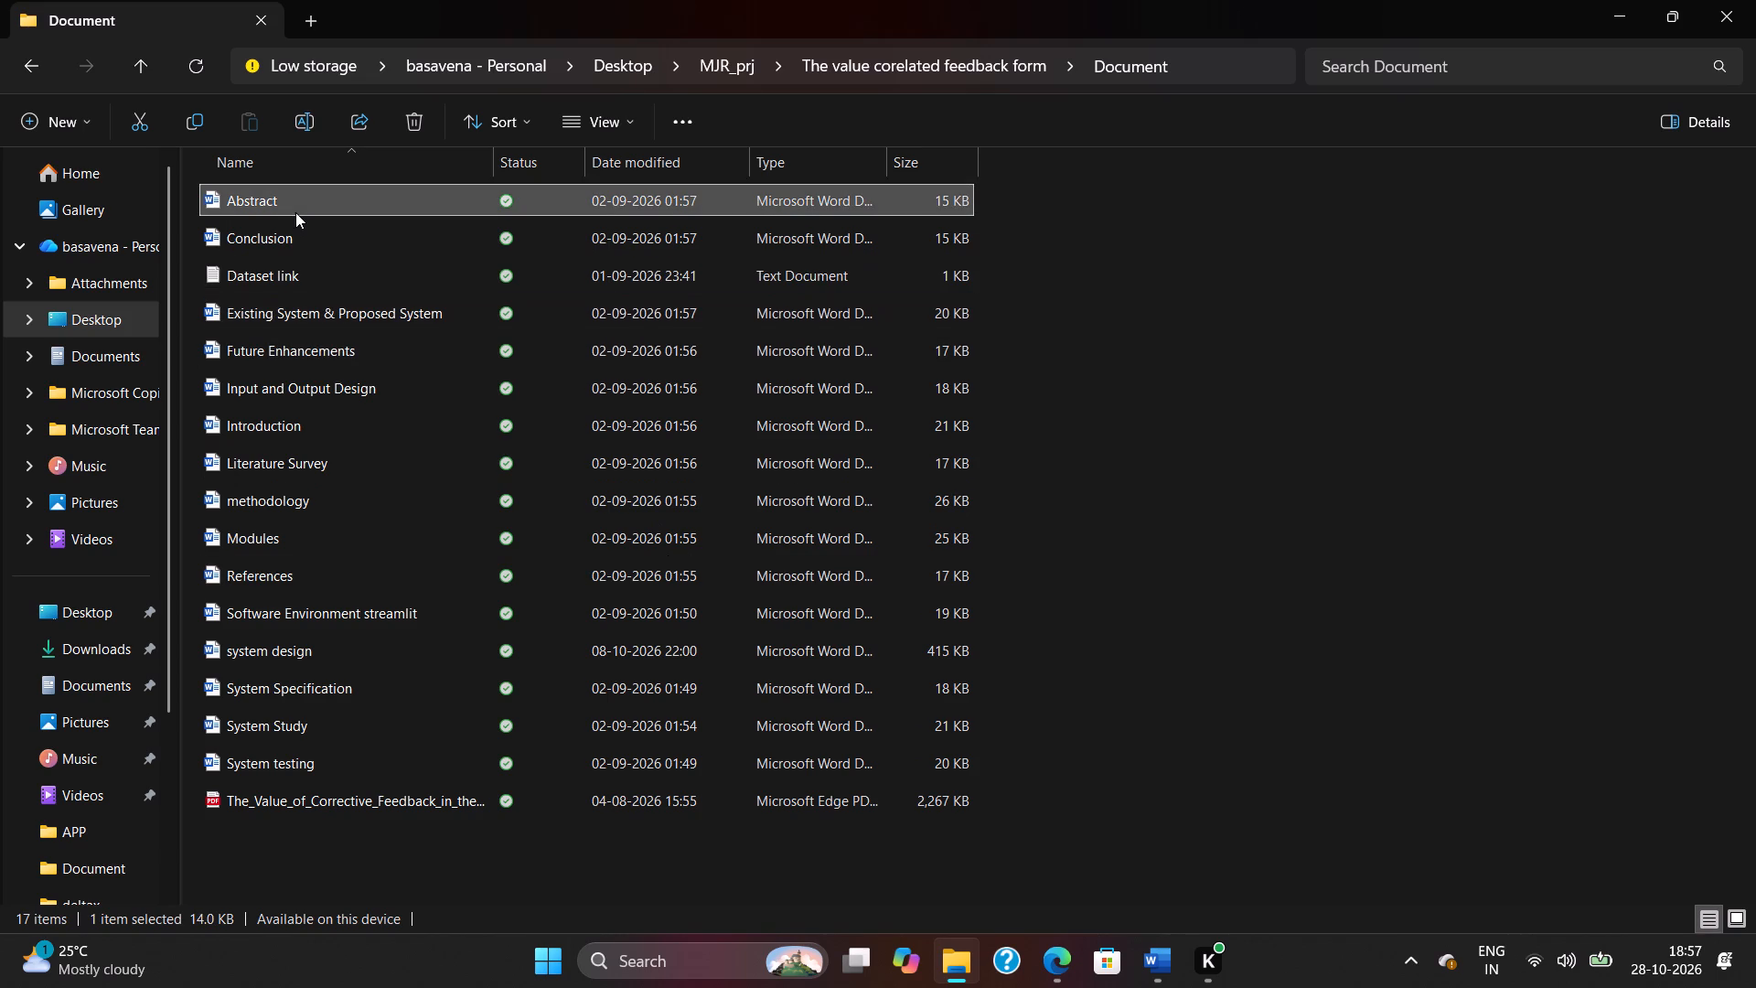
double_click(294, 197)
scroll(638, 391, "down", 3)
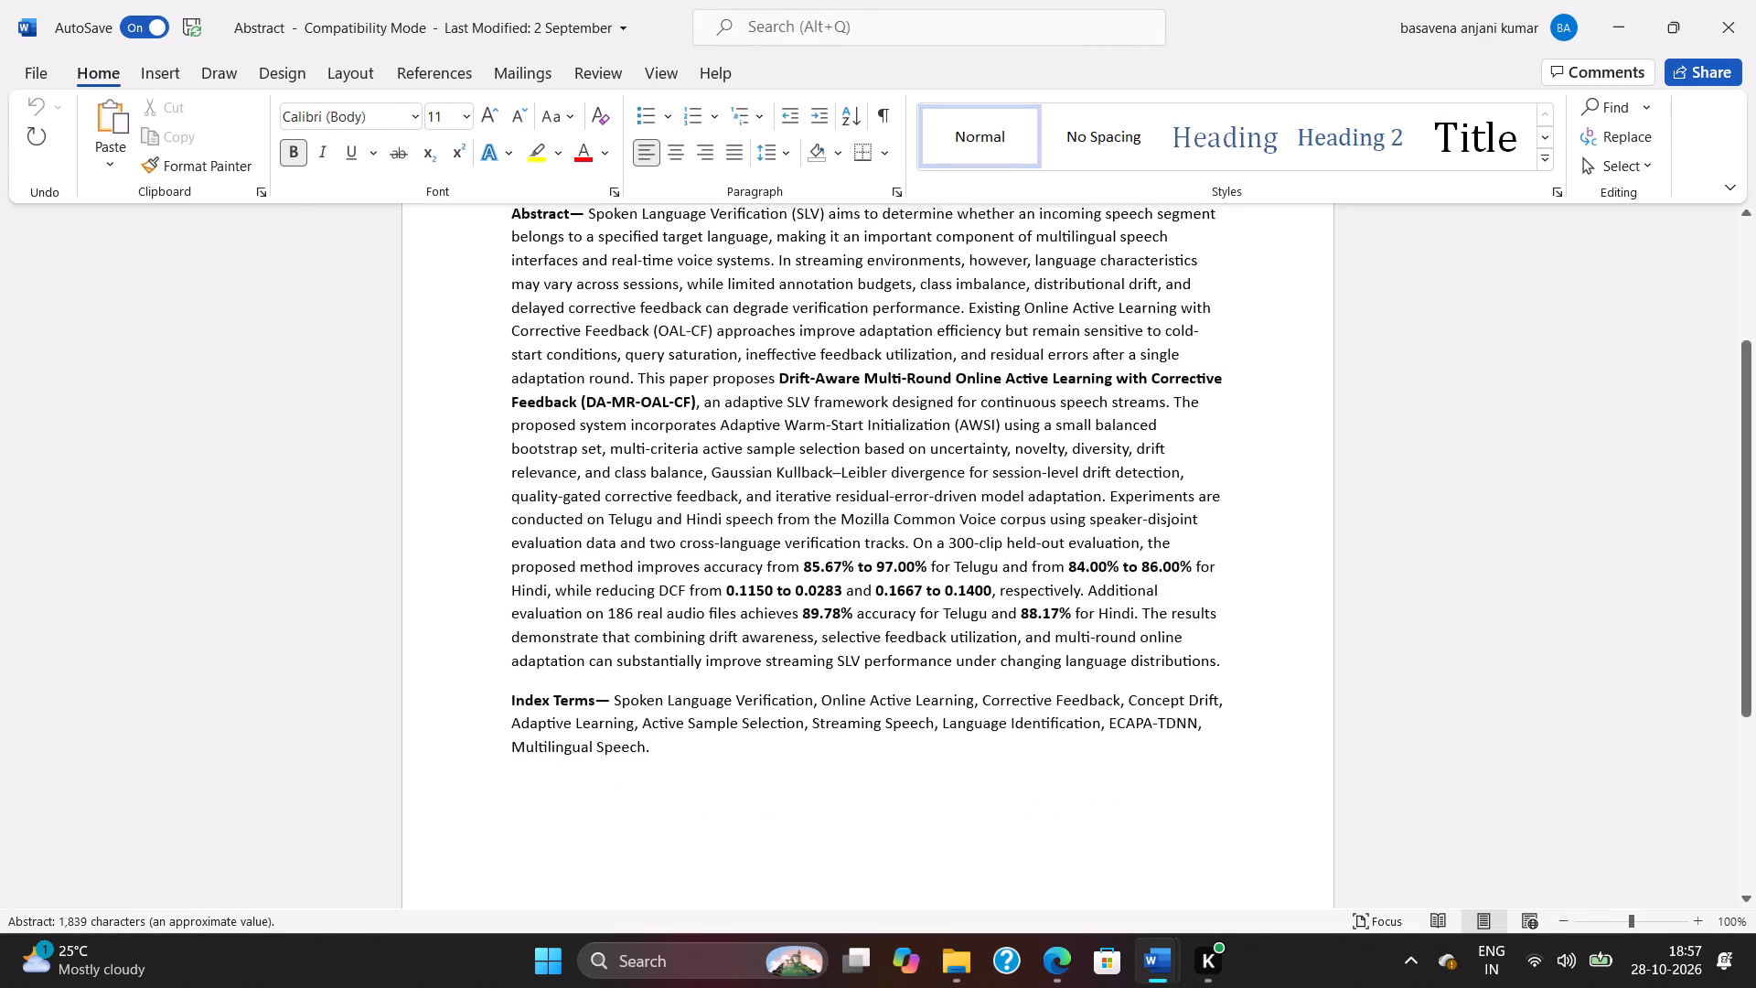
scroll(638, 391, "down", 20)
scroll(641, 373, "up", 14)
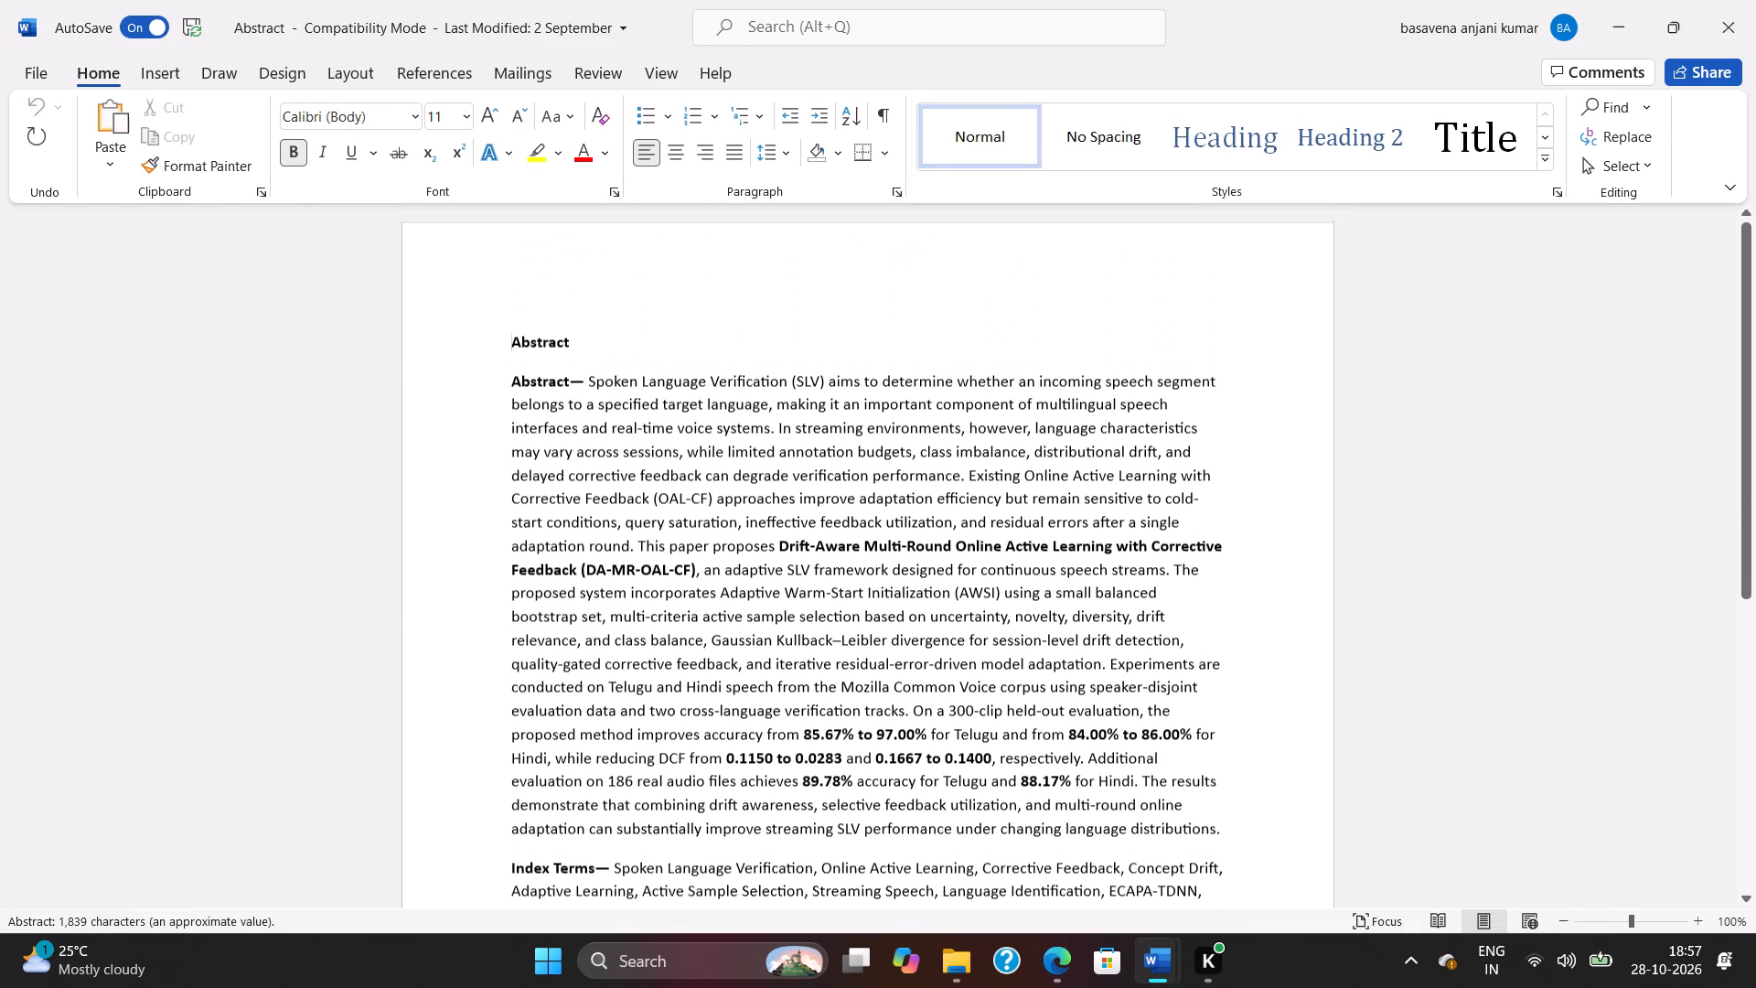
scroll(646, 366, "up", 15)
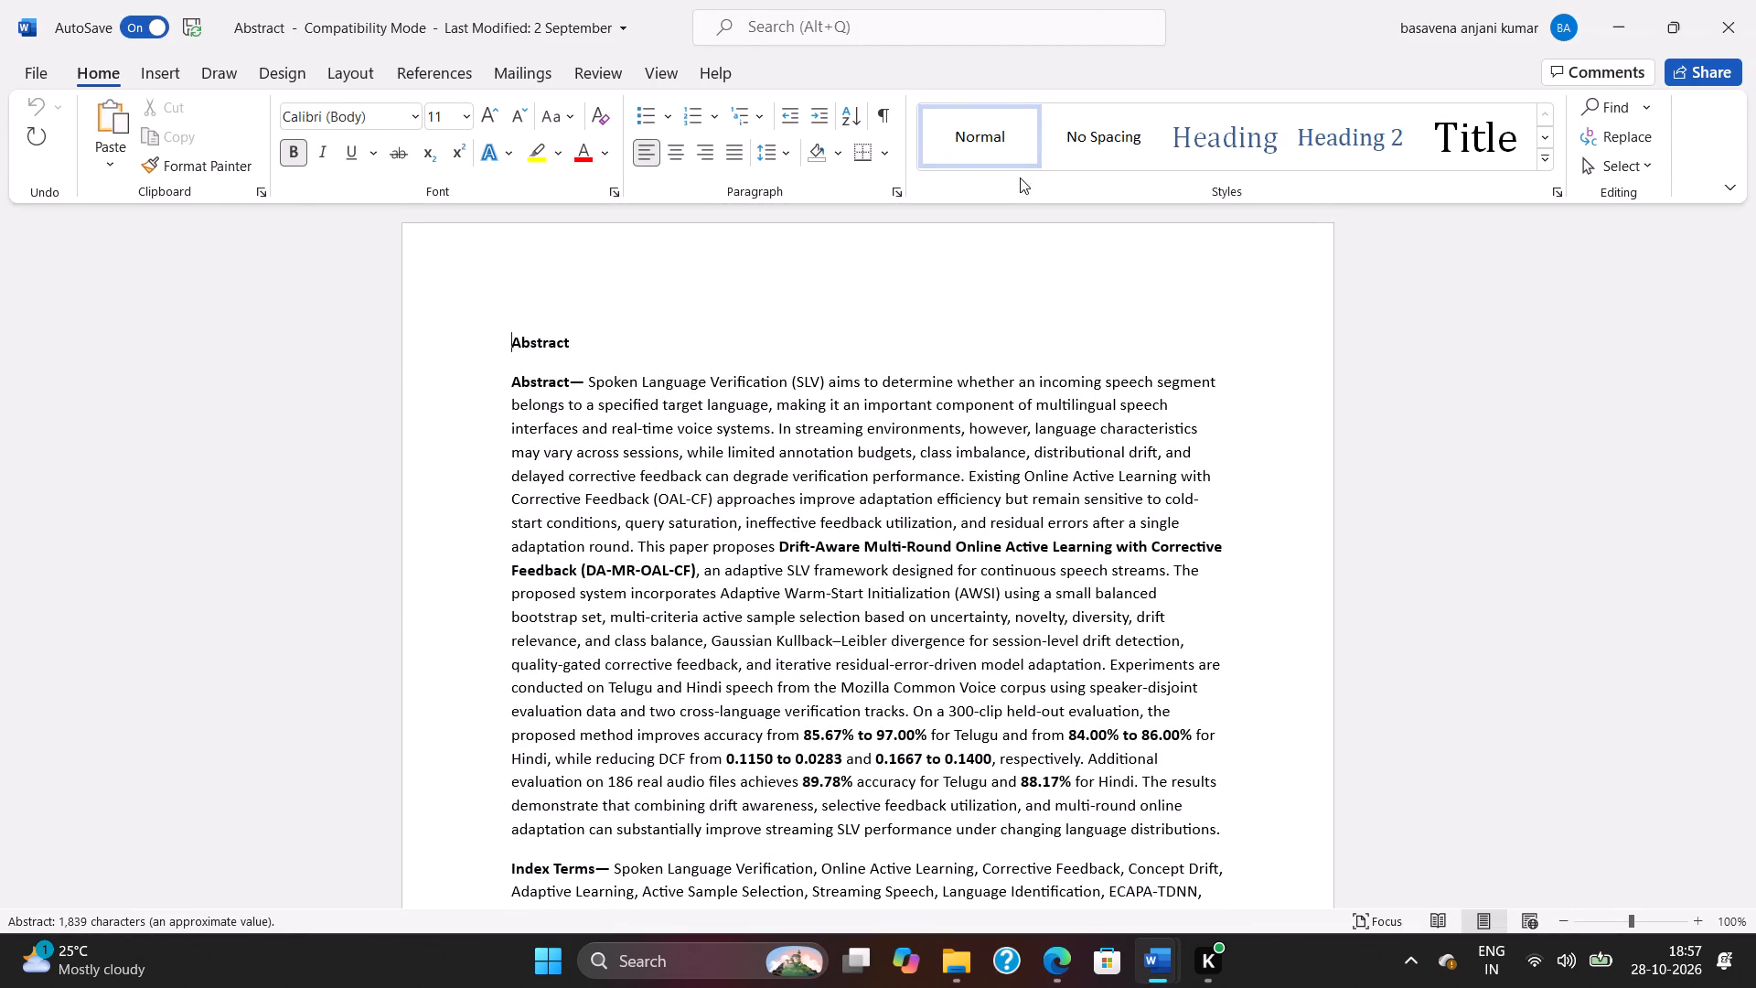
left_click(1755, 0)
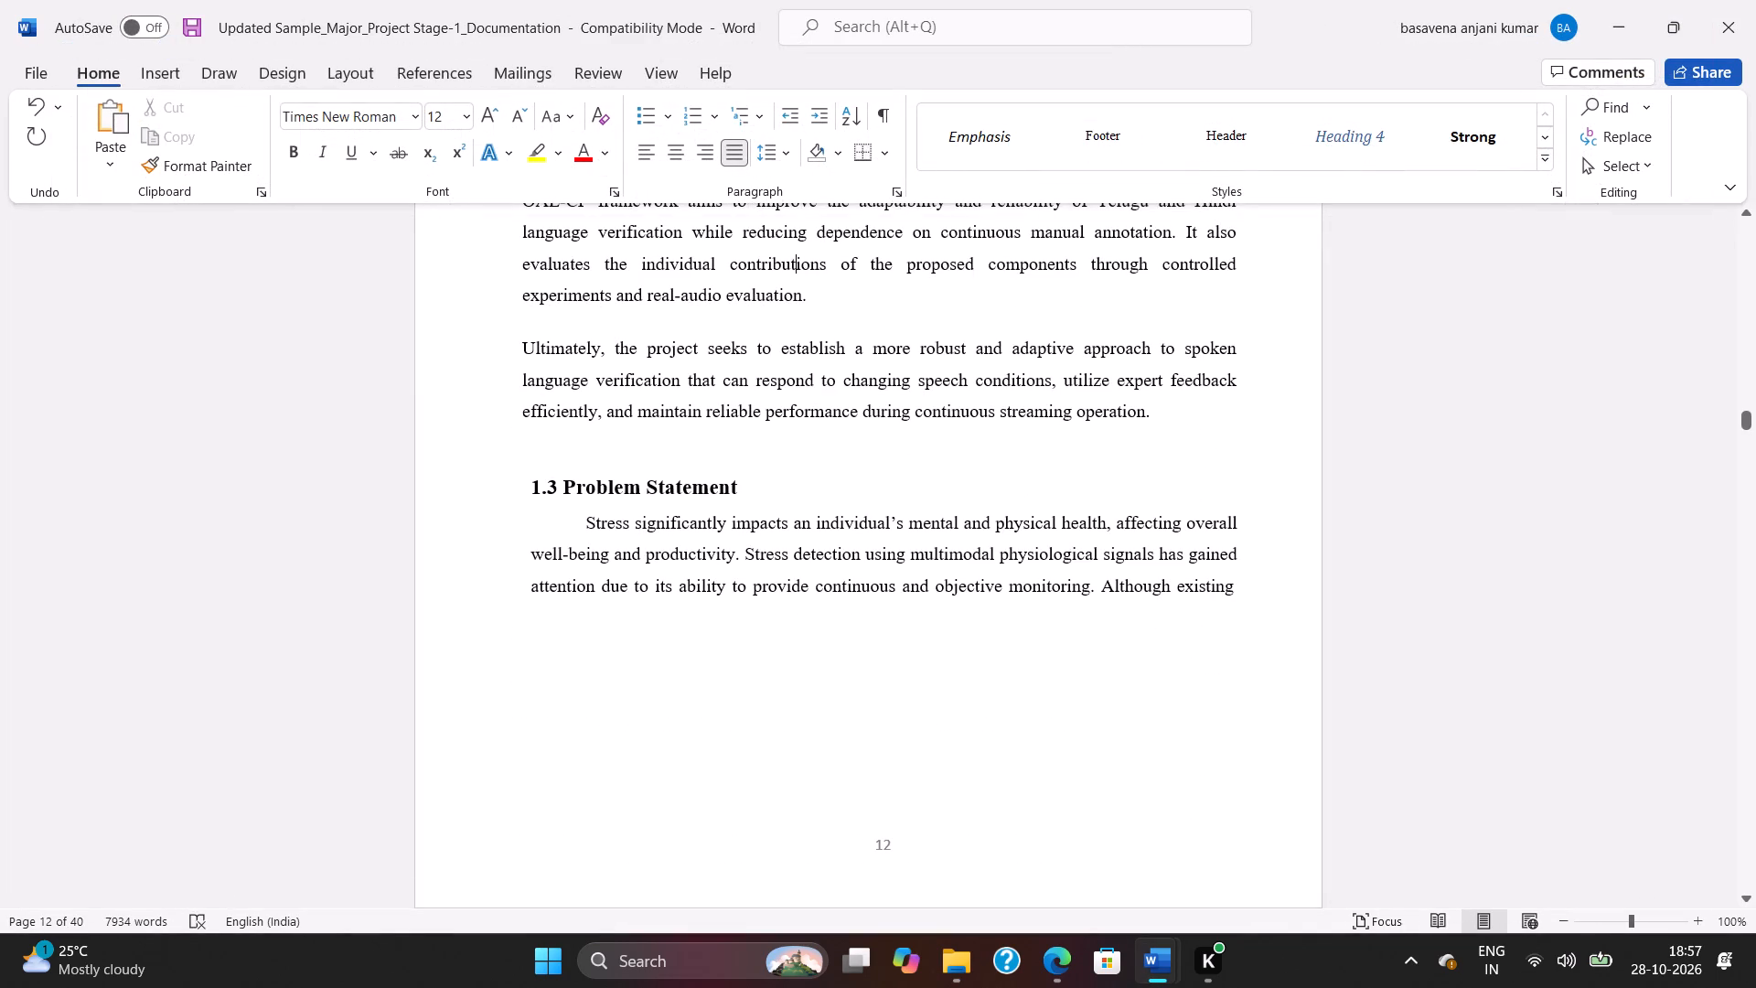
Review the report from 1.3 Problem Statement through 1.4 Applications to the start of the 2. Literature Survey chapter.
scroll(688, 585, "up", 2)
scroll(689, 579, "down", 5)
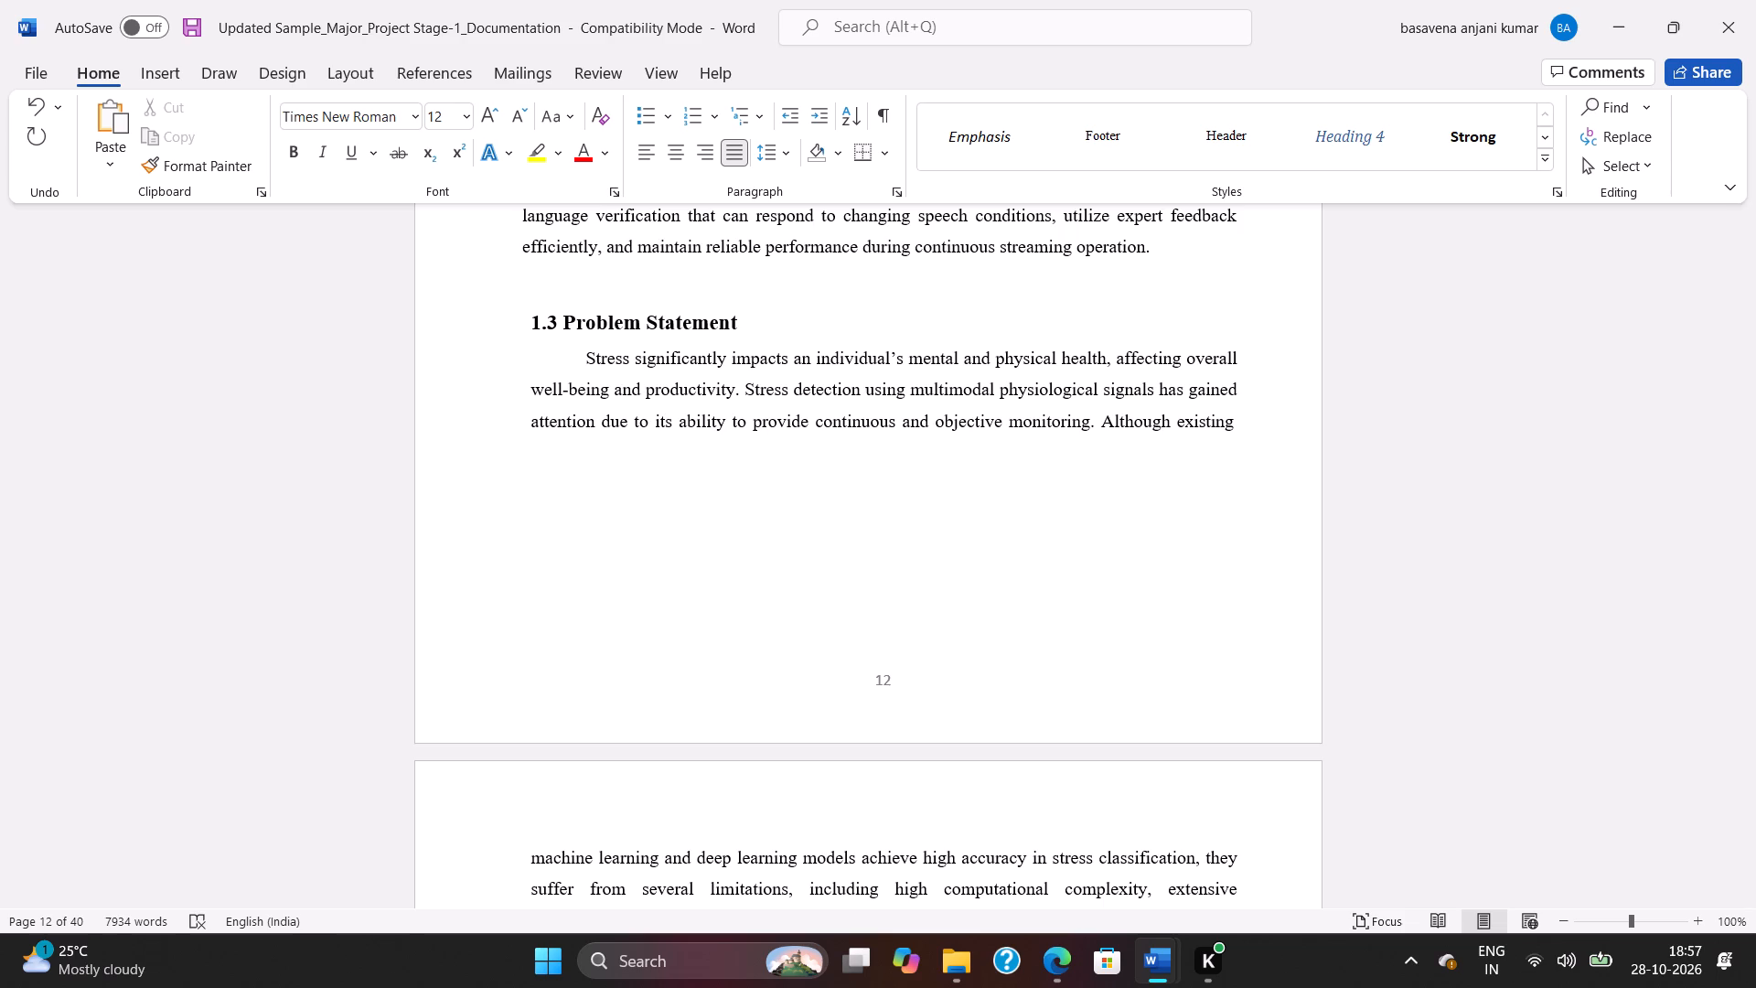
scroll(719, 518, "down", 3)
scroll(719, 518, "up", 3)
scroll(719, 516, "down", 10)
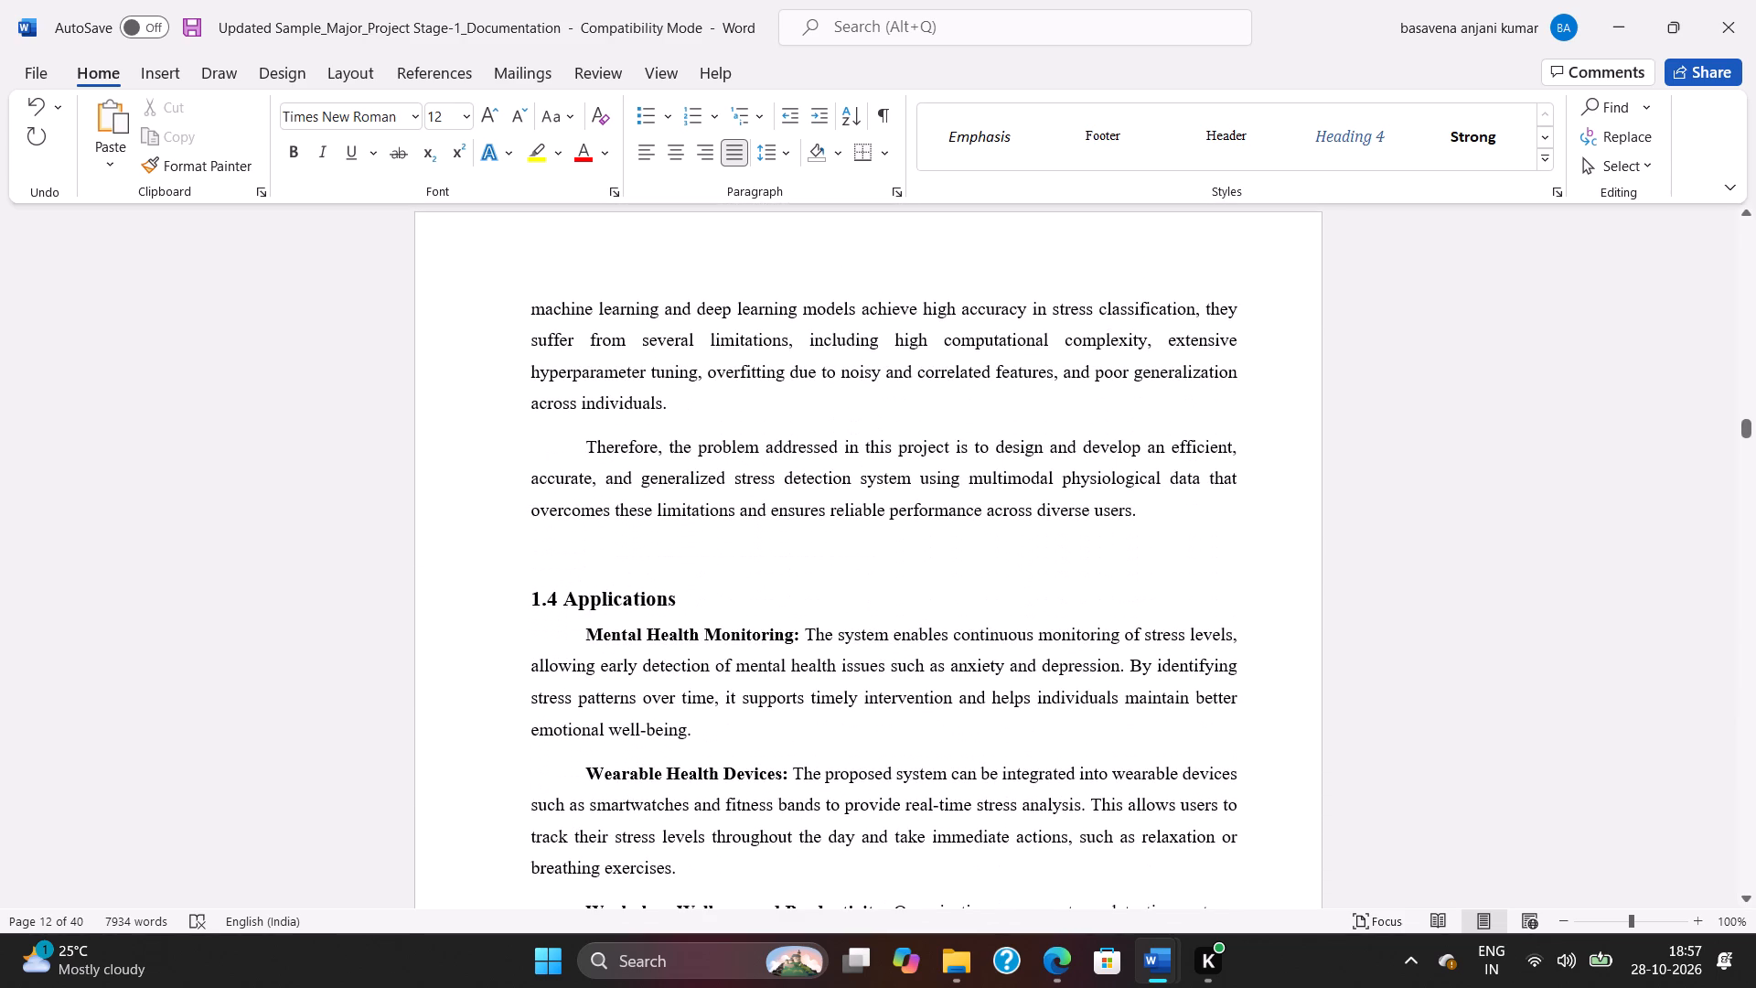
scroll(720, 514, "down", 20)
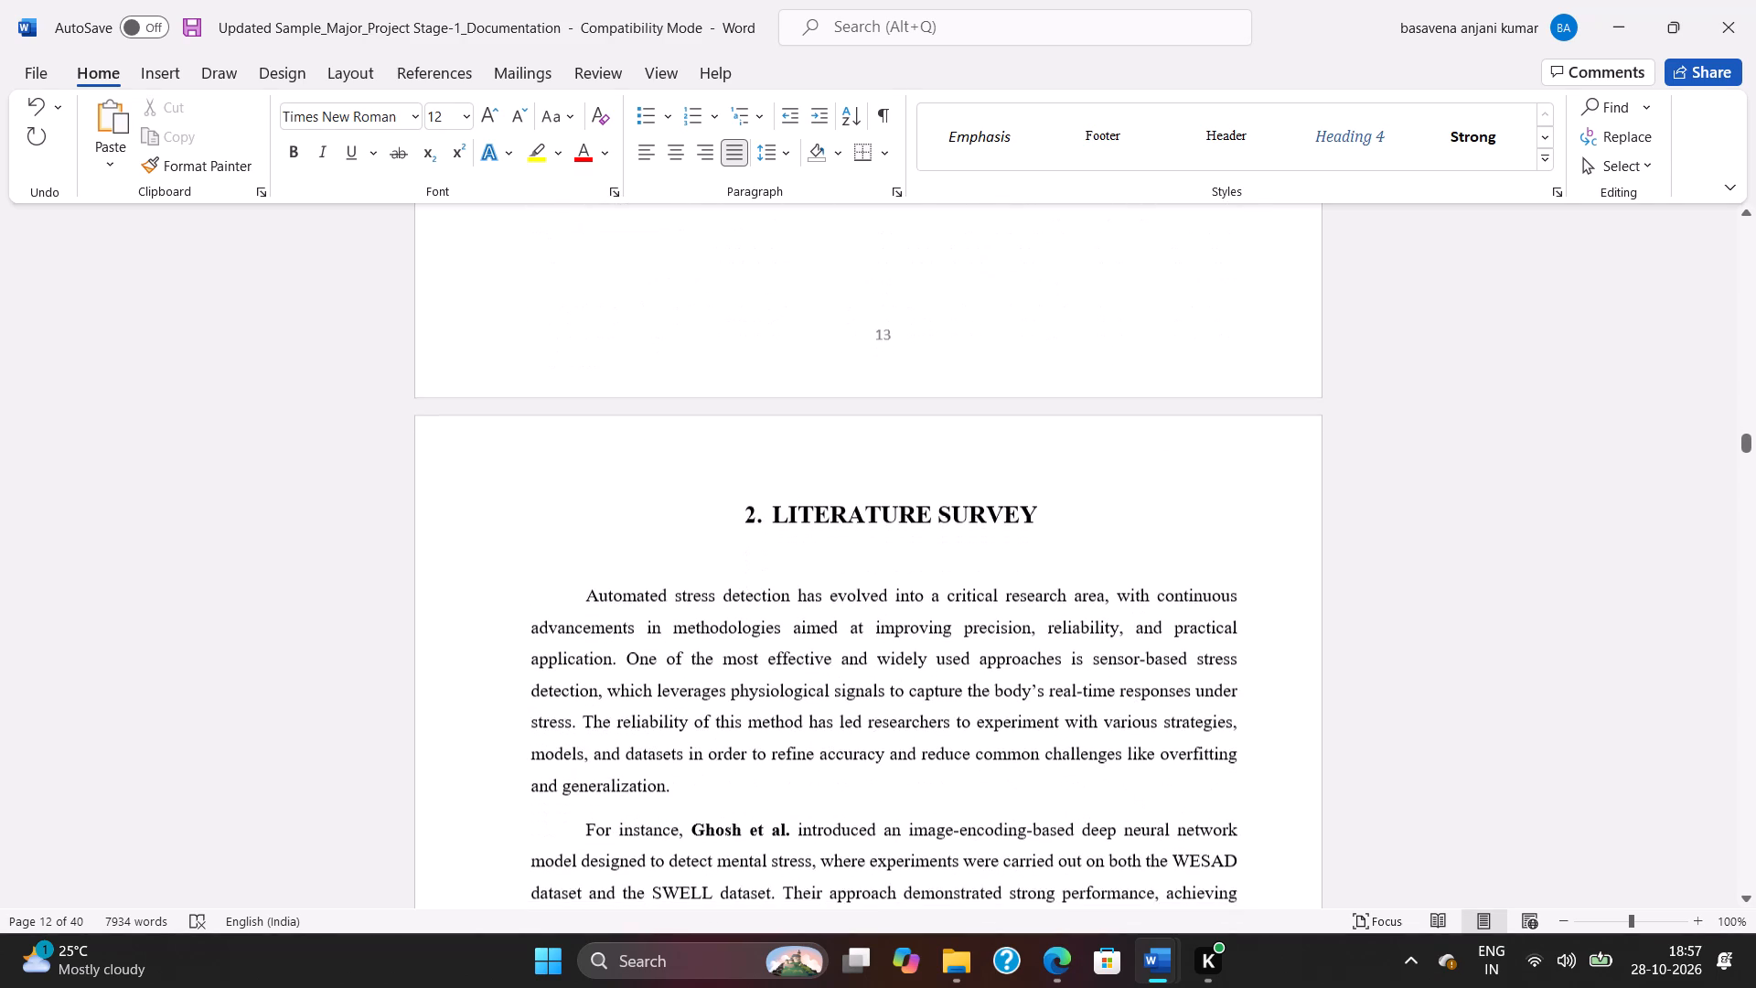
scroll(723, 509, "up", 20)
scroll(723, 509, "up", 1)
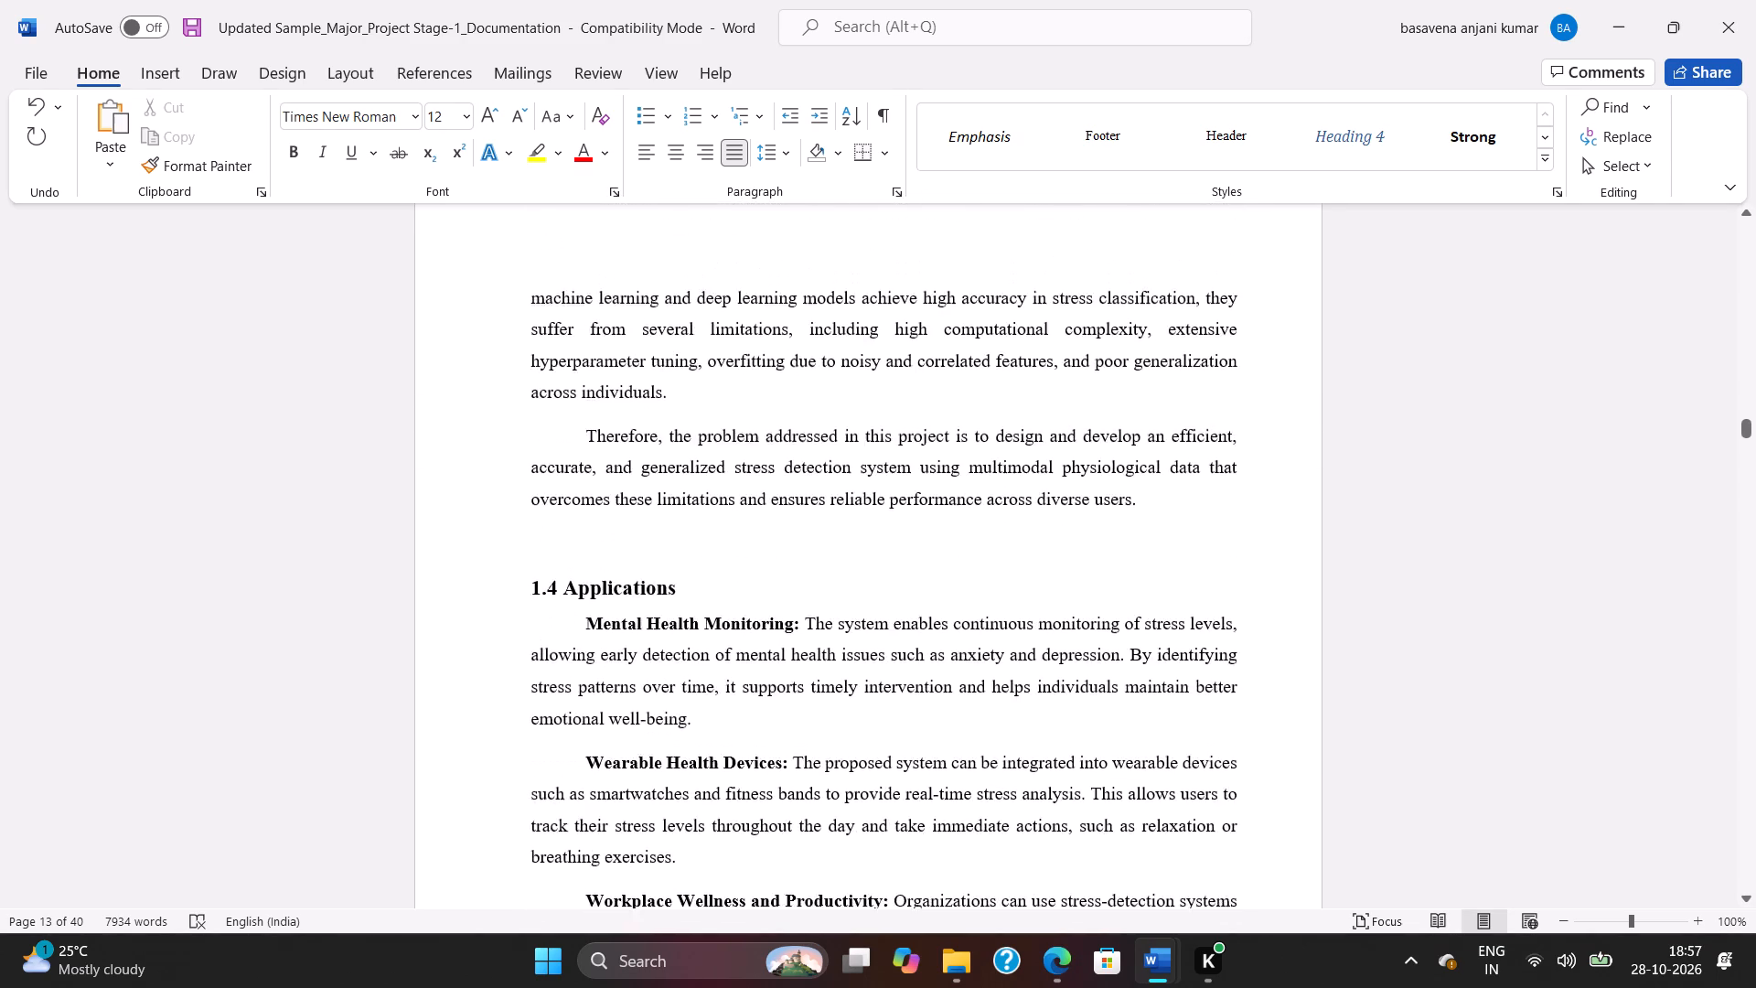
Copy the entire Existing System & Proposed System document, from the Existing System and Its Disadvantages heading through the closing comparison table.
scroll(725, 506, "up", 10)
key("alt+Tab")
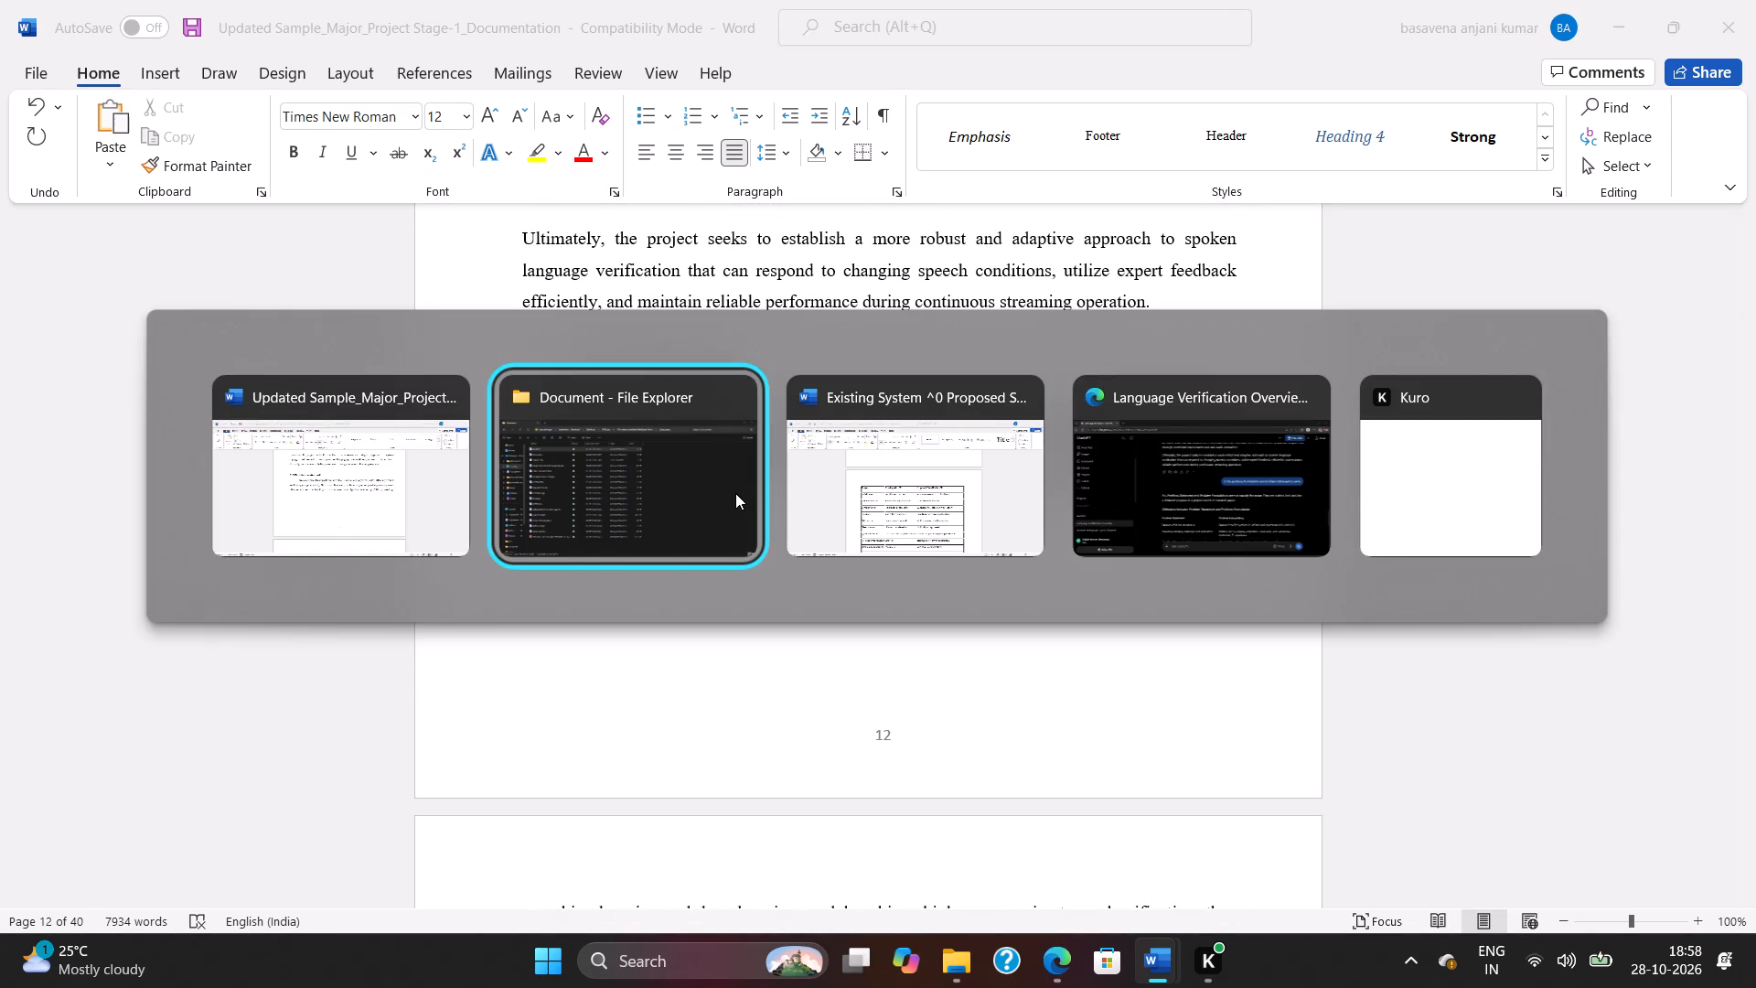
key("alt+Tab")
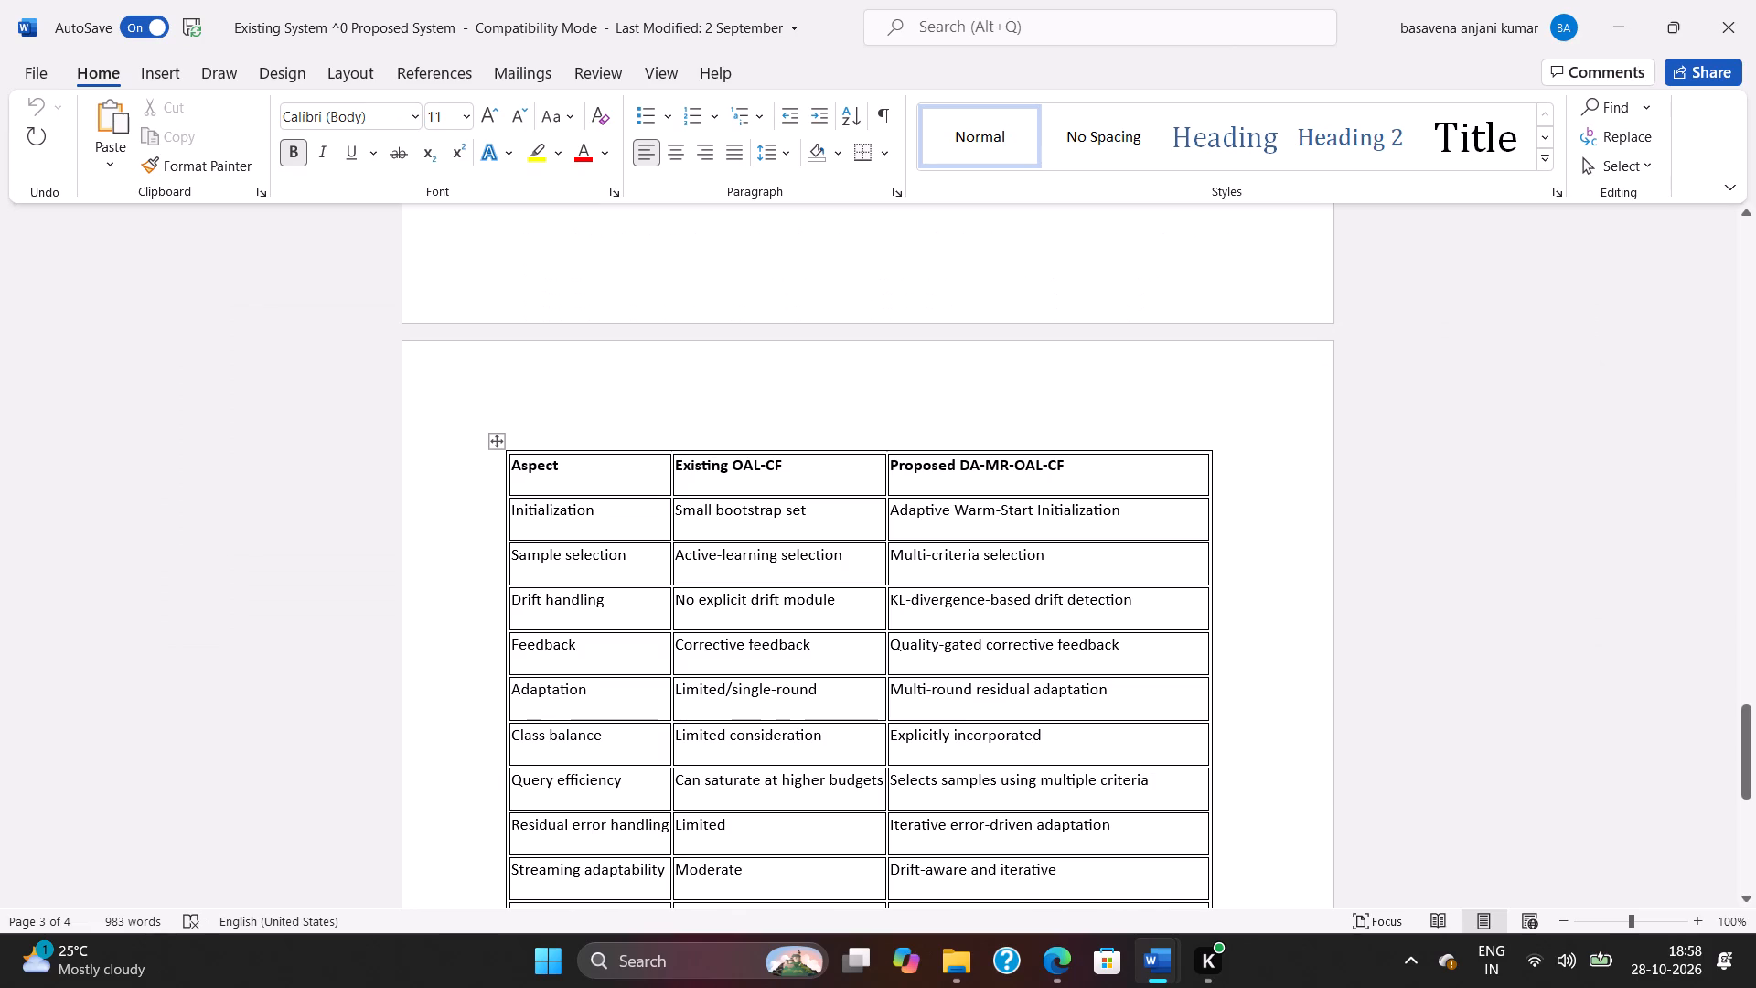
scroll(841, 448, "up", 17)
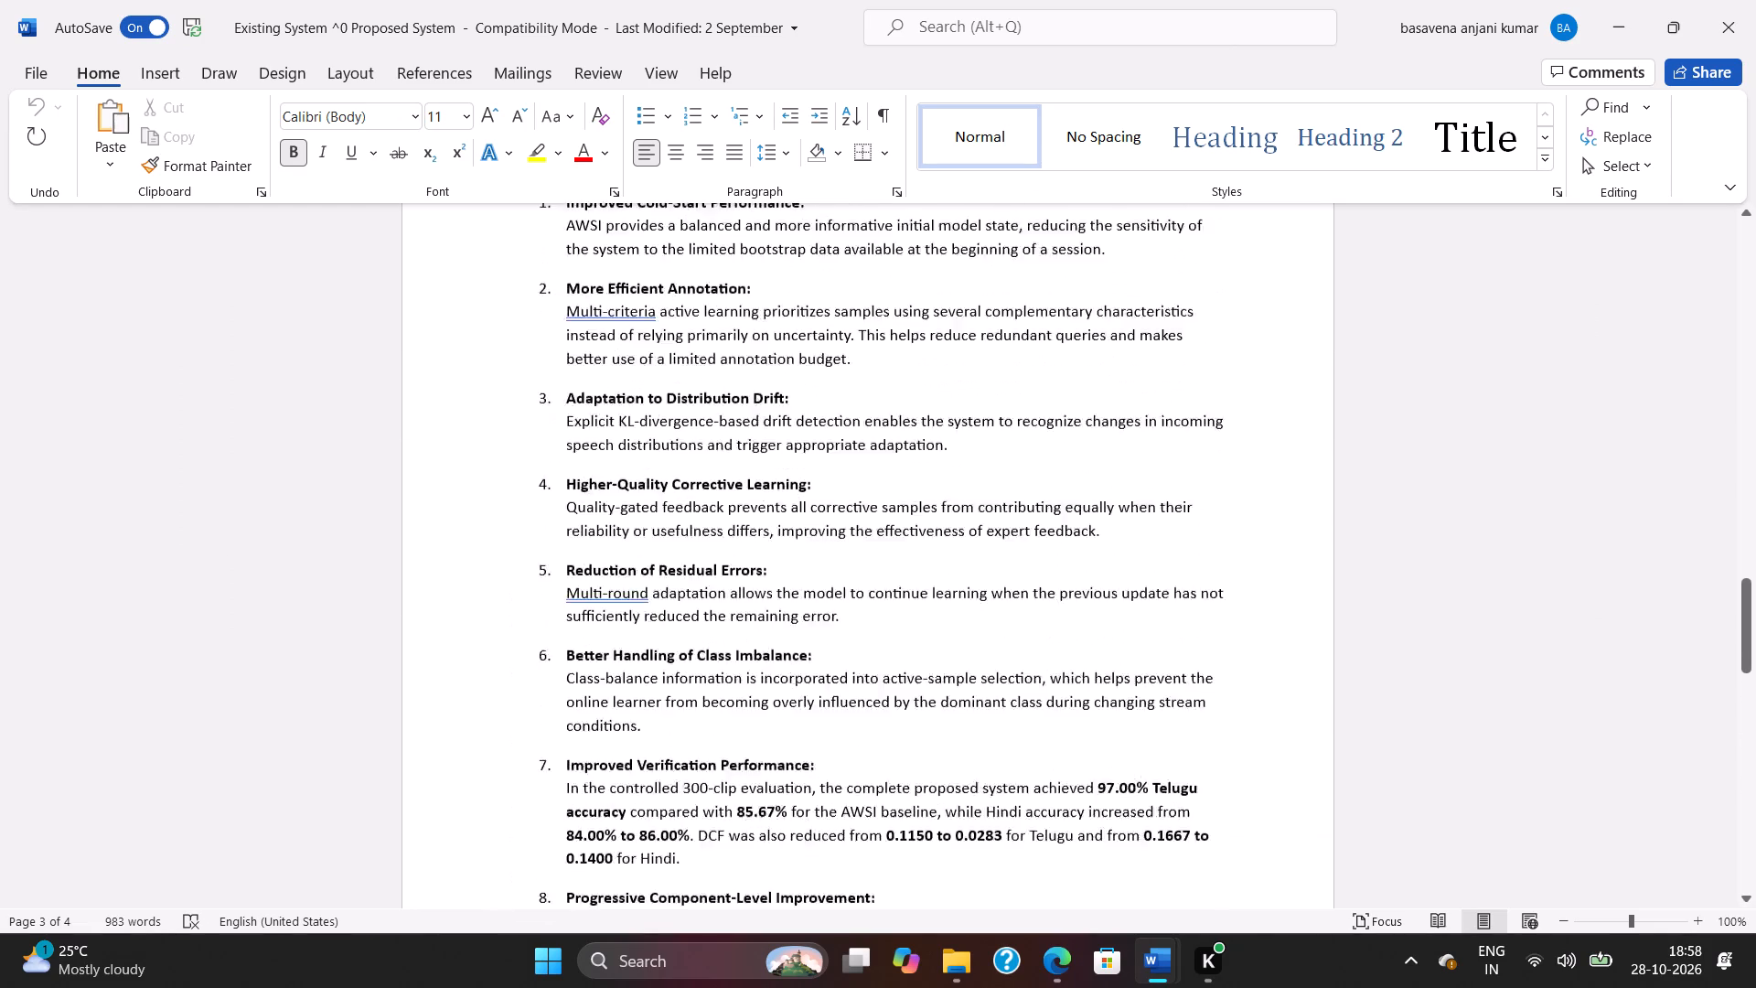
left_click_drag(1746, 610, 1746, 543)
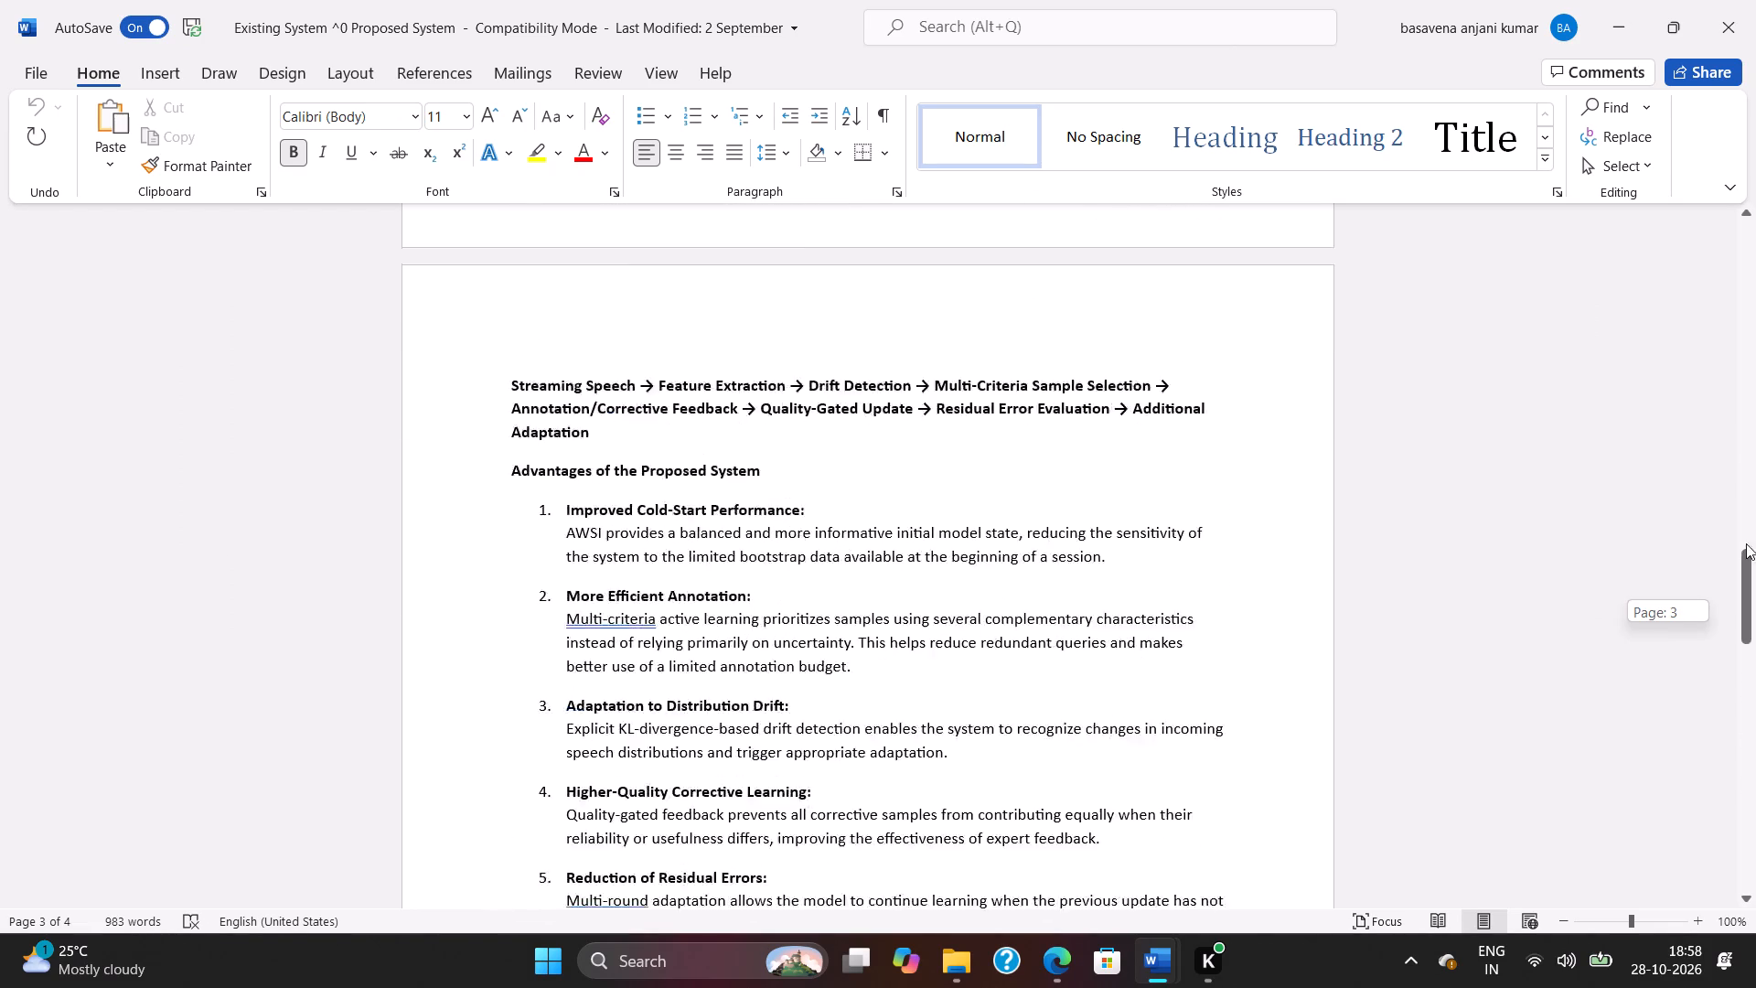
left_click_drag(1746, 543, 1755, 207)
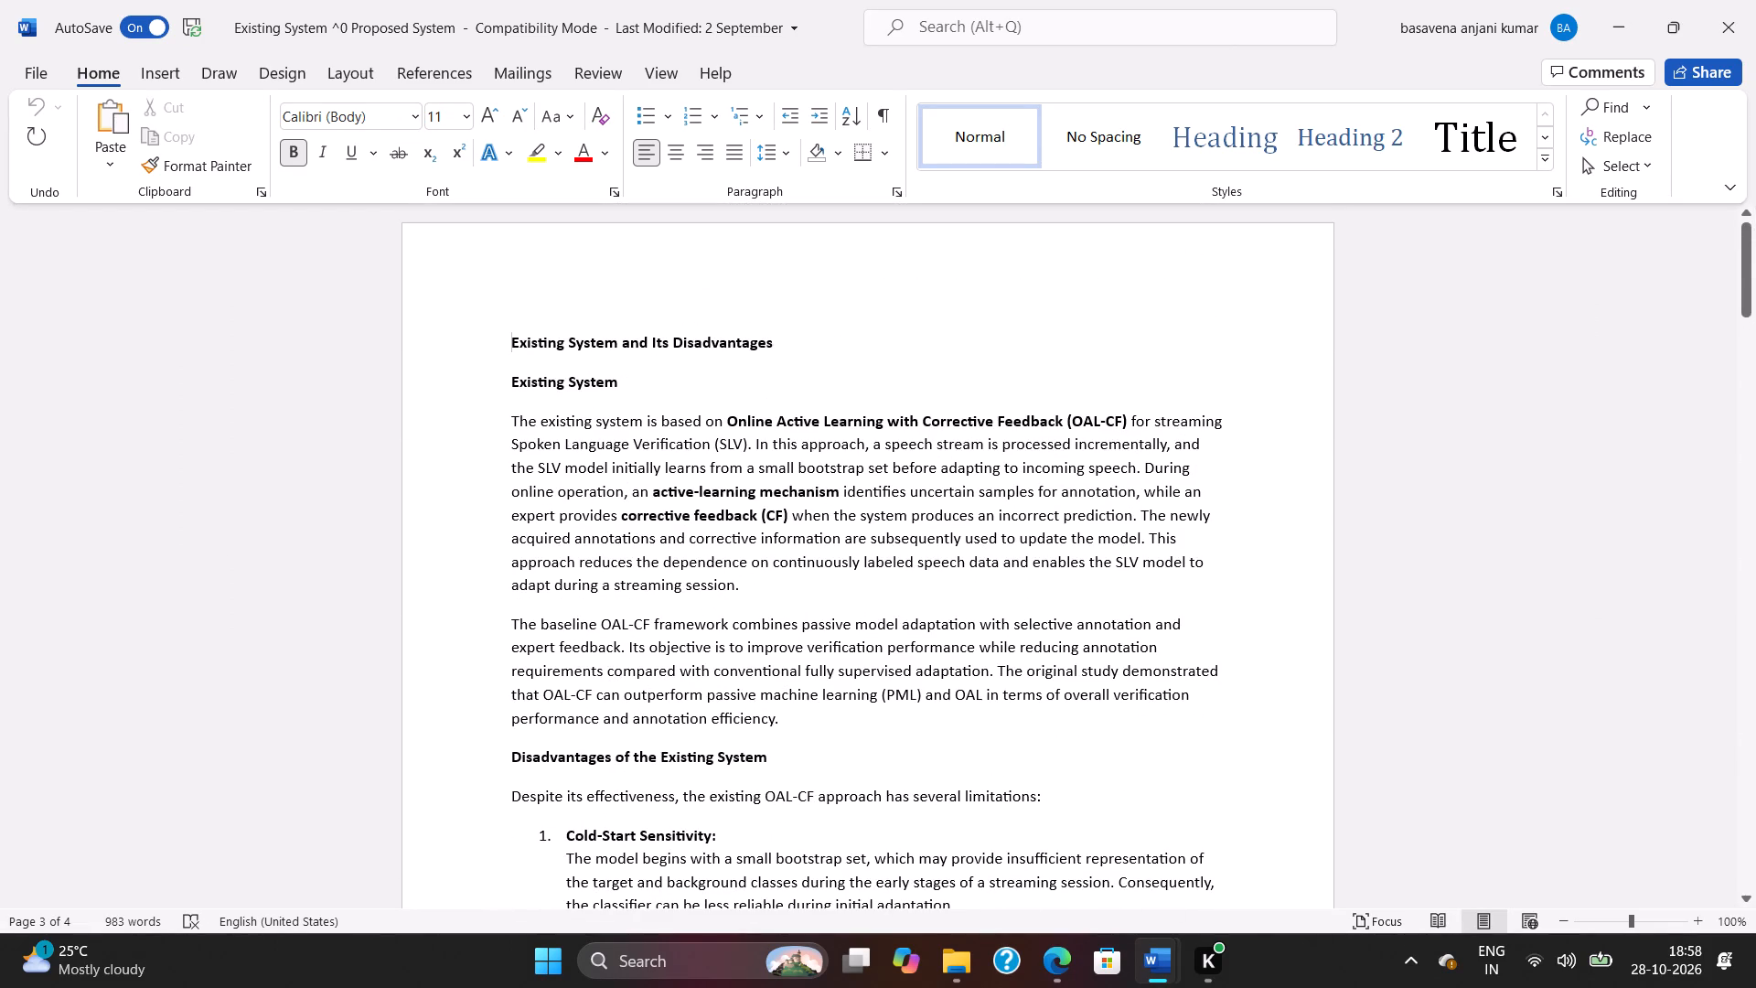
scroll(667, 409, "down", 16)
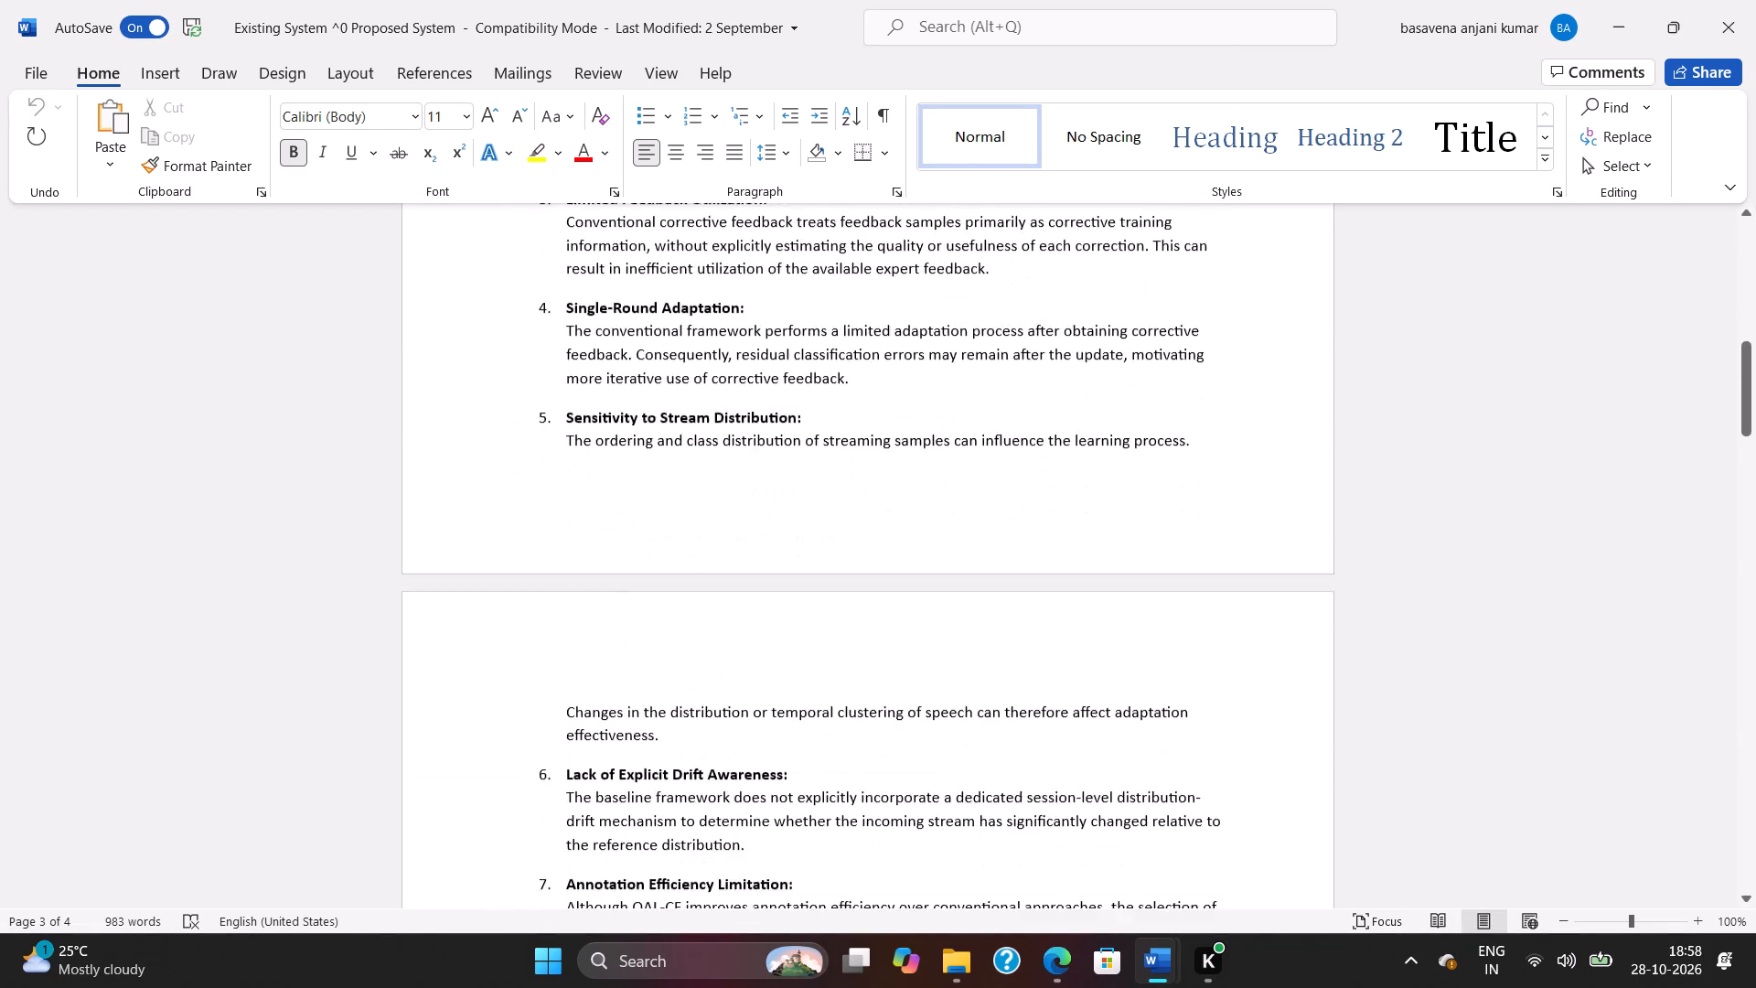
scroll(668, 408, "down", 6)
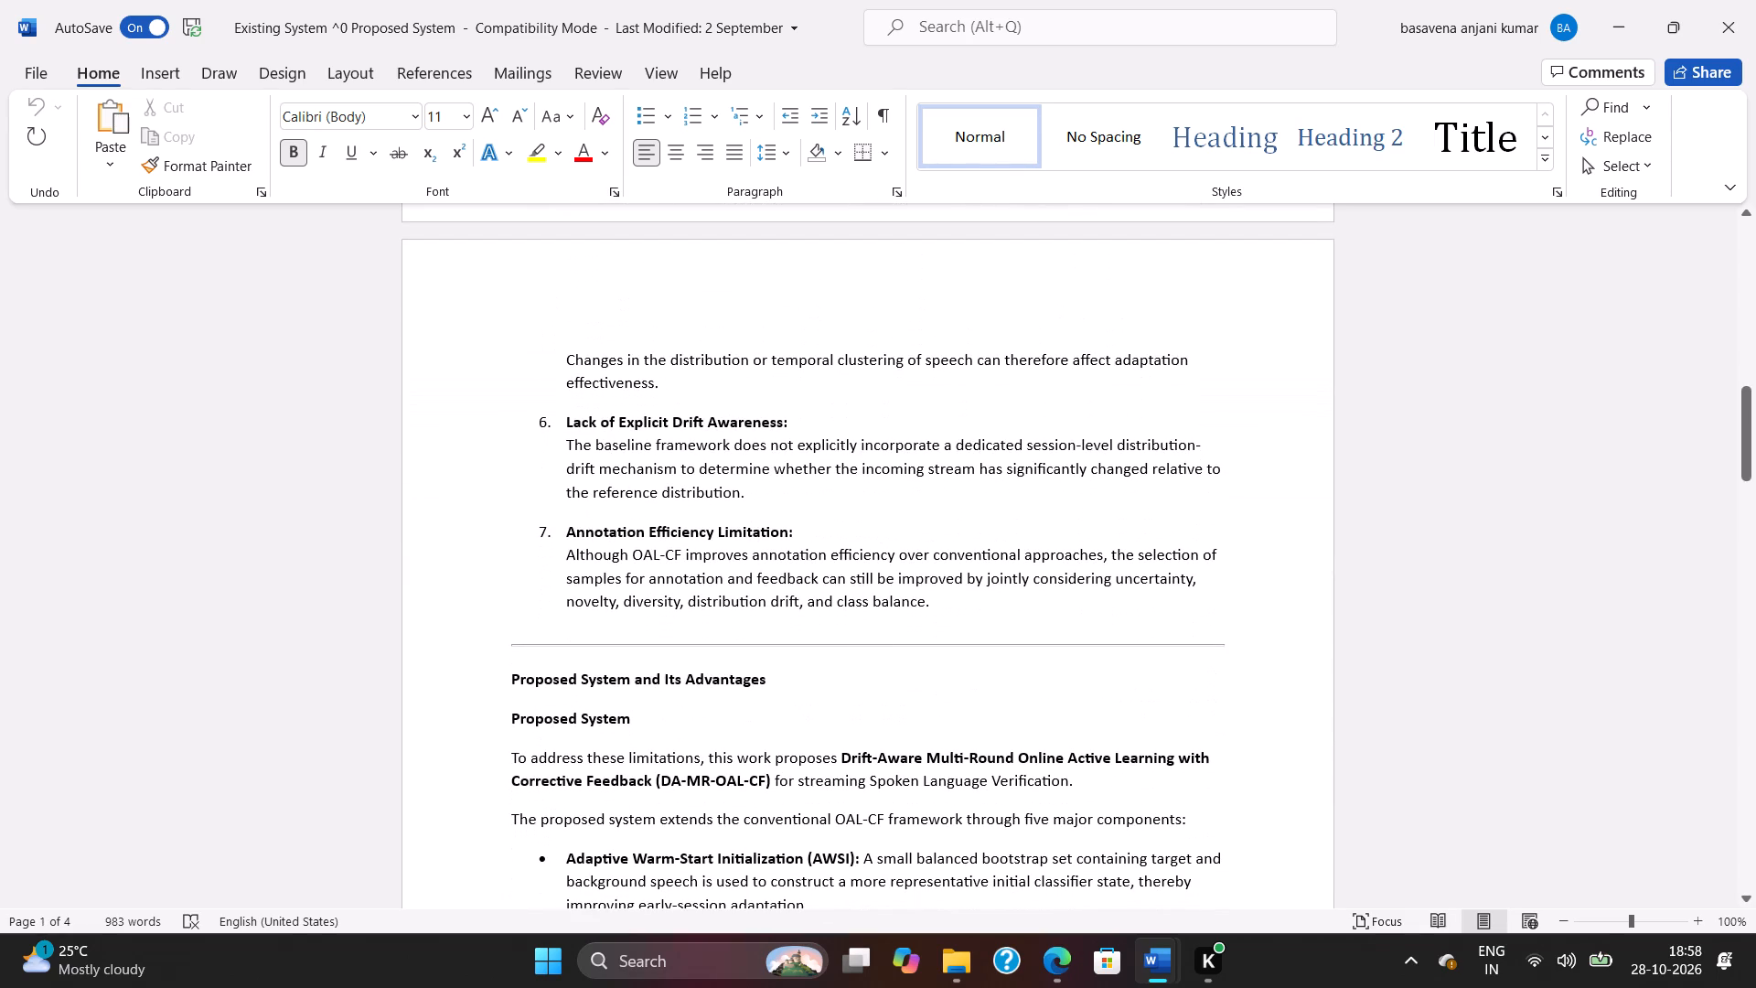
scroll(669, 405, "up", 20)
scroll(669, 405, "up", 4)
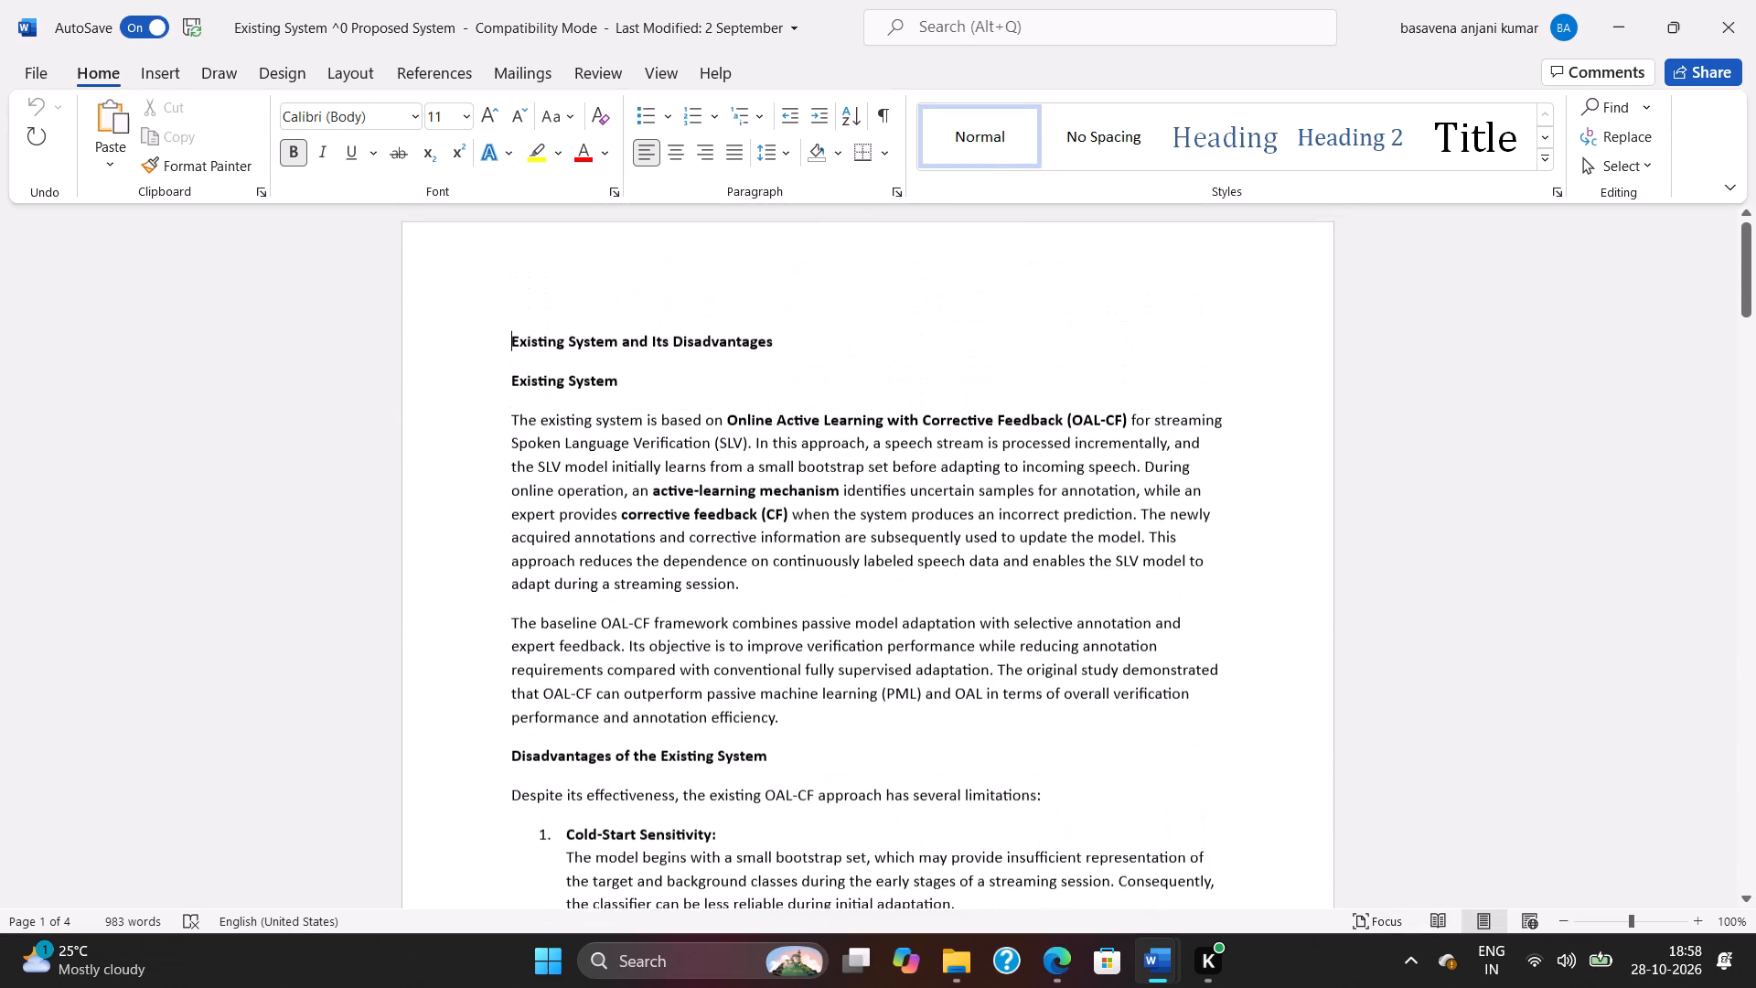
scroll(672, 401, "up", 1)
left_click_drag(509, 346, 639, 608)
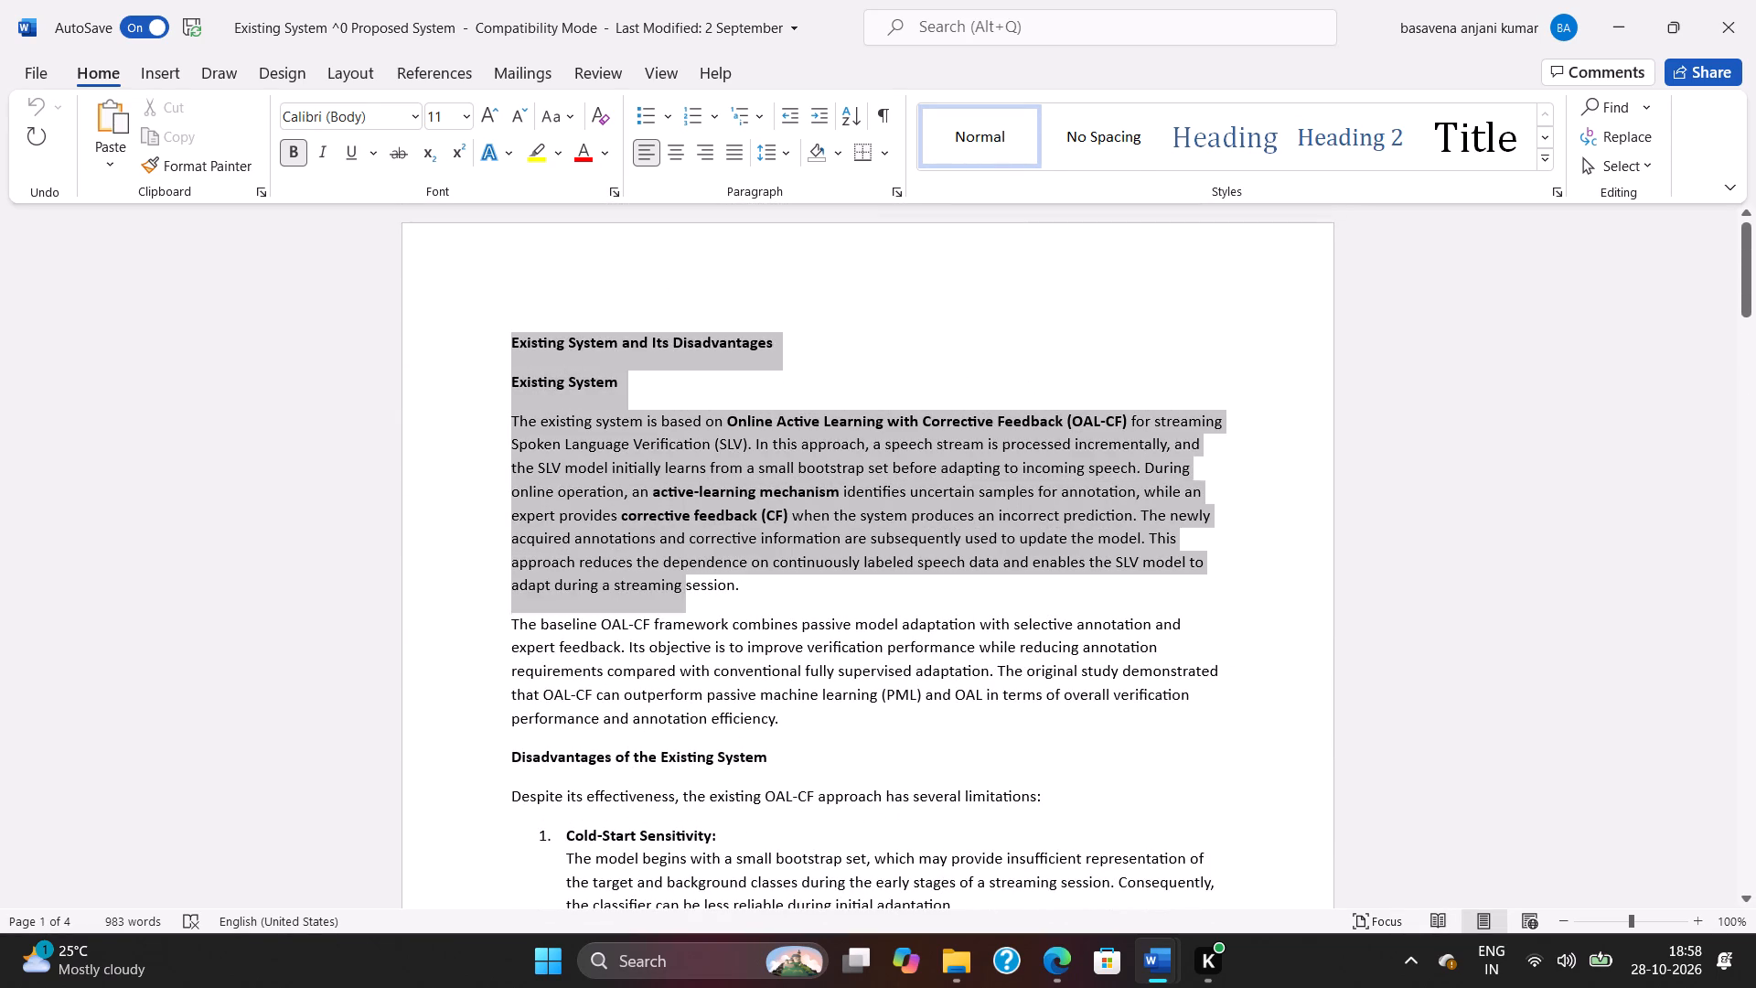
left_click_drag(639, 608, 660, 864)
scroll(661, 870, "down", 5)
scroll(661, 870, "down", 17)
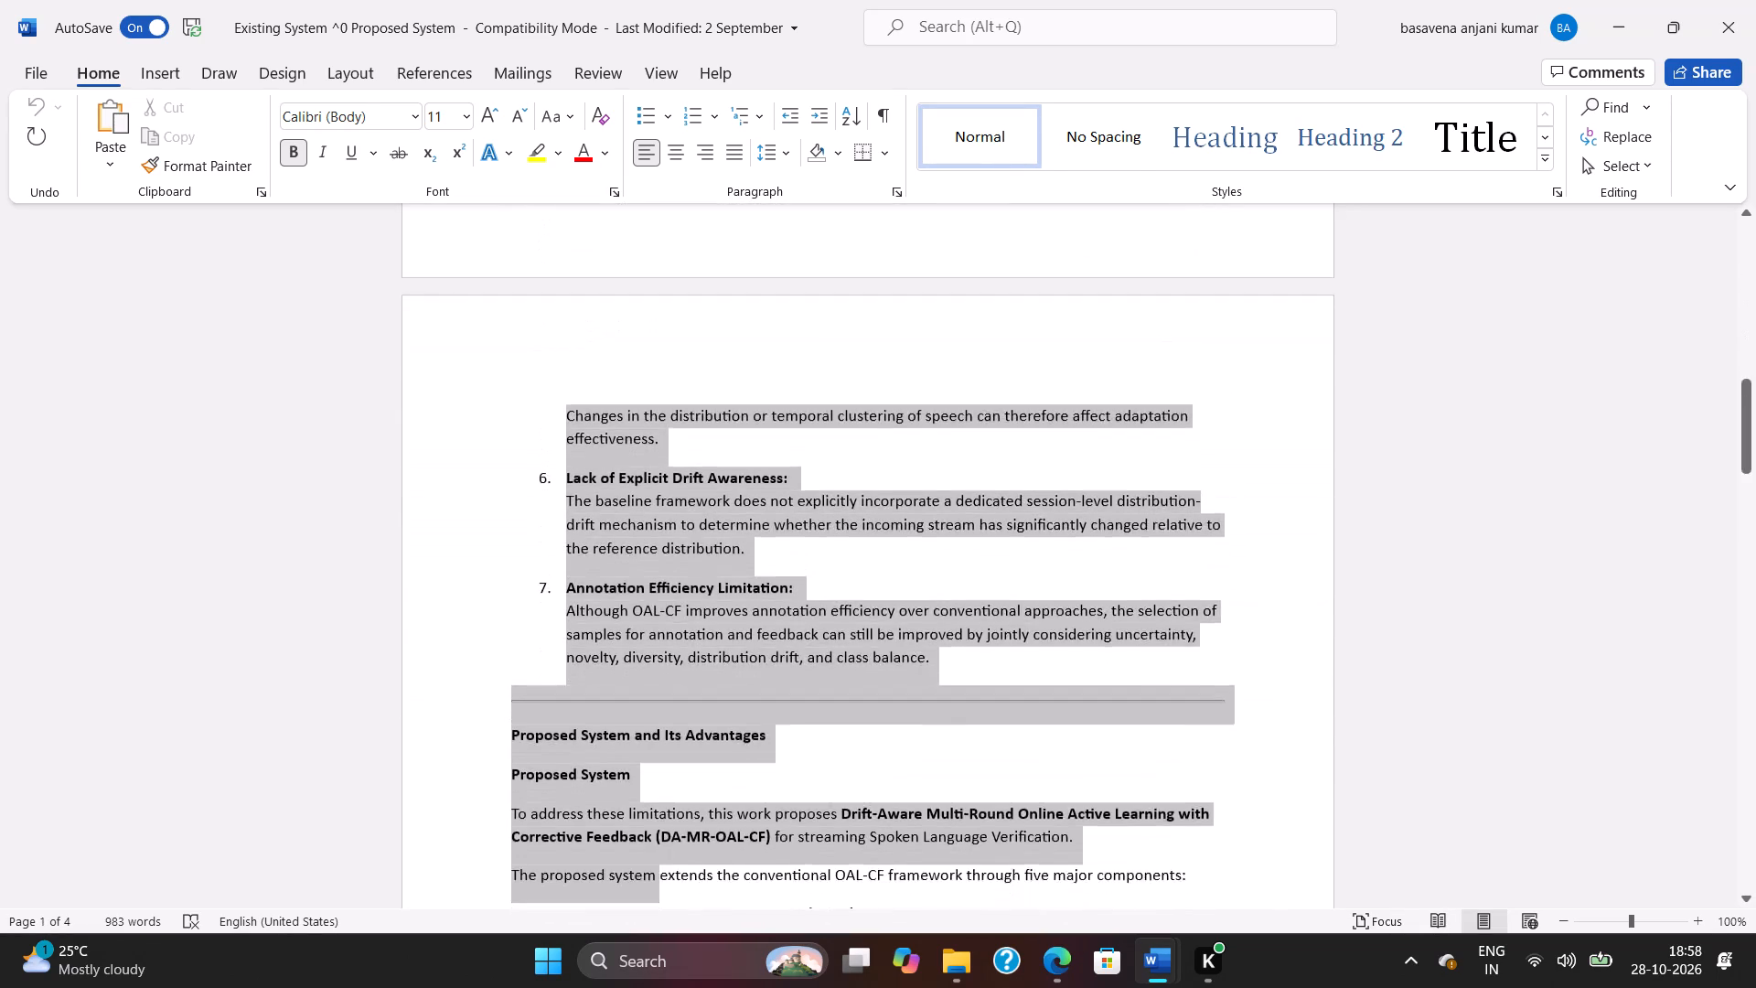
scroll(660, 864, "down", 15)
left_click_drag(660, 864, 659, 853)
scroll(659, 854, "down", 13)
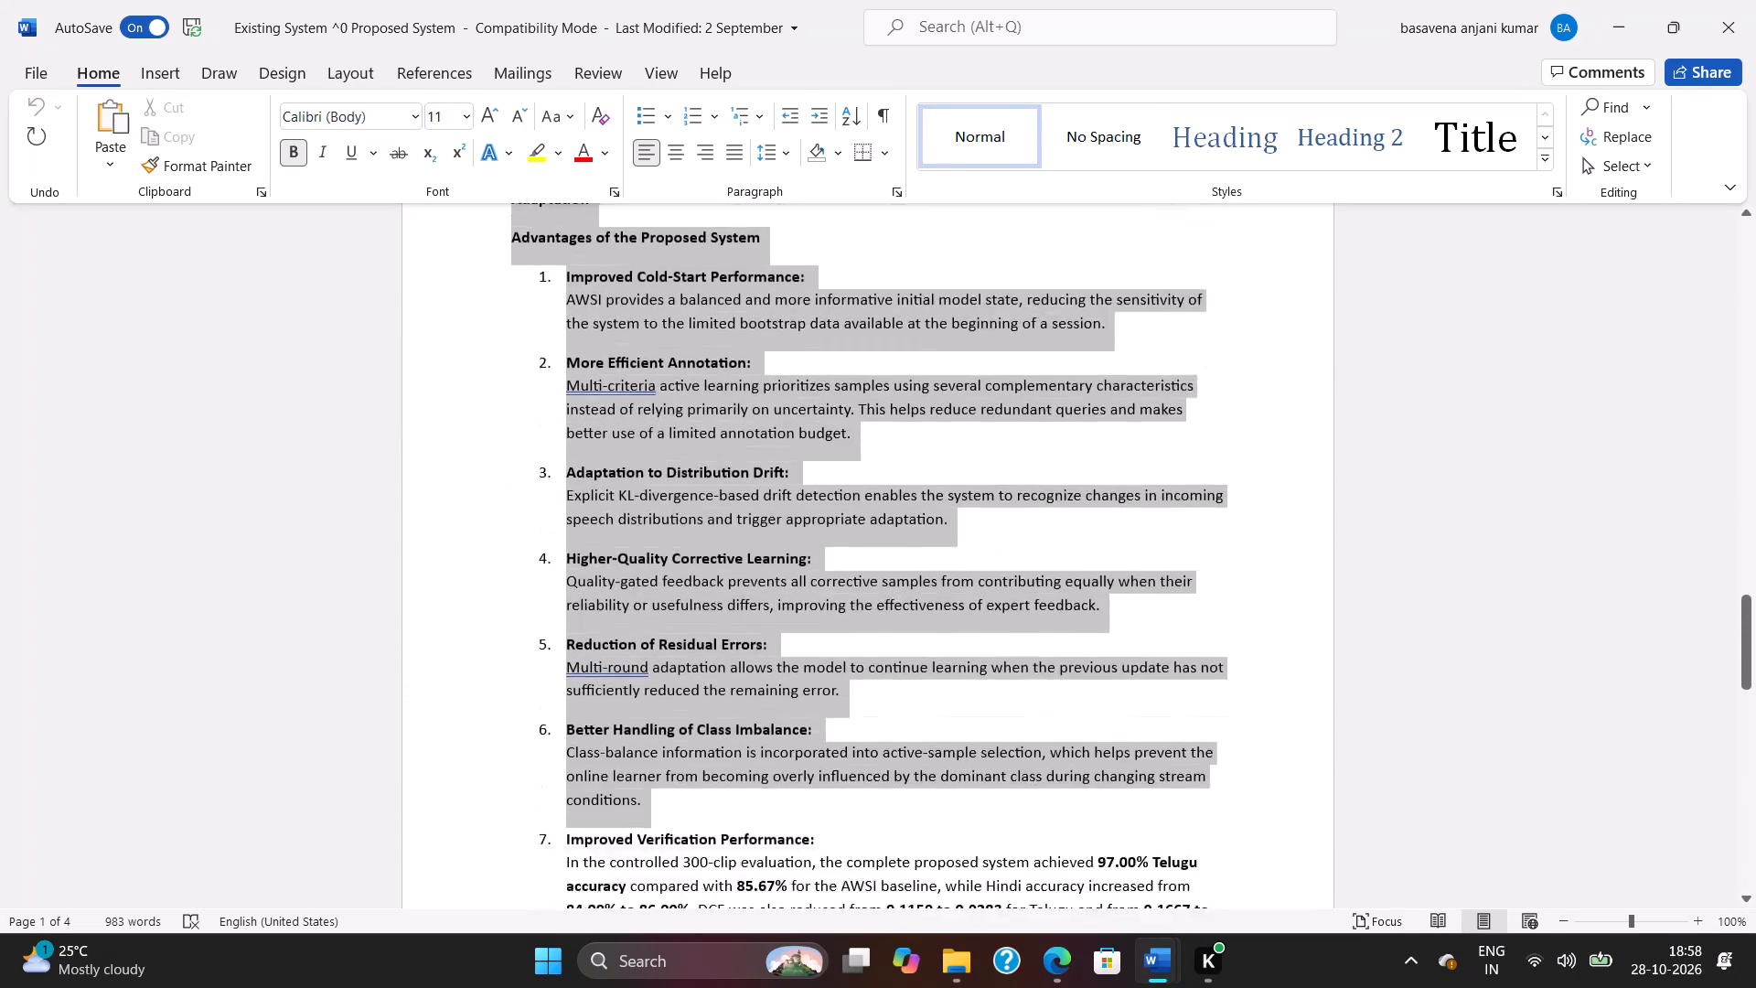
scroll(659, 853, "down", 17)
left_click_drag(659, 853, 768, 779)
scroll(659, 842, "down", 5)
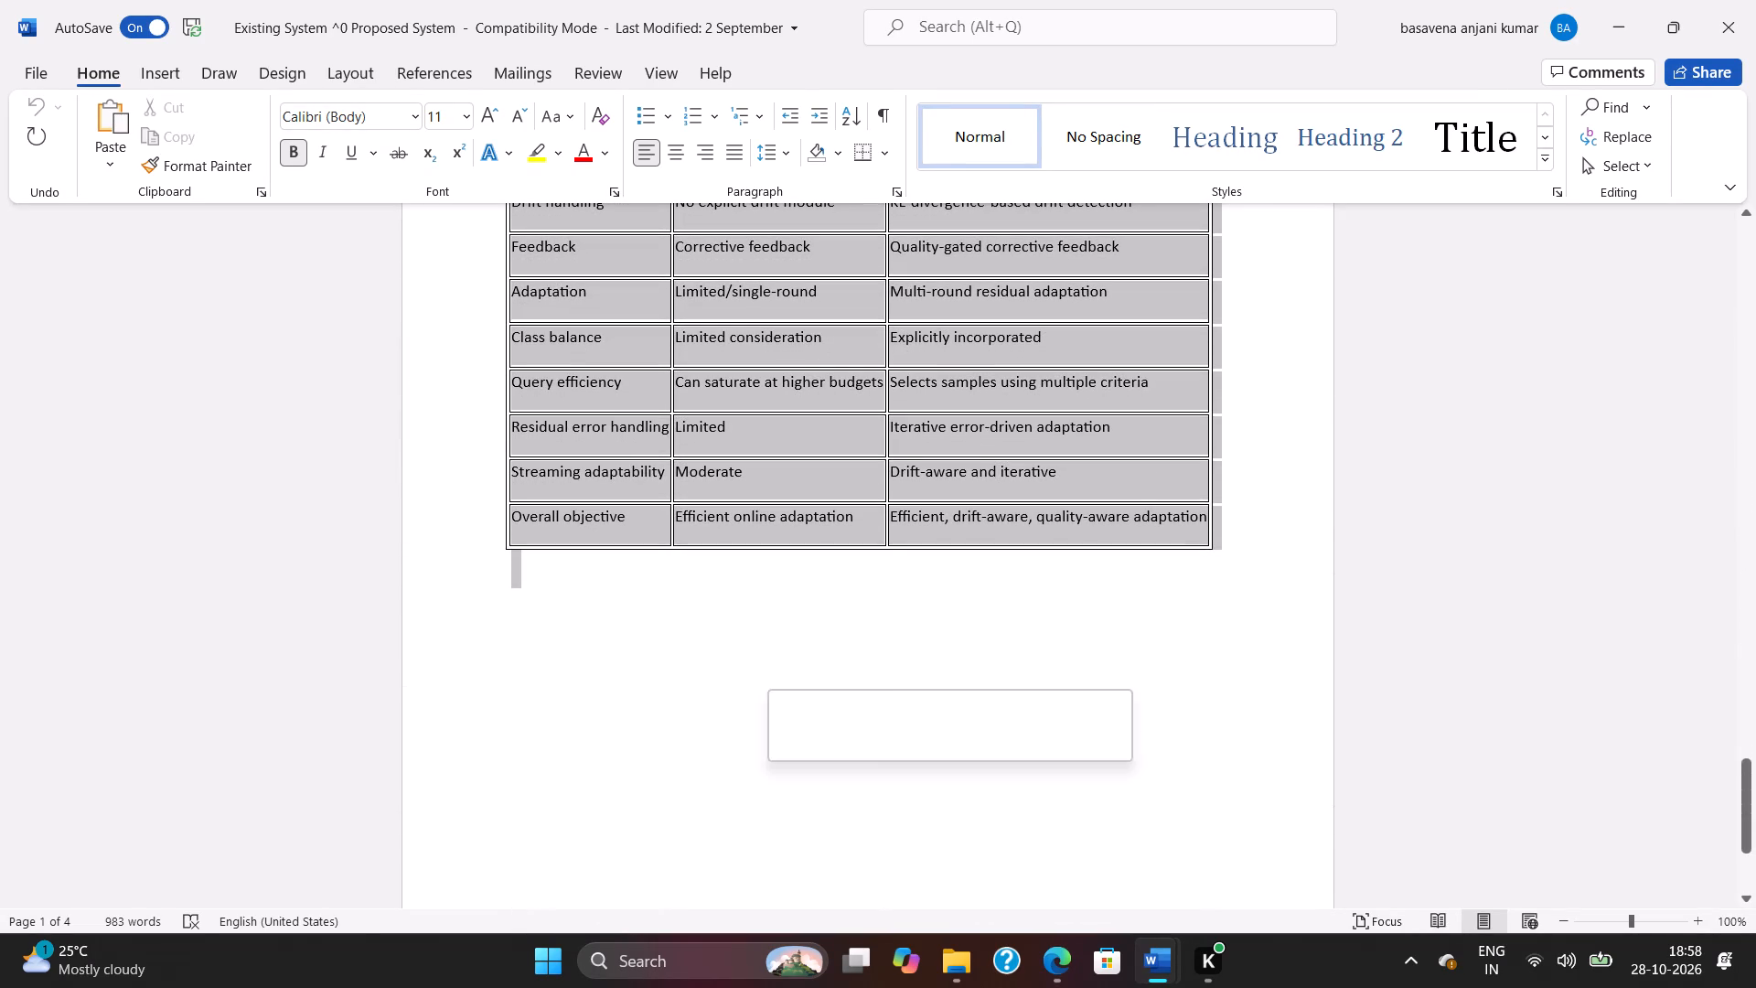
key("ctrl+c")
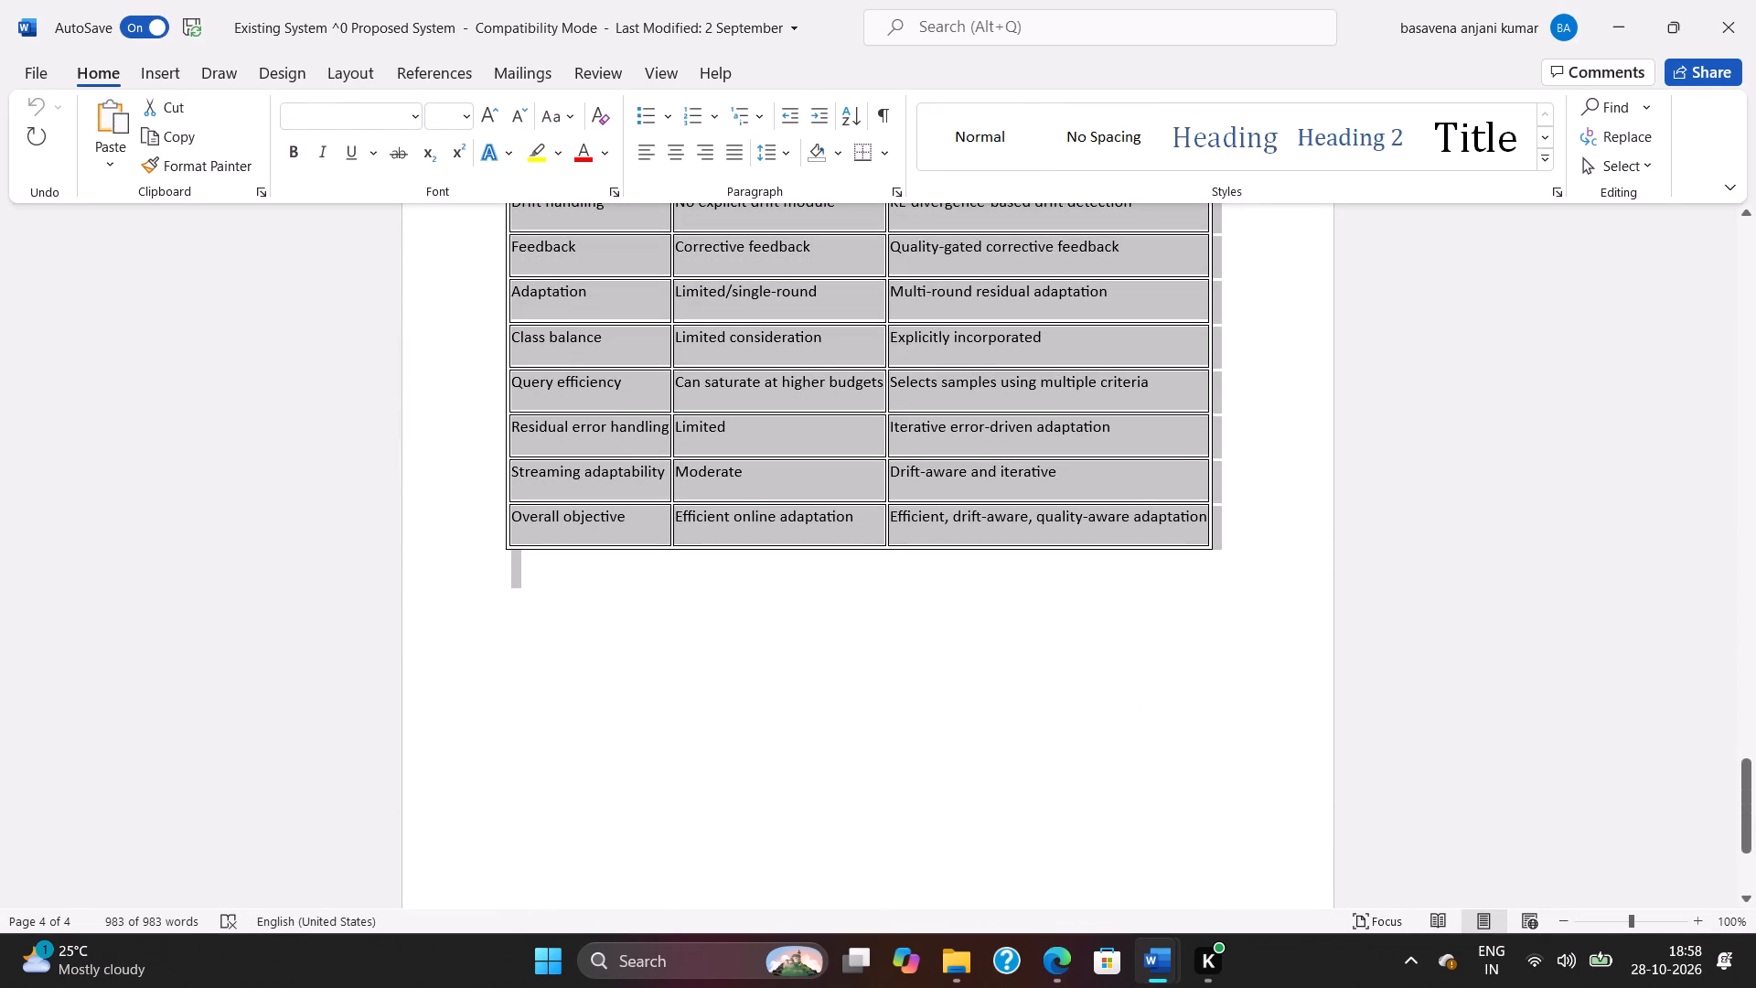
left_click(715, 683)
Switch to the Language Verification Overview chat in ChatGPT and paste the copied system description into the message box.
key("alt+Tab")
key("alt+Tab")
key("alt+Tab")
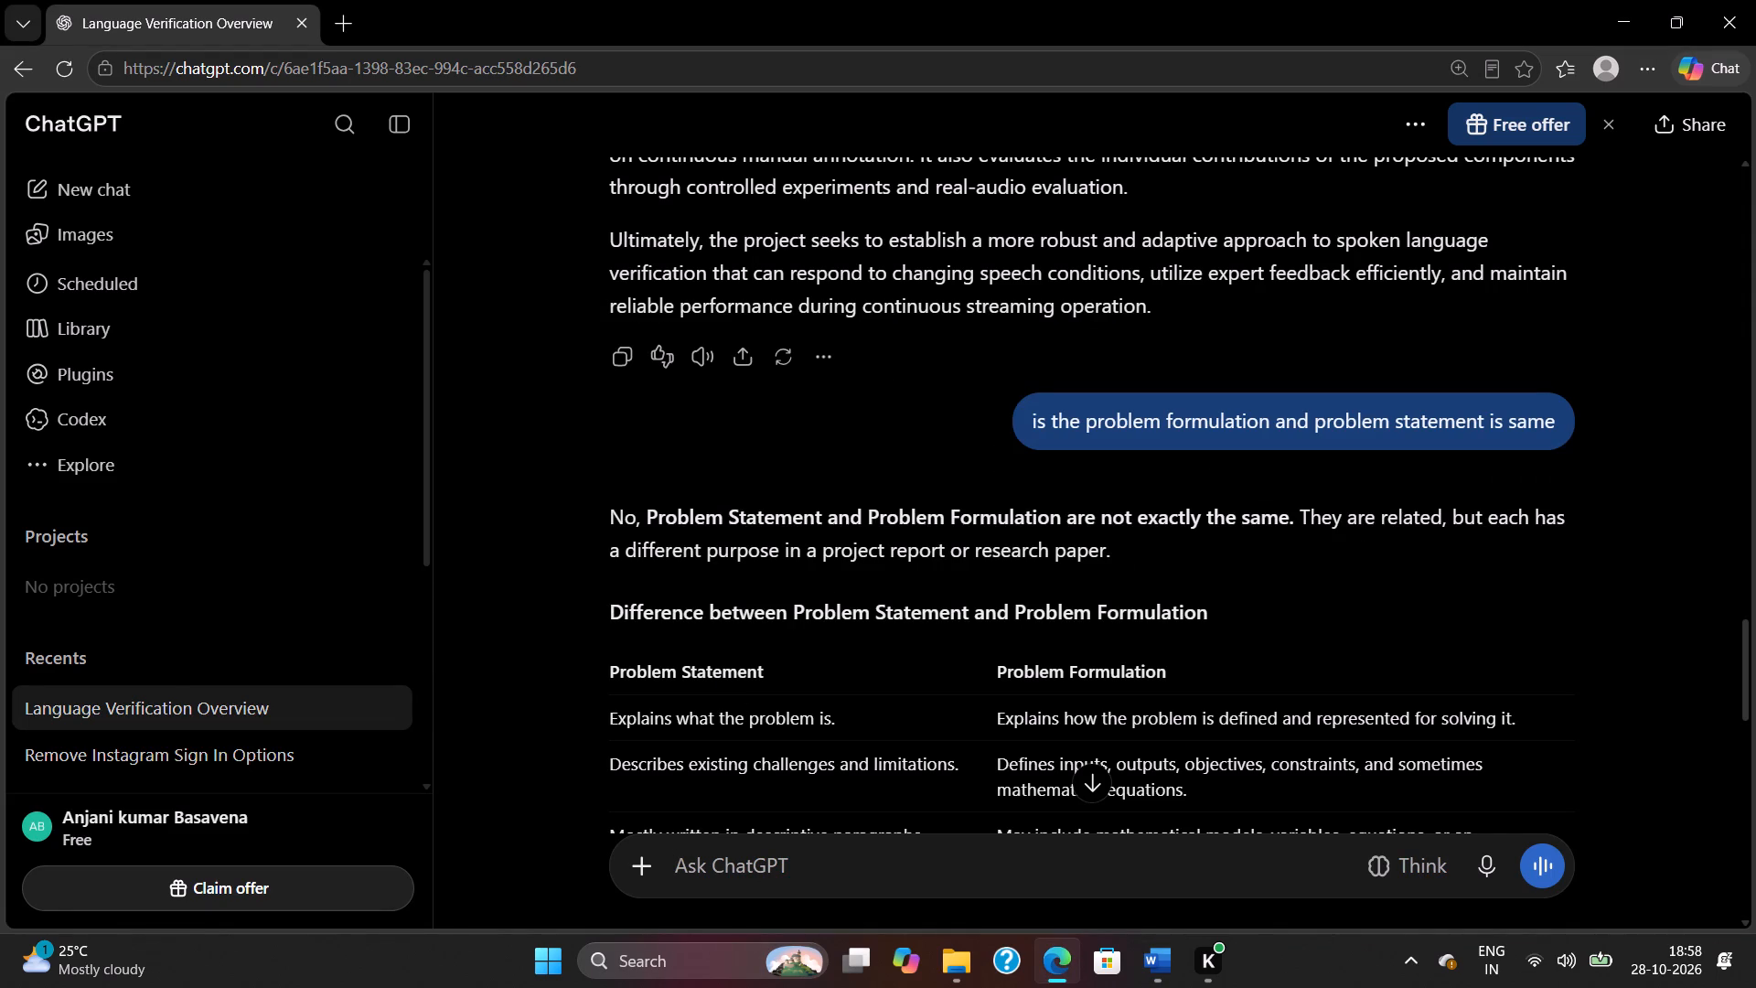
key("ctrl+v")
key("space")
key("space")
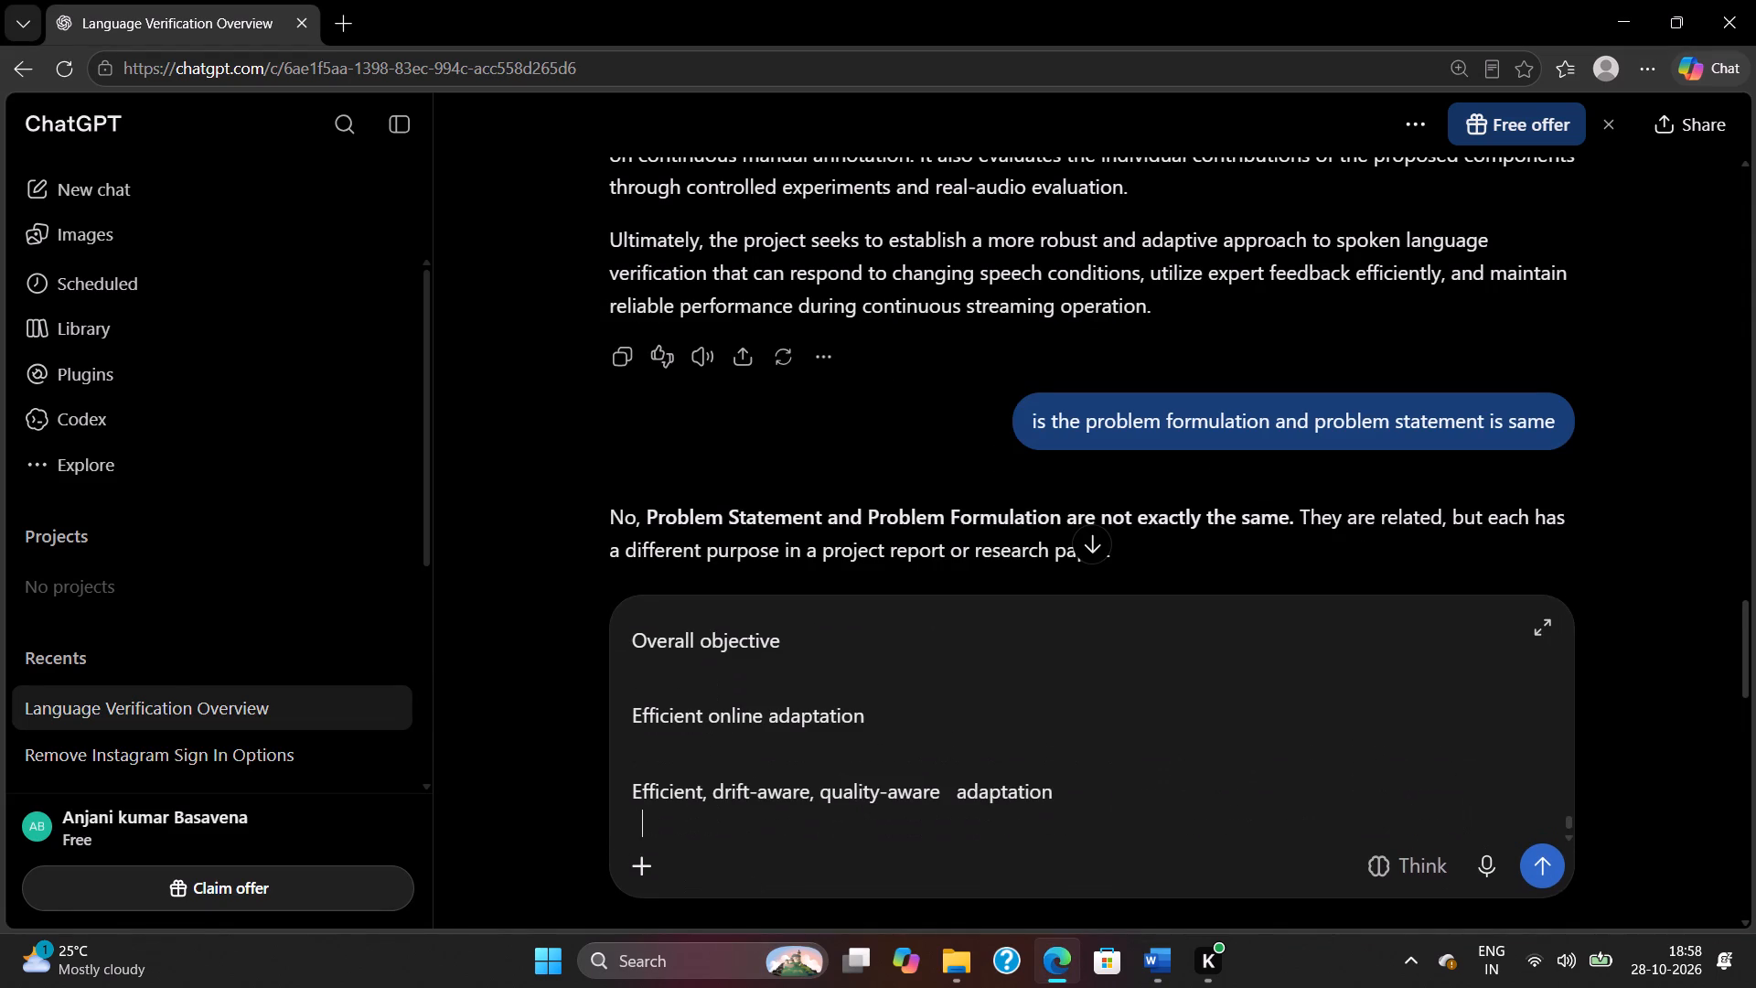
key("space")
key("space")
Add "this is my existing and proposed system based this give problem statement" after the pasted text in the prompt.
type("th")
type("is")
key("space")
type("is")
key("space")
type("my")
key("space")
type("exis")
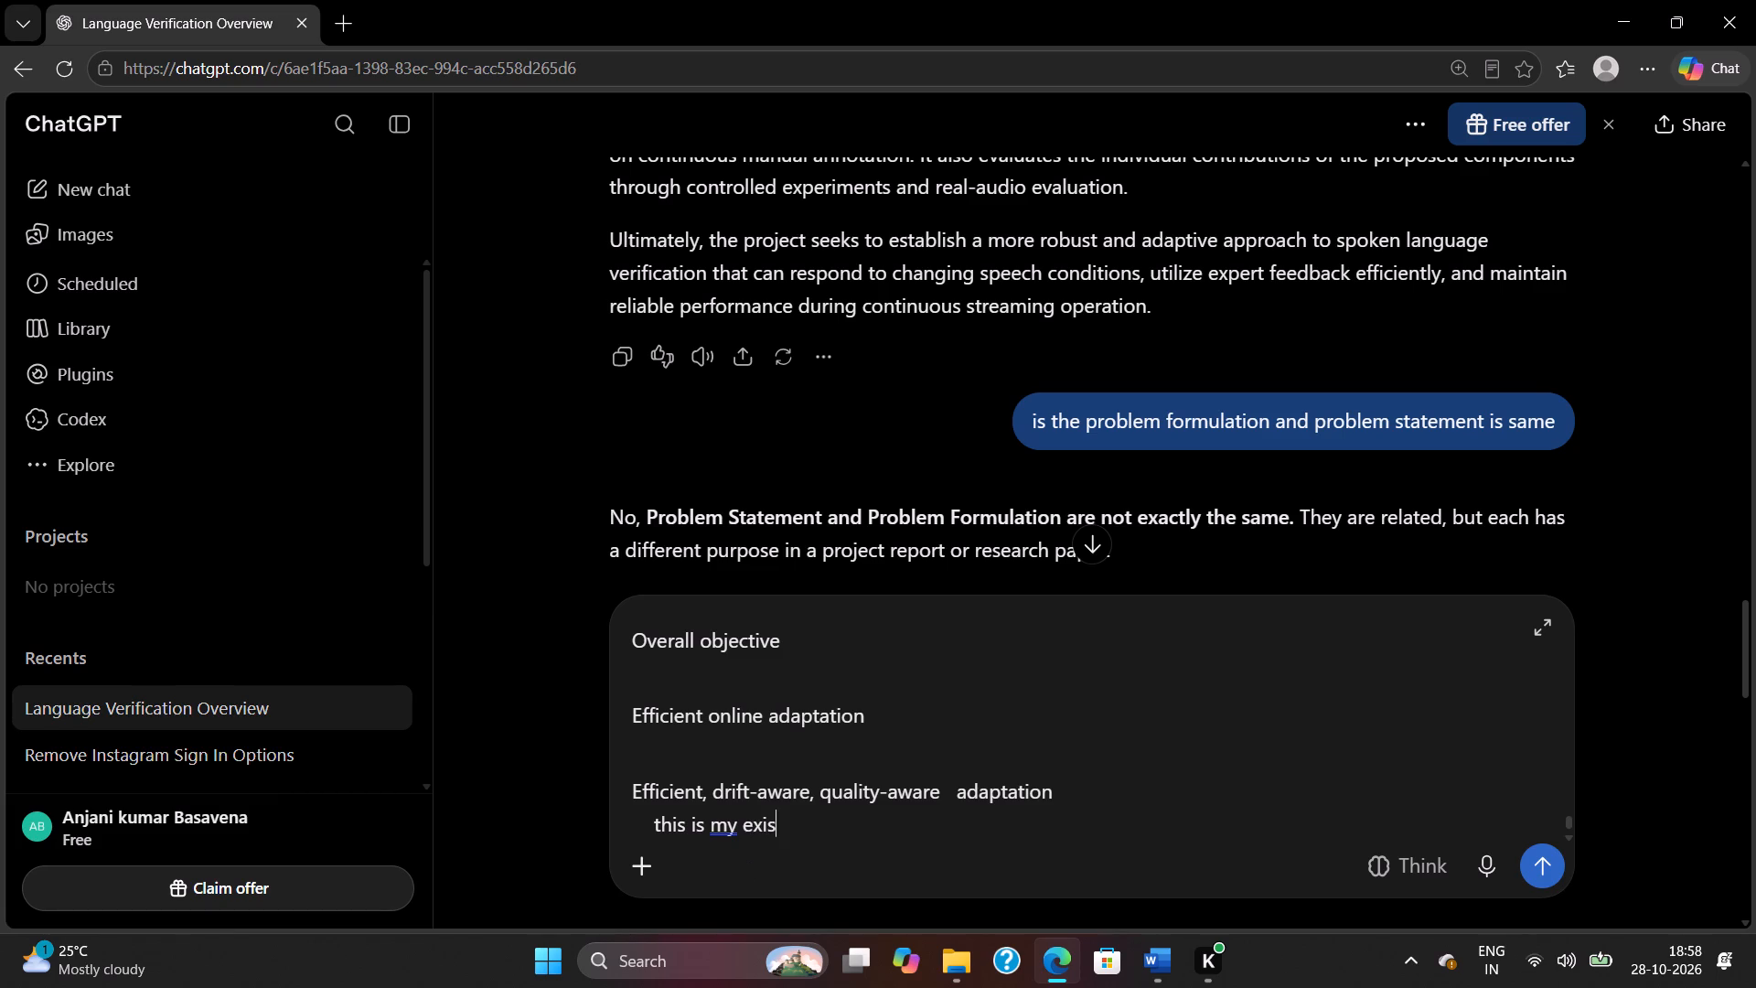
type("ting")
key("space")
type("and proposed system based this")
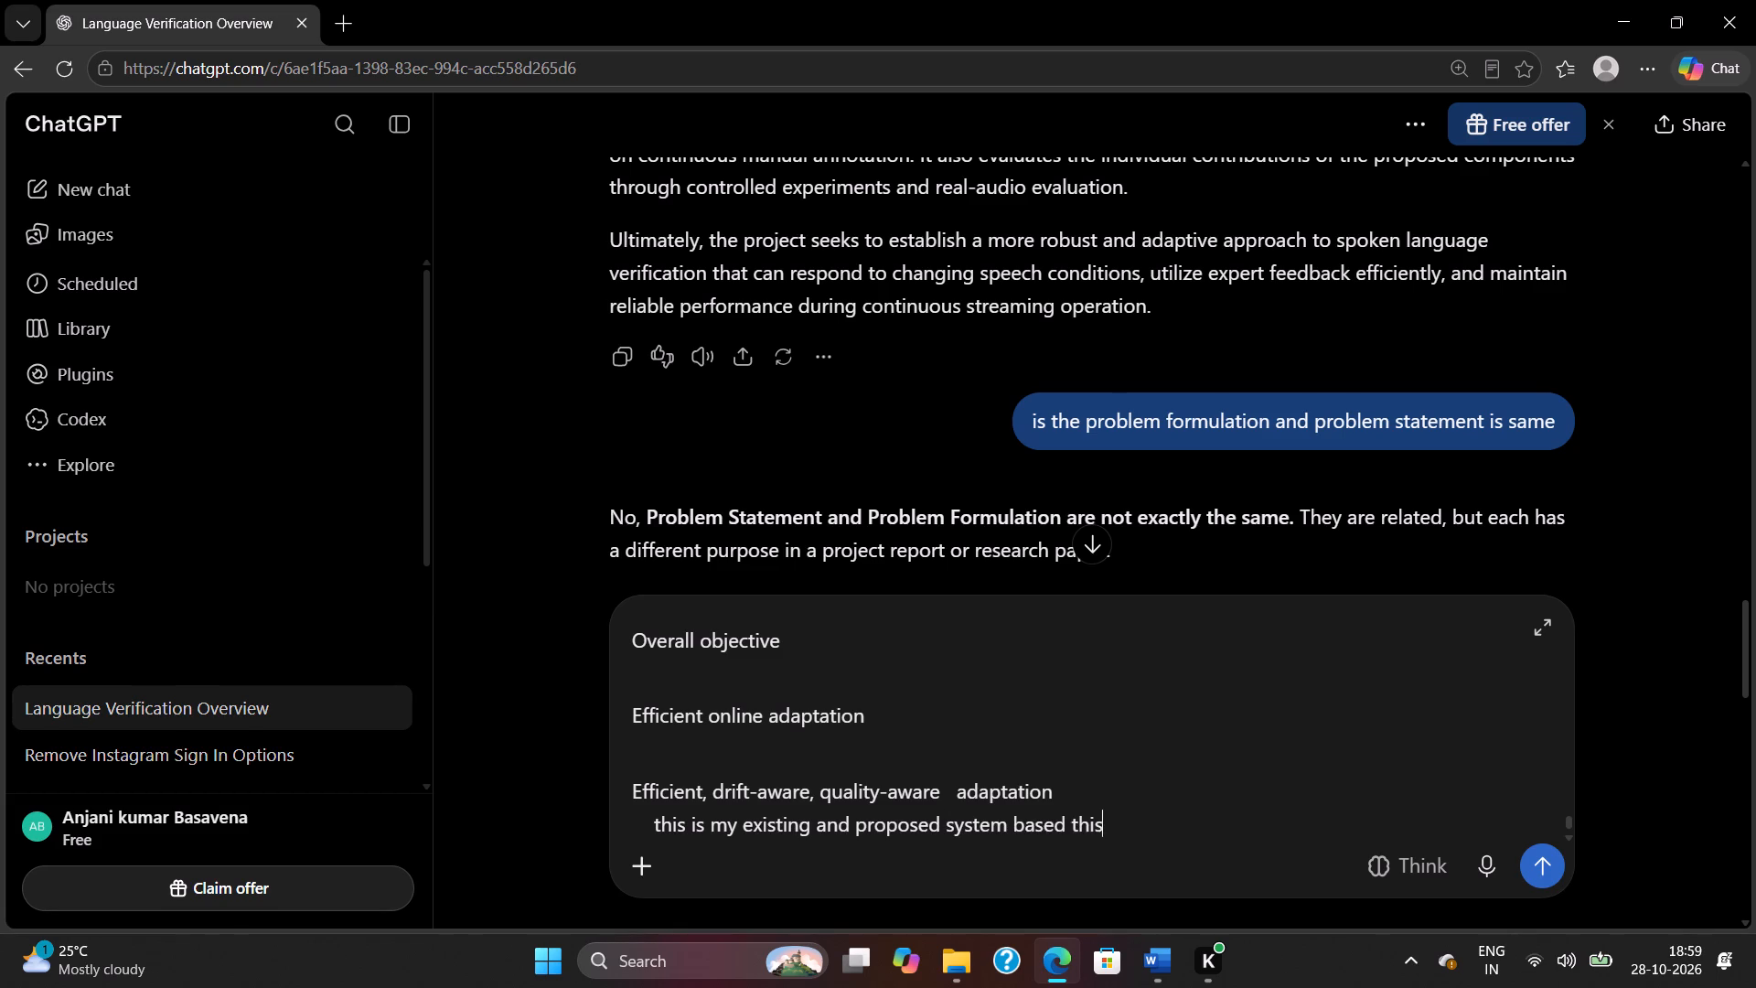
key("space")
type("give")
key("space")
type("problem statement")
key("space")
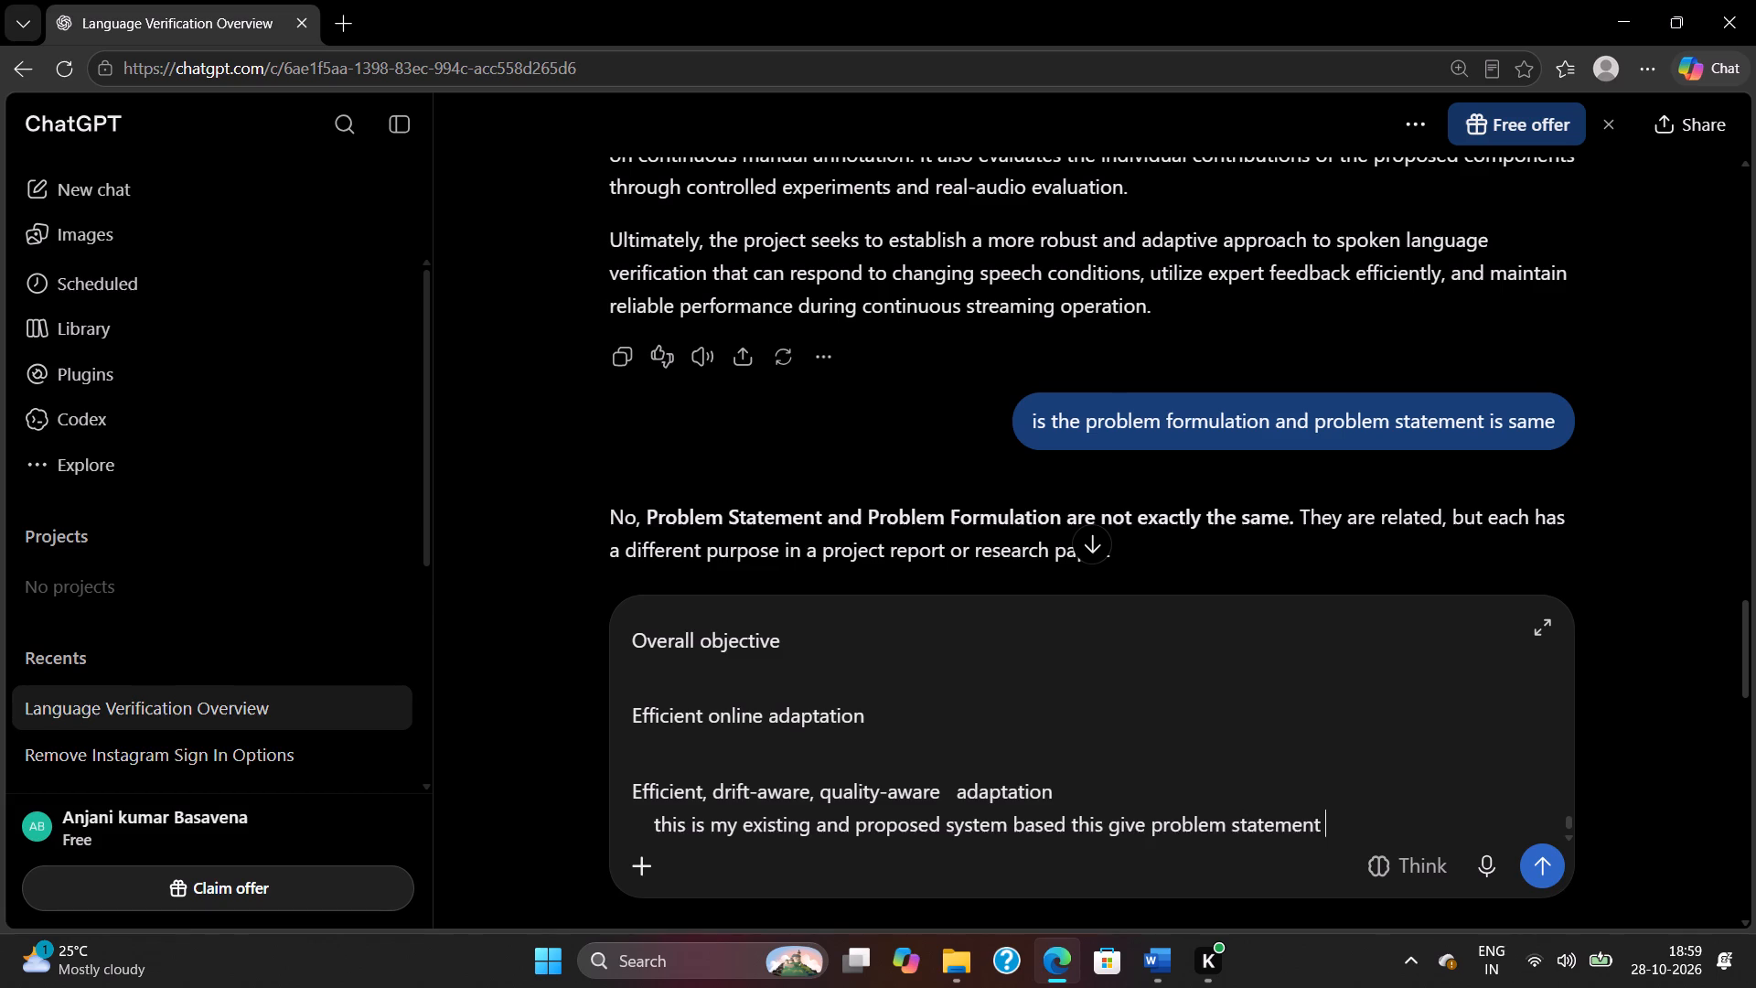
key("alt+Tab")
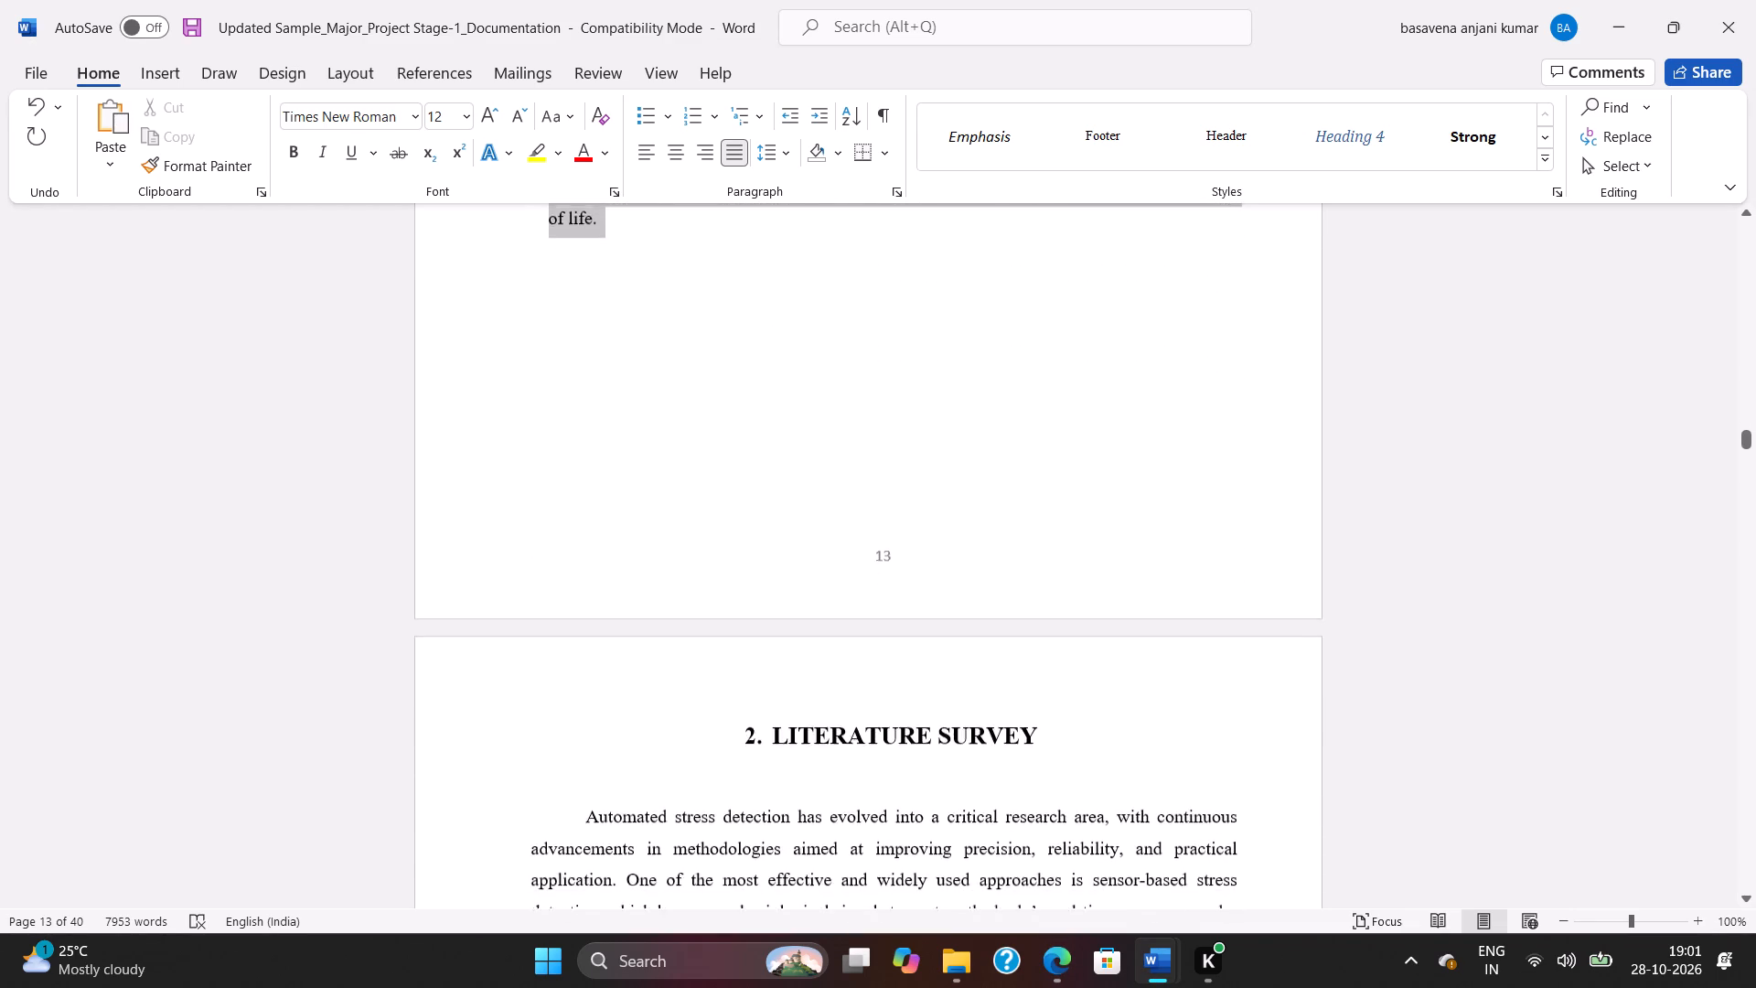
left_click_drag(660, 651, 660, 583)
scroll(660, 651, "up", 3)
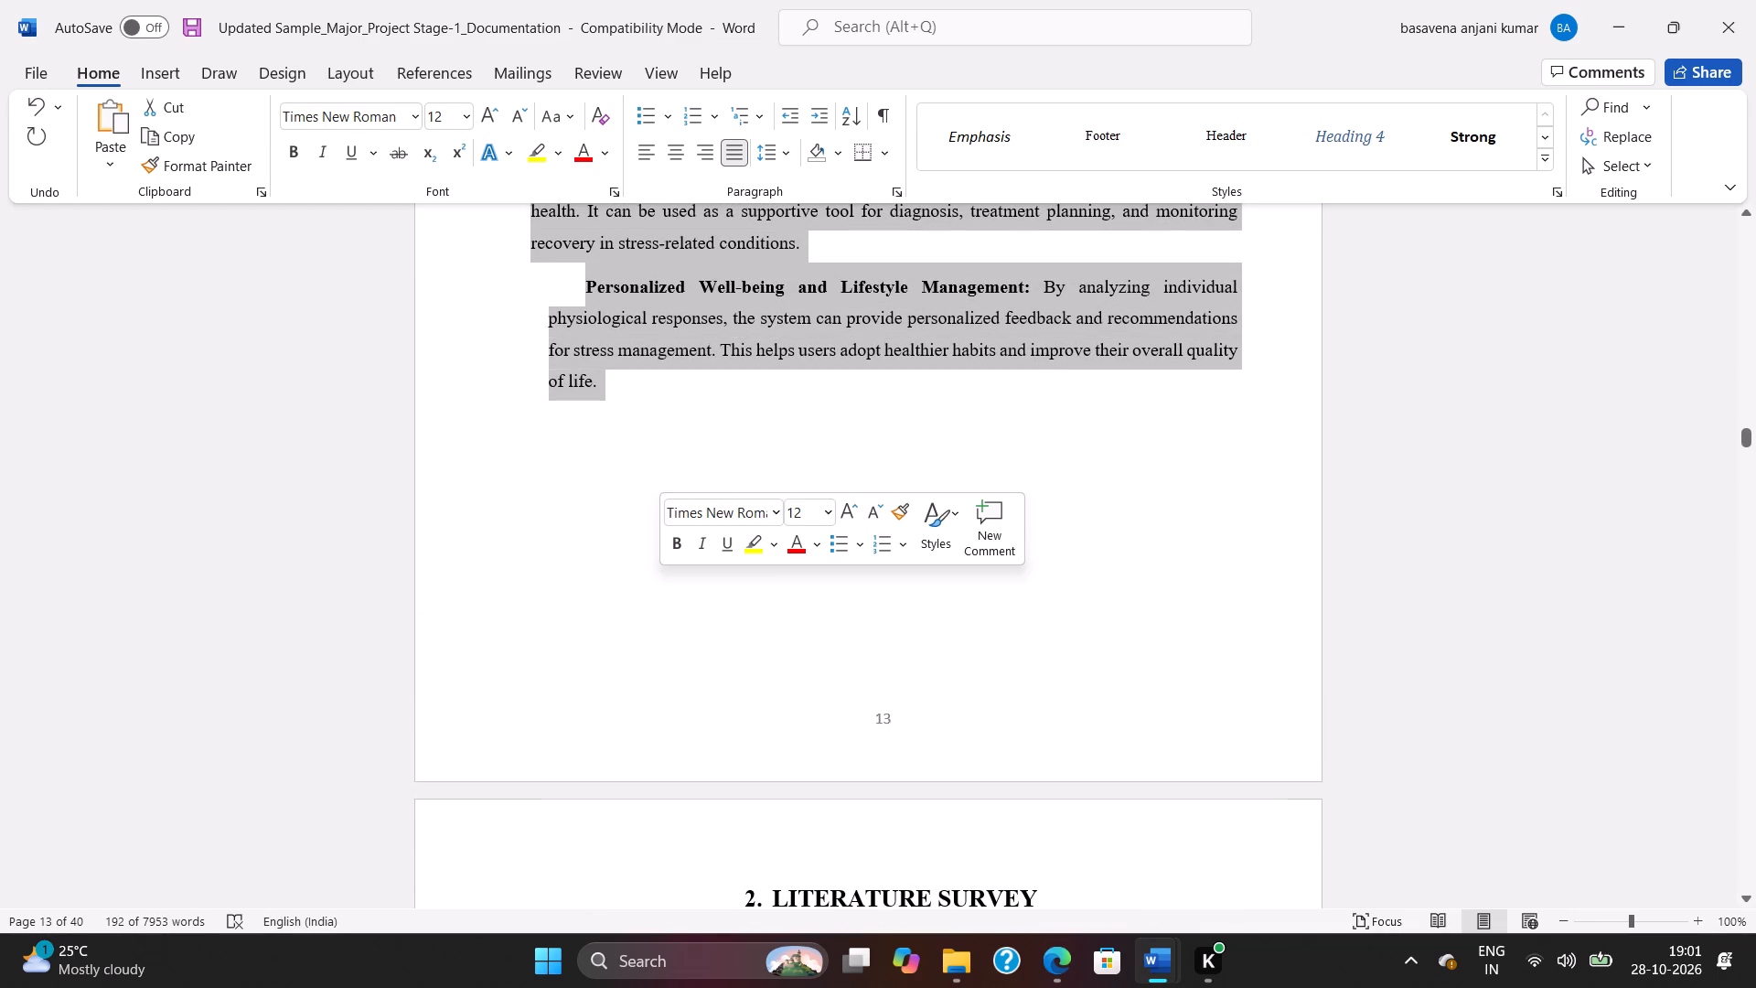
key("ctrl+v")
Remove the list numbering and indentation from the Multilingual Voice Assistants, Speech-Based Authentication and Real-Time Speech Processing paragraphs.
scroll(722, 529, "up", 13)
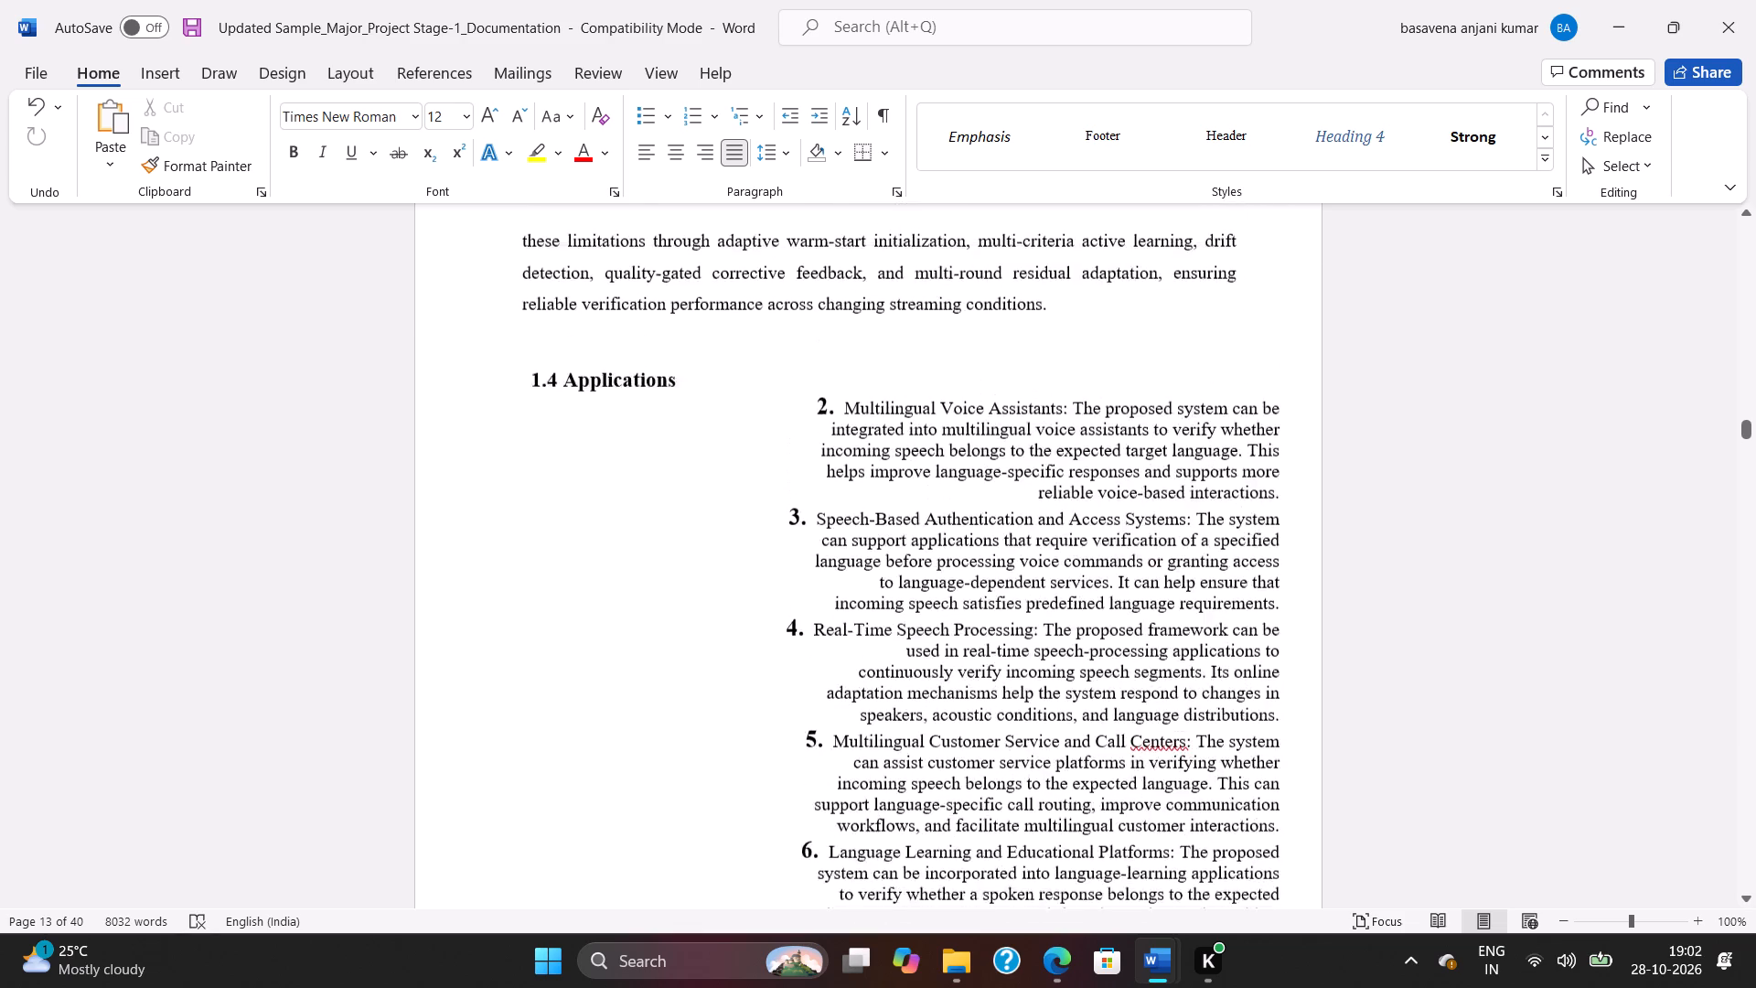
scroll(722, 529, "up", 2)
left_click(841, 576)
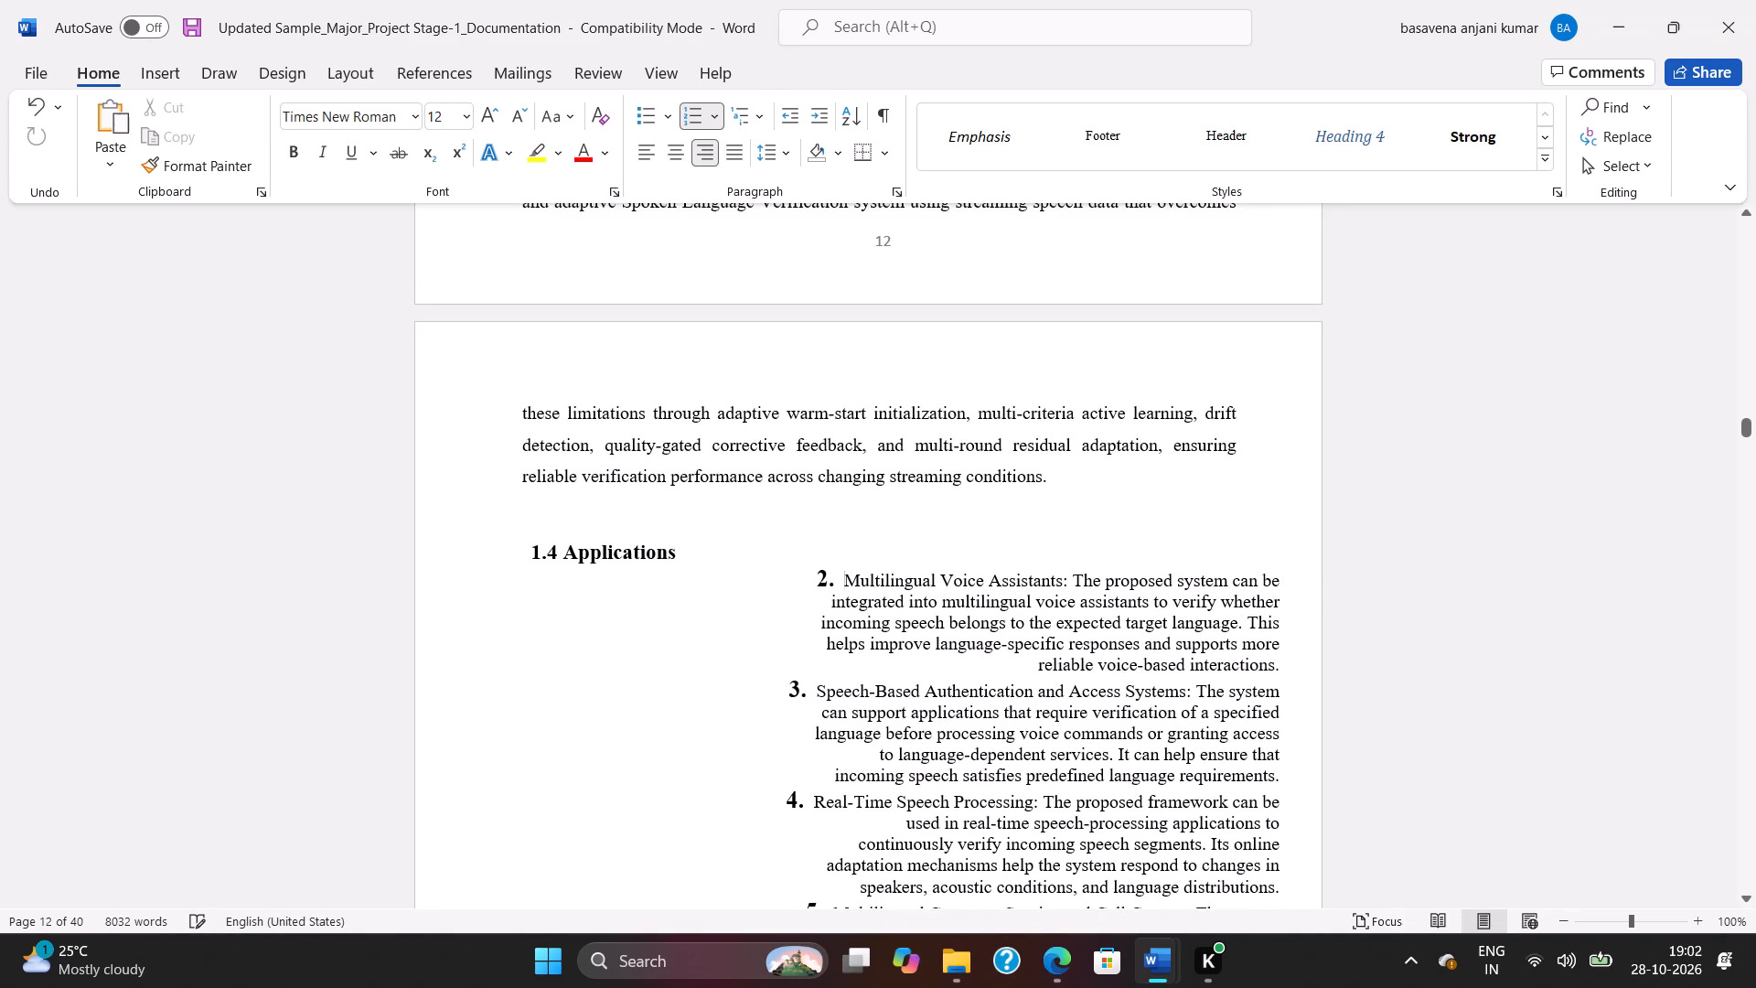
key("BackSpace")
key("BackSpace")
key("BackSpace")
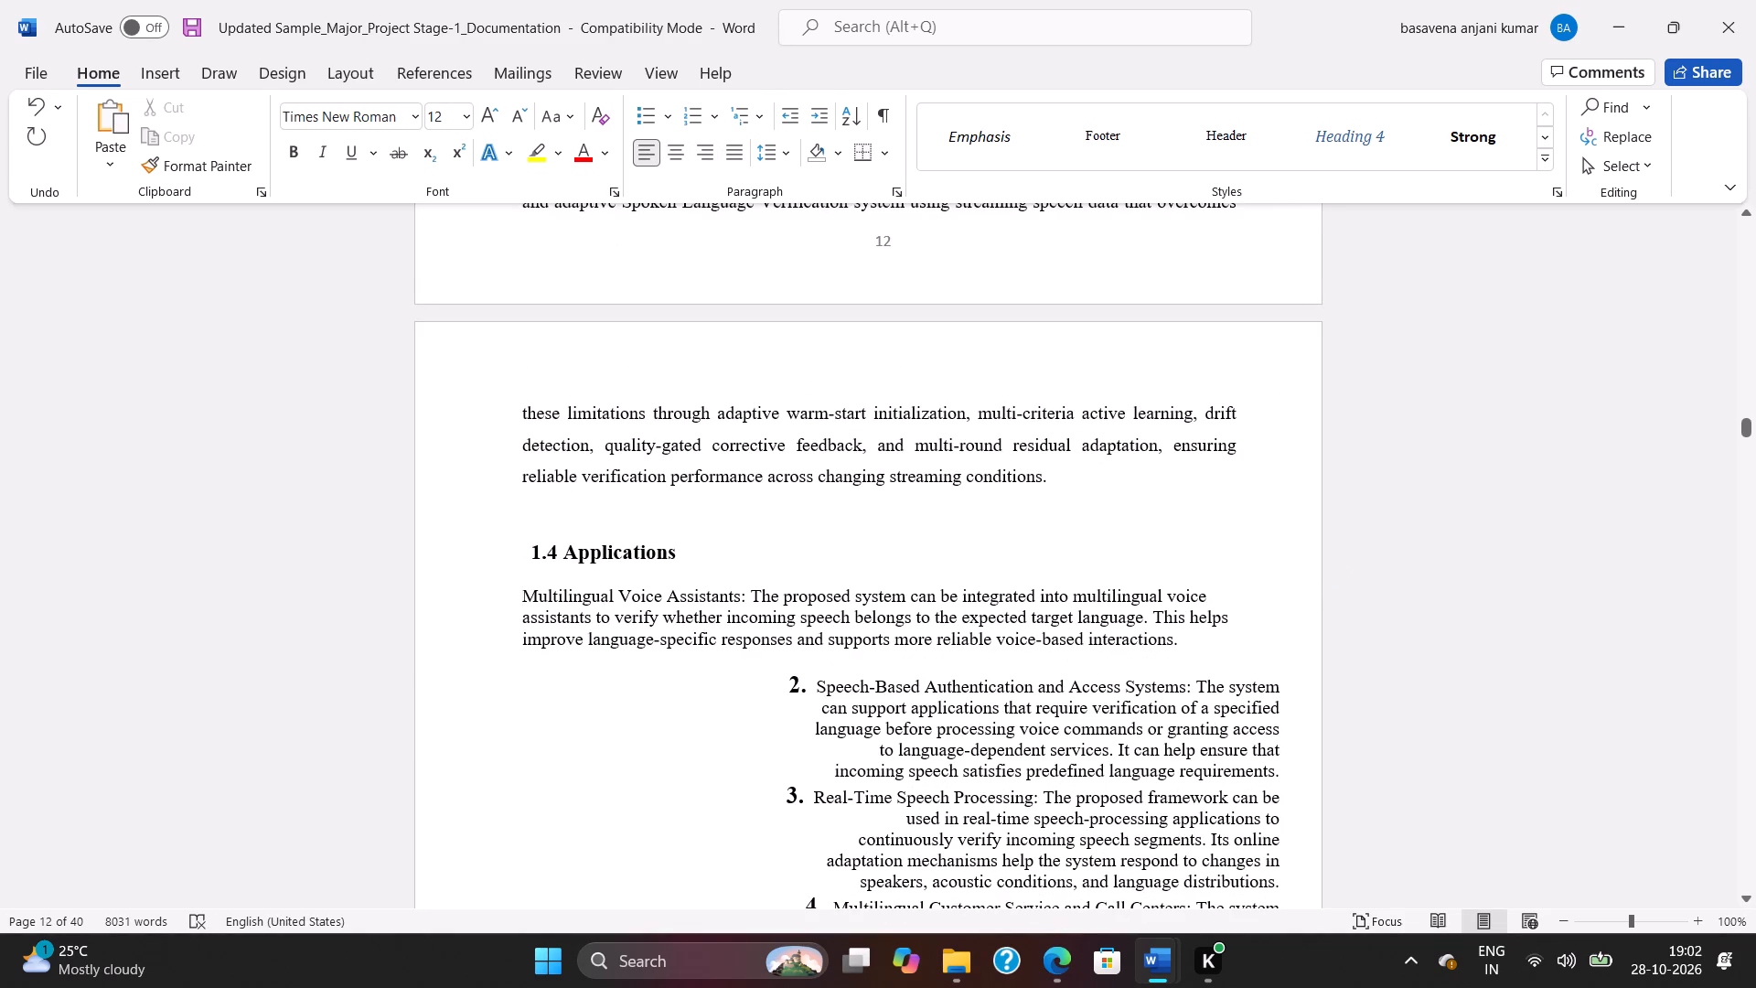
left_click(816, 684)
key("BackSpace")
key("BackSpace")
key("BackSpace")
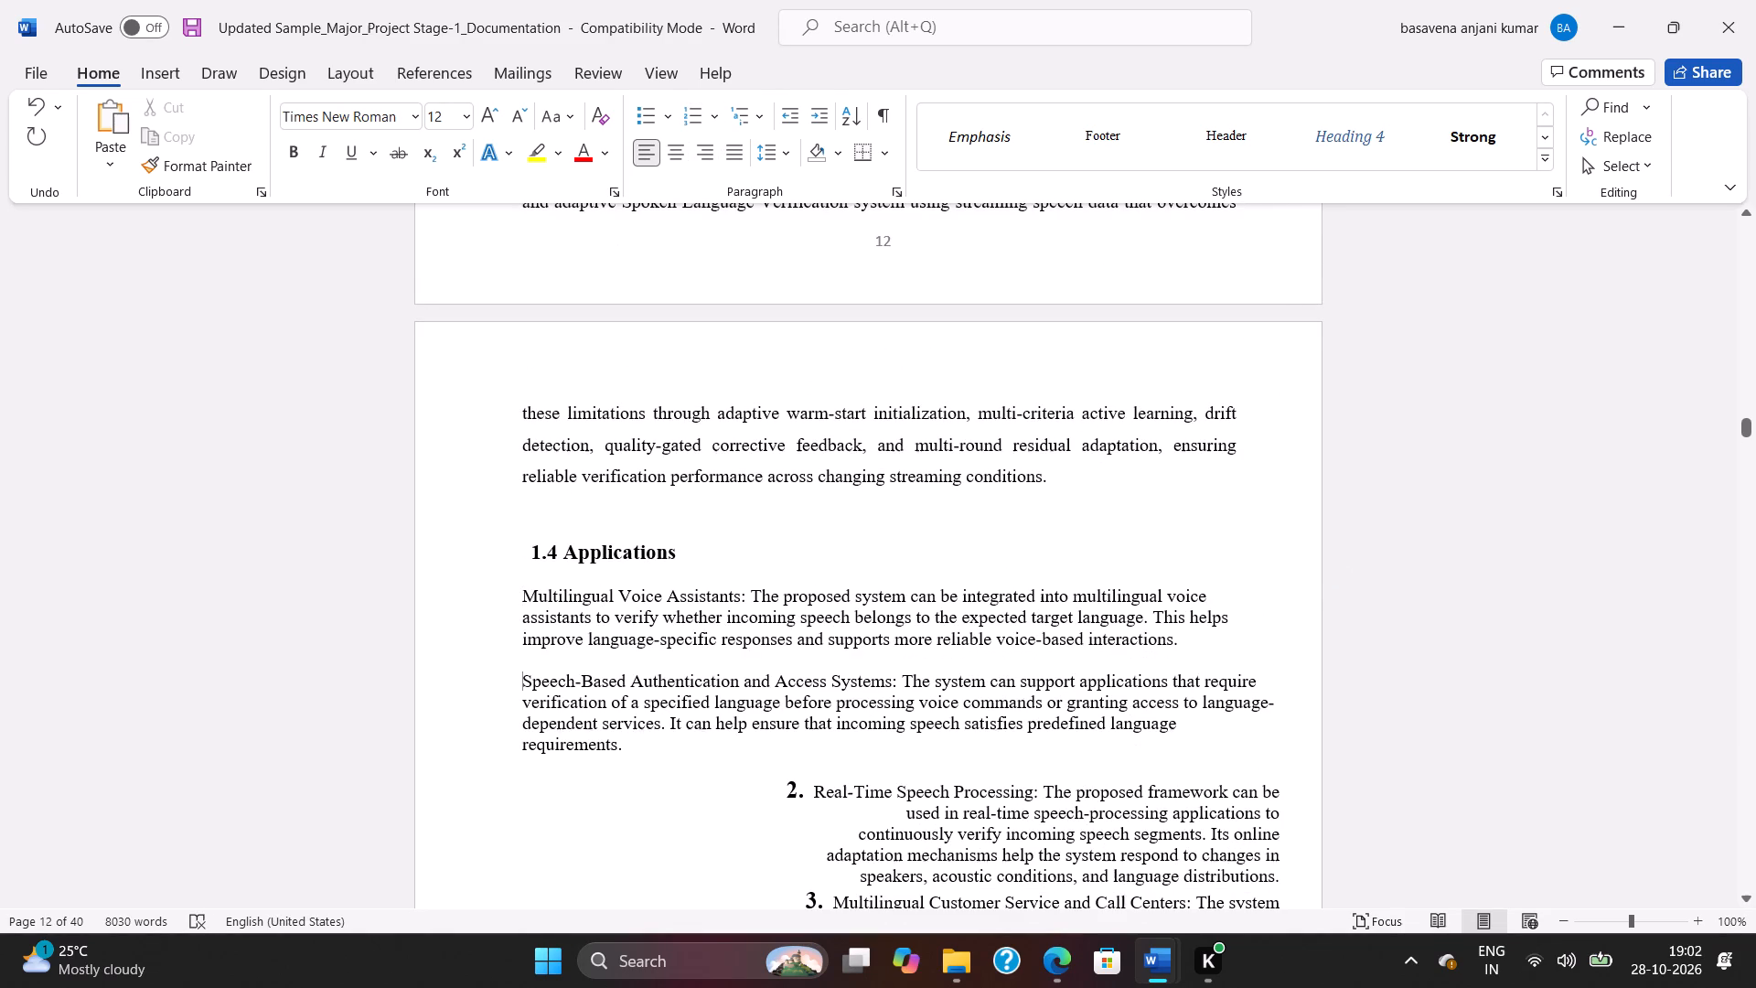
left_click(813, 794)
key("BackSpace")
key("BackSpace")
key("BackSpace")
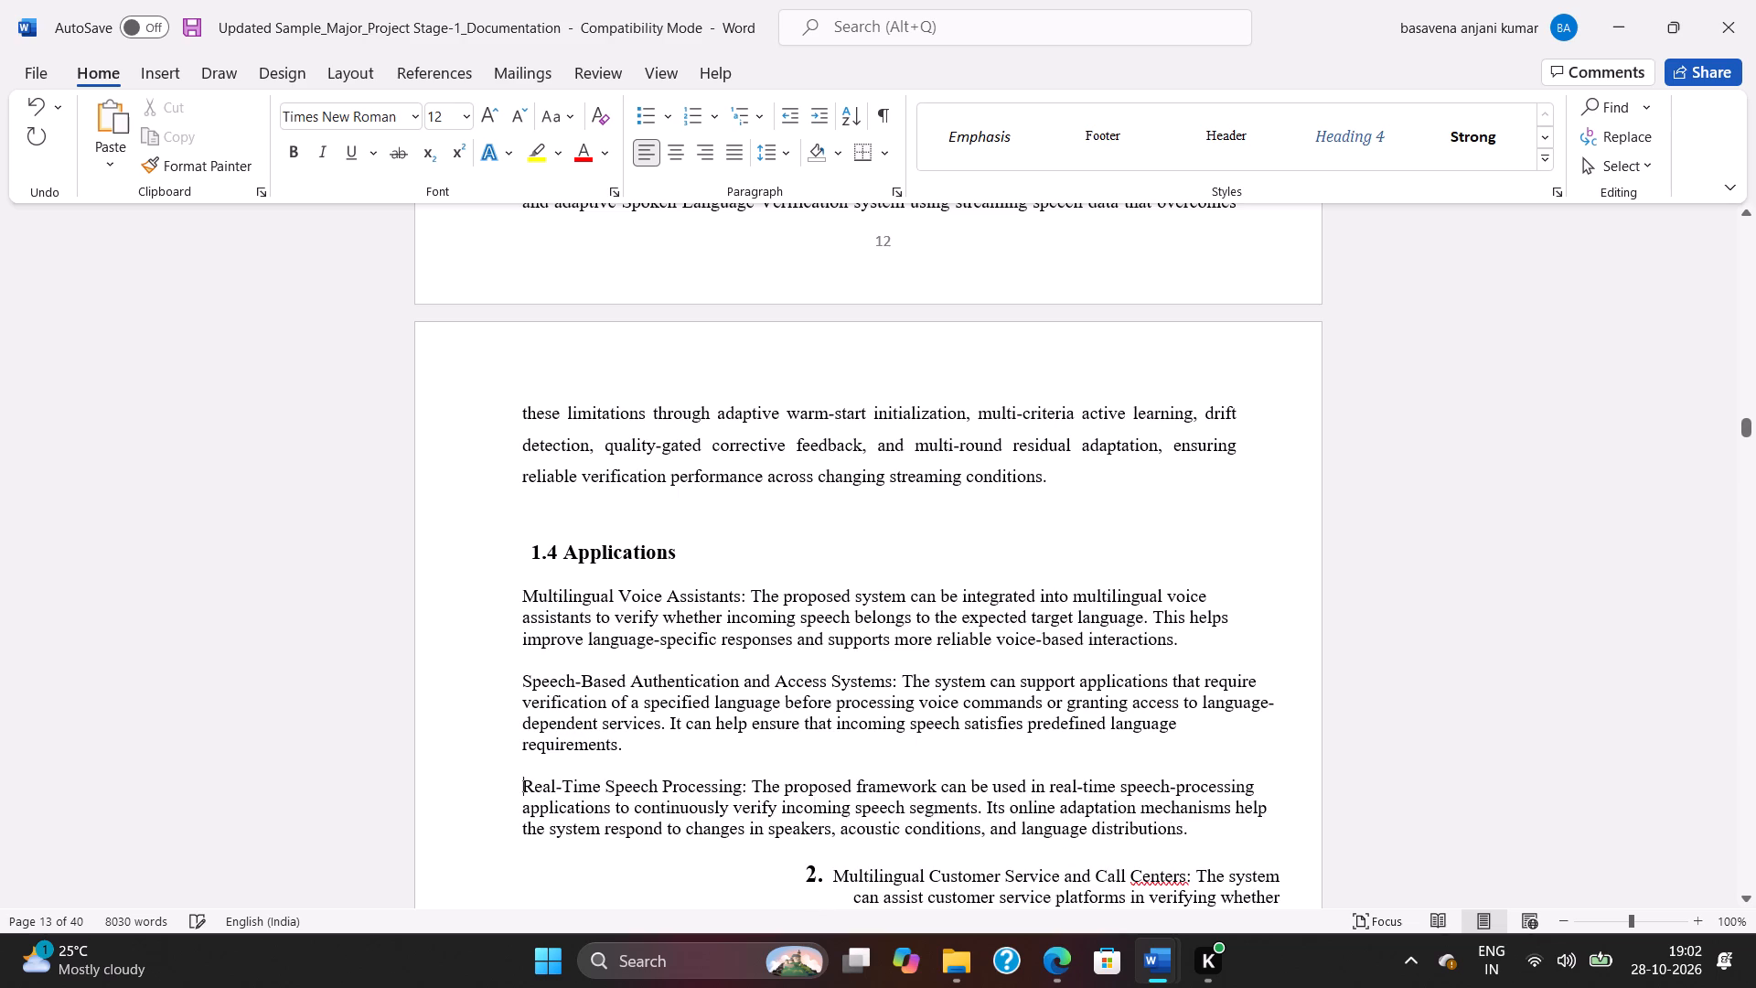
Remove the list numbering and indentation from the Multilingual Customer Service and Language Learning paragraphs.
scroll(814, 781, "down", 2)
left_click(827, 761)
key("BackSpace")
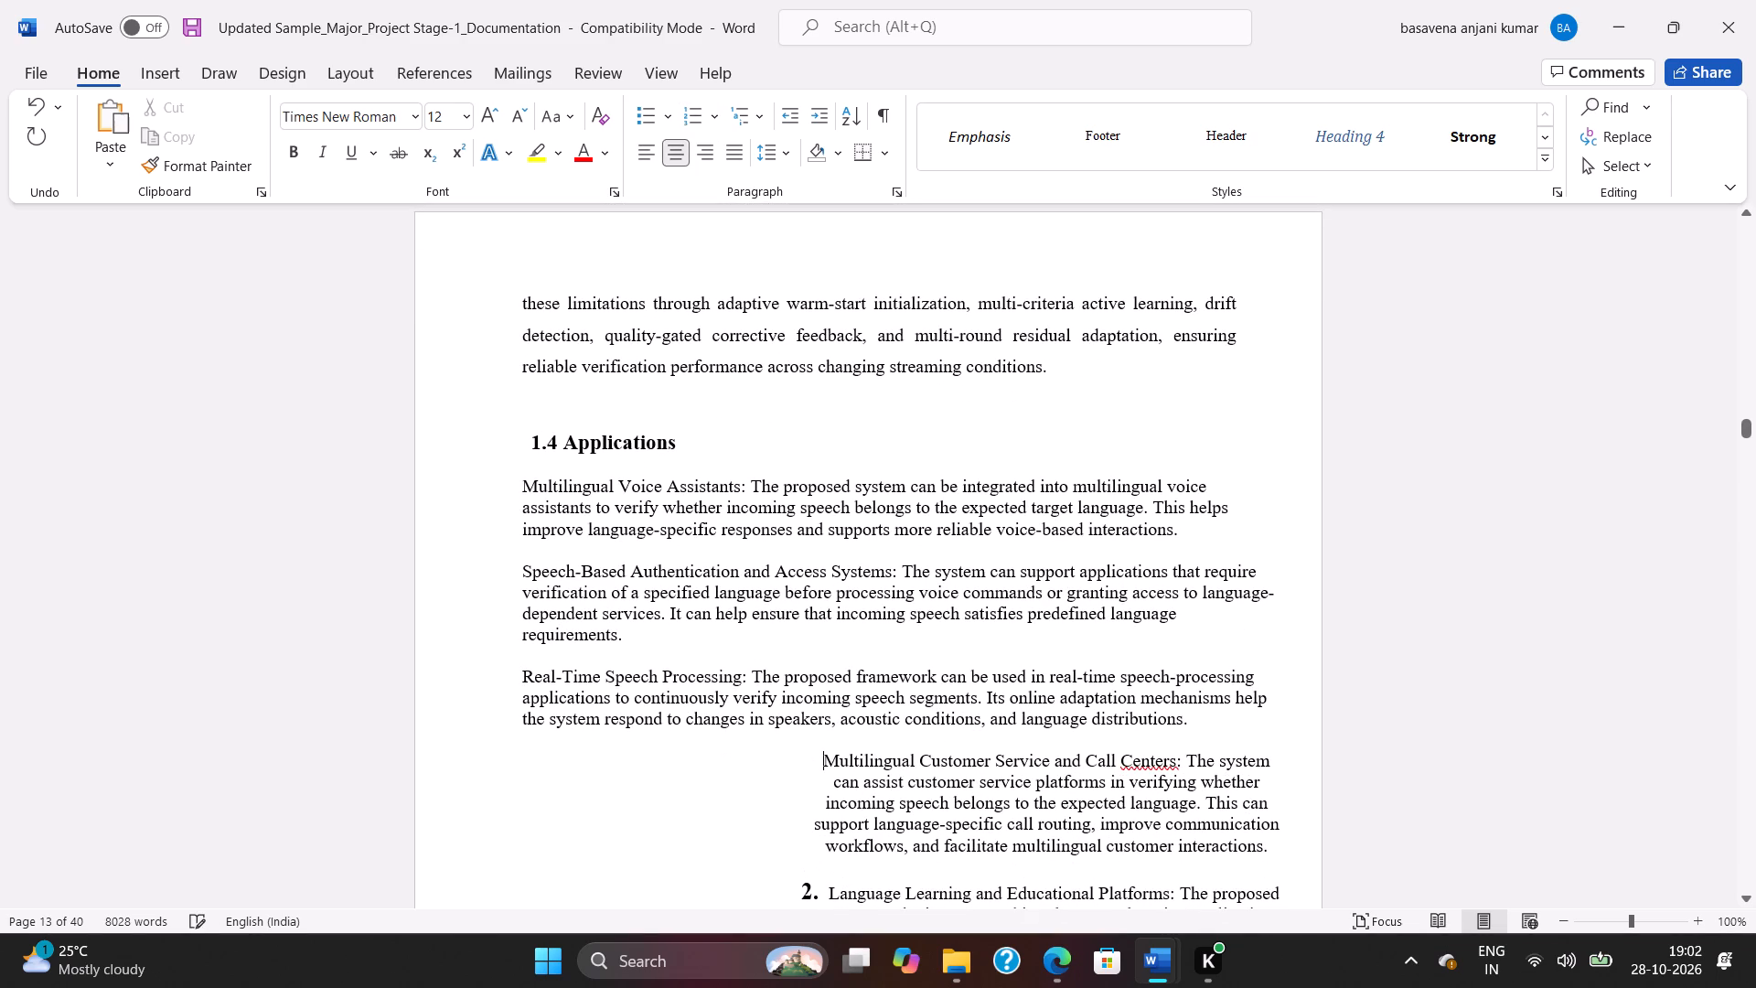
key("BackSpace")
key("BackSpace")
left_click(828, 874)
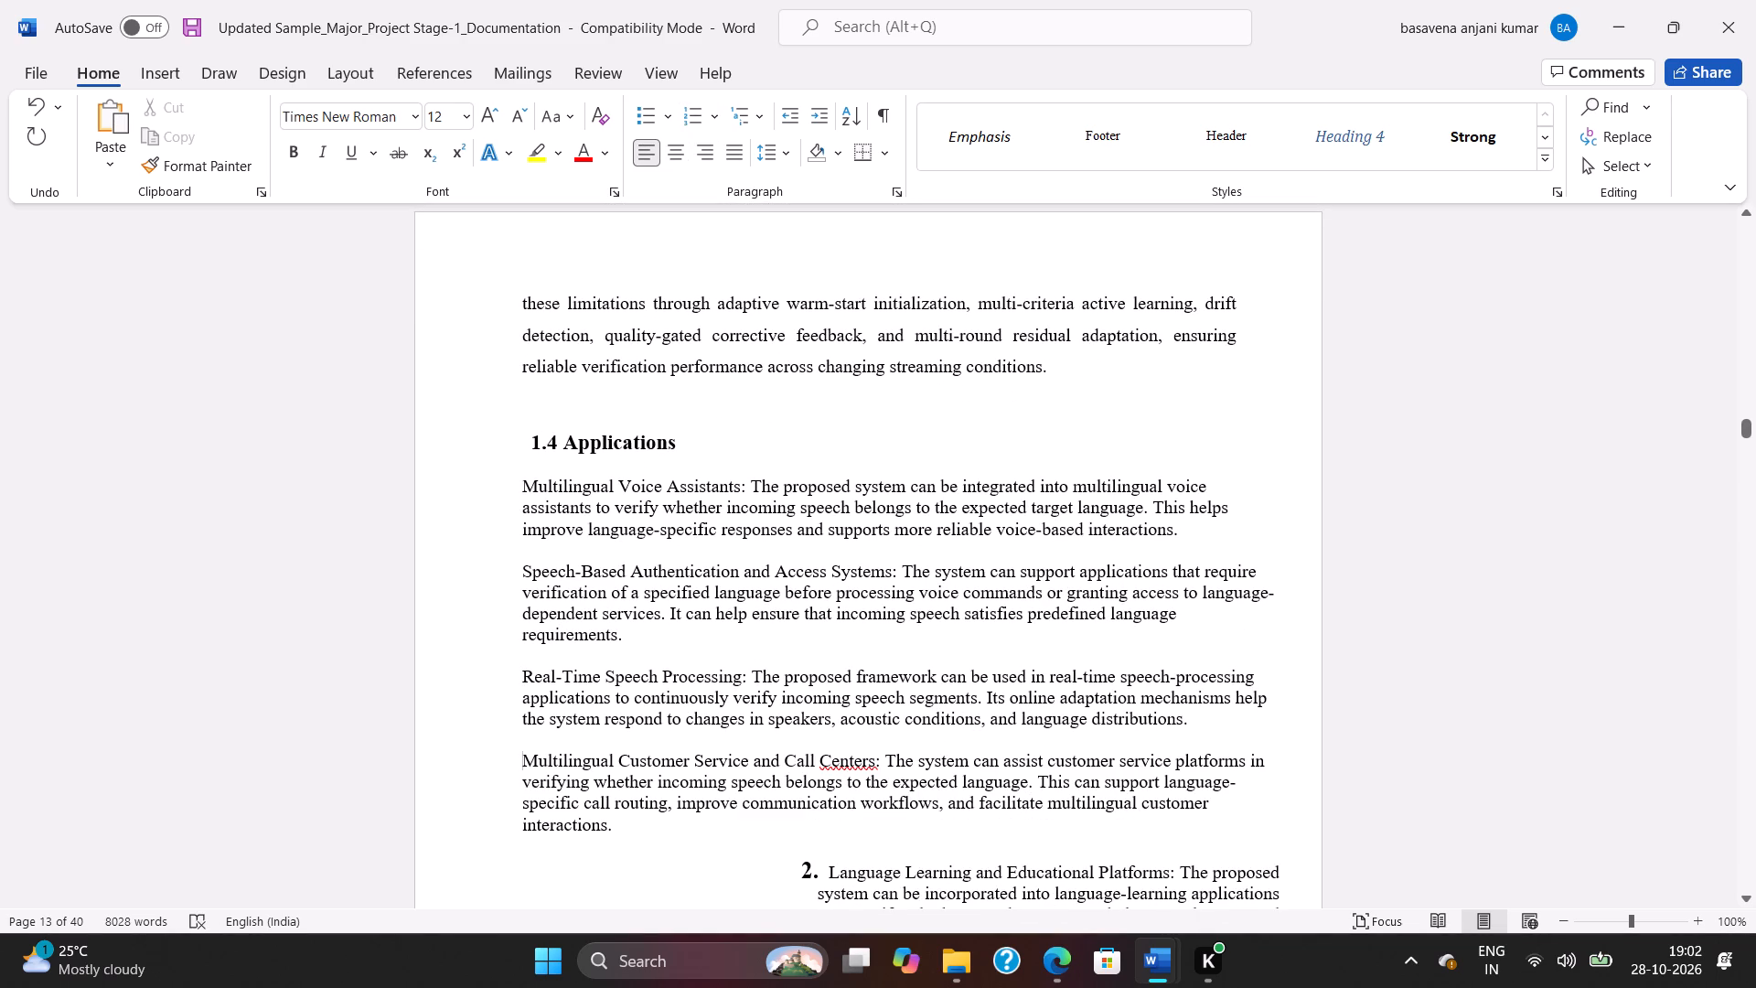
key("BackSpace")
key("BackSpace")
key("BackSpace")
Remove the list numbering and indentation from the Streaming Speech Analytics and Adaptive Multilingual Human–Computer Interaction paragraphs.
scroll(828, 843, "down", 3)
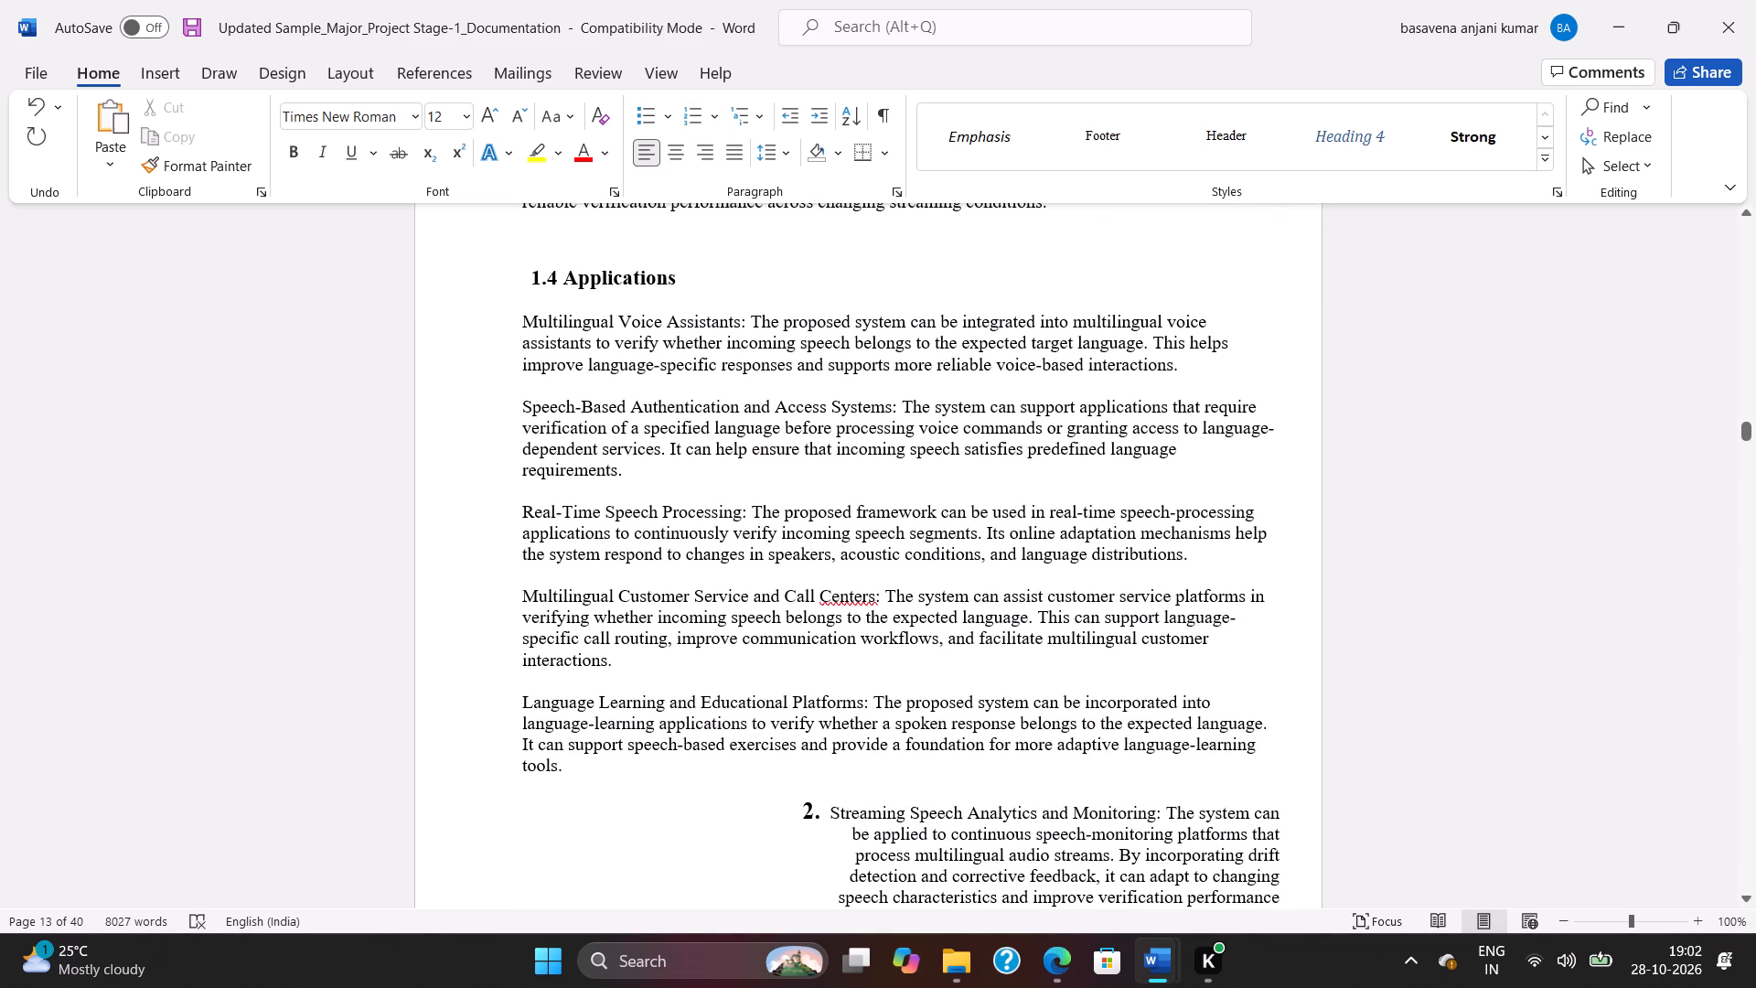
left_click(829, 818)
key("BackSpace")
key("BackSpace")
key("BackSpace")
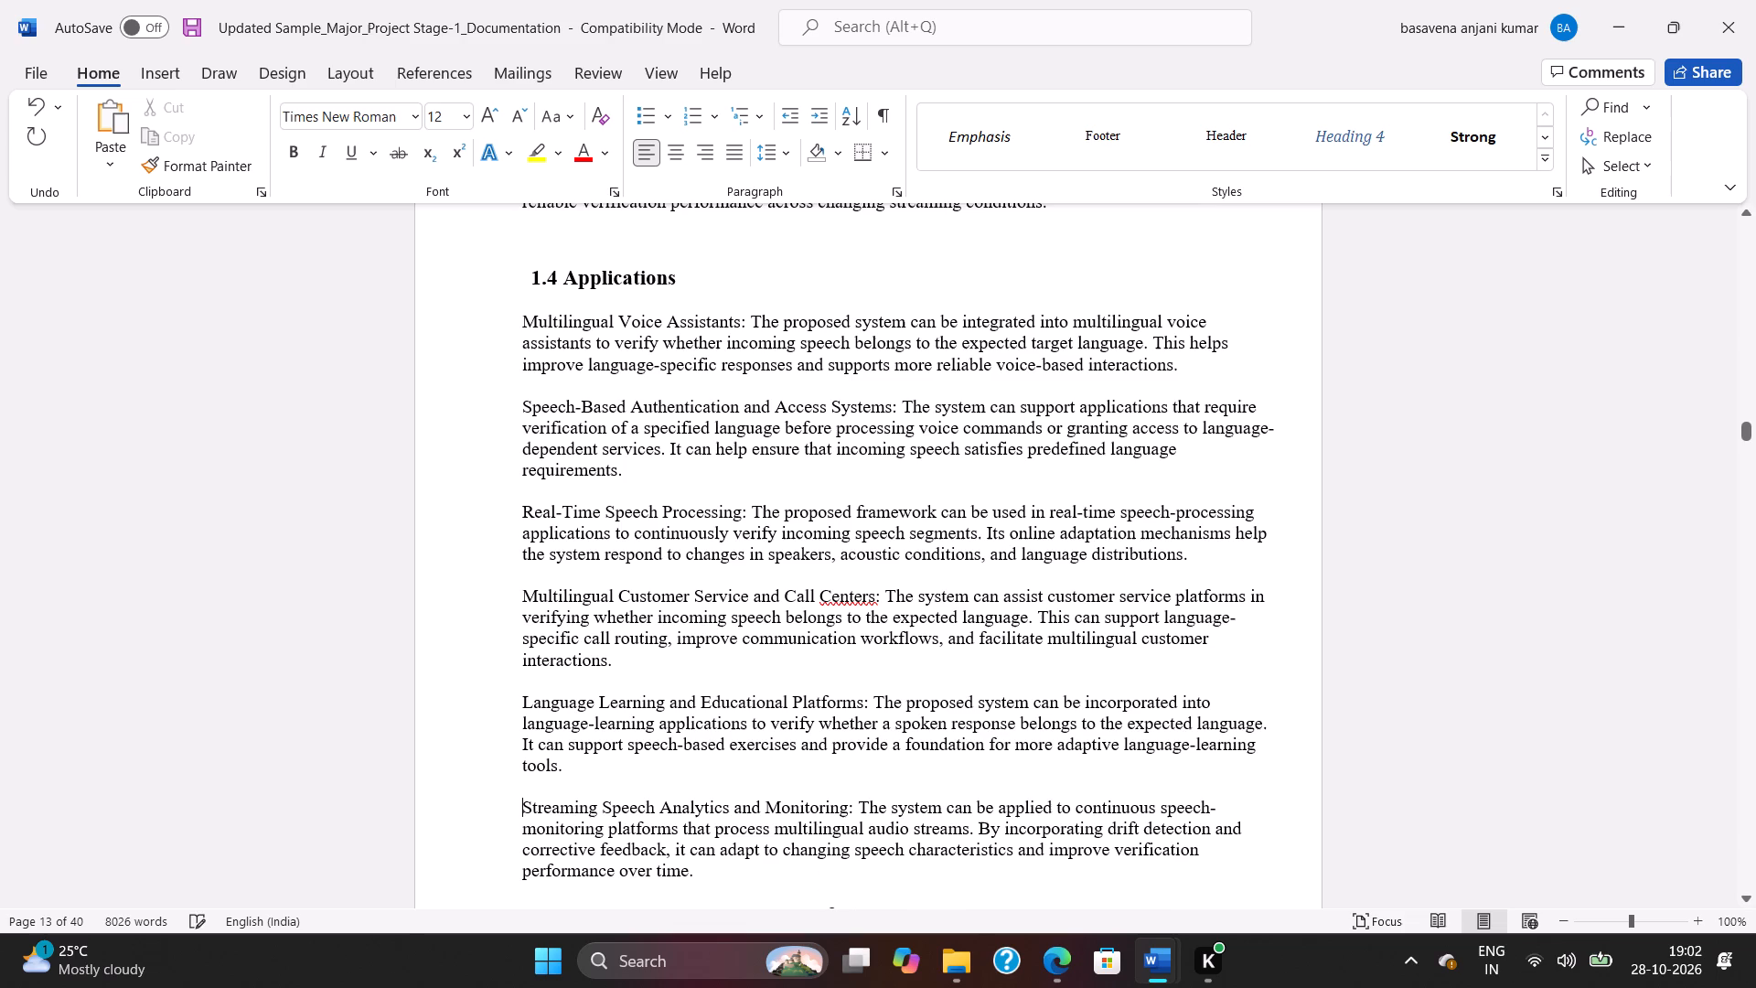
scroll(833, 776, "down", 2)
left_click(846, 803)
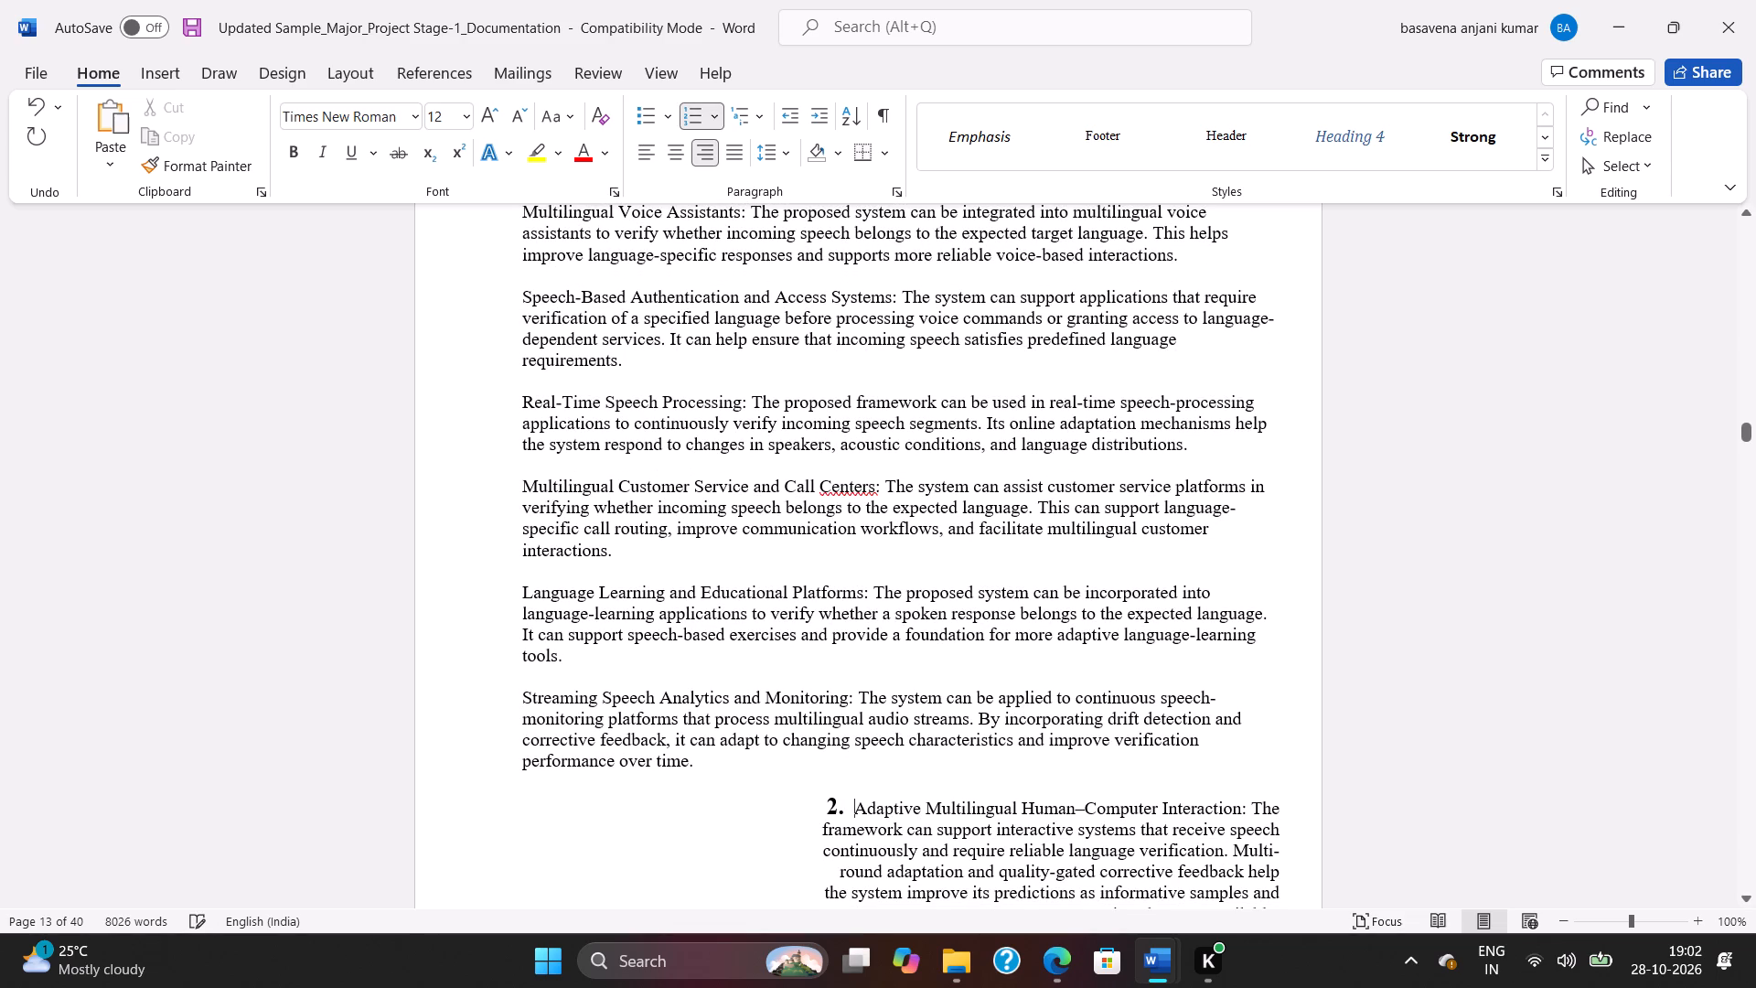
key("BackSpace")
key("BackSpace")
key("BackSpace")
Format all seven paragraphs under 1.4 Applications with a 1 cm right indent, 1.5 line spacing and justified alignment.
scroll(846, 800, "down", 2)
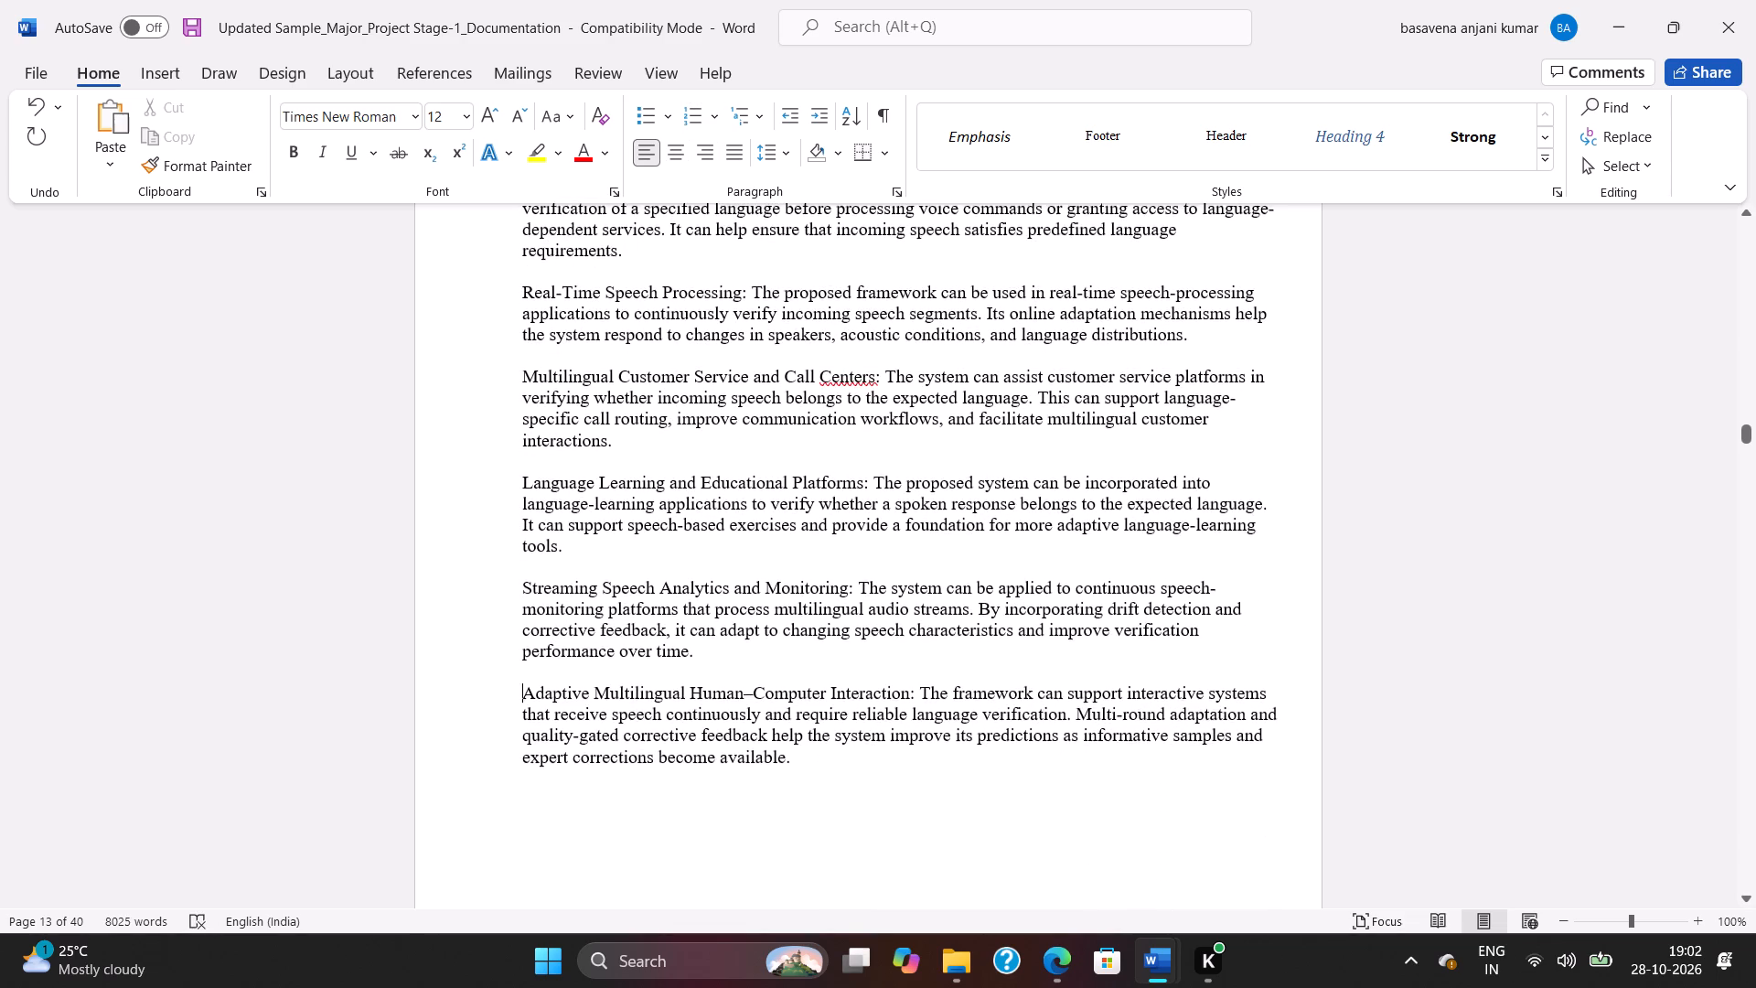
scroll(846, 795, "down", 8)
scroll(845, 788, "up", 9)
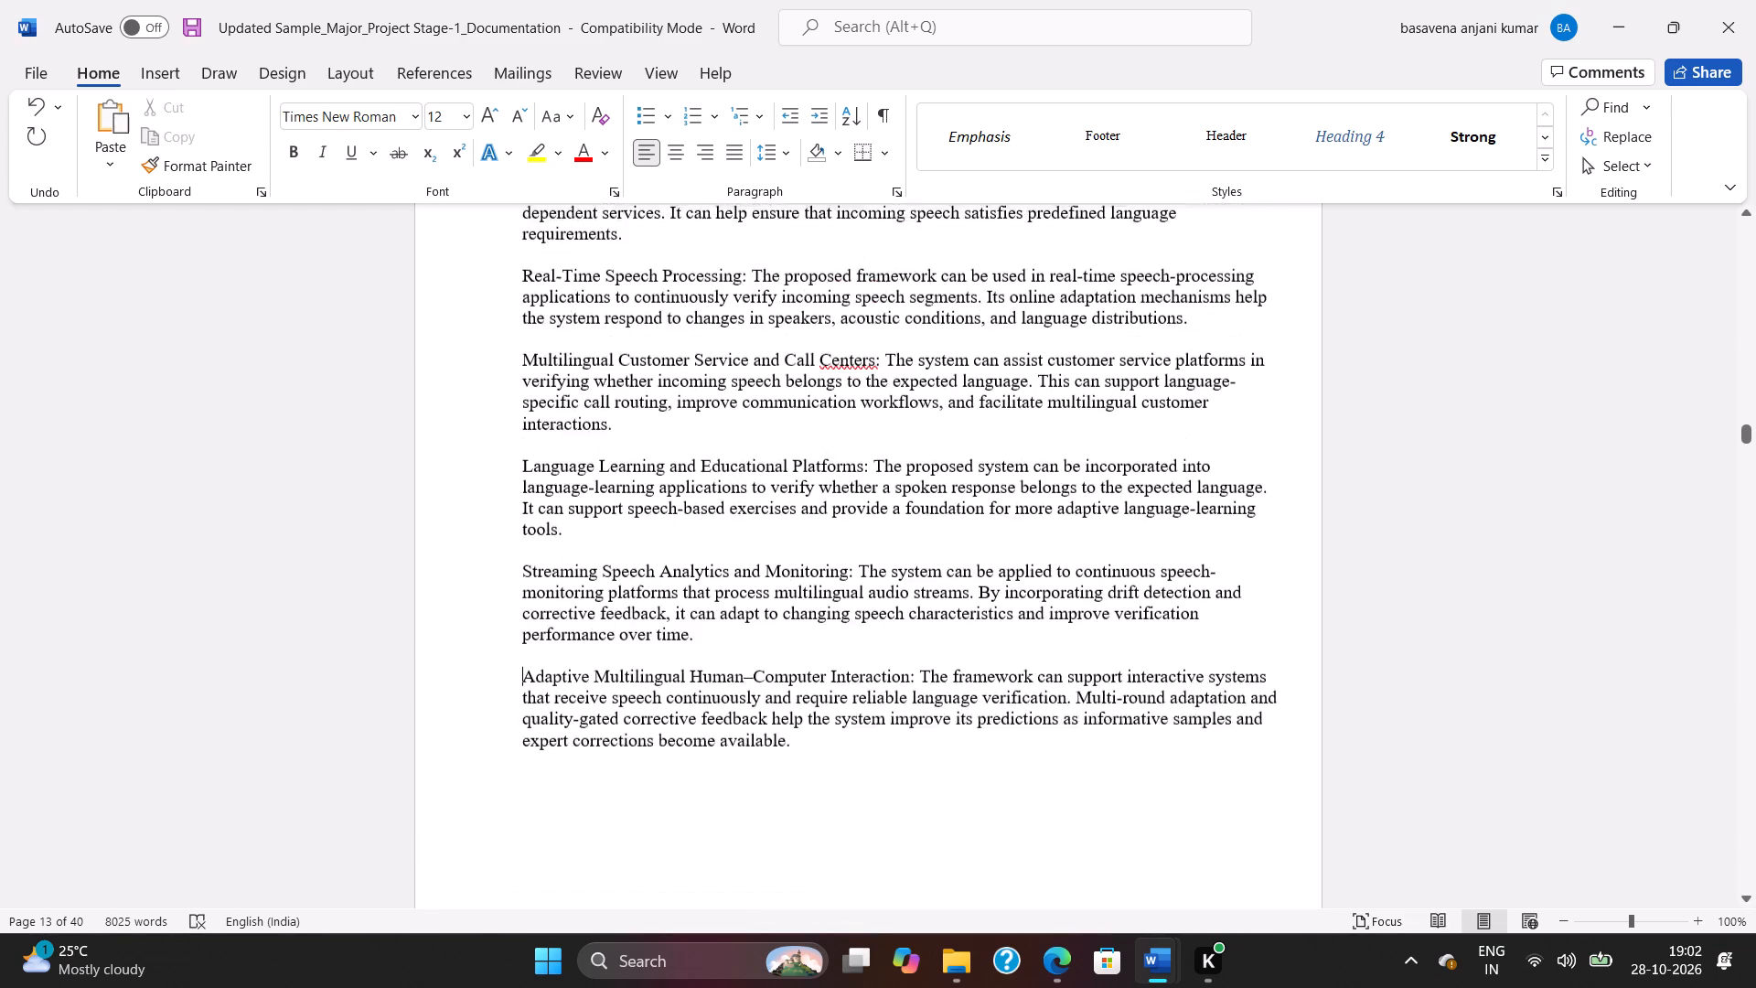
scroll(845, 786, "up", 6)
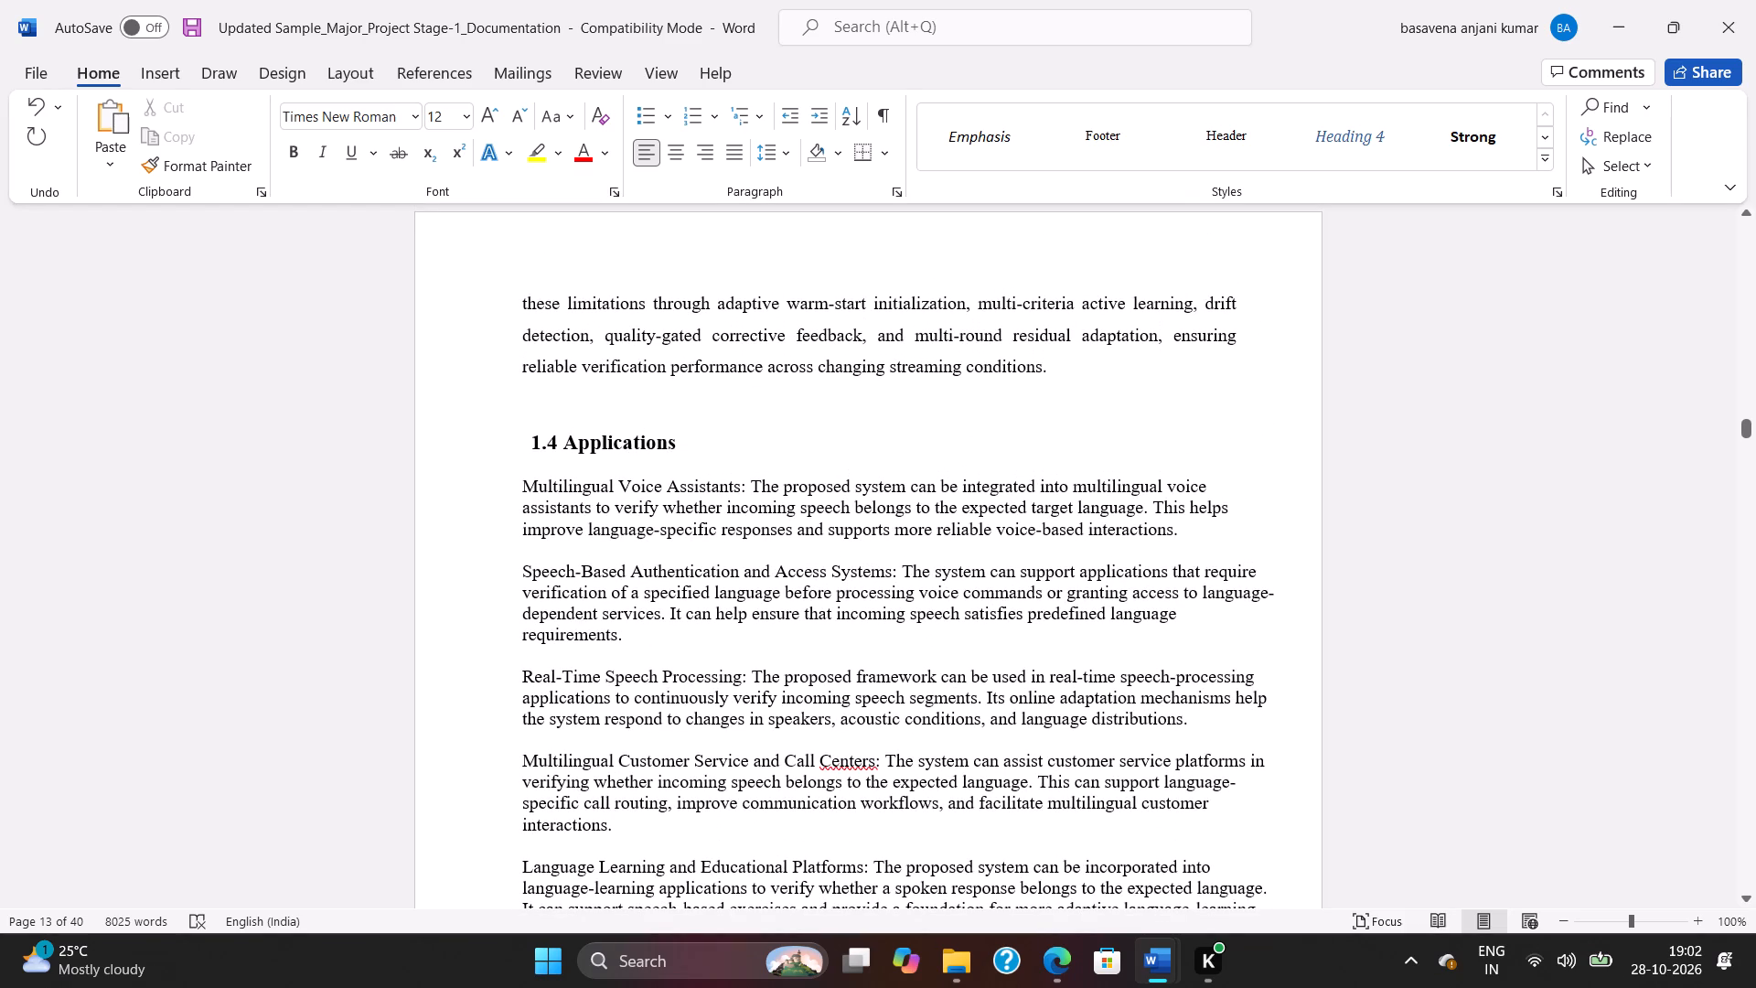
left_click(527, 483)
left_click_drag(522, 485, 637, 691)
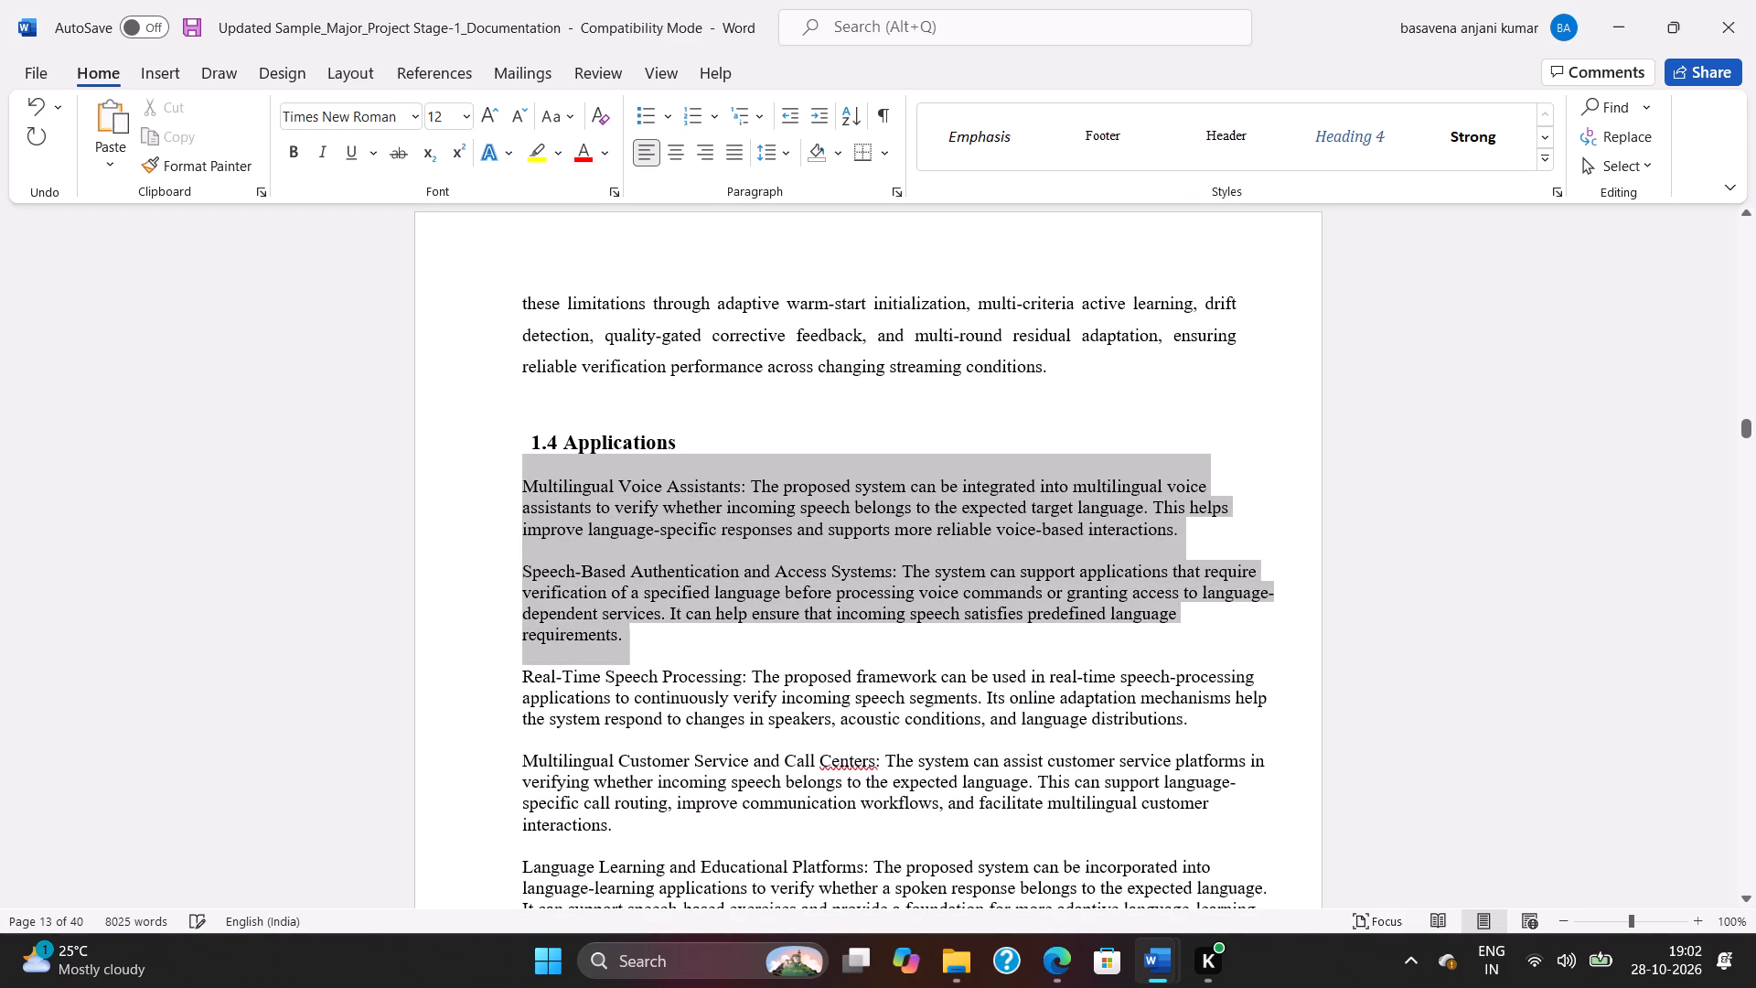
left_click_drag(637, 691, 808, 833)
scroll(658, 788, "down", 6)
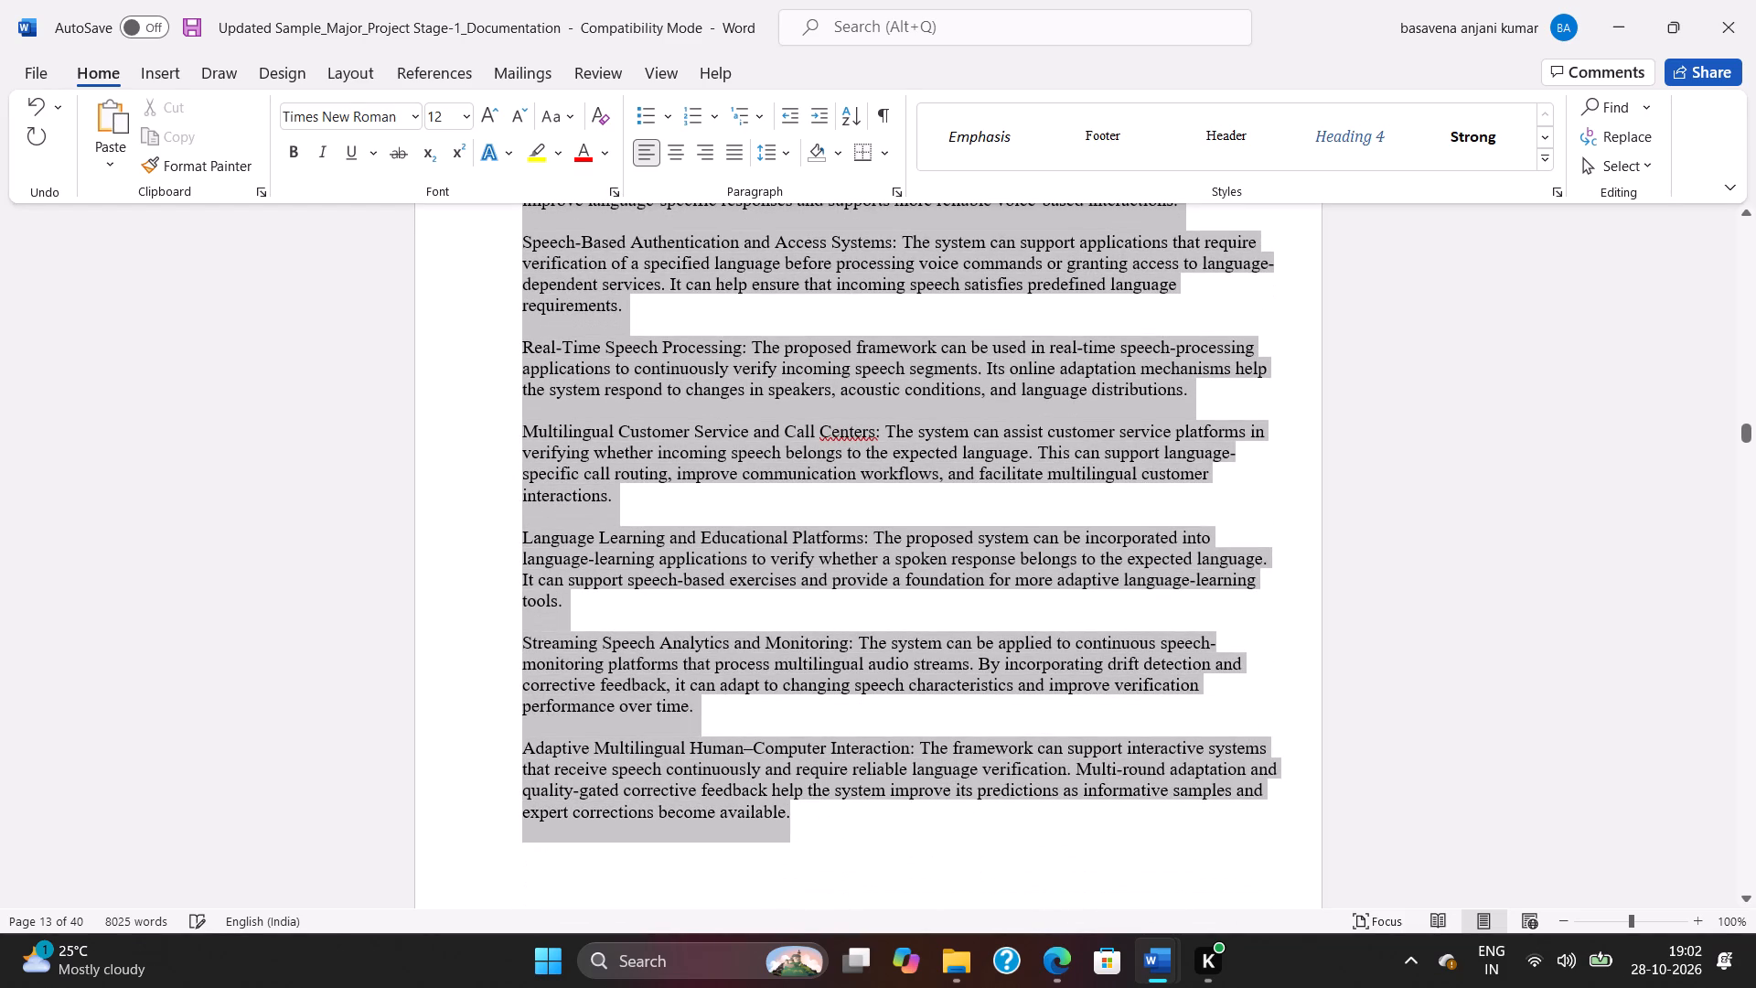
left_click_drag(808, 833, 809, 833)
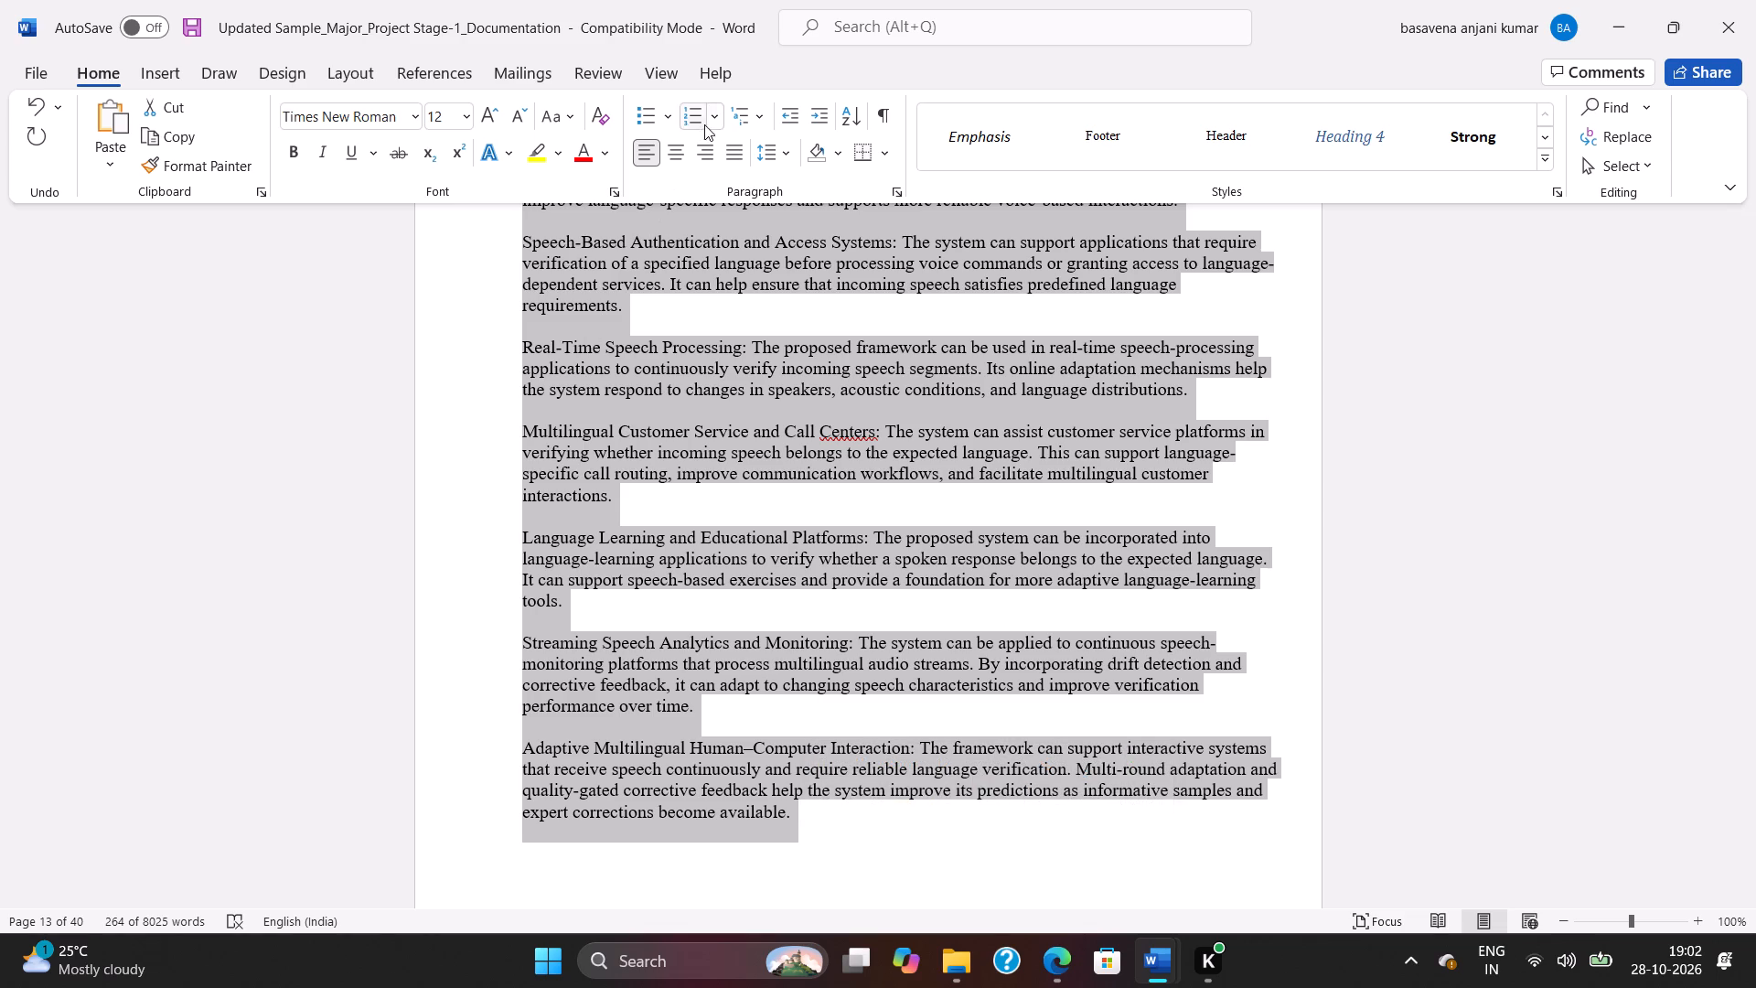
left_click(892, 190)
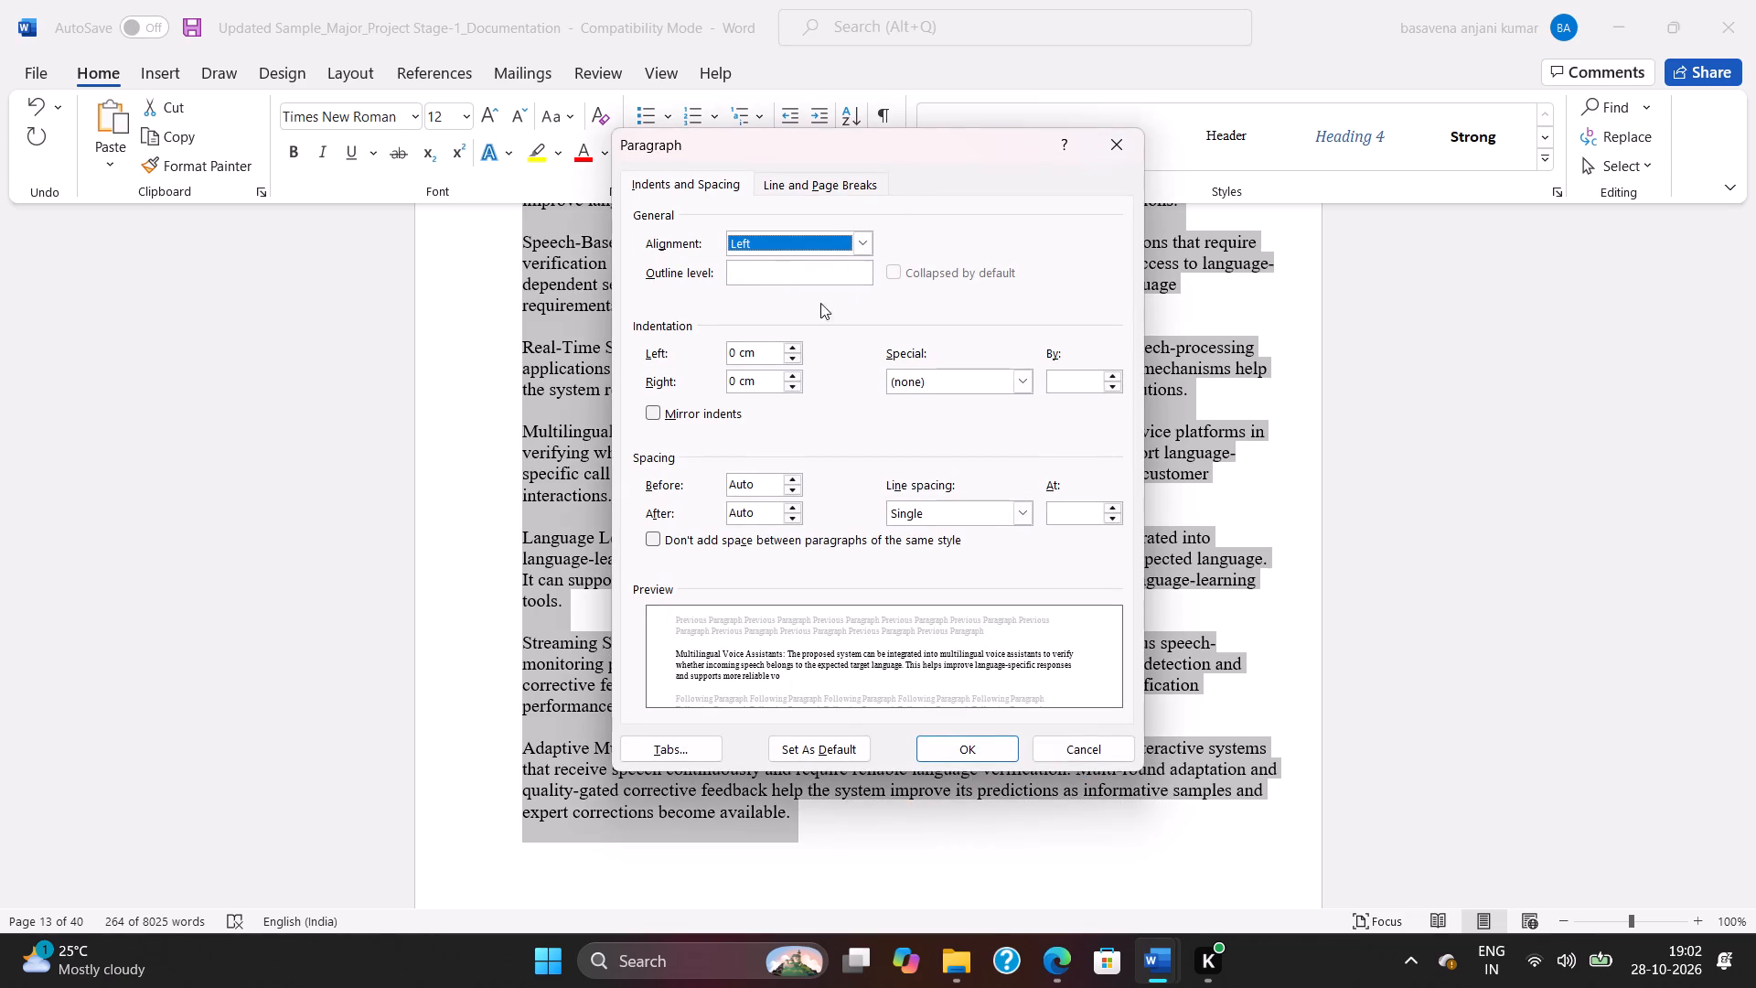
left_click(735, 380)
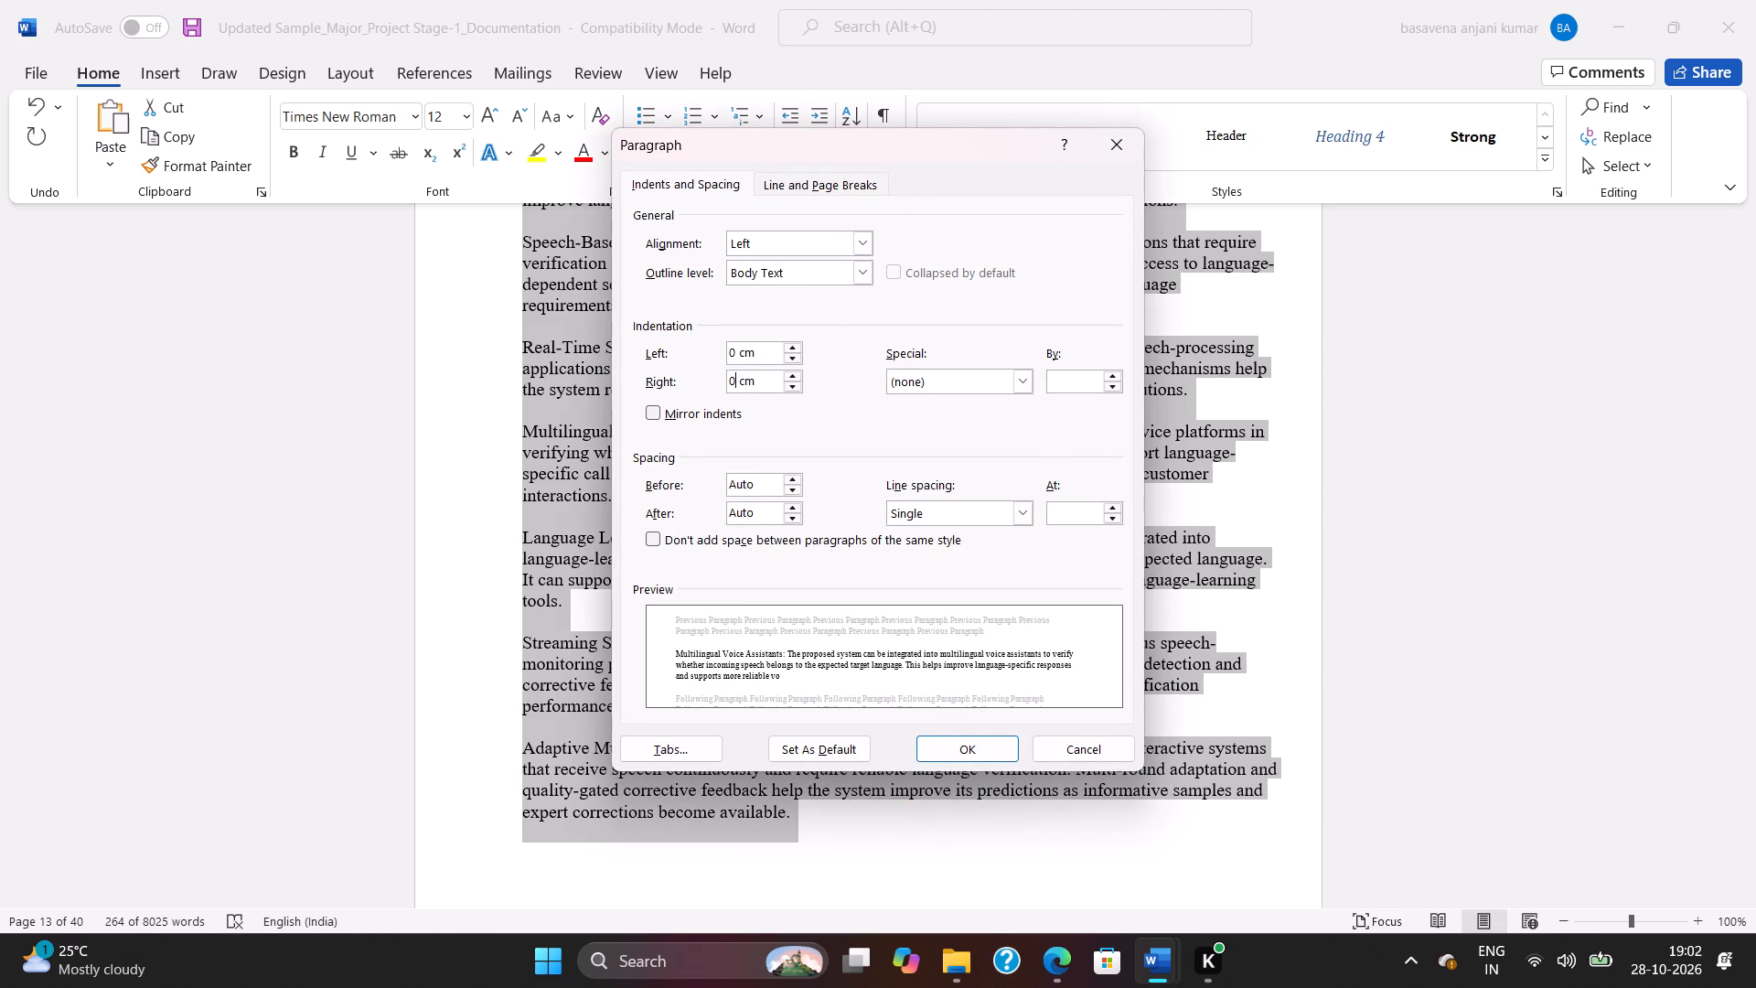
key("BackSpace")
key("1")
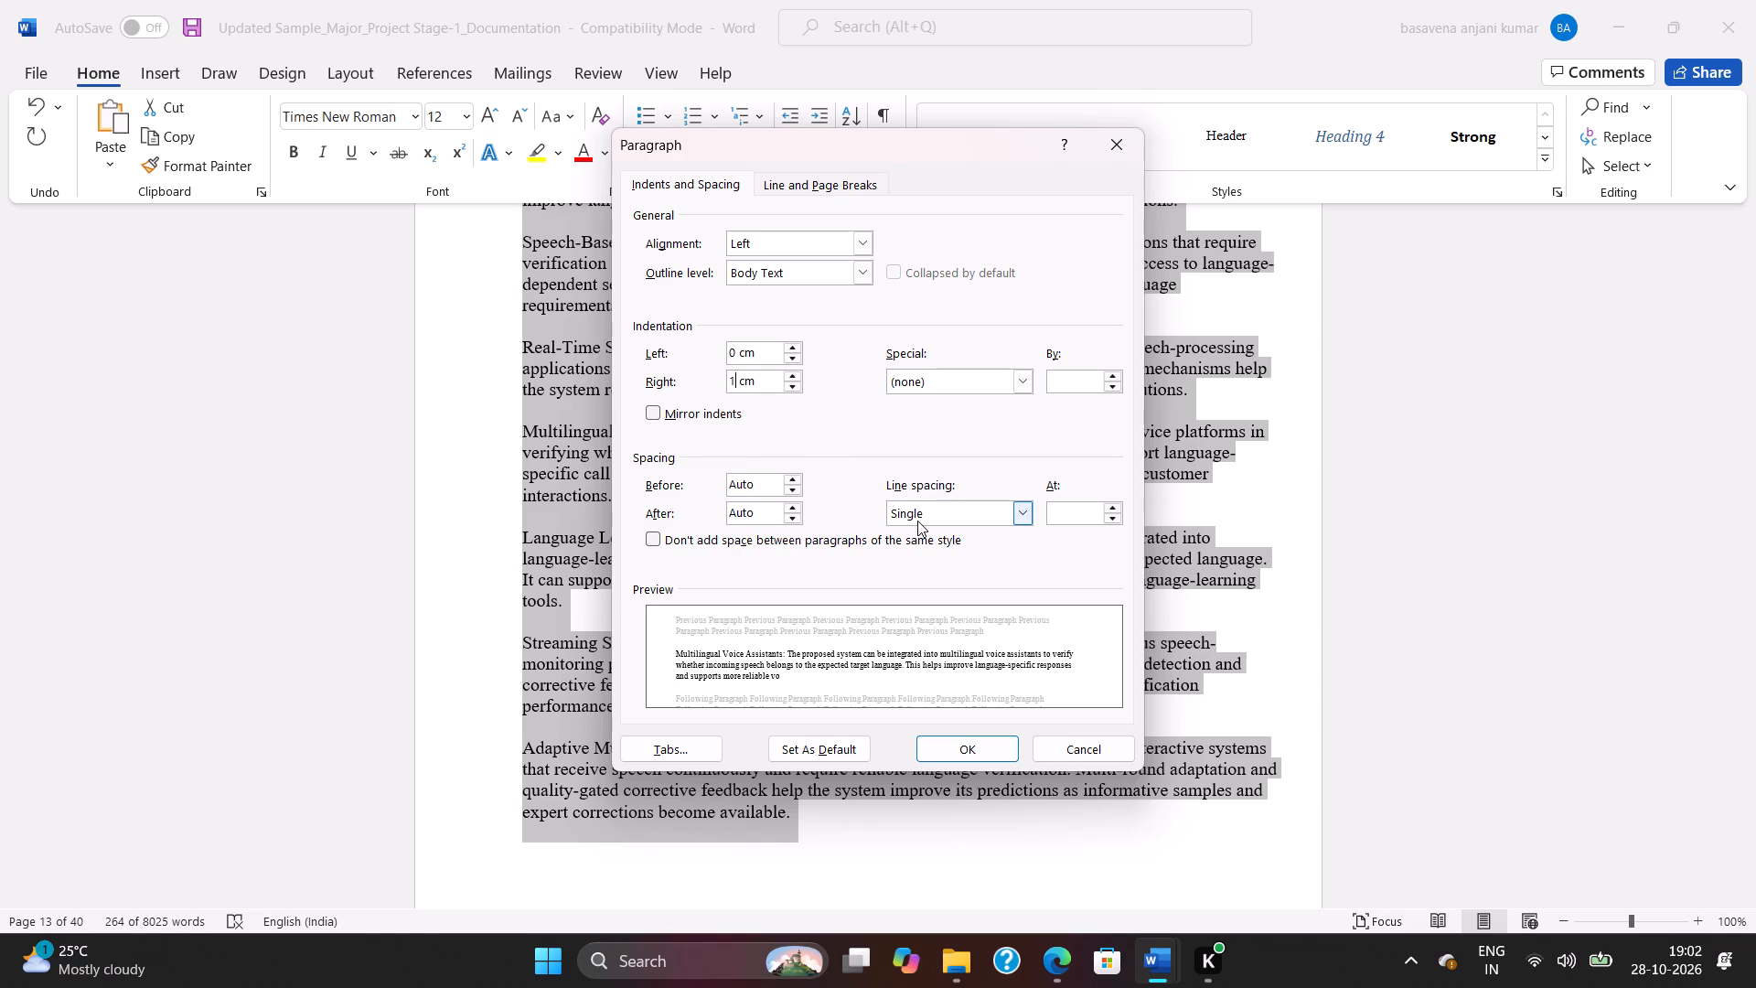
left_click(917, 521)
left_click(947, 545)
left_click(979, 739)
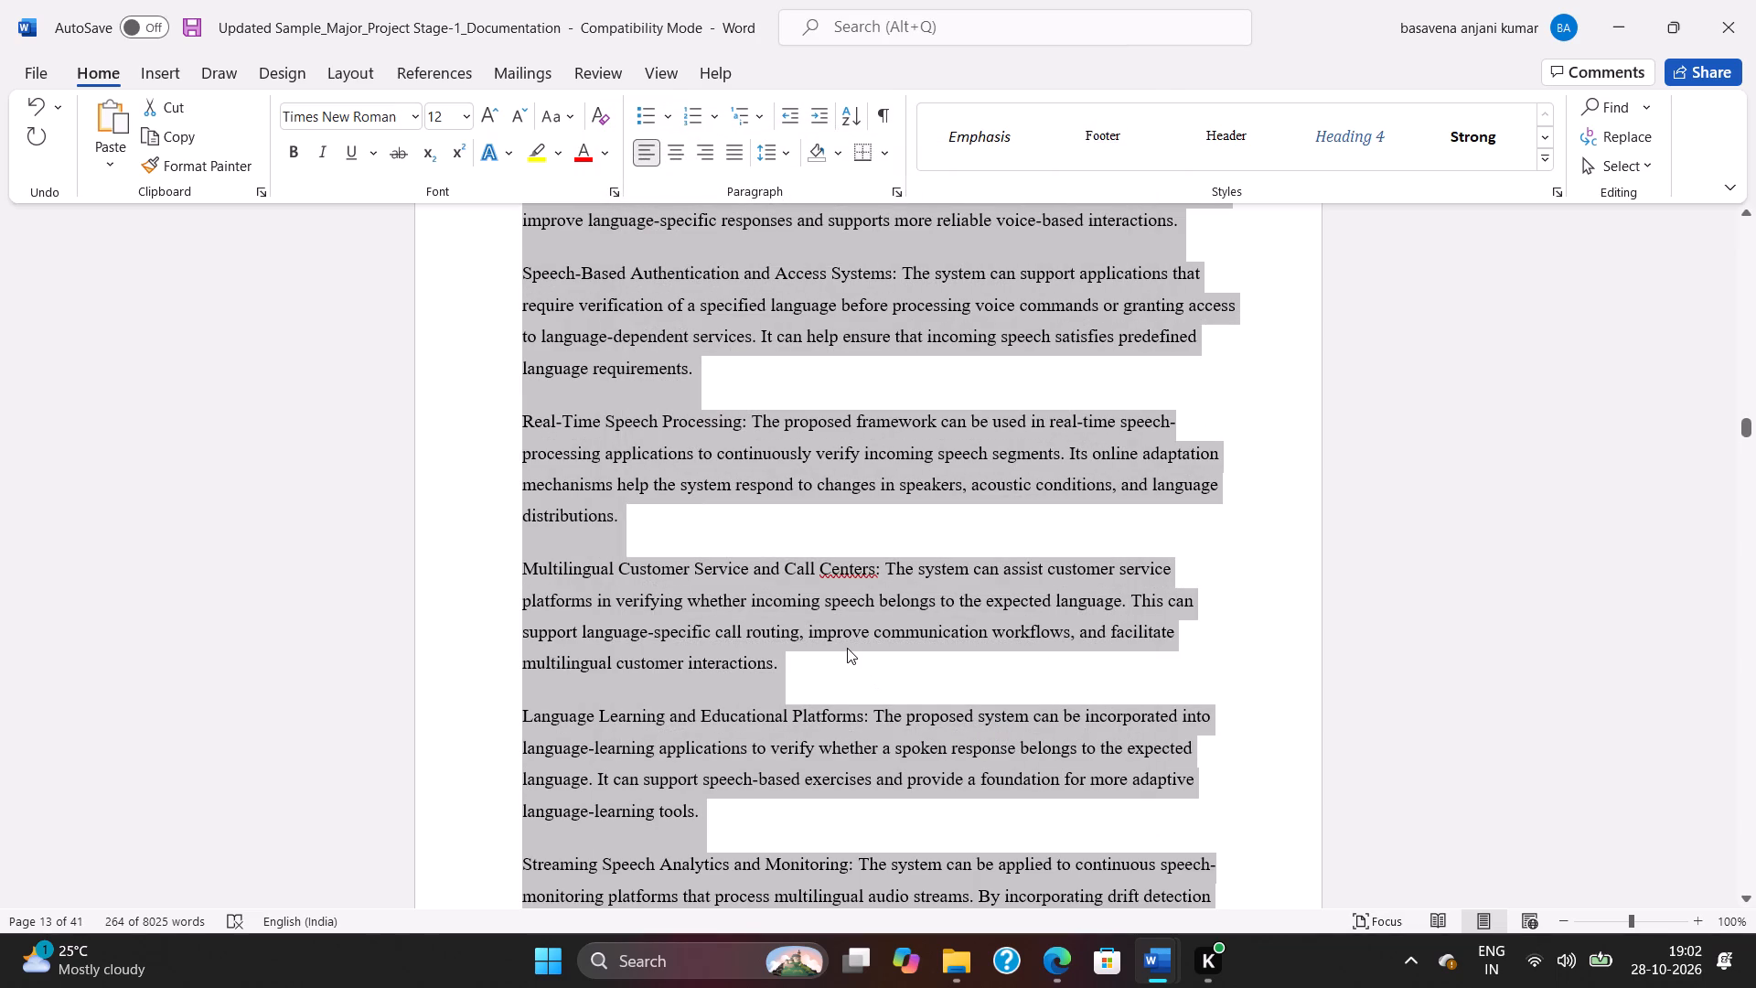
key("ctrl+j")
left_click(953, 642)
Bold the lead-in titles of the Multilingual Voice Assistants, Speech-Based Authentication, Real-Time Speech Processing and Multilingual Customer Service paragraphs.
scroll(841, 579, "up", 3)
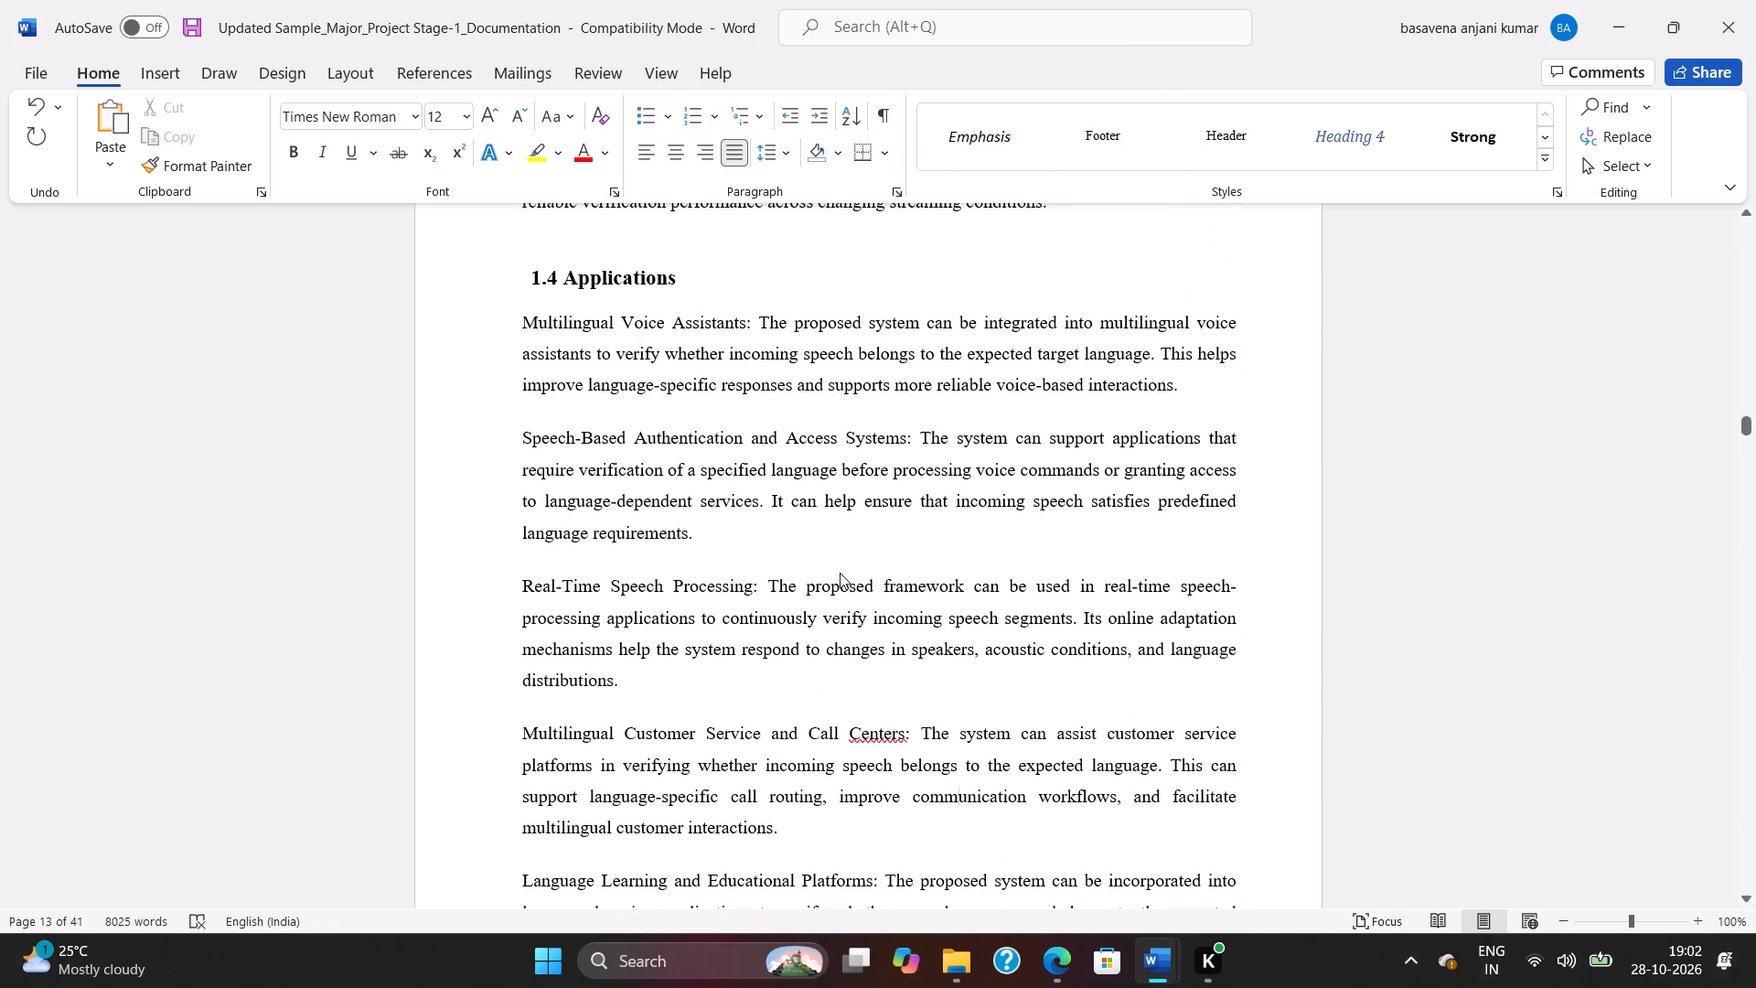
left_click_drag(754, 325, 590, 333)
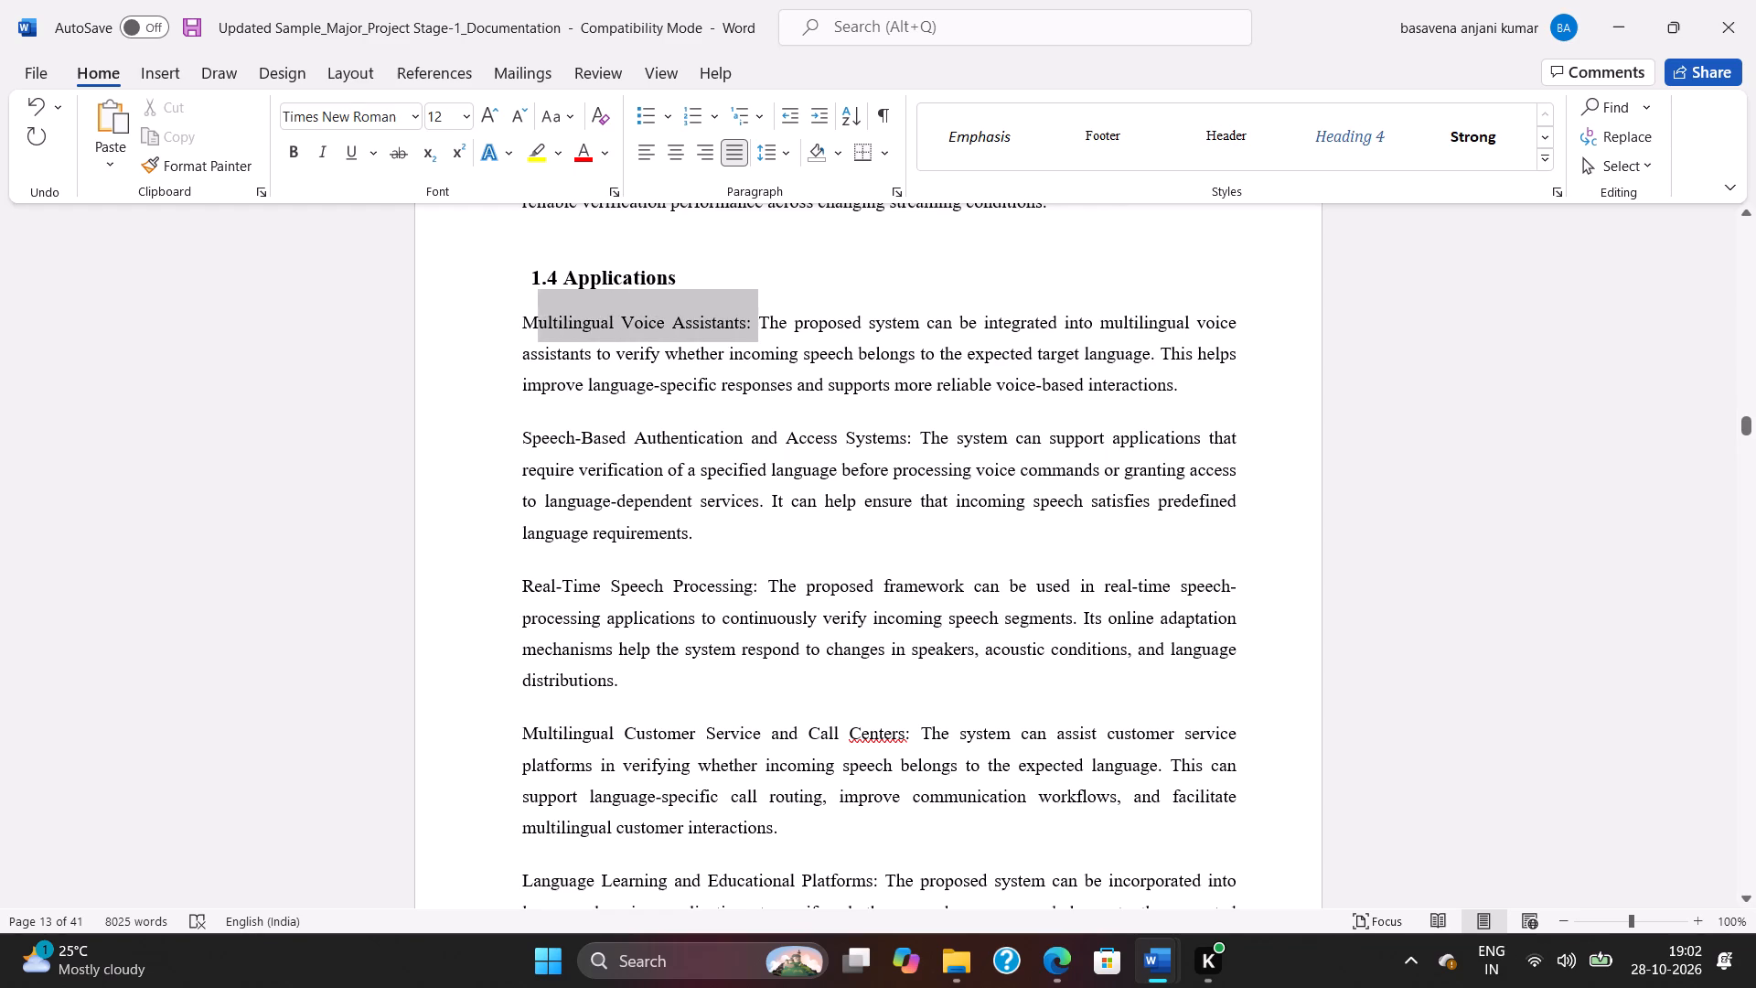
left_click_drag(590, 333, 527, 336)
left_click(544, 292)
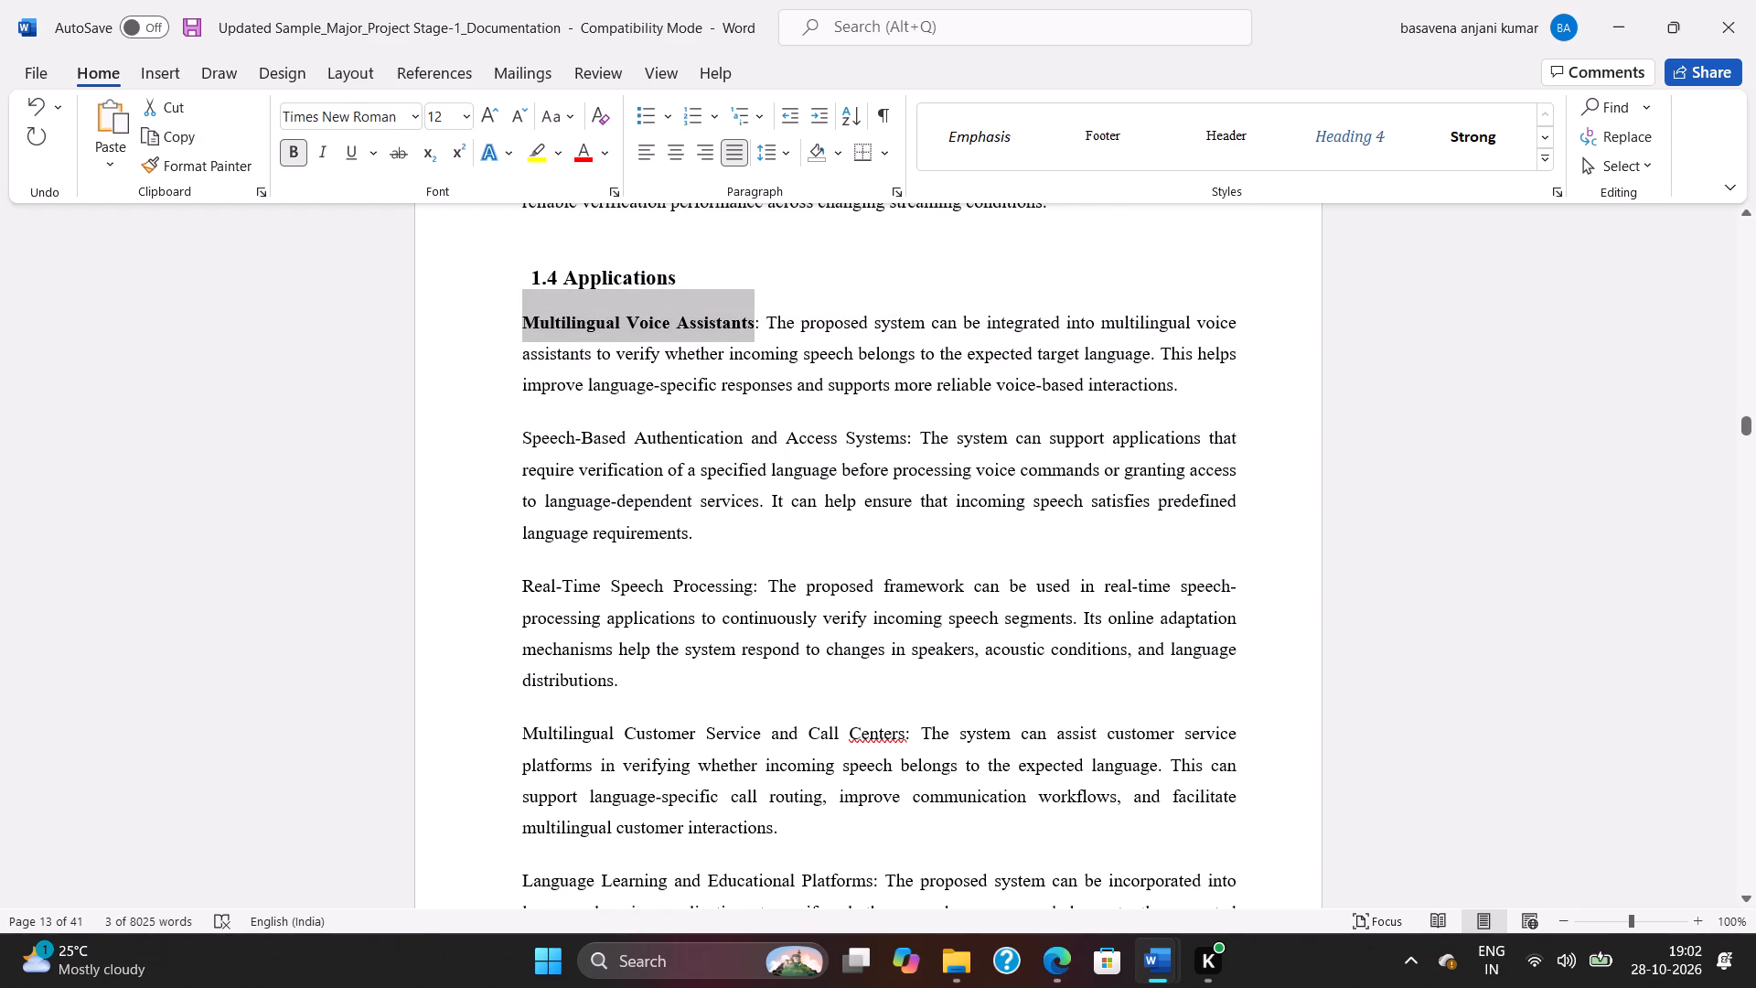
left_click_drag(912, 440, 542, 429)
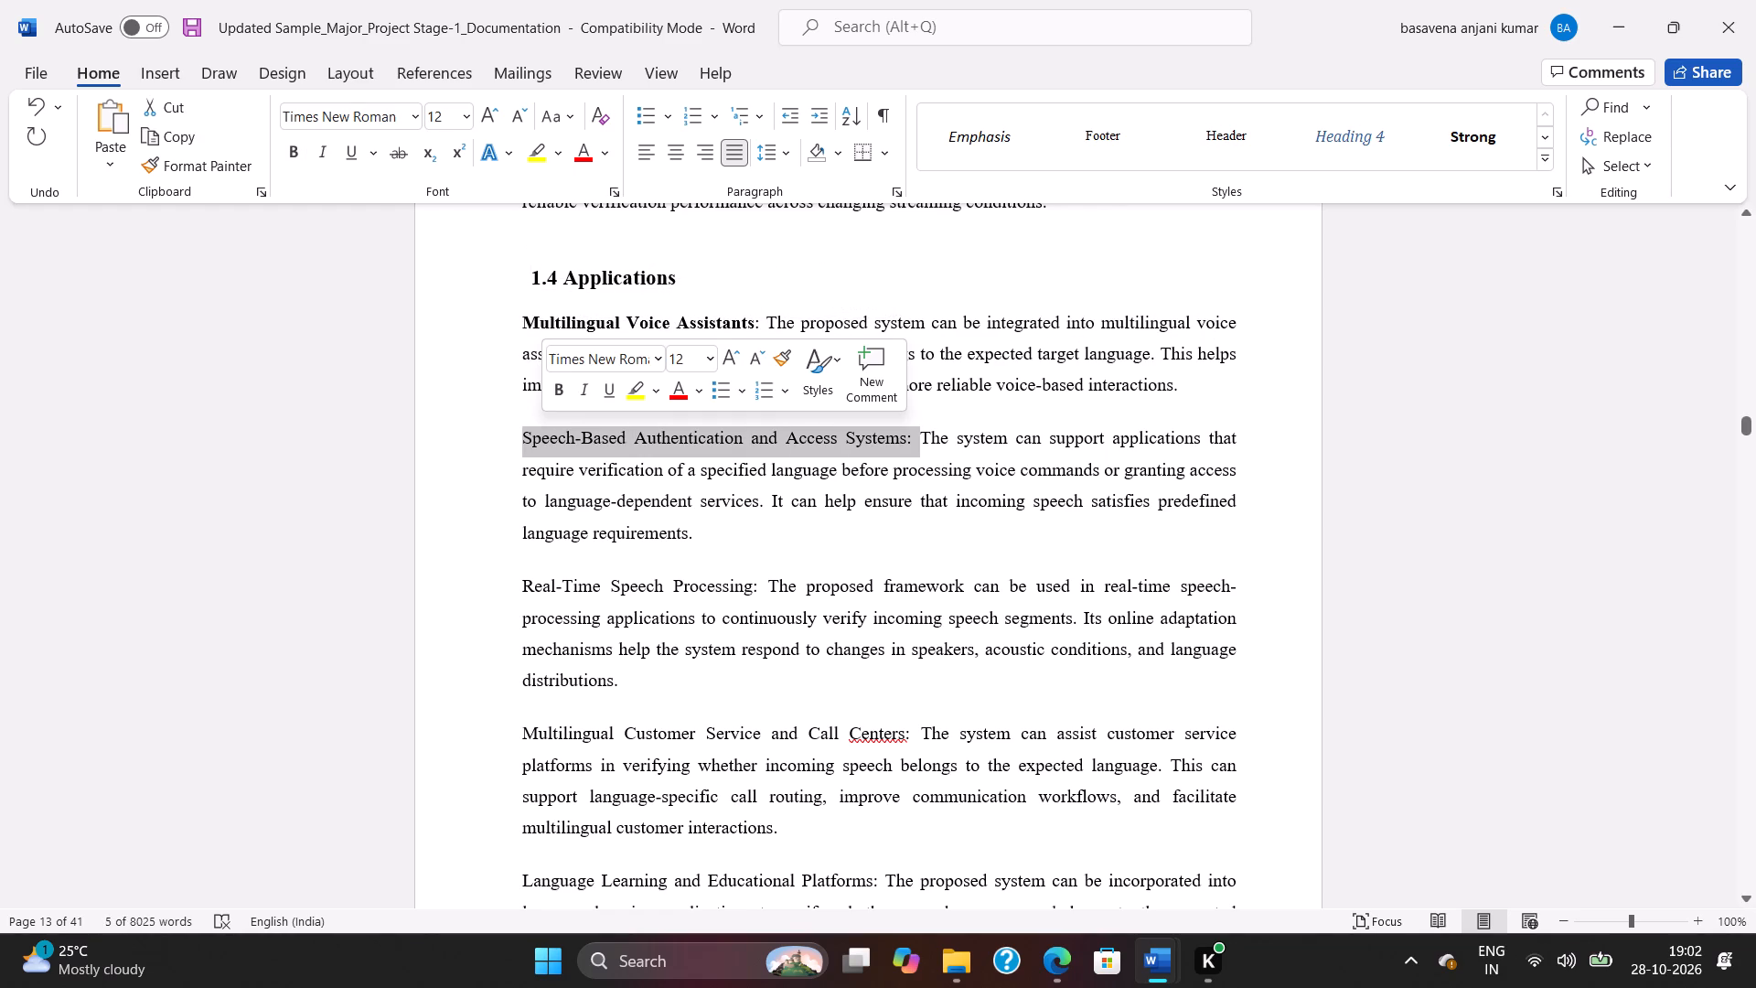
left_click(556, 396)
left_click(679, 499)
scroll(680, 498, "down", 2)
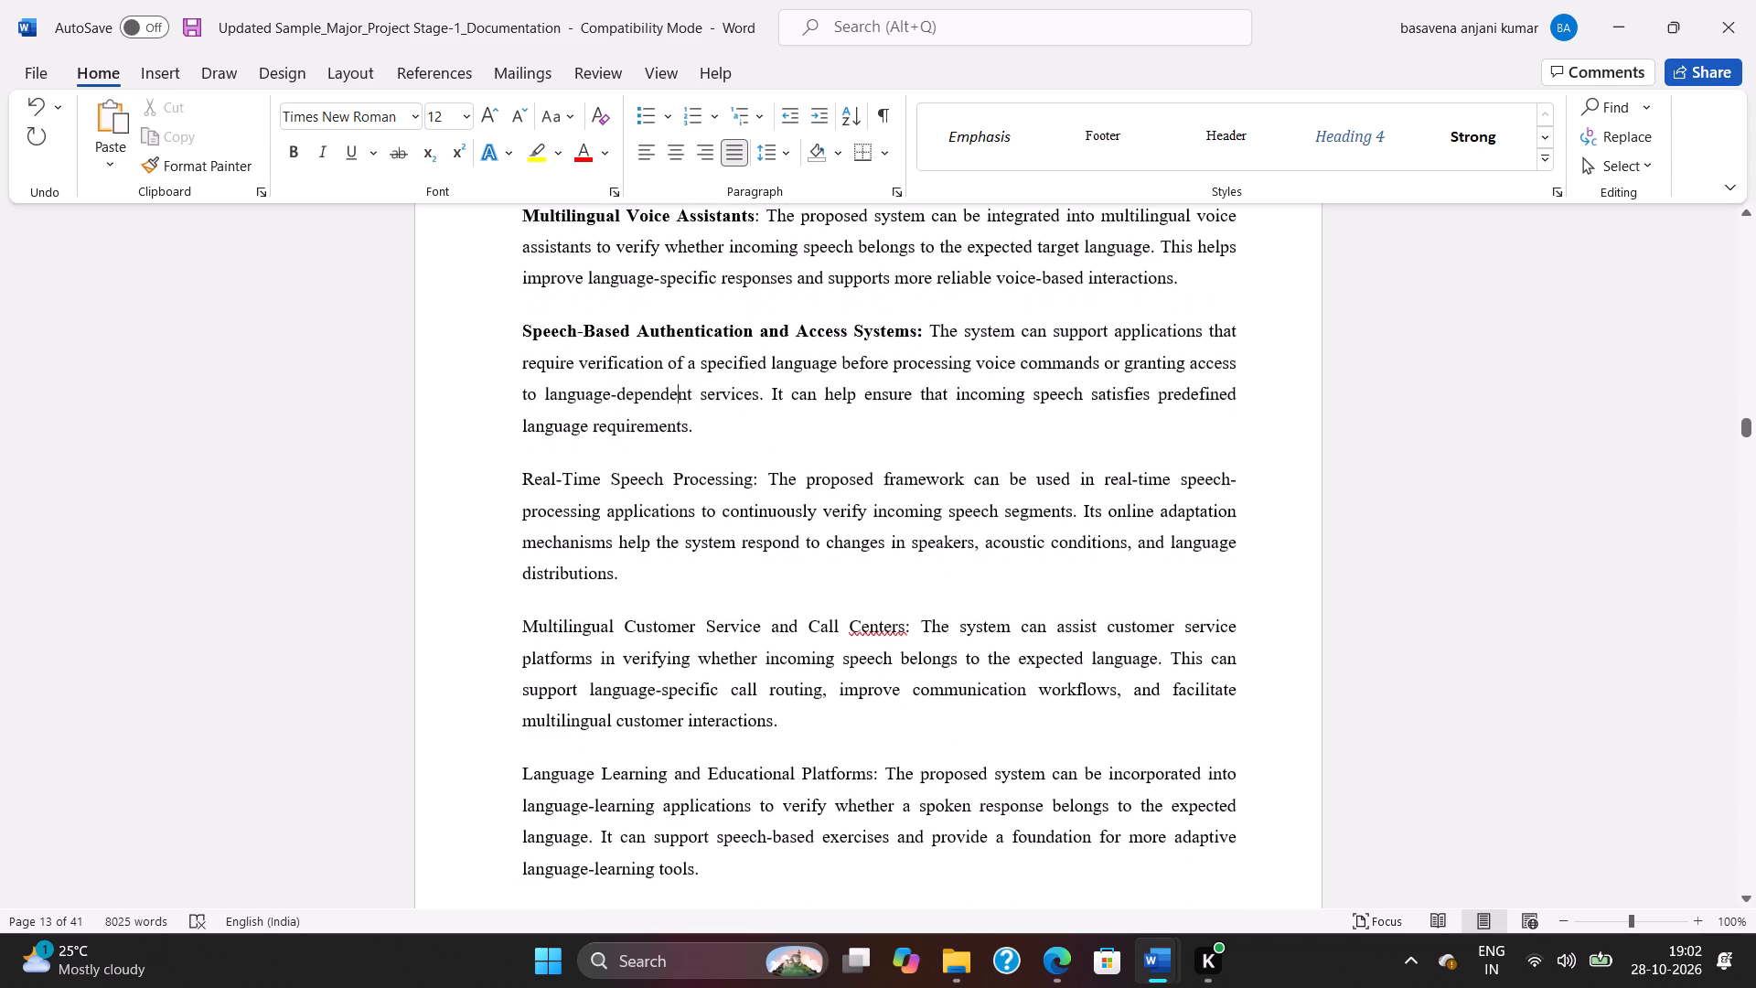
left_click_drag(757, 472, 558, 466)
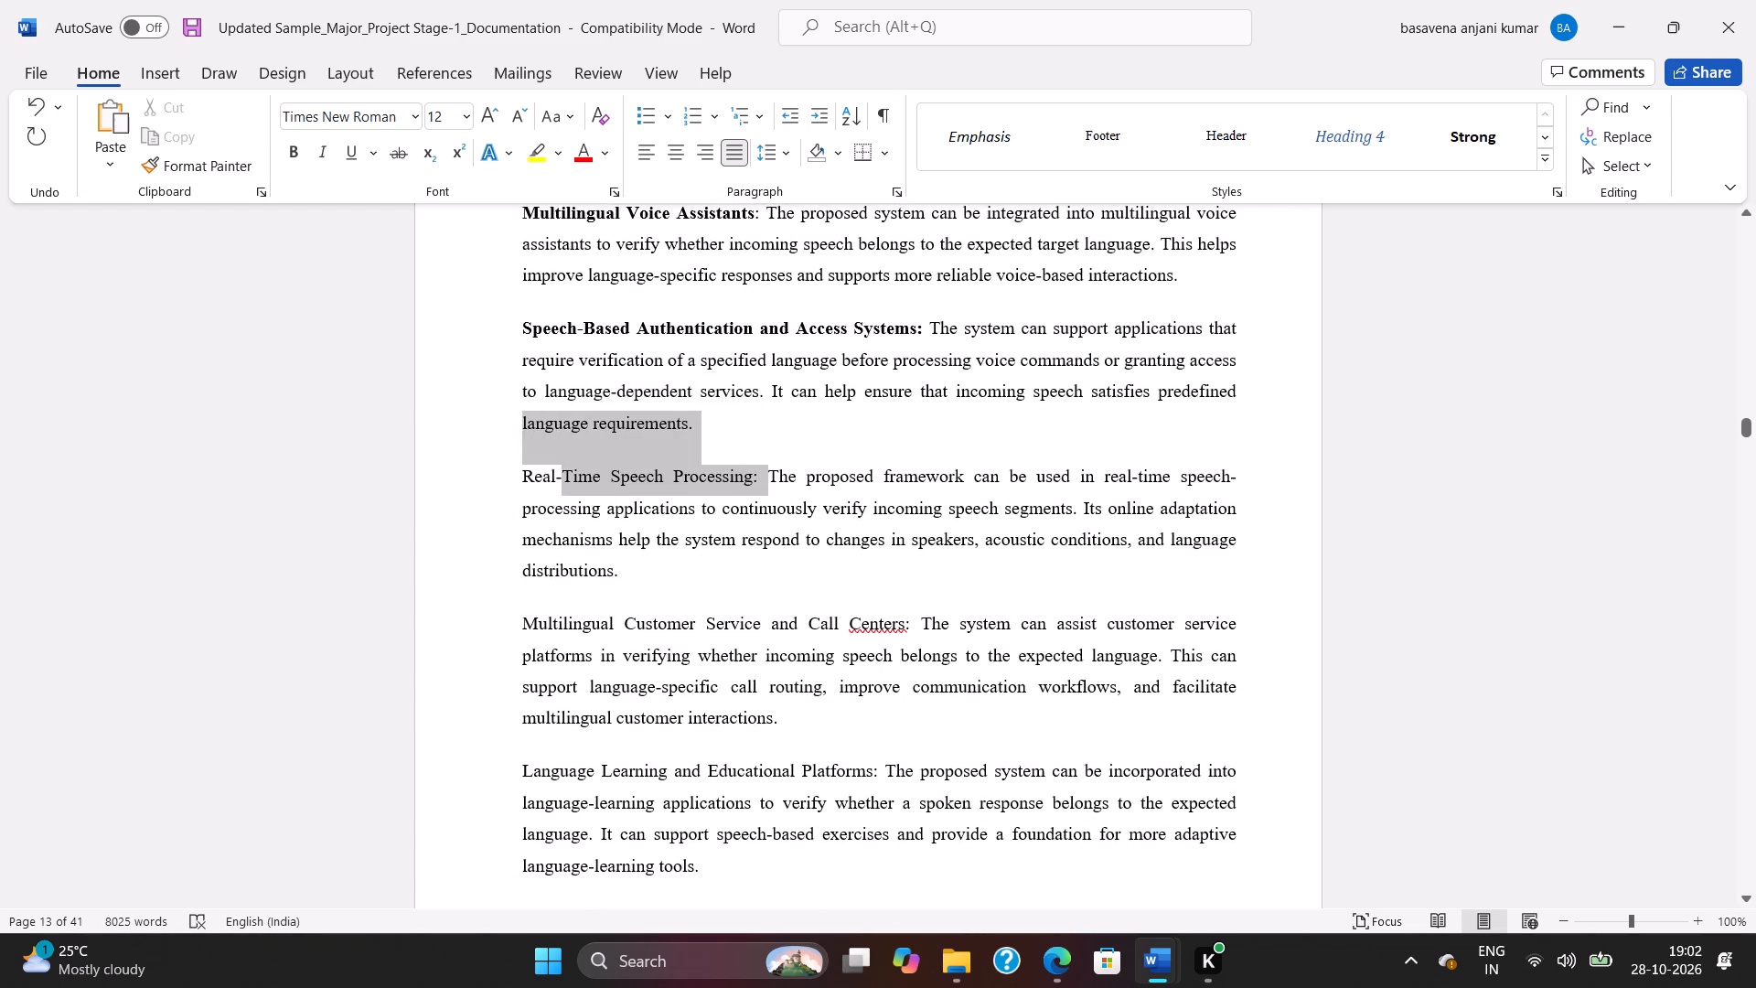
left_click_drag(558, 466, 533, 483)
left_click(547, 446)
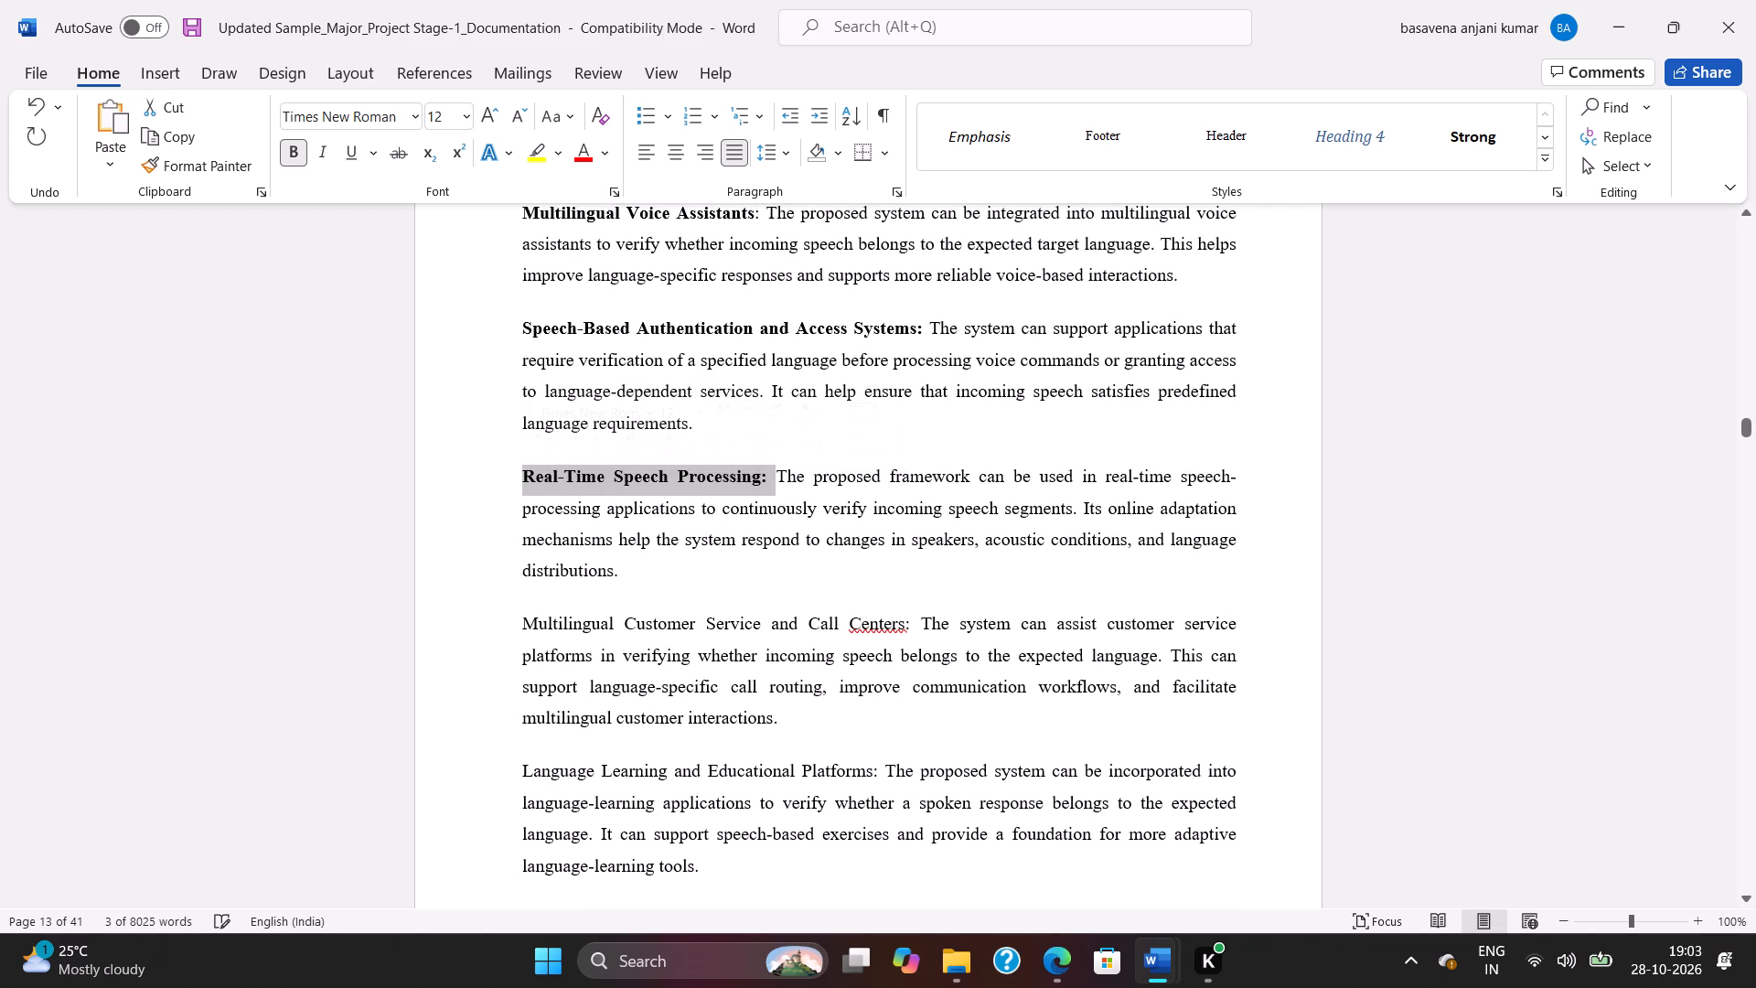
scroll(652, 552, "down", 2)
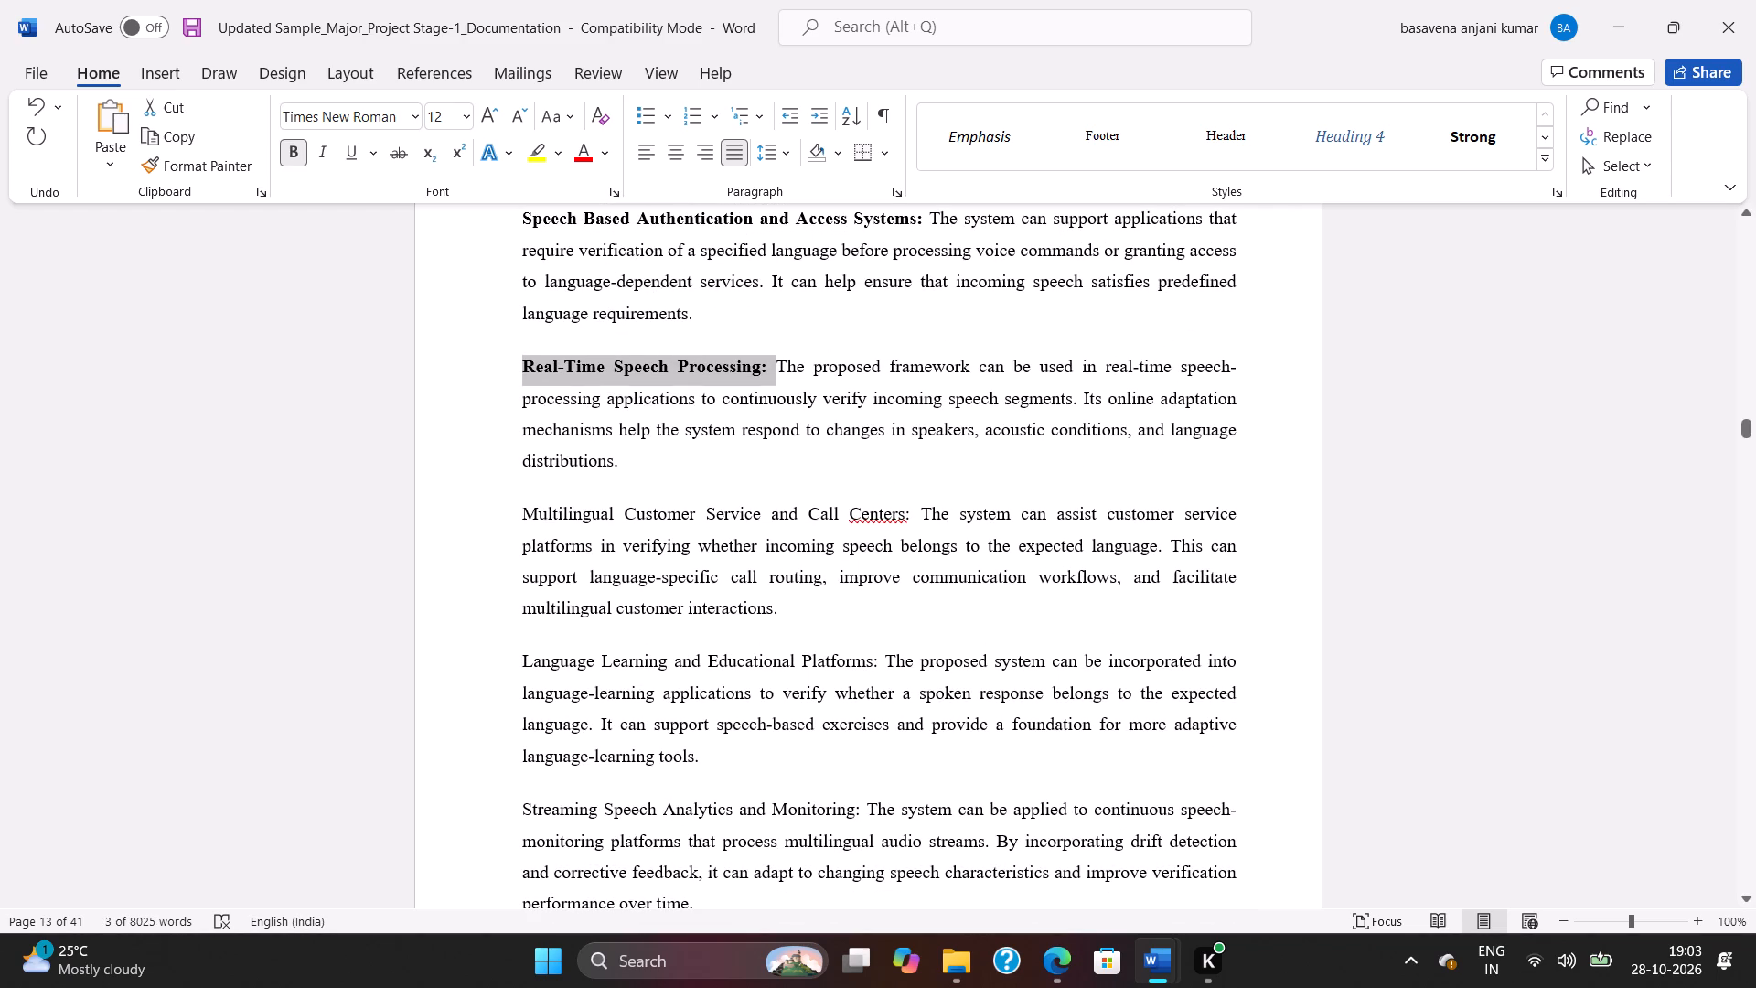
left_click_drag(911, 512, 555, 527)
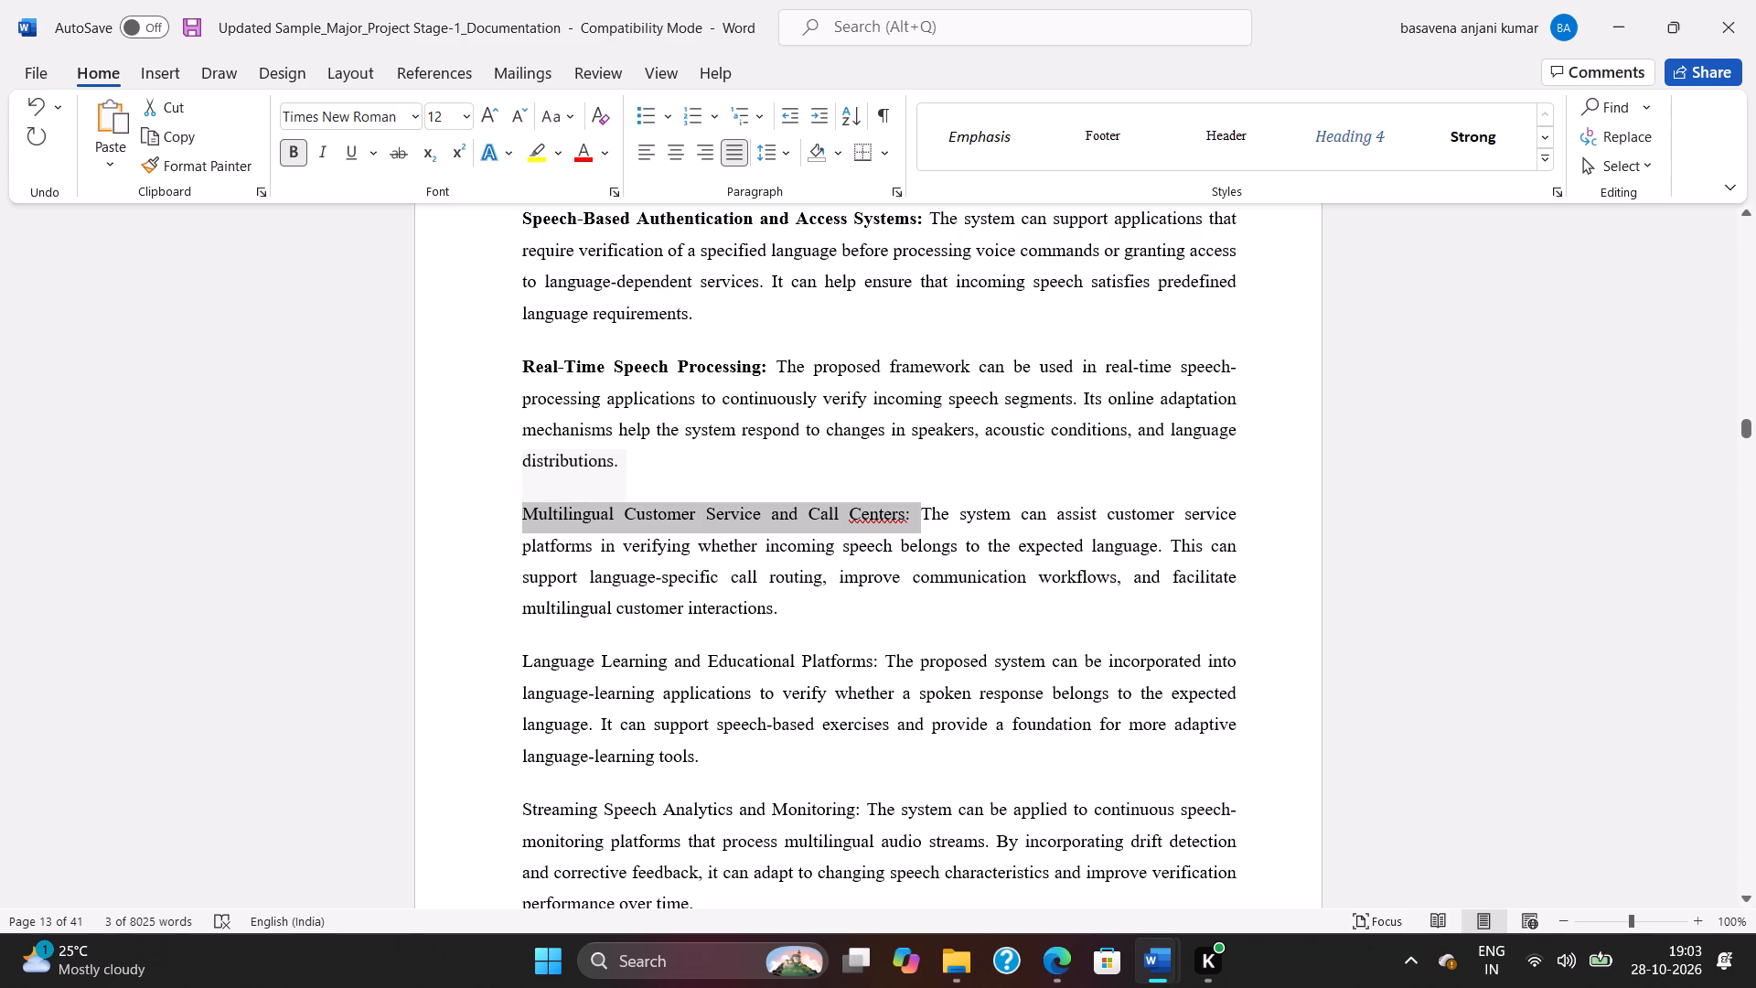
left_click_drag(555, 527, 554, 527)
left_click(566, 496)
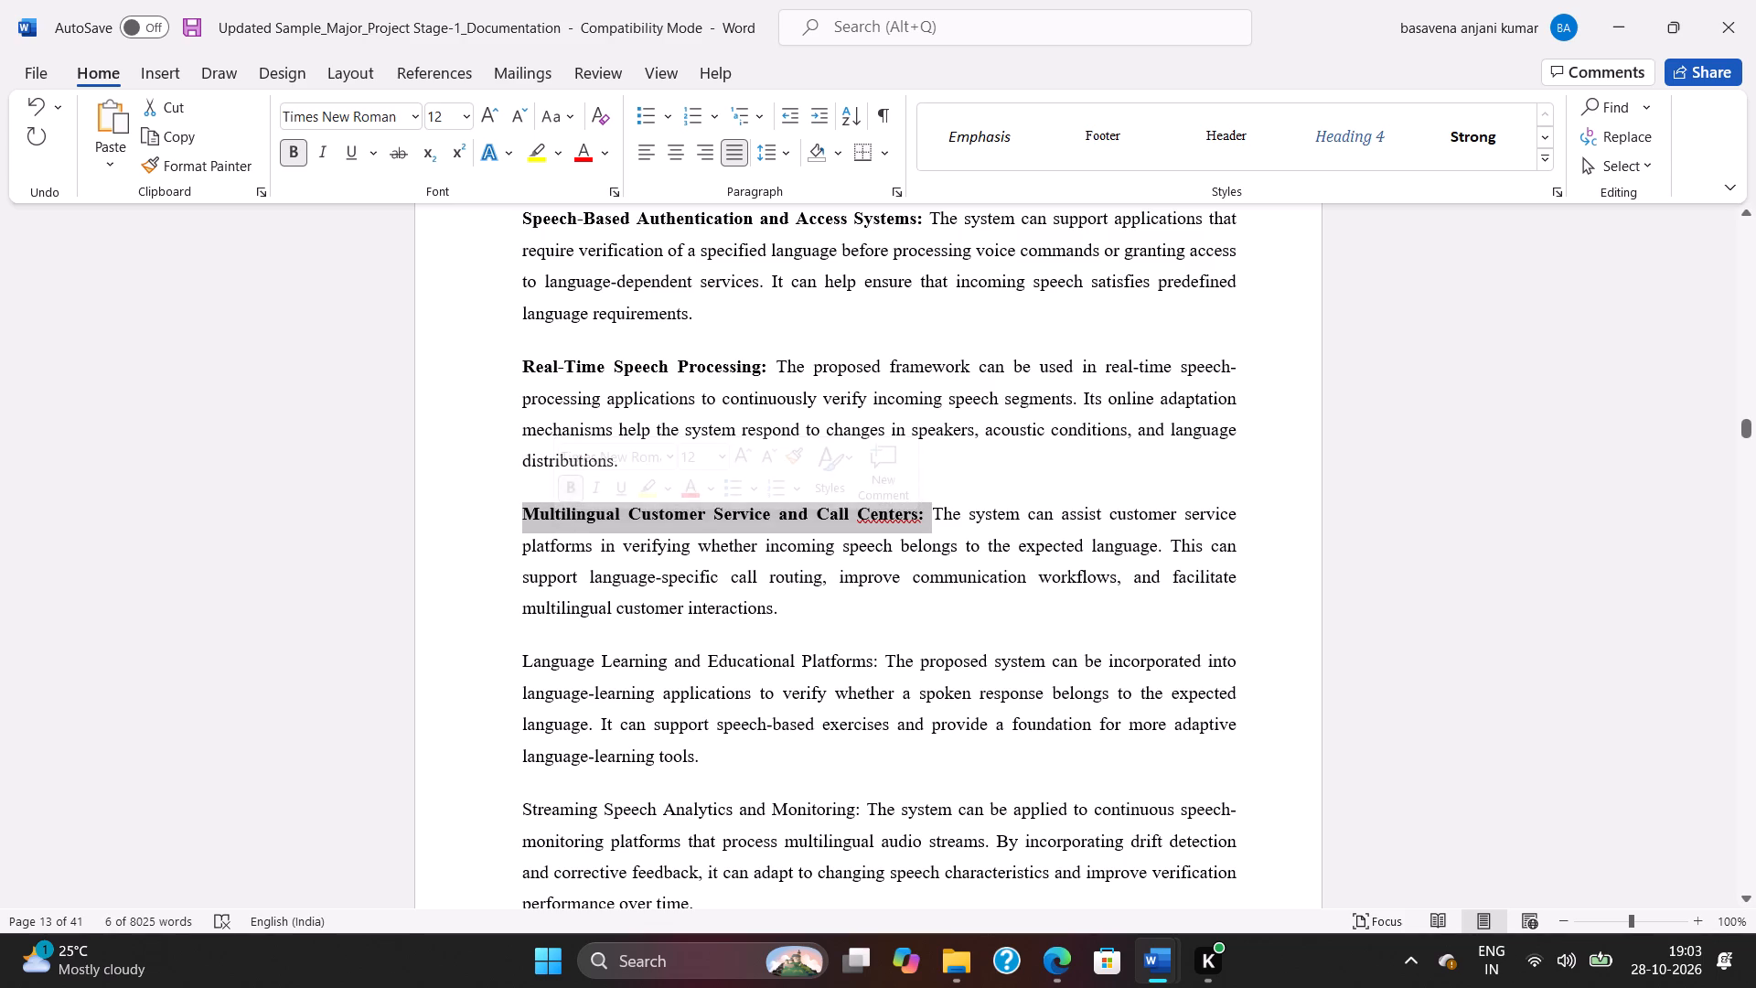
Ignore all spelling flags for the word "Centers" in the Multilingual Customer Service title.
left_click(855, 545)
right_click(883, 516)
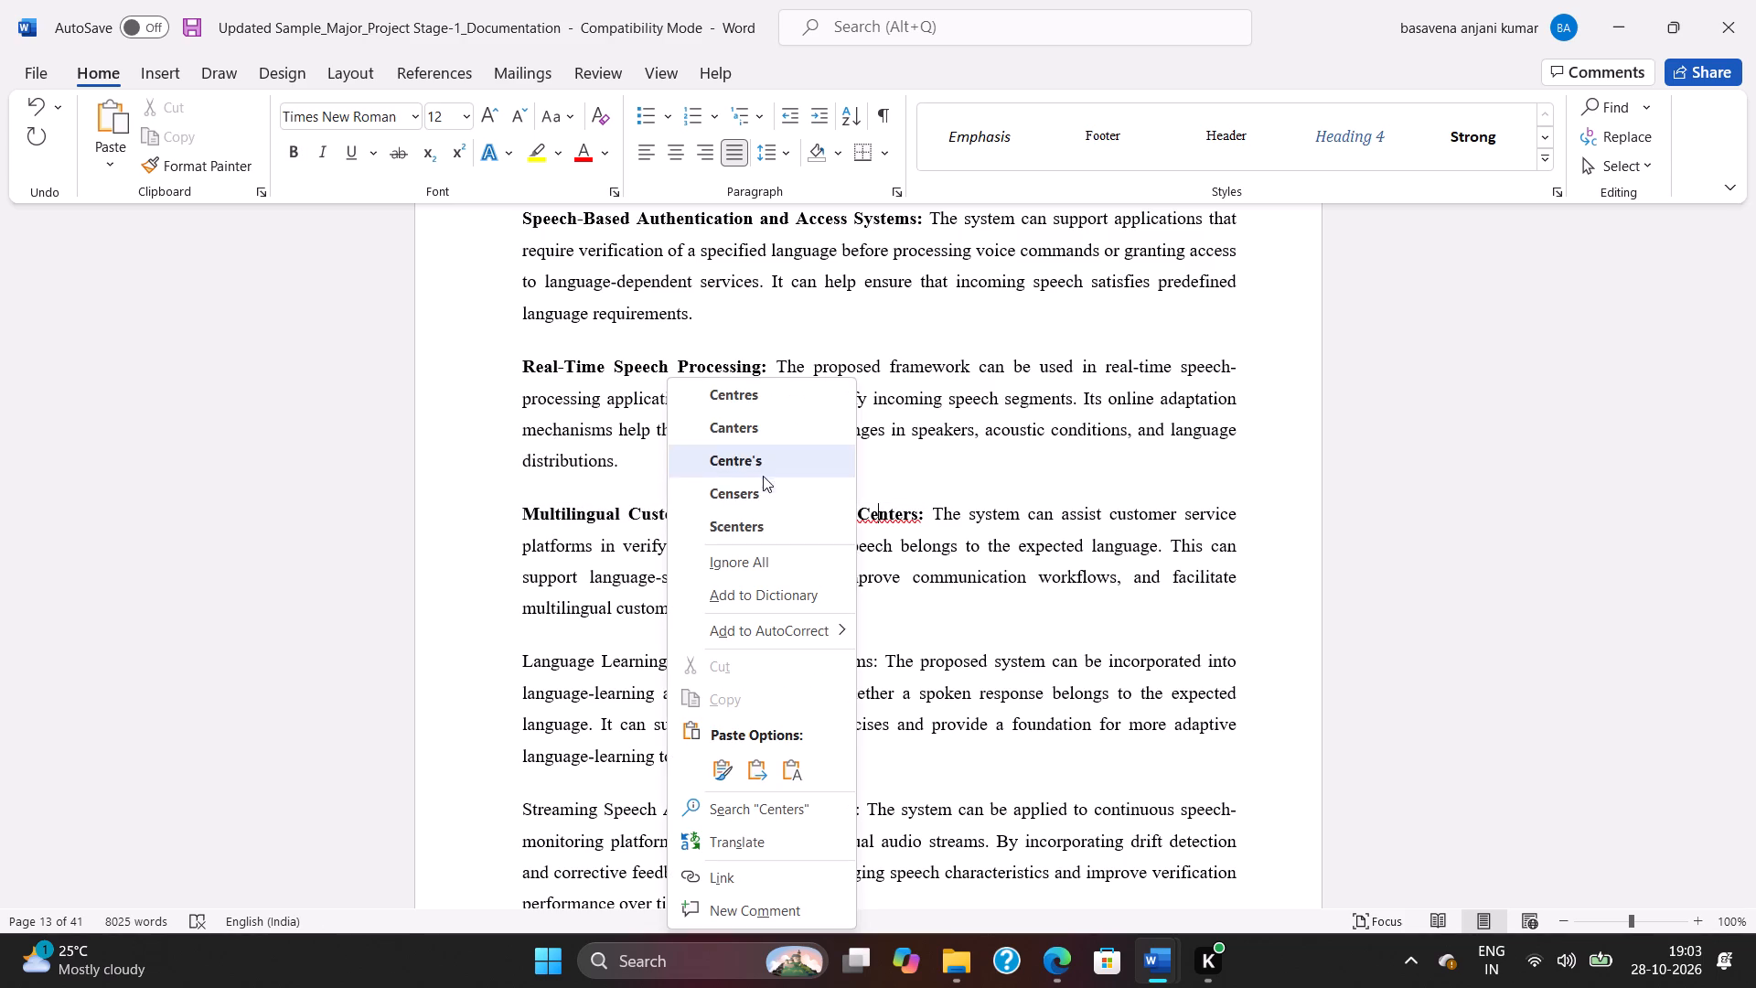
left_click(759, 553)
Bold the lead-in titles of the Language Learning, Streaming Speech Analytics and Adaptive Multilingual Human–Computer Interaction paragraphs.
scroll(762, 538, "down", 3)
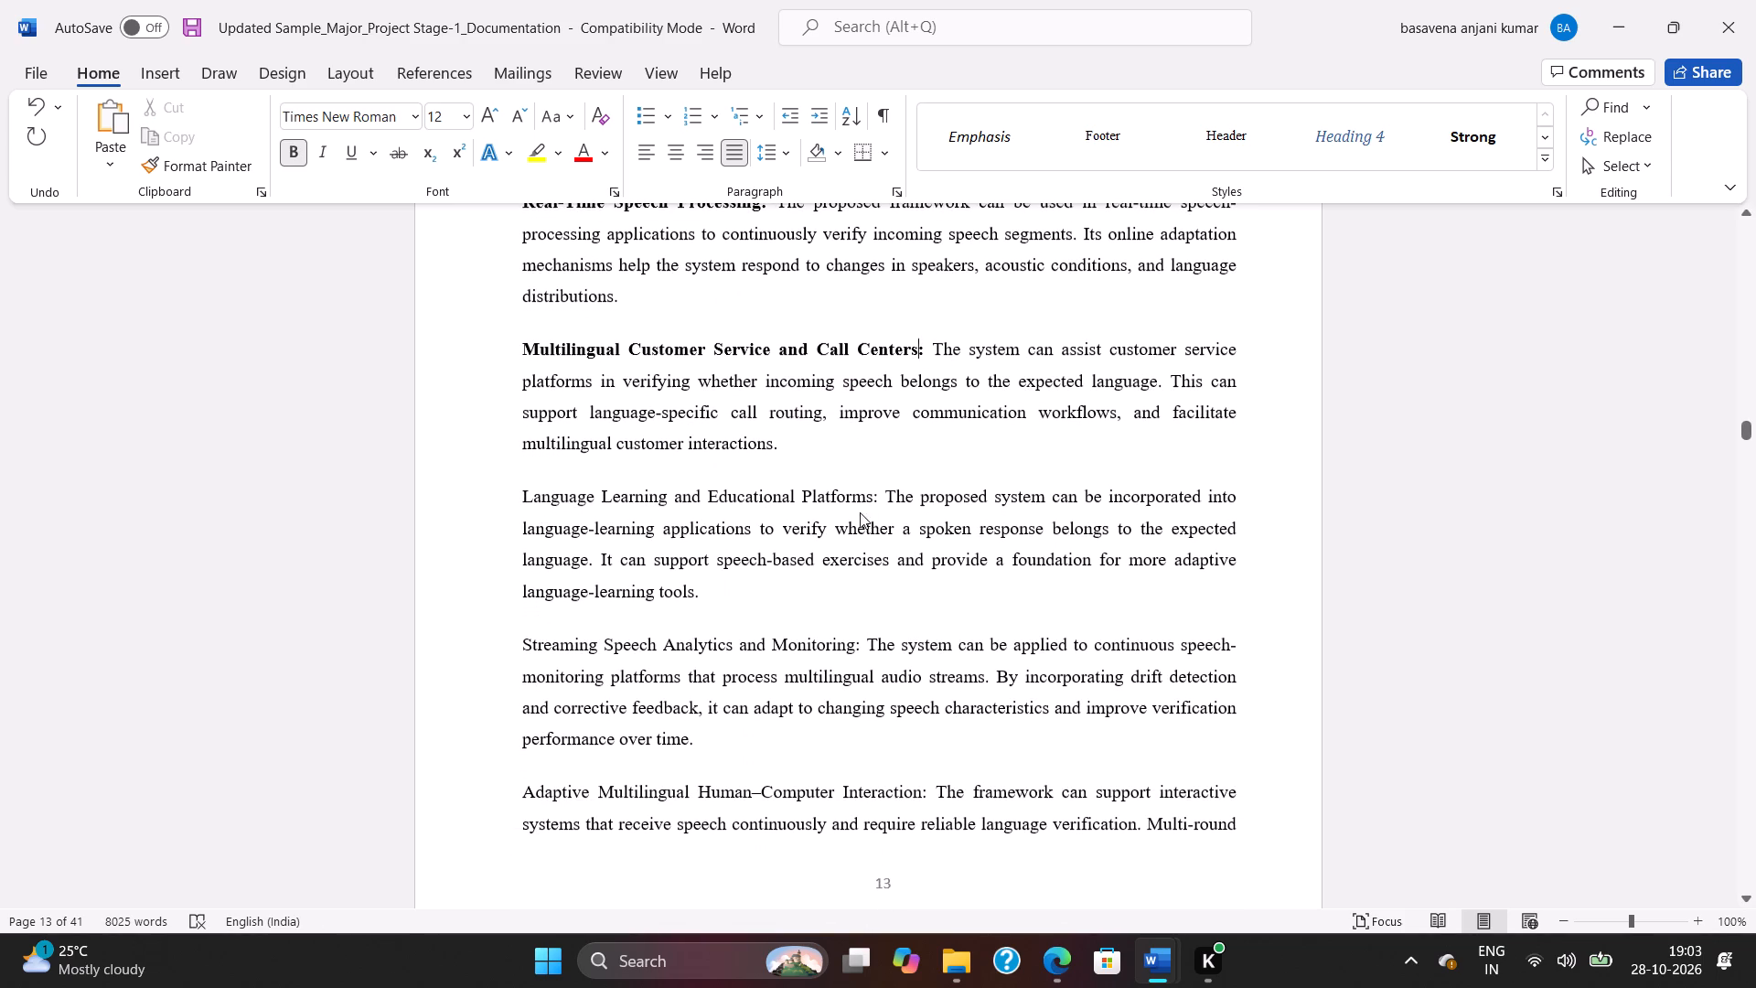
left_click_drag(876, 496, 698, 499)
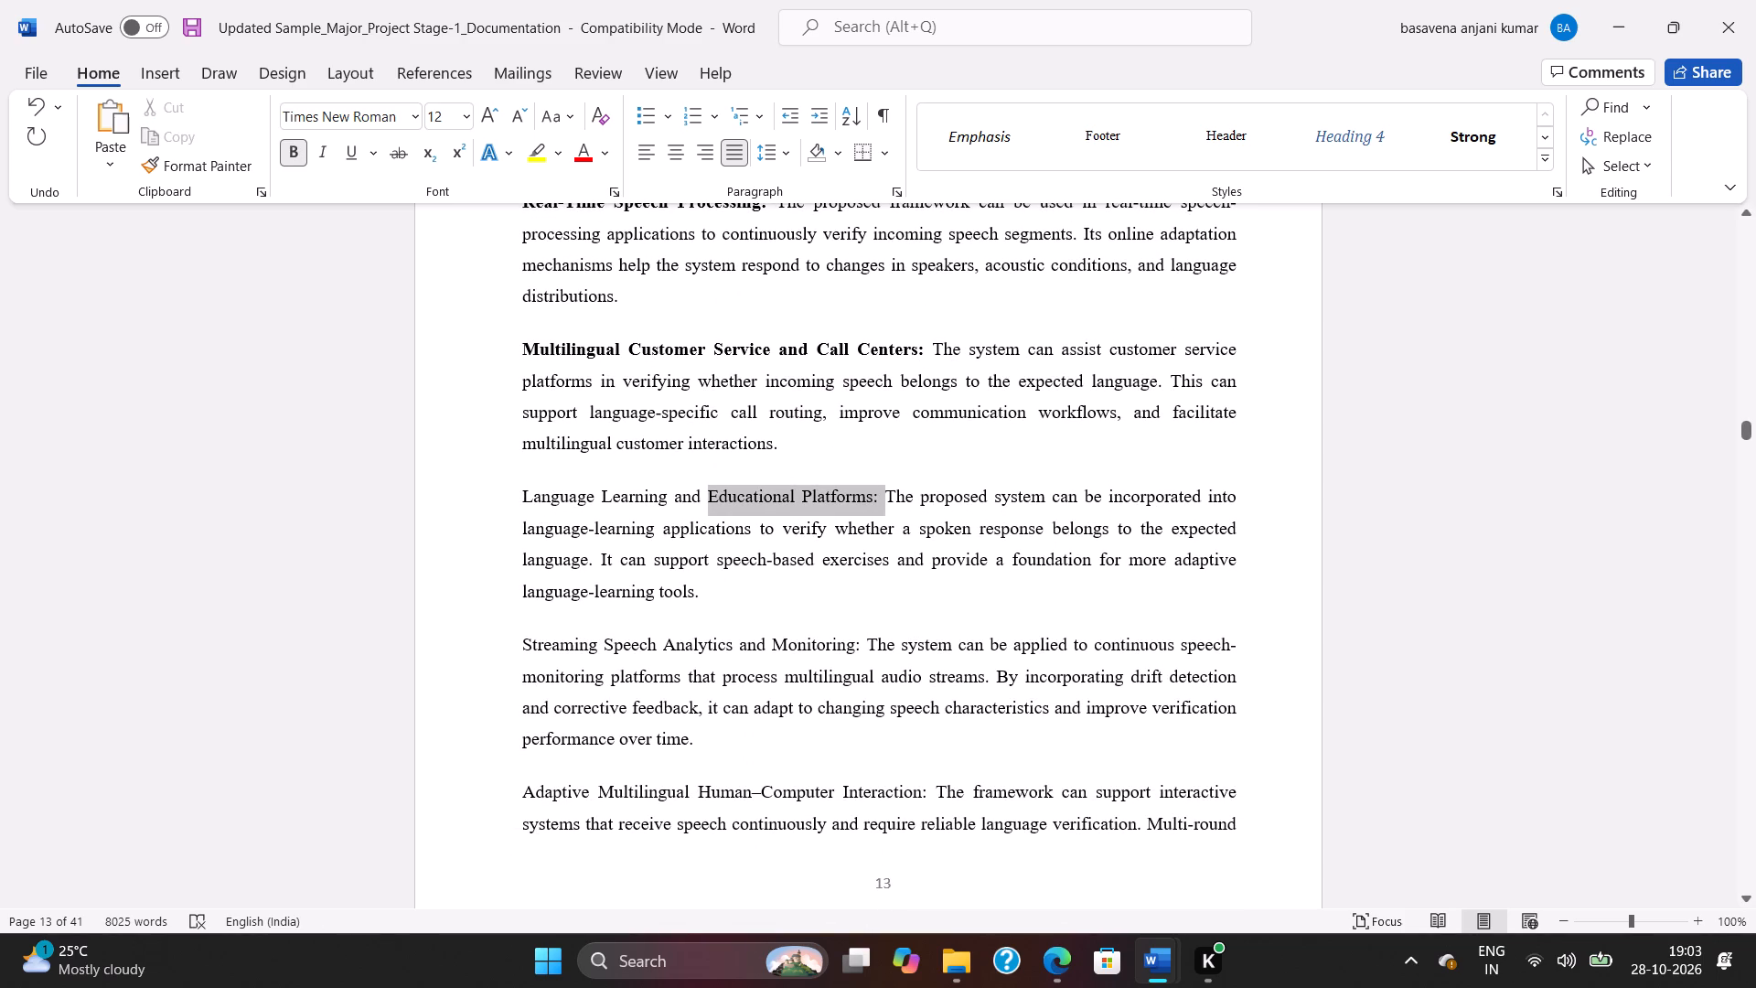
left_click_drag(698, 499, 558, 505)
left_click(579, 469)
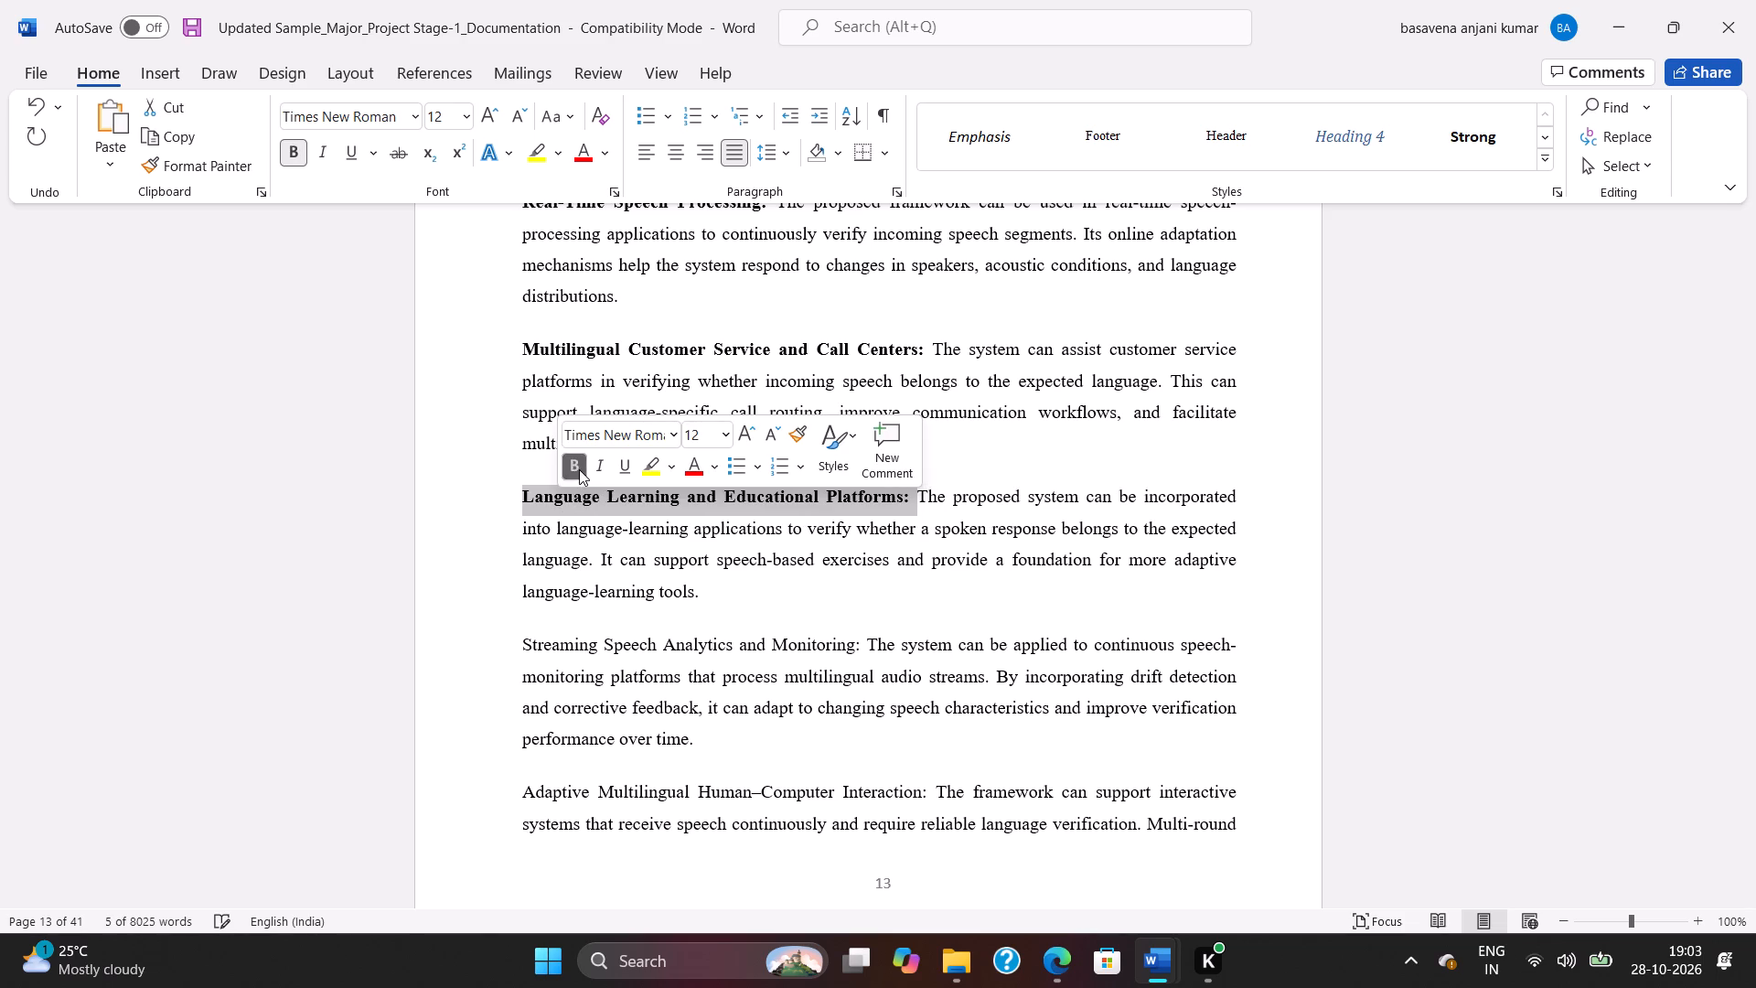
left_click(865, 643)
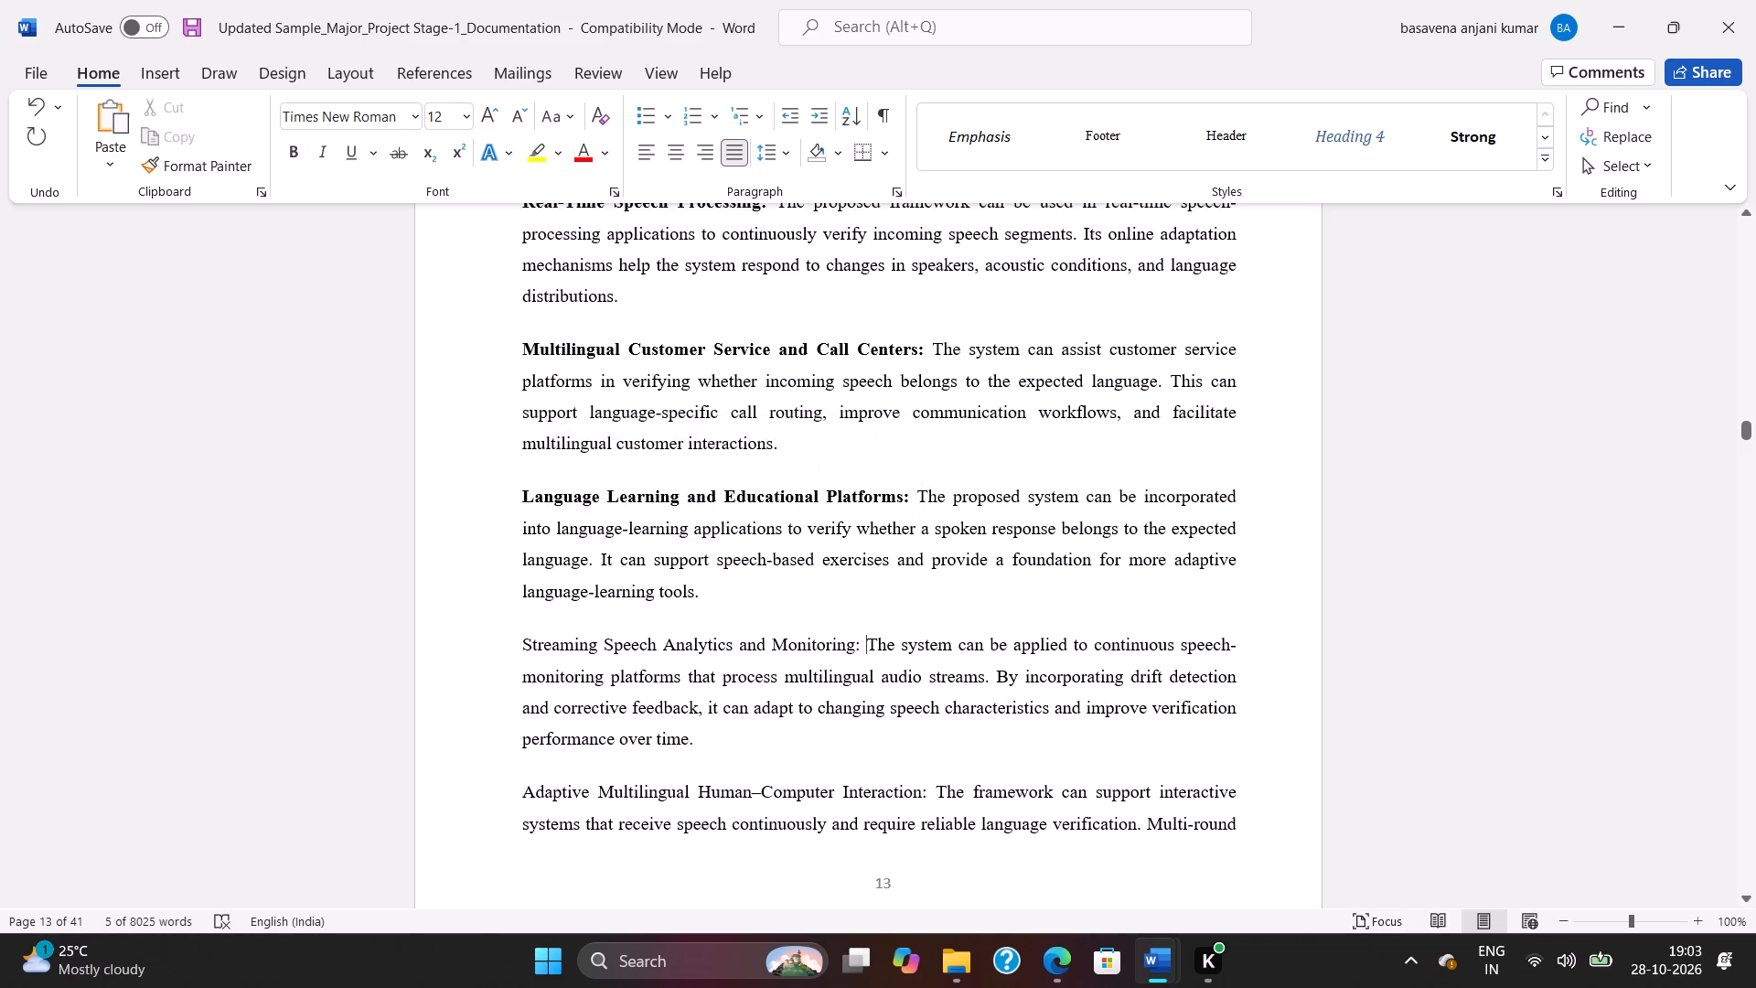
left_click_drag(865, 643, 579, 639)
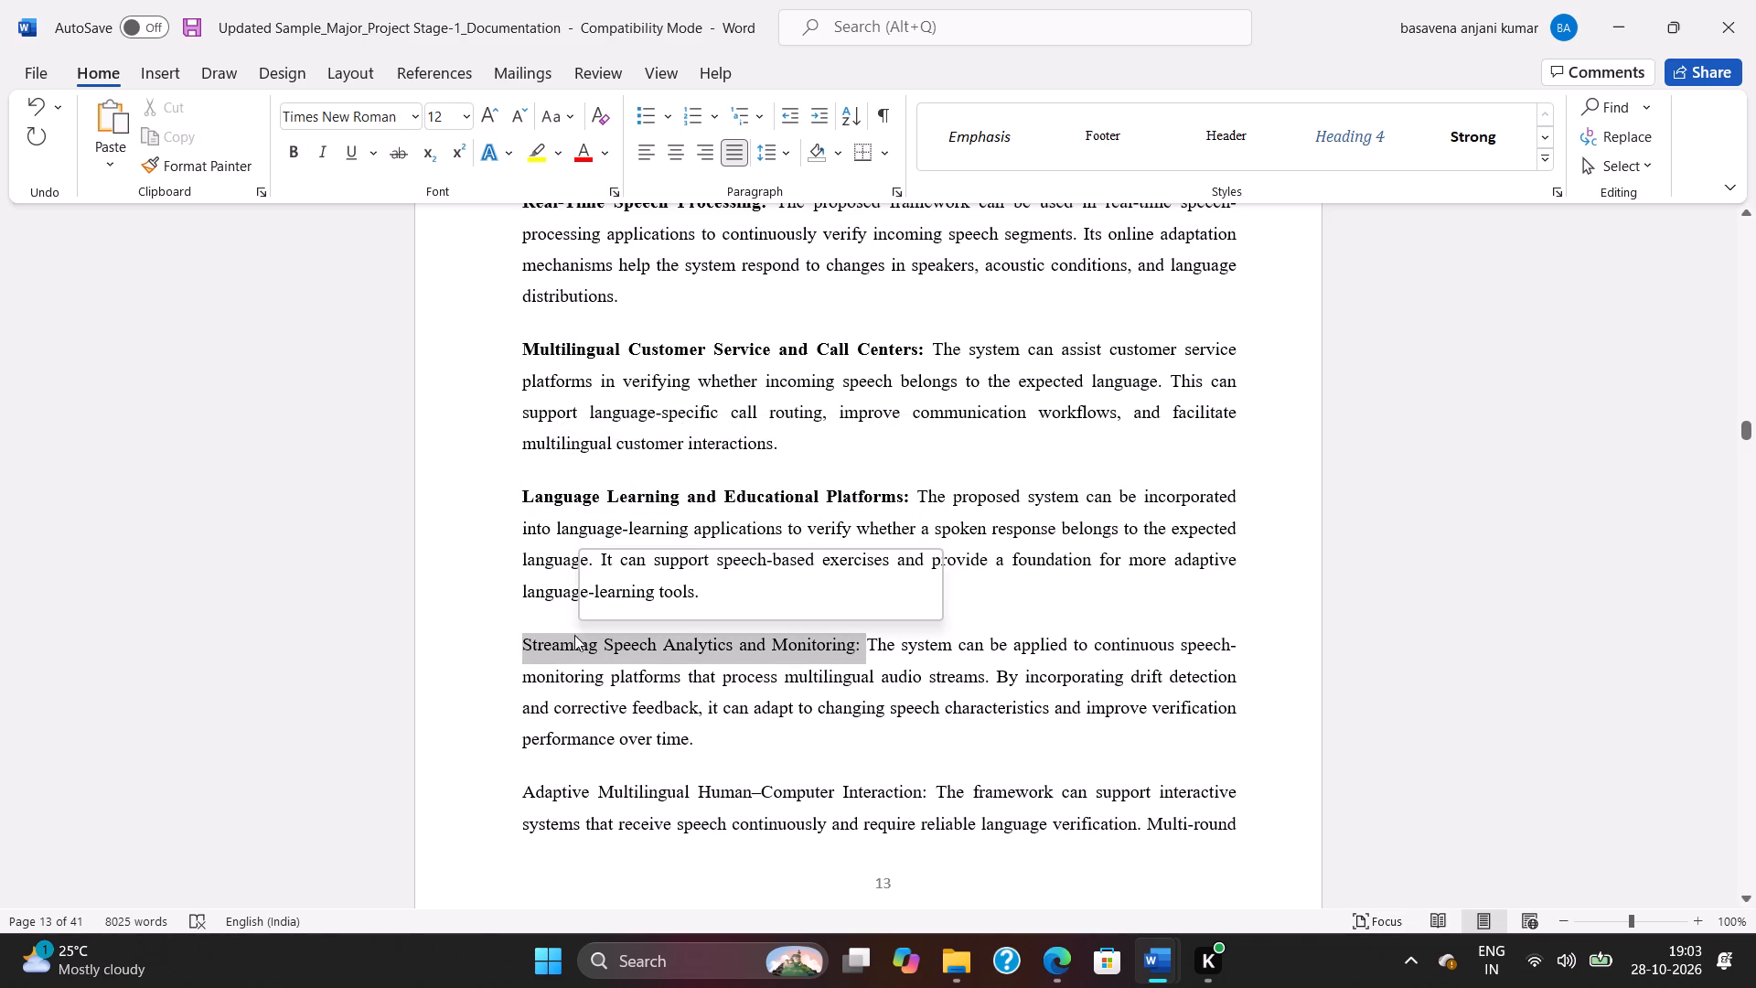
left_click(591, 605)
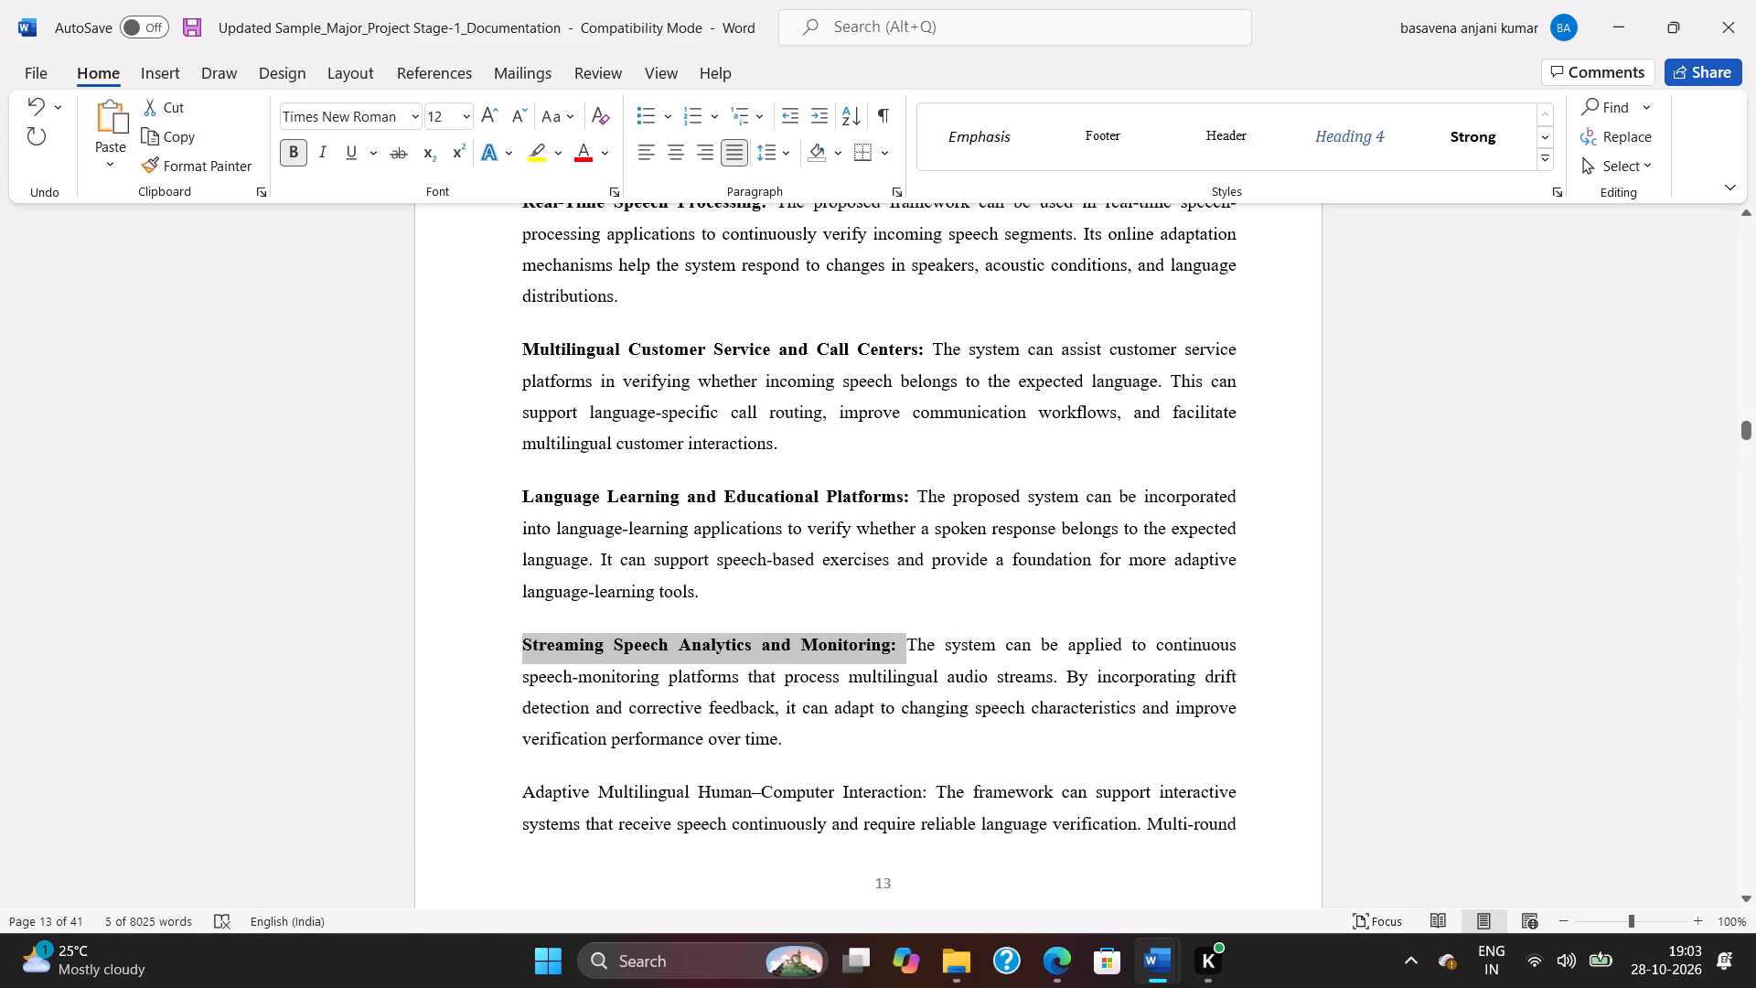
left_click_drag(926, 790, 524, 802)
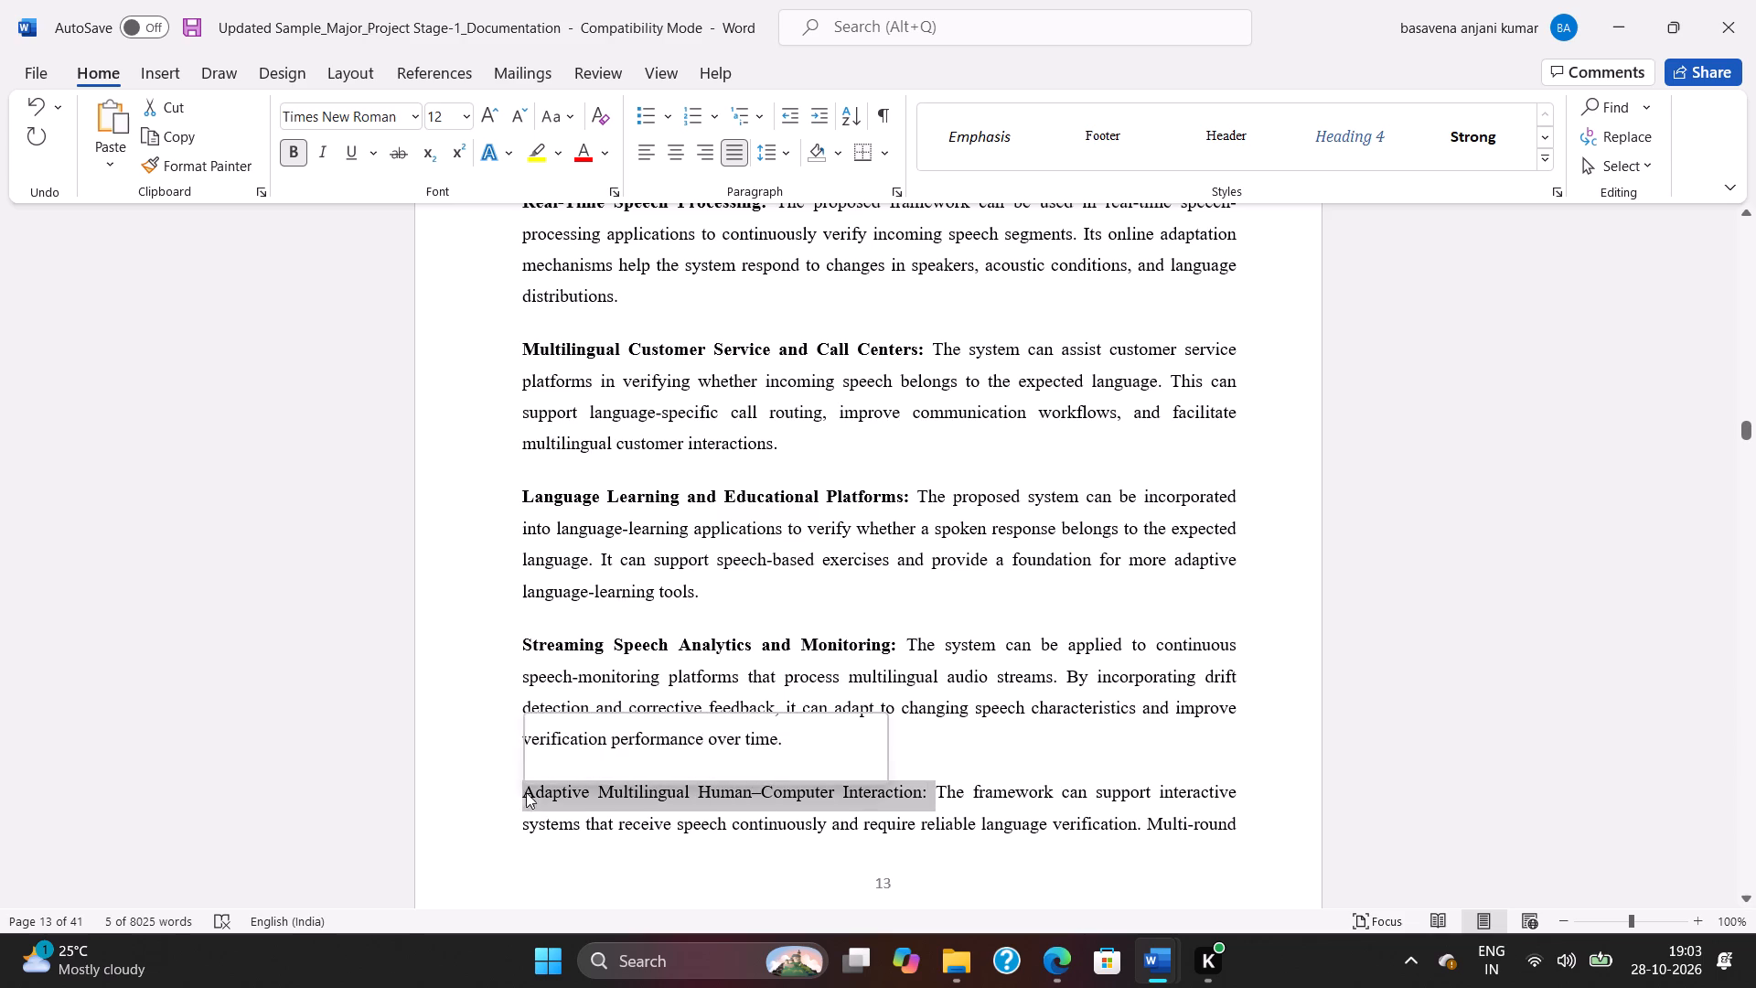
left_click(545, 767)
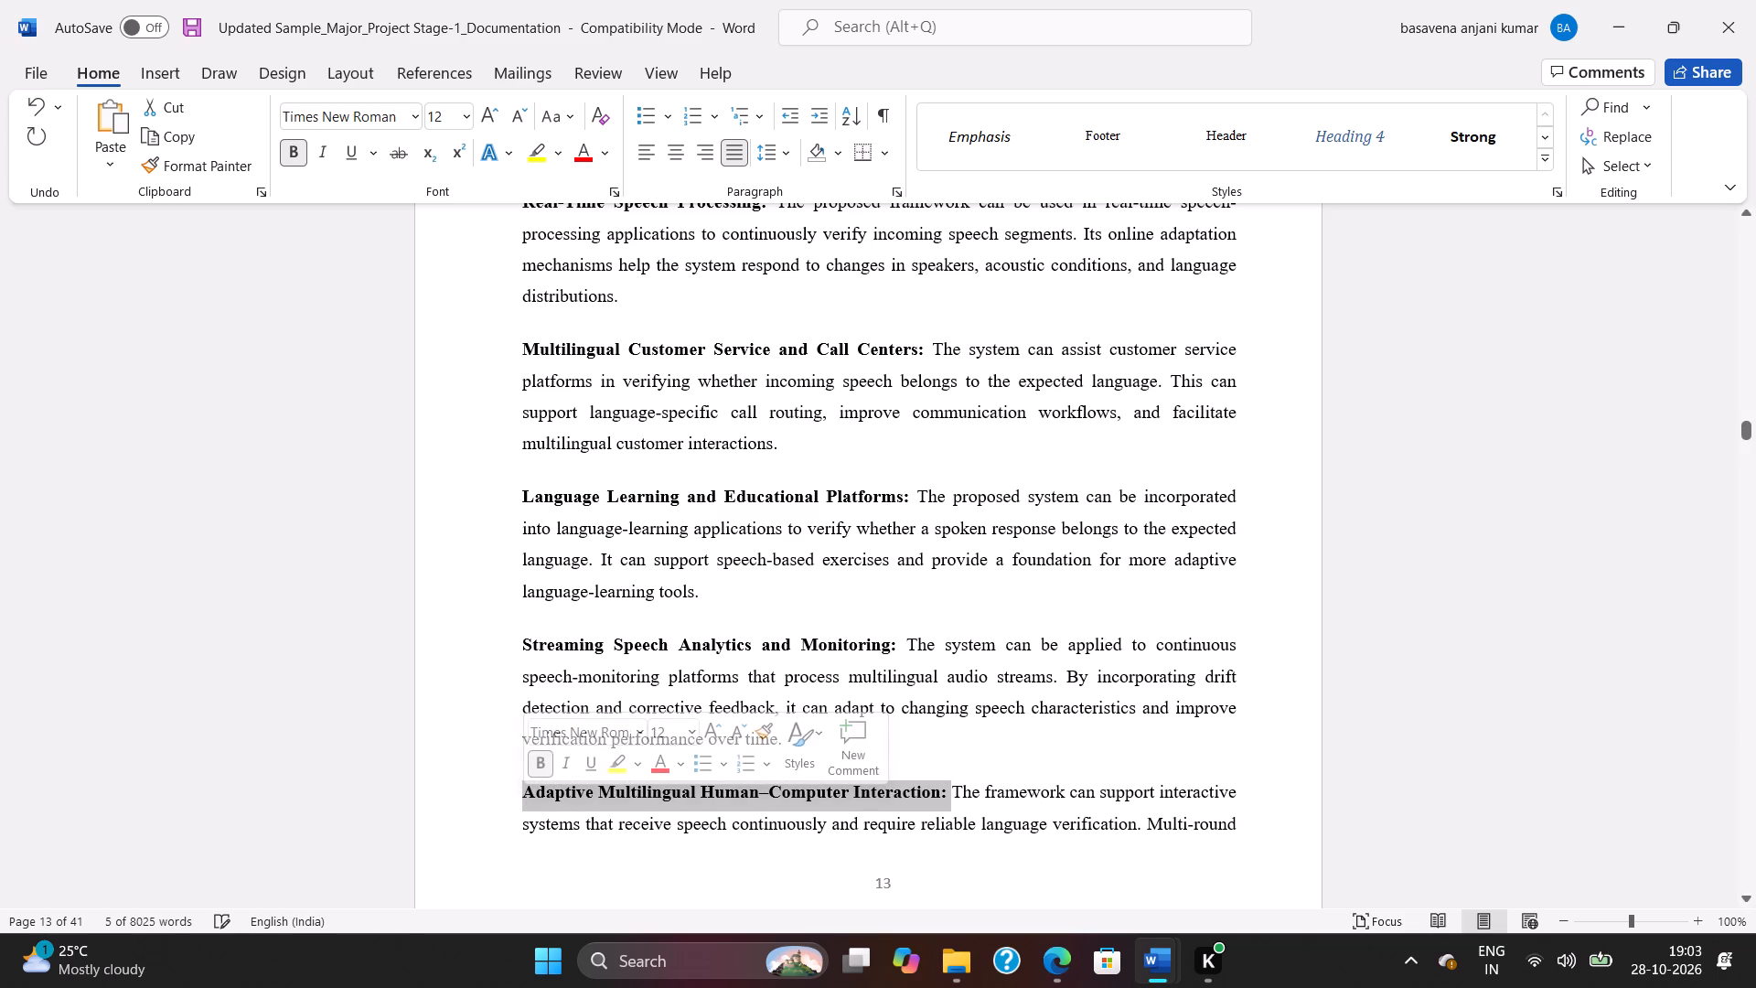
left_click(961, 741)
Examine the page layout from the end of 1.4 Applications to the start of 2. LITERATURE SURVEY.
scroll(945, 736, "down", 7)
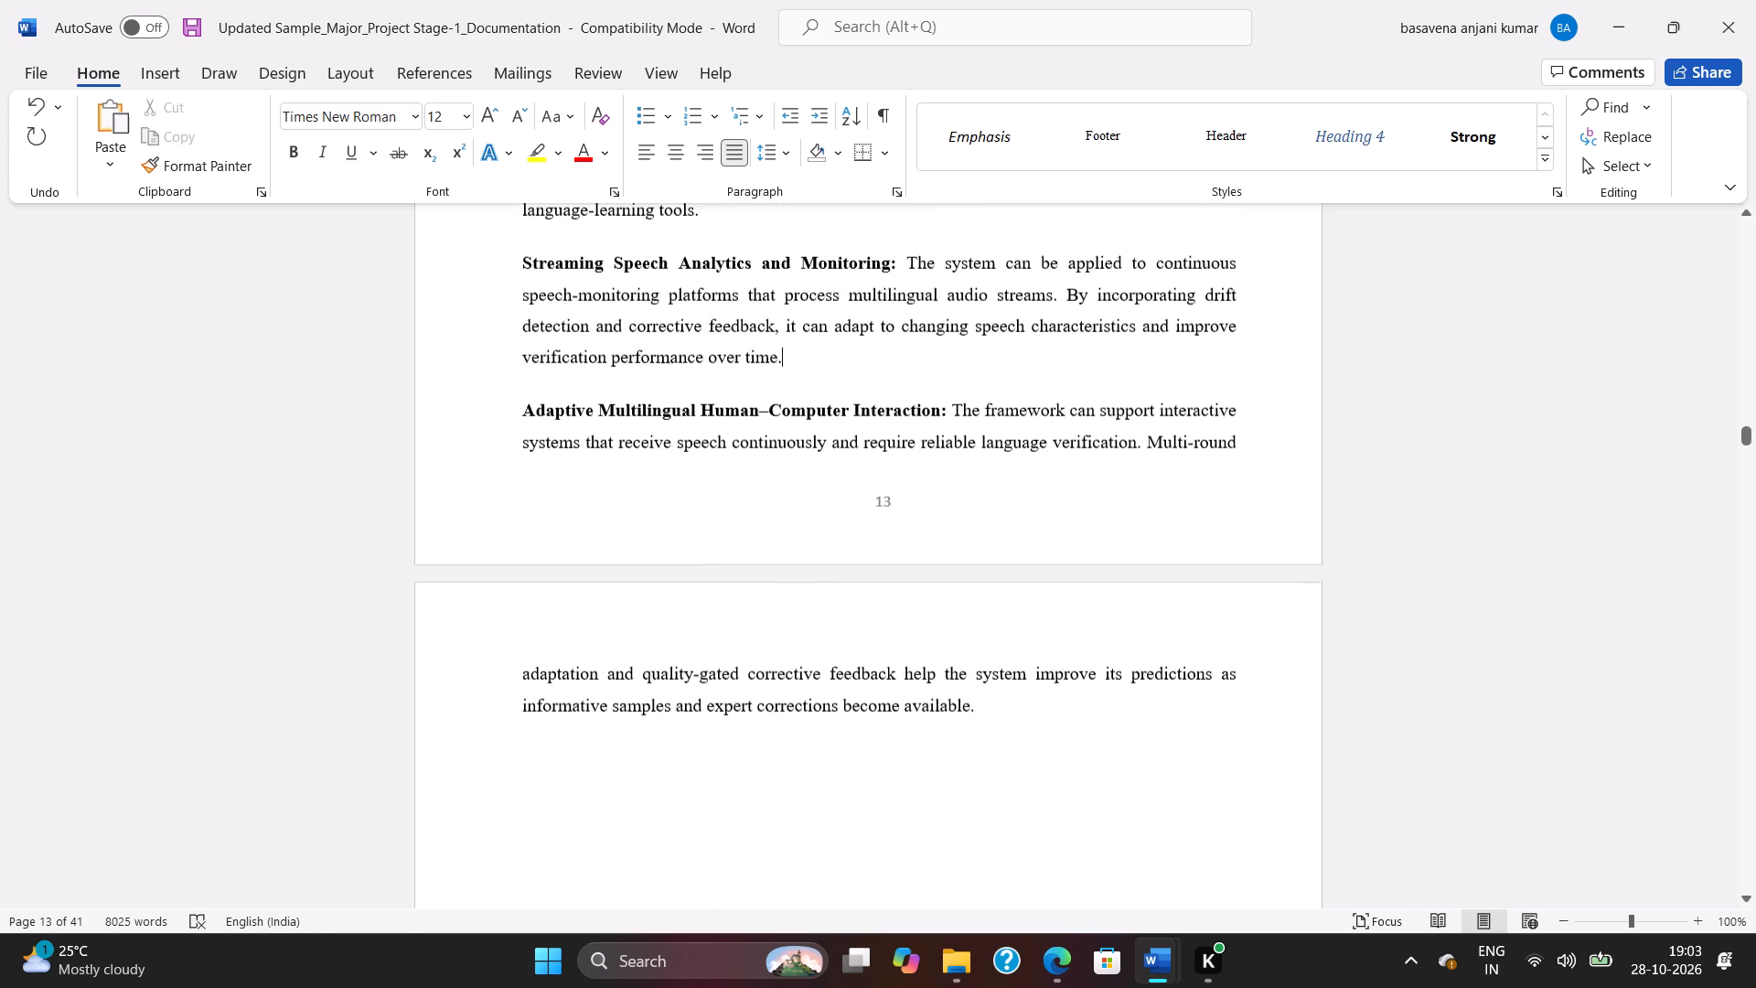
scroll(902, 713, "down", 13)
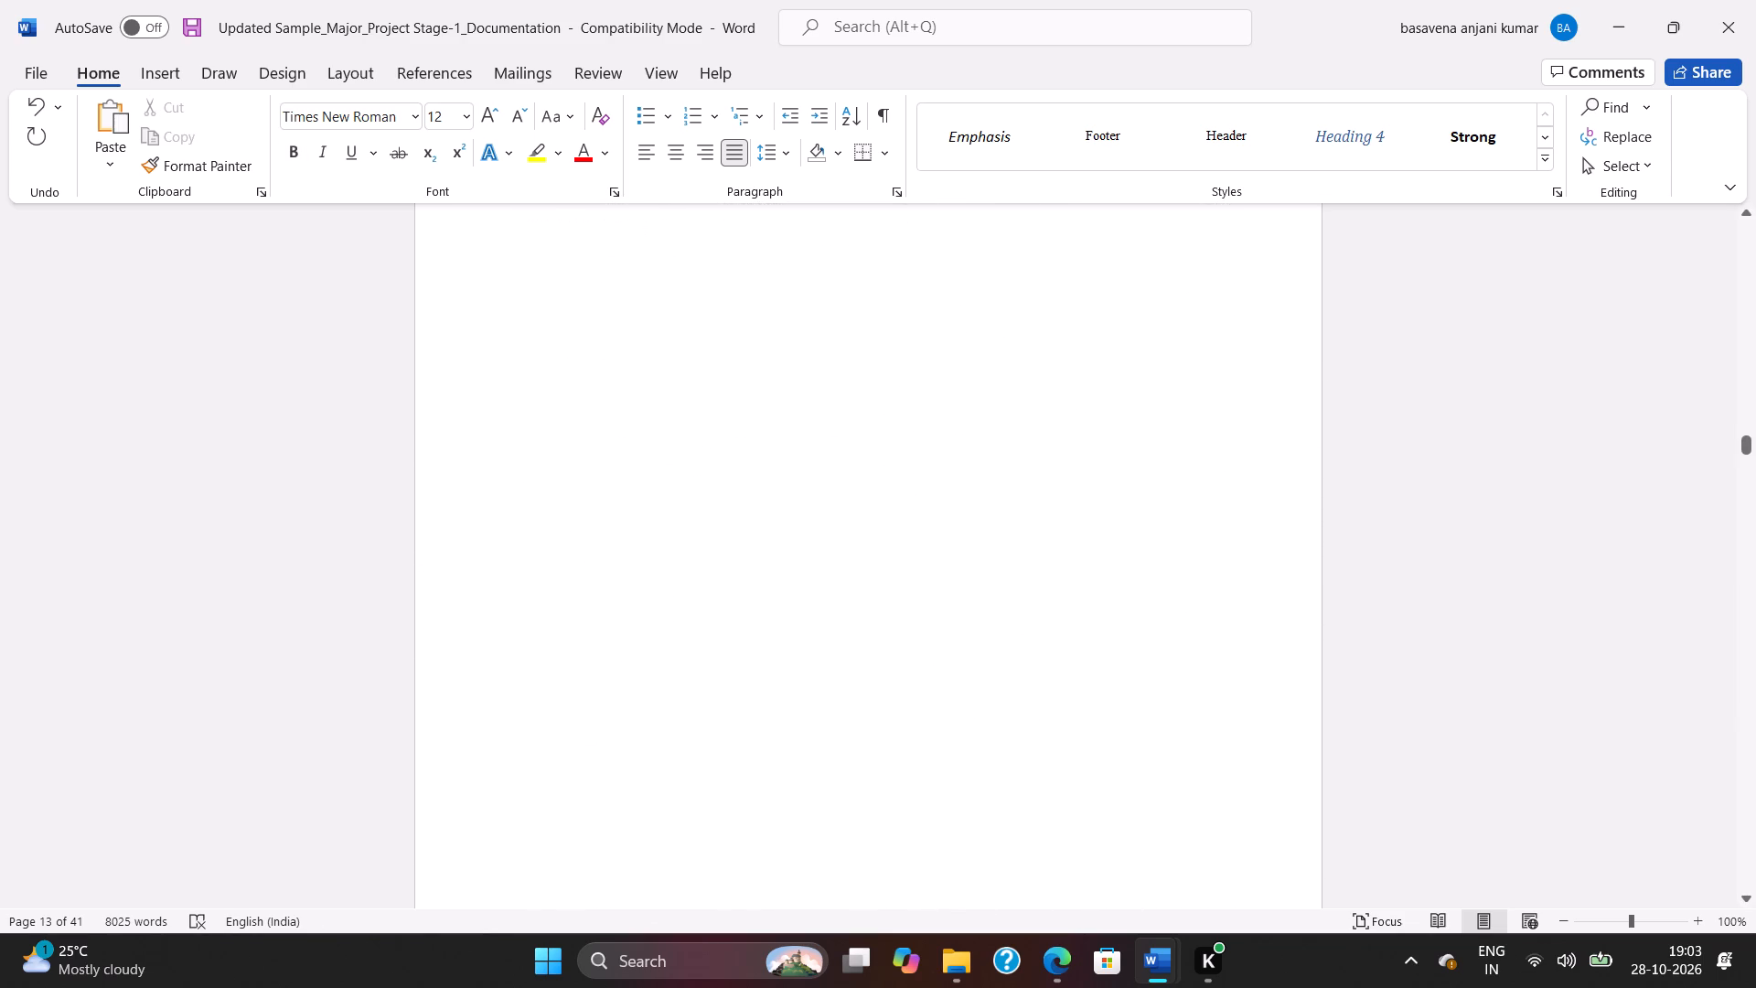
scroll(902, 710, "down", 10)
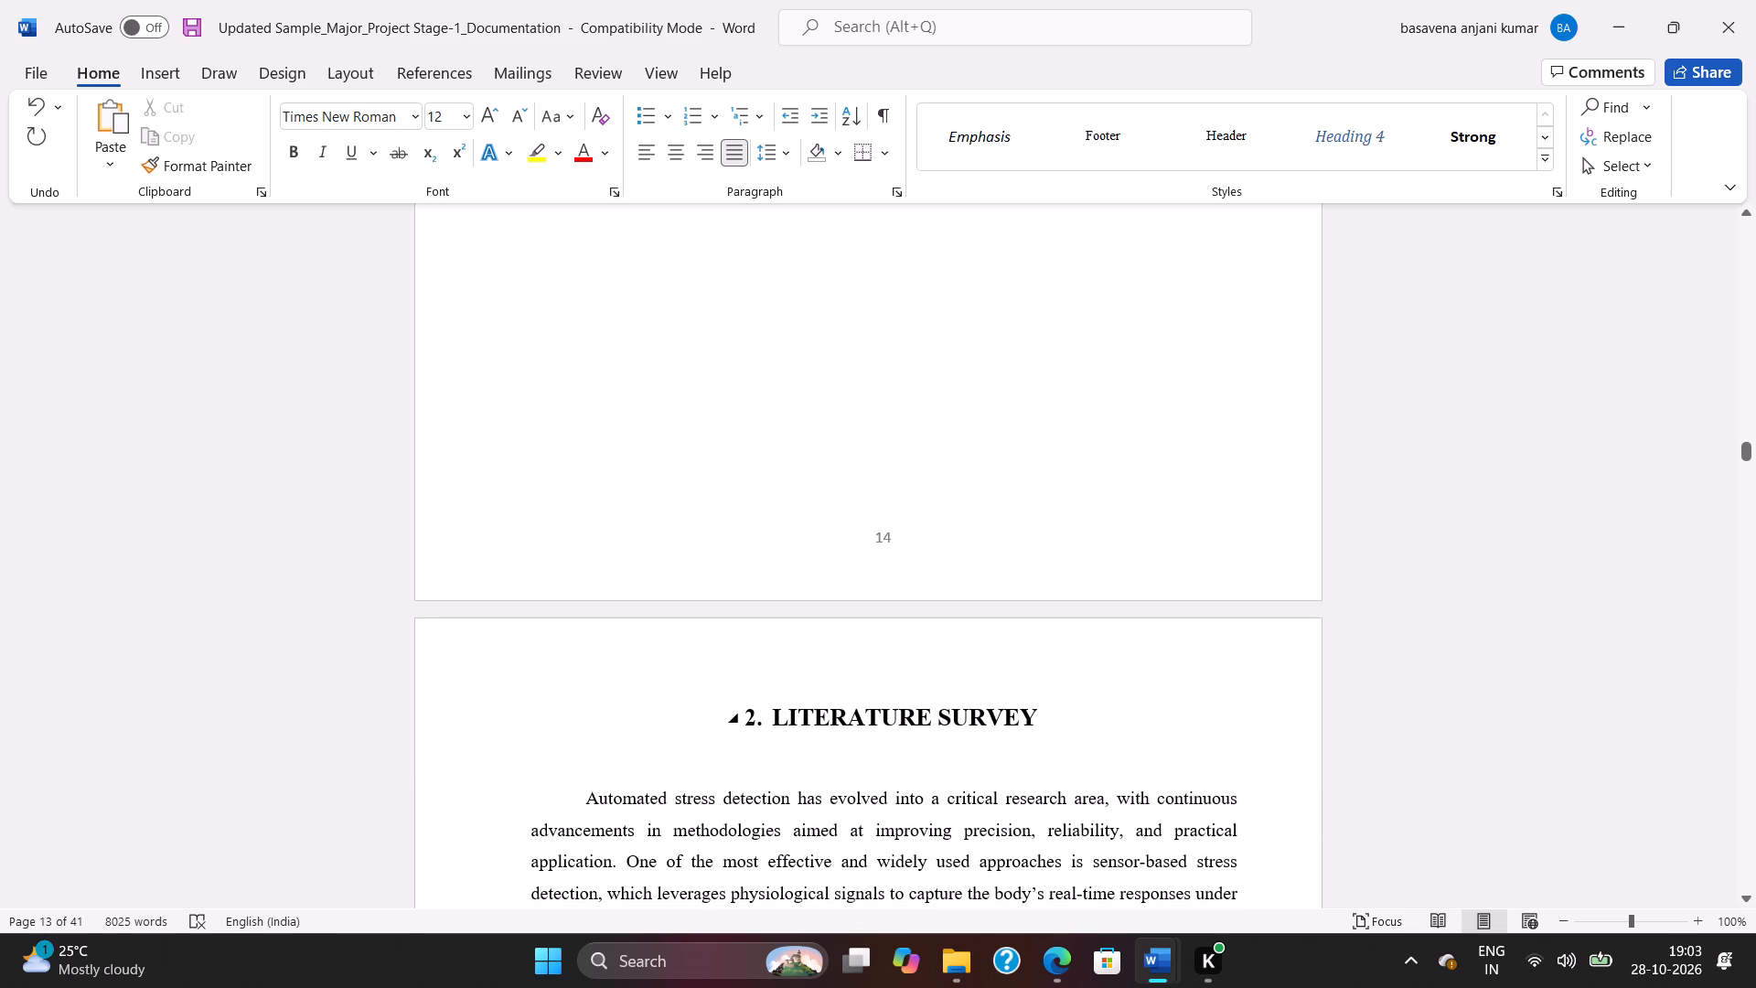
scroll(877, 708, "down", 3)
scroll(881, 704, "up", 16)
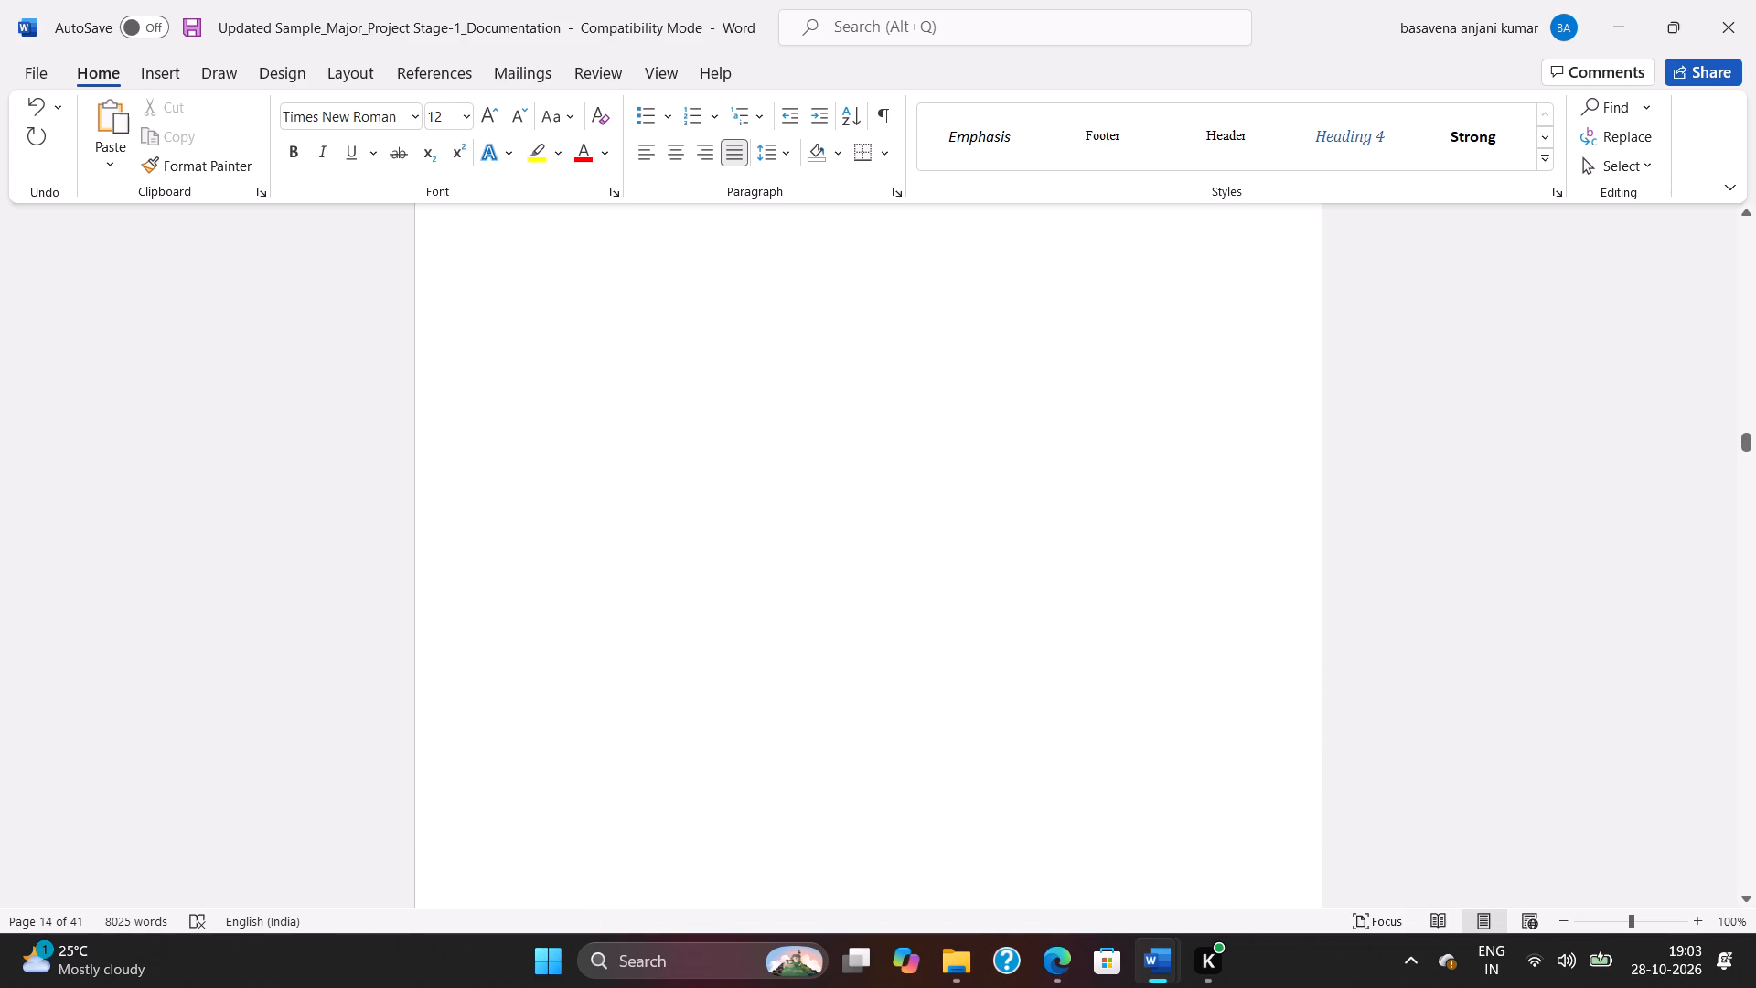
scroll(883, 694, "up", 12)
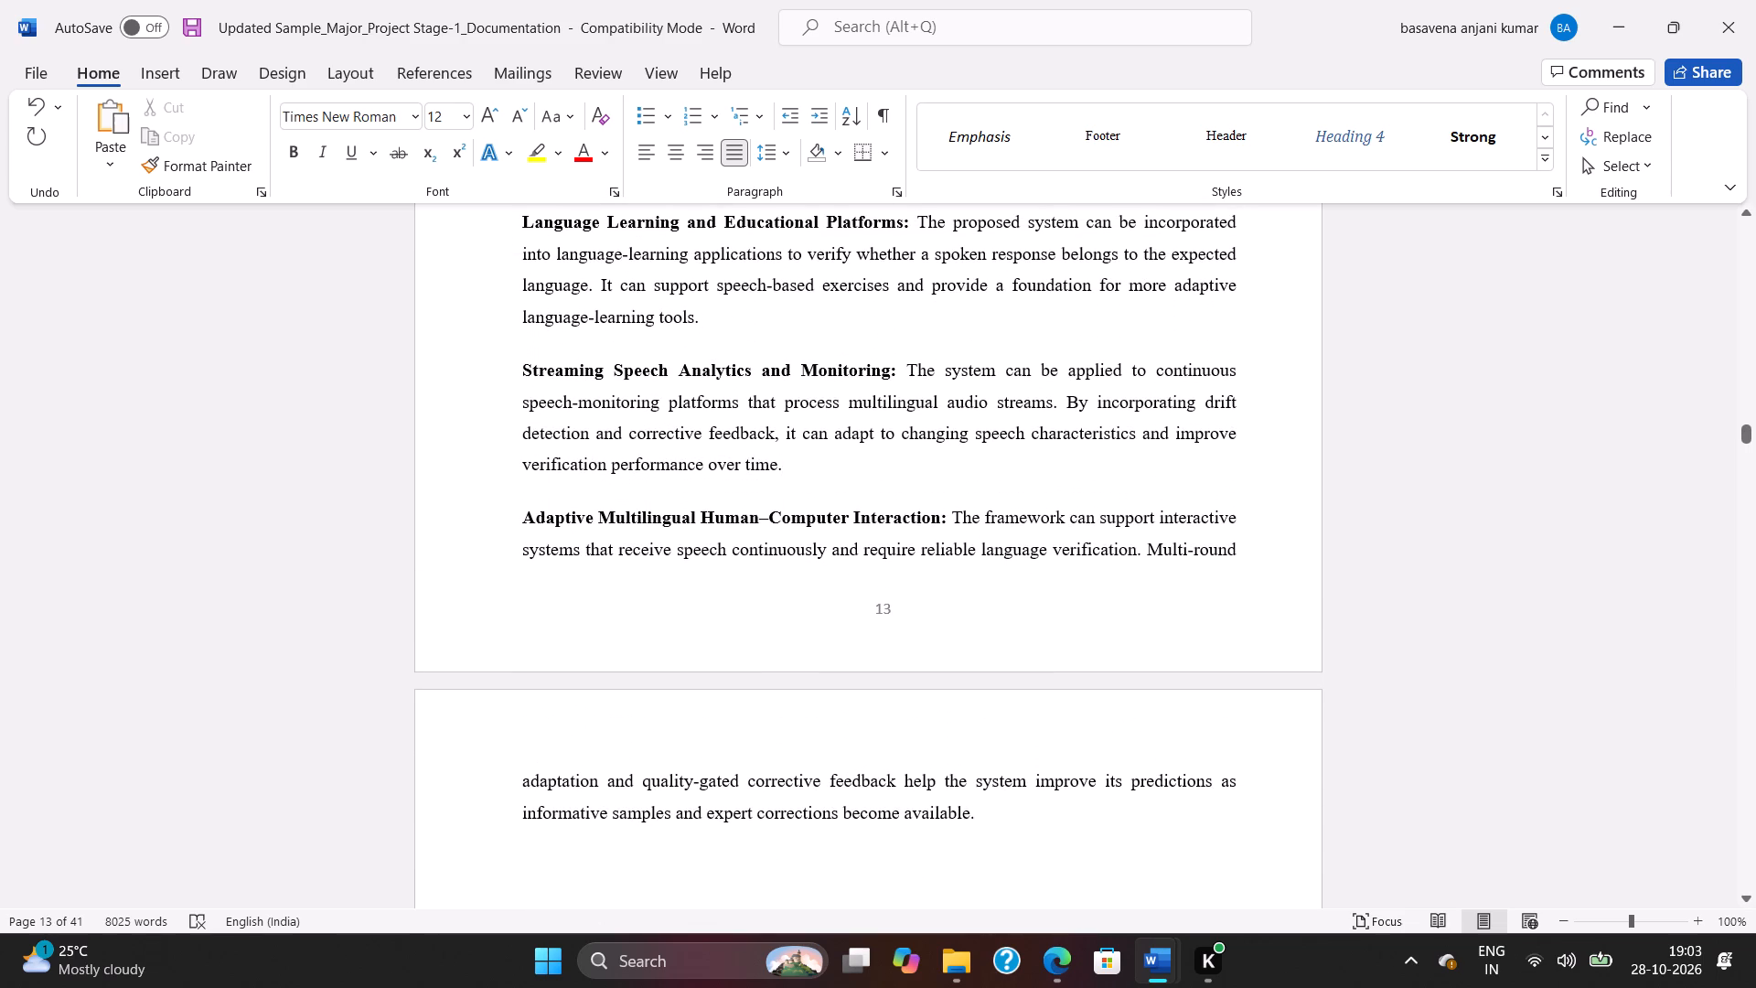
Delete the Adaptive Multilingual Human–Computer Interaction paragraph at the end of 1.4 Applications.
left_click_drag(1017, 820, 522, 538)
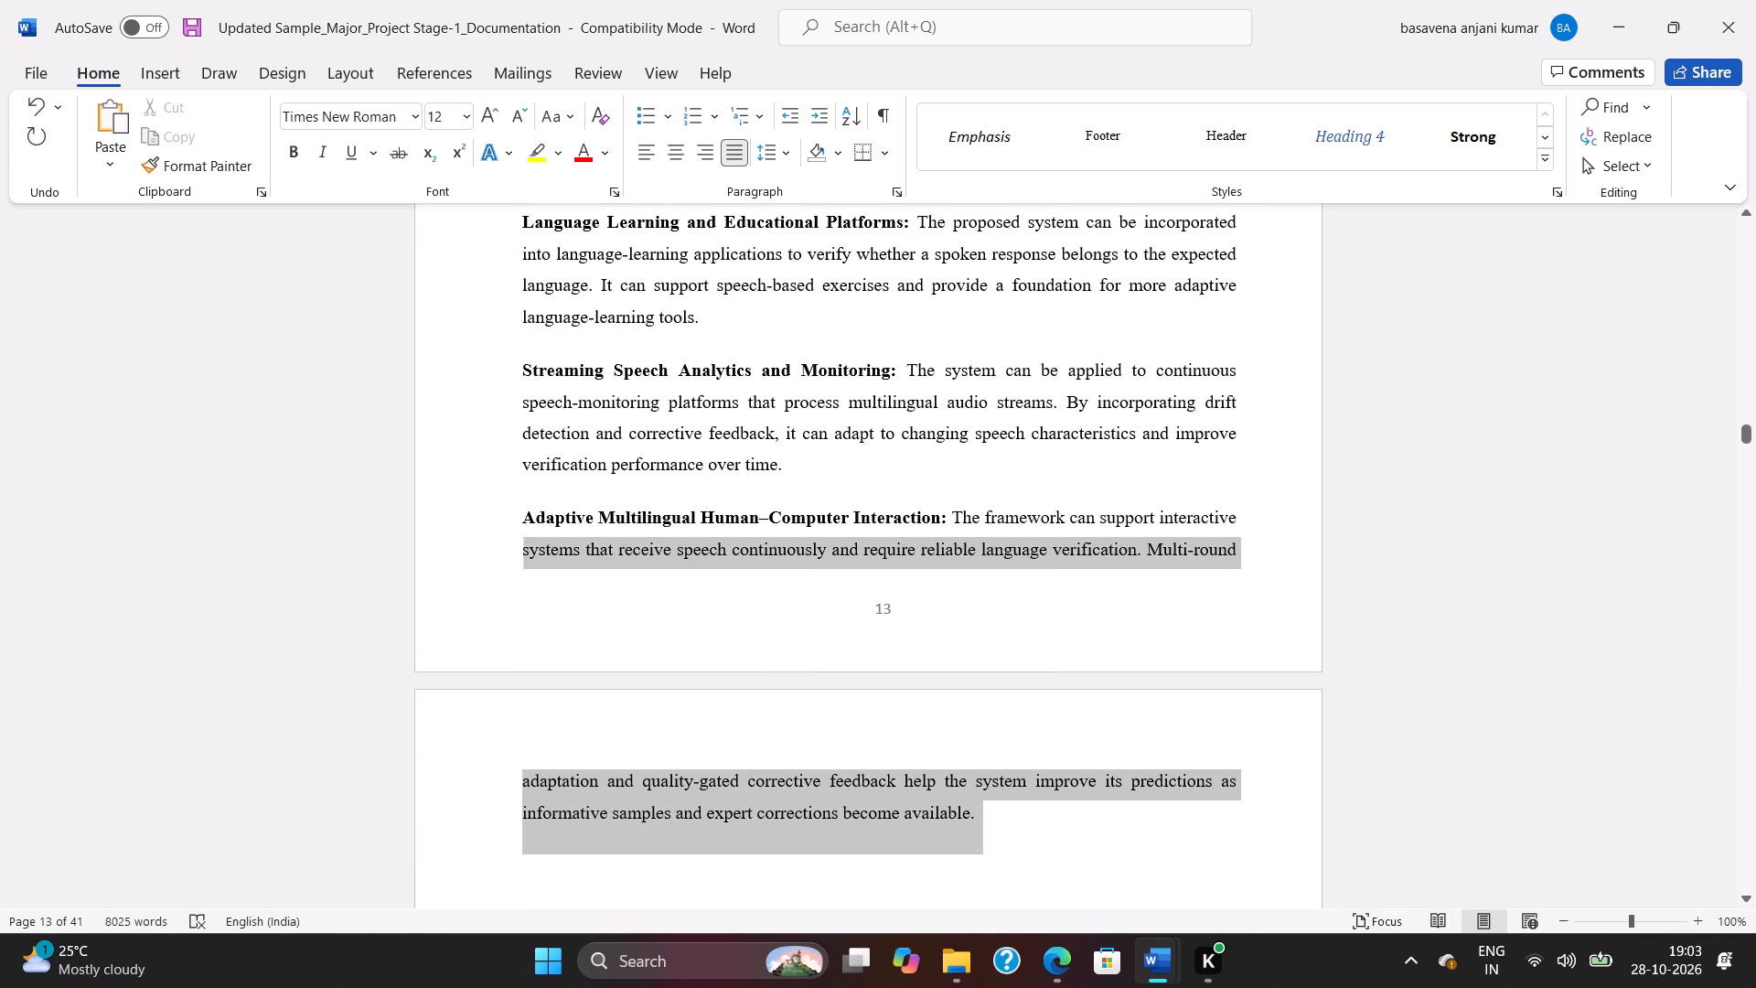
left_click_drag(522, 538, 521, 529)
key("BackSpace")
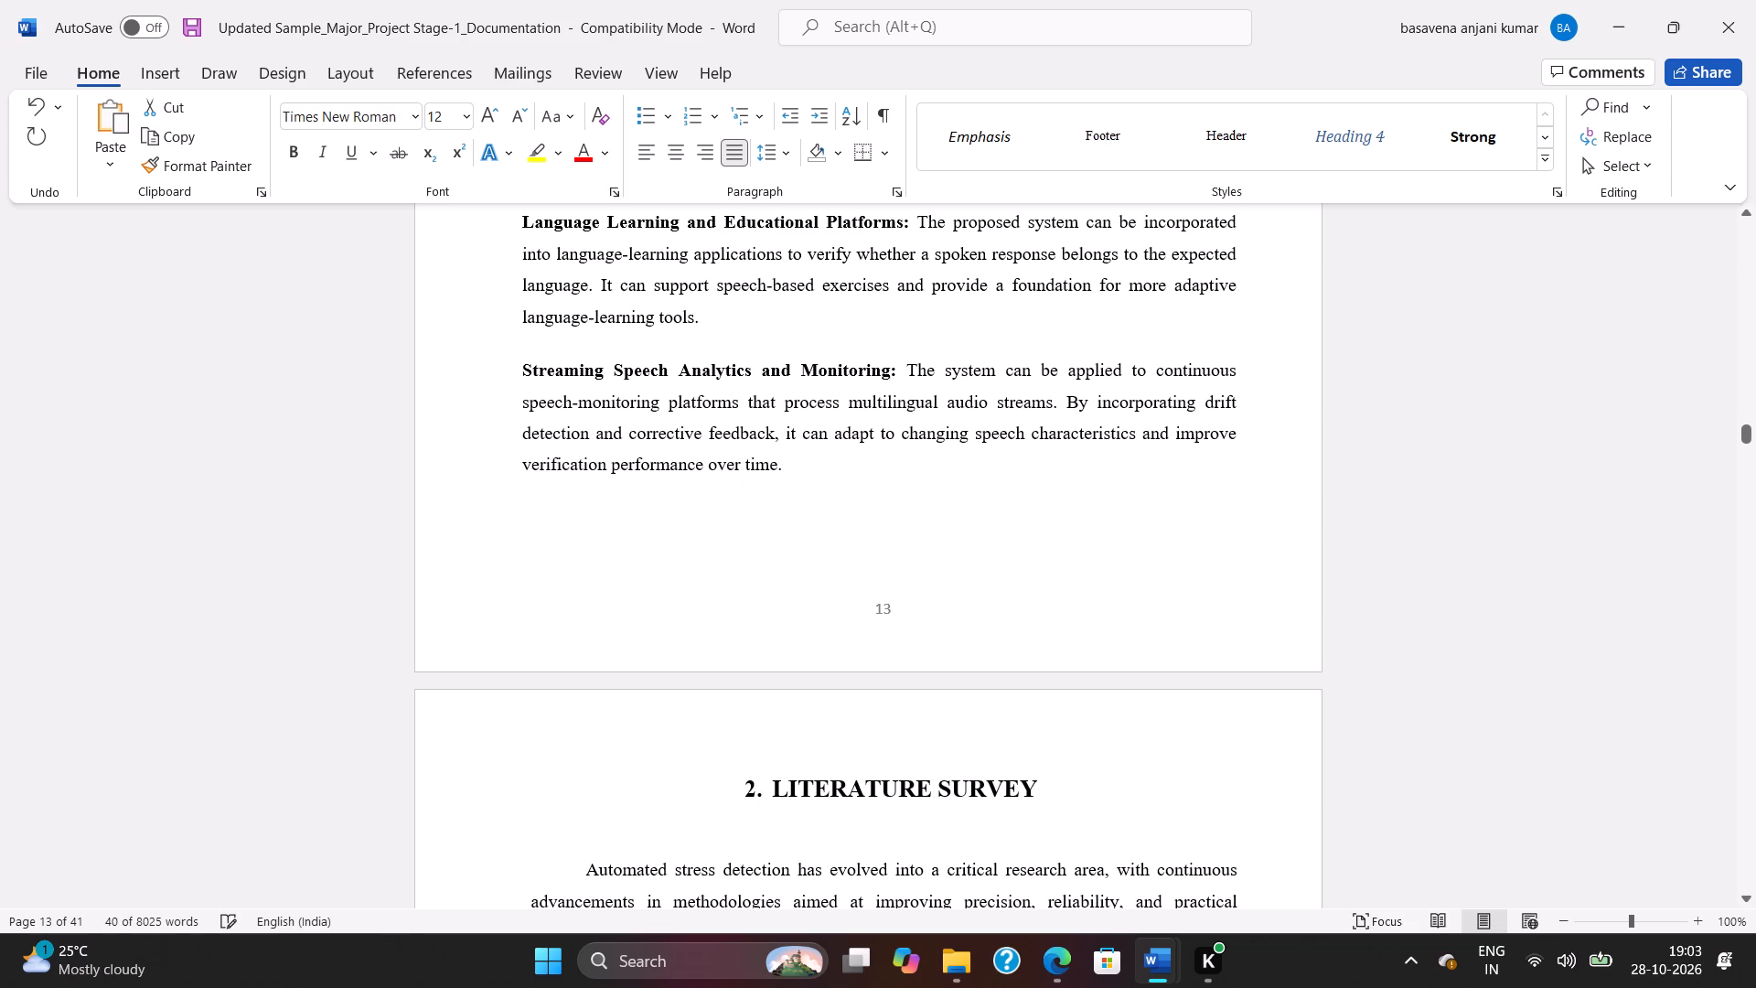
Review the page layout from the 1.4 Applications heading through to the opening of 2. LITERATURE SURVEY.
scroll(571, 526, "up", 13)
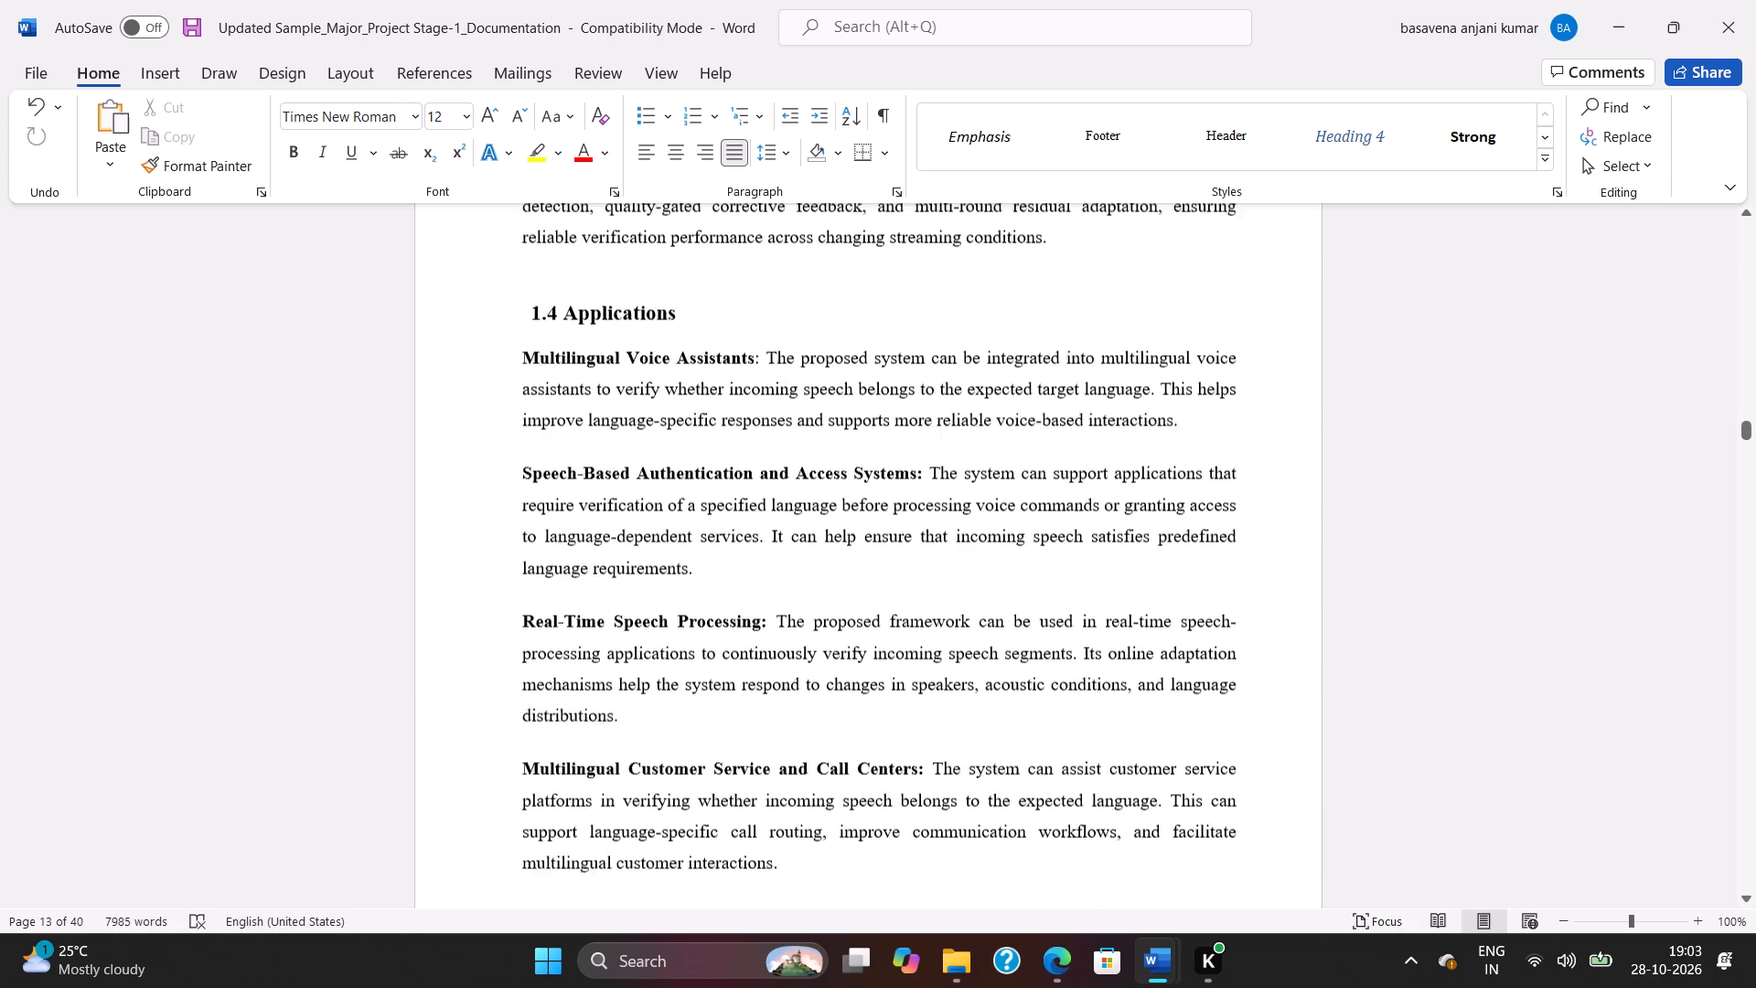
scroll(569, 524, "up", 2)
left_click(528, 443)
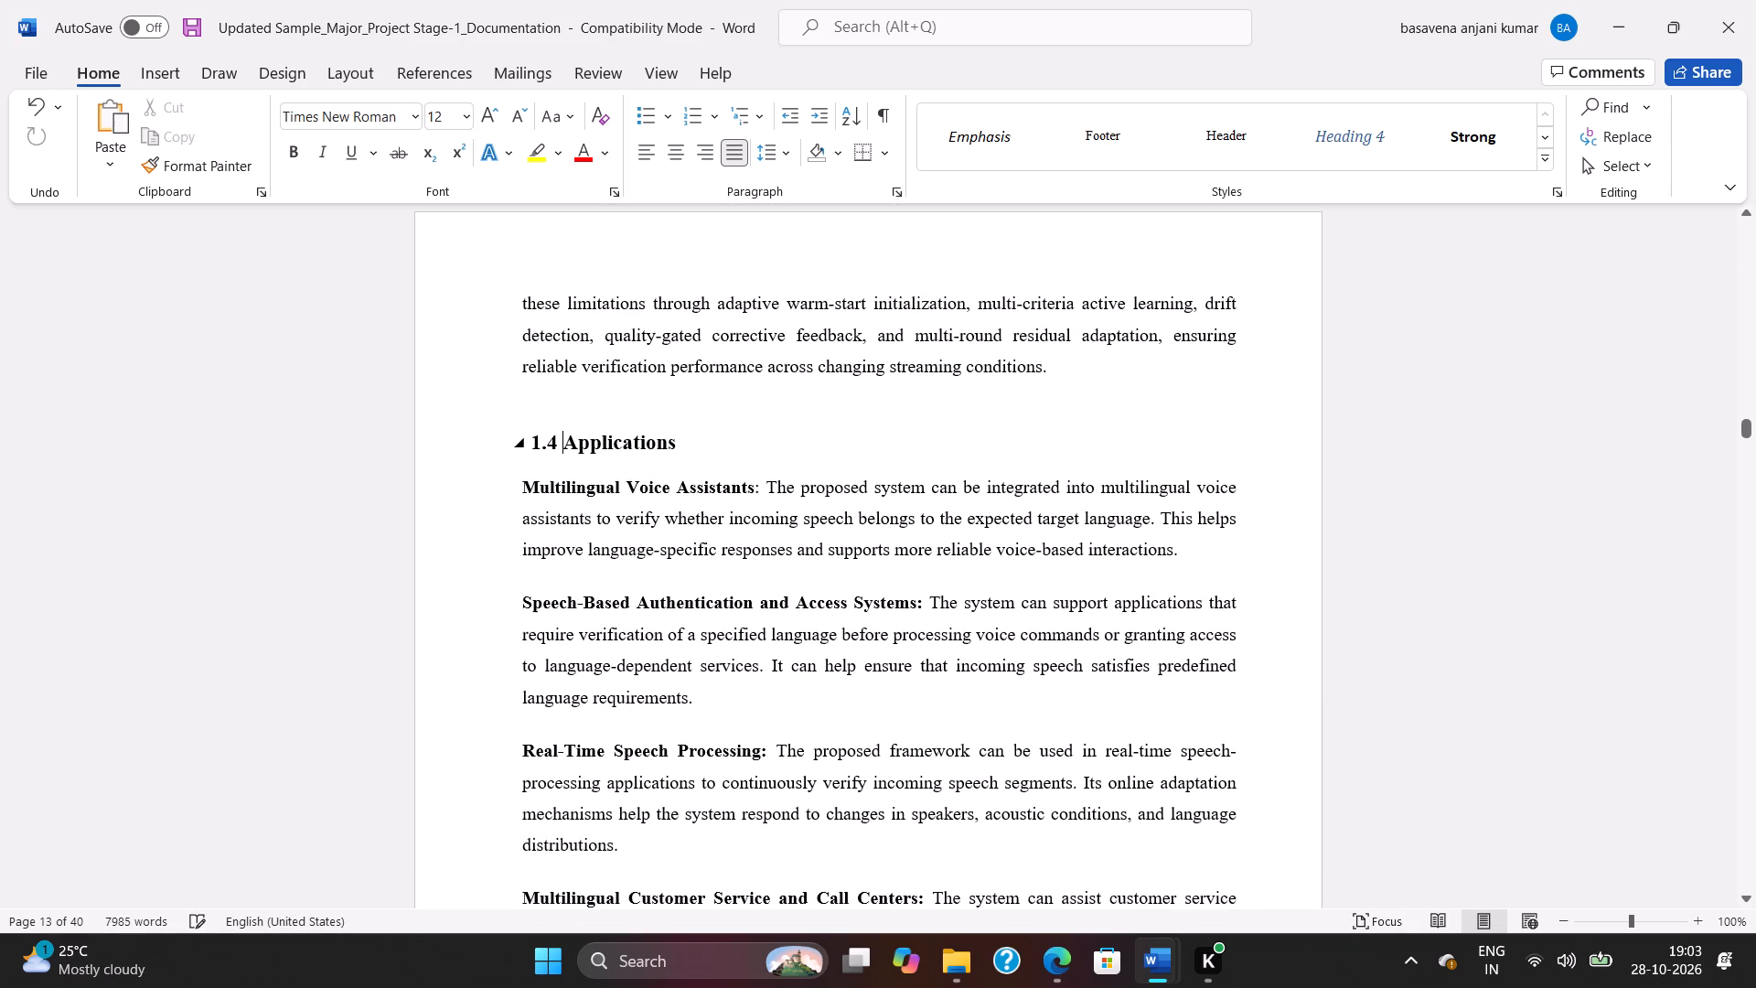
scroll(689, 489, "down", 12)
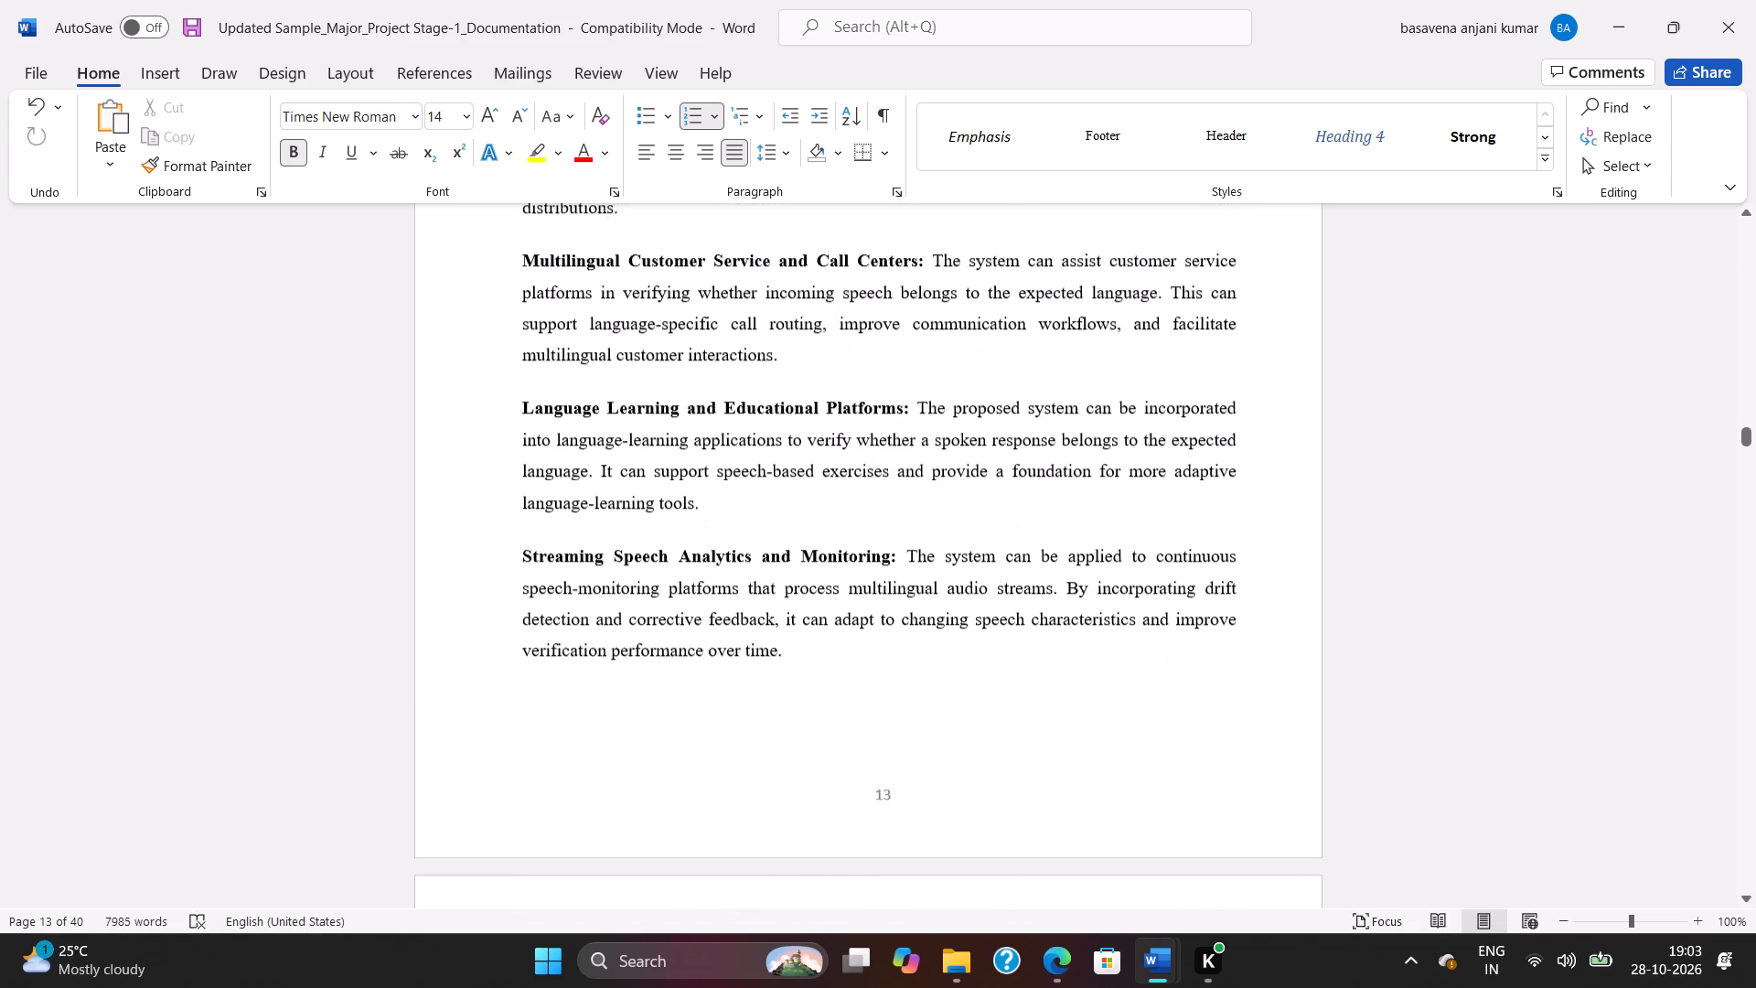
scroll(798, 576, "down", 5)
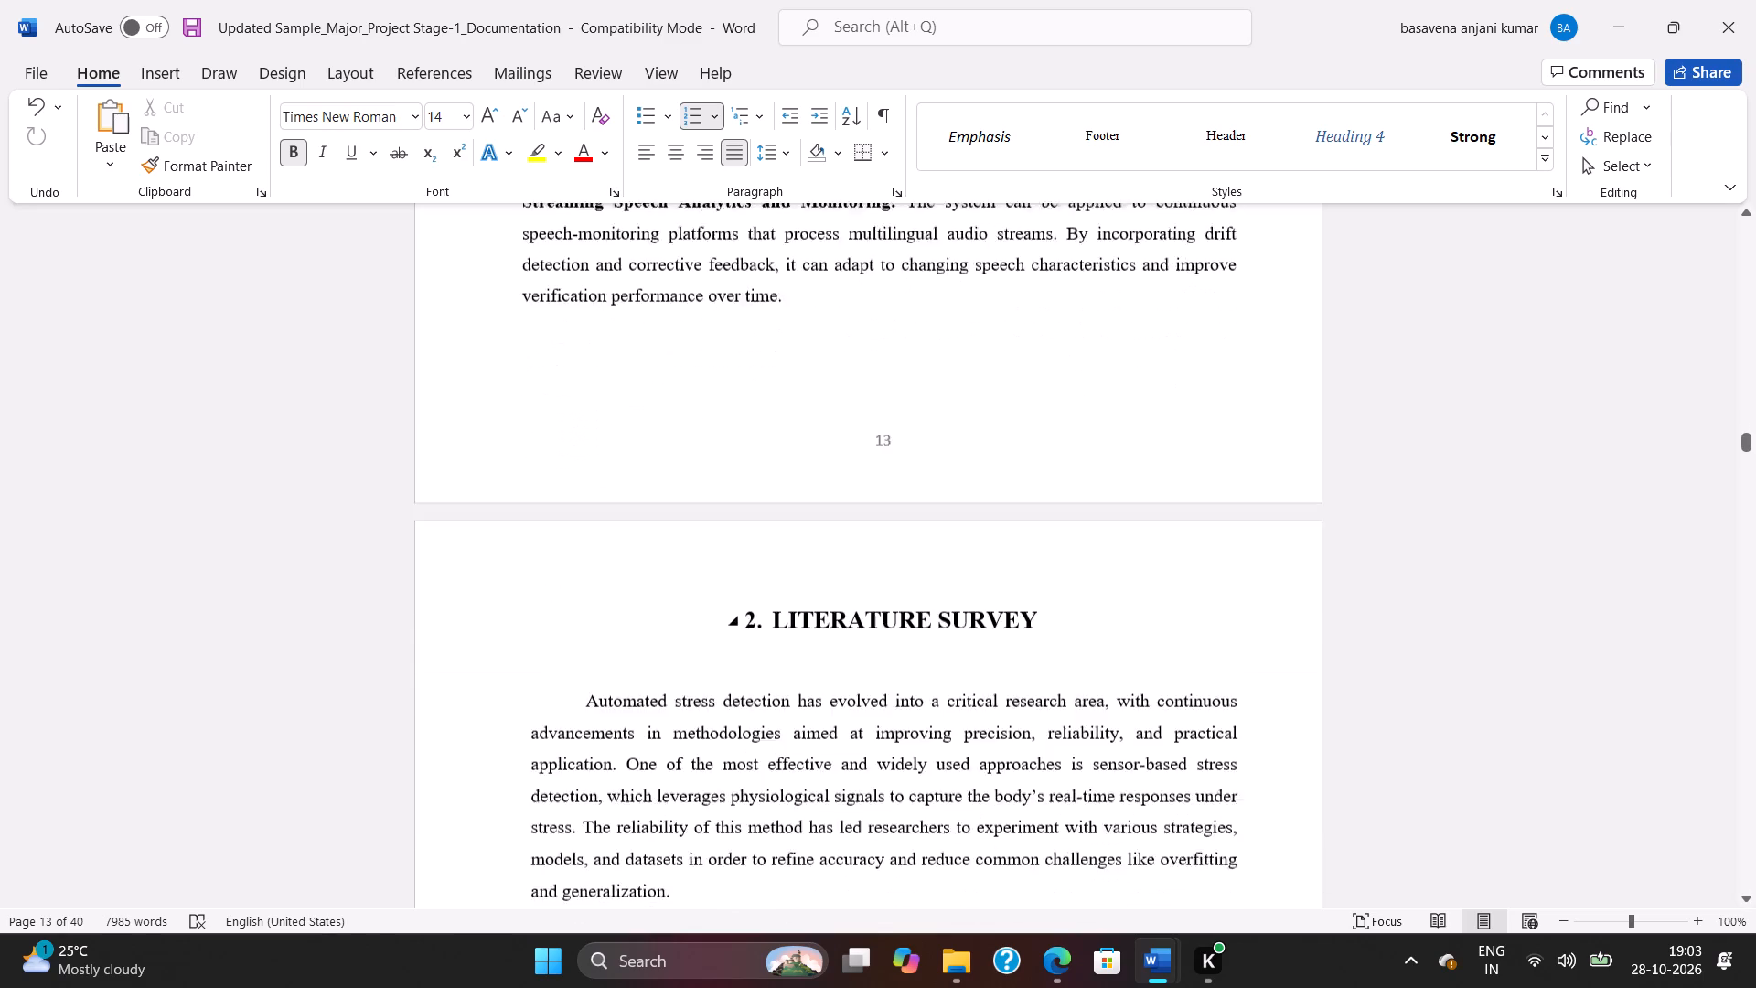
scroll(798, 572, "down", 7)
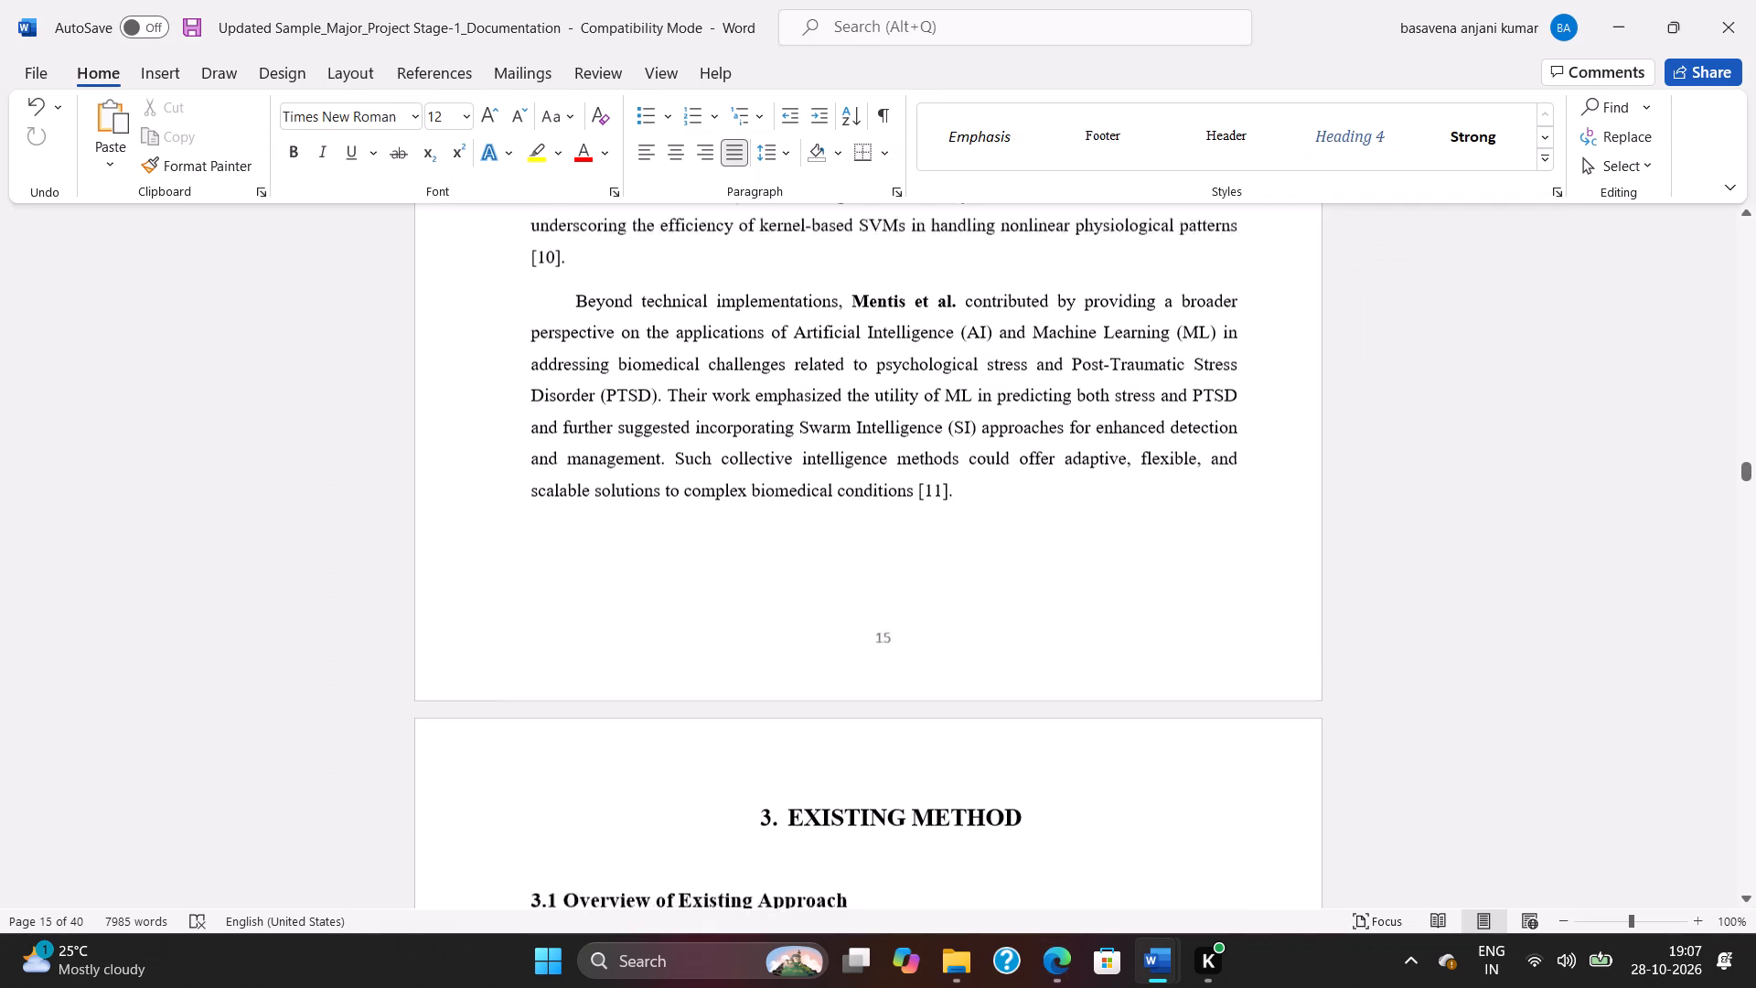
scroll(811, 521, "up", 20)
scroll(811, 521, "up", 5)
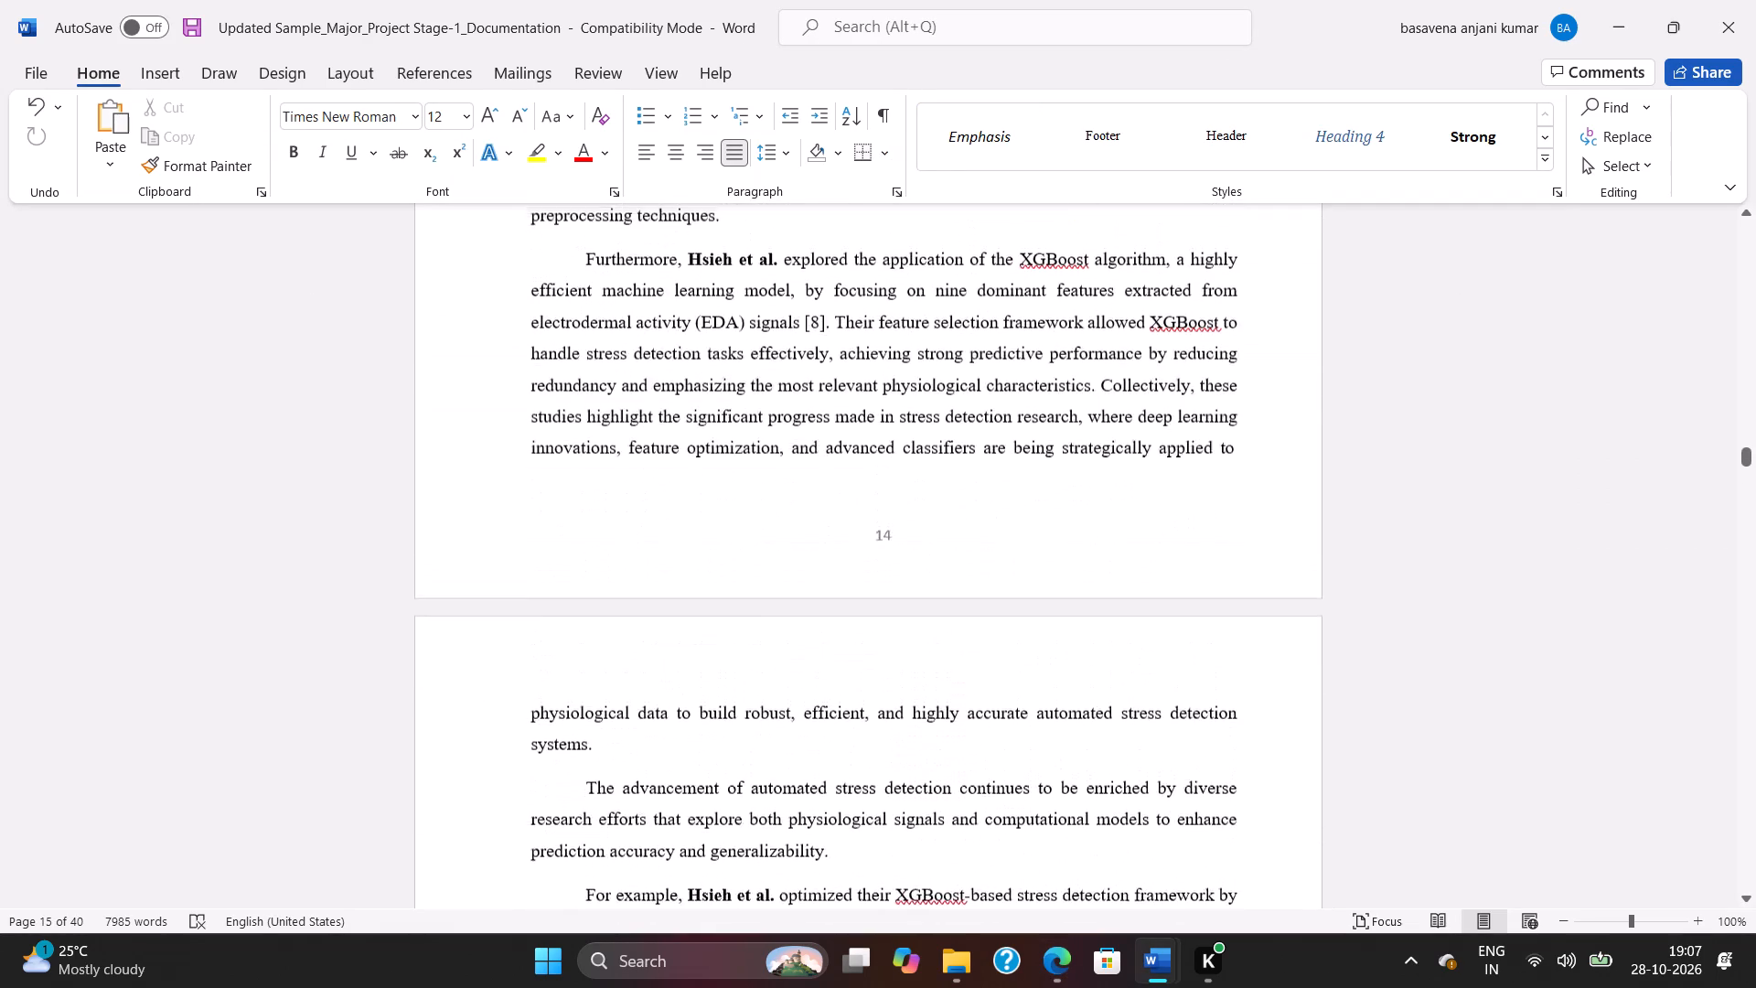
scroll(815, 510, "up", 15)
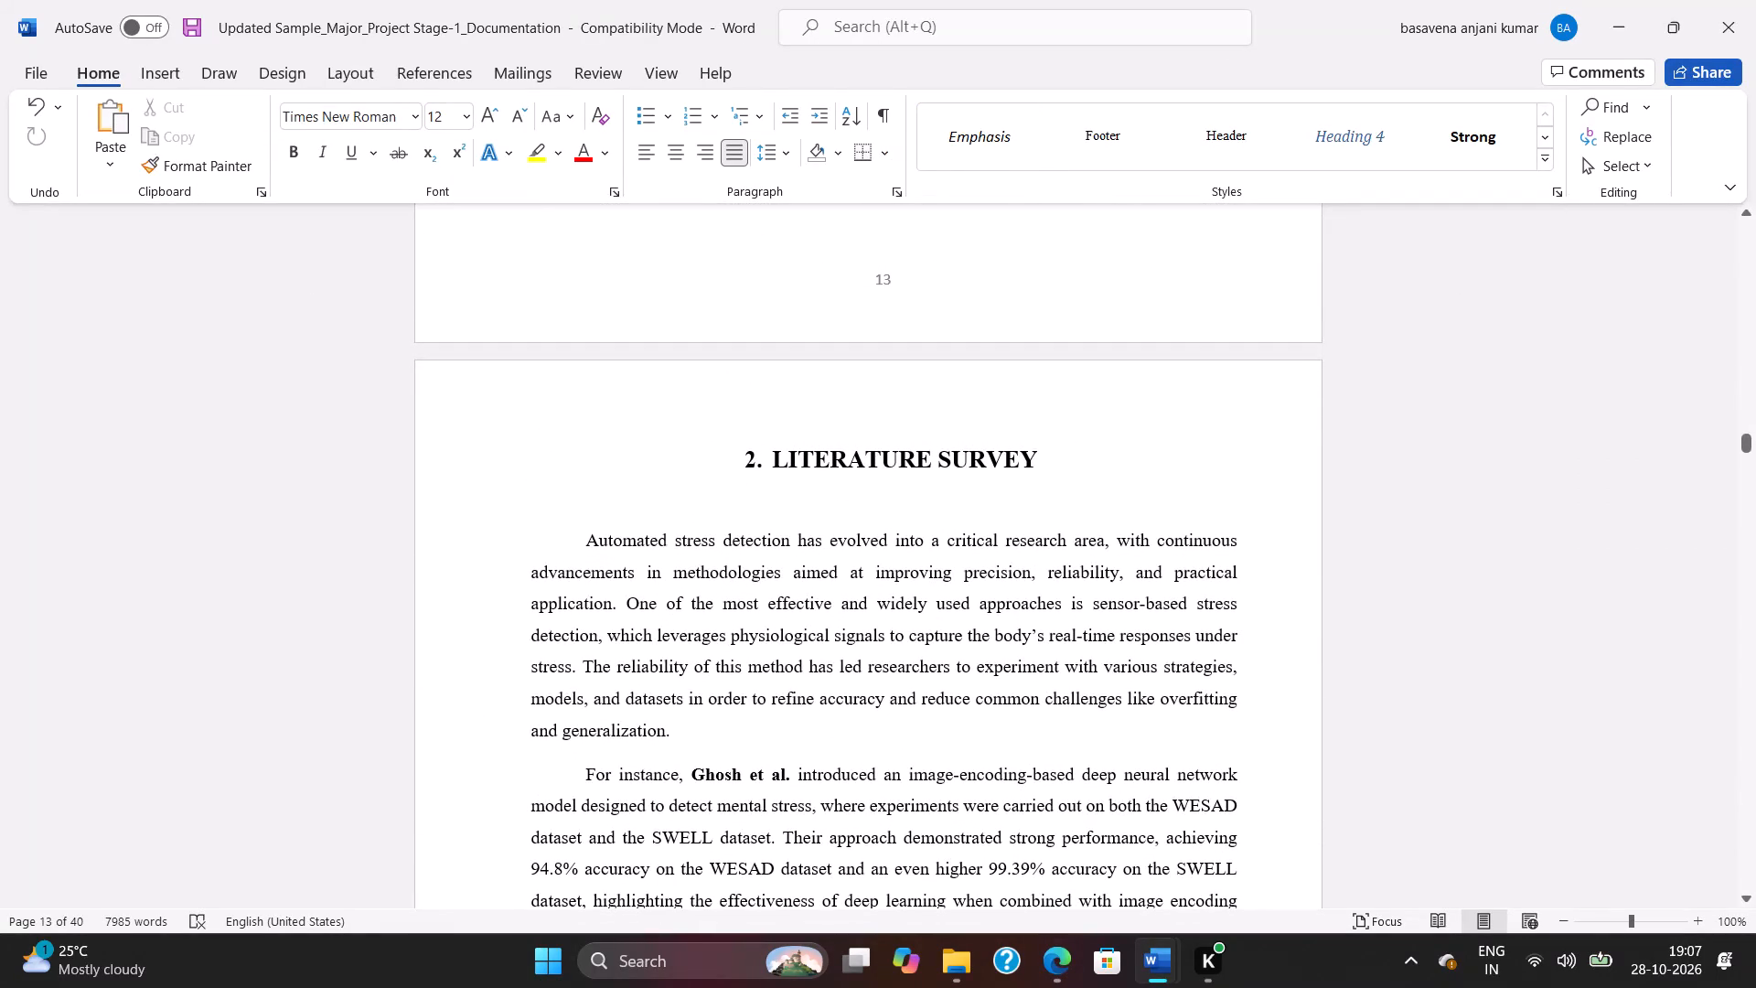
left_click_drag(575, 539, 695, 745)
scroll(698, 768, "down", 18)
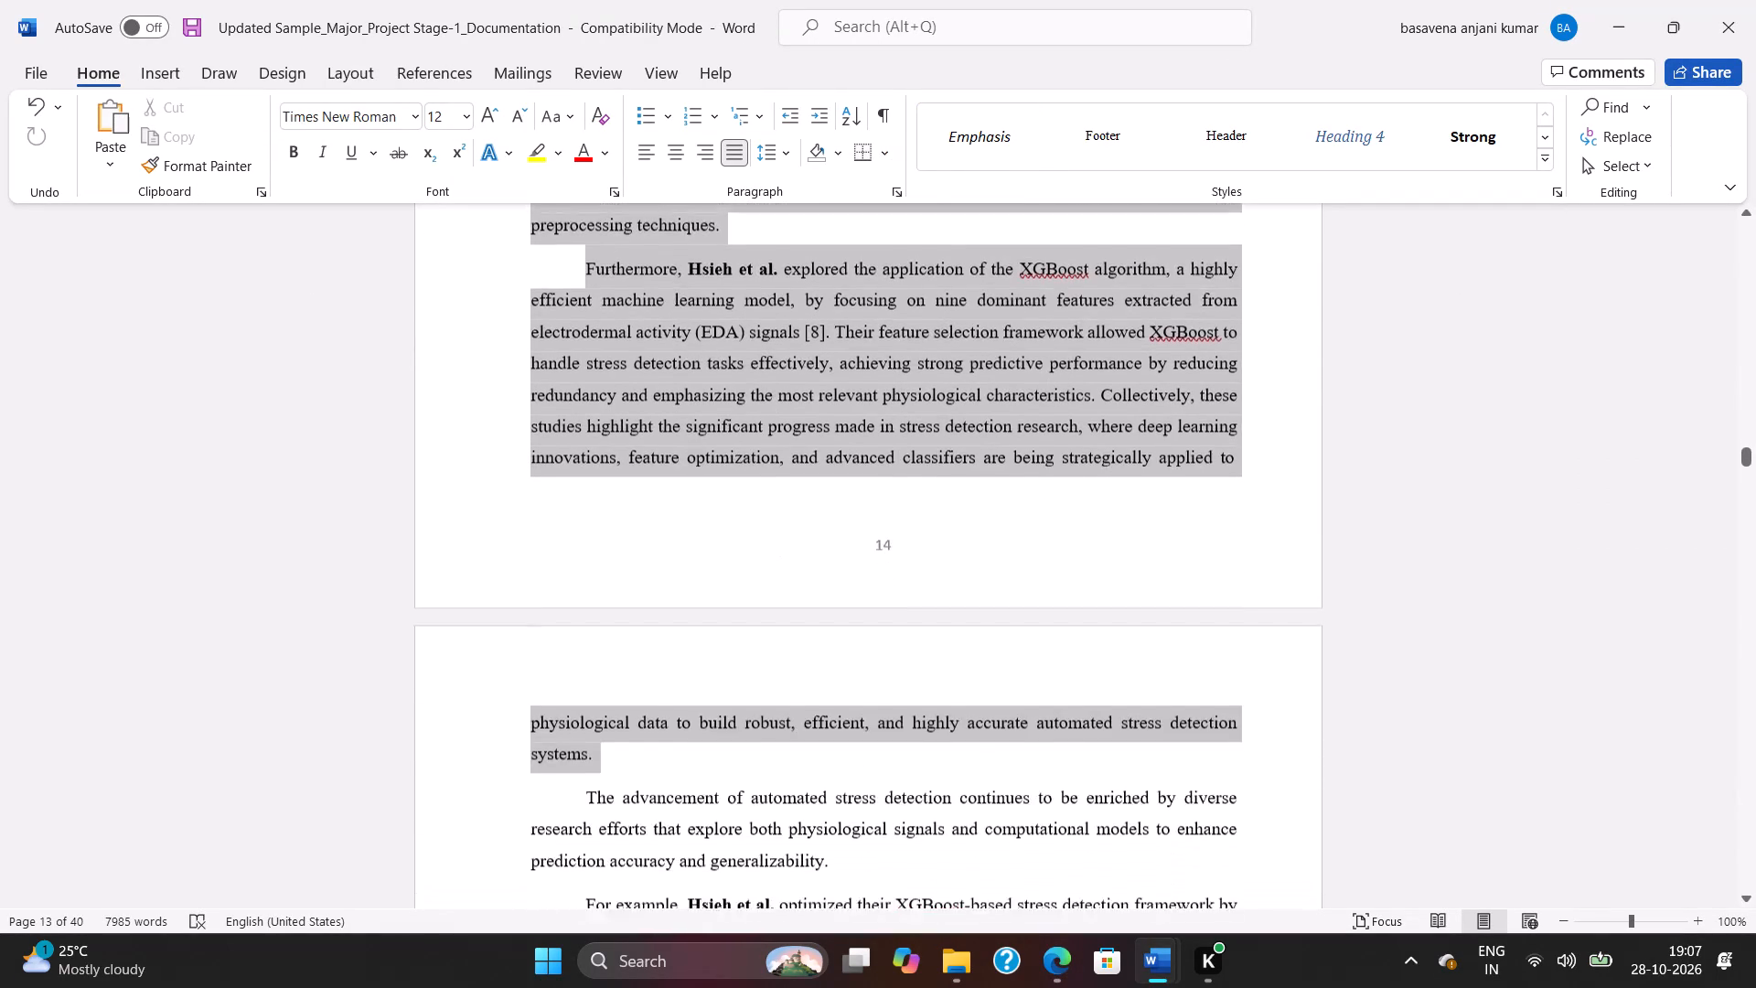
scroll(695, 745, "down", 11)
left_click_drag(695, 745, 694, 737)
scroll(694, 743, "down", 6)
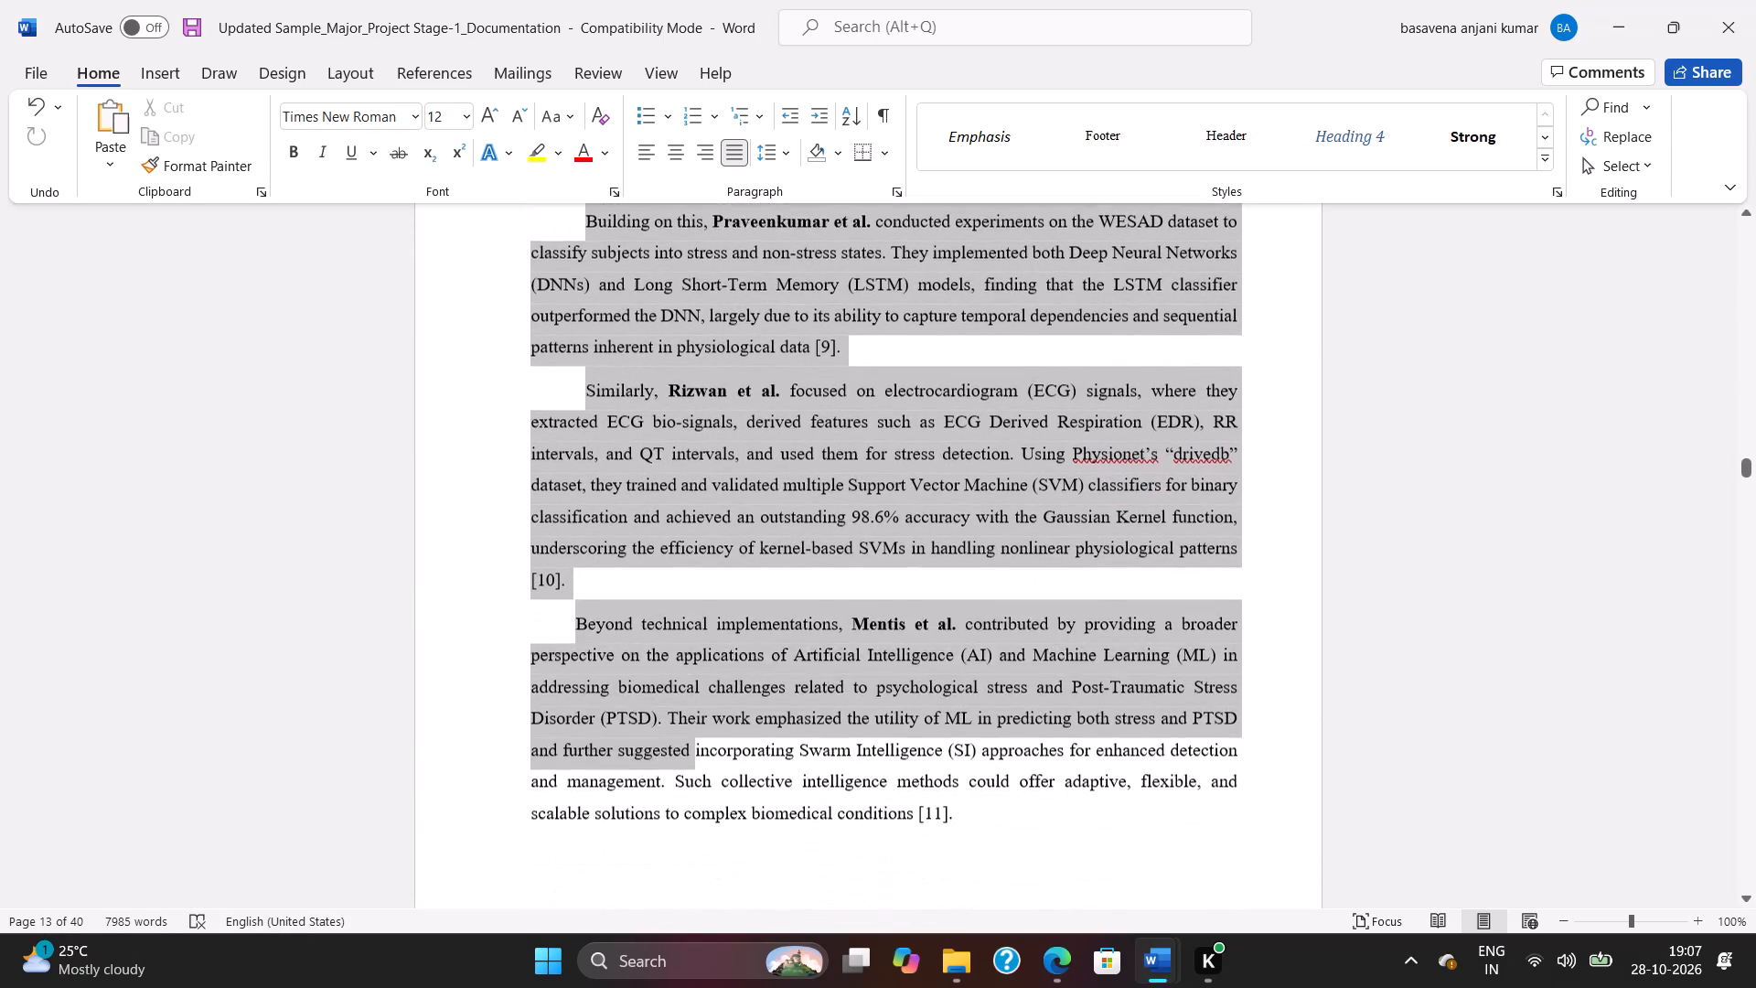
left_click_drag(694, 737, 964, 717)
scroll(694, 737, "down", 2)
scroll(852, 684, "down", 6)
key("ctrl+v")
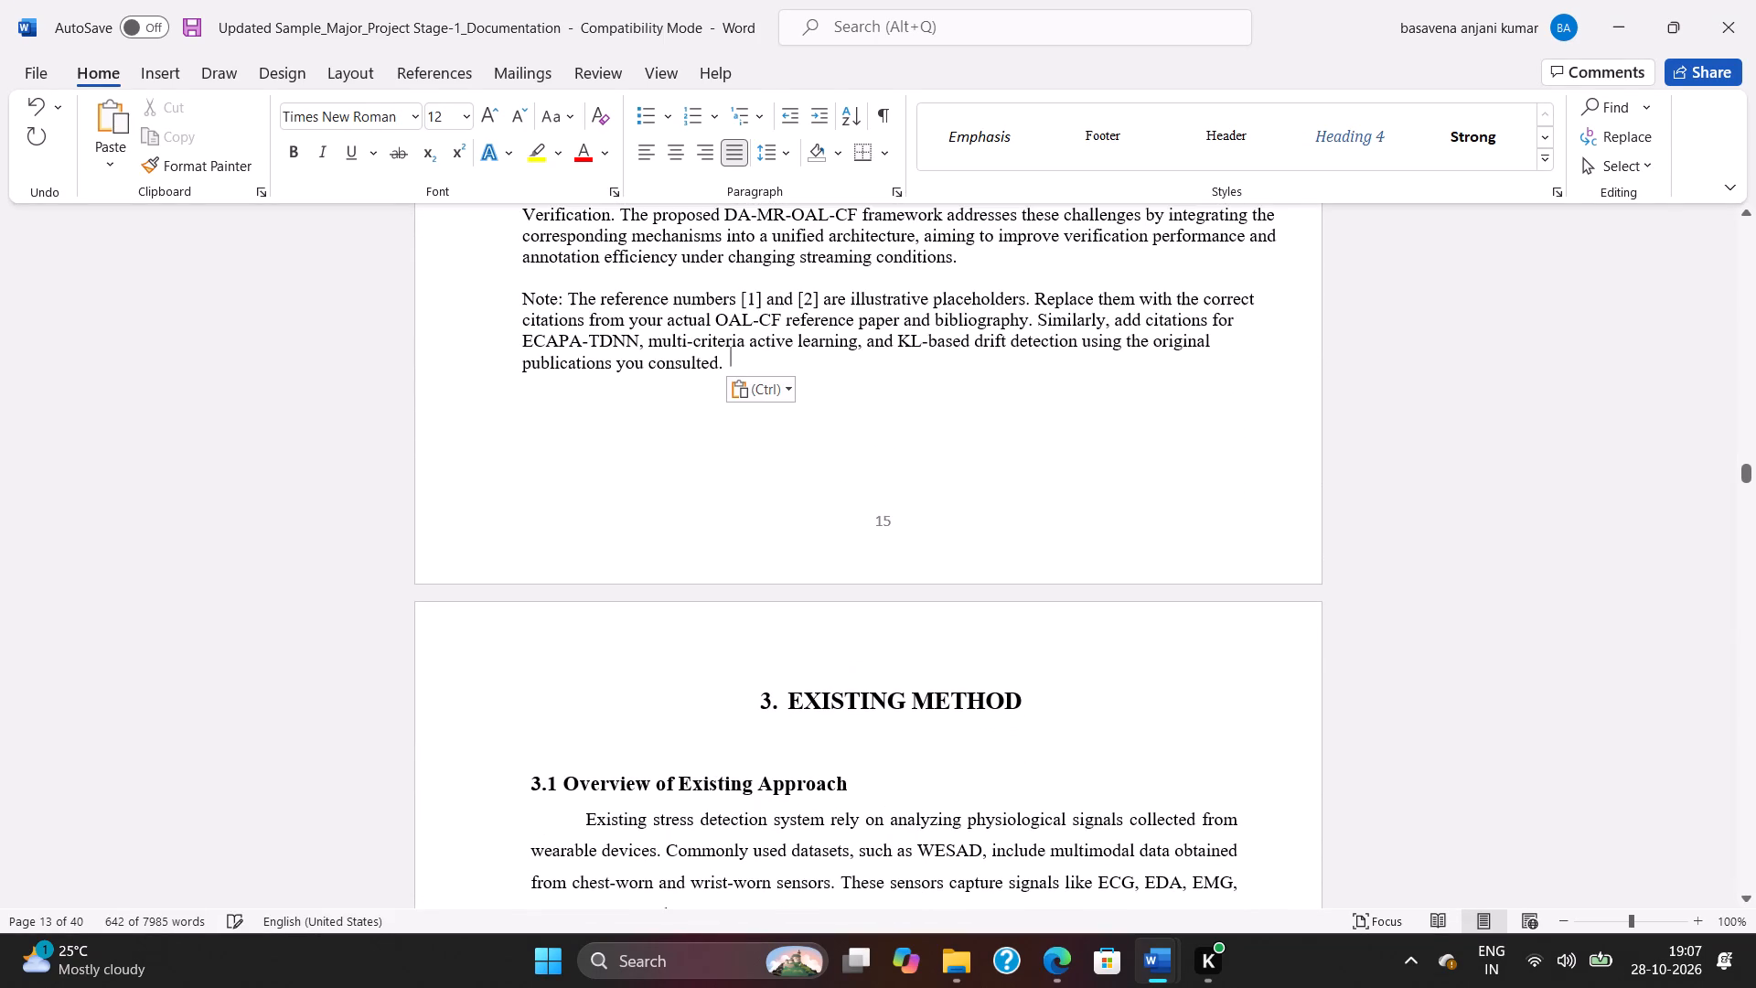
Apply a 1 cm right indent and the report's wider line spacing to the entire pasted Literature Survey text, including the closing note.
scroll(930, 596, "up", 14)
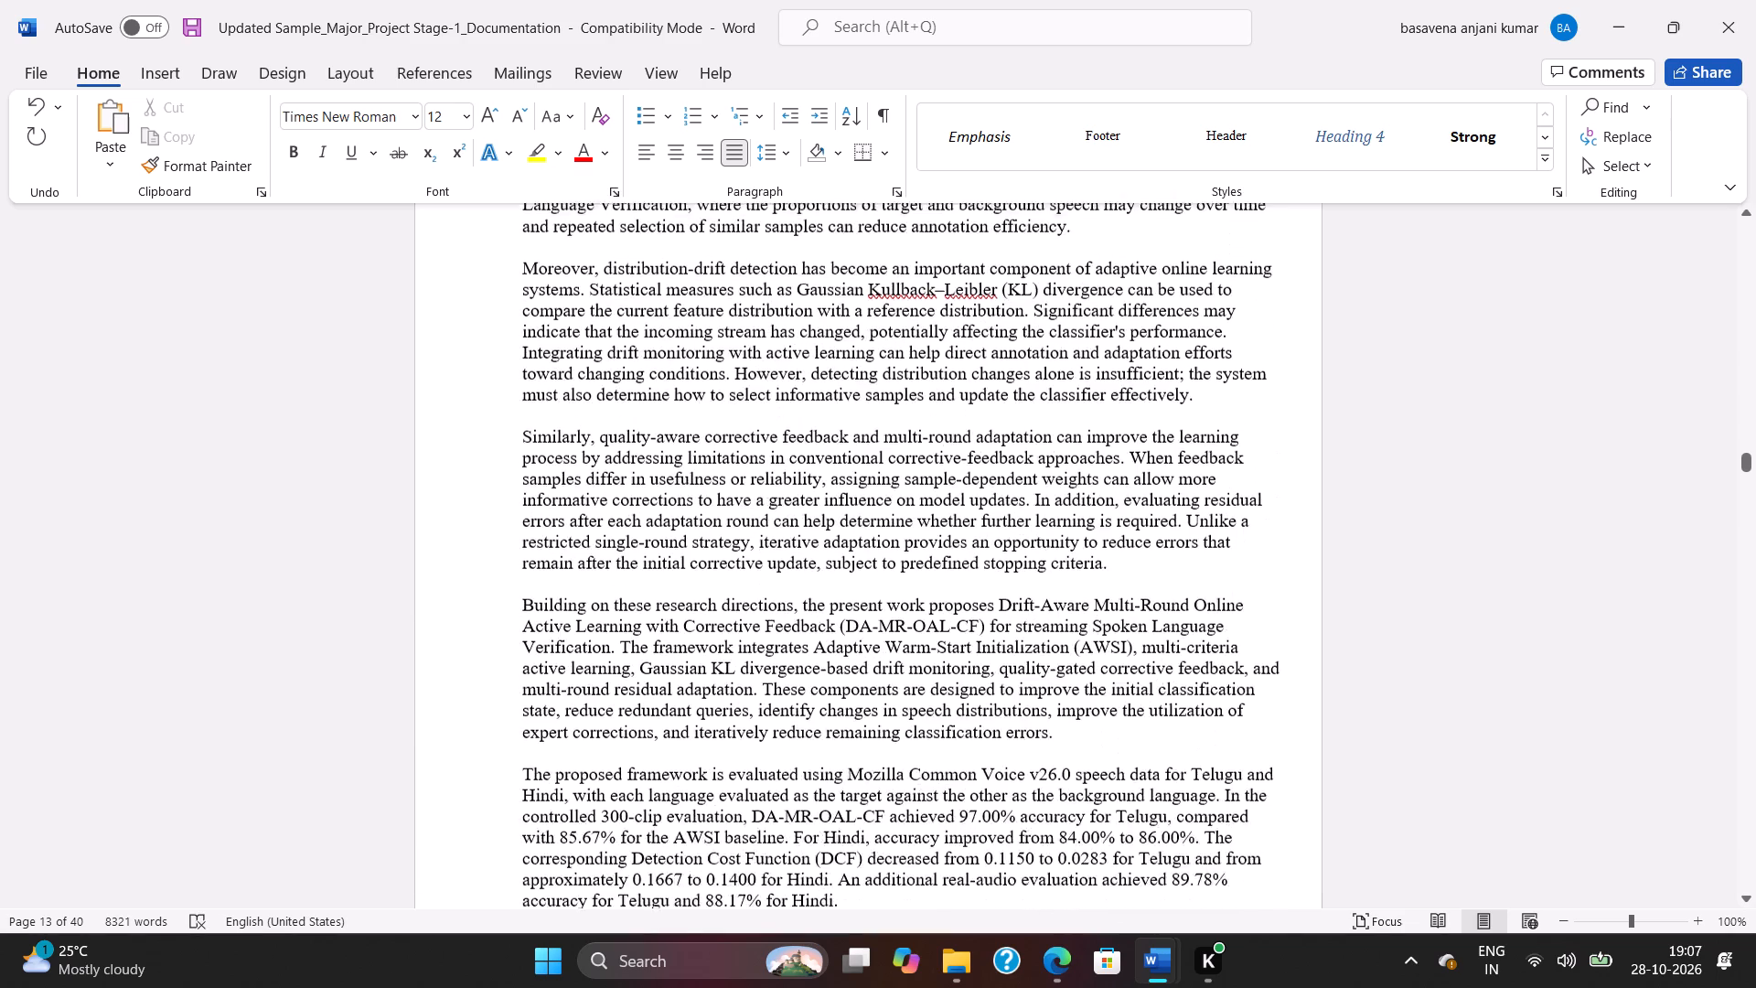
scroll(939, 591, "up", 20)
scroll(939, 591, "up", 4)
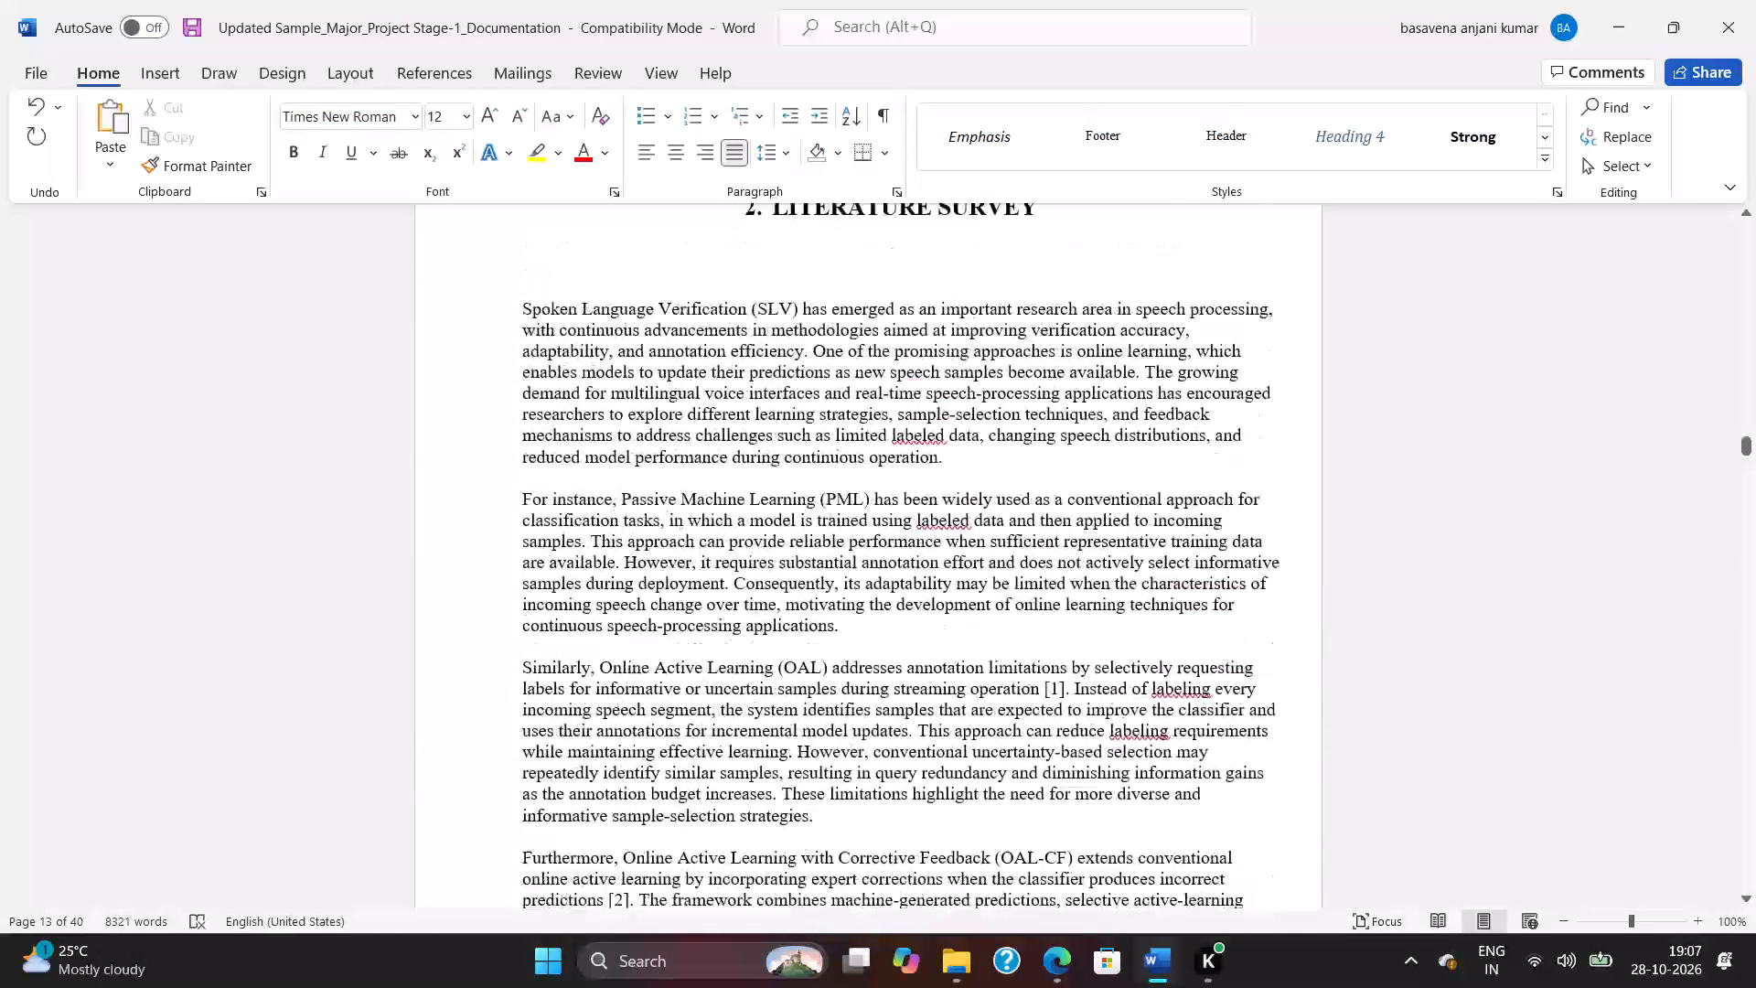
scroll(943, 588, "up", 4)
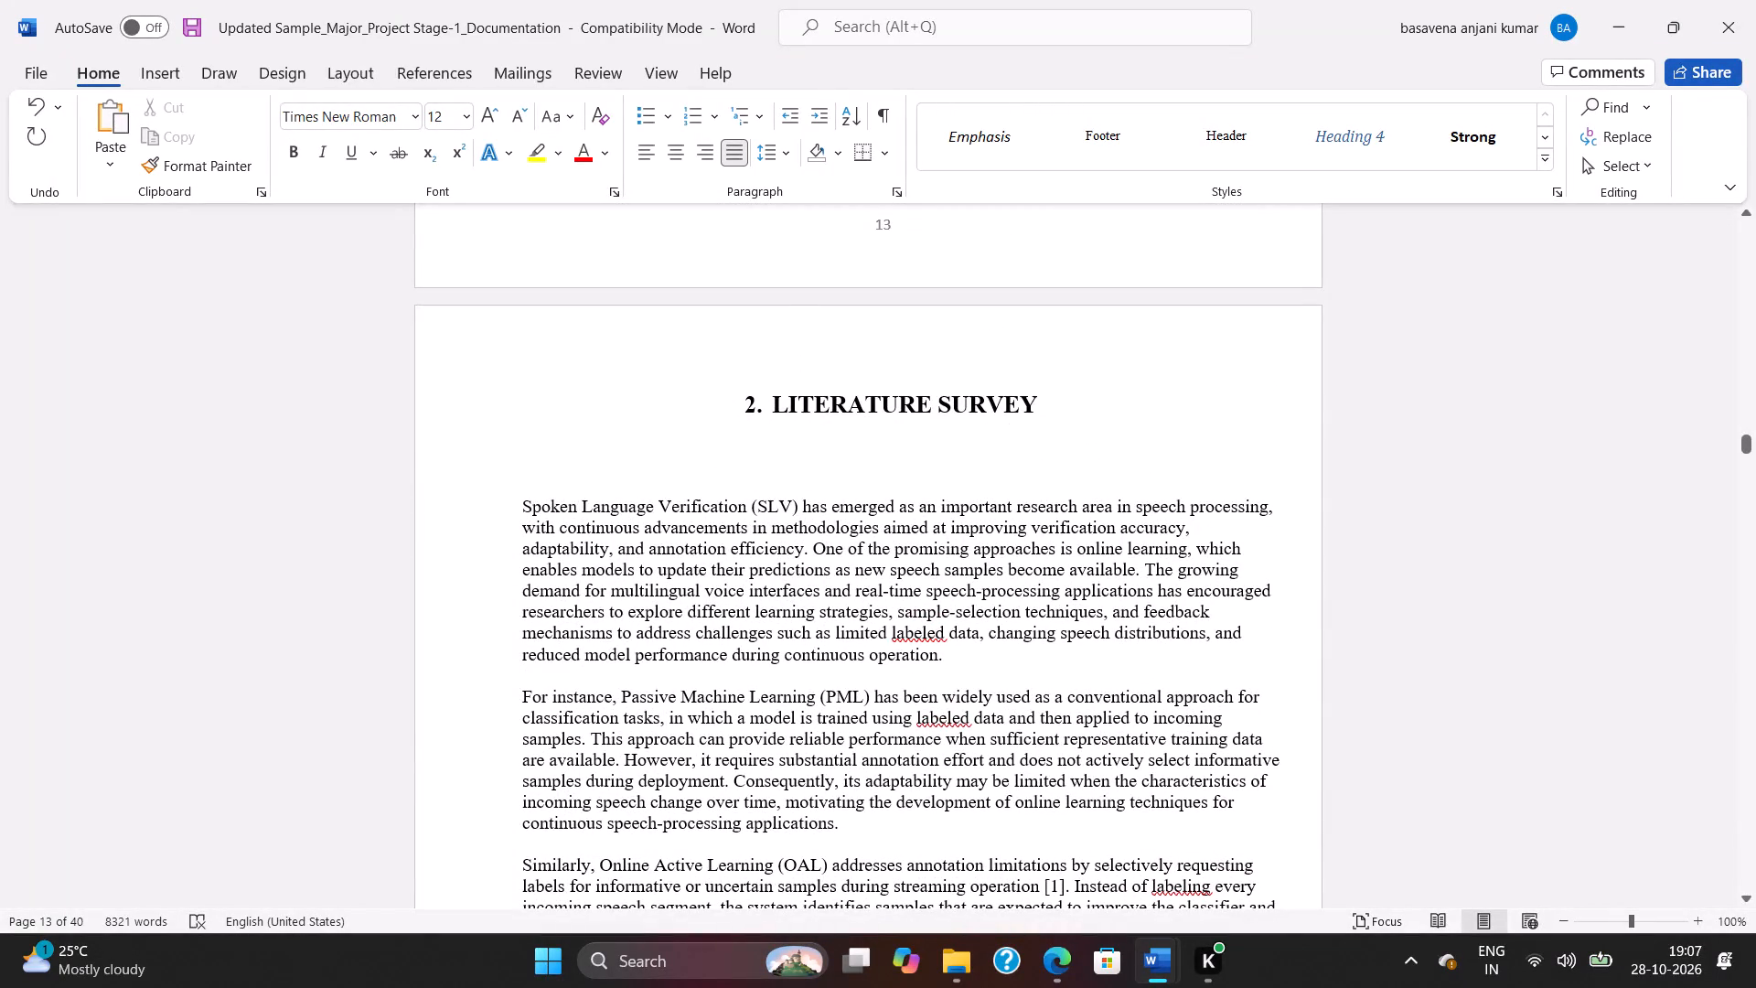
left_click_drag(518, 497, 733, 703)
scroll(746, 759, "down", 20)
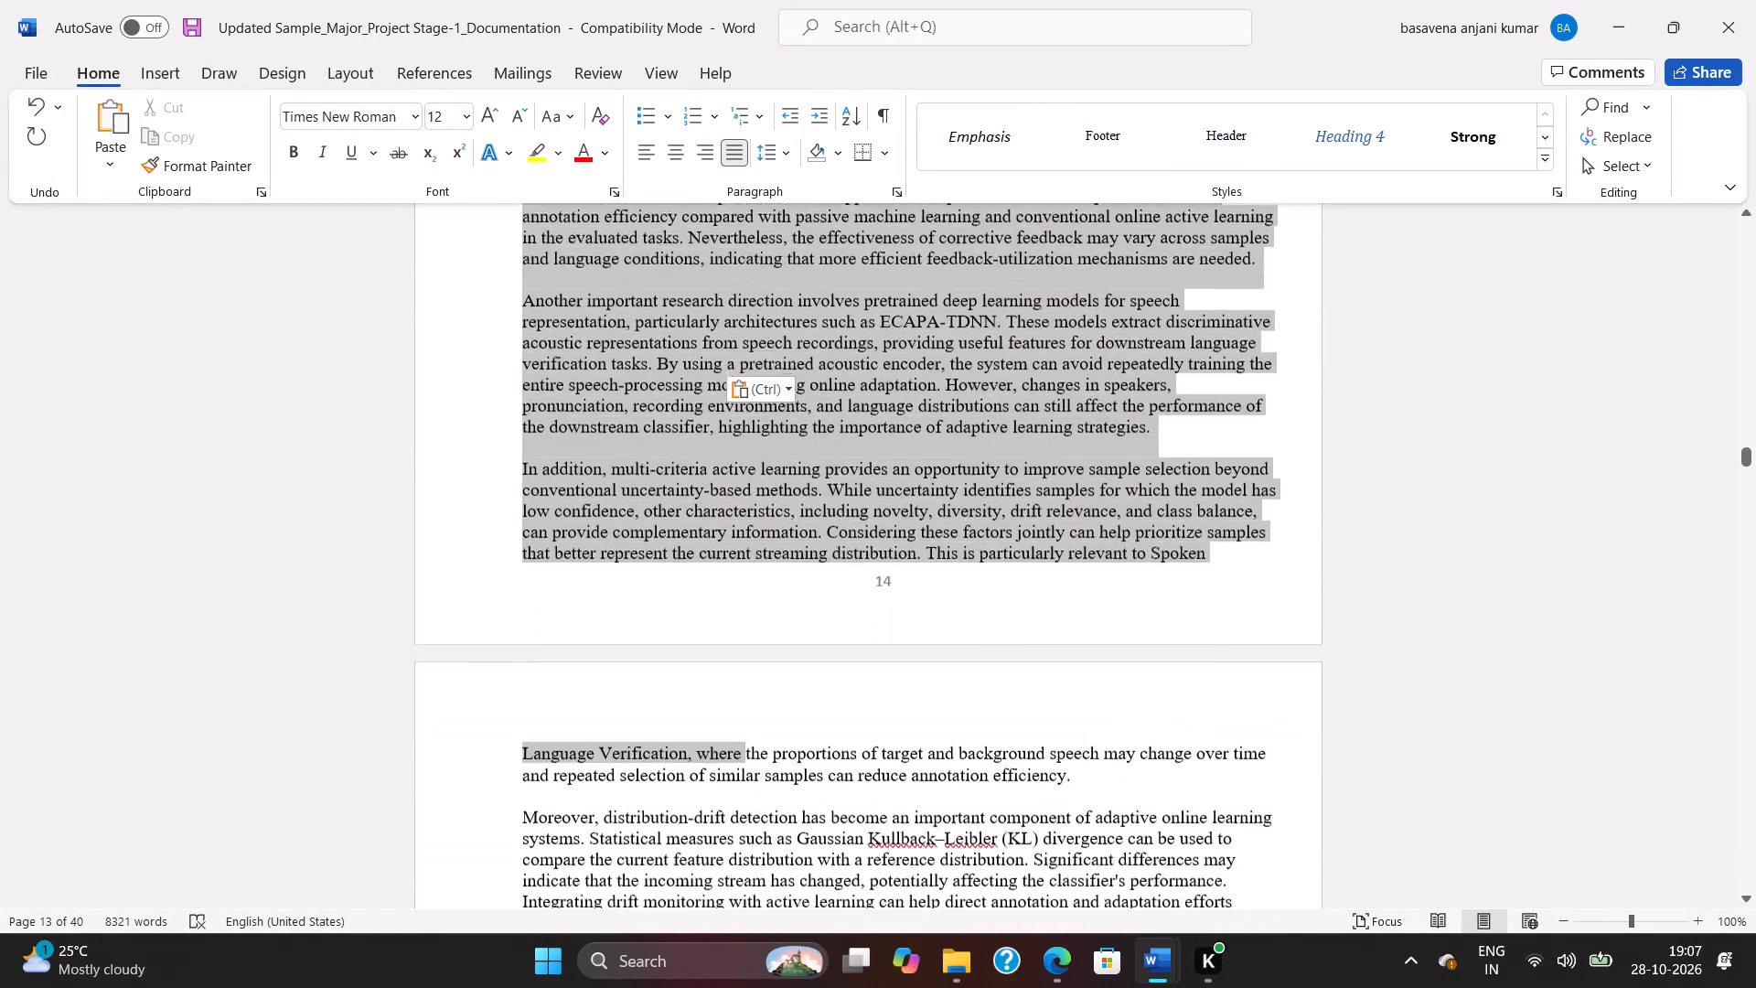
scroll(733, 703, "down", 10)
left_click_drag(733, 703, 733, 688)
scroll(733, 696, "up", 1)
scroll(733, 695, "down", 11)
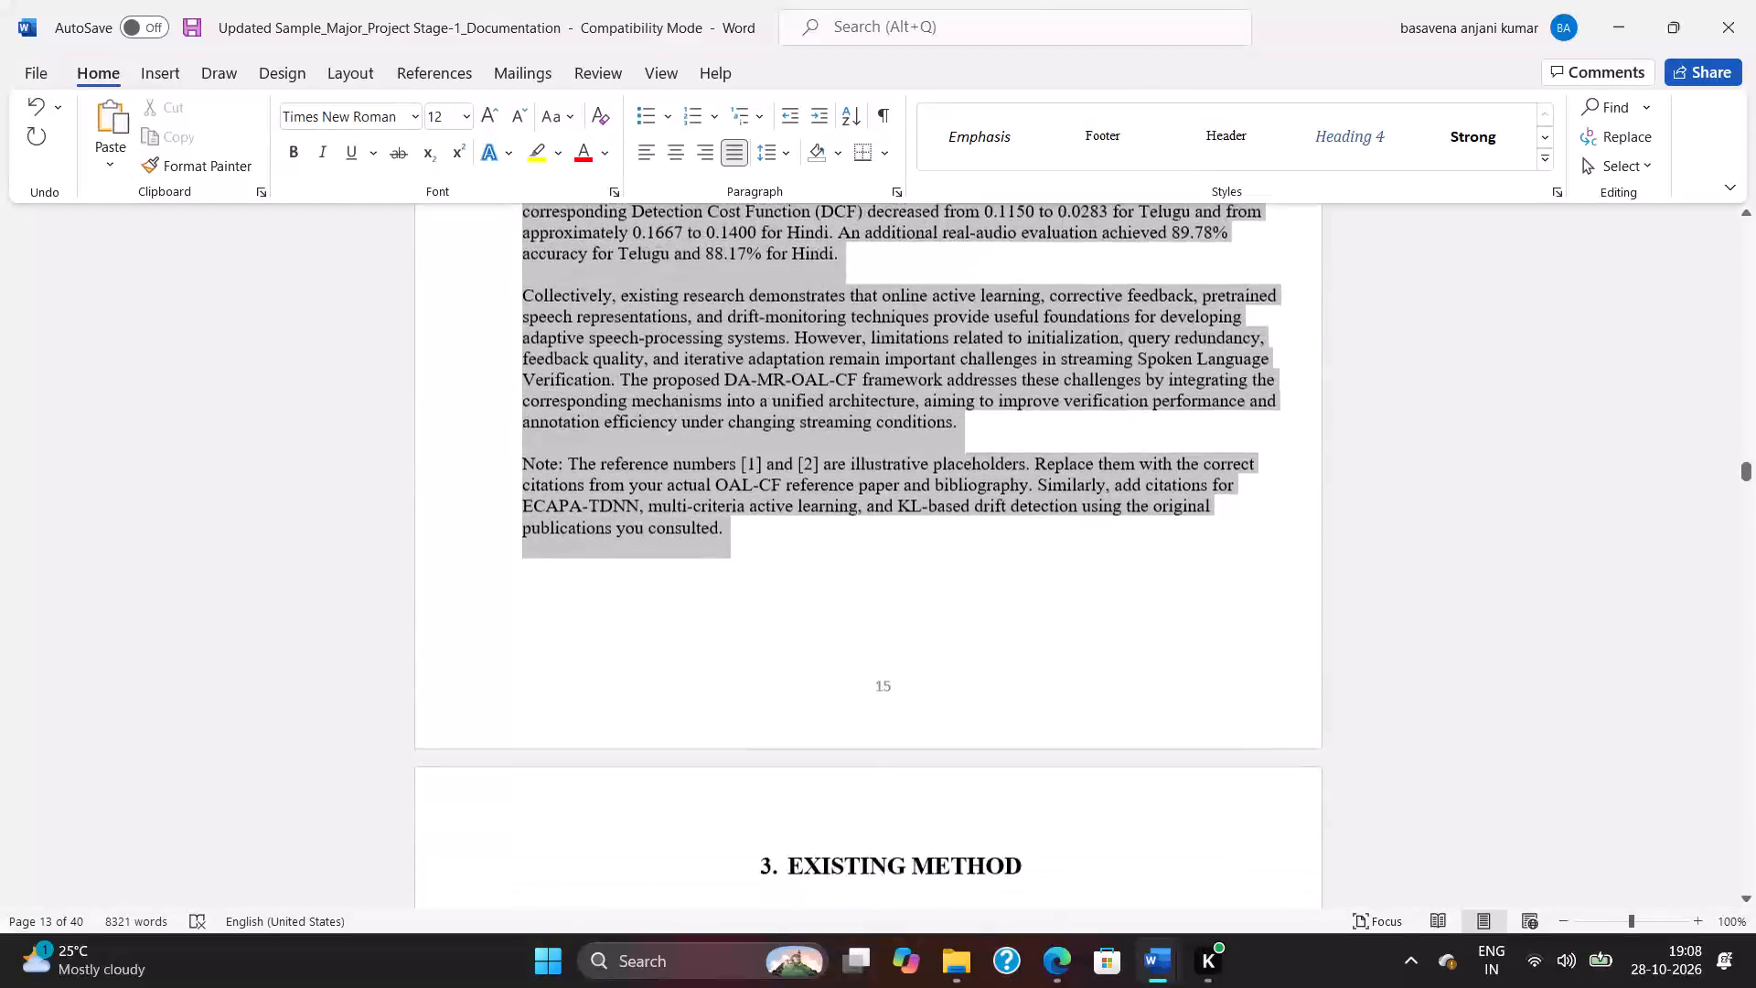
scroll(733, 688, "down", 1)
left_click_drag(733, 688, 758, 421)
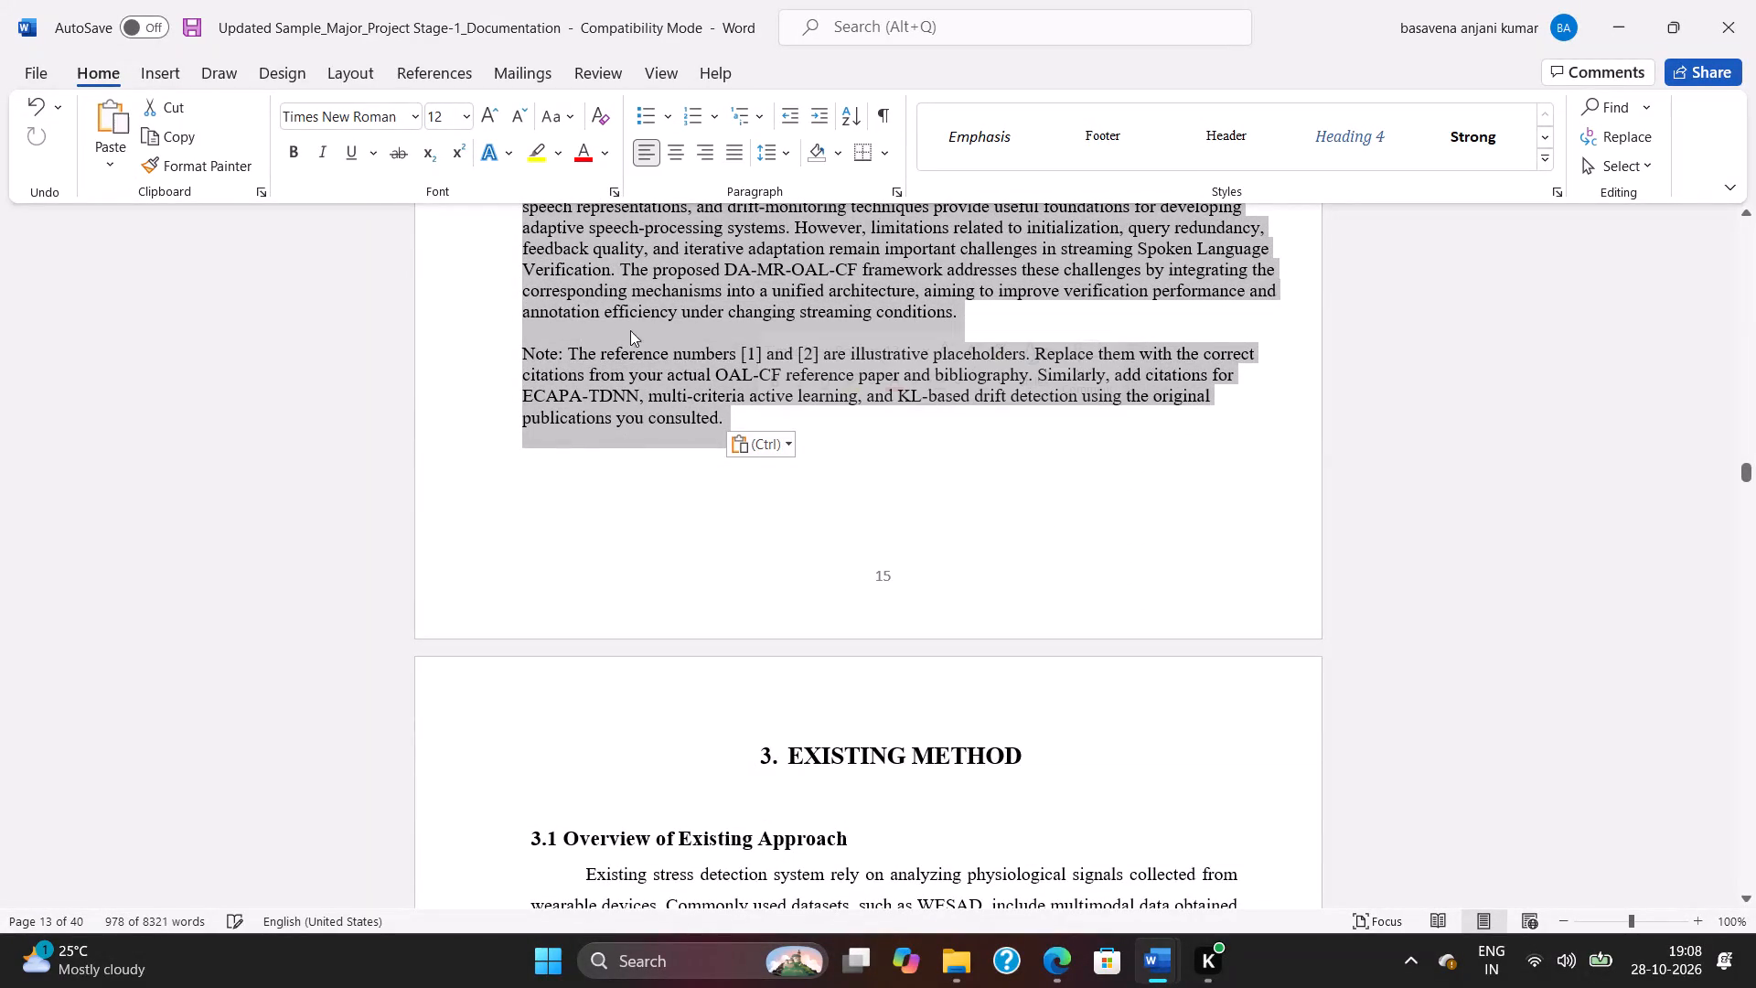
left_click(892, 192)
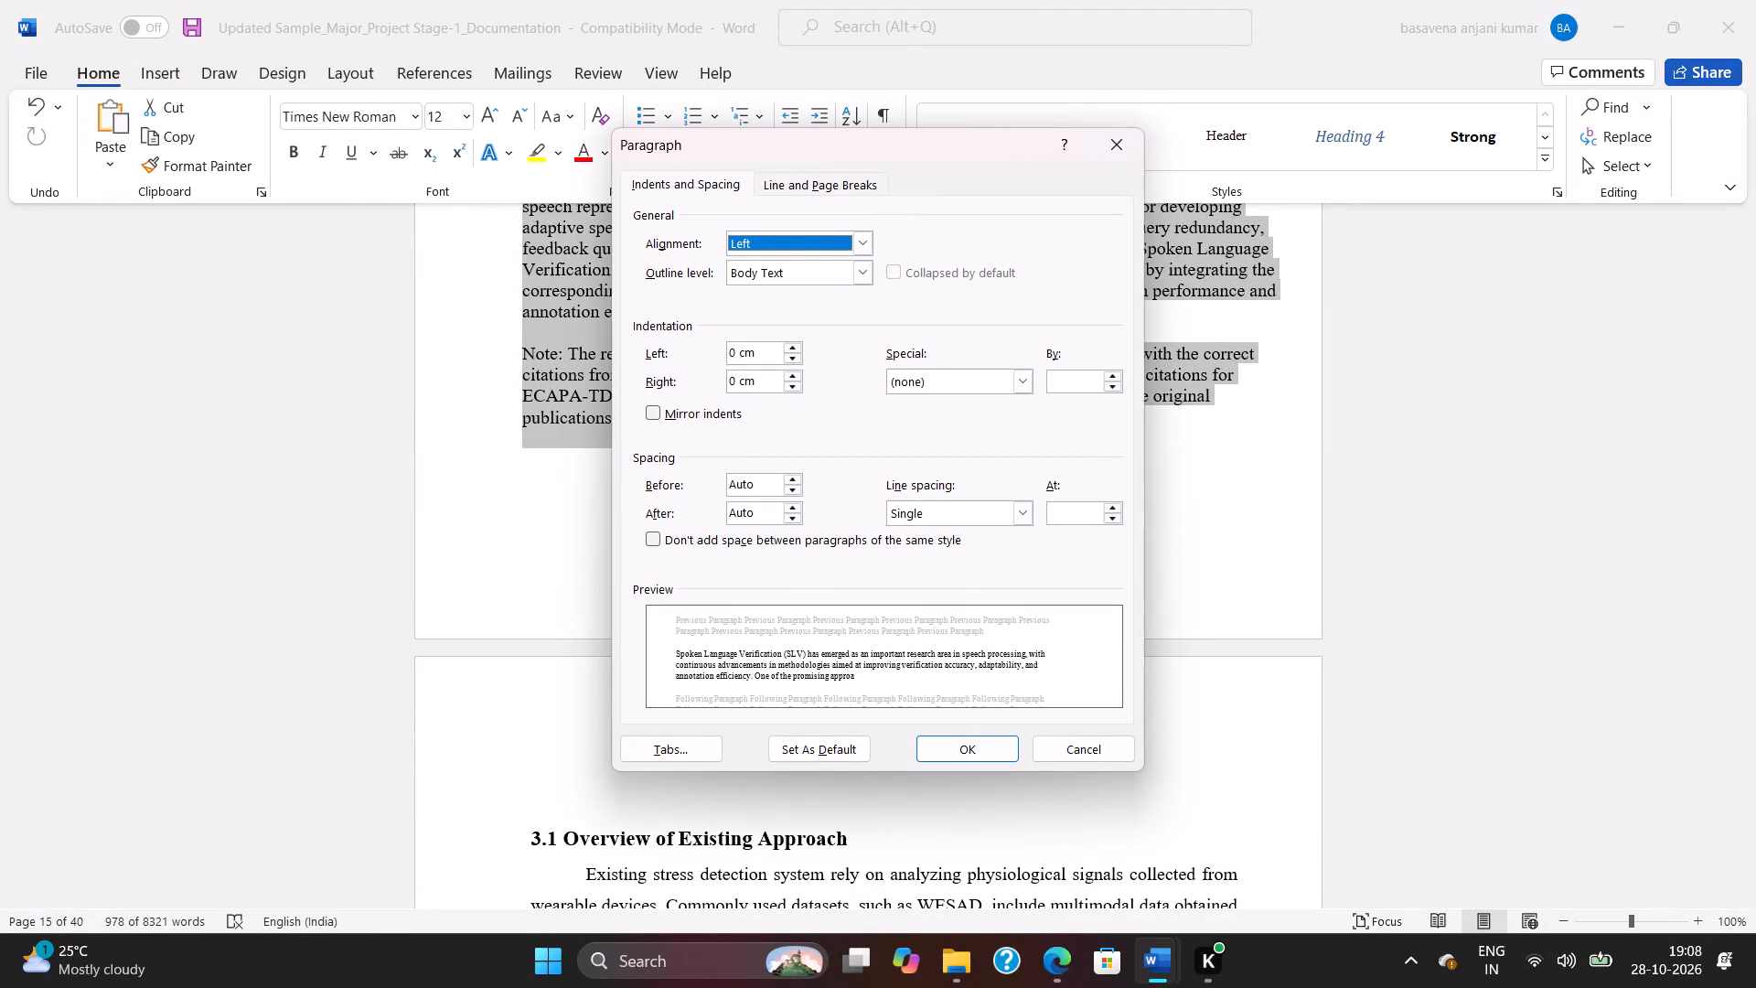
left_click(739, 377)
key("BackSpace")
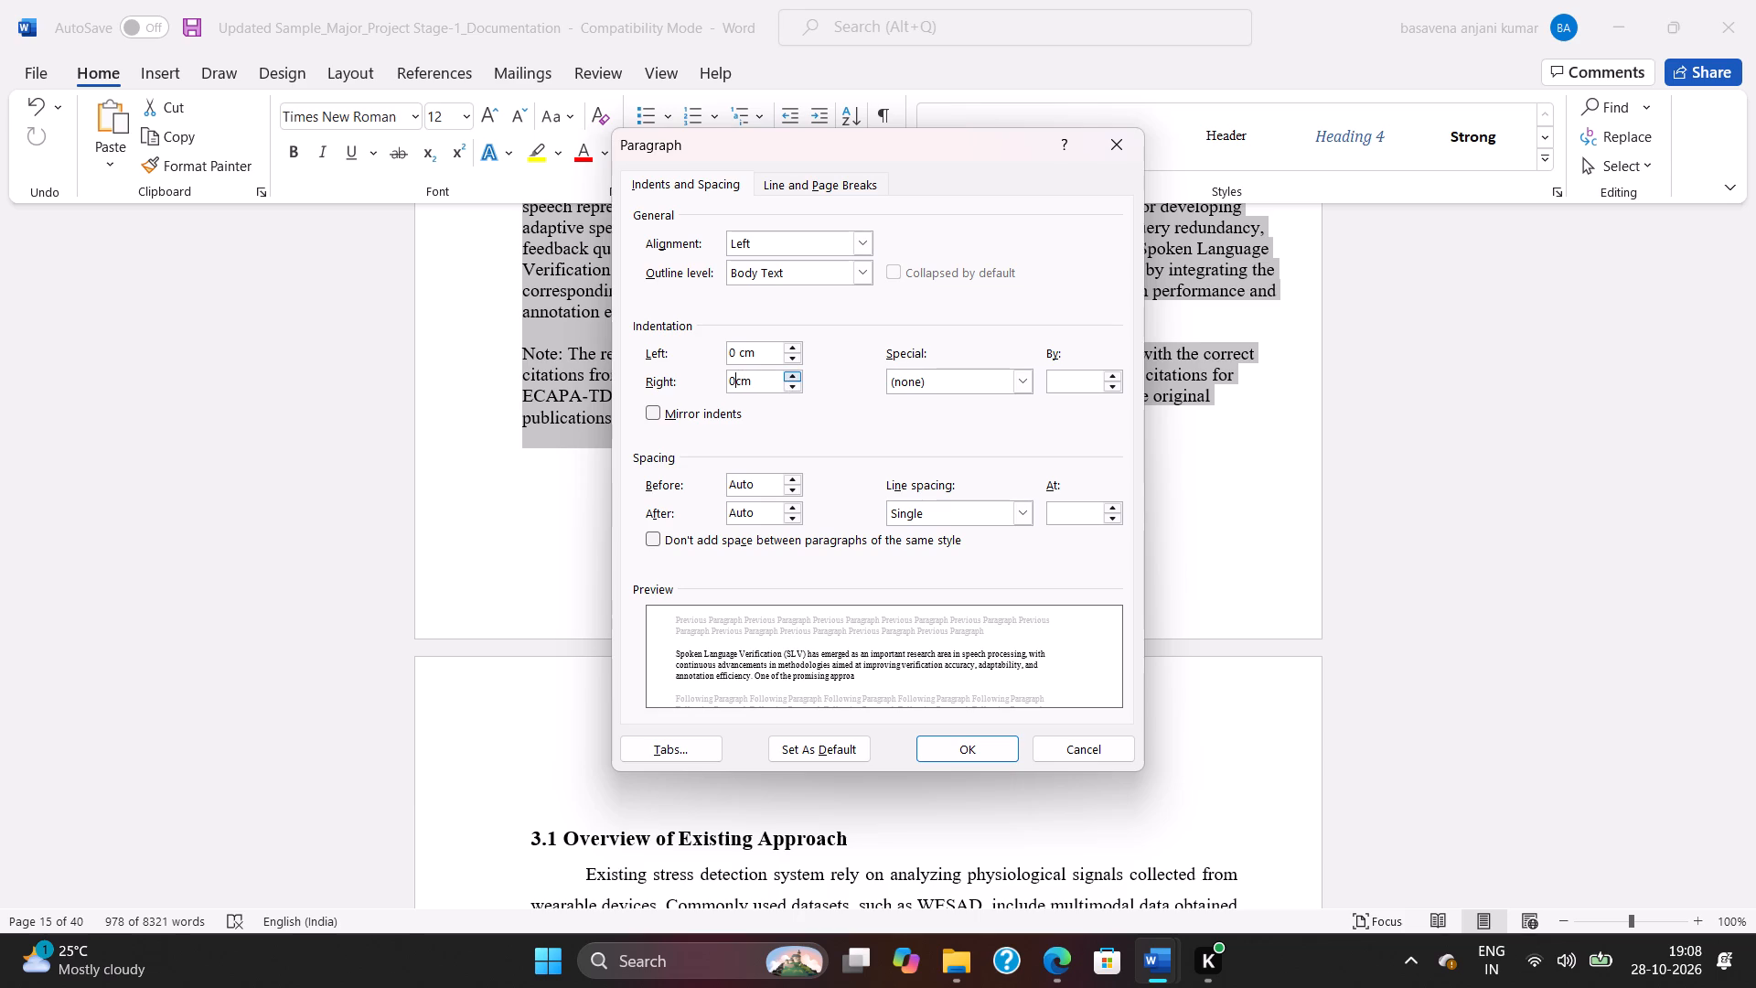
key("BackSpace")
type("1")
key("space")
left_click(938, 522)
left_click(933, 544)
left_click(959, 747)
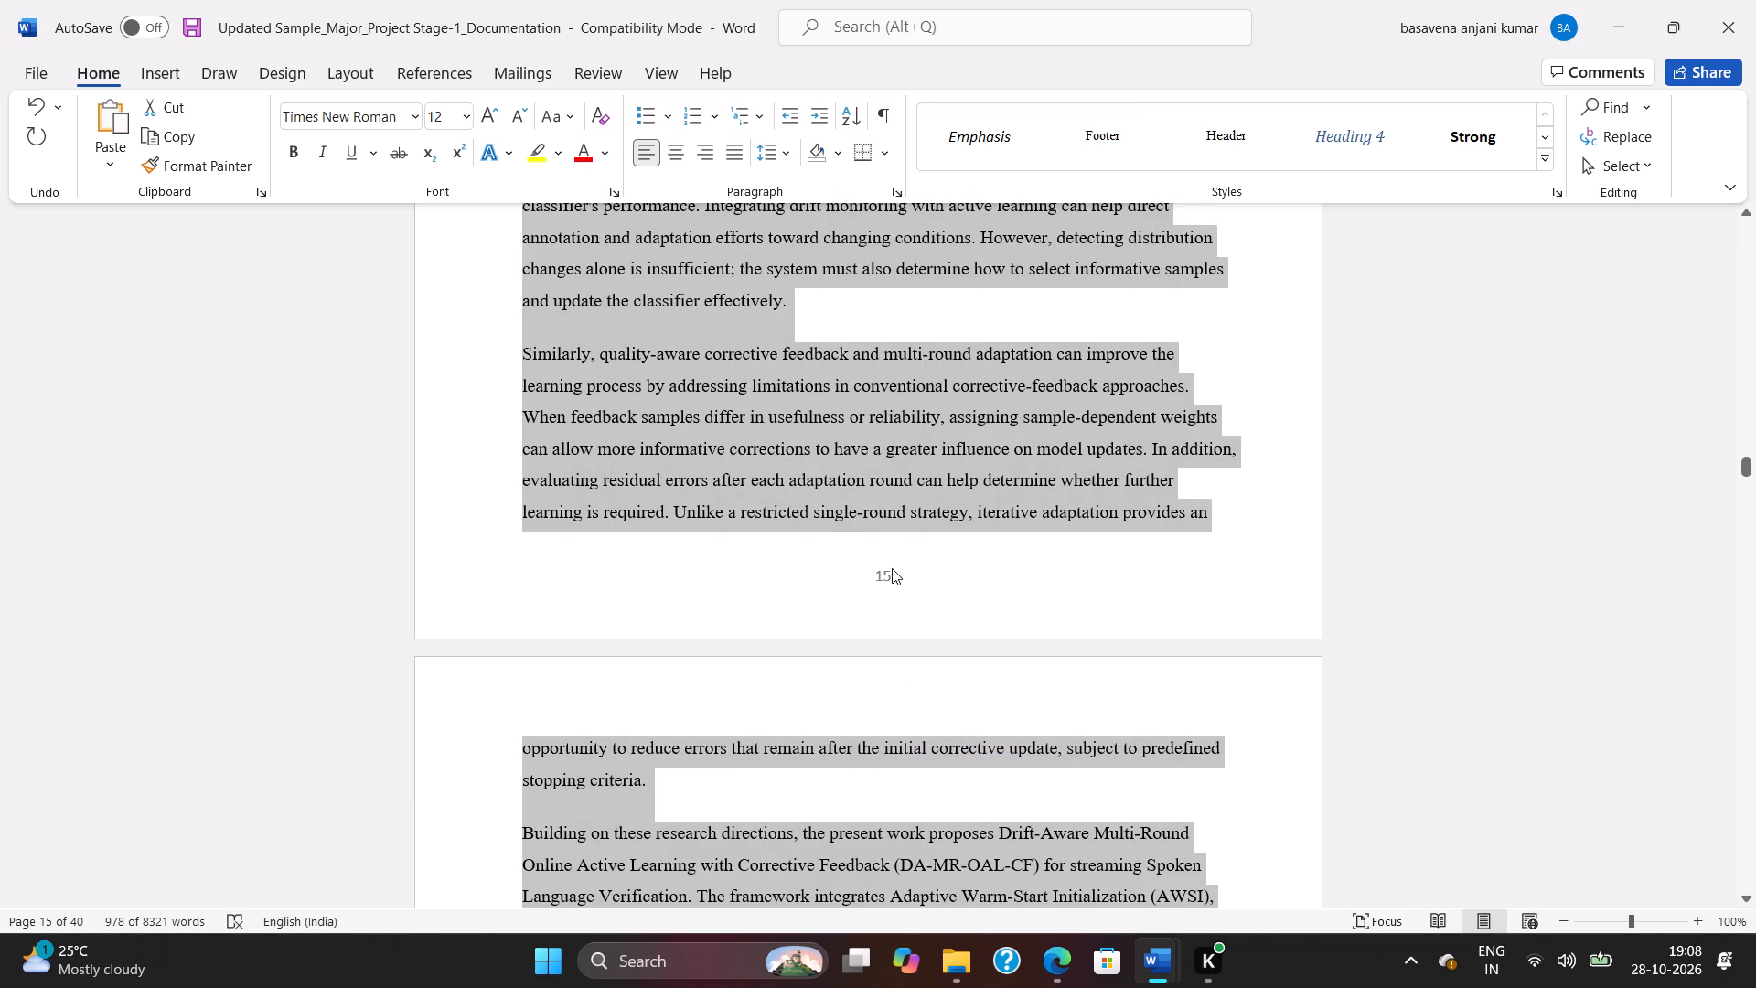
Justify the pasted Literature Survey paragraphs.
key("ctrl+j")
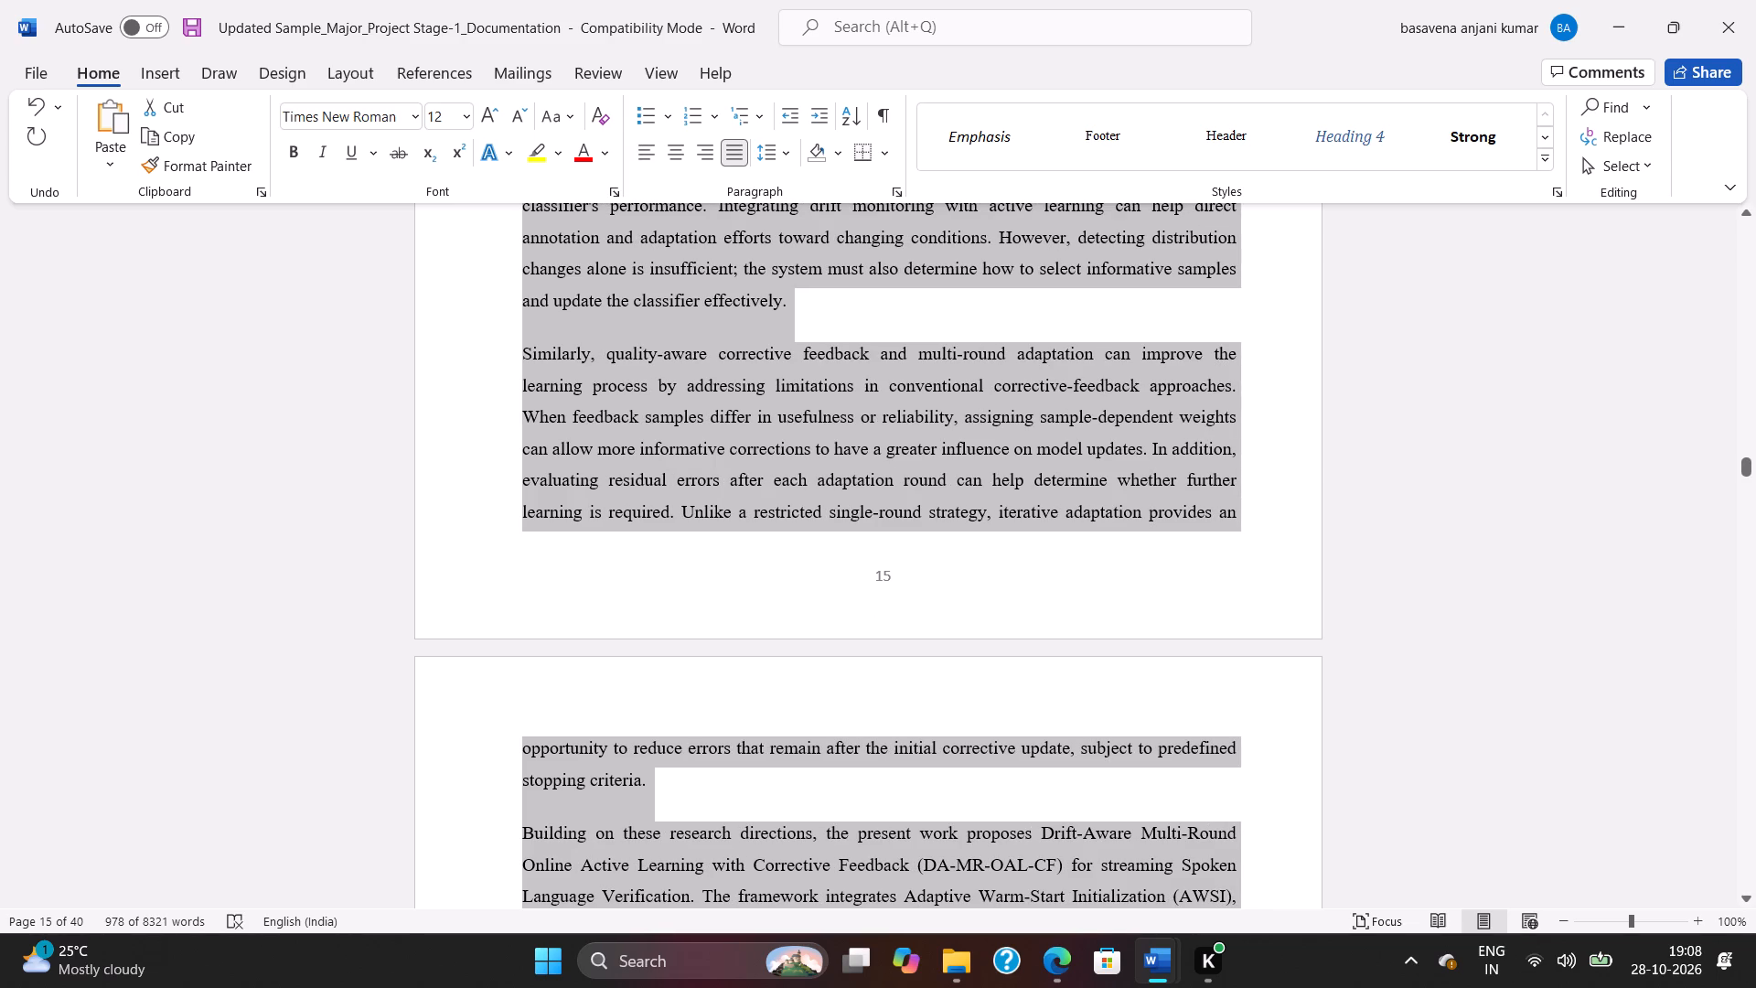
left_click(863, 460)
Review the layout of the reformatted Literature Survey from its heading through the closing note before 3. EXISTING METHOD.
scroll(863, 460, "up", 4)
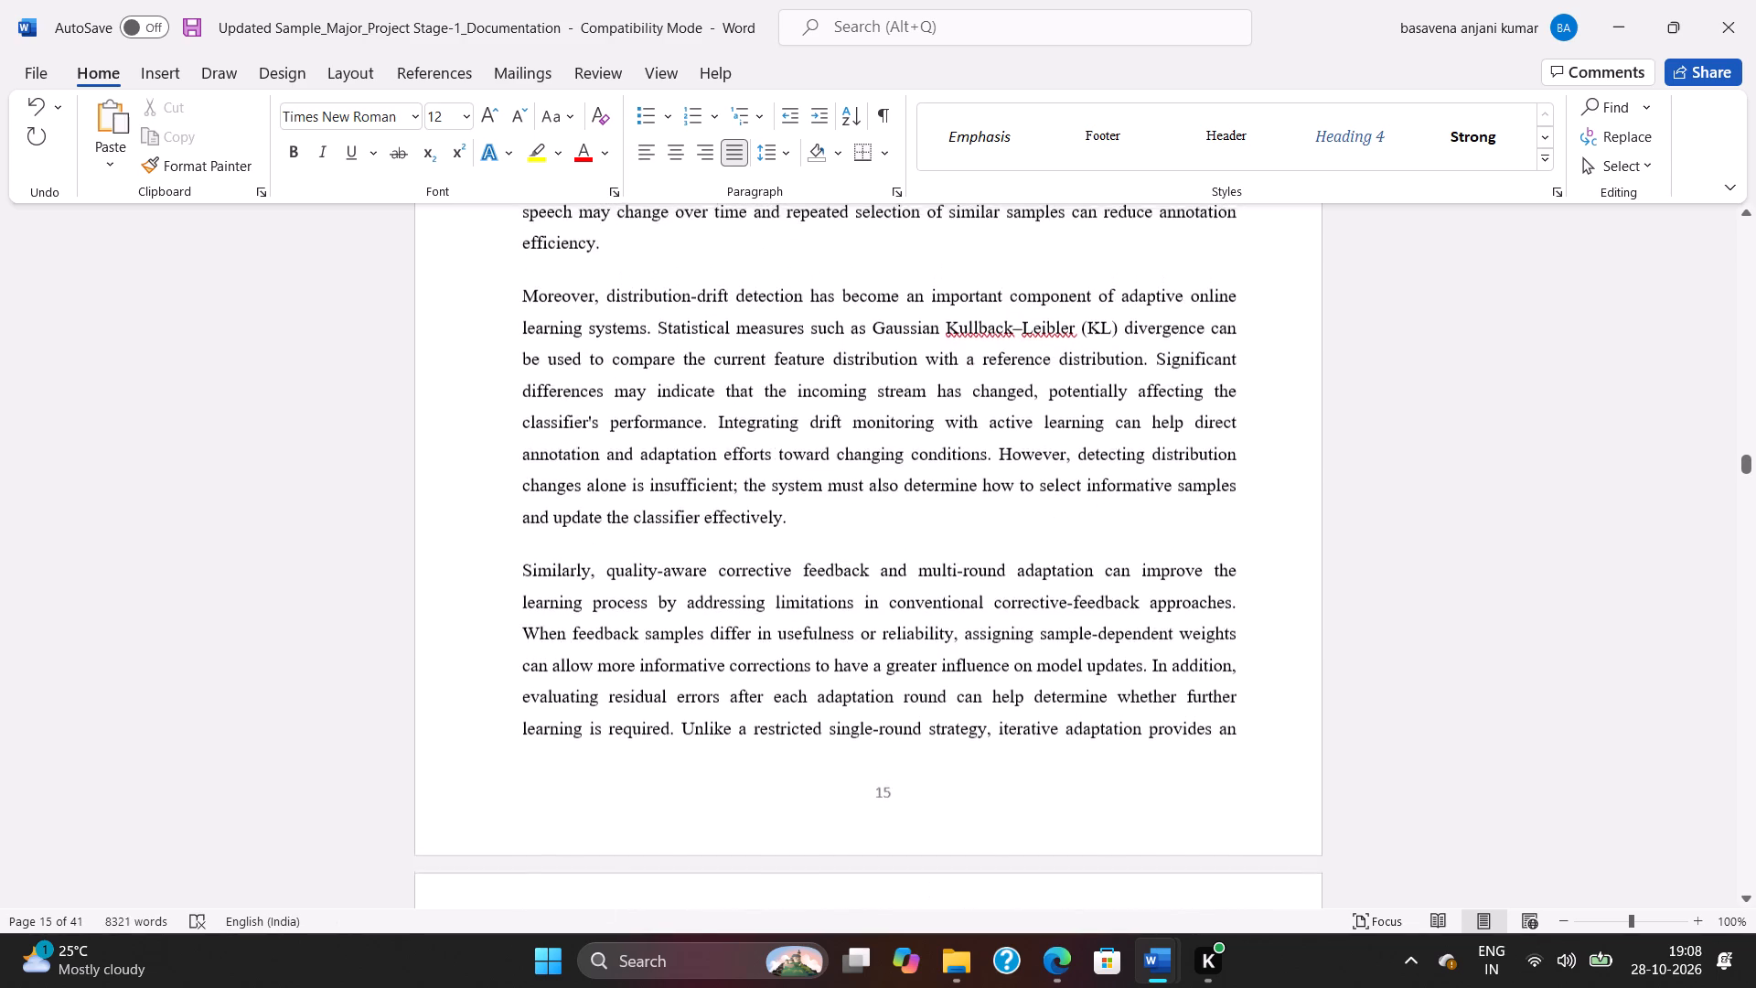
scroll(863, 460, "up", 20)
scroll(863, 460, "up", 5)
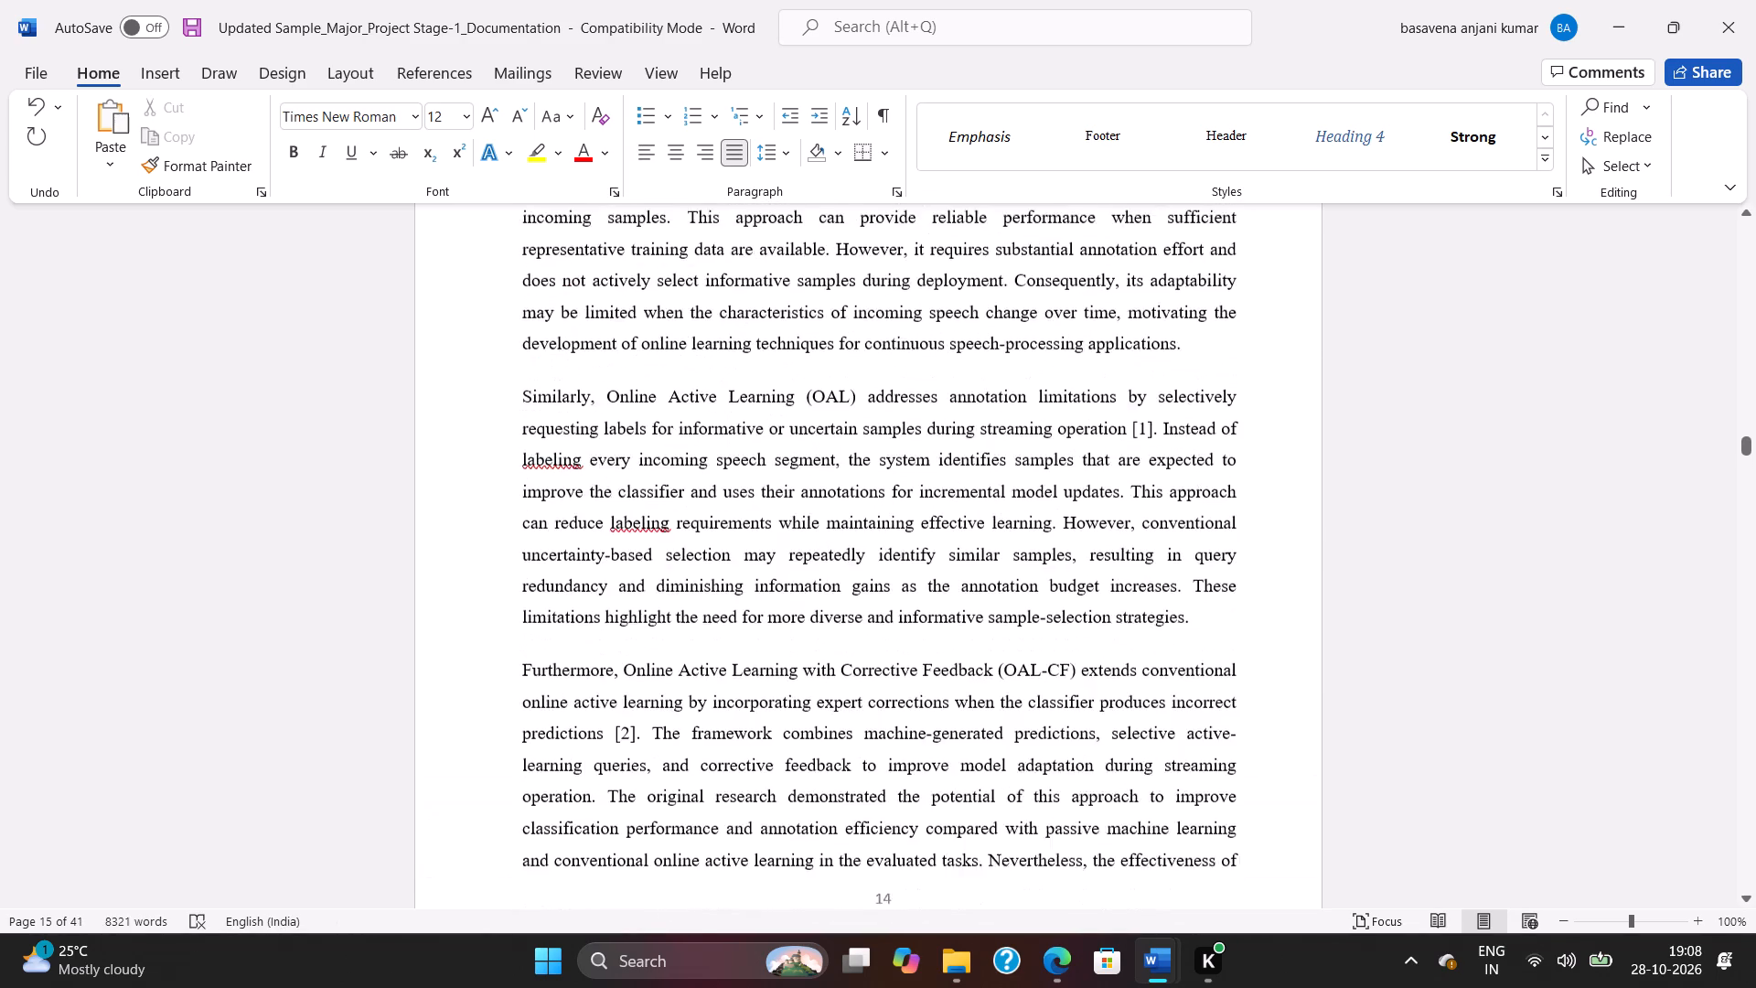
scroll(875, 448, "up", 13)
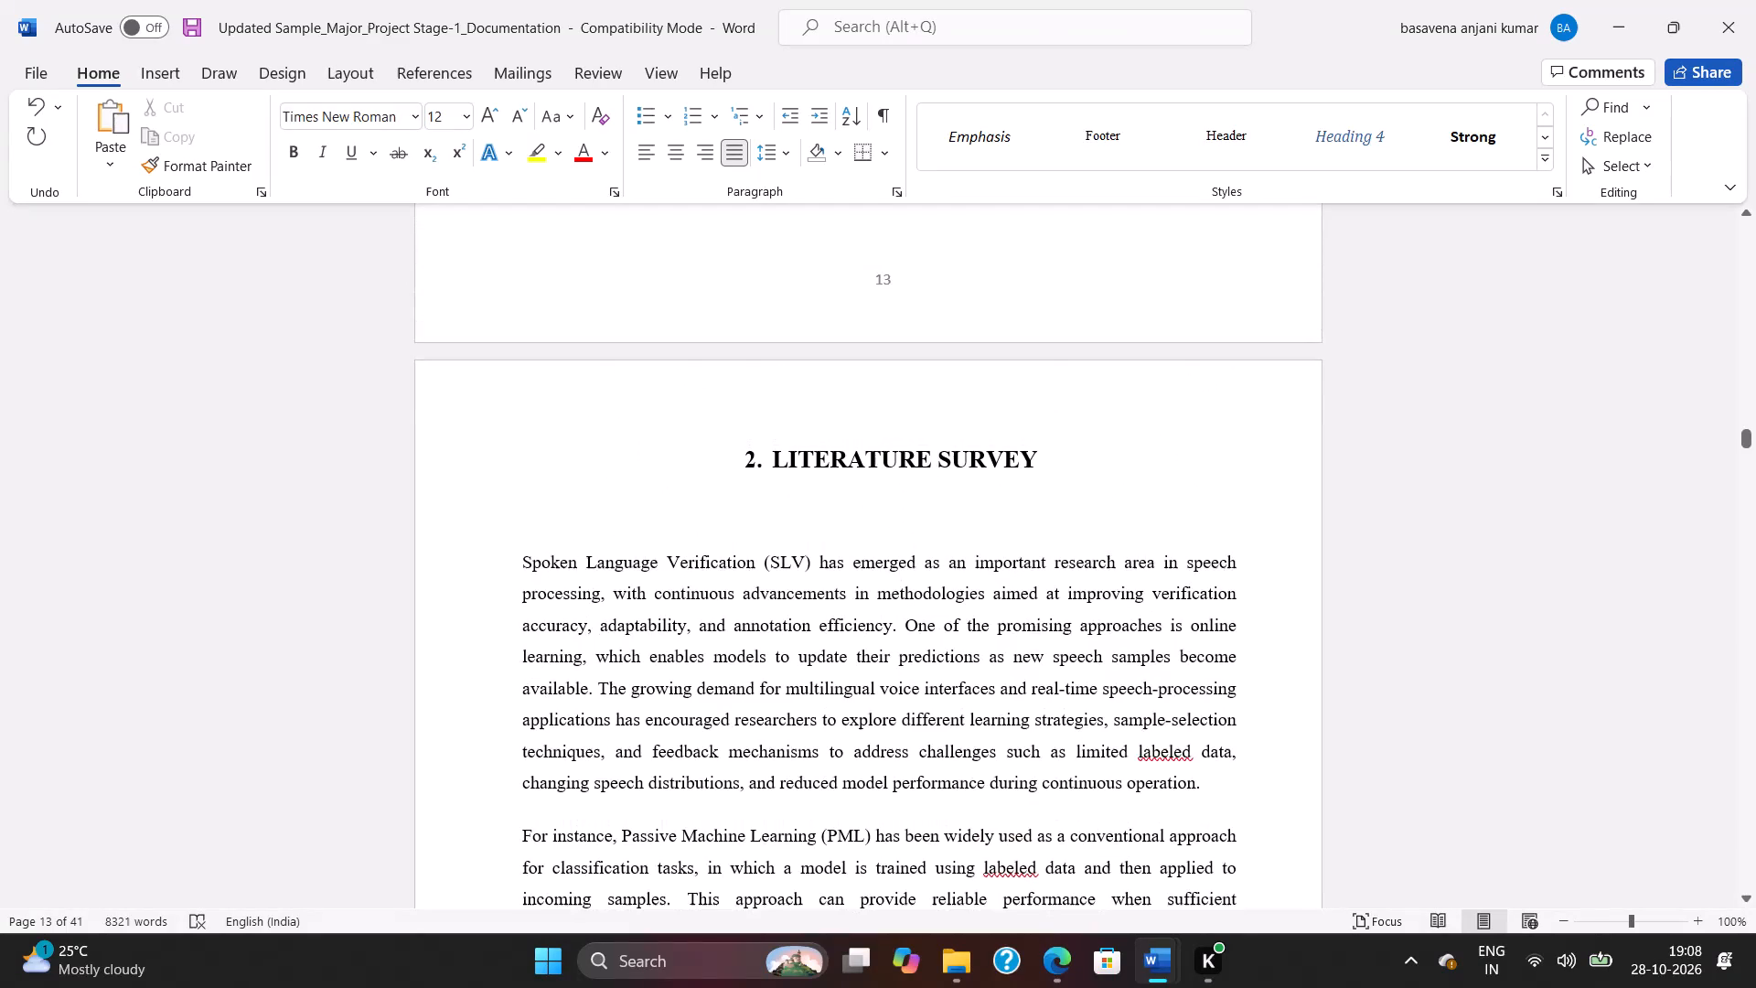
scroll(916, 402, "up", 1)
scroll(927, 456, "down", 11)
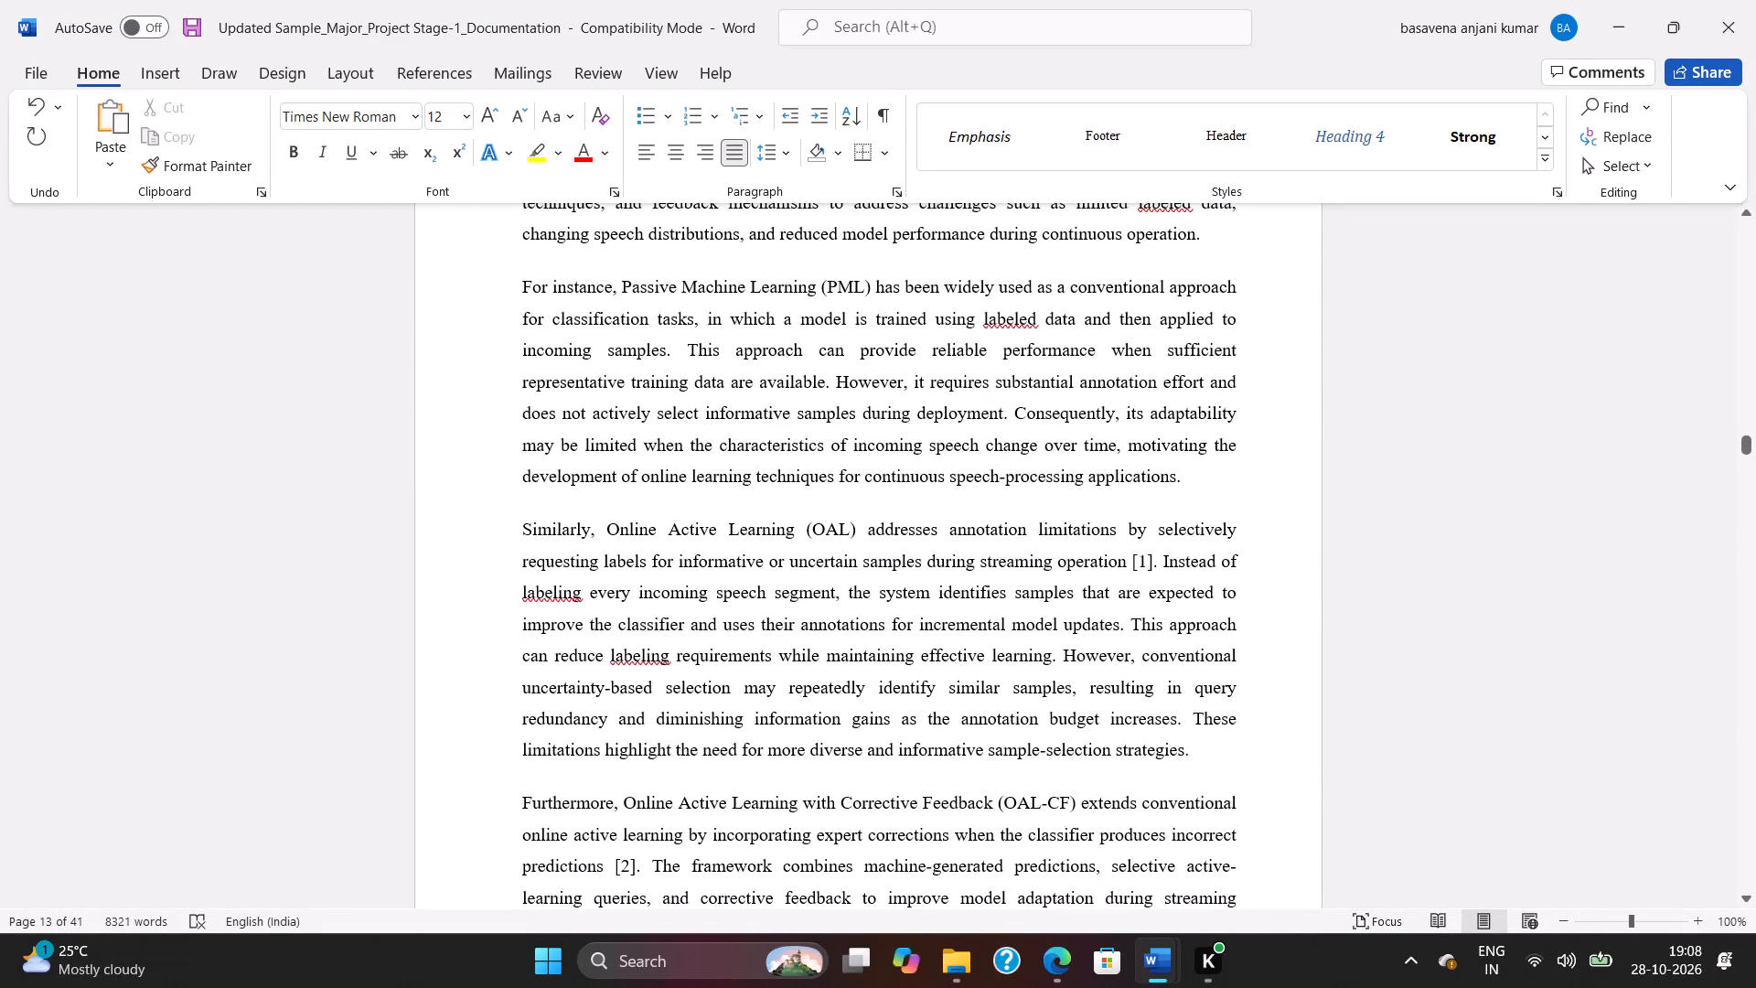
scroll(1016, 389, "down", 10)
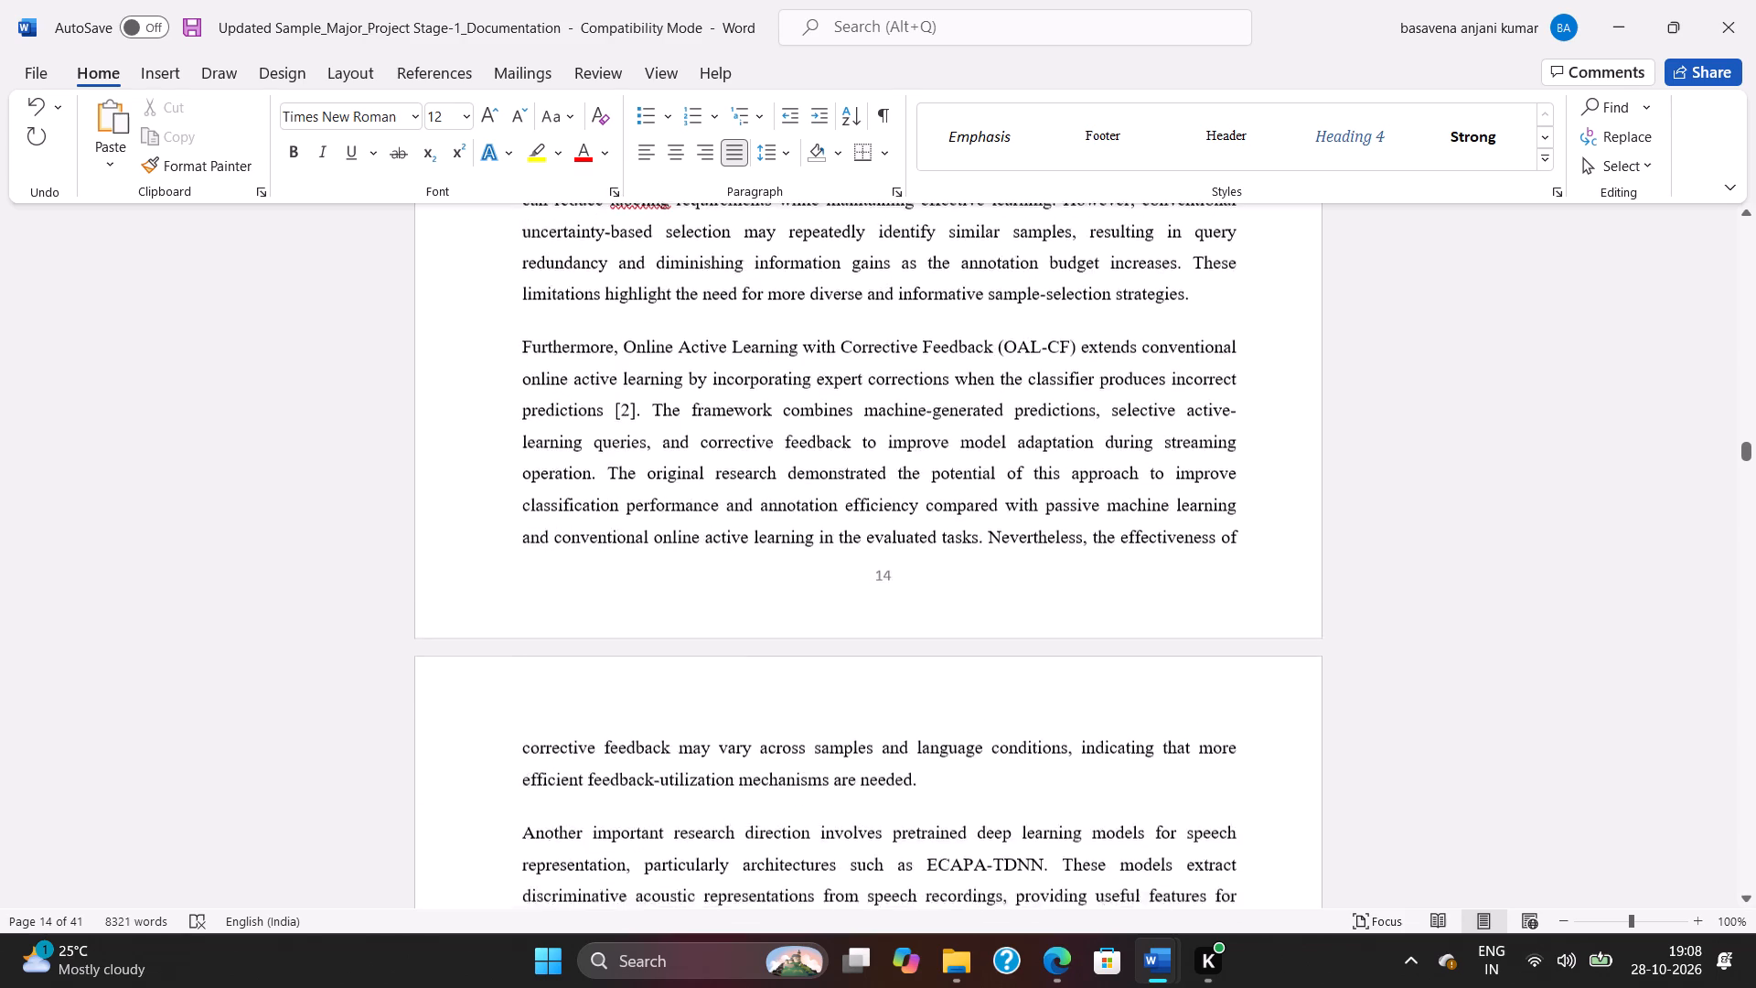
scroll(1016, 389, "down", 19)
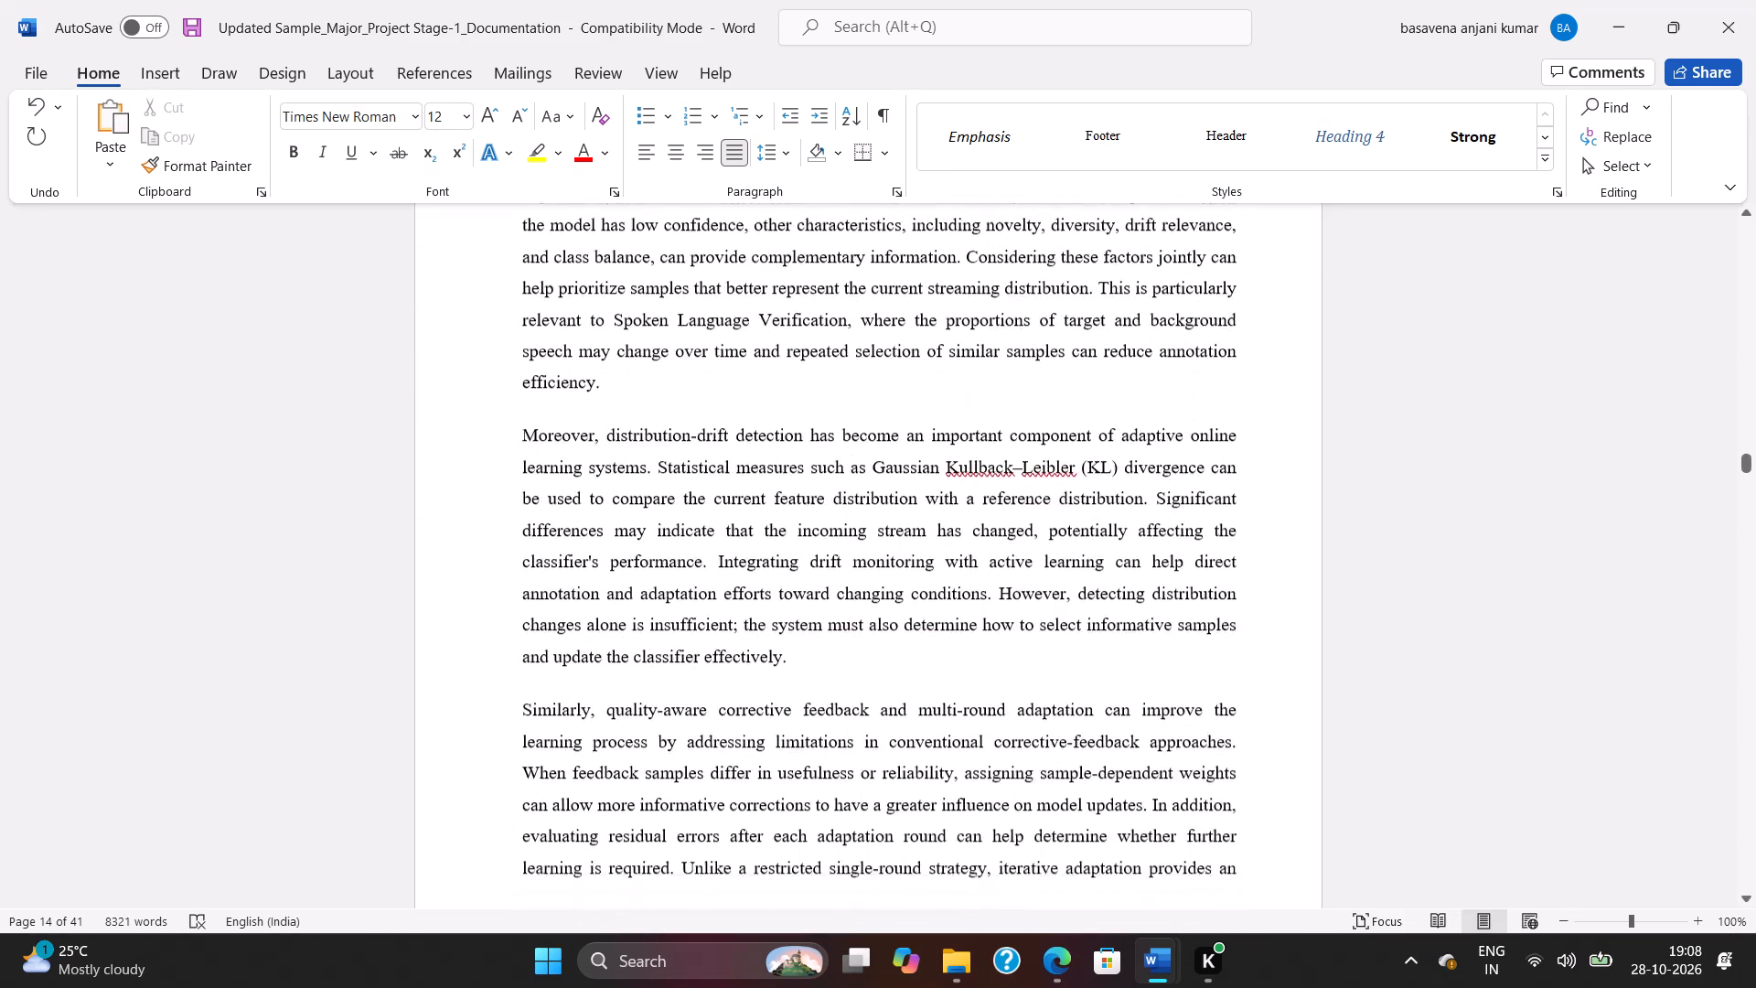
scroll(1016, 389, "down", 18)
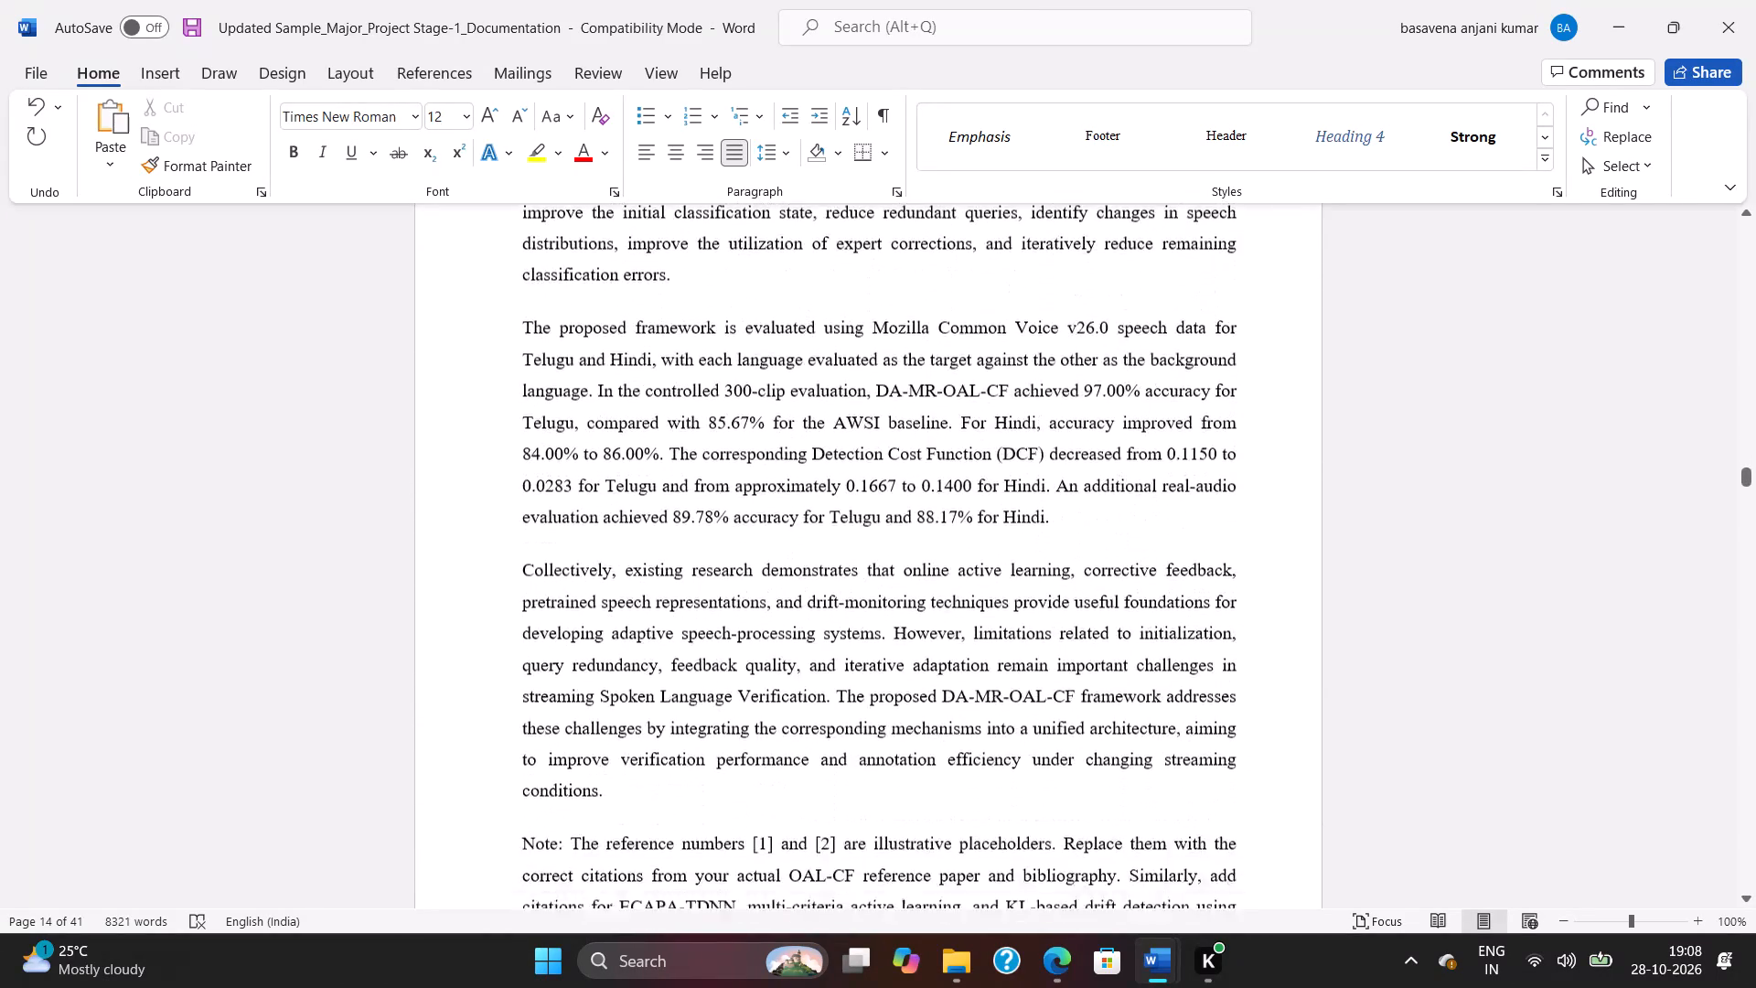
scroll(1016, 387, "down", 10)
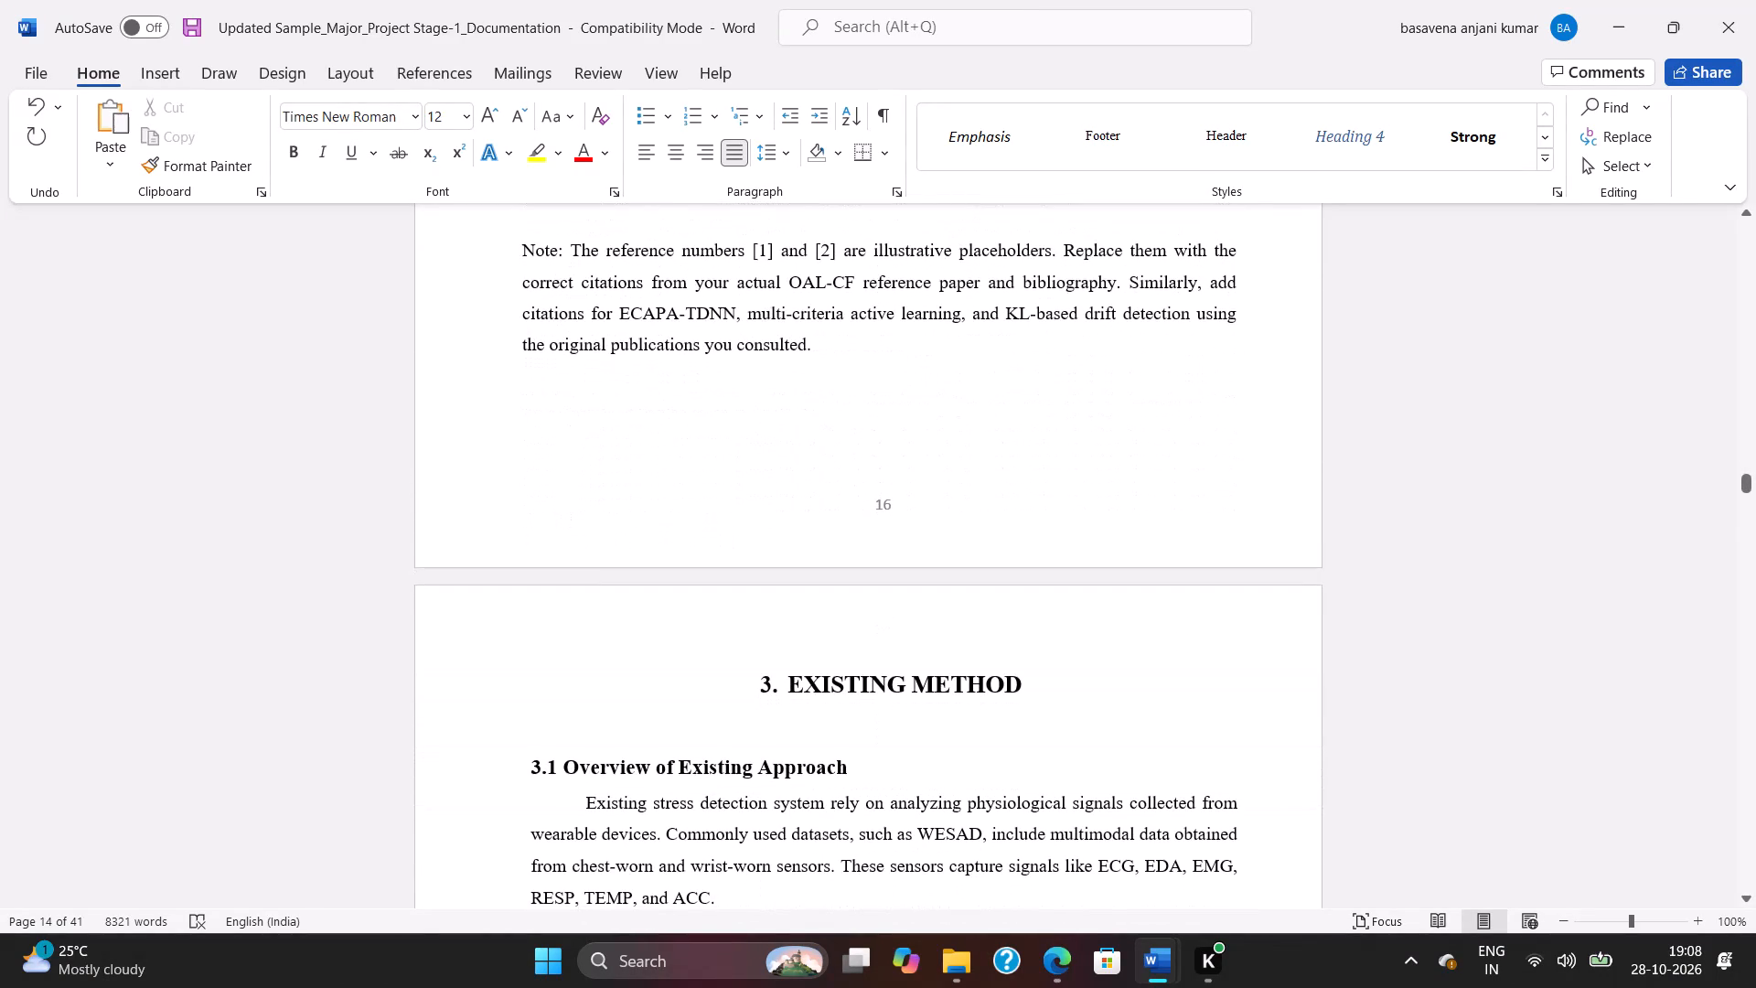
scroll(1016, 387, "up", 5)
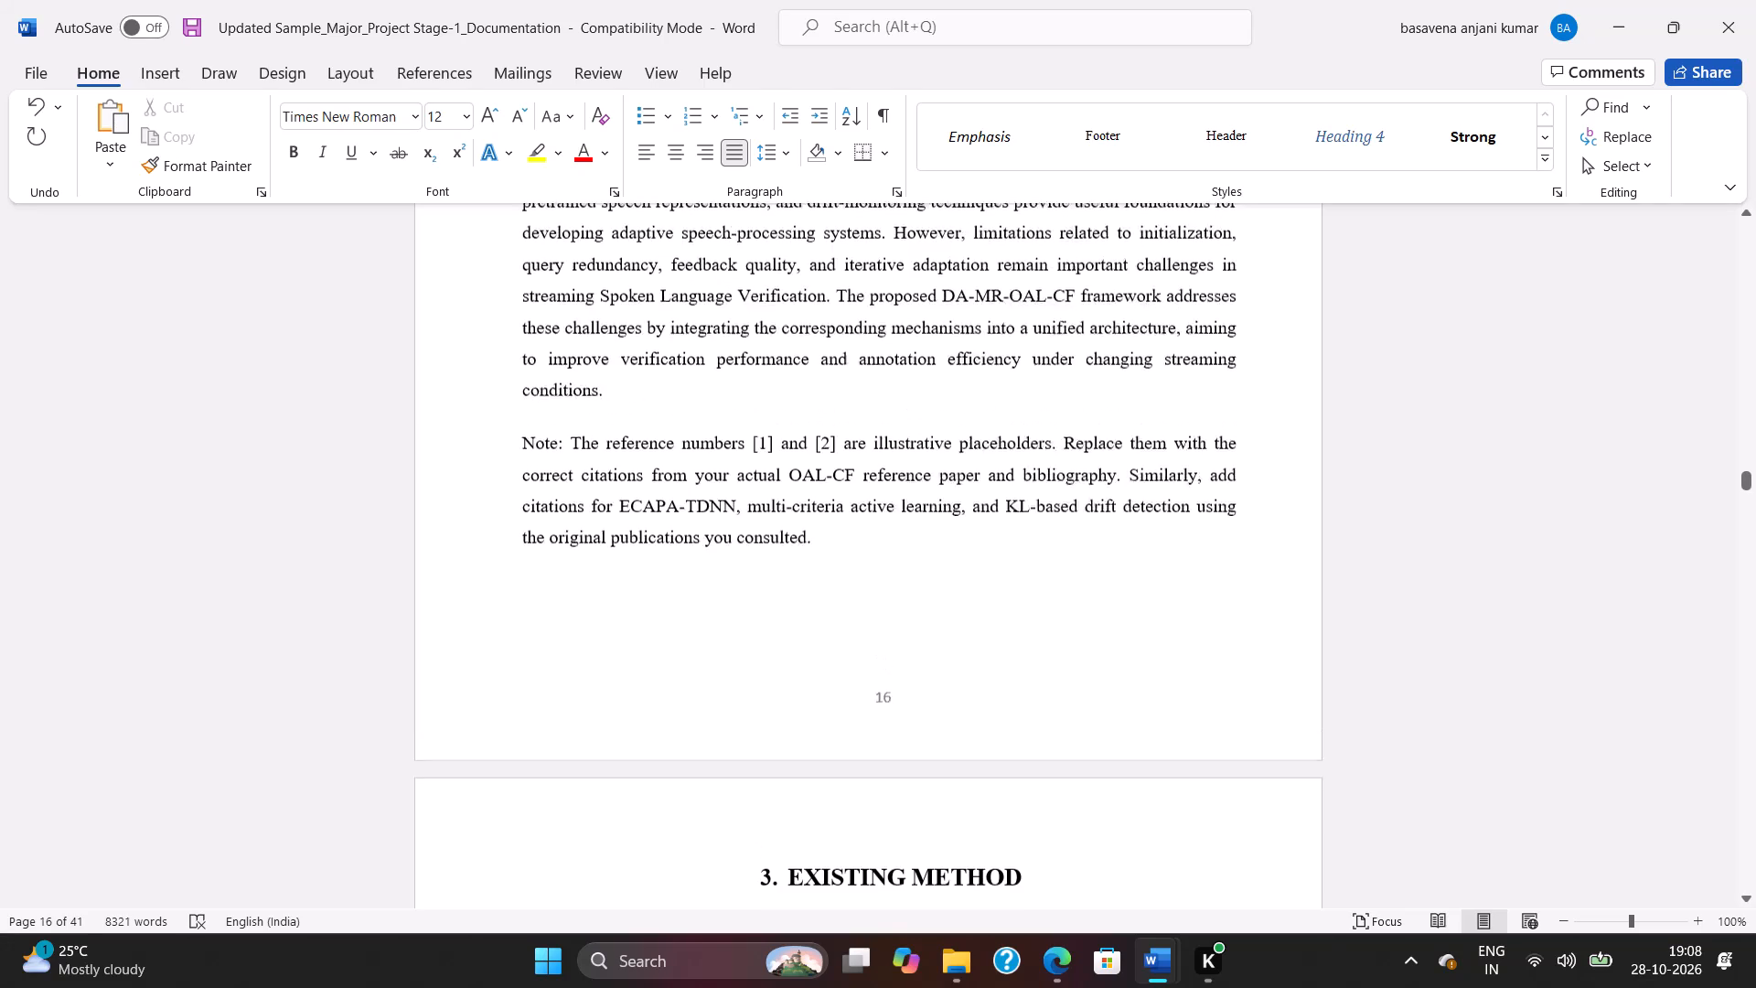
scroll(1016, 386, "up", 18)
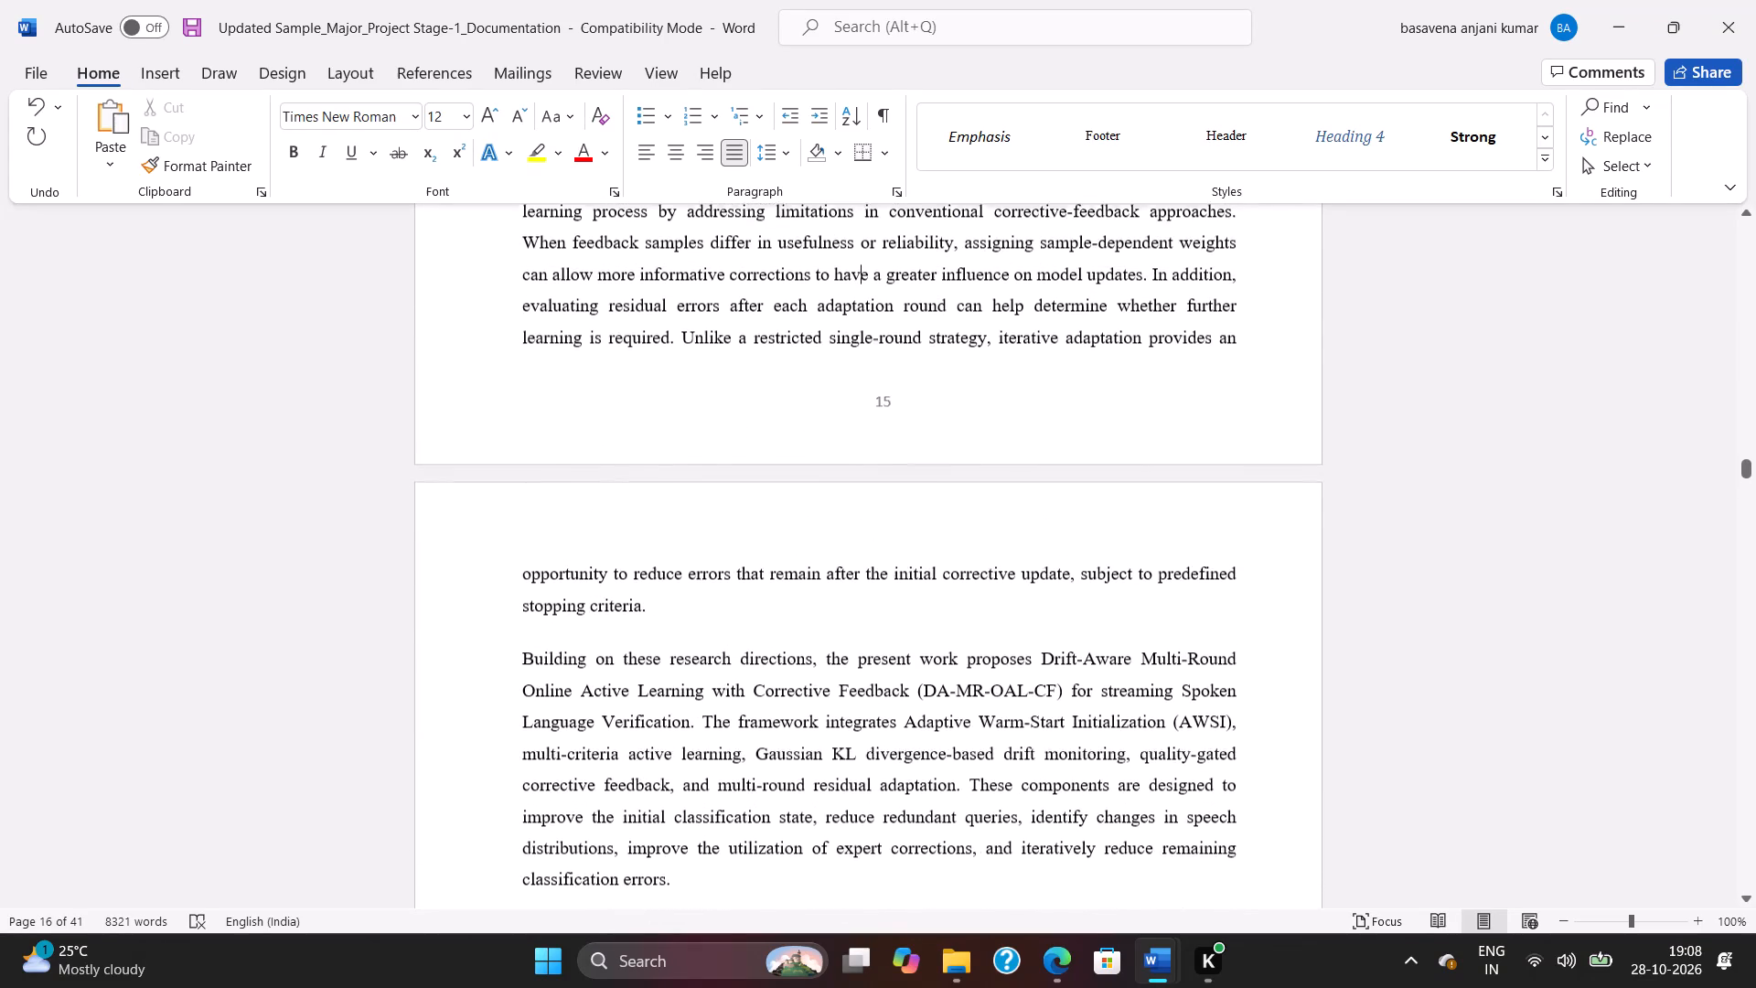
scroll(1016, 386, "up", 20)
scroll(1016, 386, "up", 2)
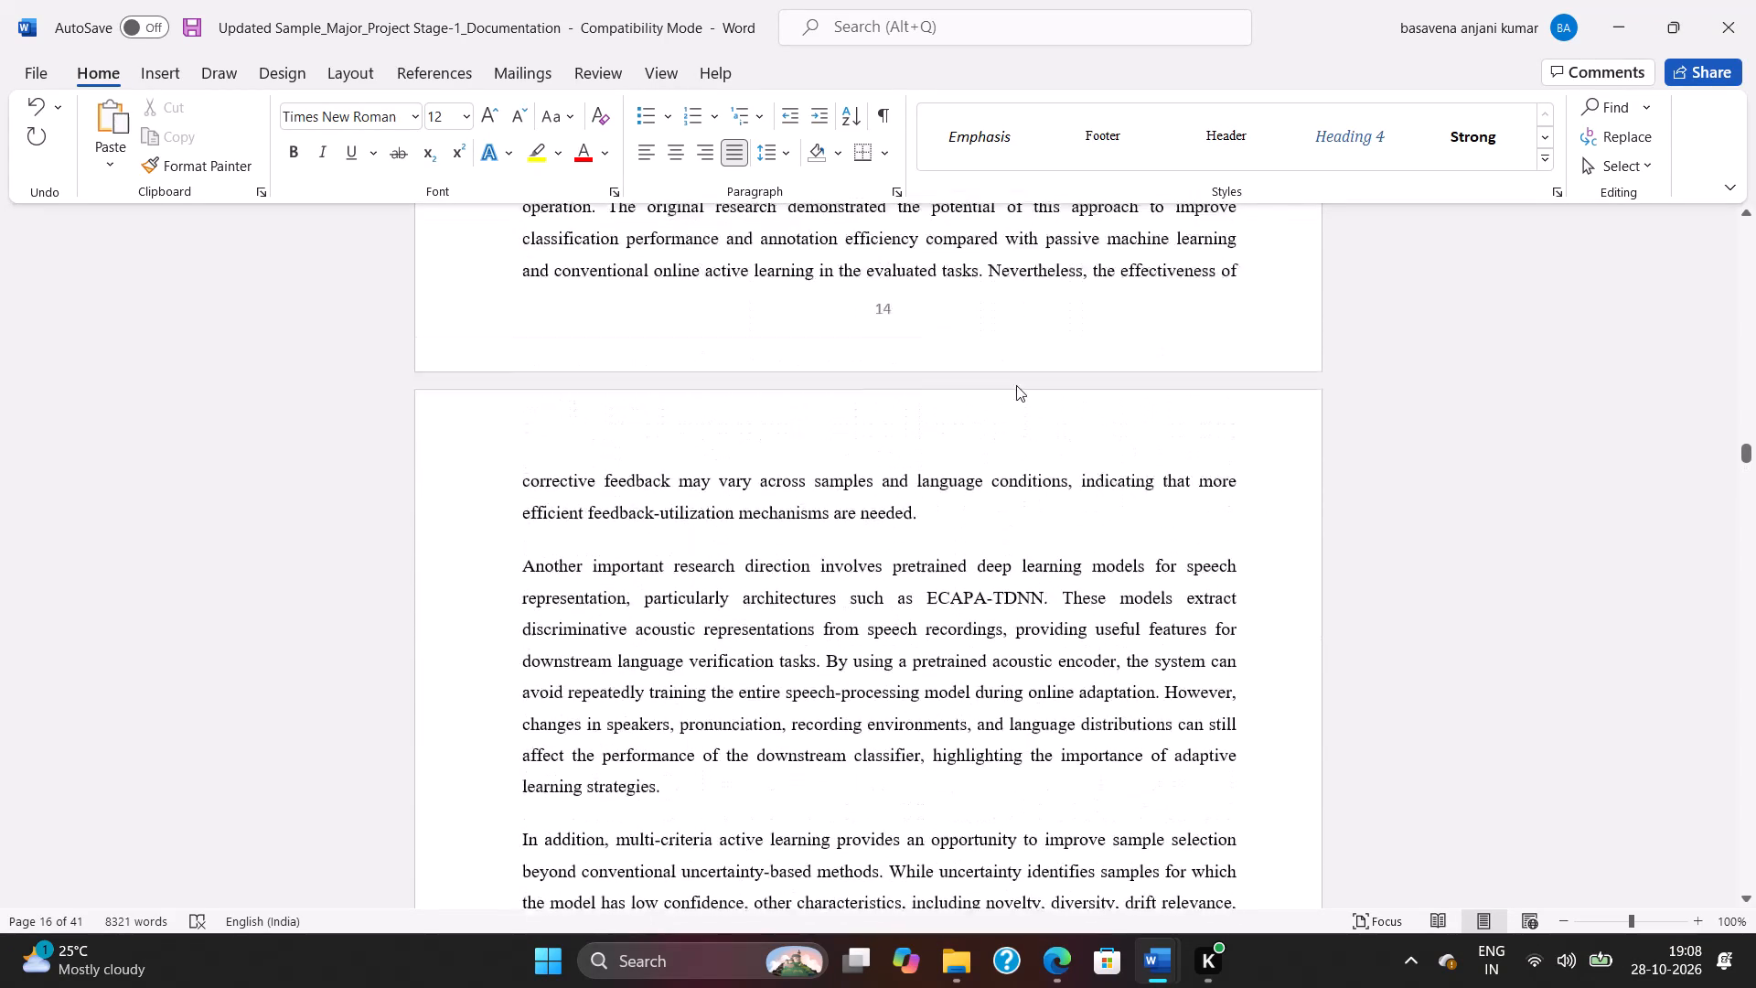
scroll(1016, 385, "up", 20)
scroll(1016, 385, "up", 1)
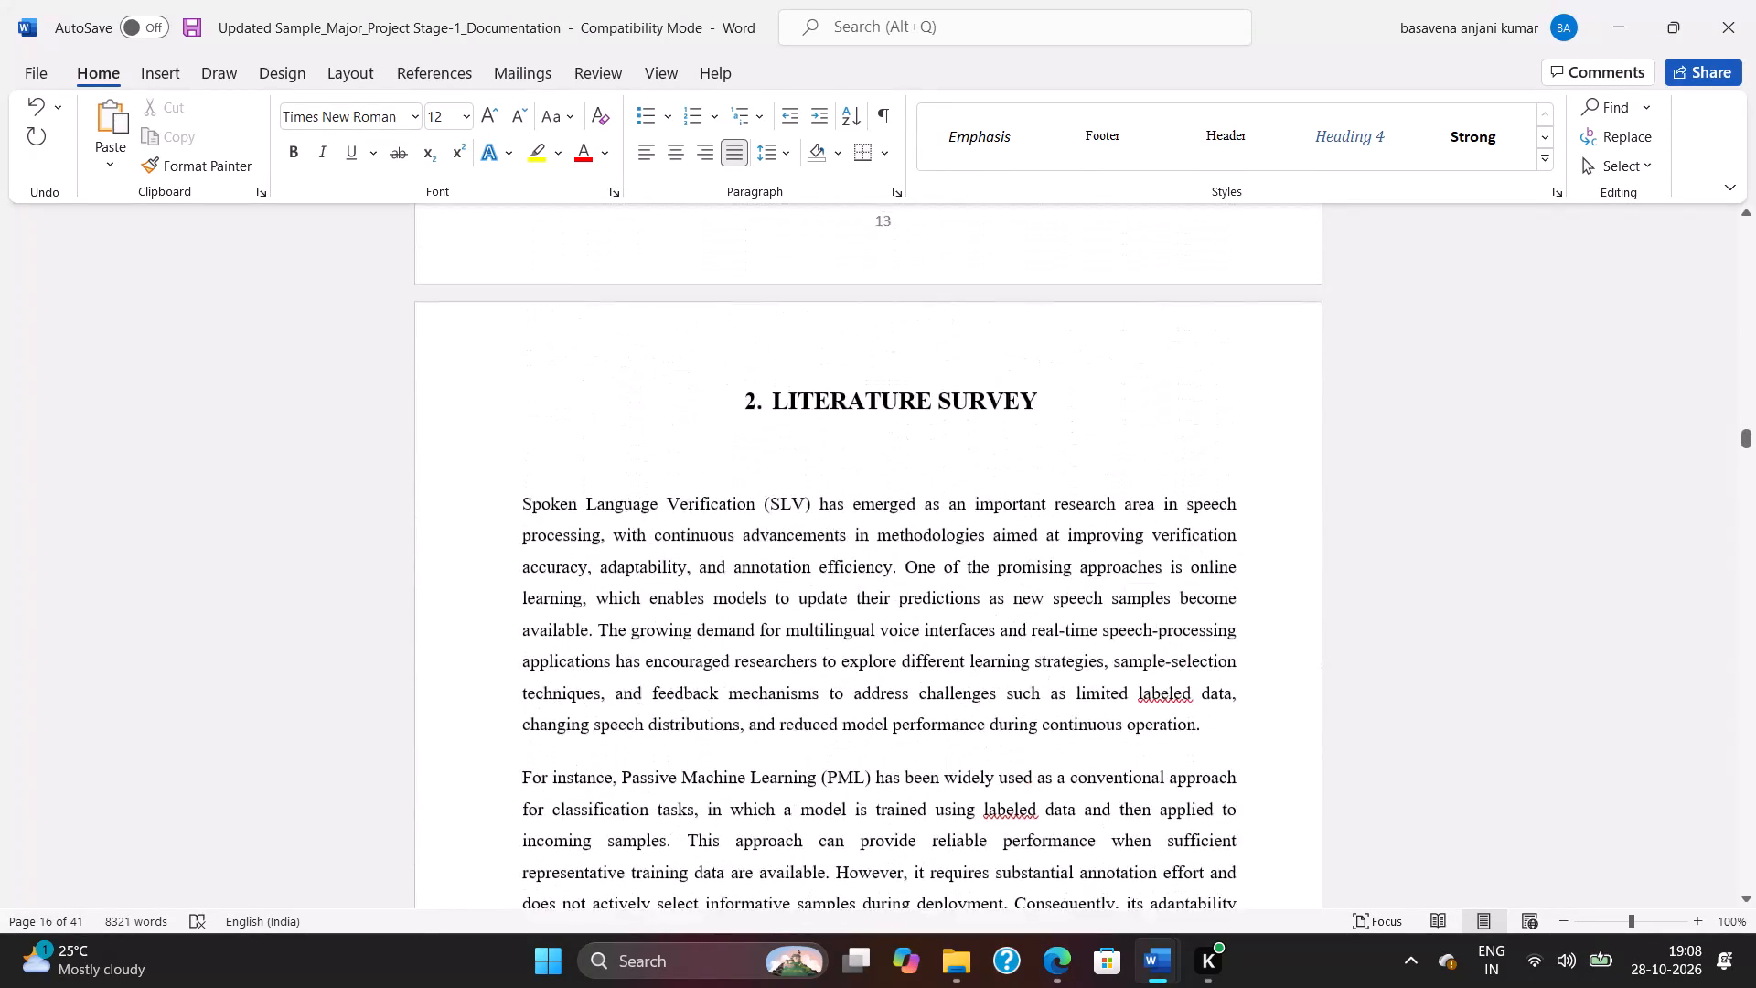
scroll(1016, 383, "up", 2)
scroll(1016, 383, "down", 7)
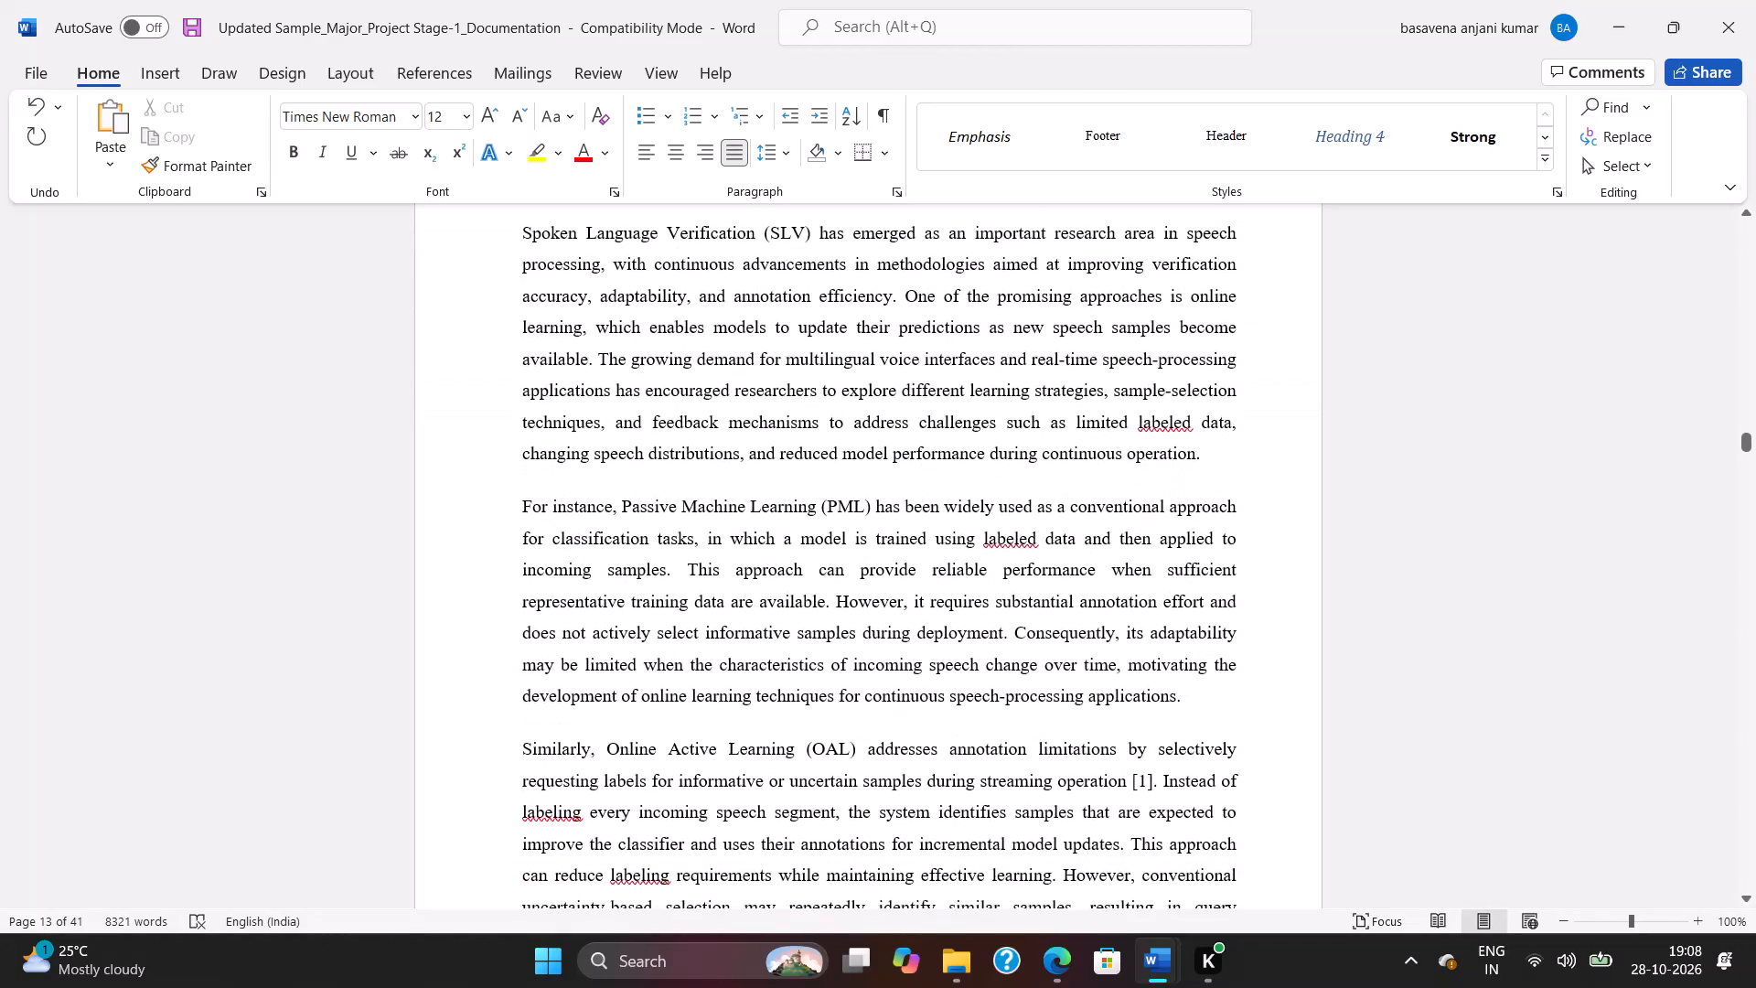
scroll(1016, 383, "down", 14)
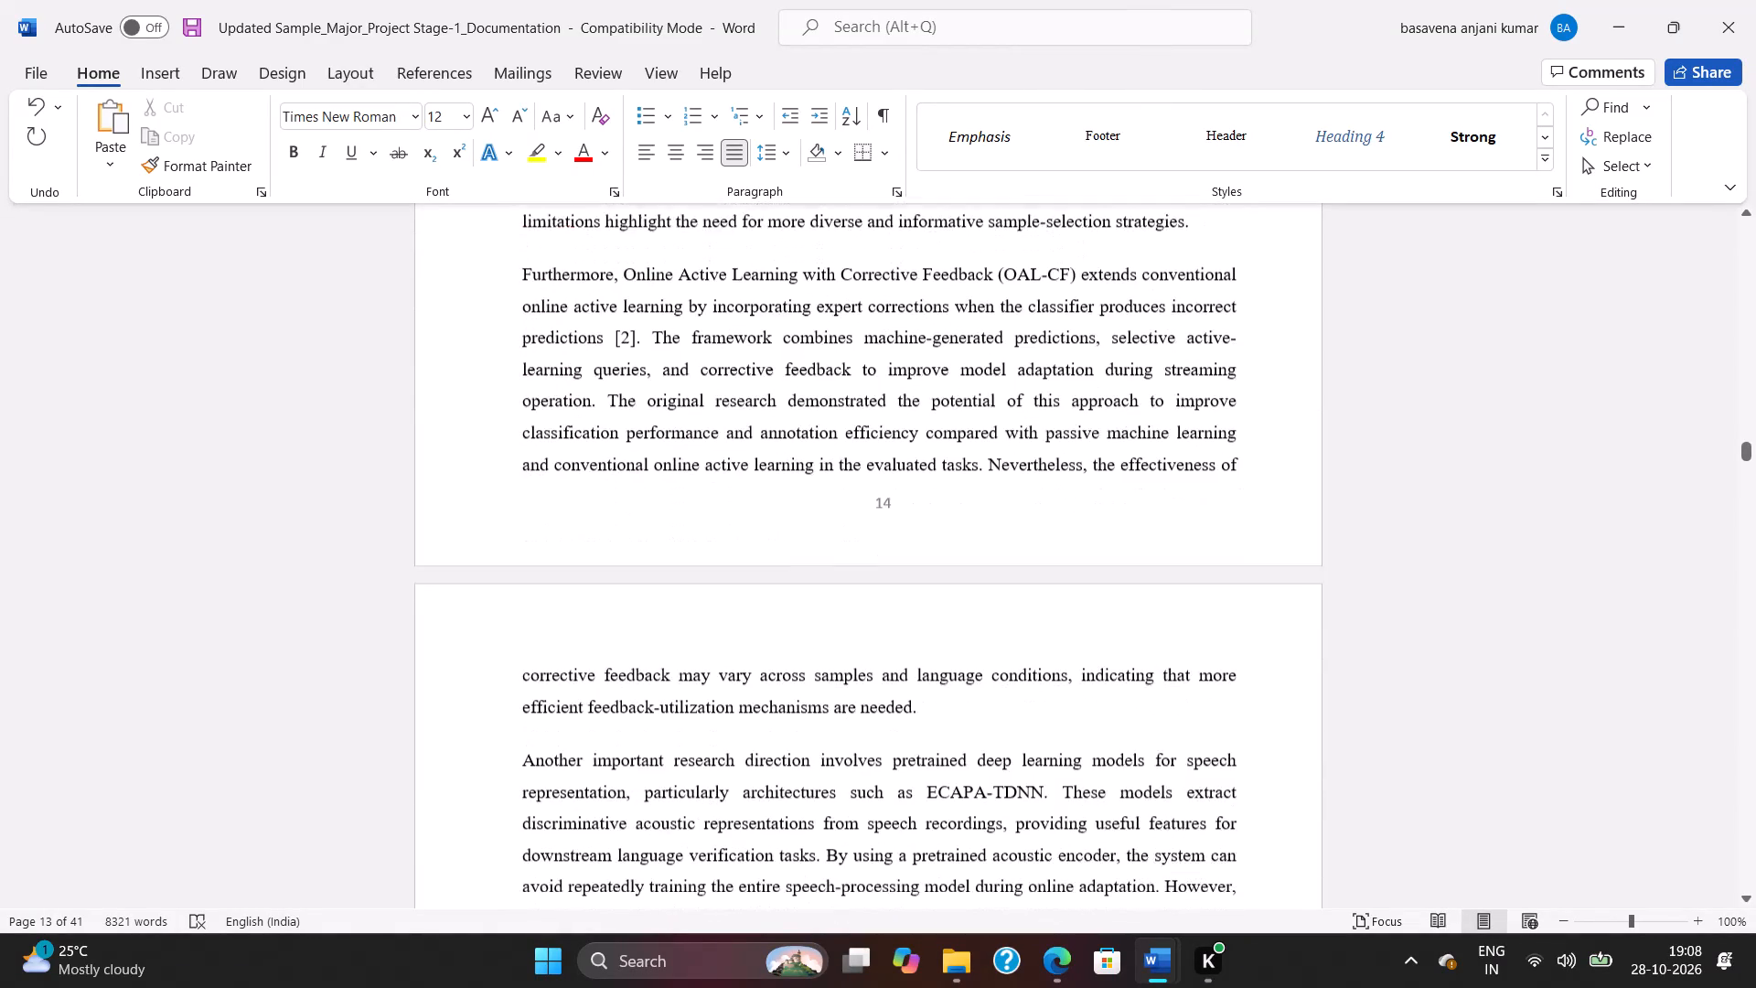
scroll(929, 441, "down", 4)
scroll(787, 497, "down", 5)
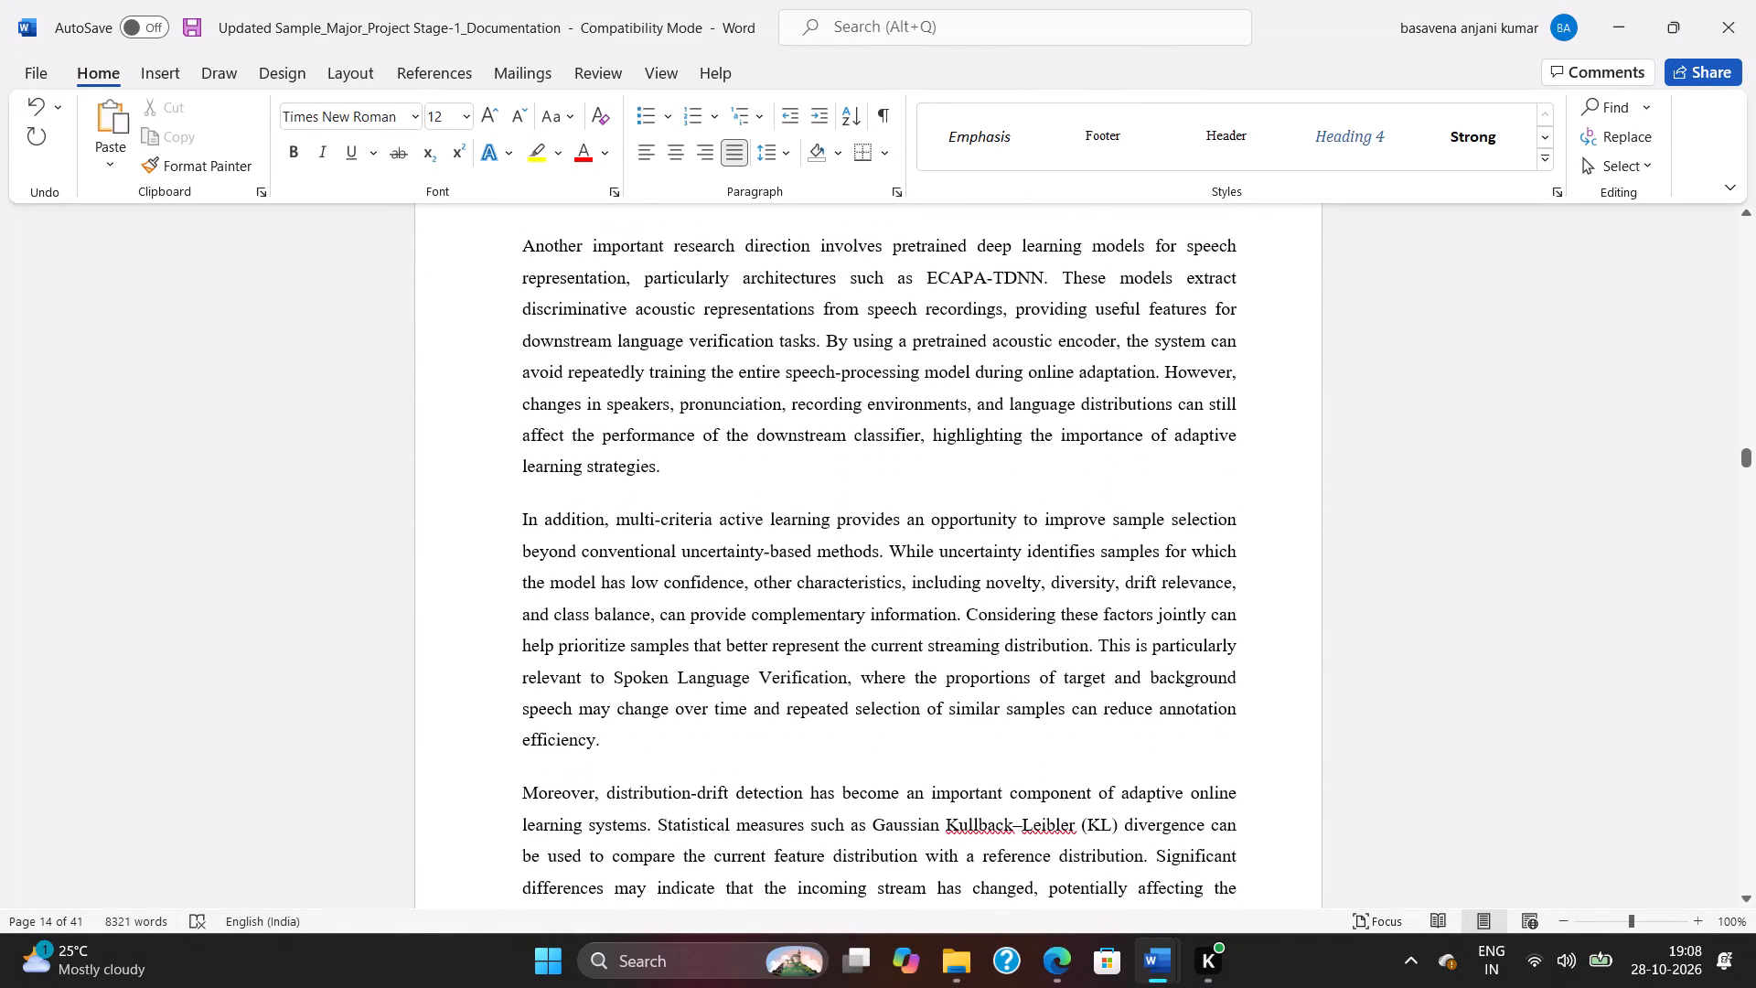
Reduce the gap between the 2. LITERATURE SURVEY heading and its first paragraph to a single unnumbered blank line.
scroll(813, 478, "up", 12)
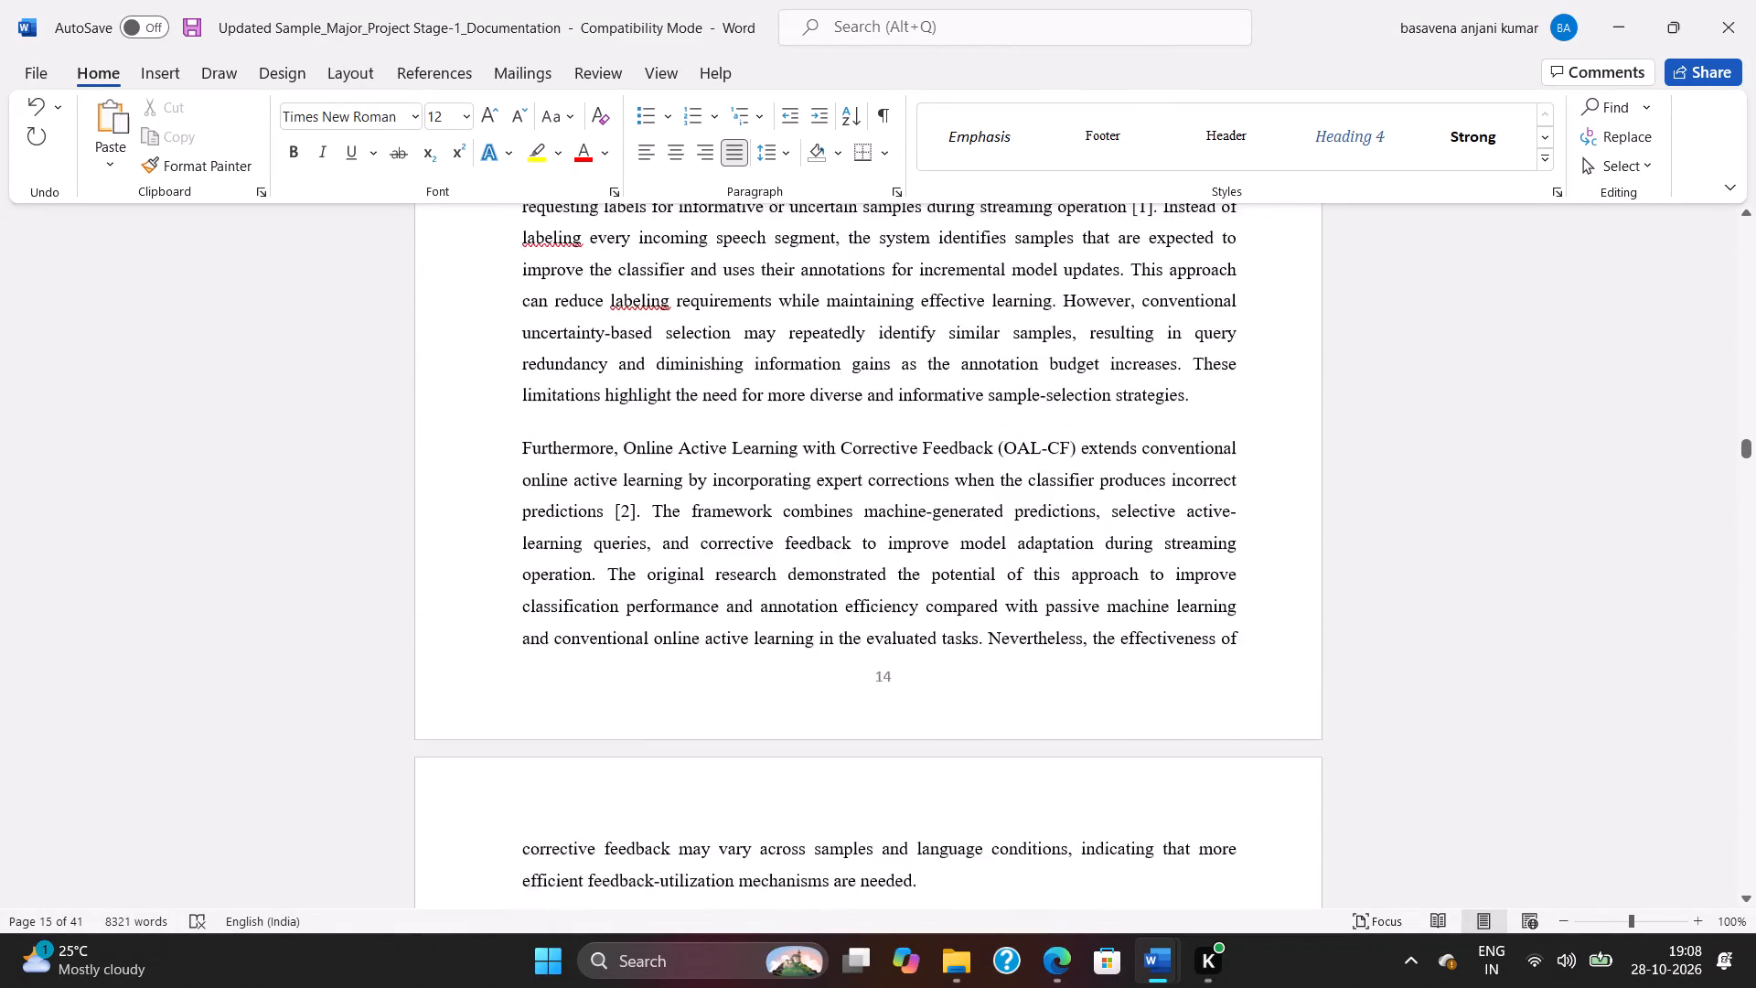
scroll(817, 472, "up", 15)
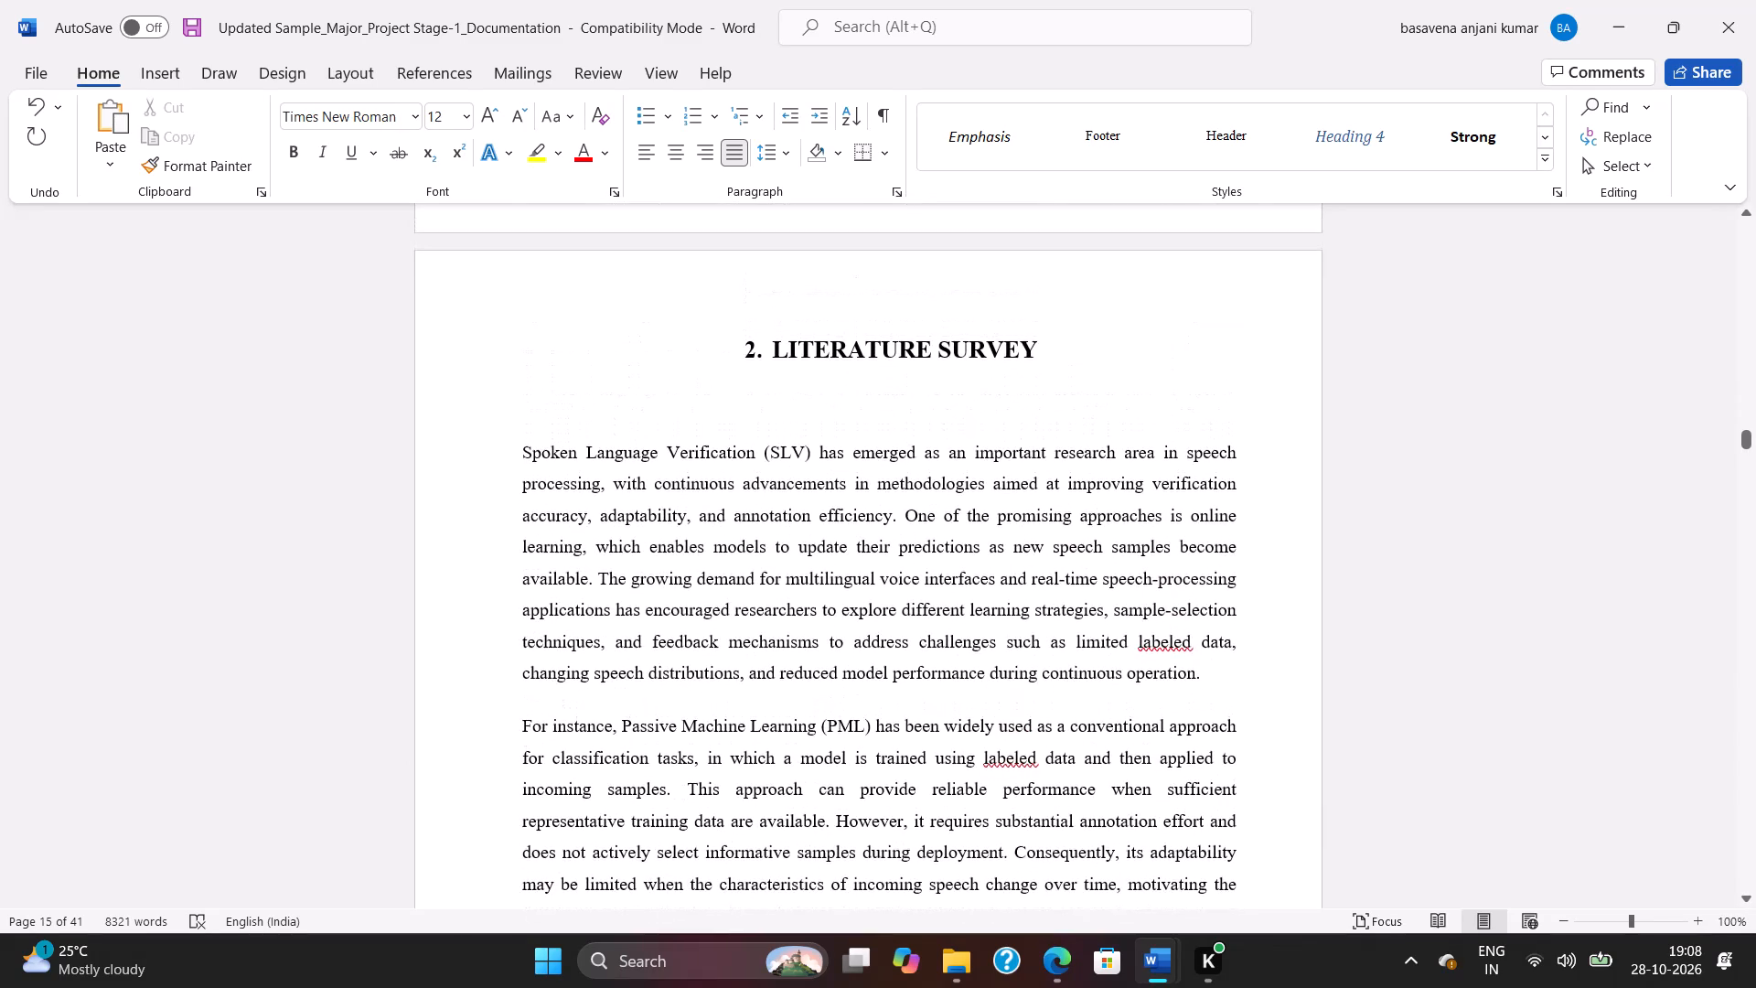
left_click(776, 414)
key("BackSpace")
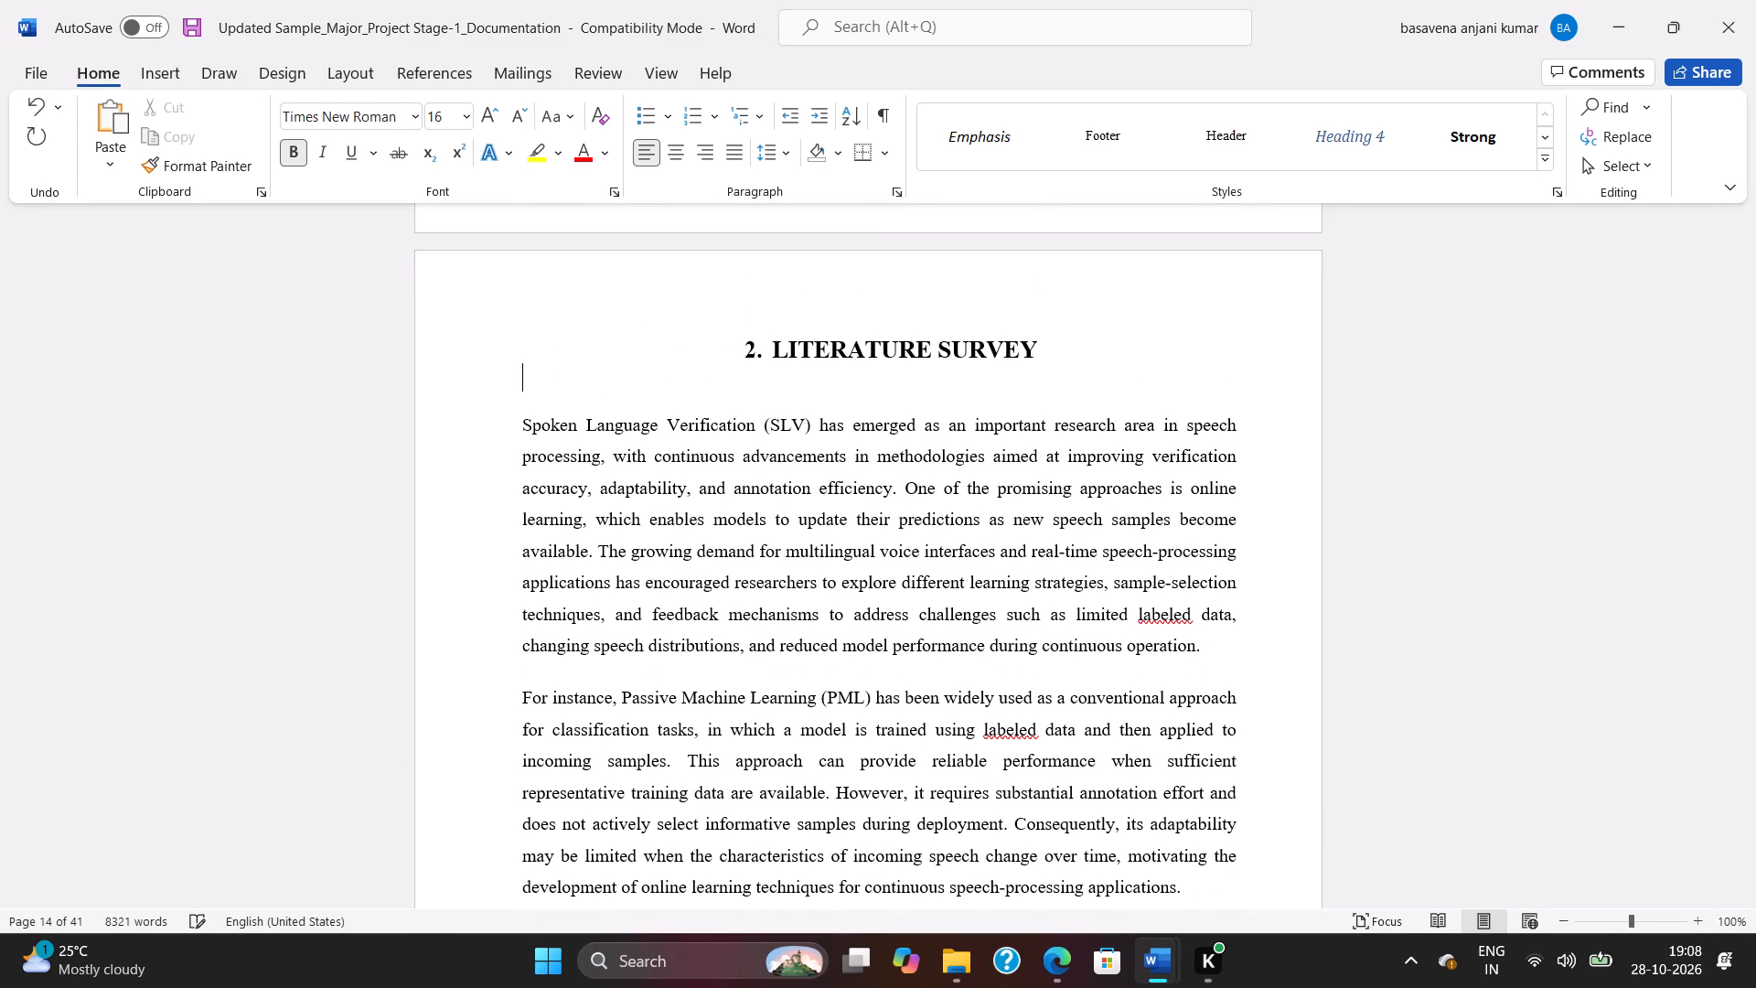
key("BackSpace")
scroll(962, 506, "down", 3)
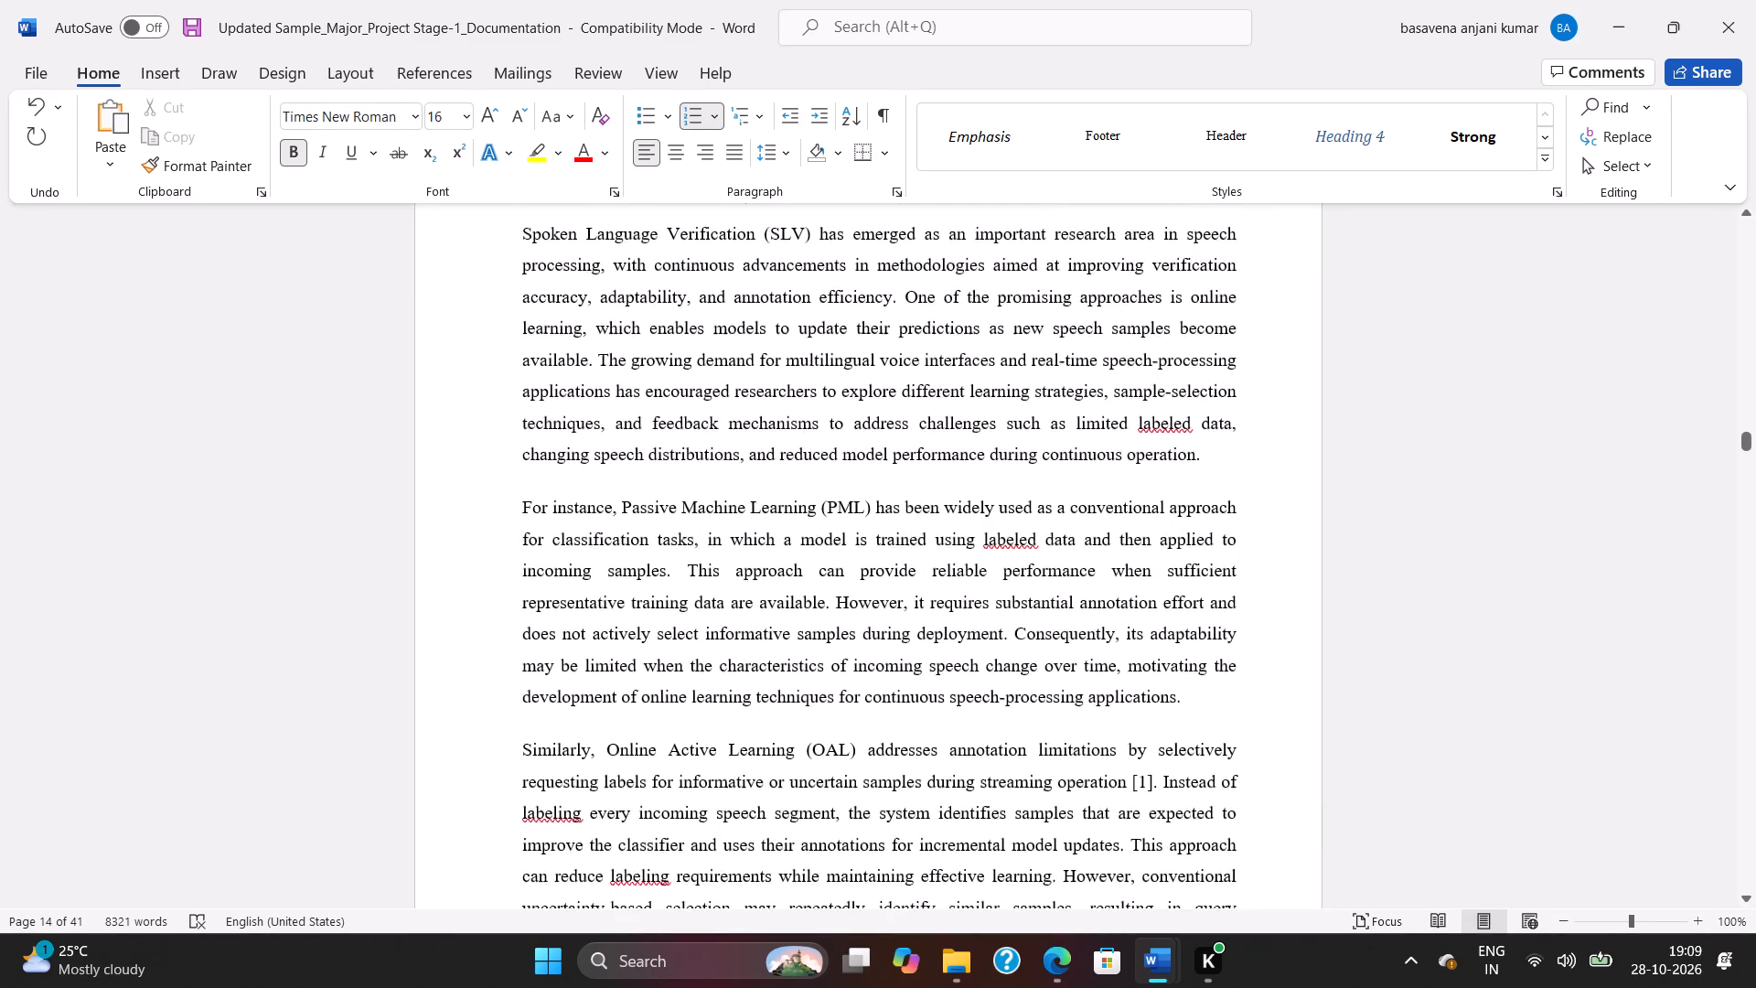
scroll(958, 494, "up", 2)
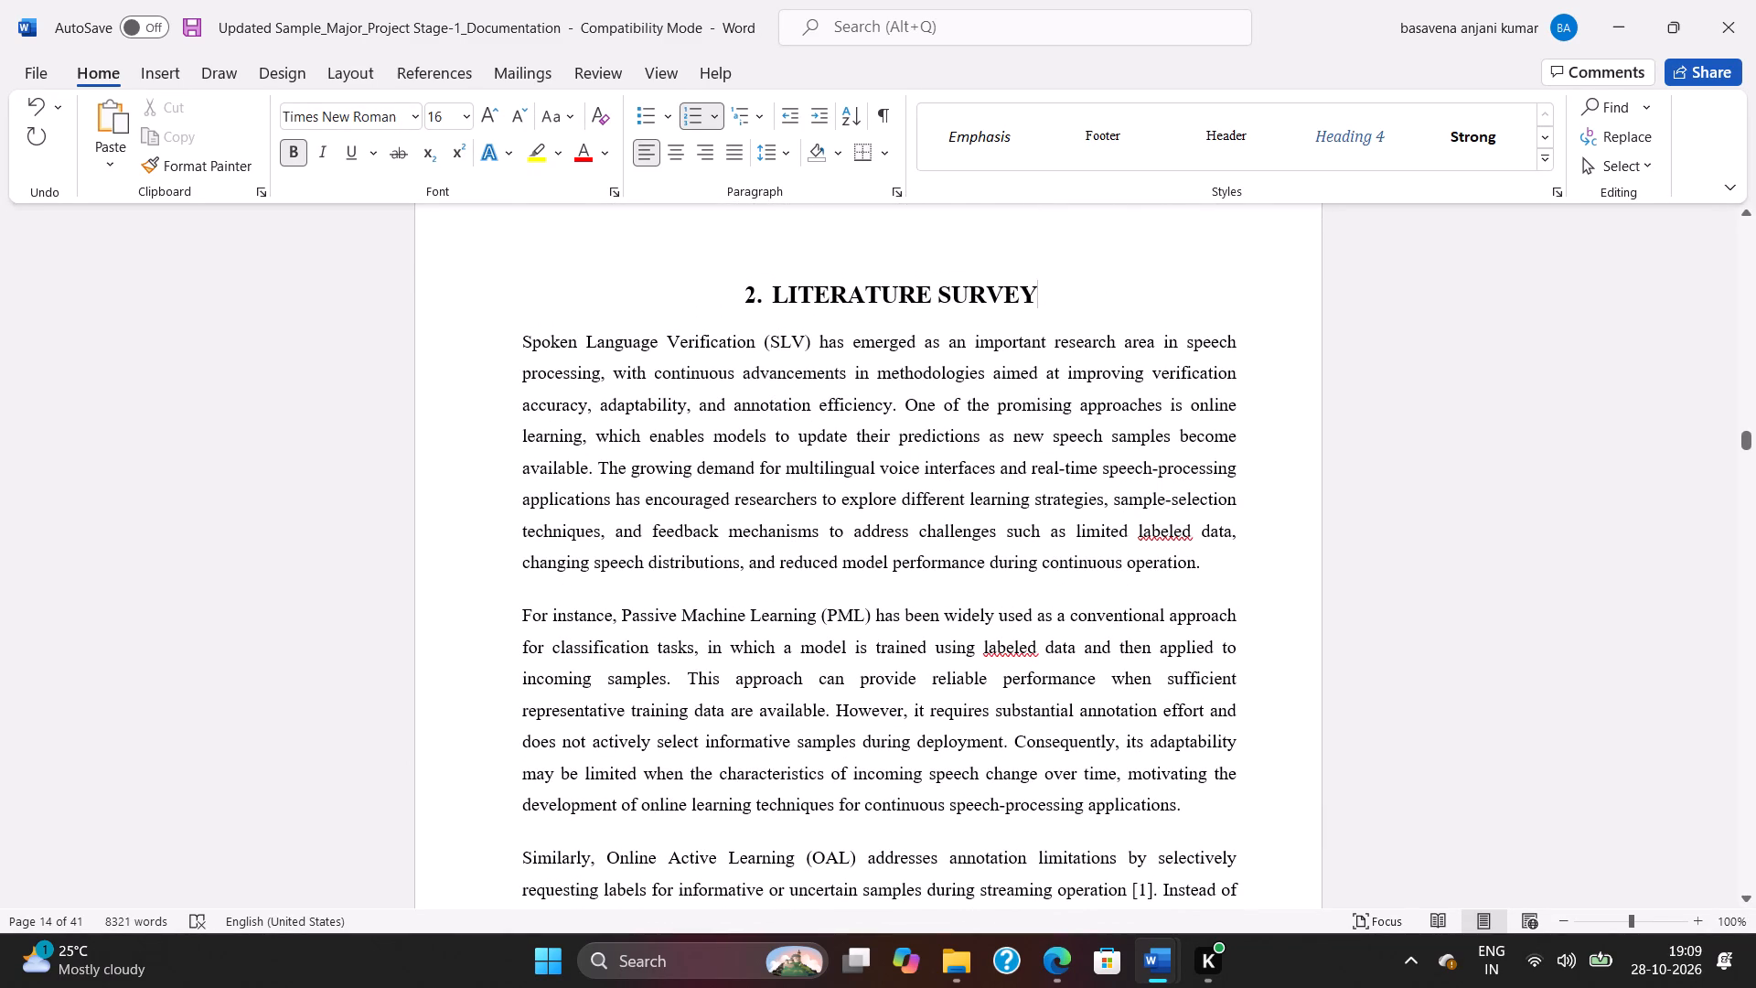
key("Return")
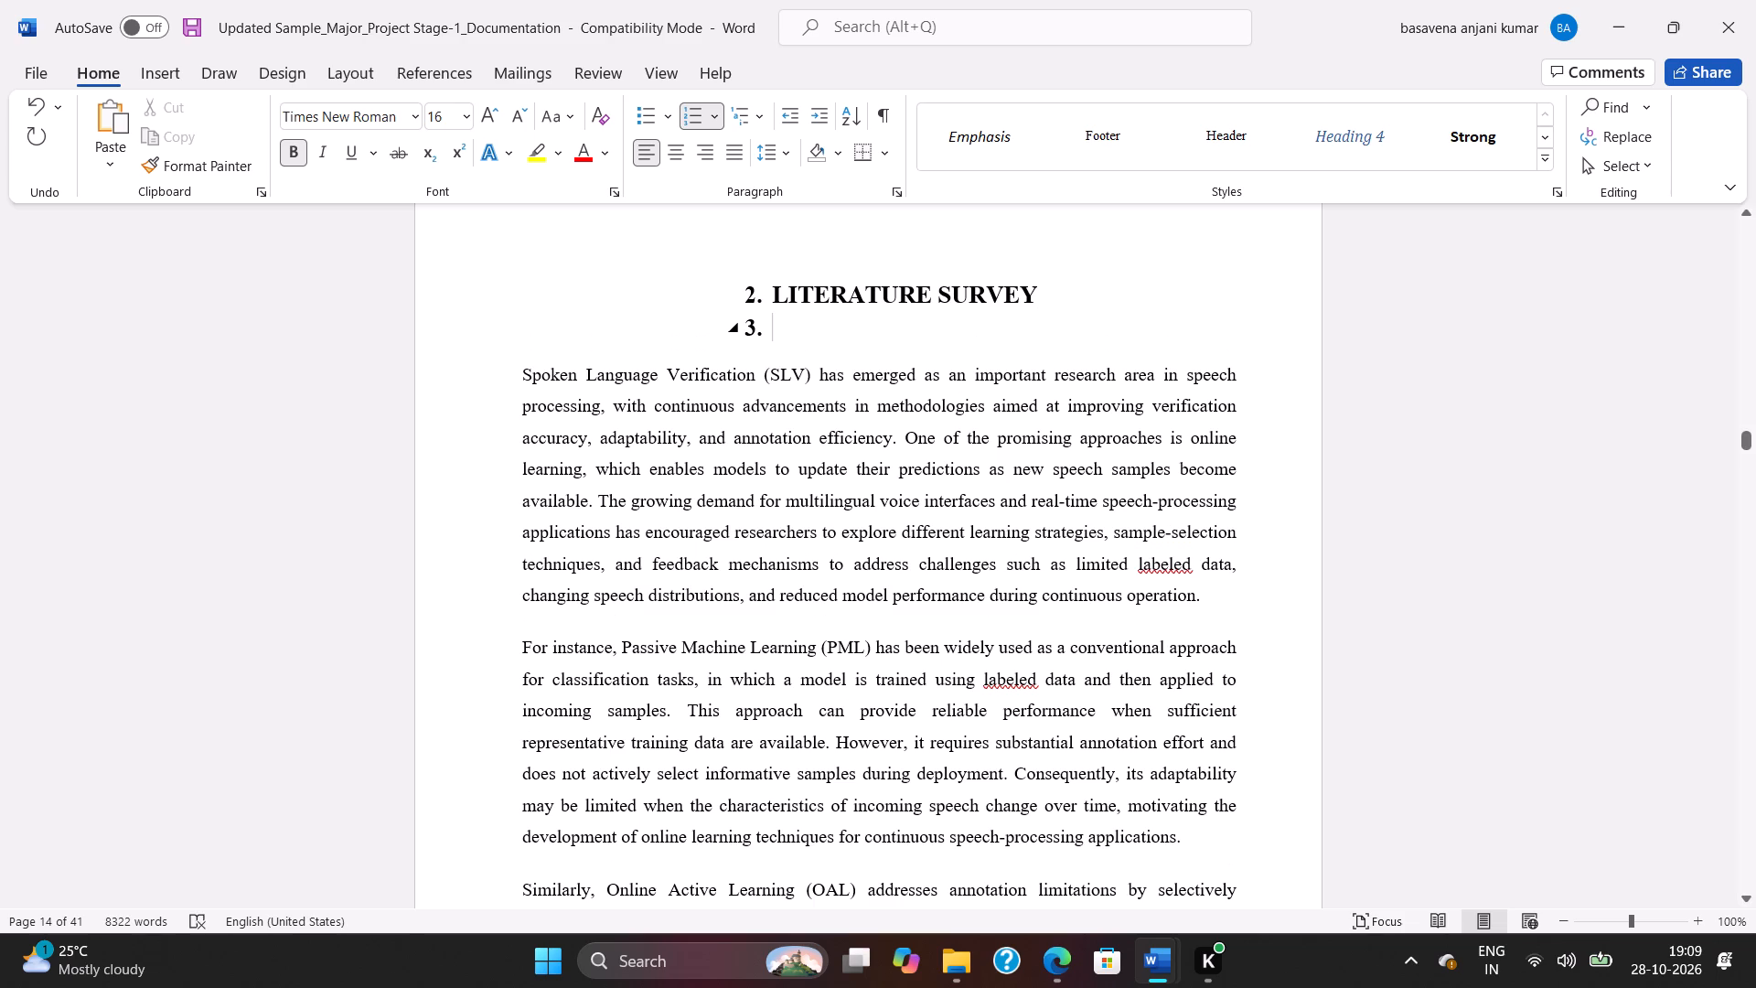
key("BackSpace")
Review the reformatted Literature Survey paragraphs from the opening text through the closing note on reference numbers.
scroll(784, 430, "down", 5)
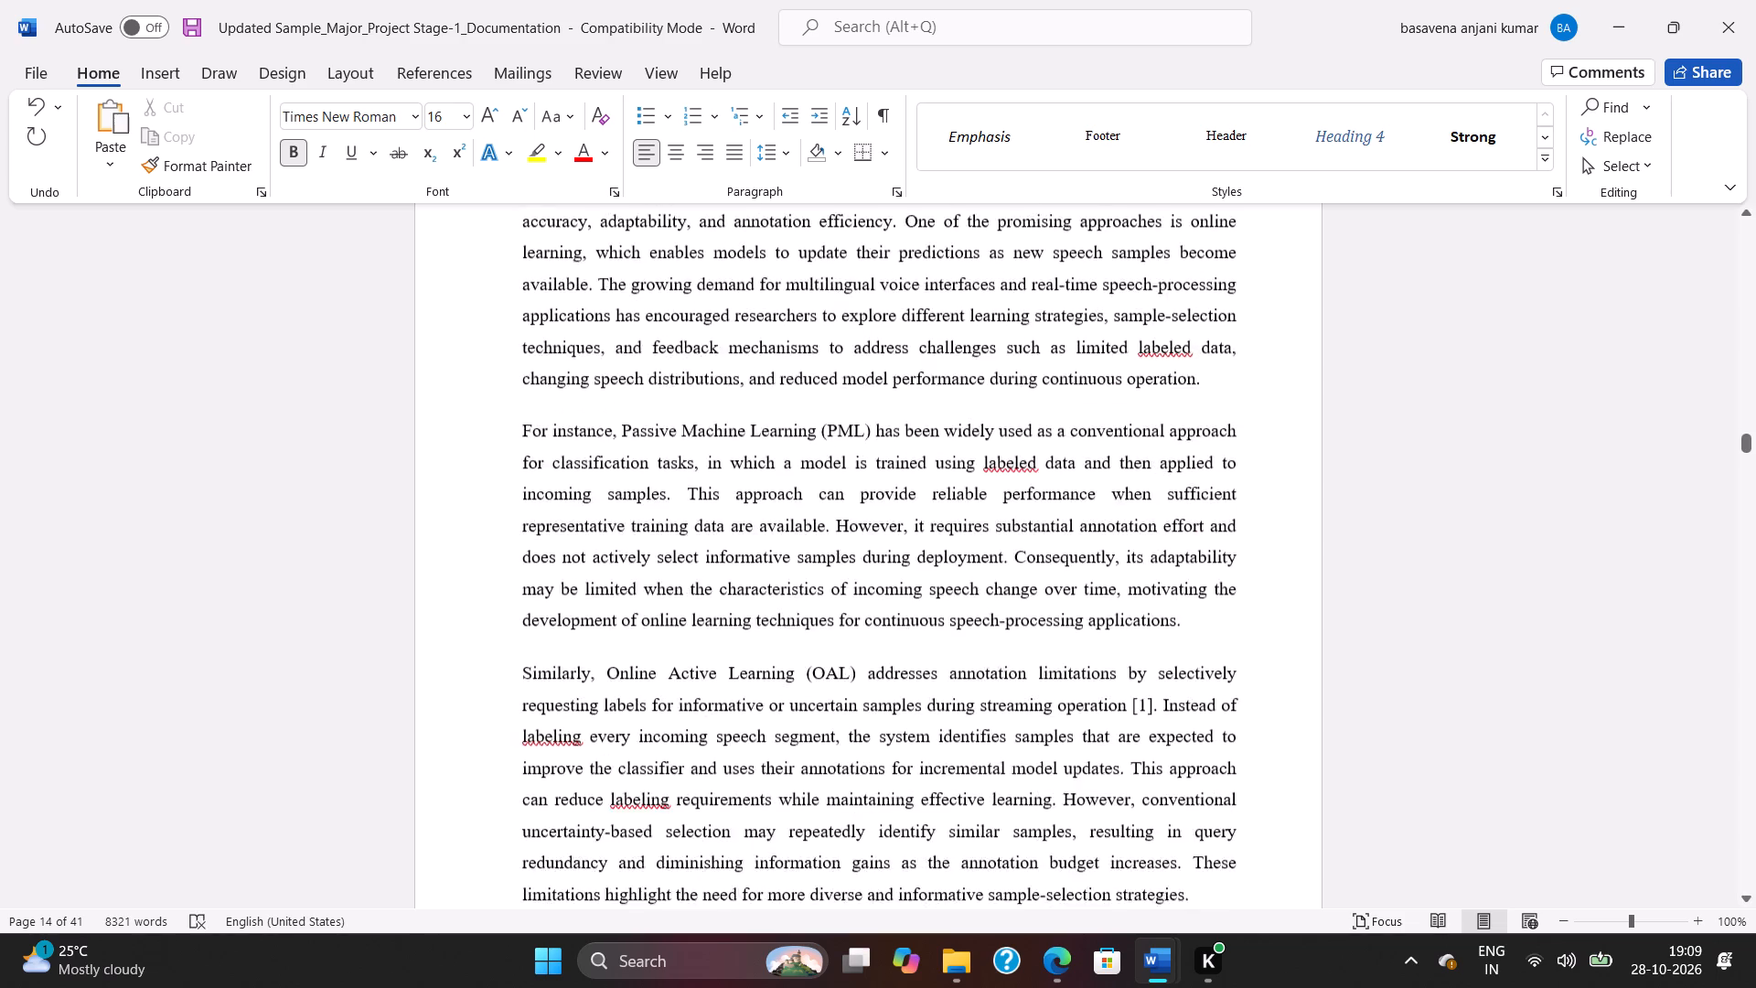
scroll(784, 427, "down", 20)
scroll(784, 427, "down", 8)
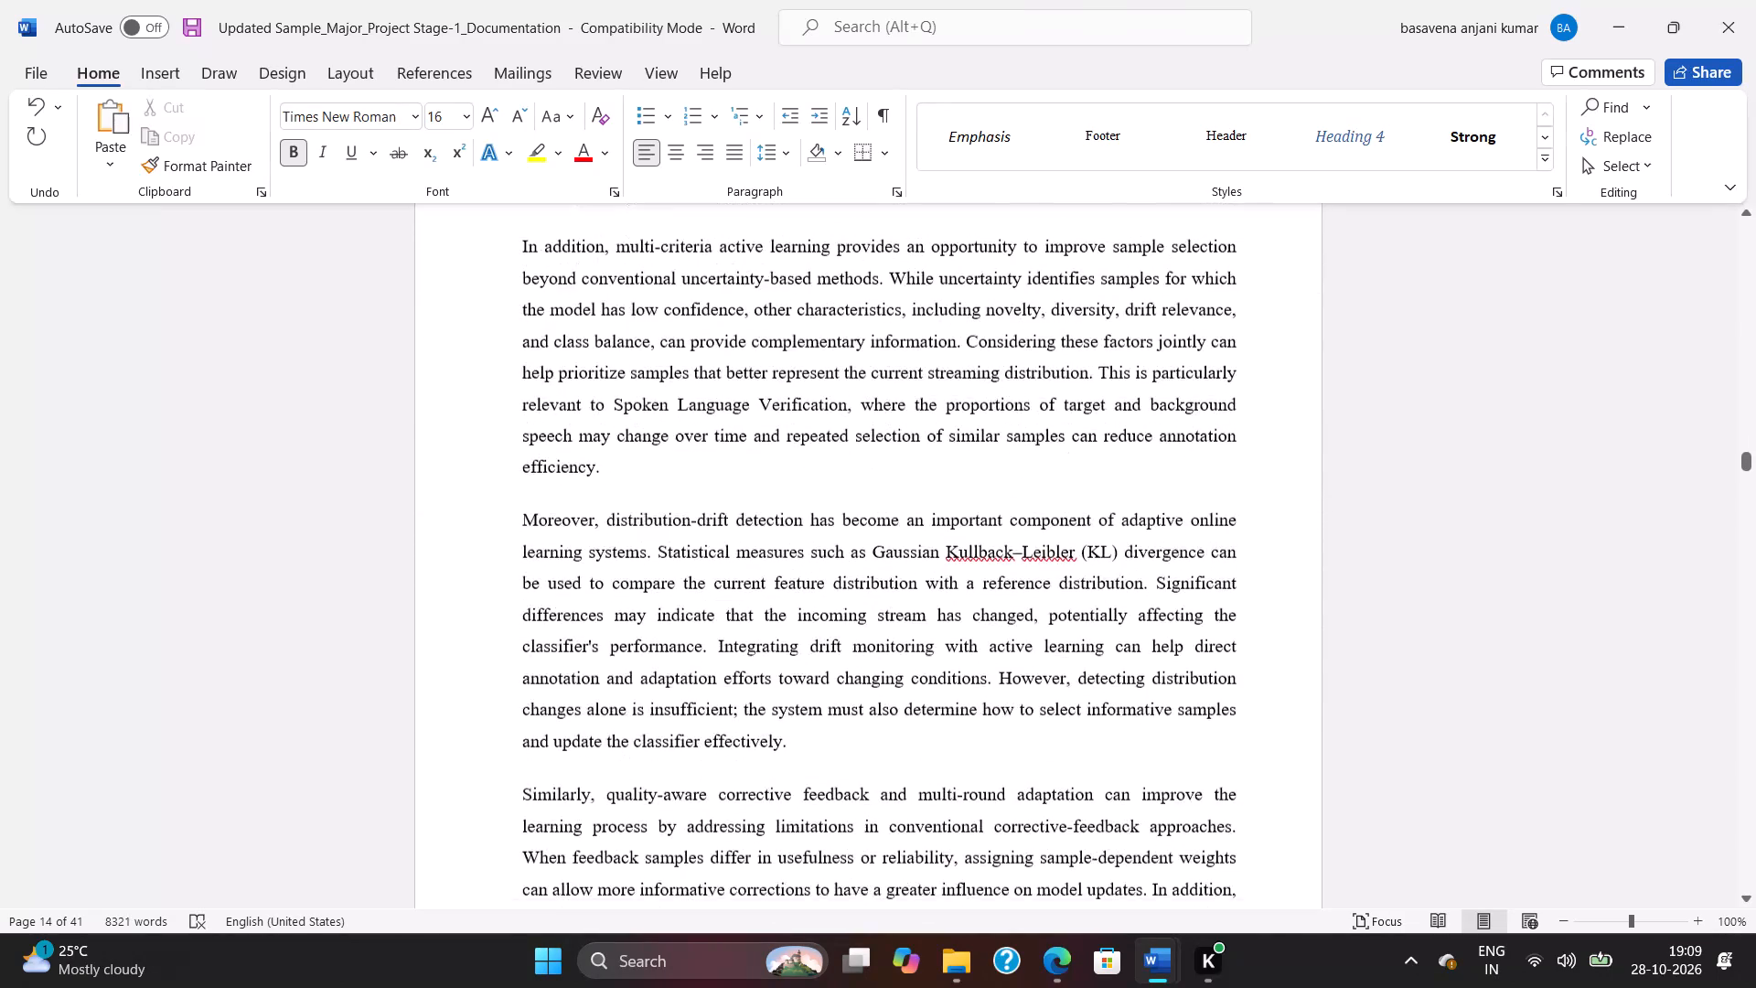
scroll(795, 414, "down", 18)
scroll(796, 413, "up", 4)
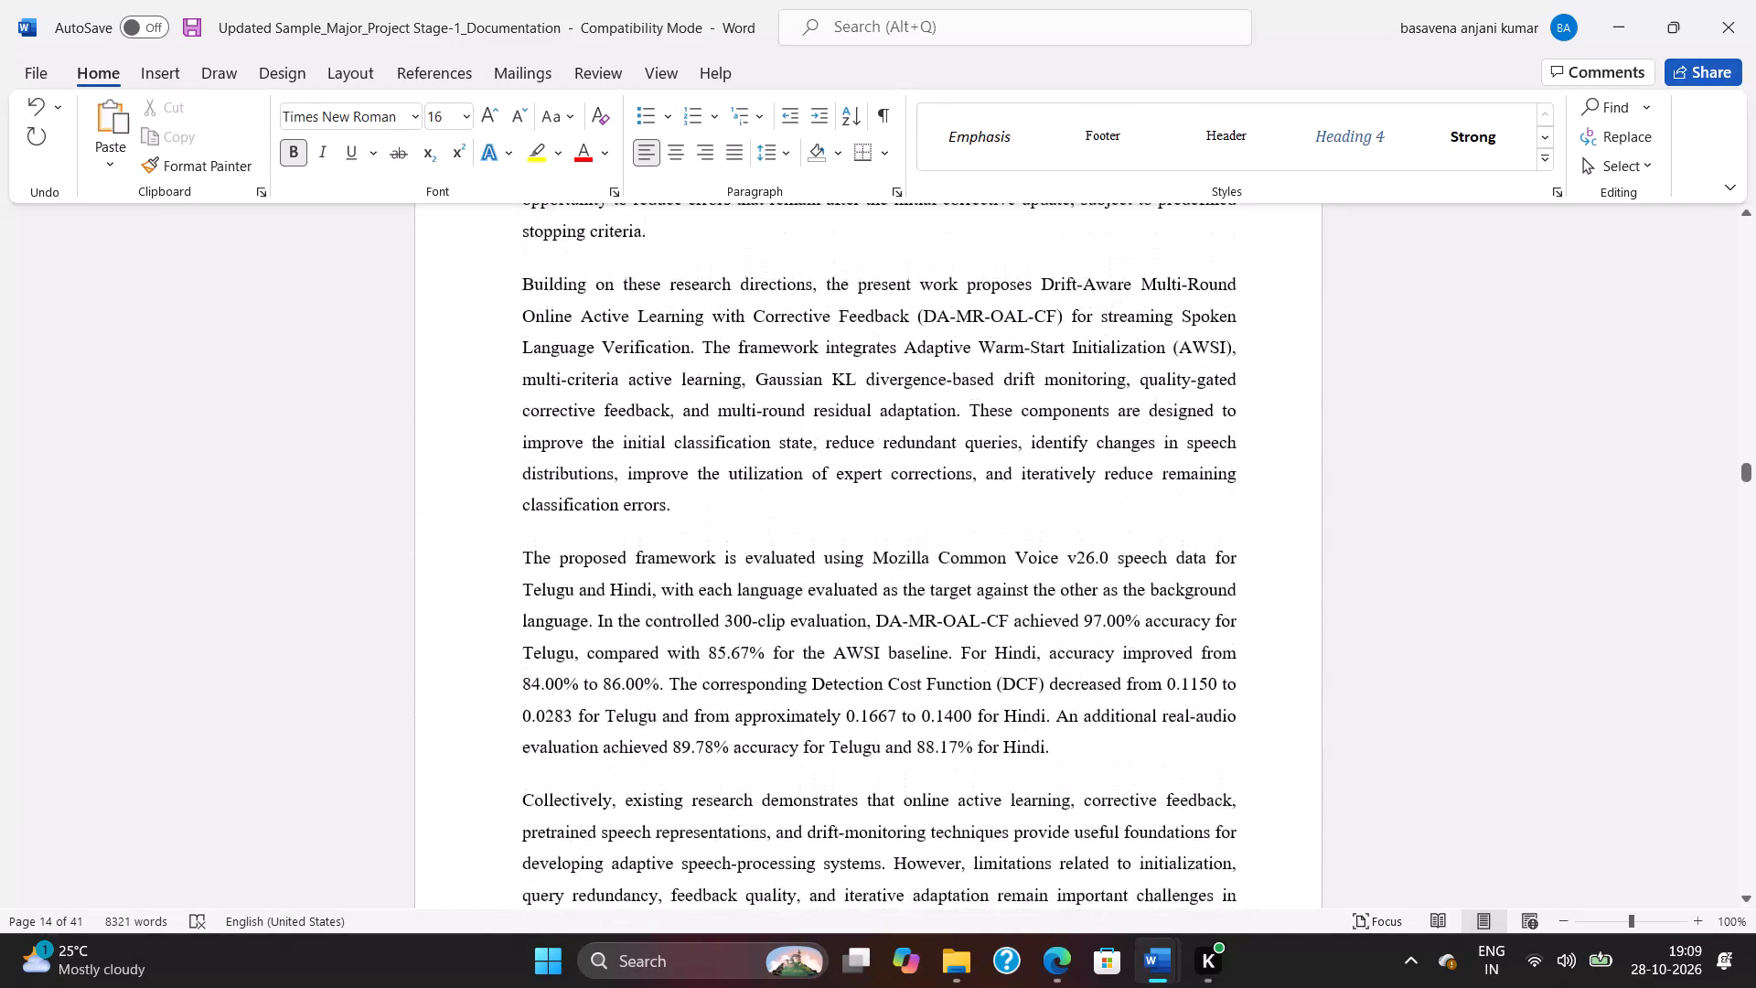
scroll(796, 413, "up", 6)
scroll(796, 413, "down", 15)
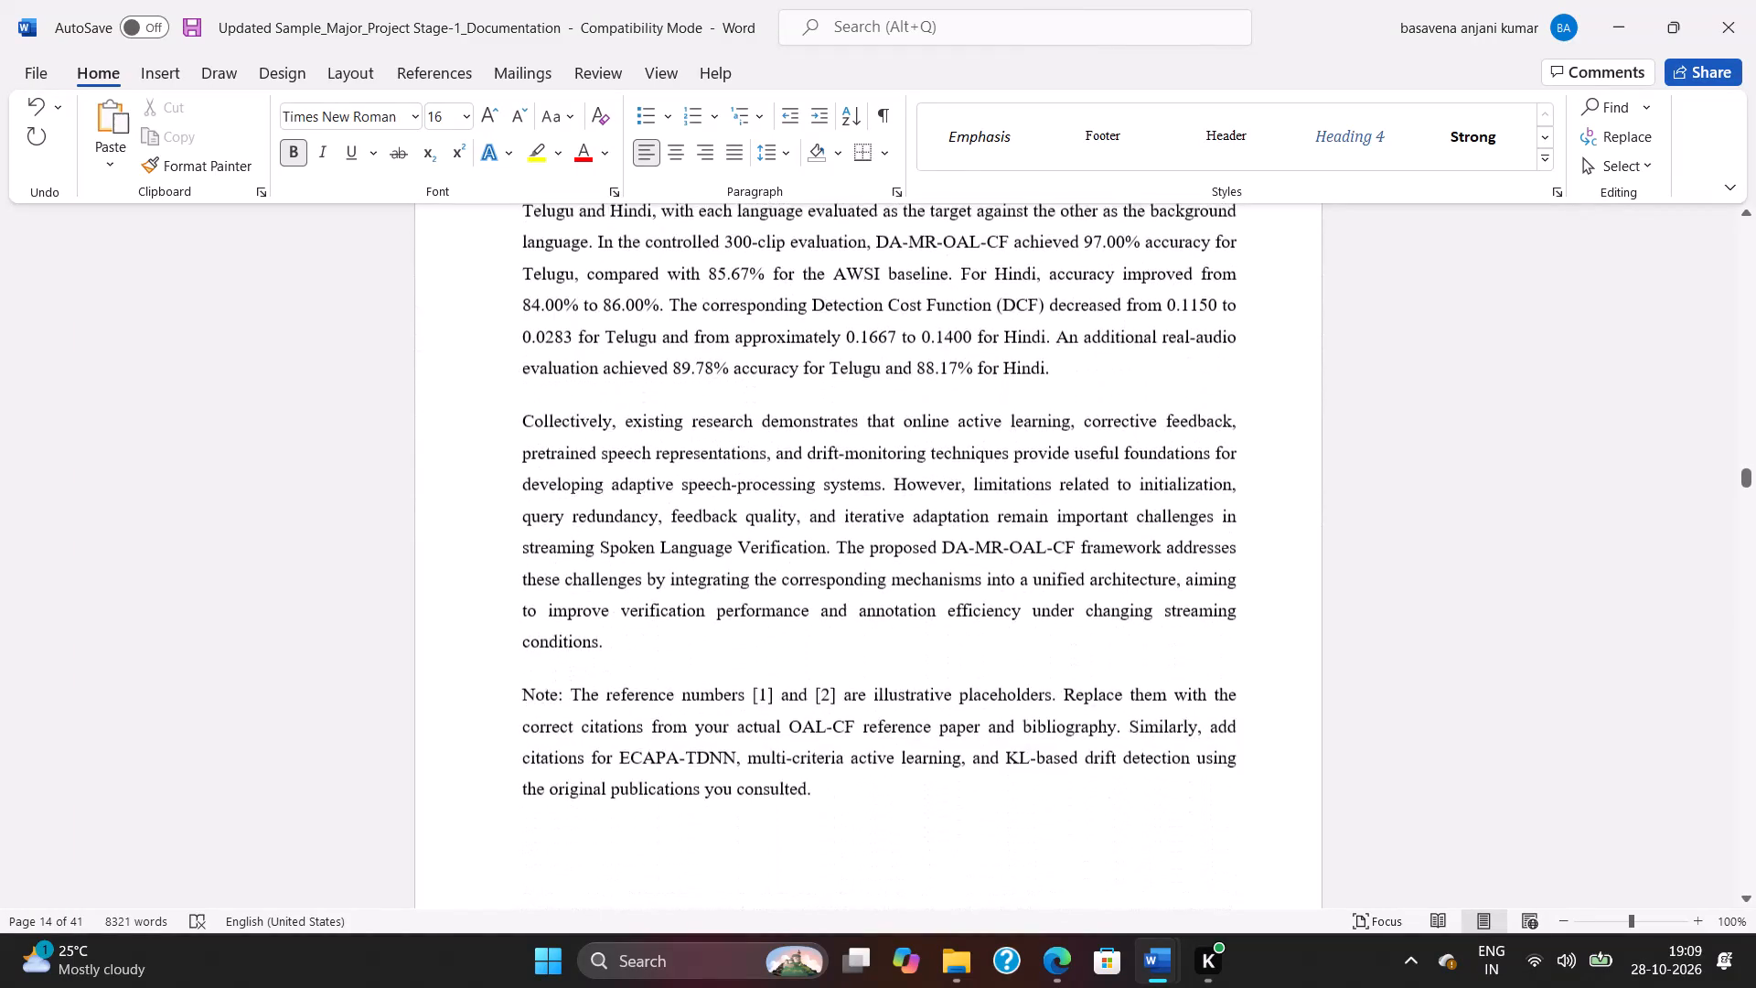
scroll(796, 413, "down", 3)
Set the open documents aside, view the PPT COVER PAGE - SINGLE document from the Downloads folder, and close it.
left_click(1620, 24)
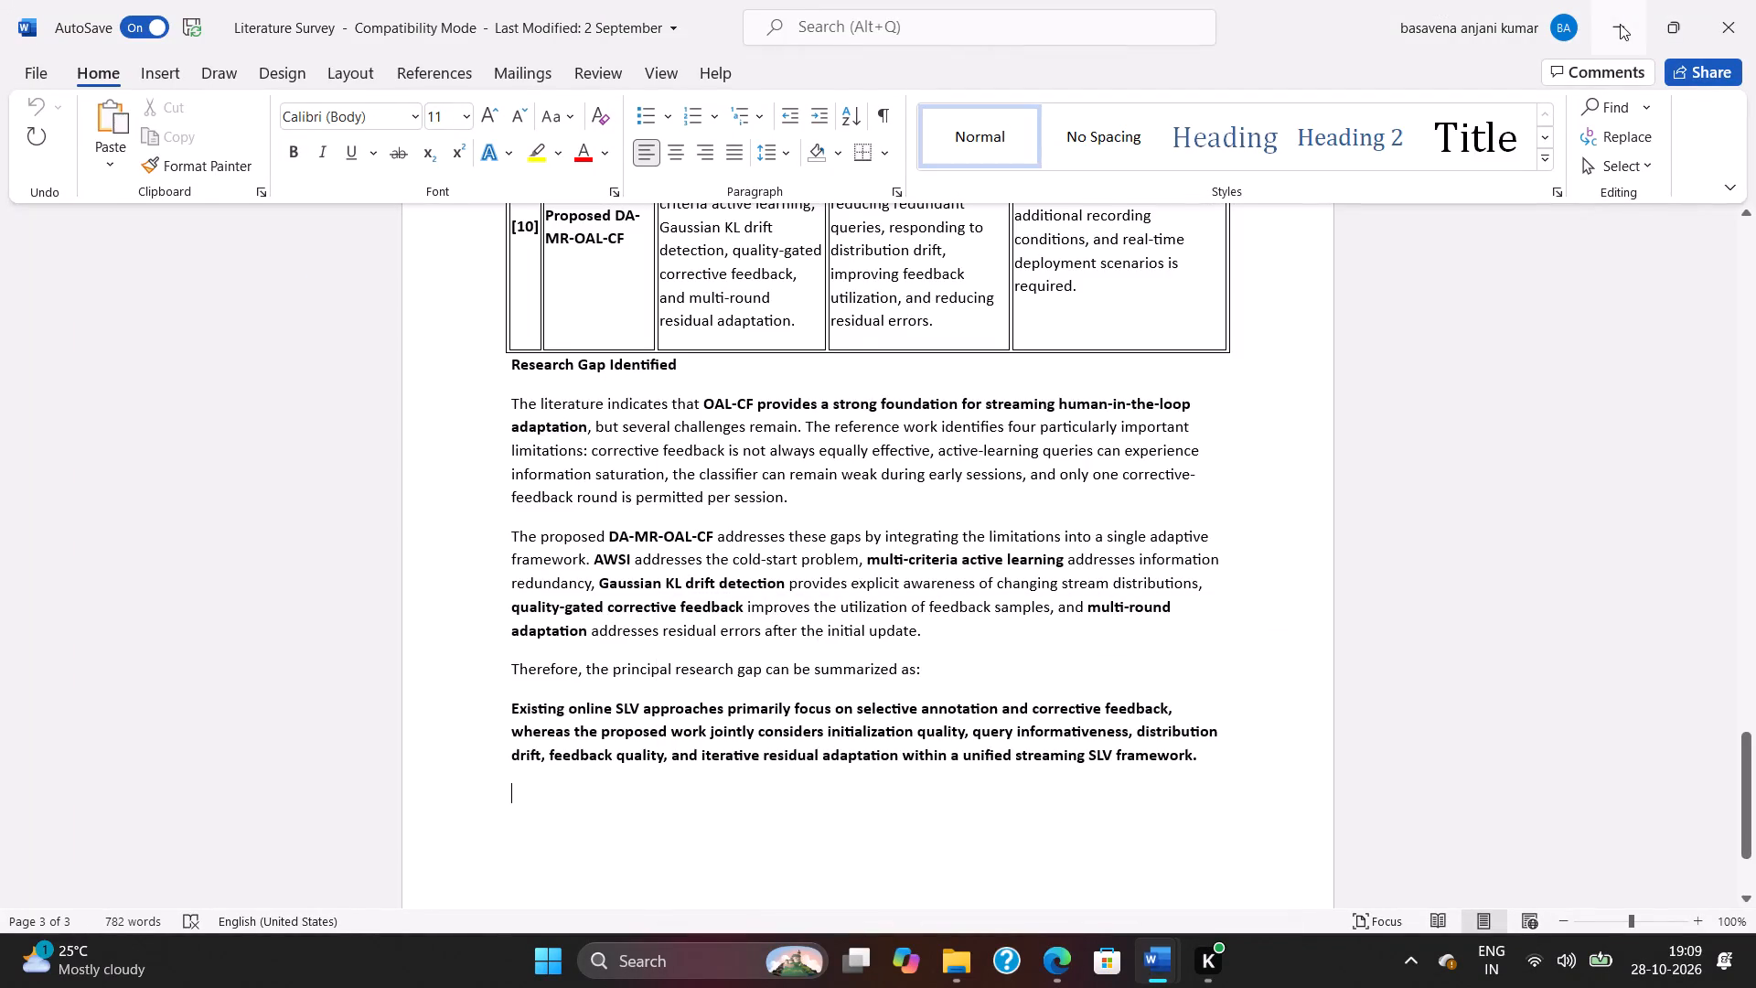
left_click(1620, 24)
left_click(1638, 30)
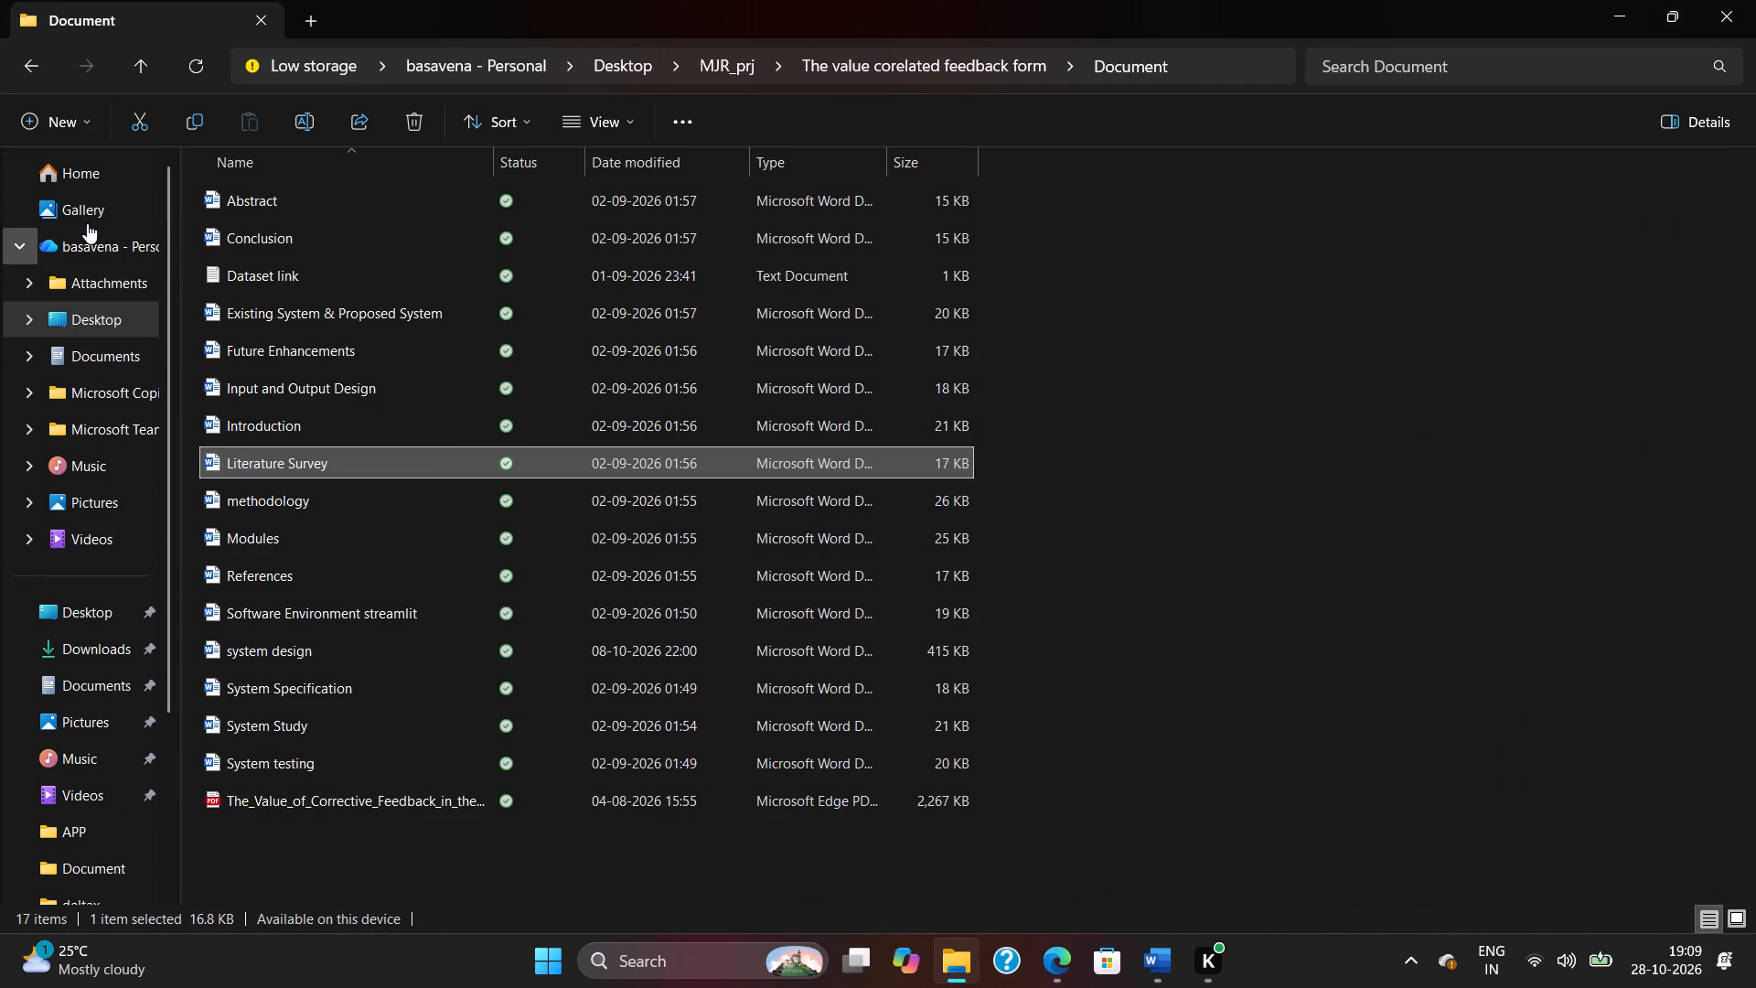
left_click(84, 639)
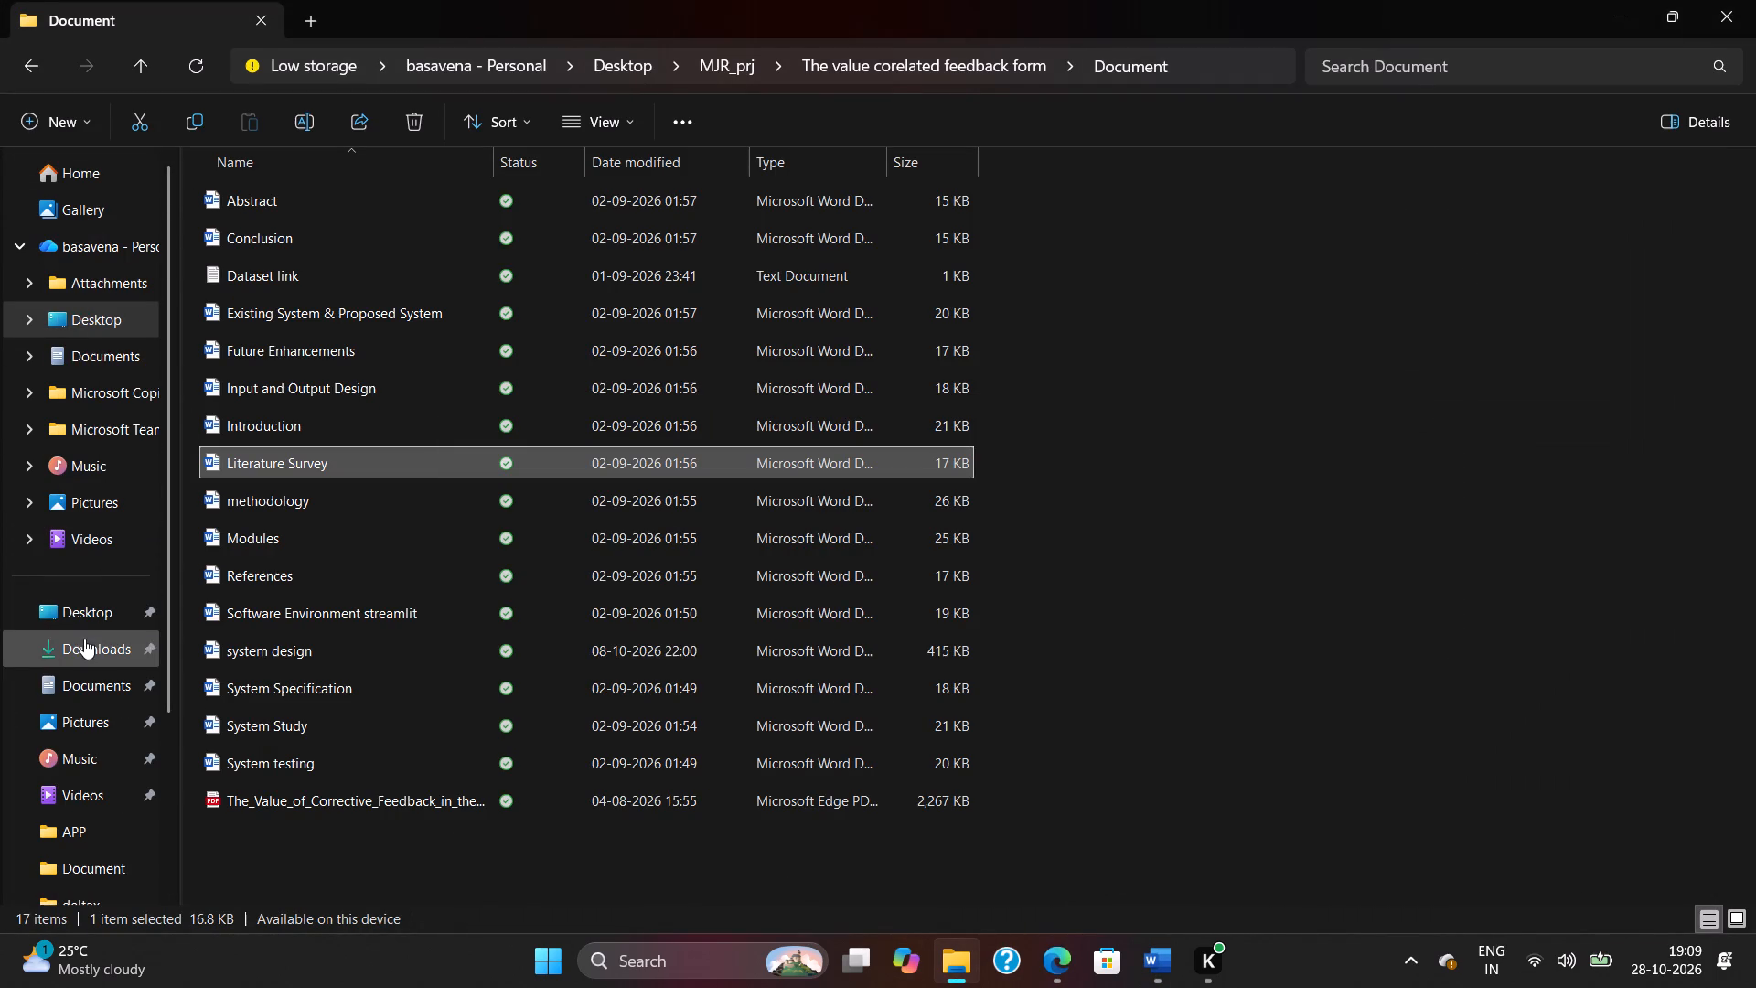
right_click(410, 225)
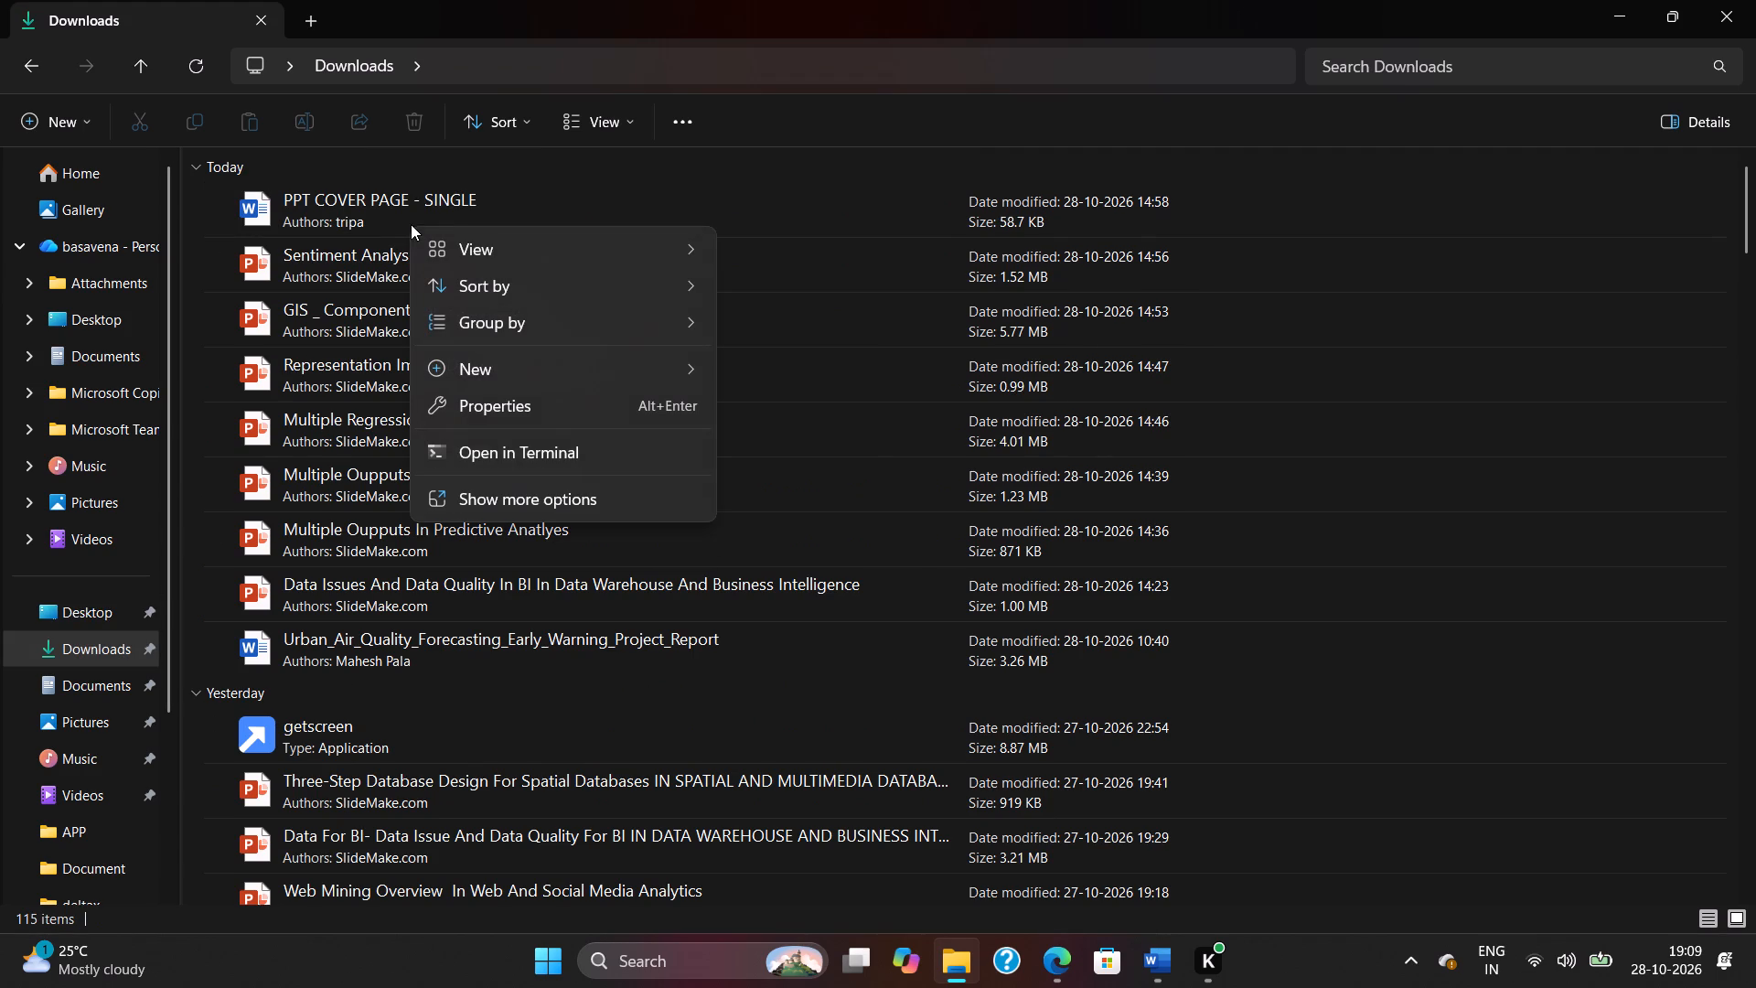
double_click(346, 220)
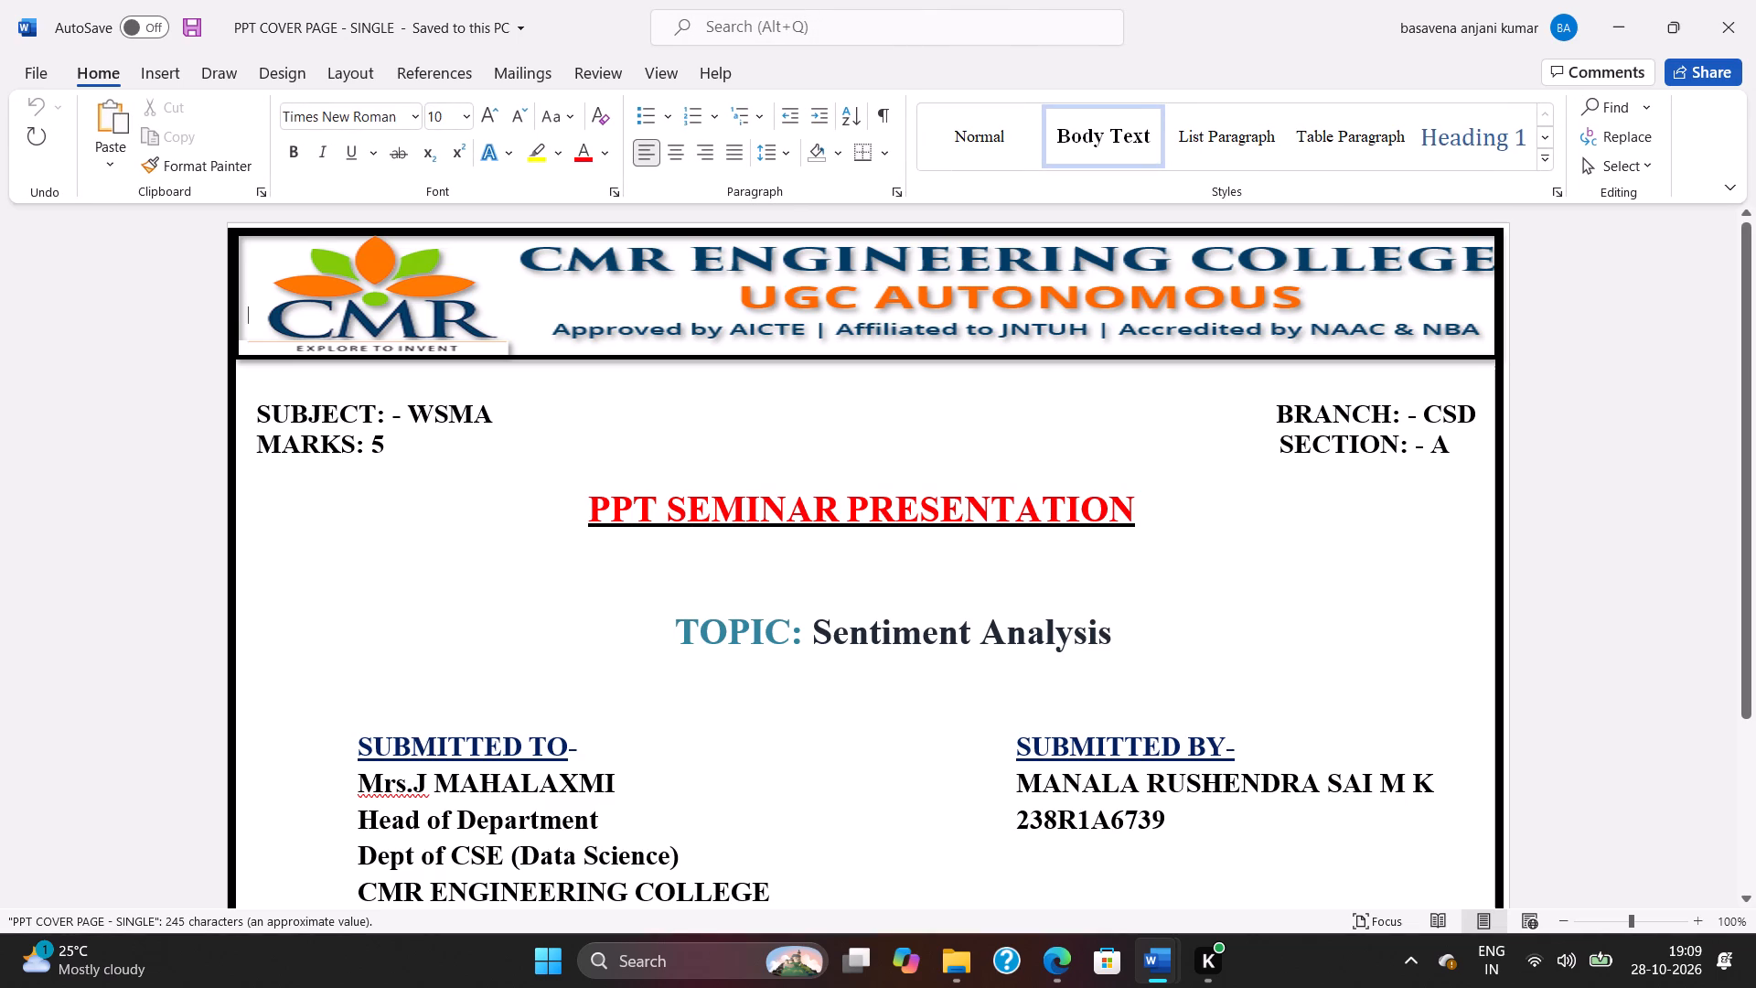
left_click(1755, 0)
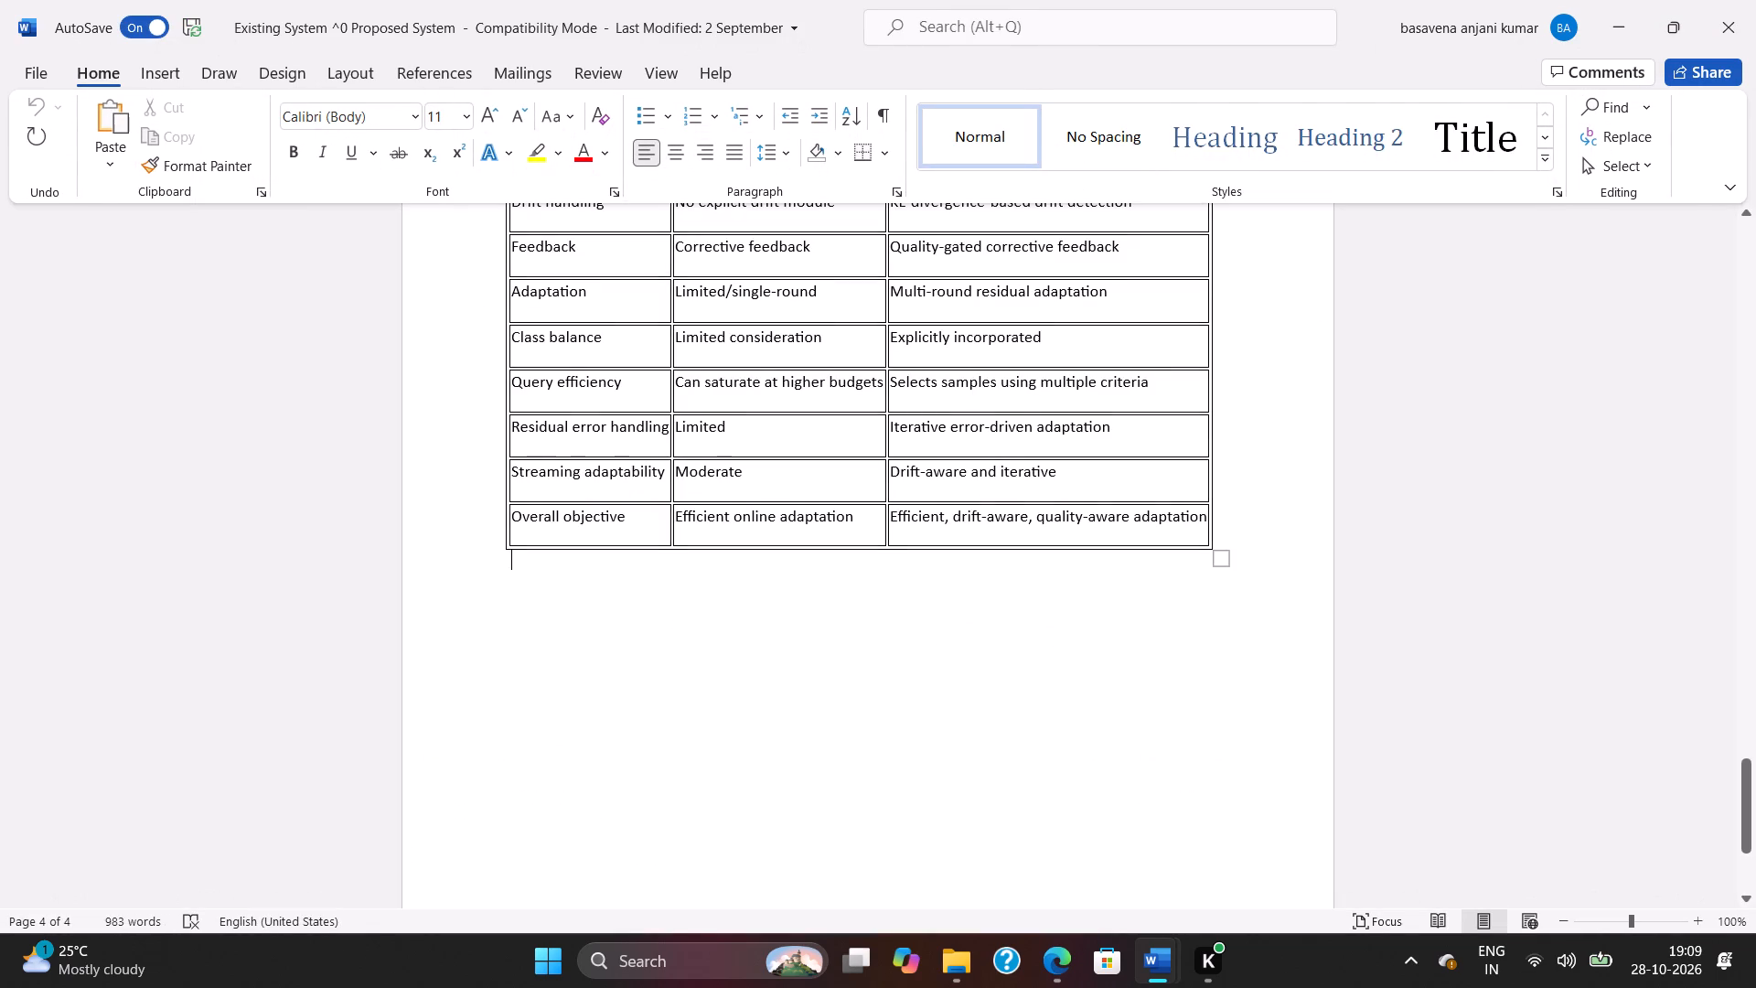
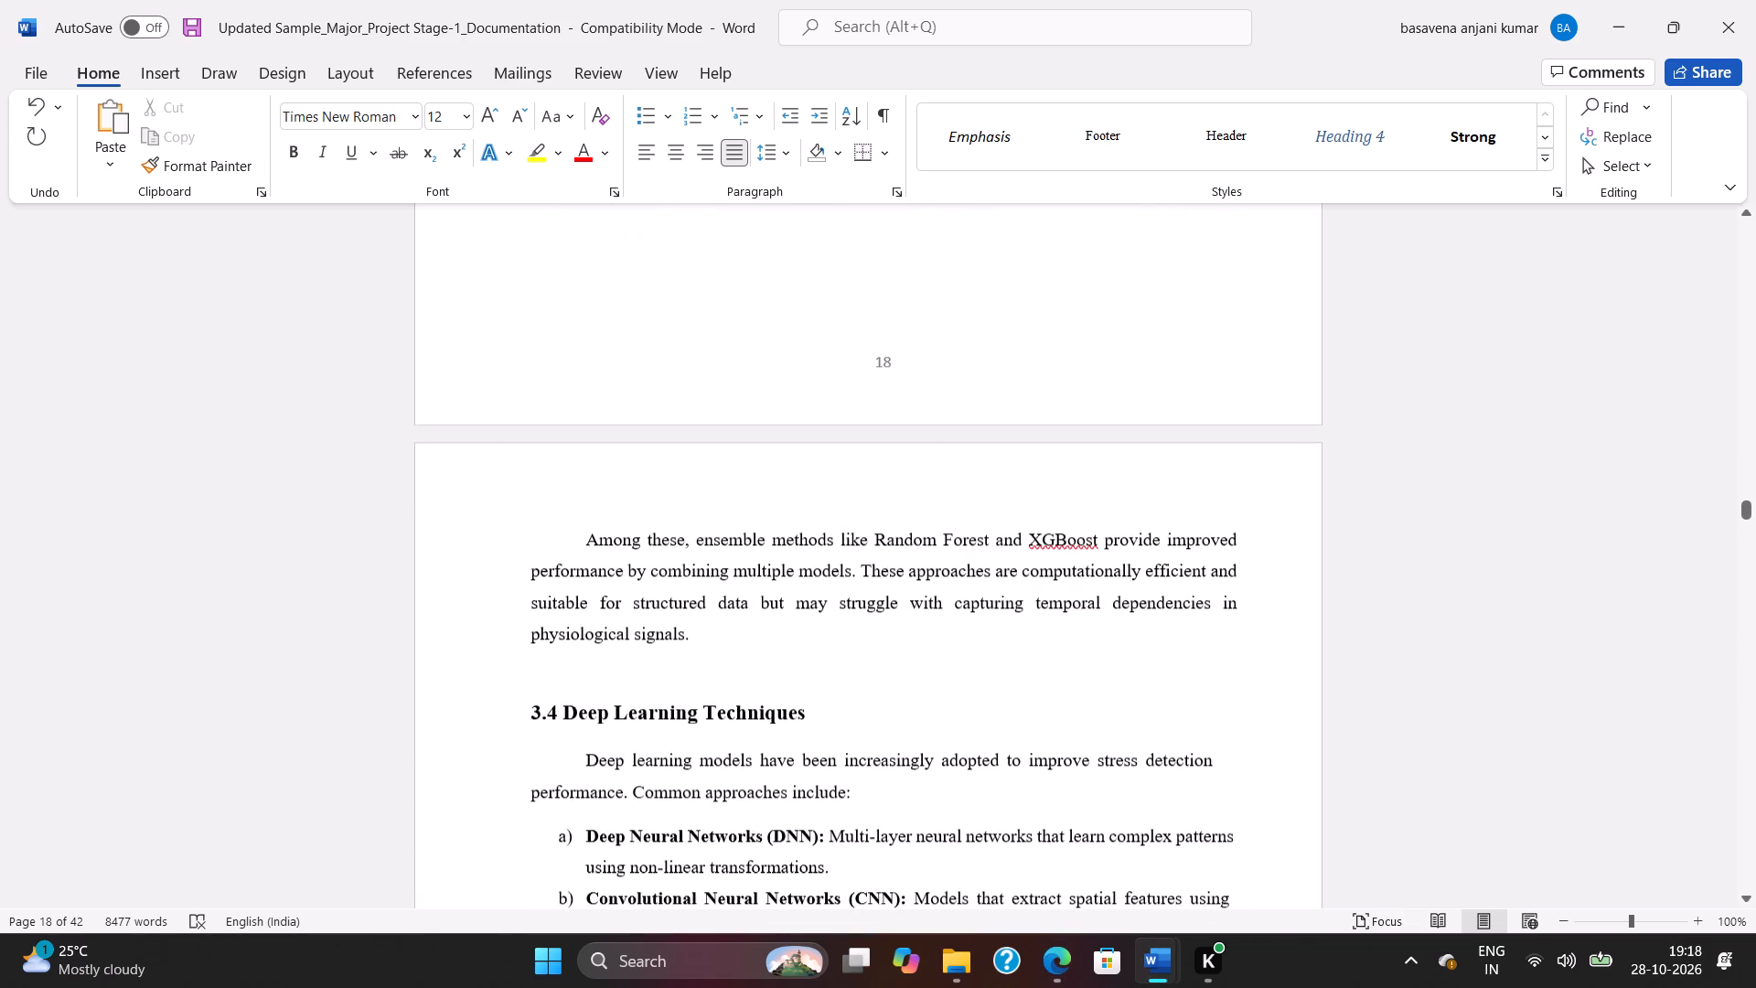
scroll(949, 483, "up", 20)
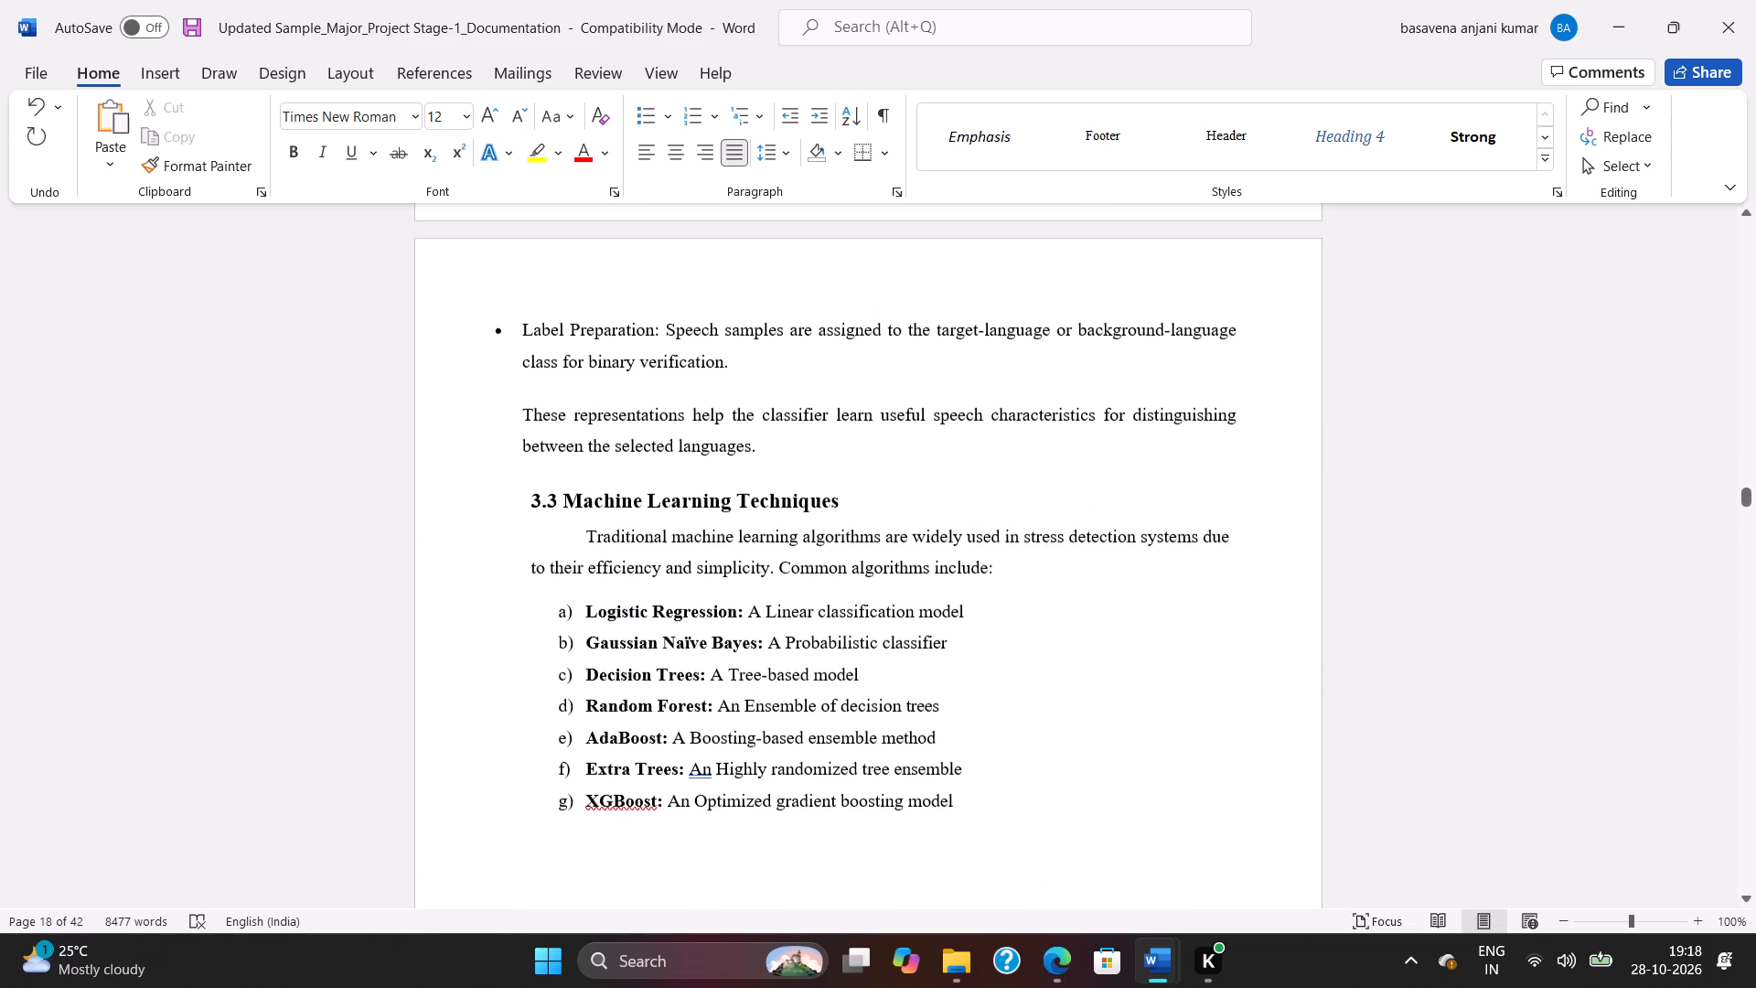
scroll(657, 529, "up", 3)
scroll(658, 529, "down", 2)
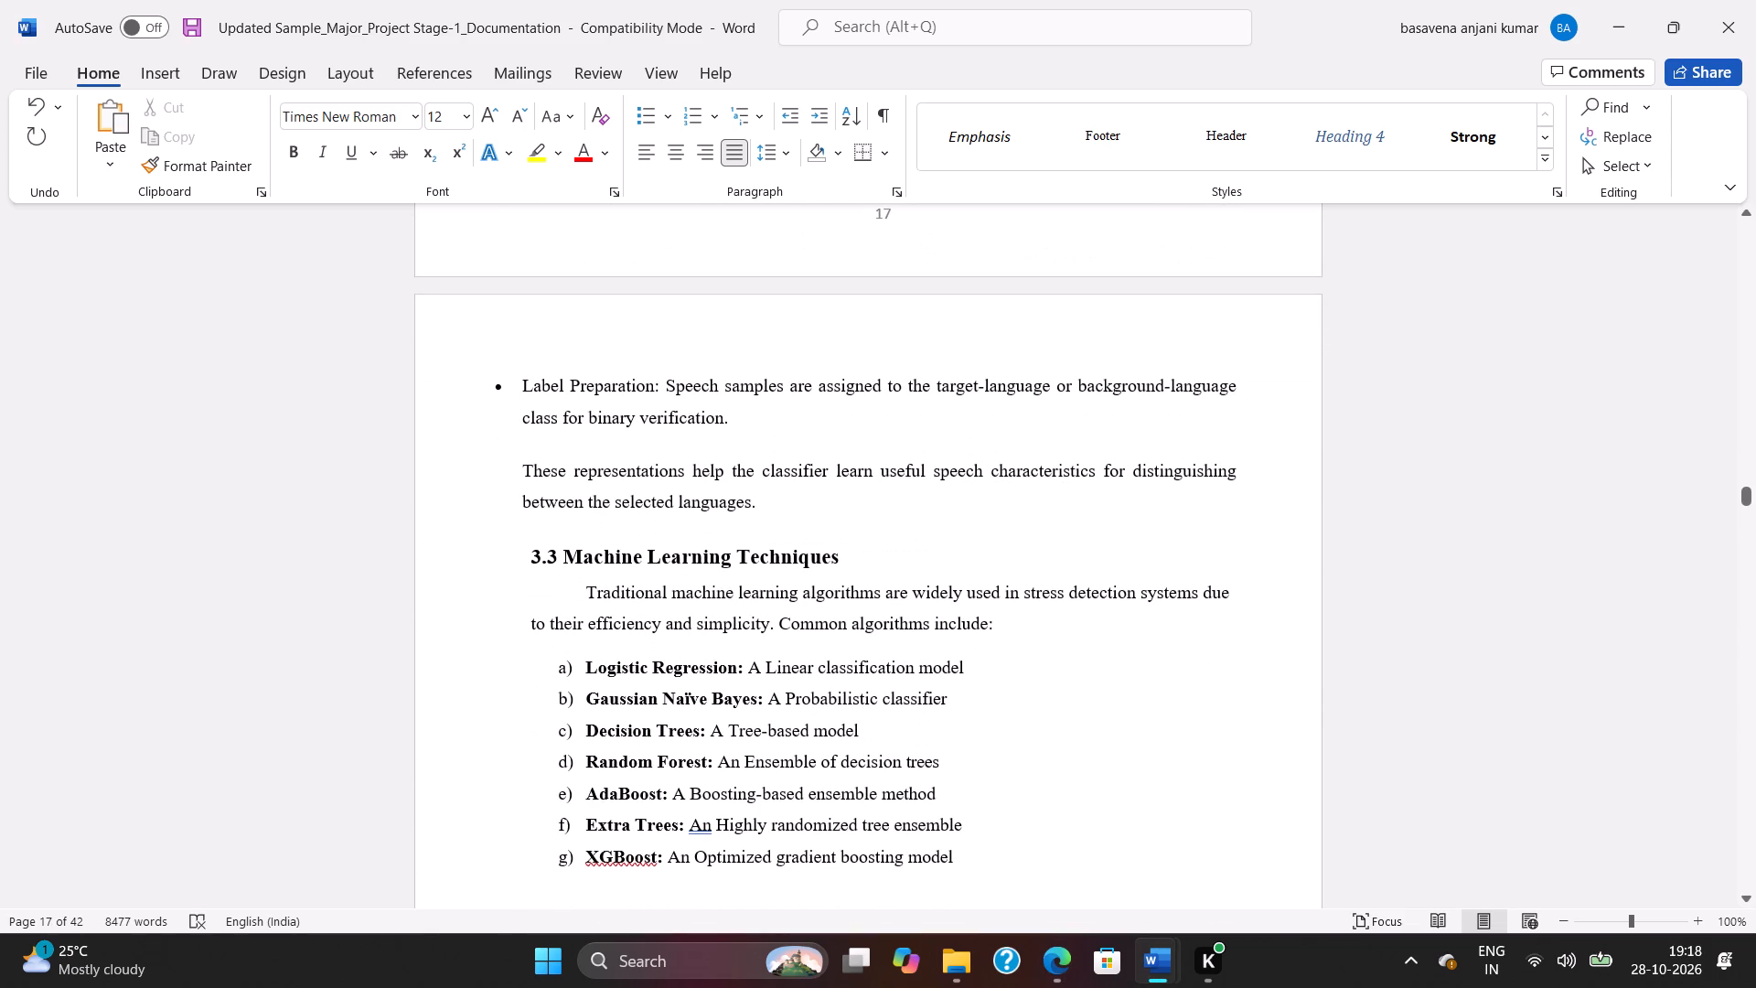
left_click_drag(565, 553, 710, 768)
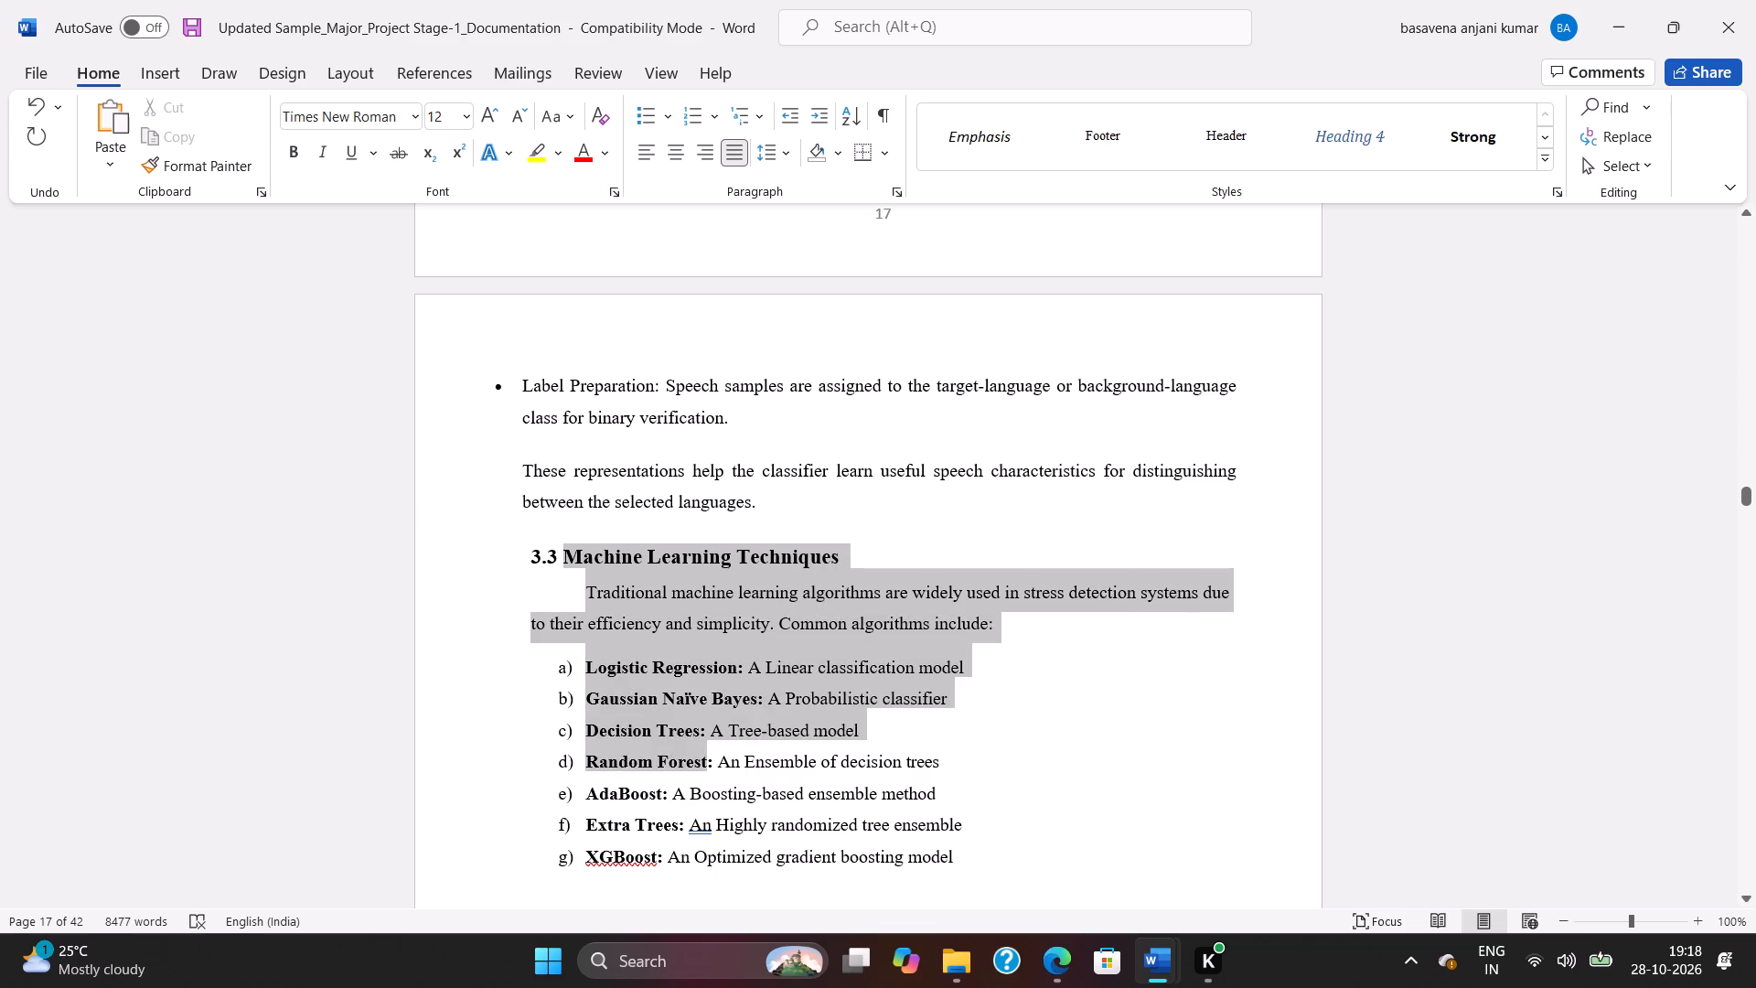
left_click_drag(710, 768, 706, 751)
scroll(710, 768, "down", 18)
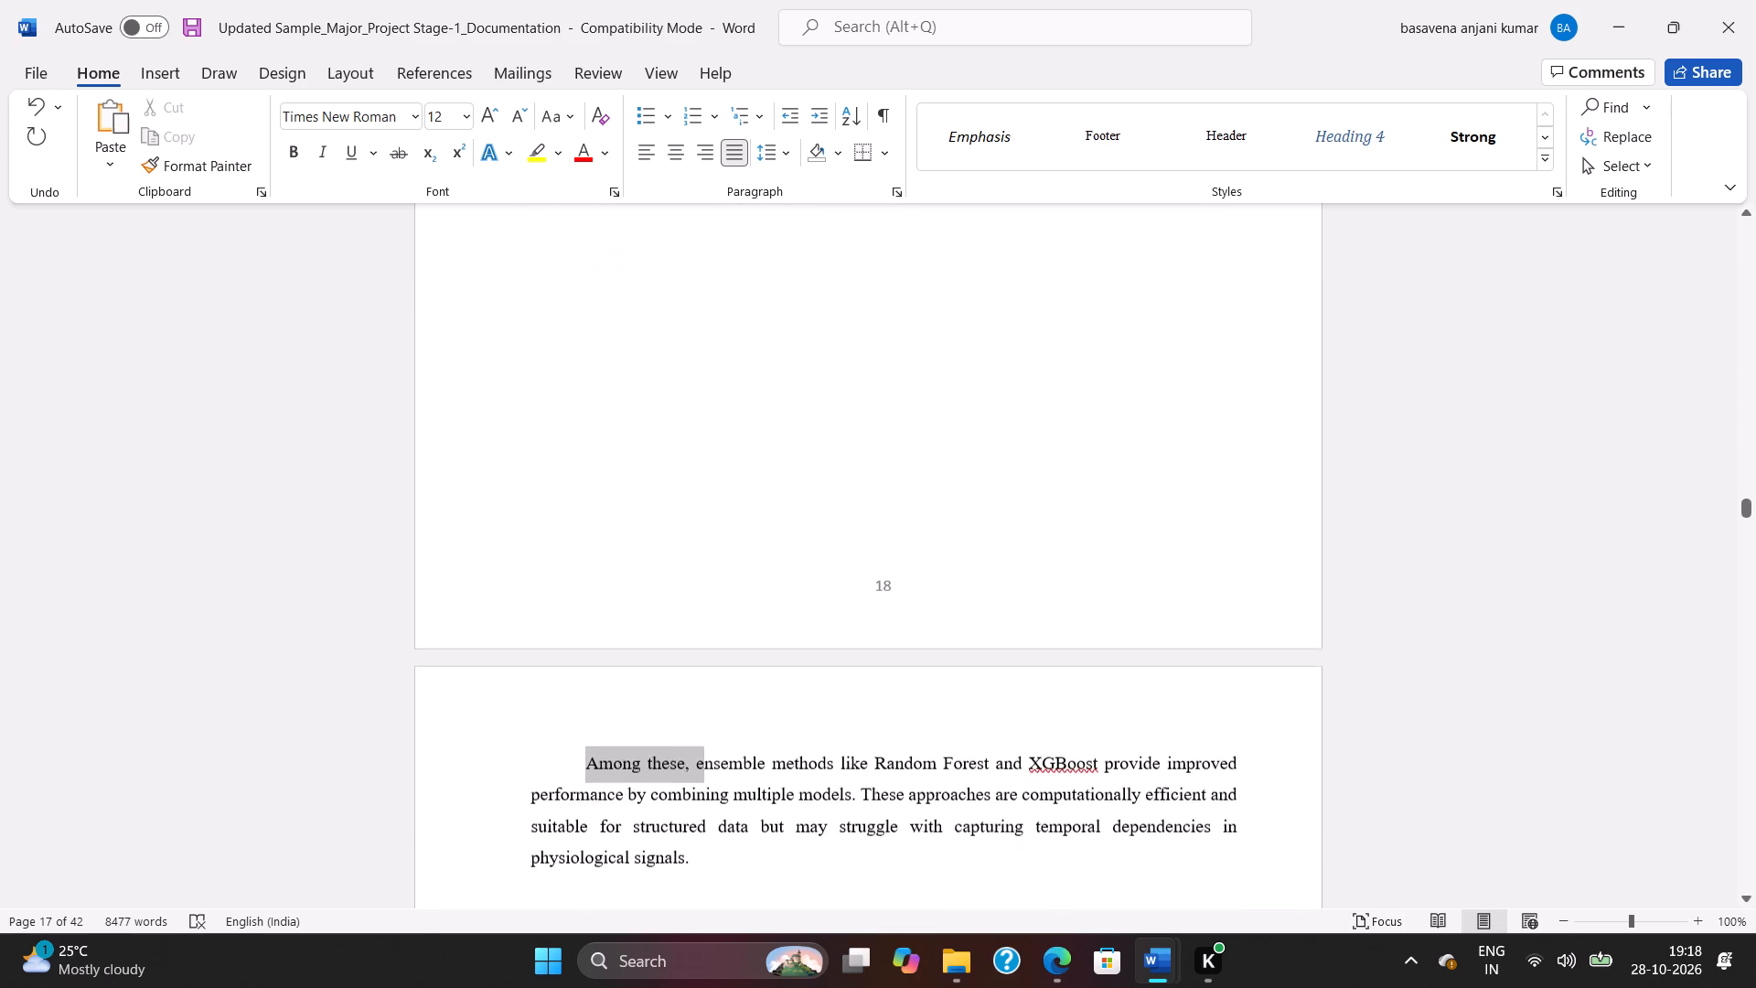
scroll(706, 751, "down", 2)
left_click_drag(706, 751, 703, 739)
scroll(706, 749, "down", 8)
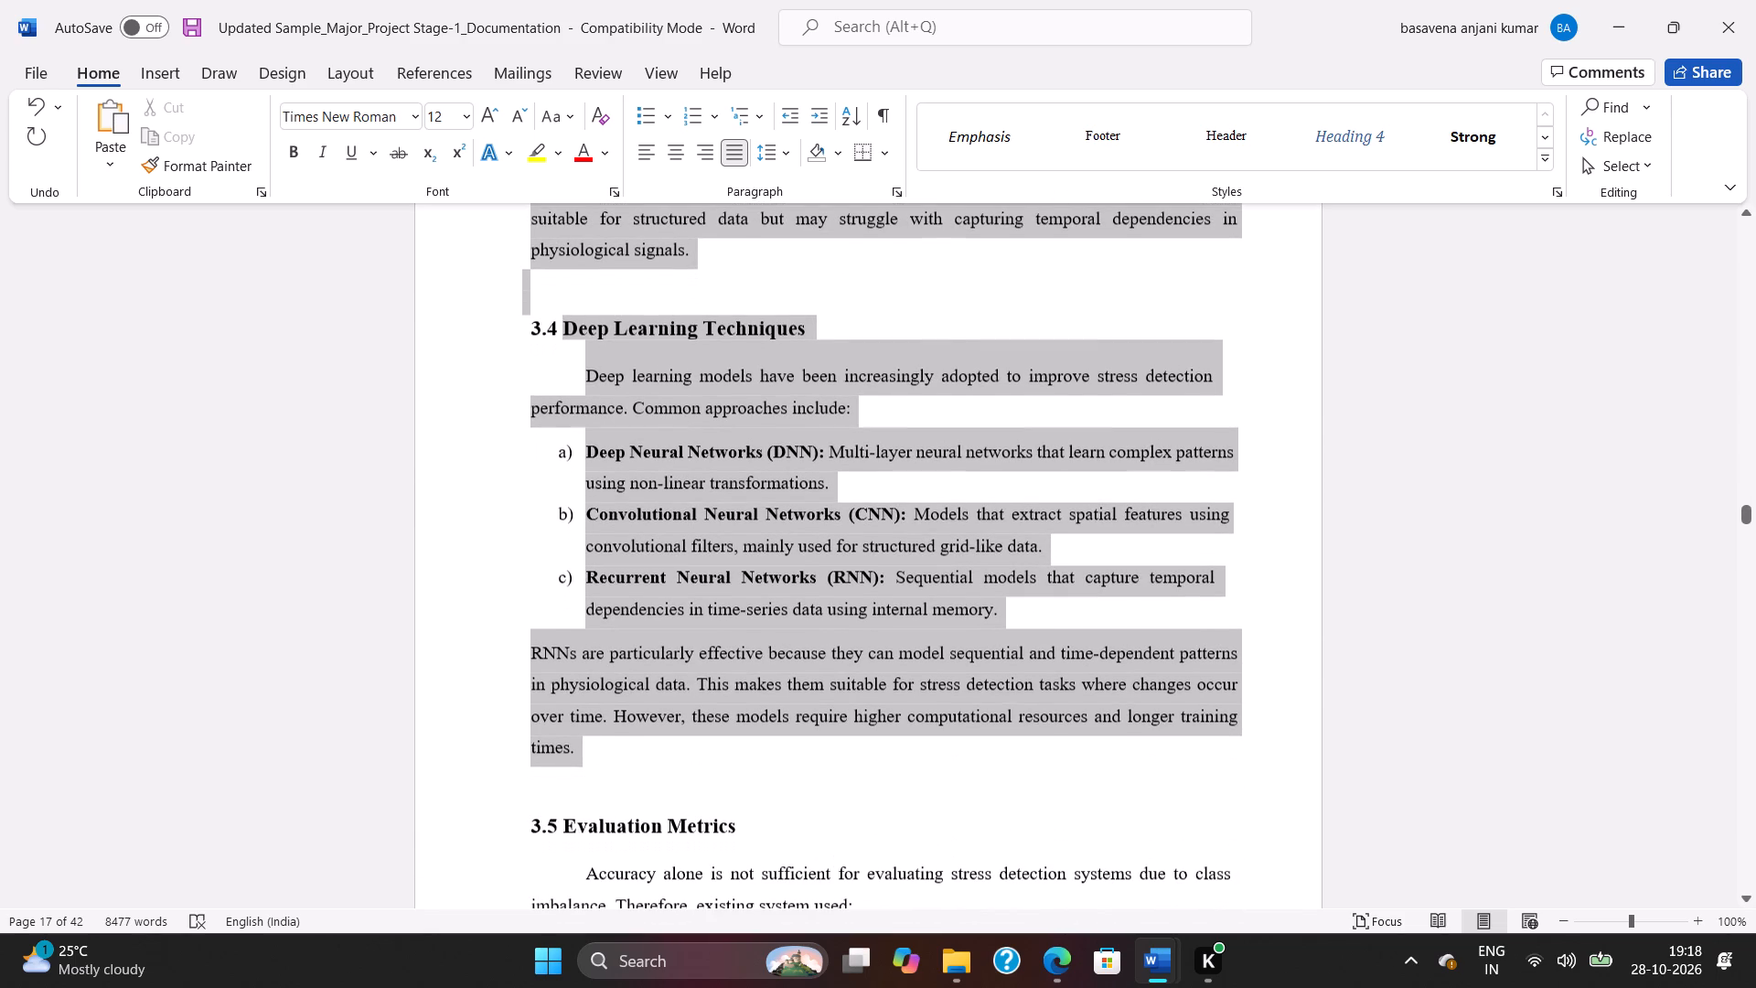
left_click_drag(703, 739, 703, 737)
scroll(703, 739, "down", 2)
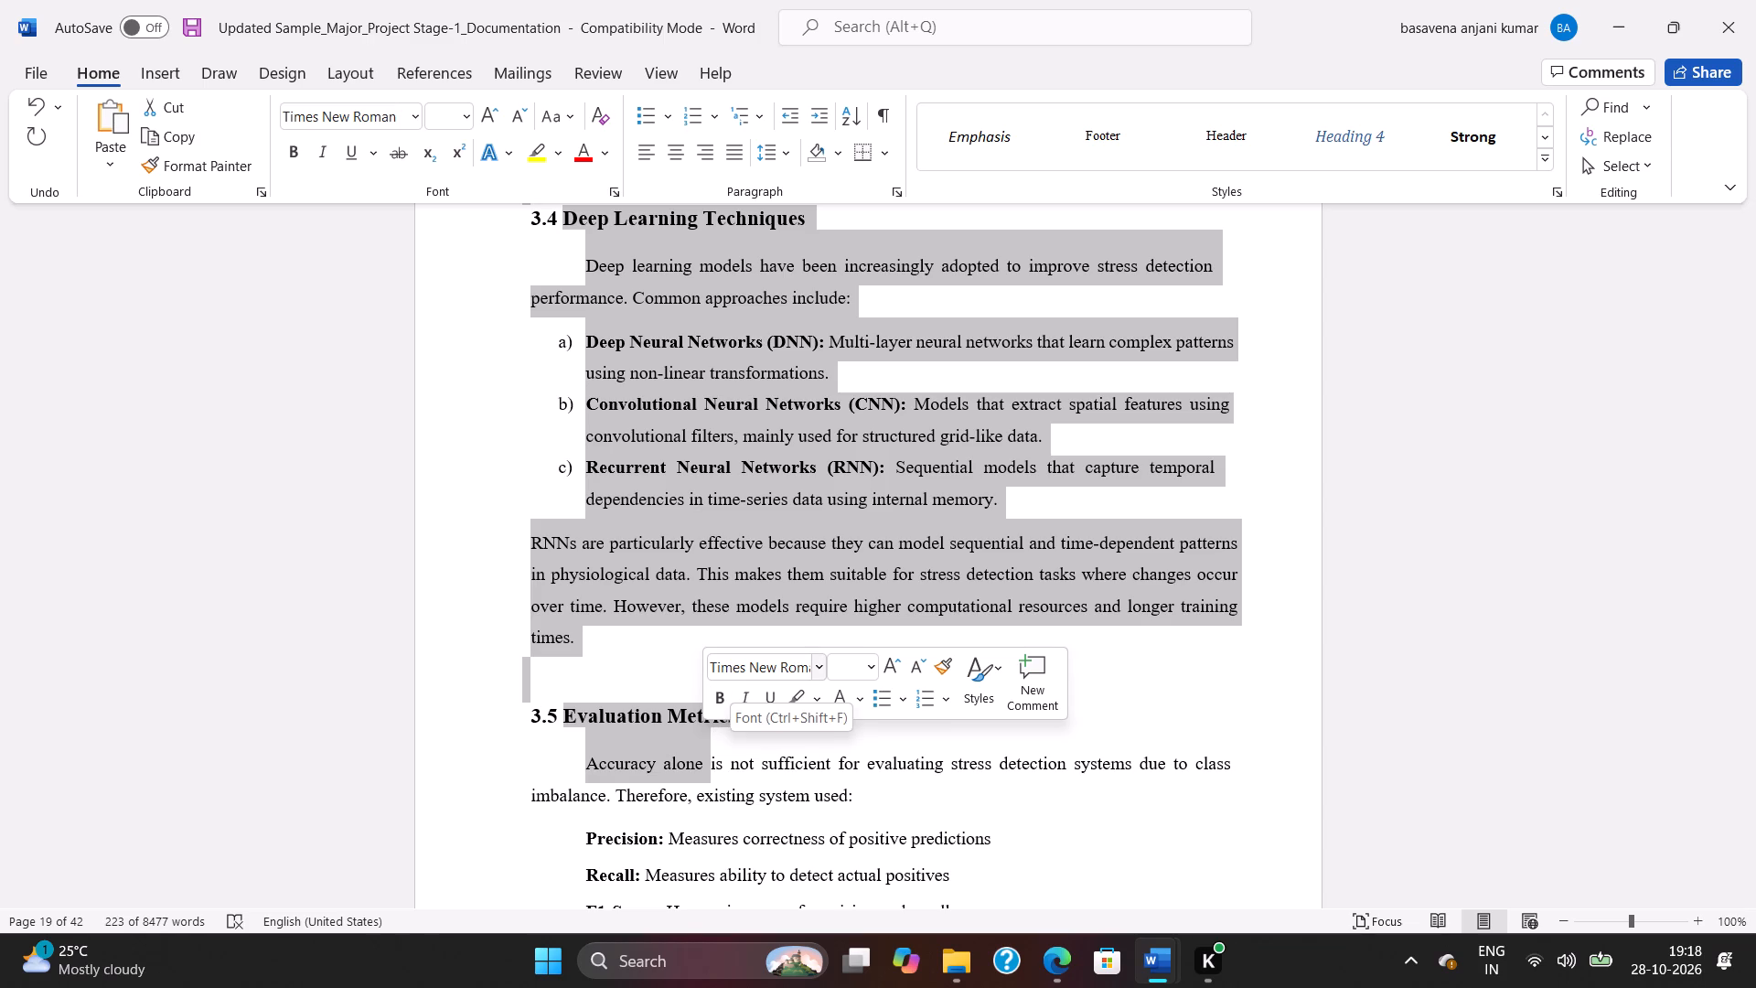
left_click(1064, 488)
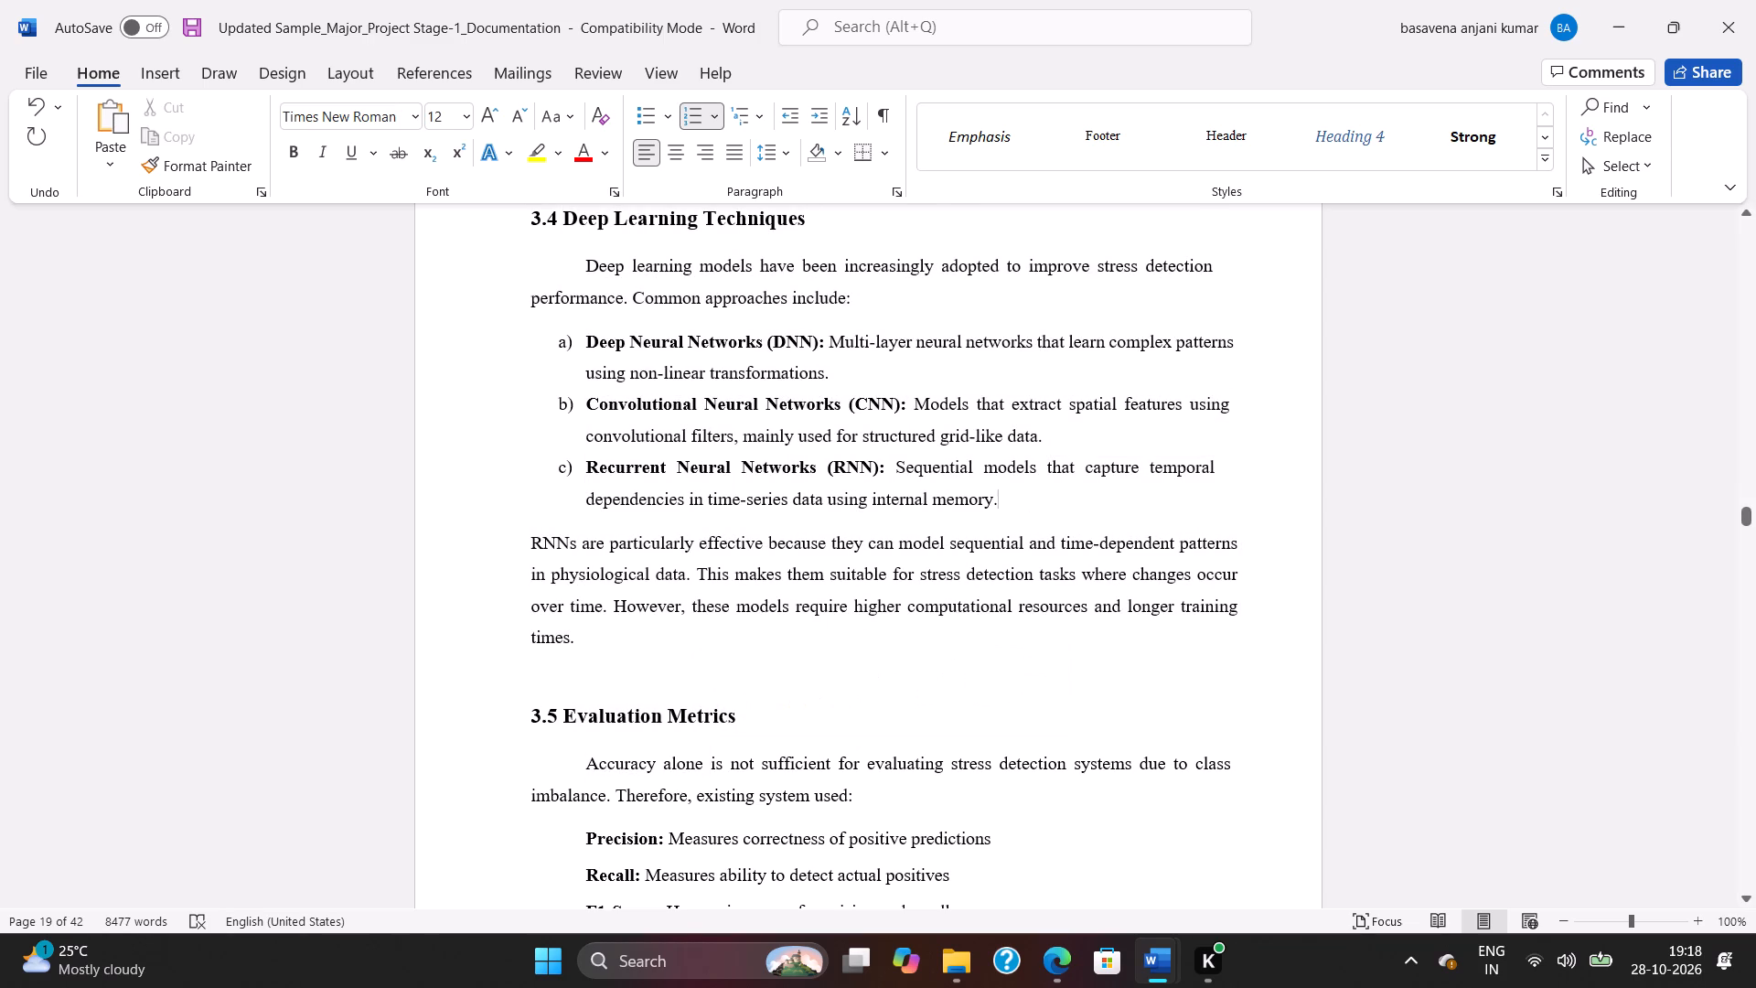
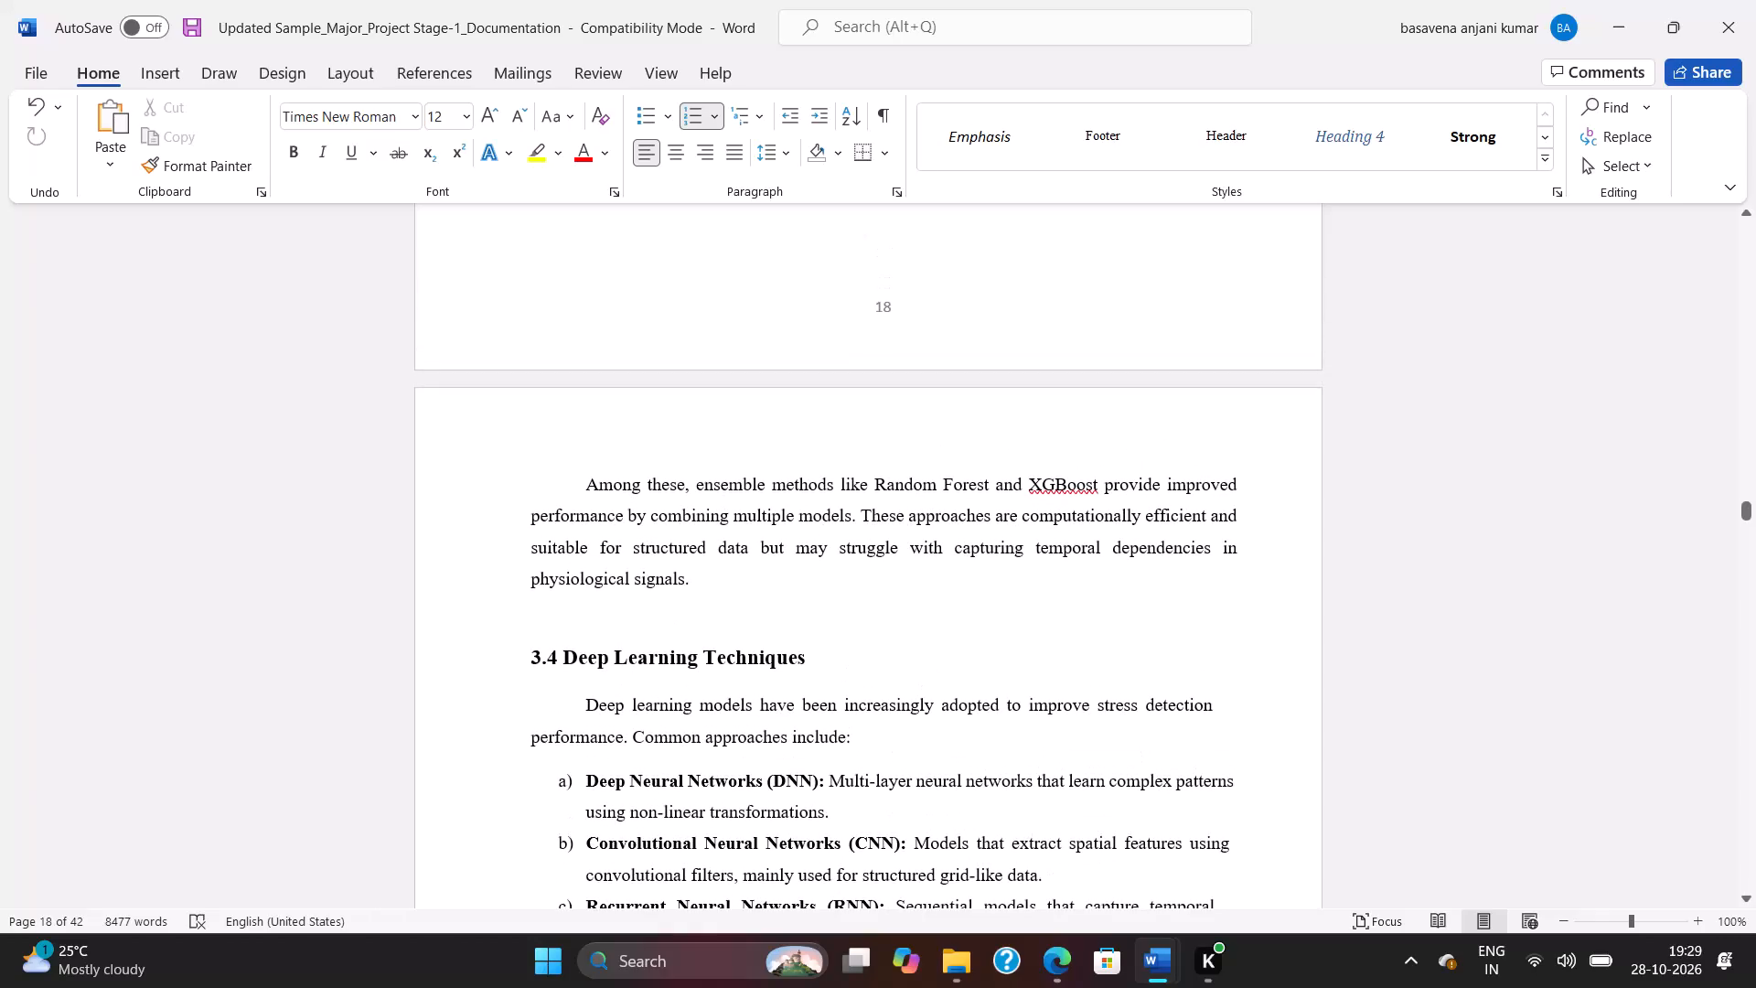
Review the Existing Method chapter from section 3.4 back up to 3.1, checking the rewritten text and the remaining sample sections.
scroll(990, 443, "down", 3)
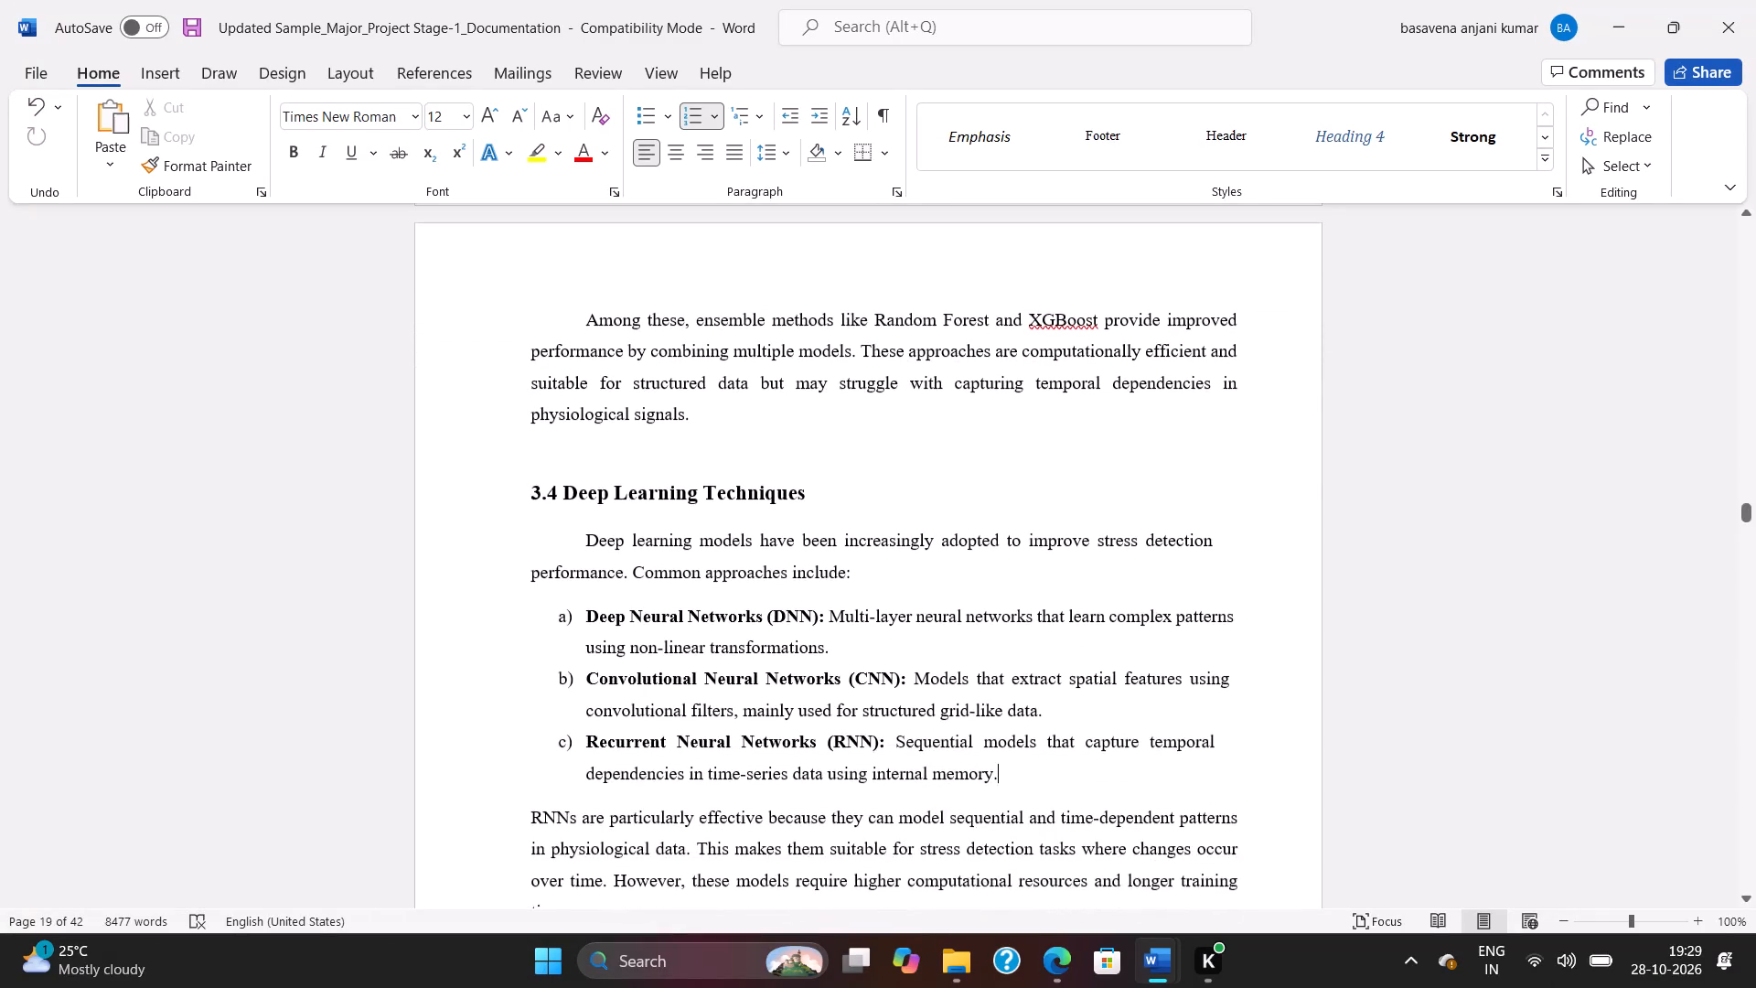
scroll(990, 443, "up", 6)
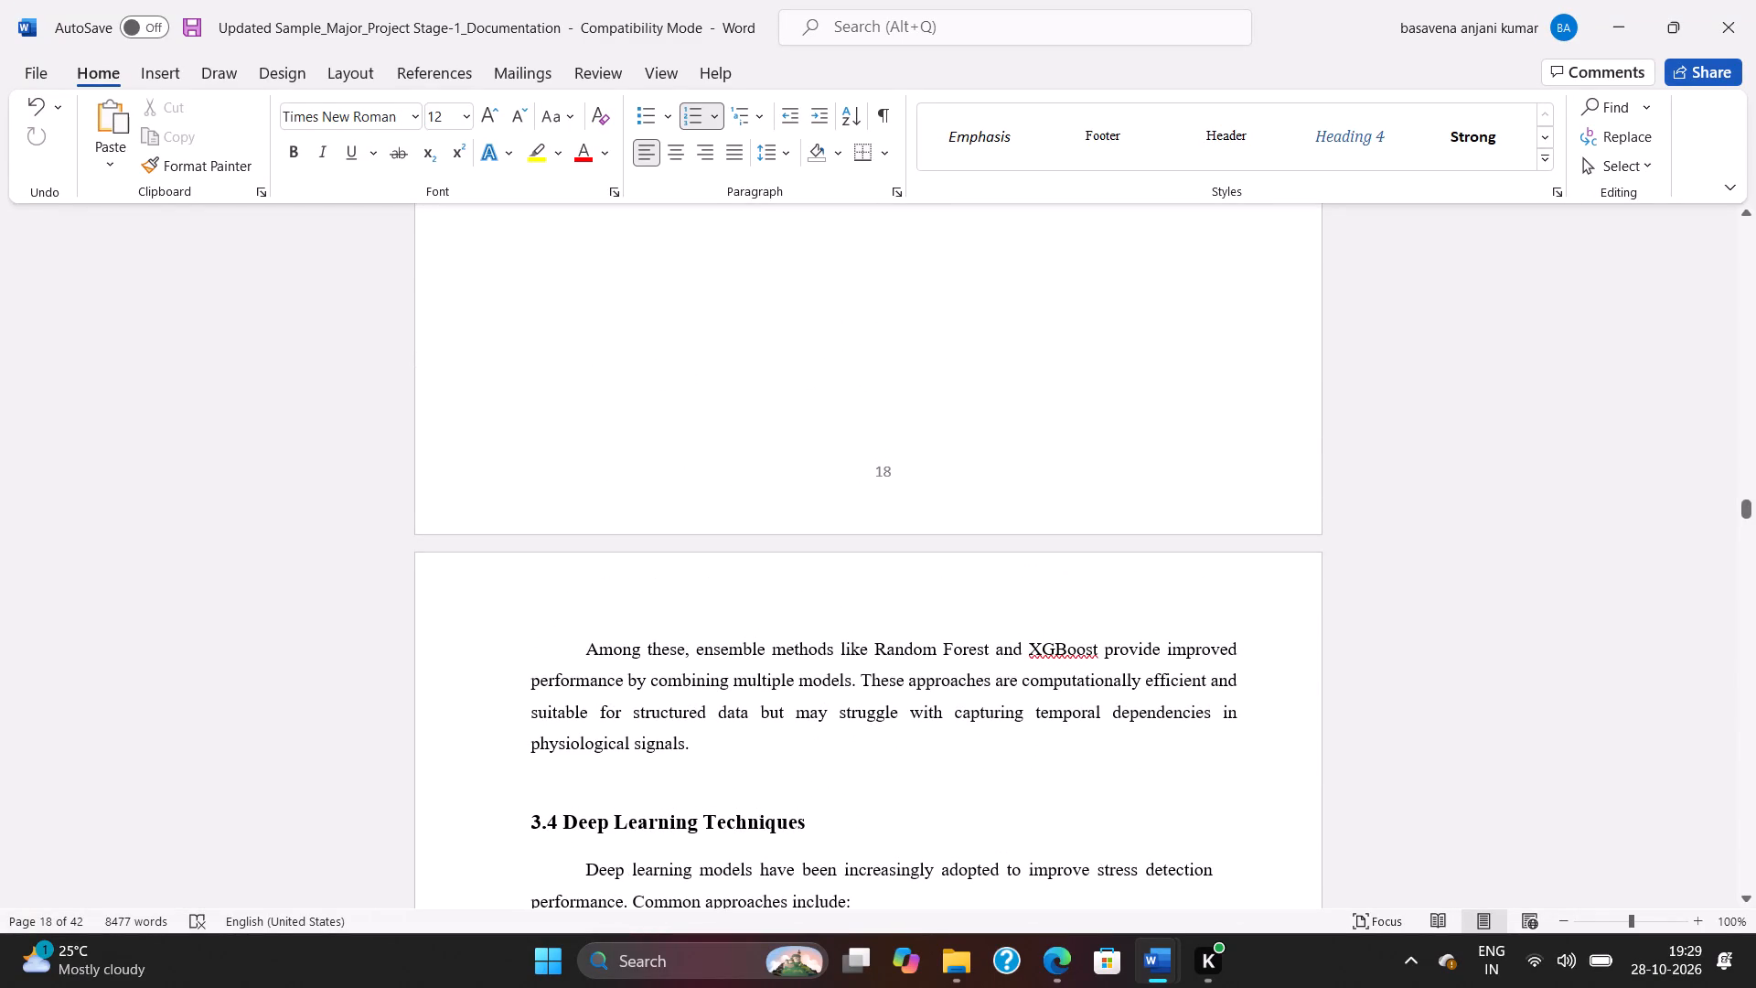
scroll(990, 442, "up", 4)
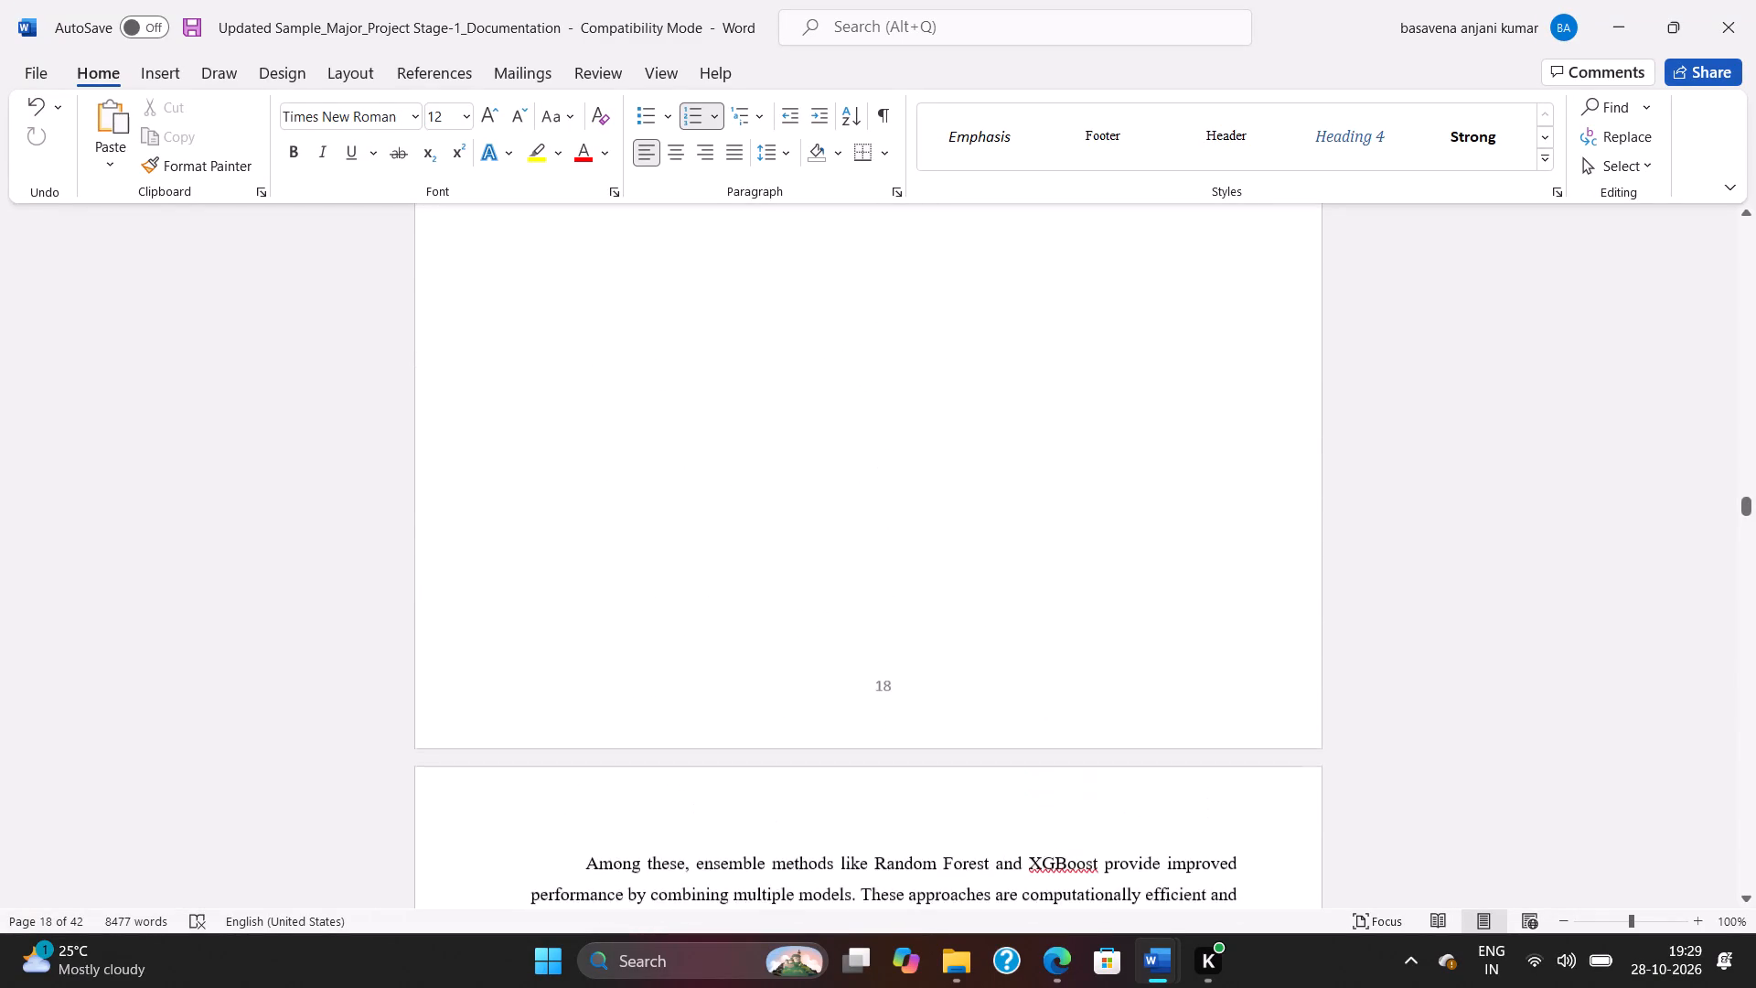
scroll(990, 439, "up", 15)
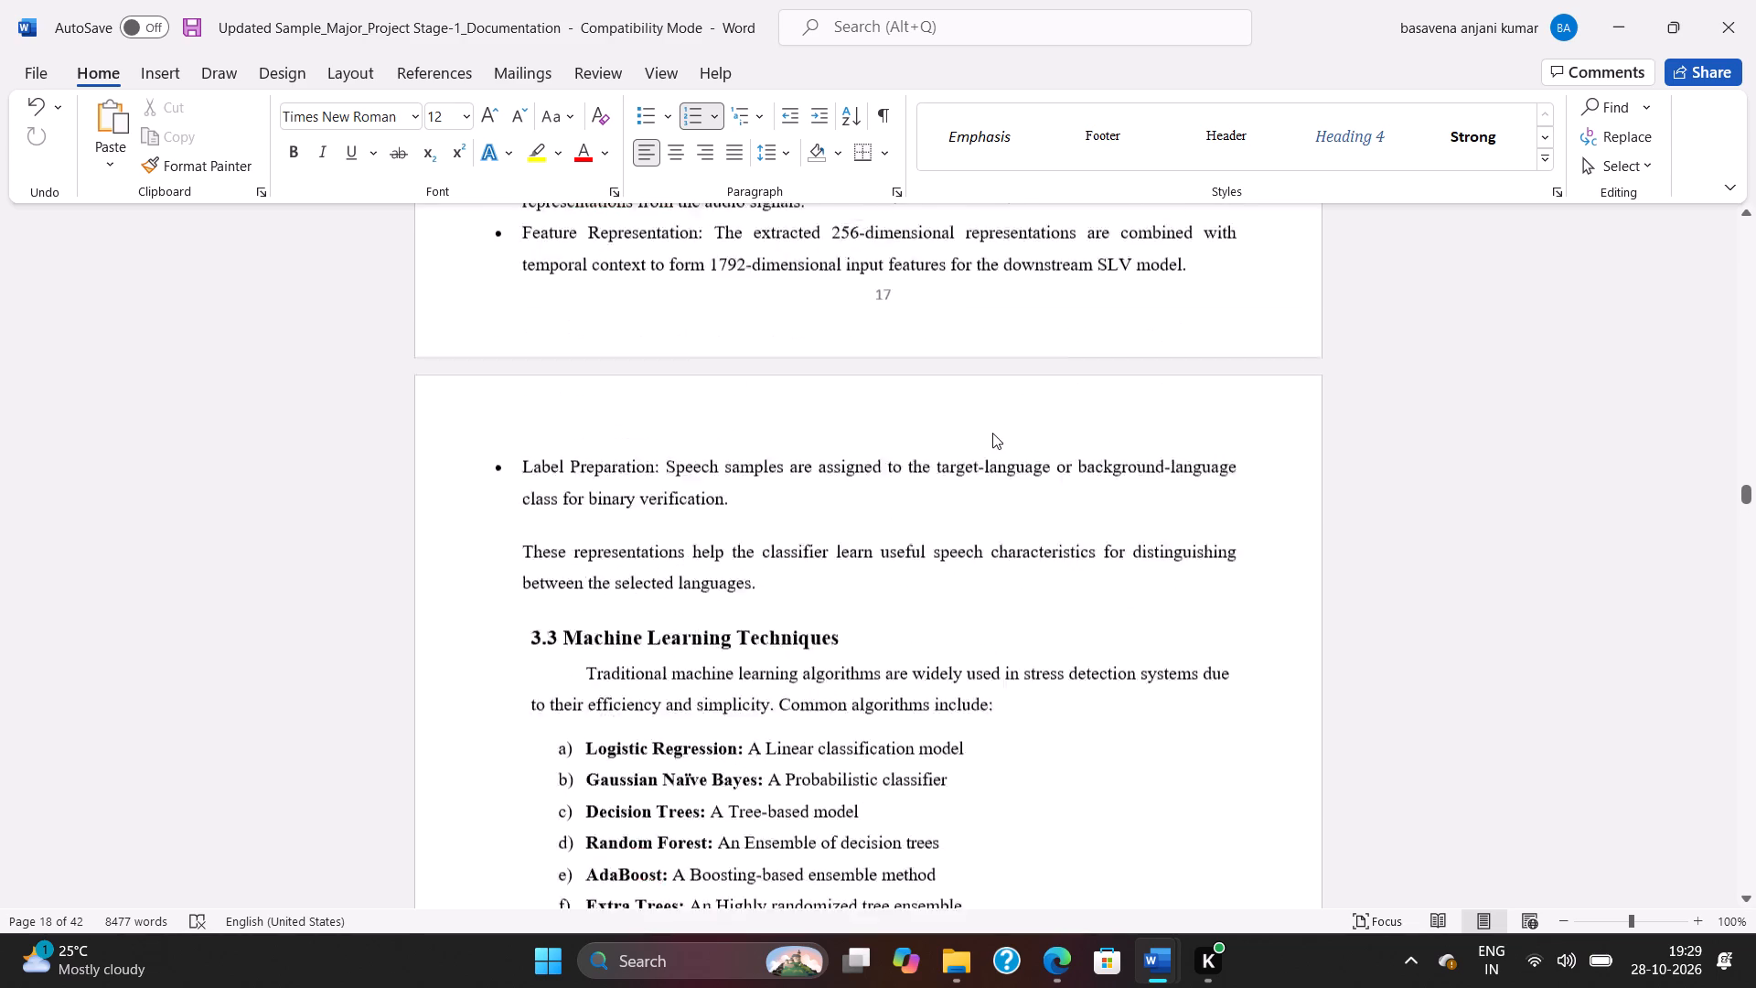
scroll(992, 433, "up", 14)
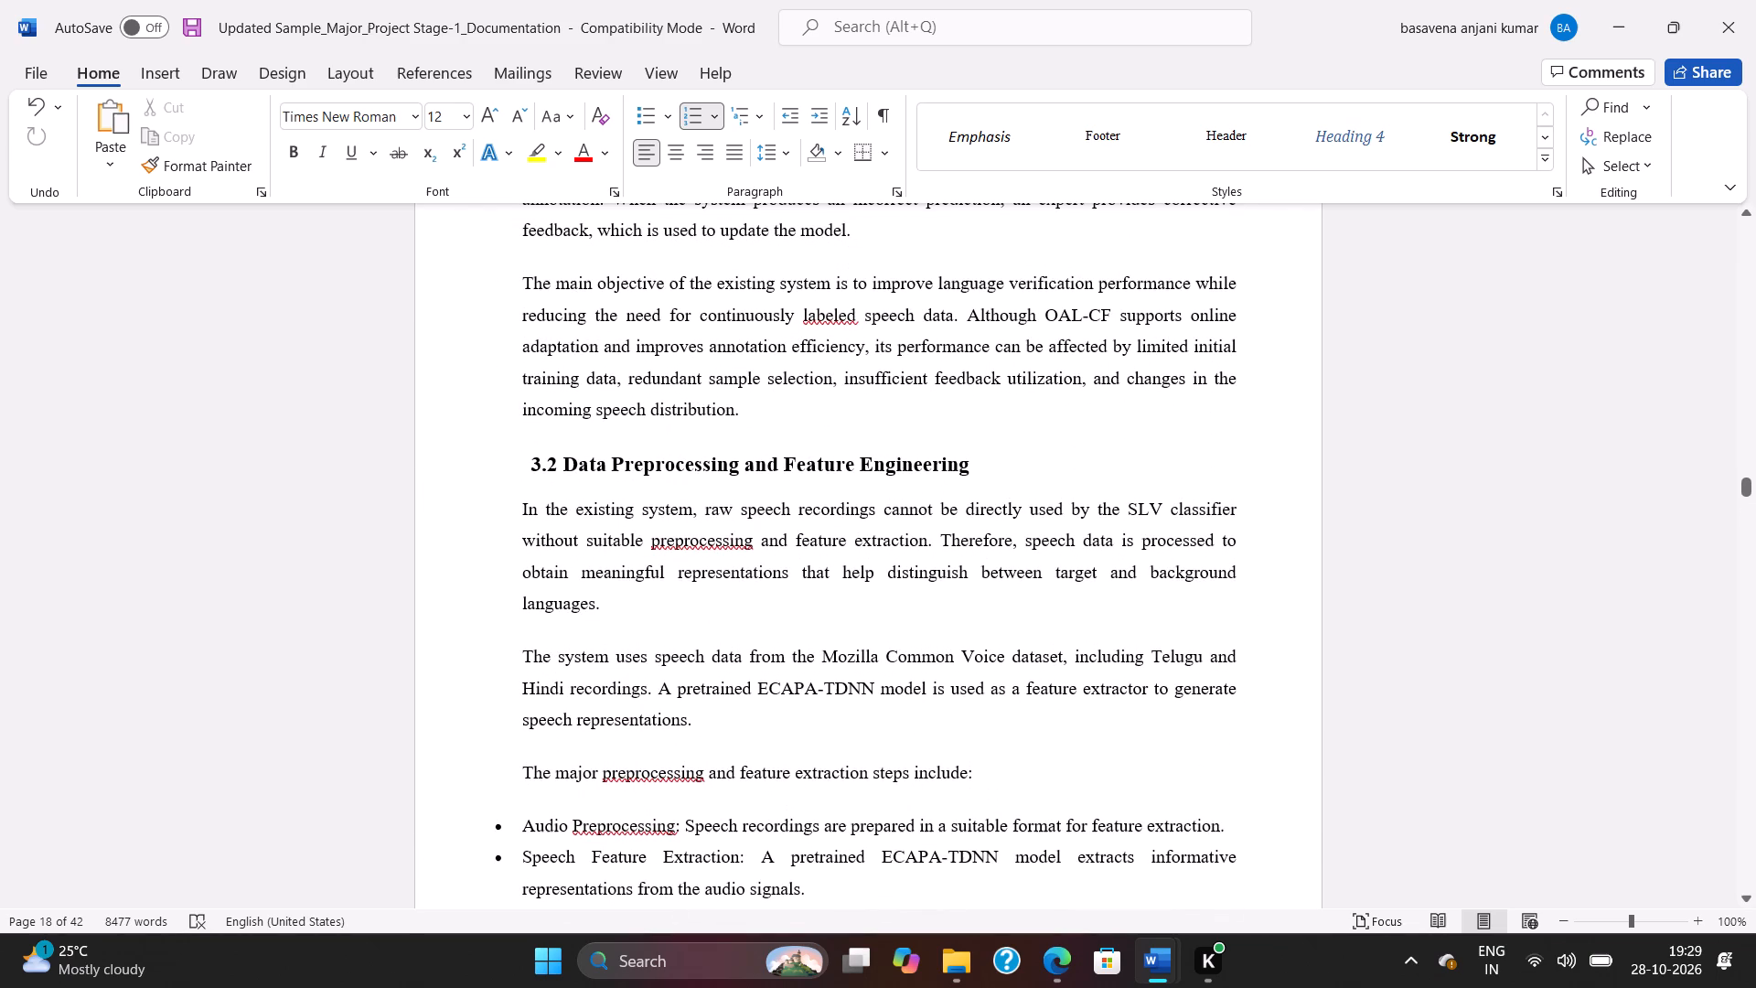
scroll(996, 426, "up", 6)
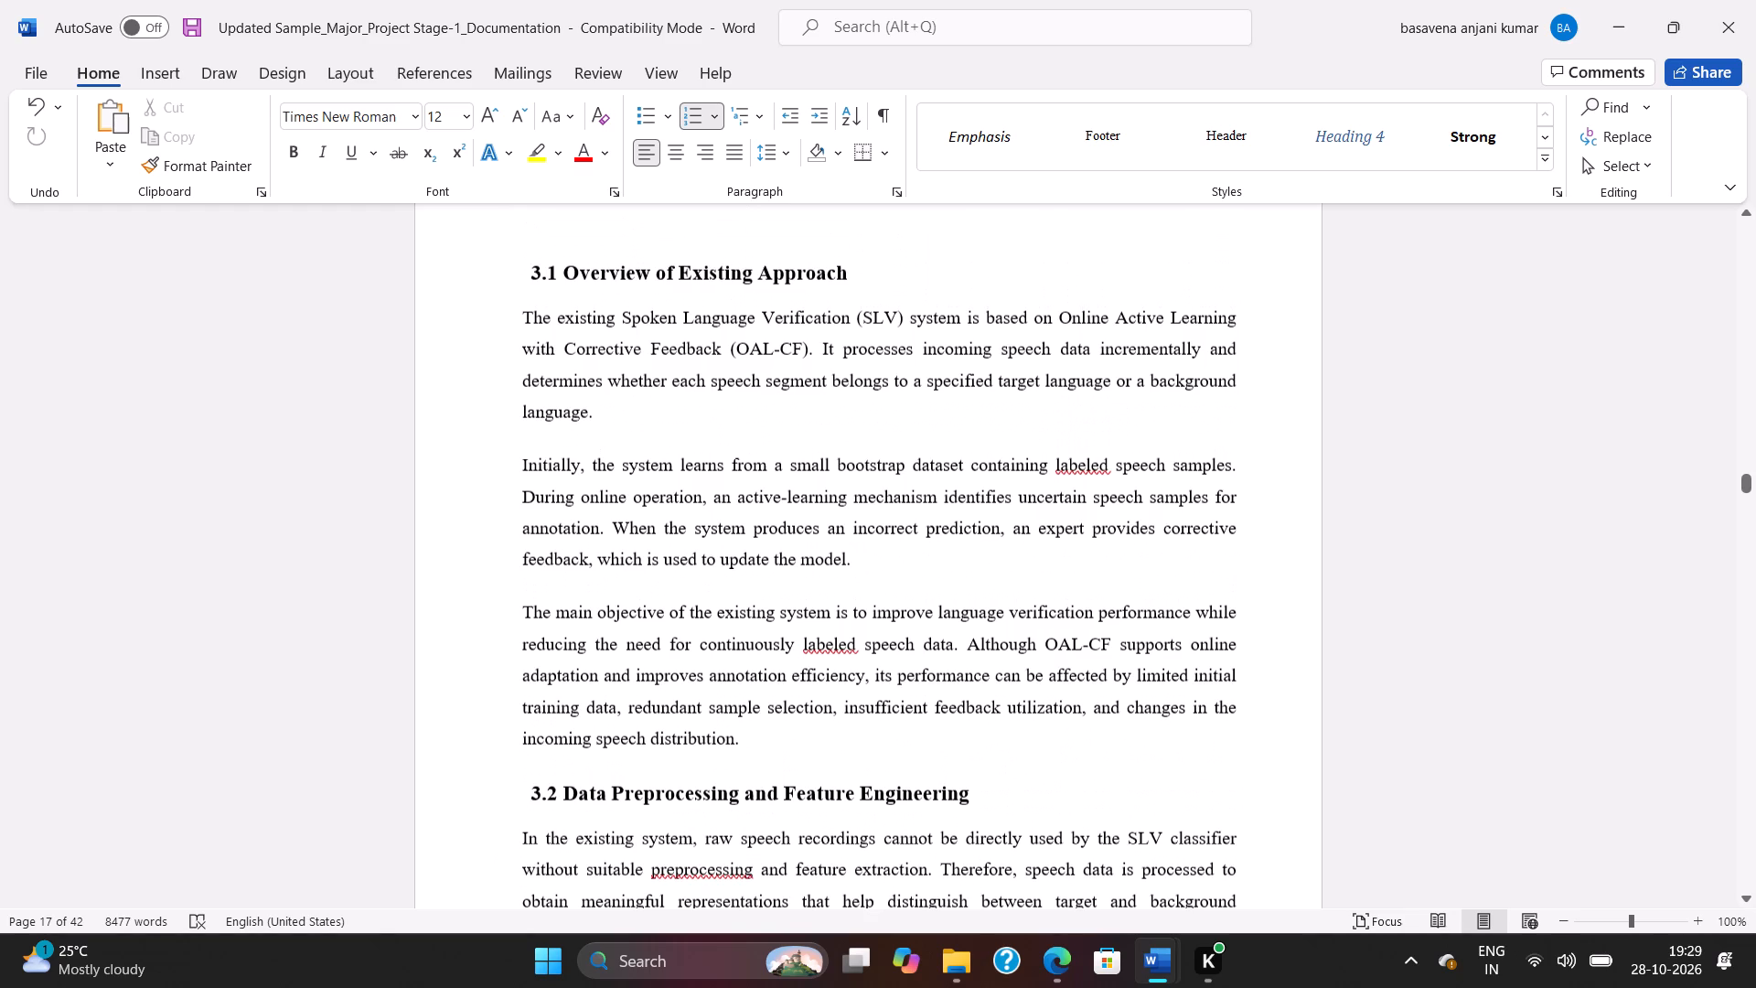
scroll(996, 426, "down", 5)
scroll(996, 426, "up", 5)
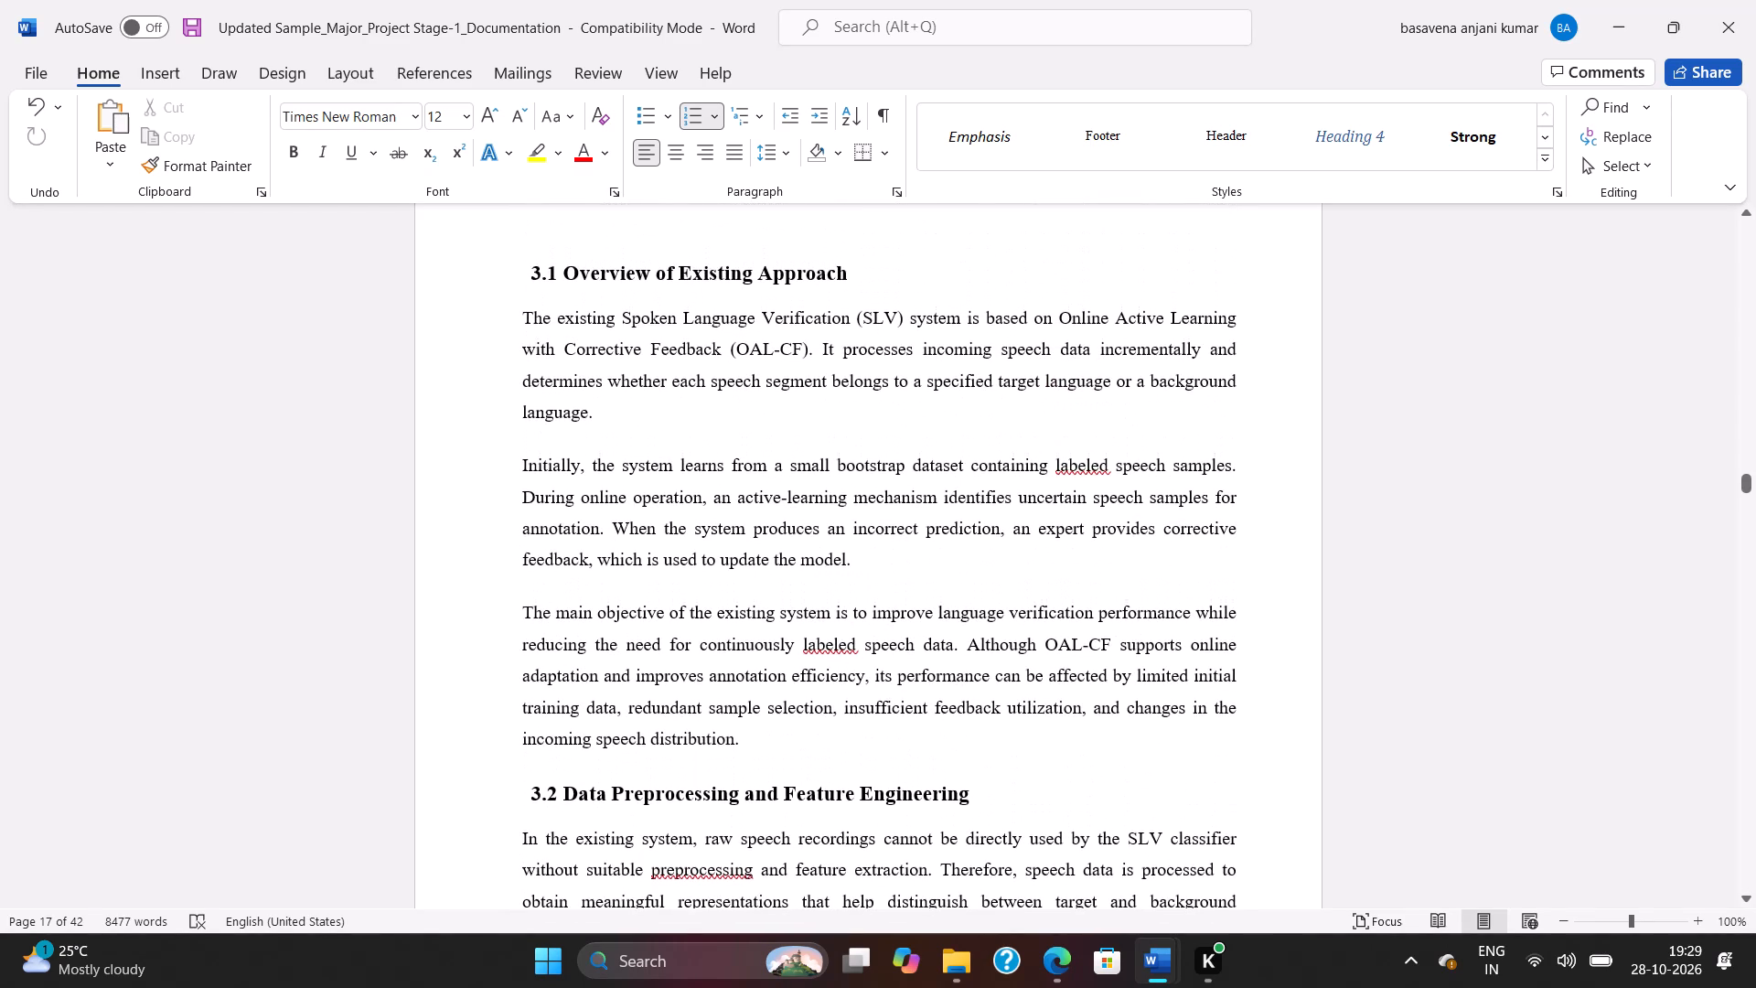
Ignore all spelling flags on the word "labeled", starting from its occurrence in section 3.1.
right_click(1098, 466)
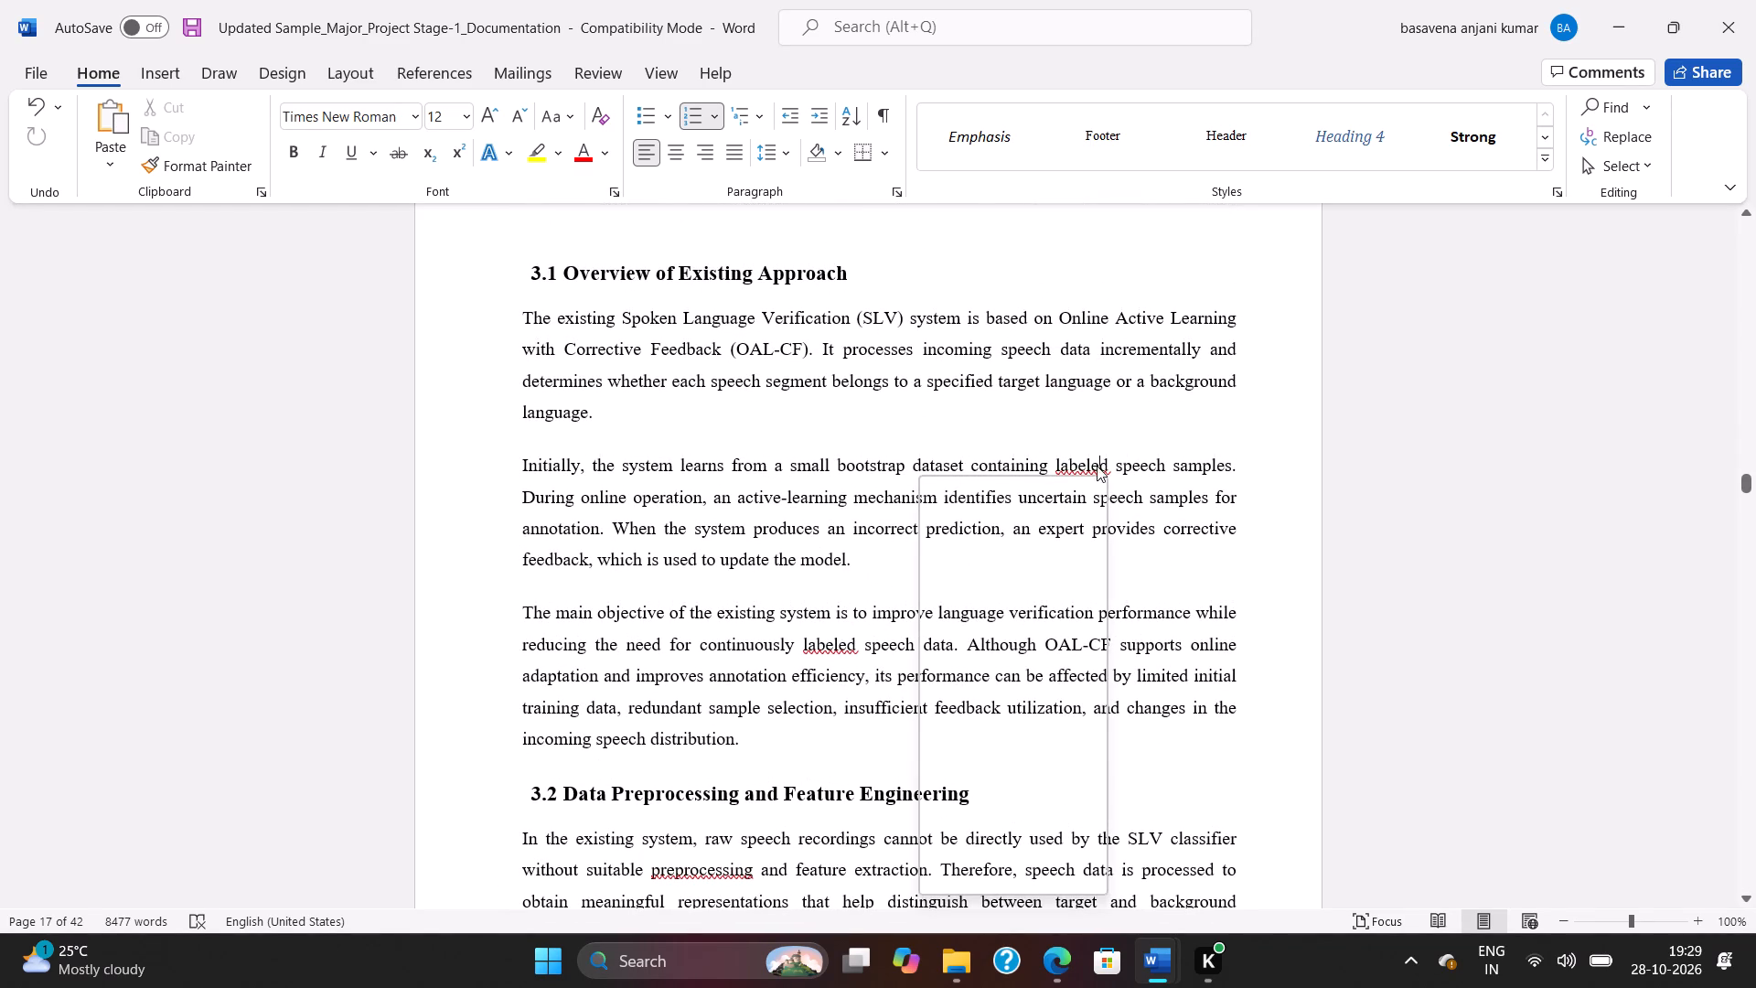
left_click(1019, 532)
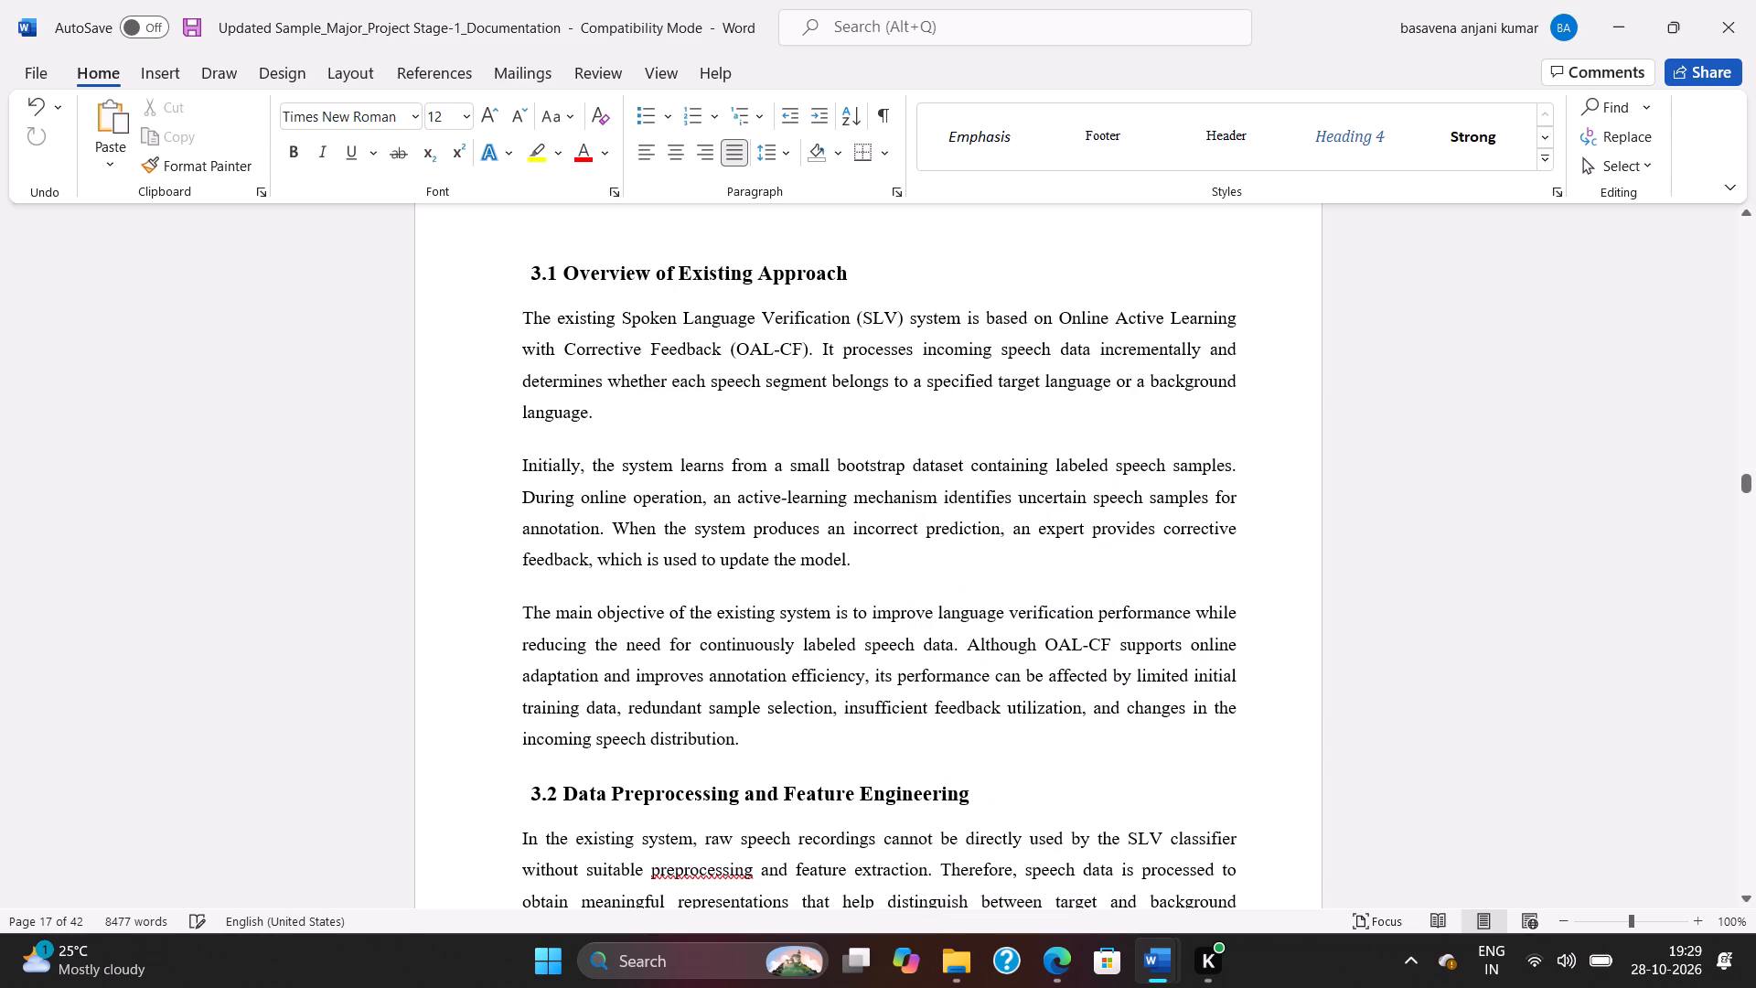
Minimise the open document and ChatGPT windows to reach the project's Document folder in File Explorer.
left_click(1614, 27)
left_click(1614, 27)
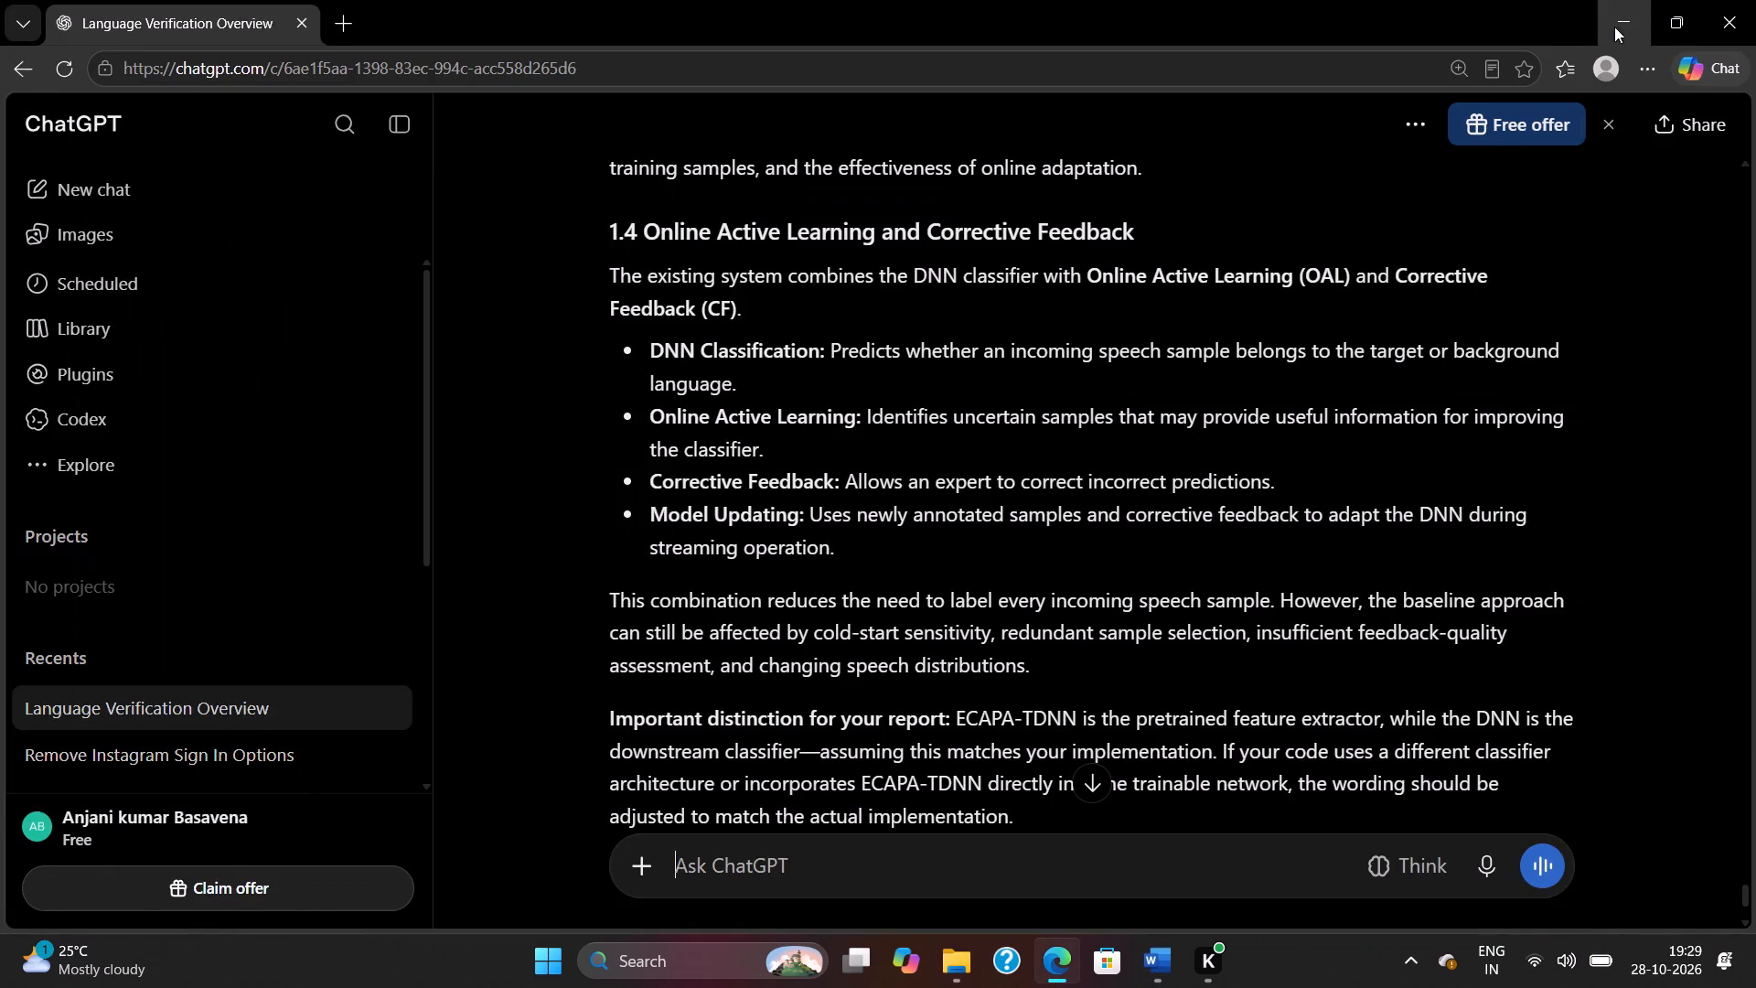
left_click(1617, 24)
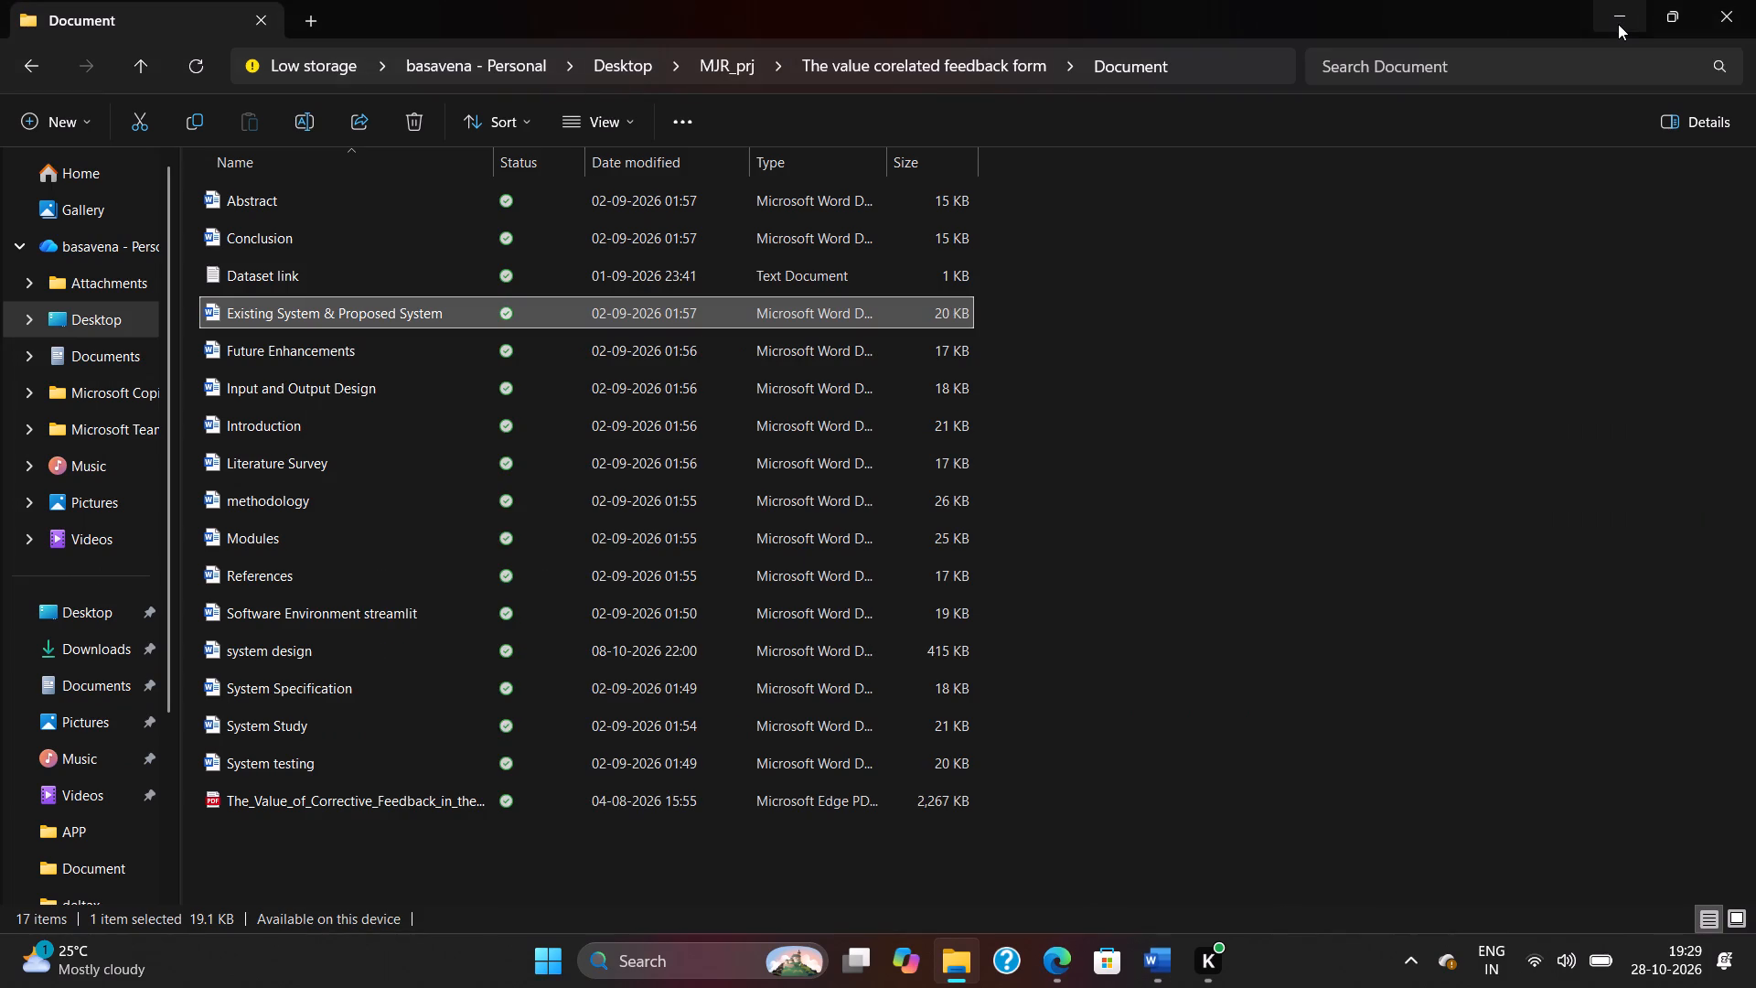